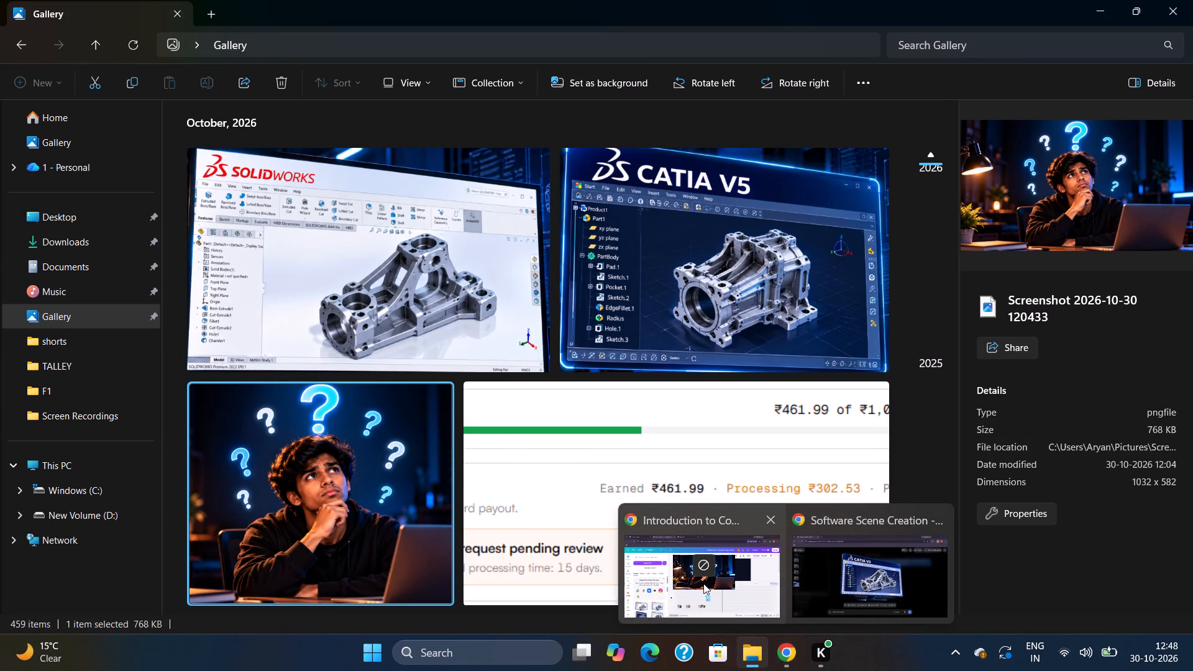
# Upload the picture of the thinking man with blue question marks from the Gallery into the Canva image uploads.
pyautogui.moveTo(703, 583); pyautogui.dragTo(197, 401)
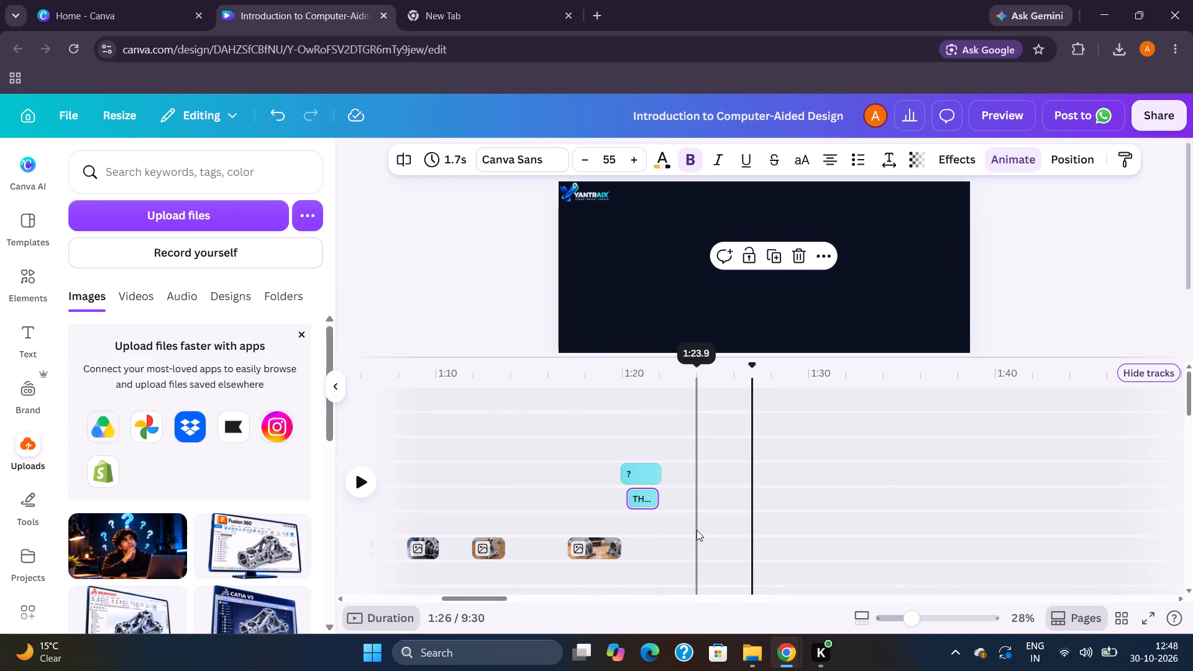
# Place the thinking-man image on the page at 1:22 and adjust its top edge to about 1,104 by 631.
pyautogui.click(662, 529)
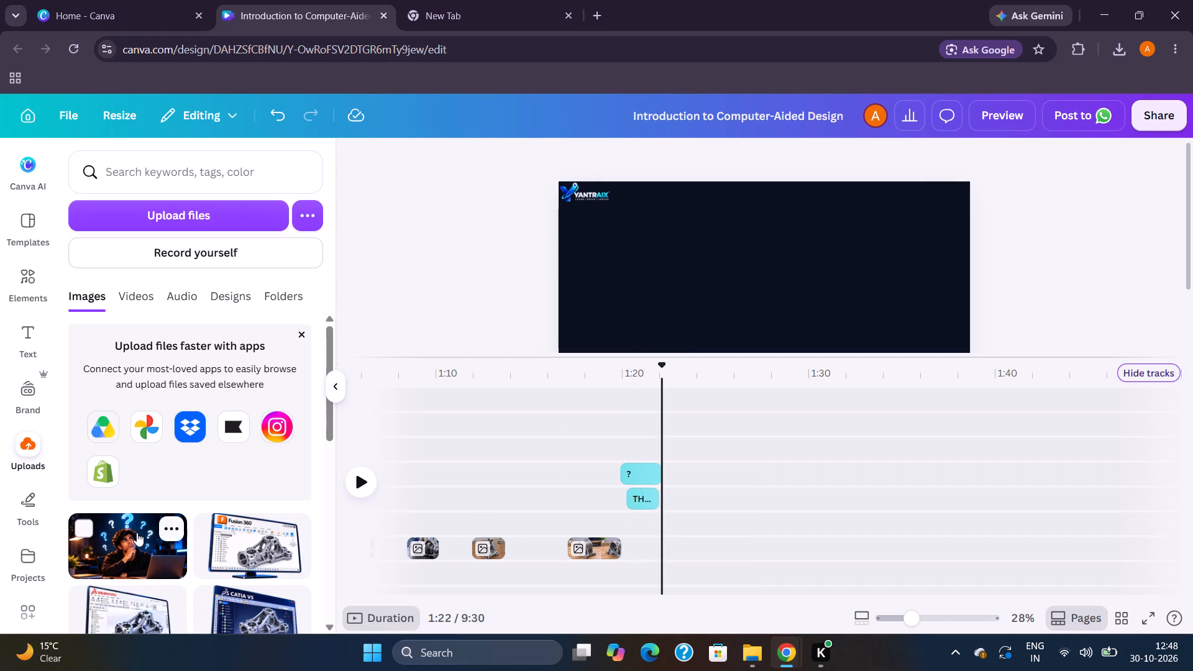
pyautogui.moveTo(137, 532); pyautogui.dragTo(690, 238)
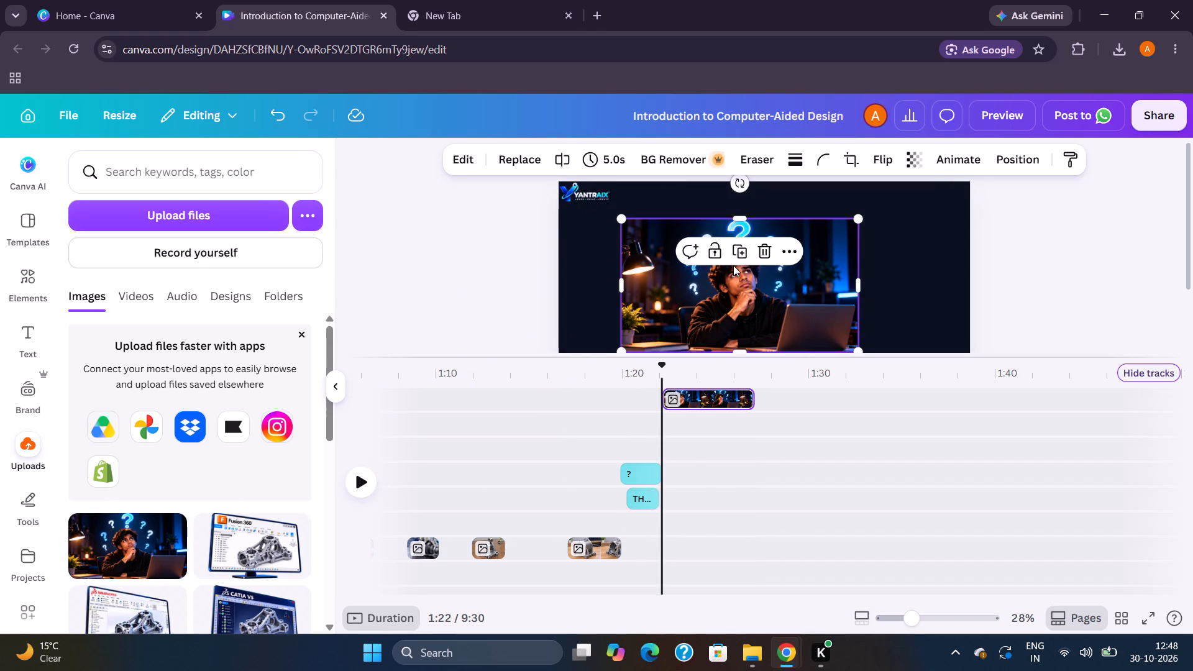
pyautogui.scroll(-1, 733, 265)
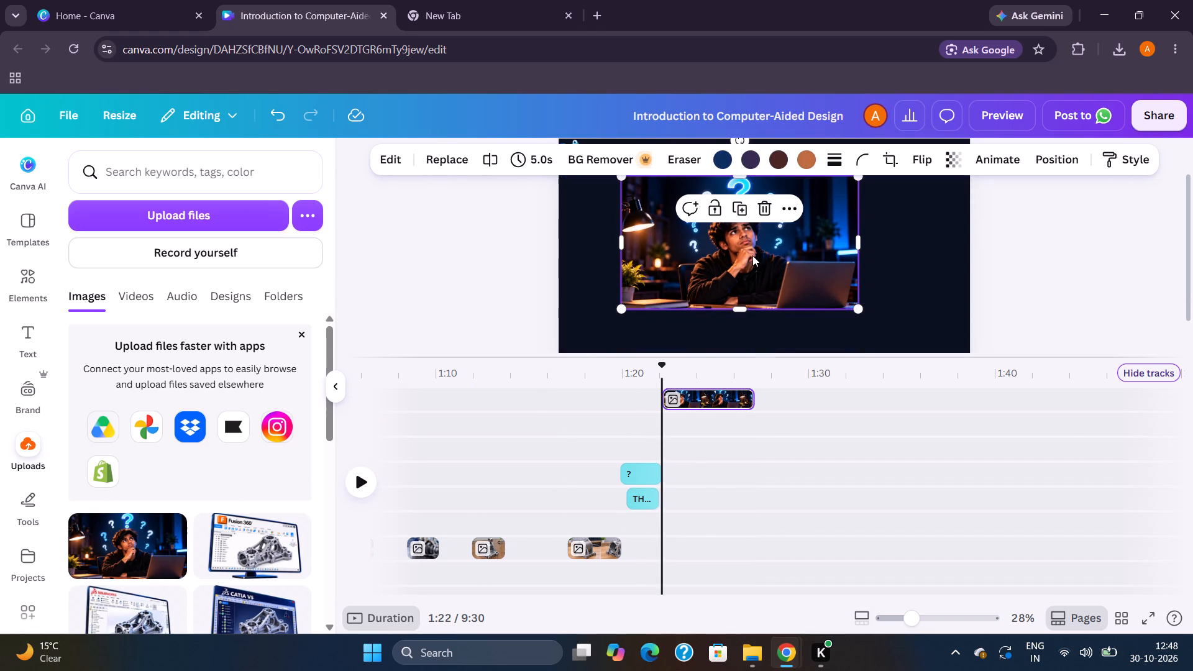
pyautogui.moveTo(752, 255); pyautogui.dragTo(759, 280)
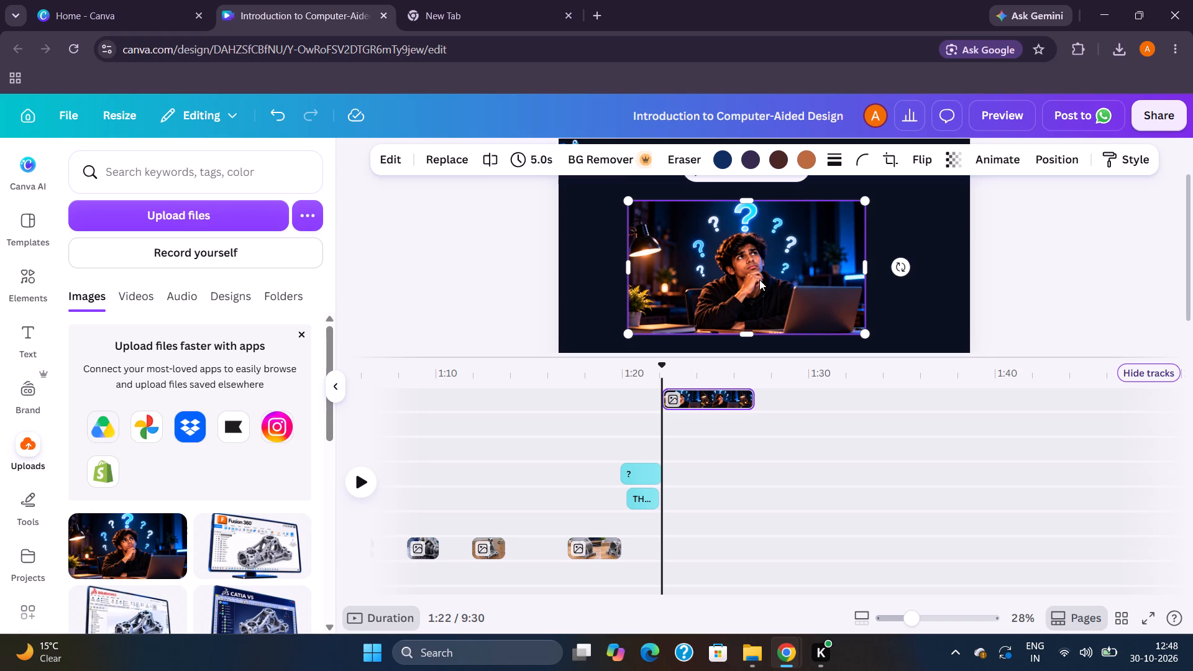
pyautogui.moveTo(744, 203); pyautogui.dragTo(744, 186)
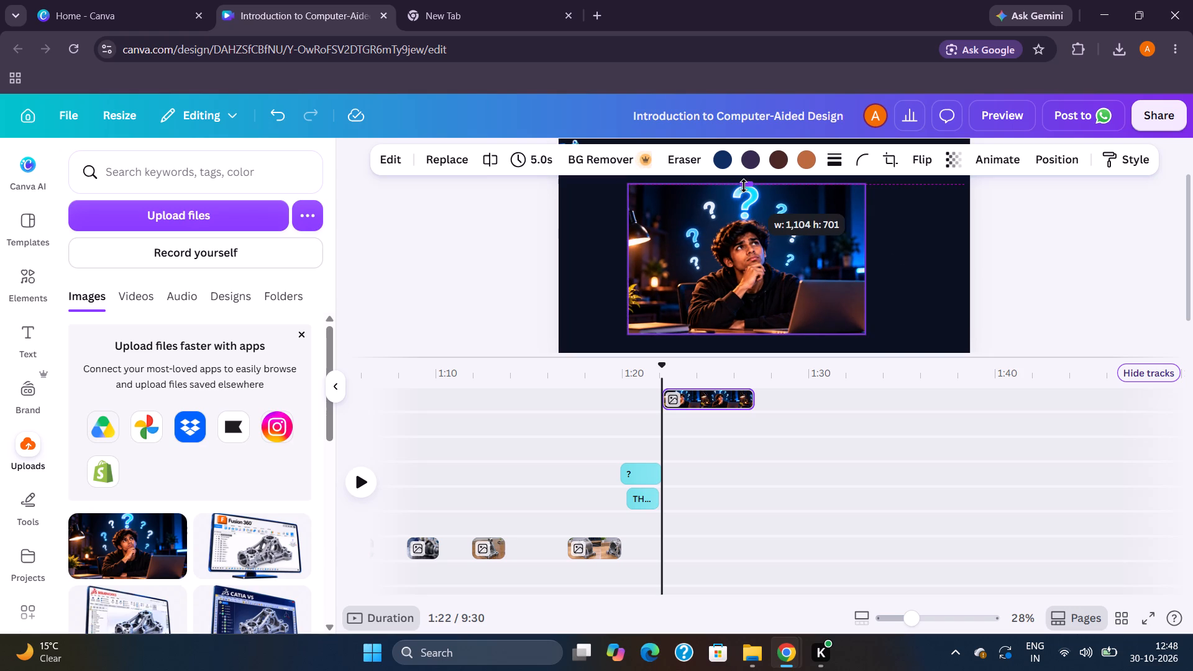
pyautogui.moveTo(744, 186); pyautogui.dragTo(749, 201)
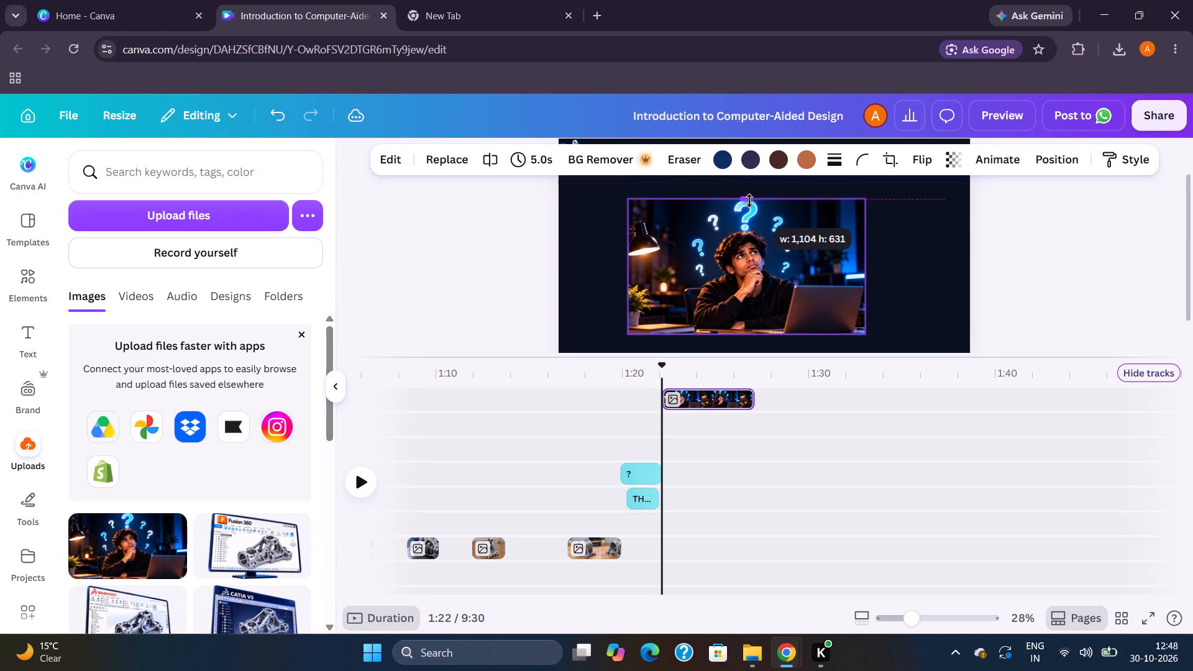
pyautogui.moveTo(749, 201); pyautogui.dragTo(749, 200)
# Enlarge the thinking-man image slightly and reposition it around the middle of the page.
pyautogui.moveTo(864, 335); pyautogui.dragTo(868, 339)
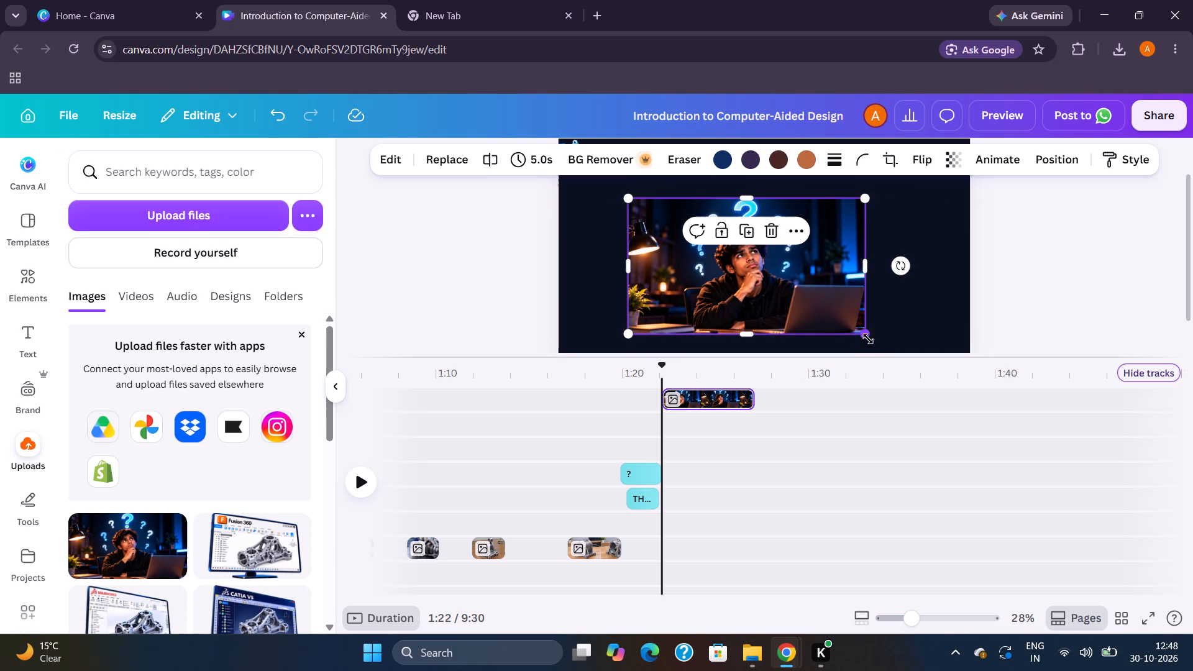
pyautogui.moveTo(868, 339); pyautogui.dragTo(879, 351)
pyautogui.scroll(-2, 866, 329)
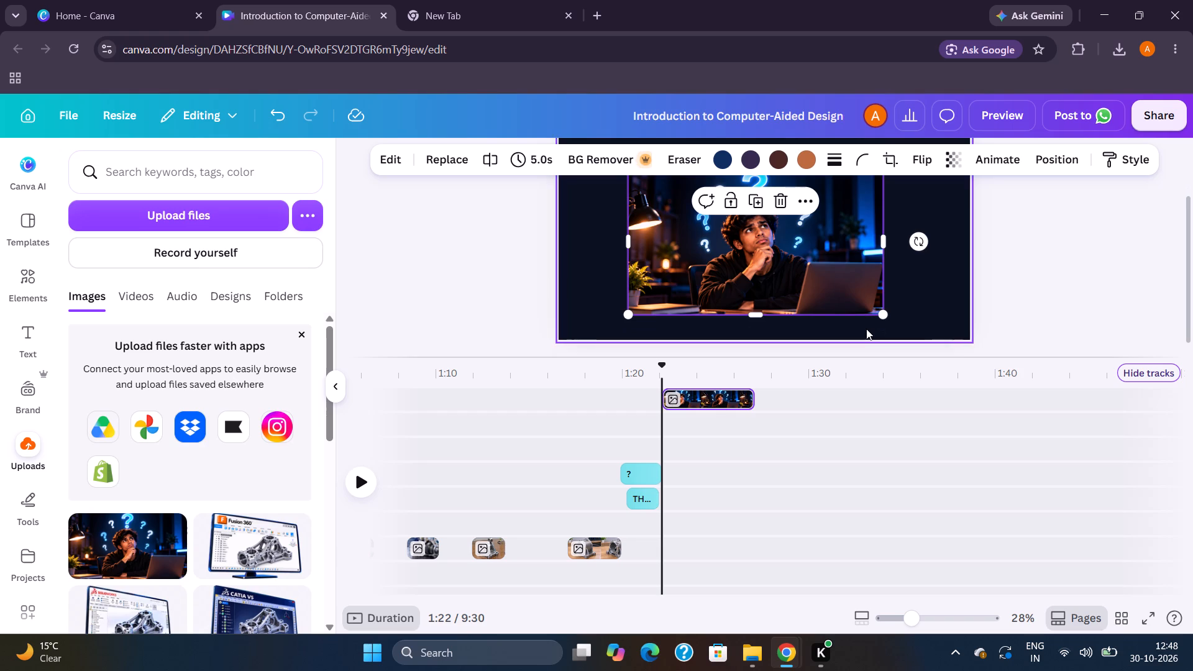
pyautogui.moveTo(824, 278); pyautogui.dragTo(826, 263)
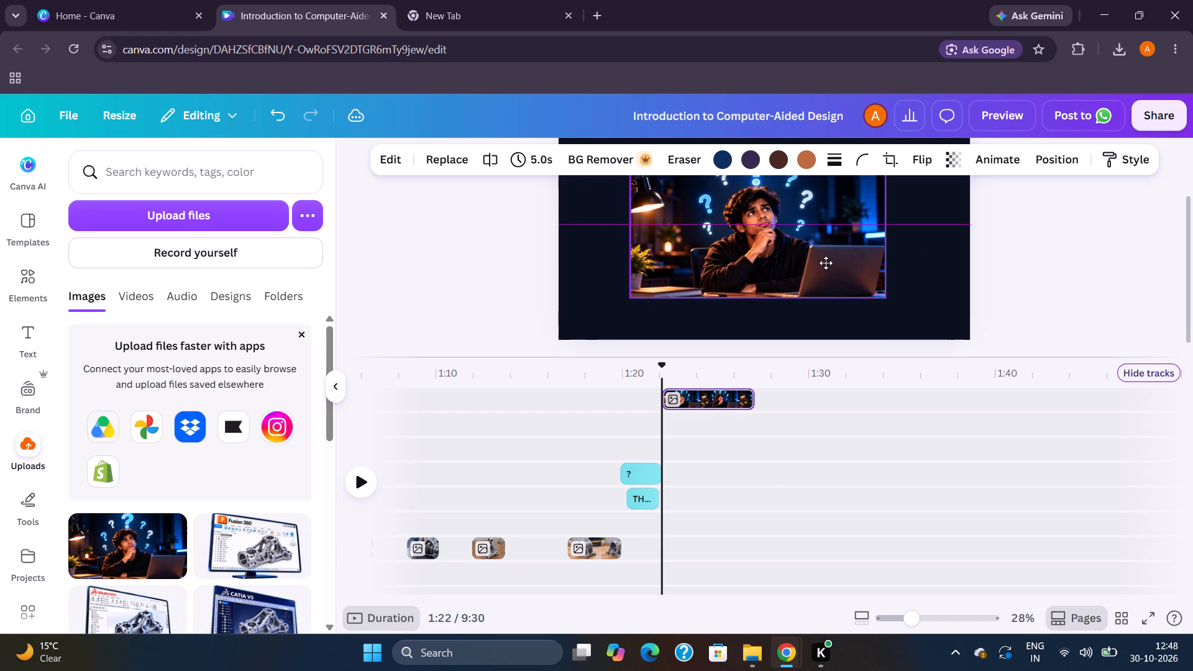
pyautogui.moveTo(826, 263); pyautogui.dragTo(826, 270)
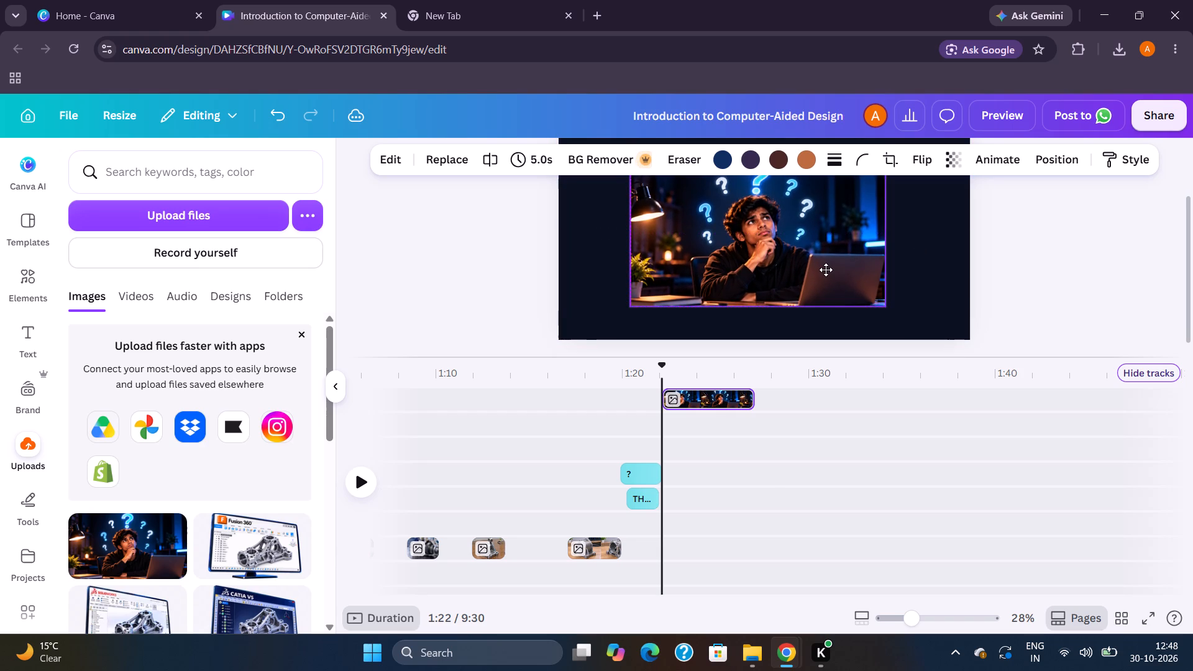
pyautogui.moveTo(826, 270); pyautogui.dragTo(825, 268)
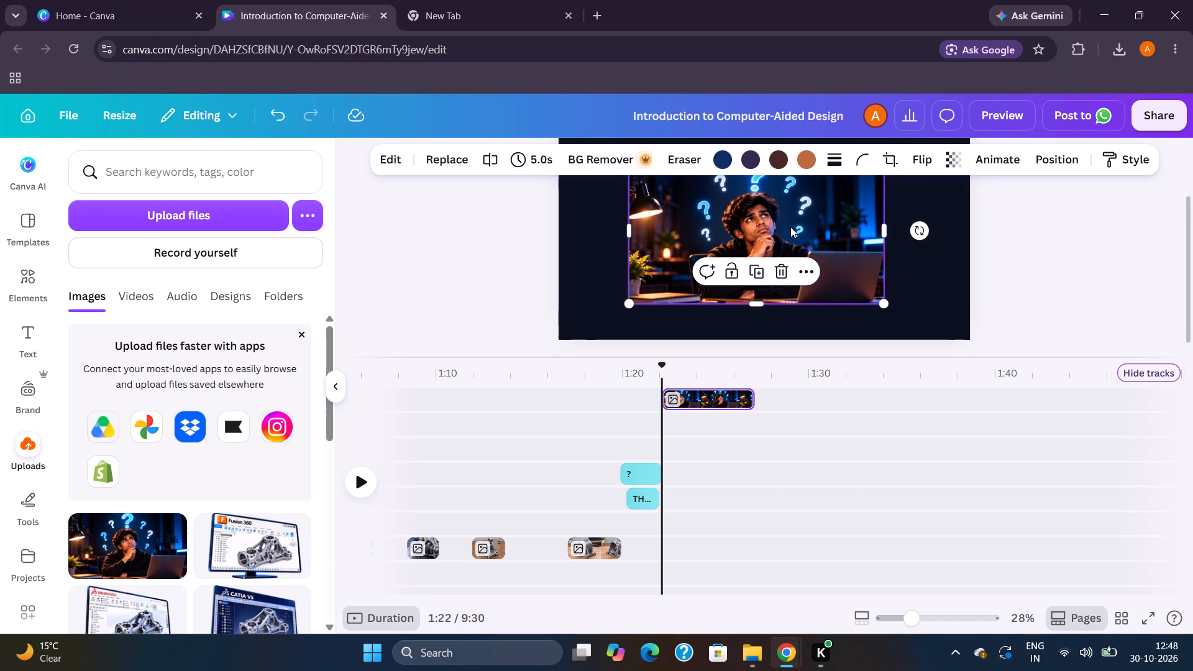
pyautogui.scroll(1, 790, 227)
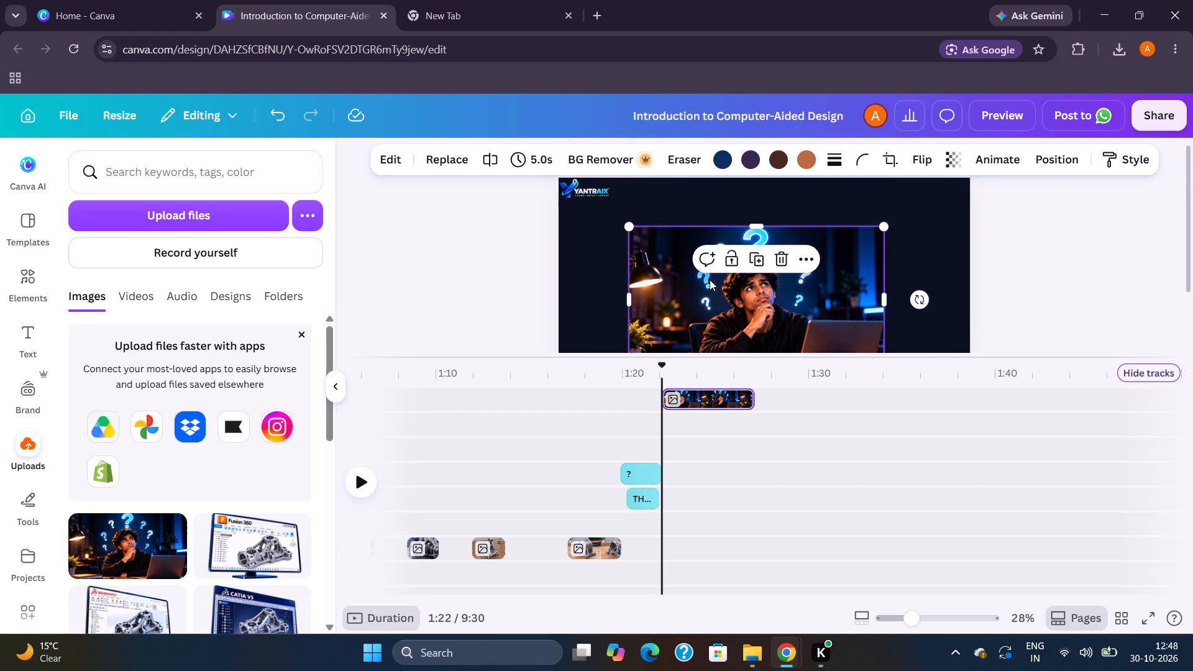
pyautogui.click(523, 236)
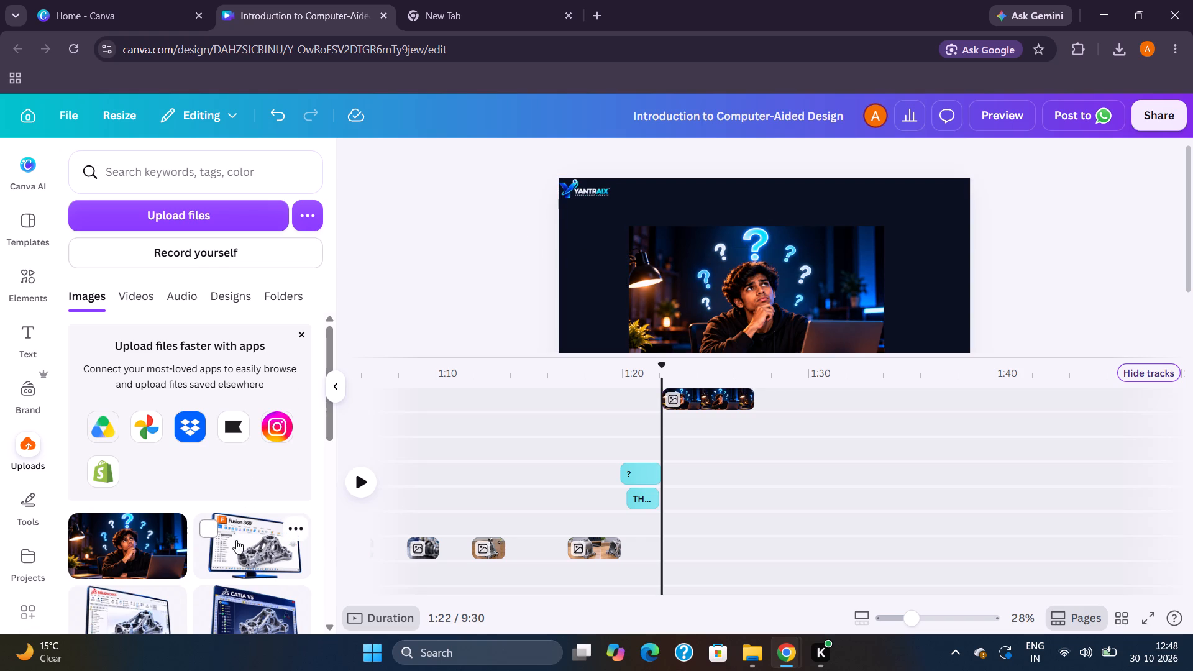
# Add the CATIA V5 monitor image at 1:22, shrink it to a small inset and place it beside the thinking man's head.
pyautogui.scroll(-1, 242, 534)
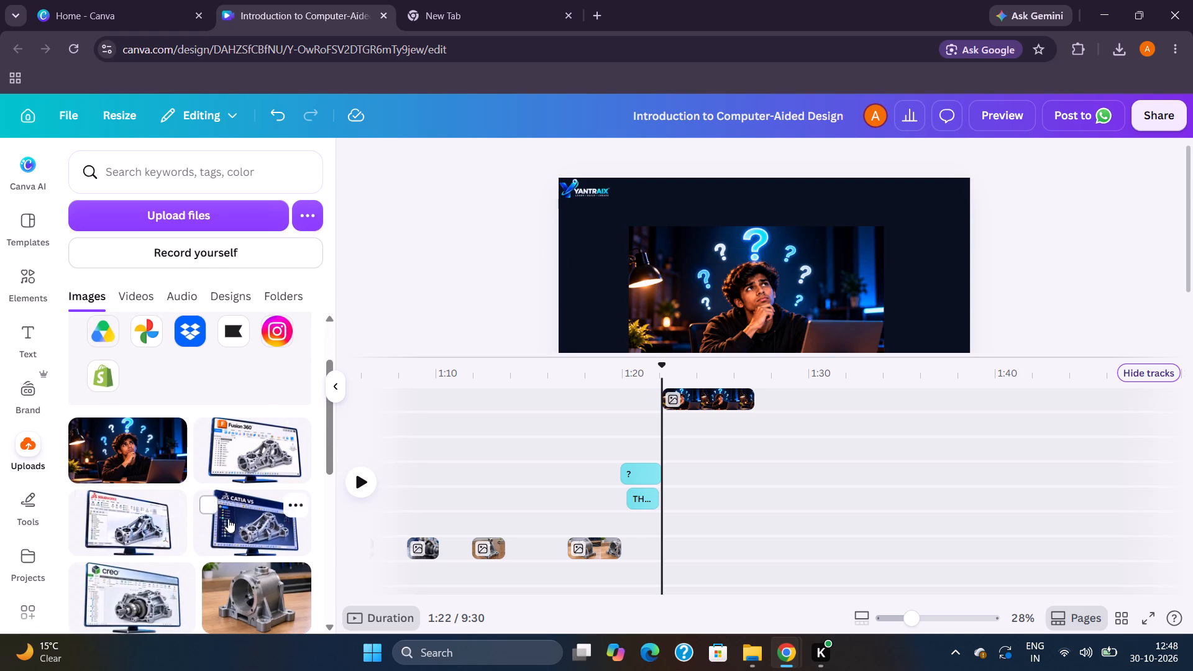
pyautogui.moveTo(229, 518); pyautogui.dragTo(612, 221)
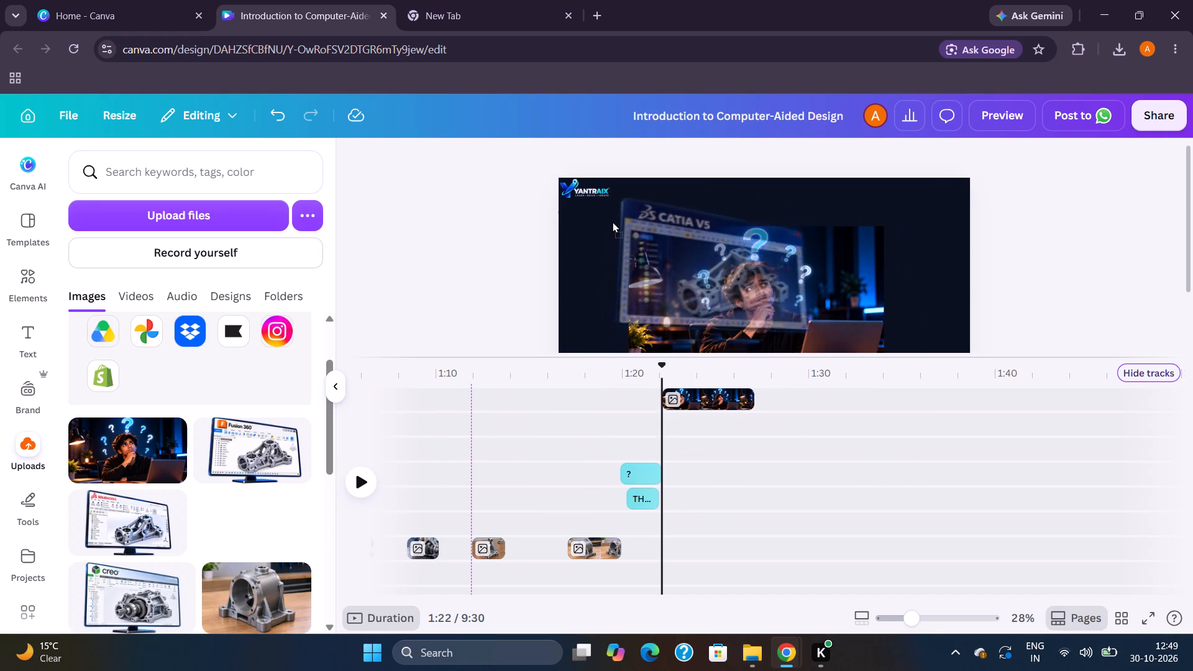
pyautogui.moveTo(612, 221); pyautogui.dragTo(608, 223)
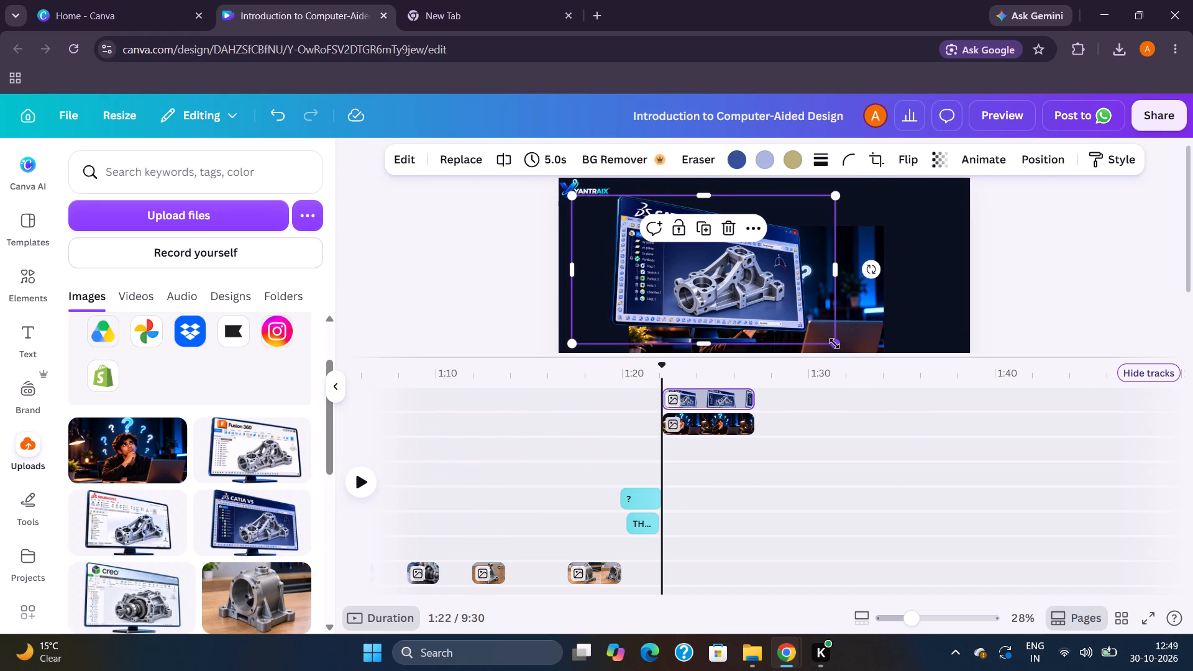
pyautogui.moveTo(834, 344); pyautogui.dragTo(671, 250)
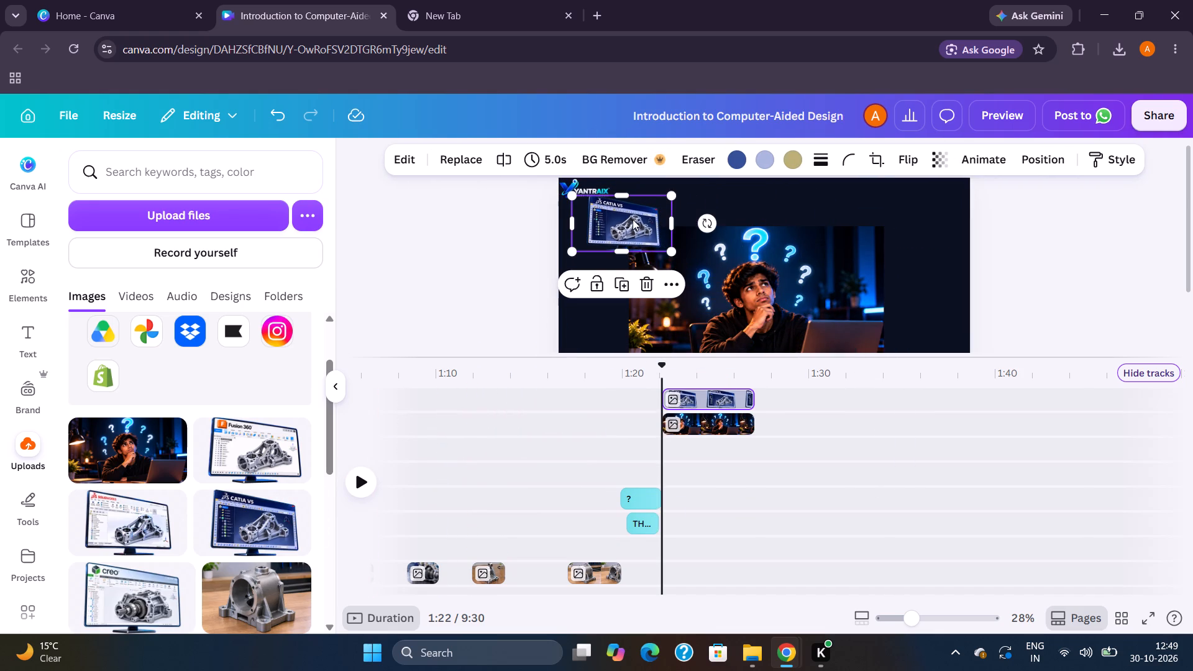
pyautogui.moveTo(633, 219); pyautogui.dragTo(699, 275)
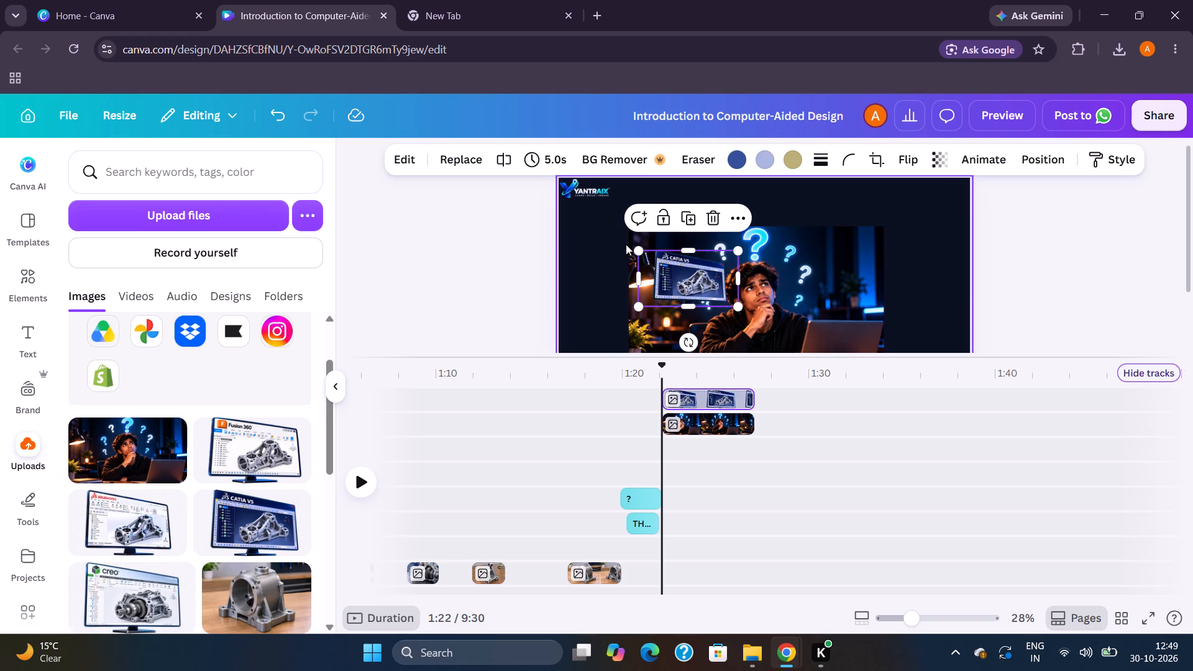
# Enlarge the thinking-man image further from its corners and recentre it on the page behind the CATIA V5 monitor.
pyautogui.click(790, 236)
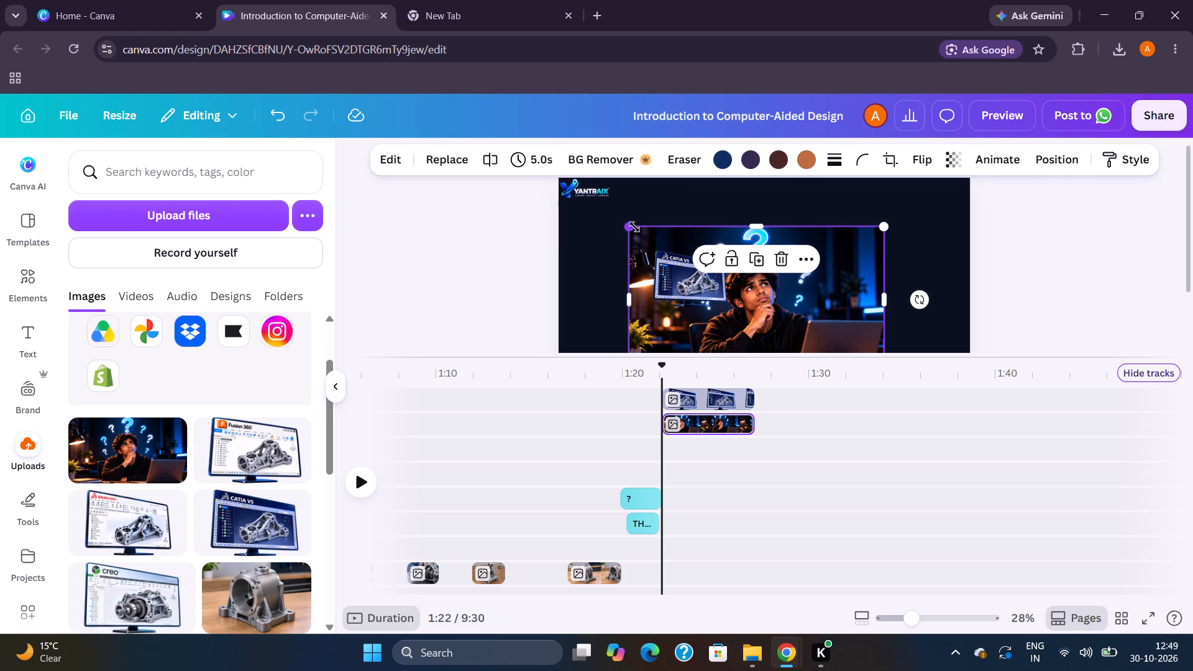
pyautogui.moveTo(634, 227); pyautogui.dragTo(611, 211)
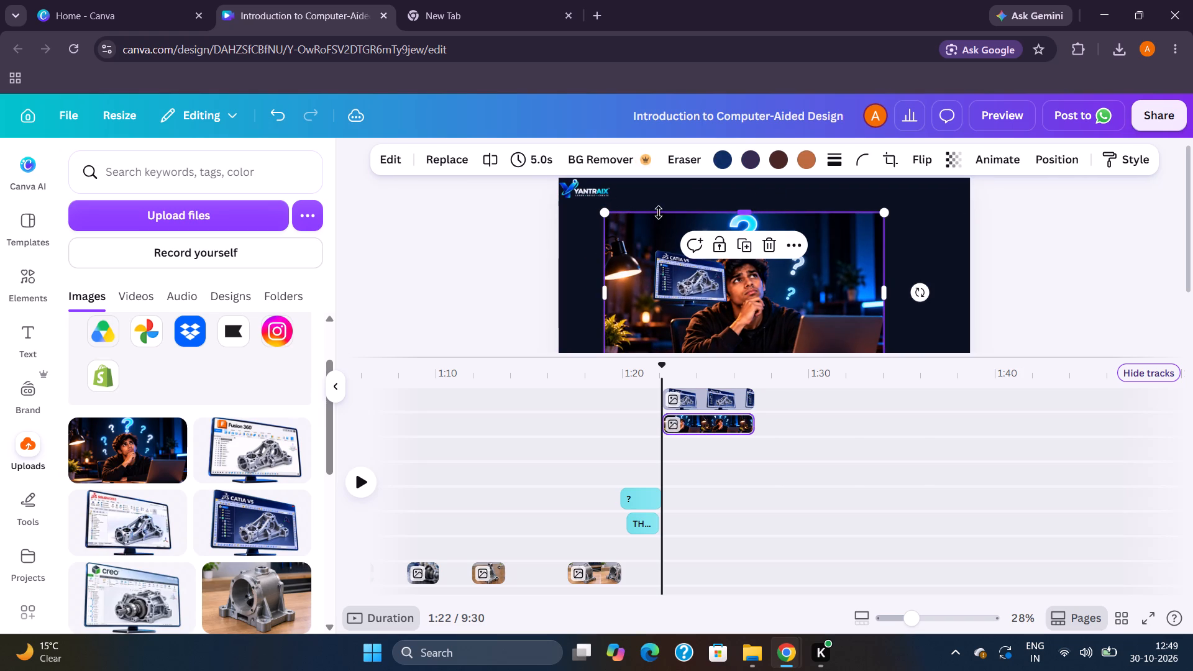
pyautogui.moveTo(667, 227); pyautogui.dragTo(674, 219)
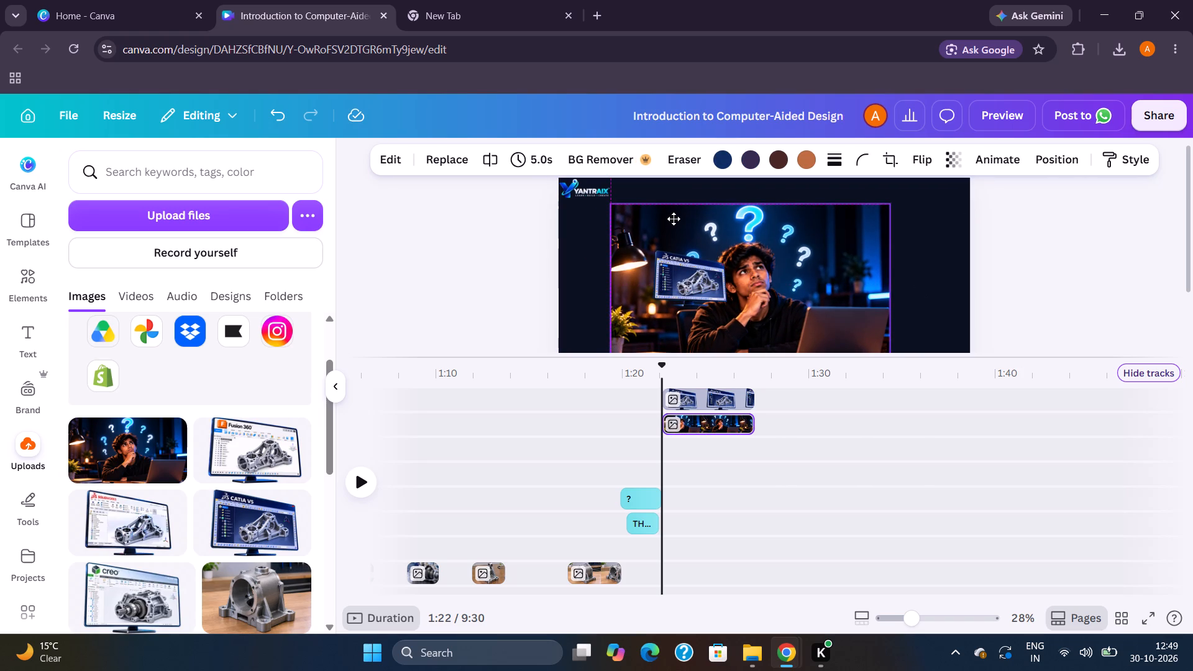
pyautogui.moveTo(674, 219); pyautogui.dragTo(674, 217)
pyautogui.scroll(-1, 801, 261)
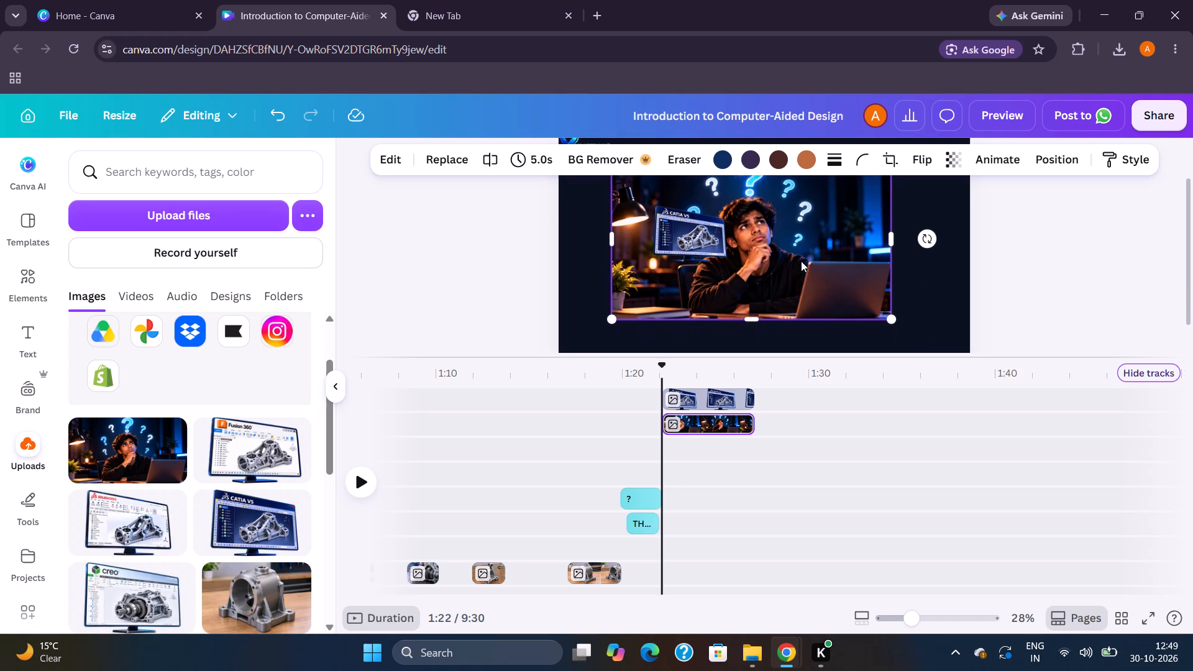
pyautogui.moveTo(887, 317); pyautogui.dragTo(891, 325)
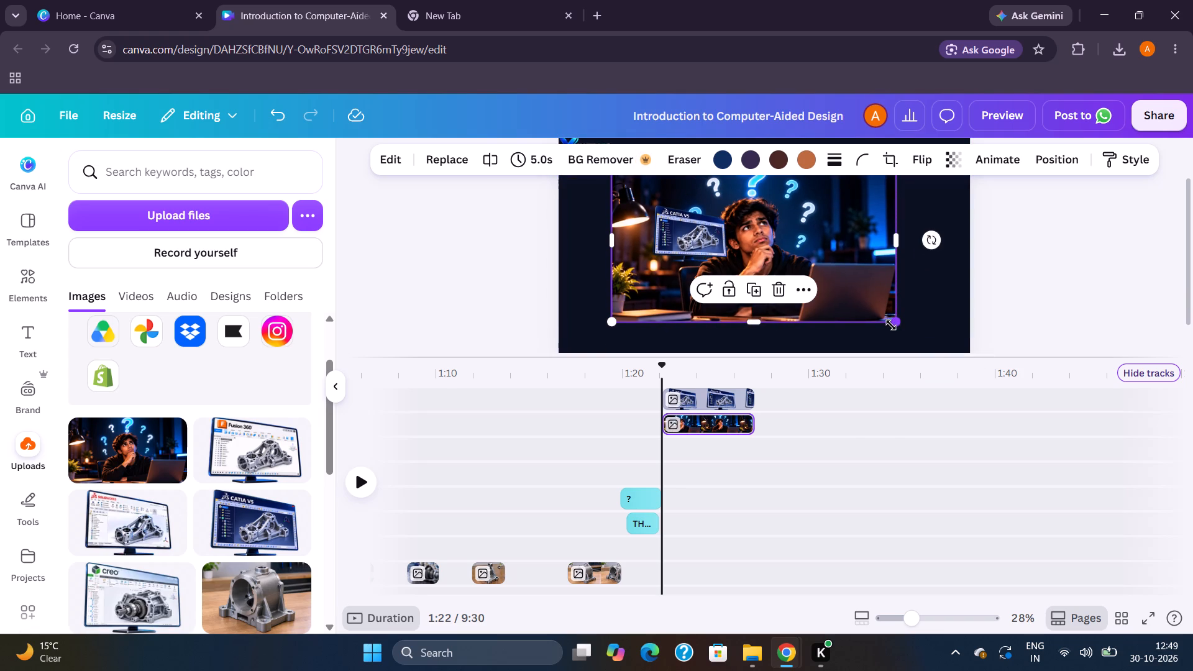
pyautogui.scroll(1, 841, 268)
pyautogui.click(812, 256)
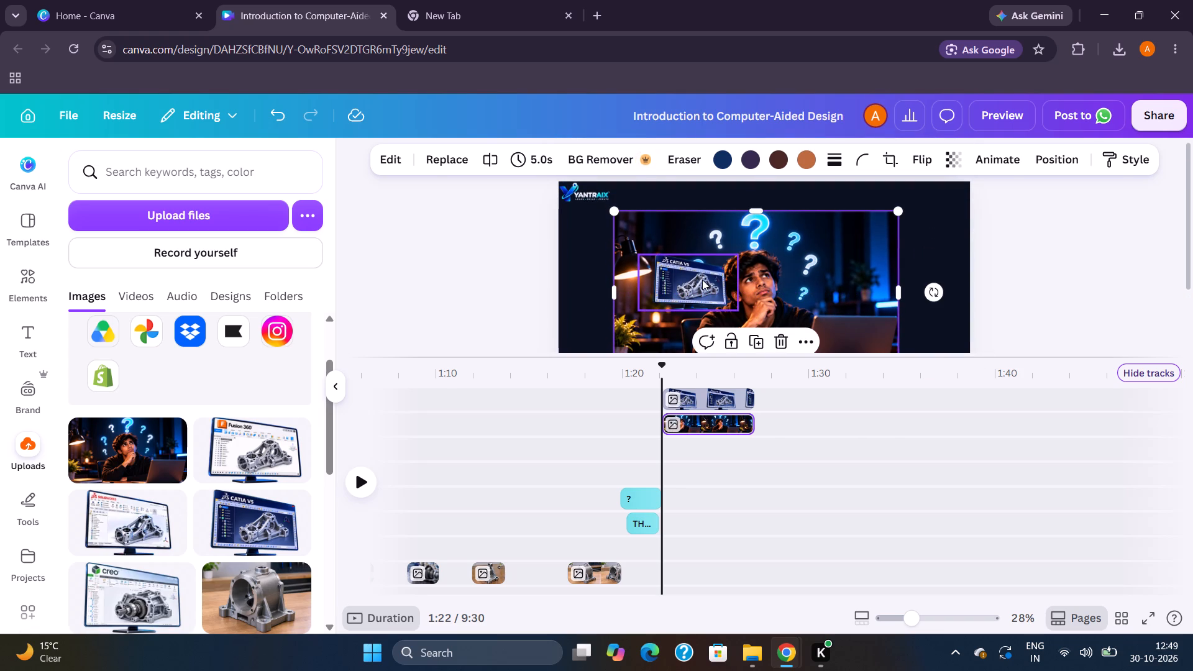
# Move the small CATIA V5 monitor up into the thinking-man image's upper-left corner.
pyautogui.moveTo(702, 280); pyautogui.dragTo(695, 249)
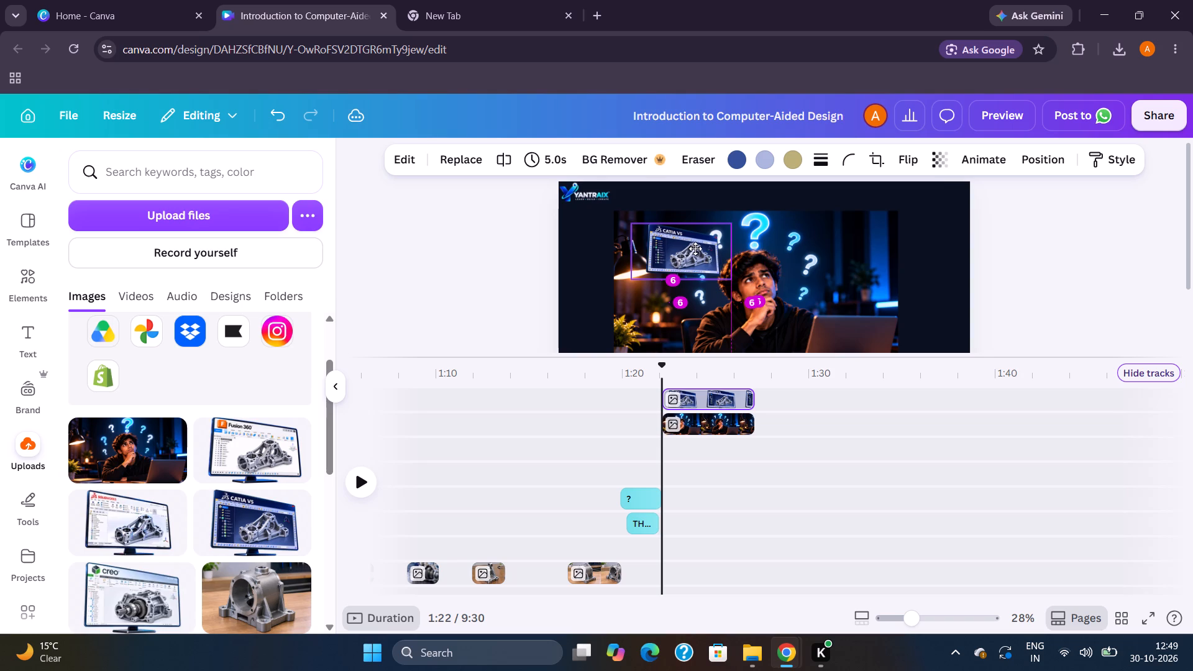
pyautogui.moveTo(695, 249); pyautogui.dragTo(690, 244)
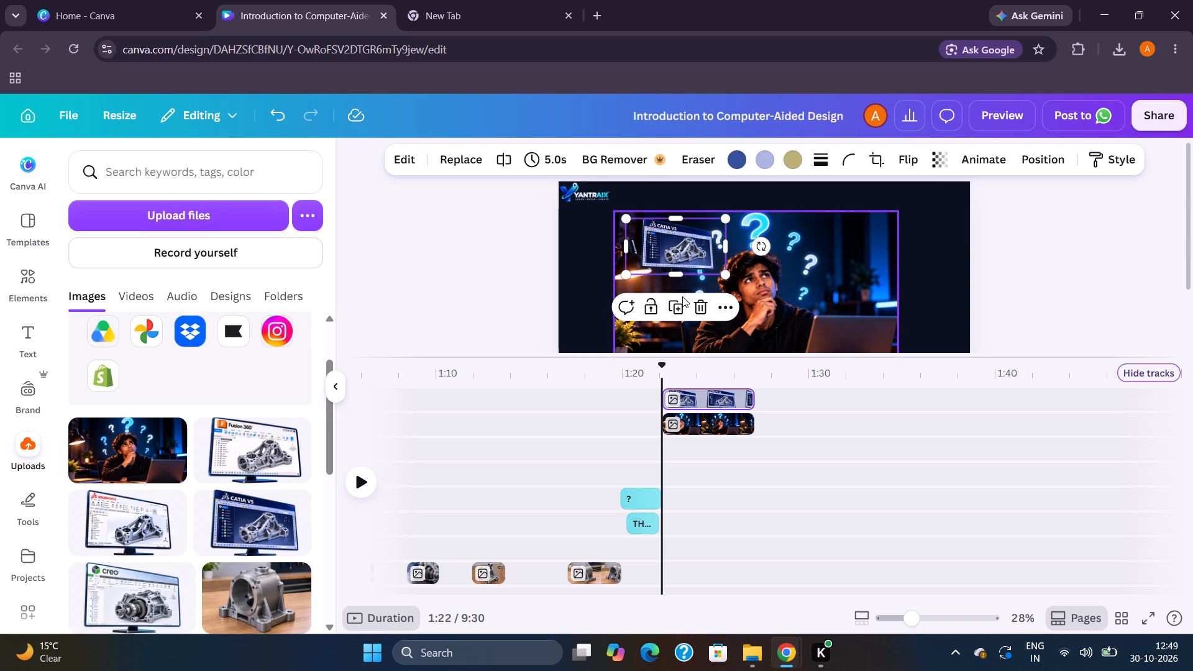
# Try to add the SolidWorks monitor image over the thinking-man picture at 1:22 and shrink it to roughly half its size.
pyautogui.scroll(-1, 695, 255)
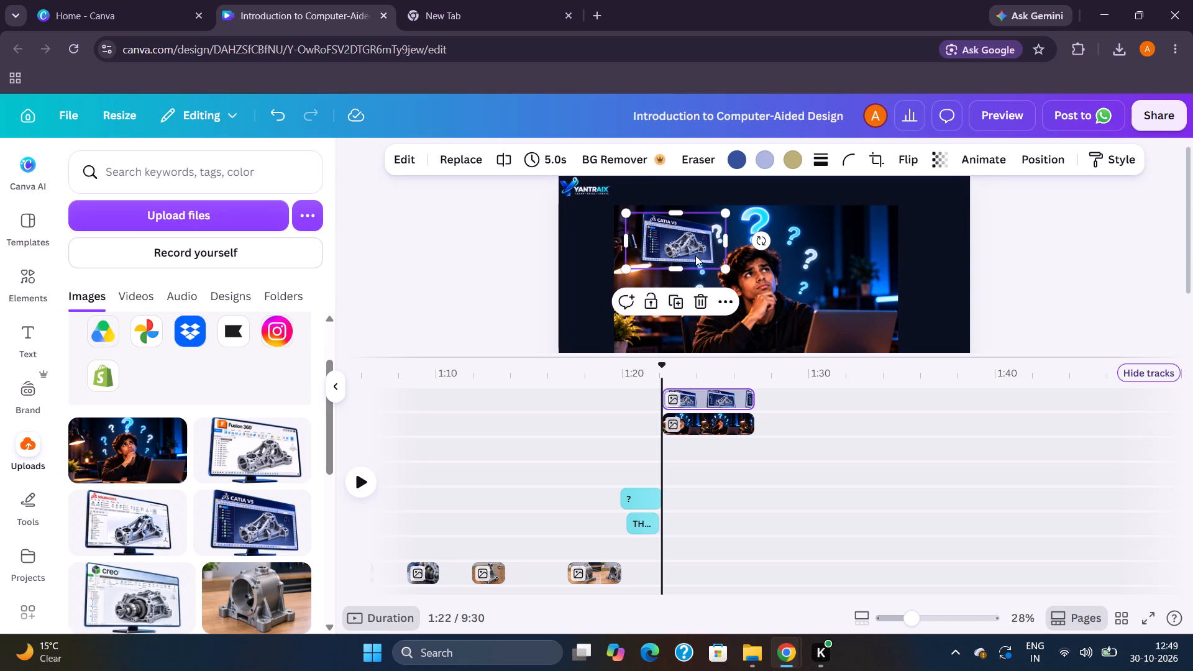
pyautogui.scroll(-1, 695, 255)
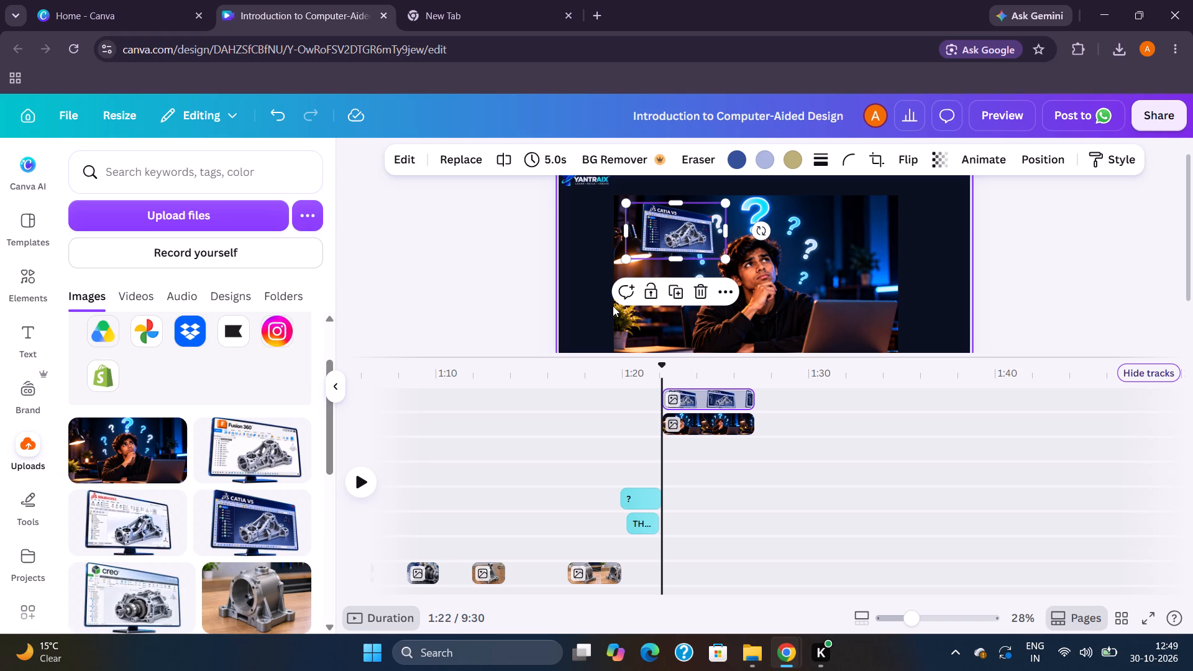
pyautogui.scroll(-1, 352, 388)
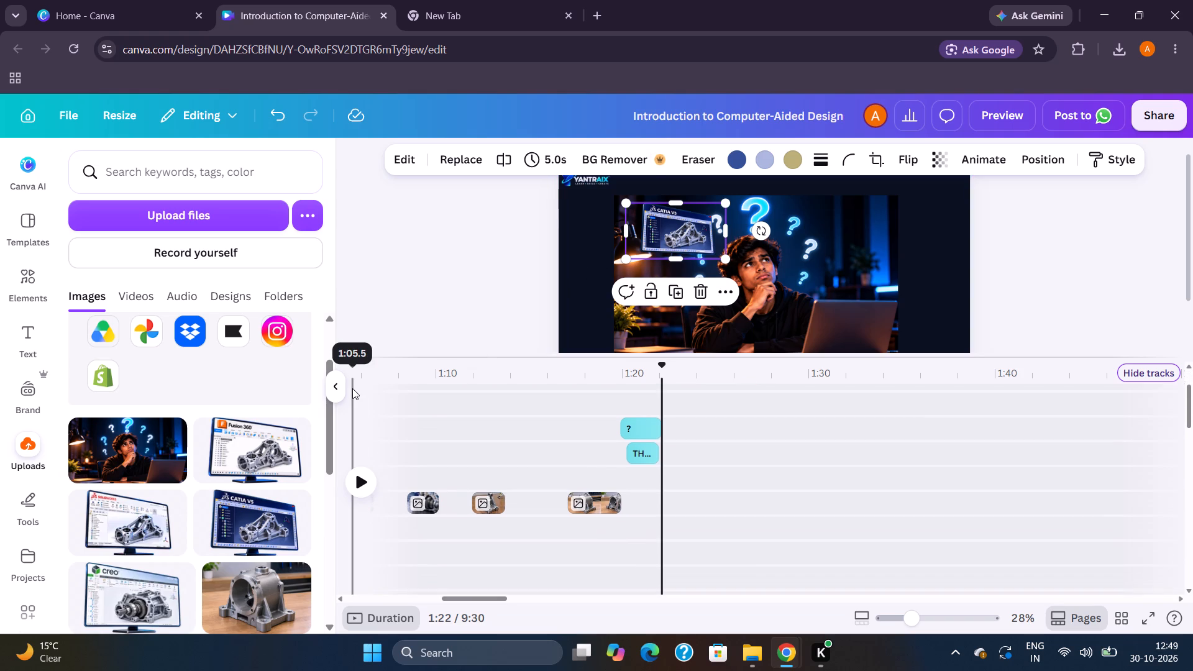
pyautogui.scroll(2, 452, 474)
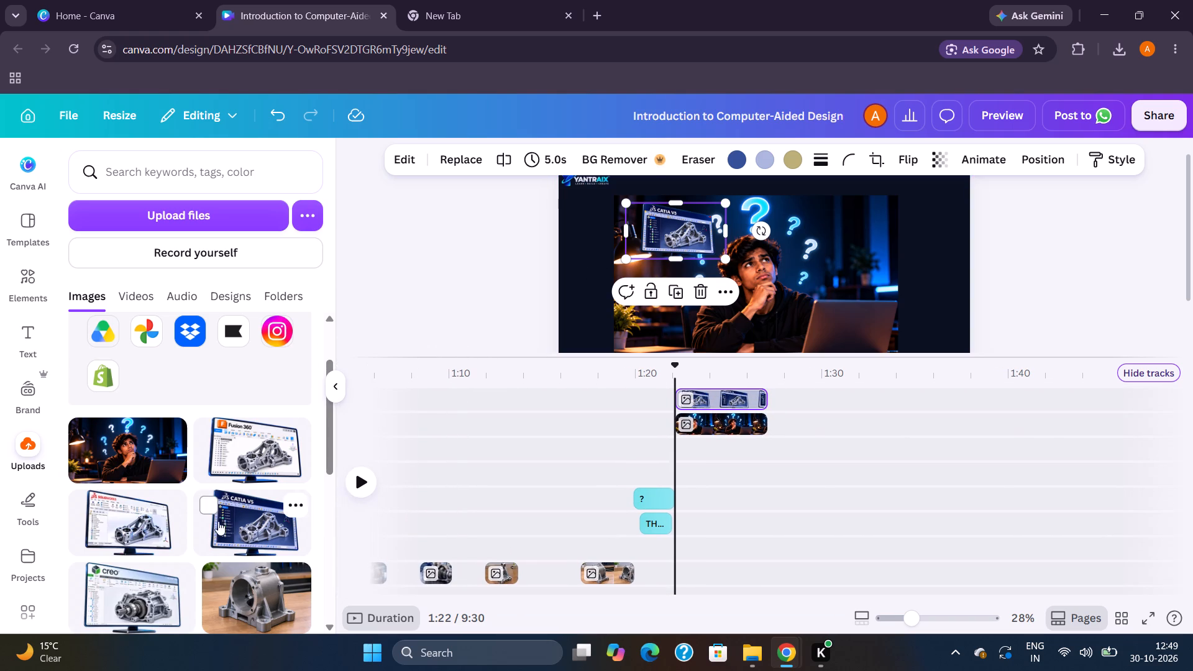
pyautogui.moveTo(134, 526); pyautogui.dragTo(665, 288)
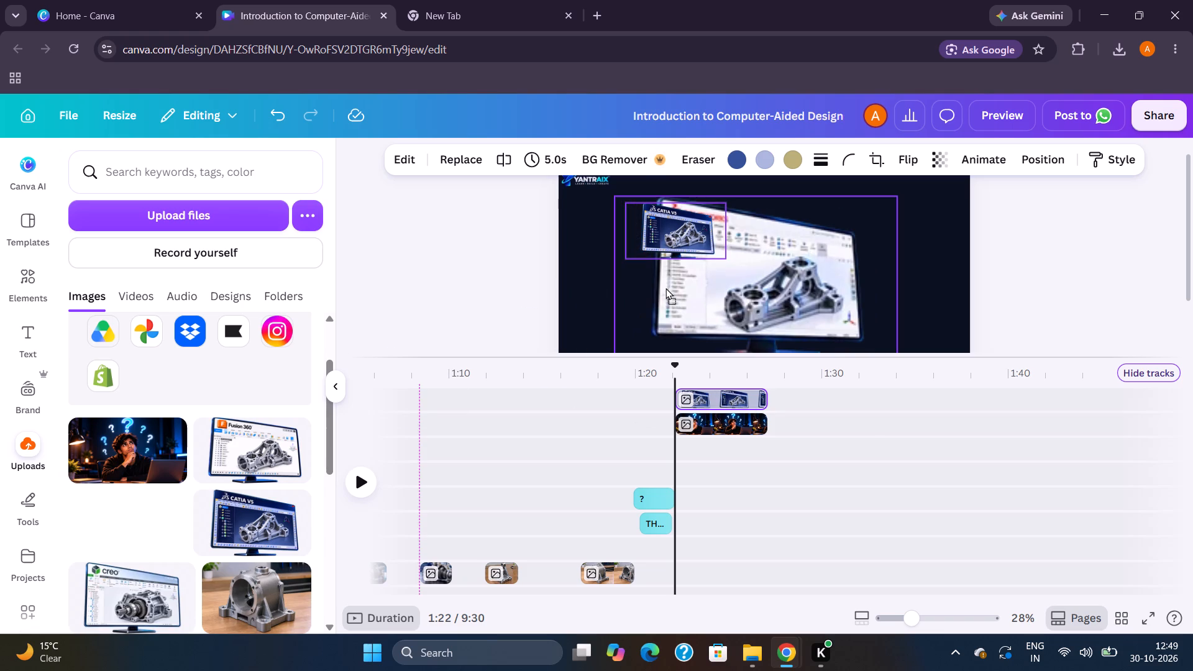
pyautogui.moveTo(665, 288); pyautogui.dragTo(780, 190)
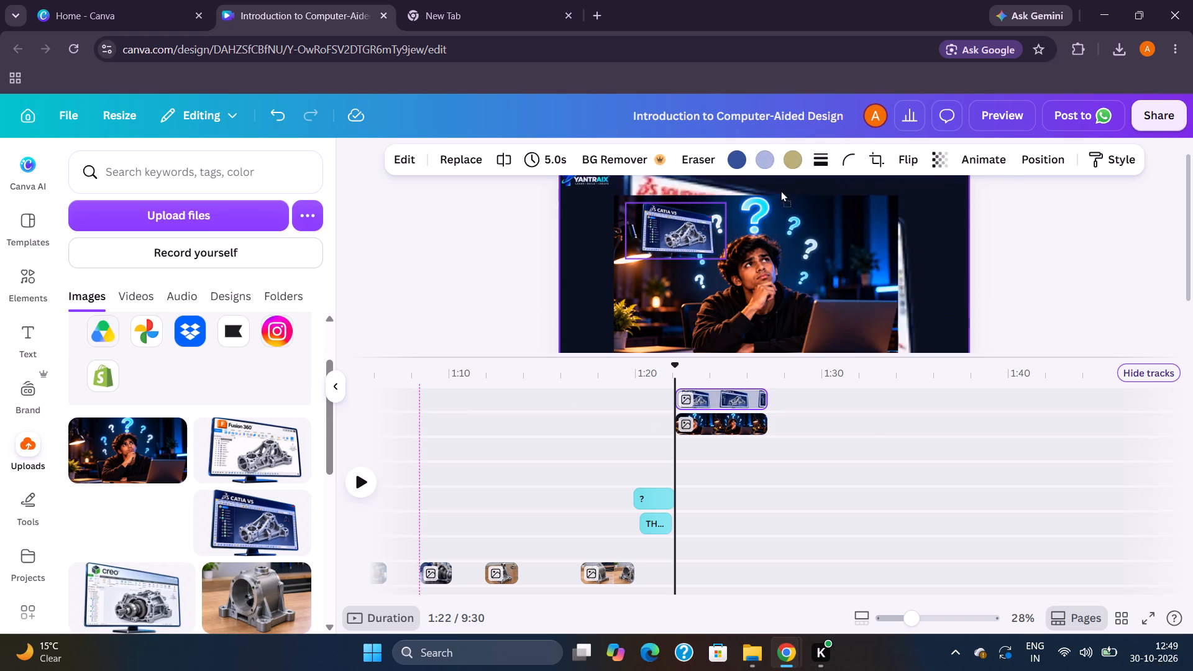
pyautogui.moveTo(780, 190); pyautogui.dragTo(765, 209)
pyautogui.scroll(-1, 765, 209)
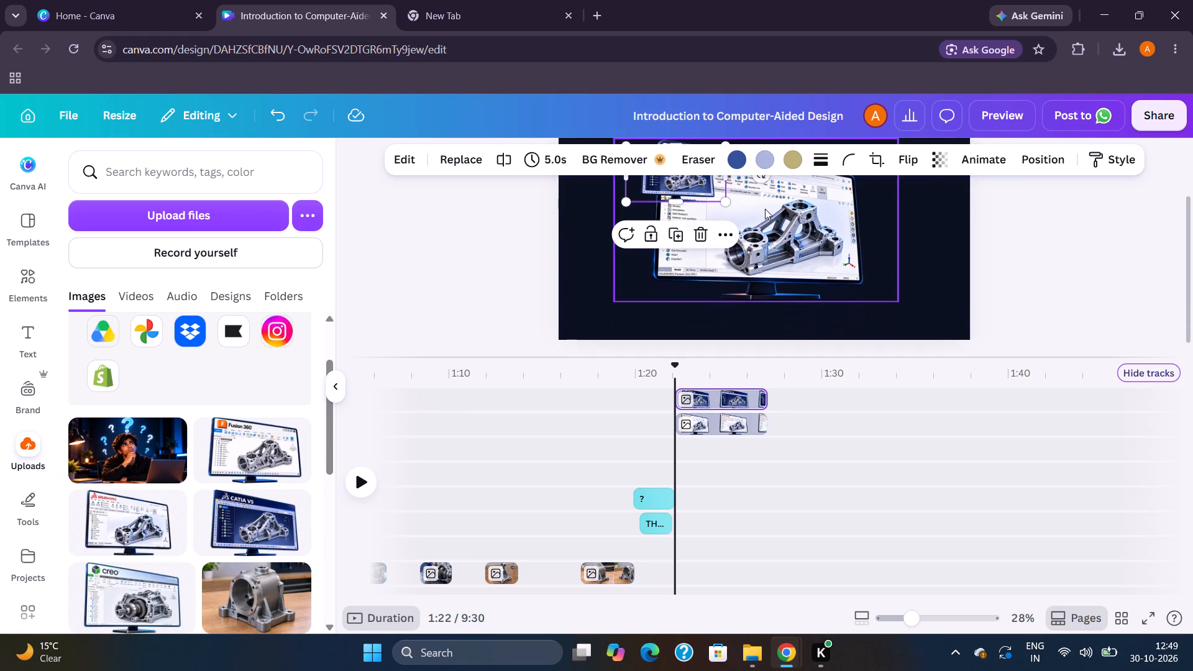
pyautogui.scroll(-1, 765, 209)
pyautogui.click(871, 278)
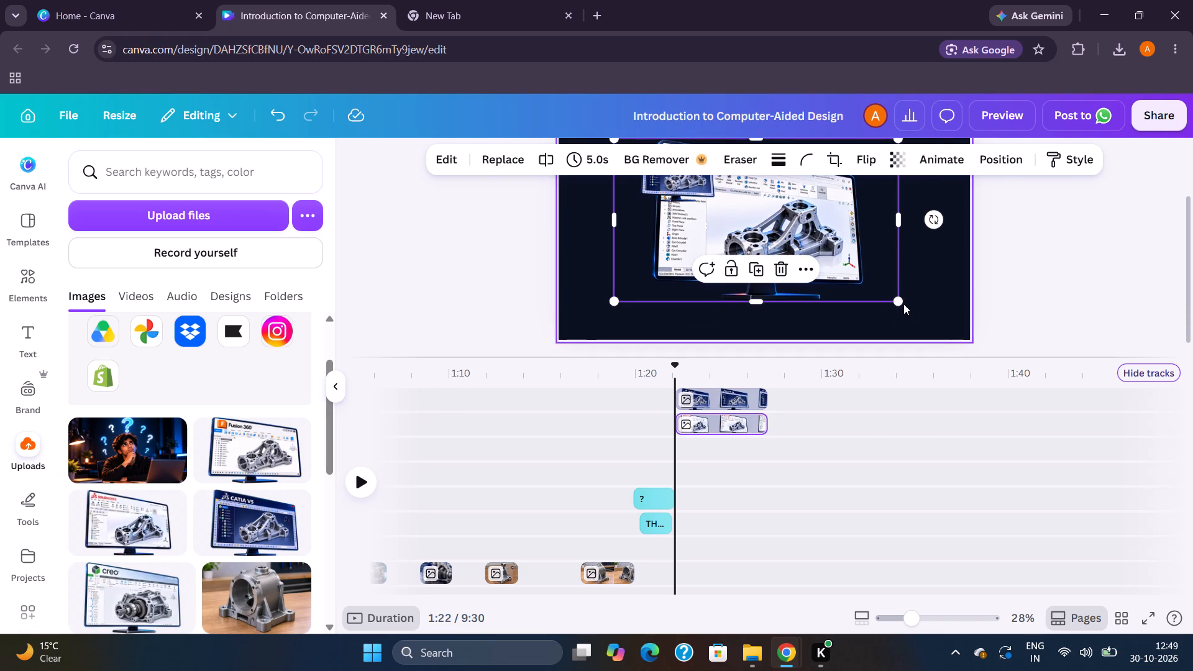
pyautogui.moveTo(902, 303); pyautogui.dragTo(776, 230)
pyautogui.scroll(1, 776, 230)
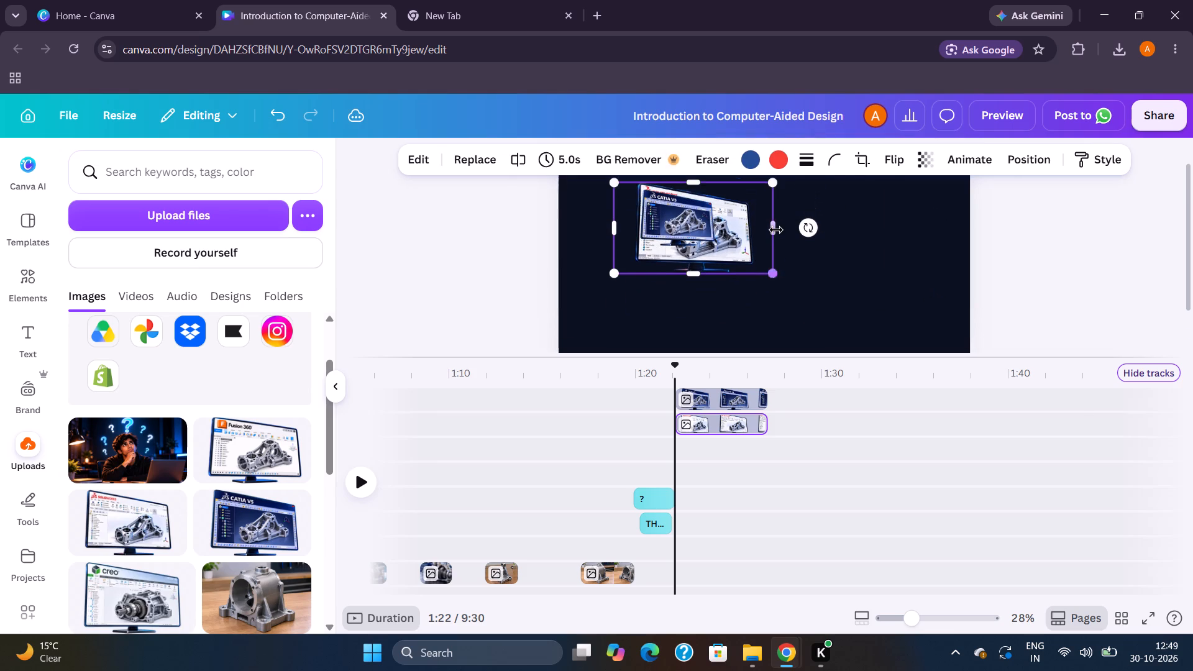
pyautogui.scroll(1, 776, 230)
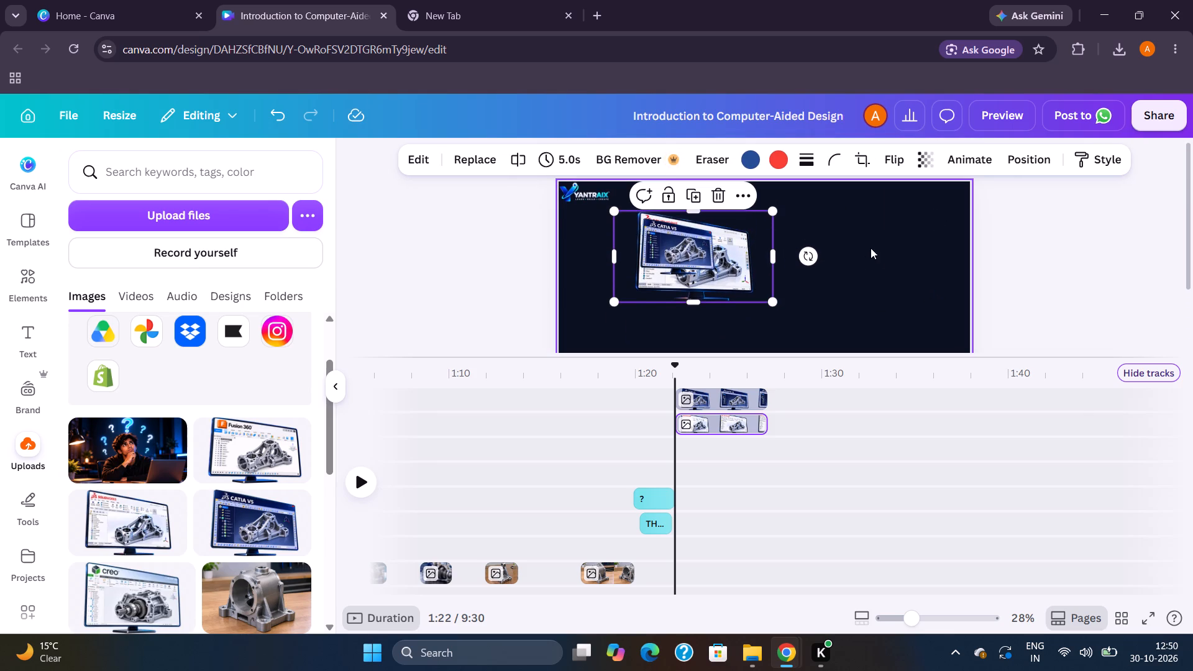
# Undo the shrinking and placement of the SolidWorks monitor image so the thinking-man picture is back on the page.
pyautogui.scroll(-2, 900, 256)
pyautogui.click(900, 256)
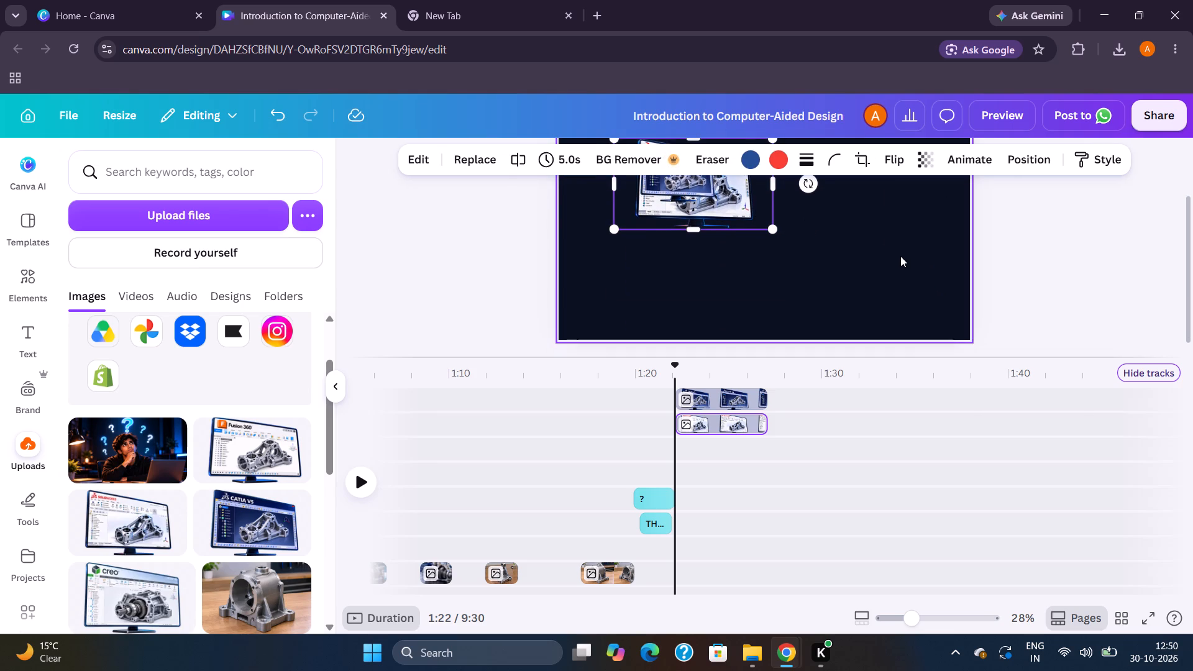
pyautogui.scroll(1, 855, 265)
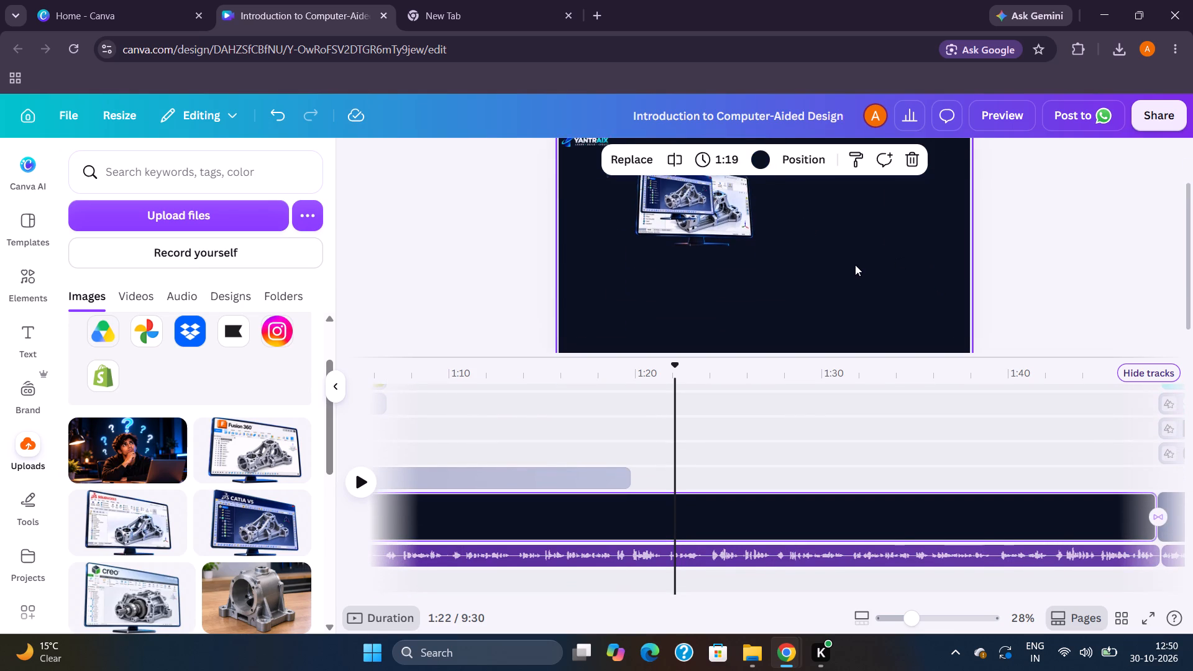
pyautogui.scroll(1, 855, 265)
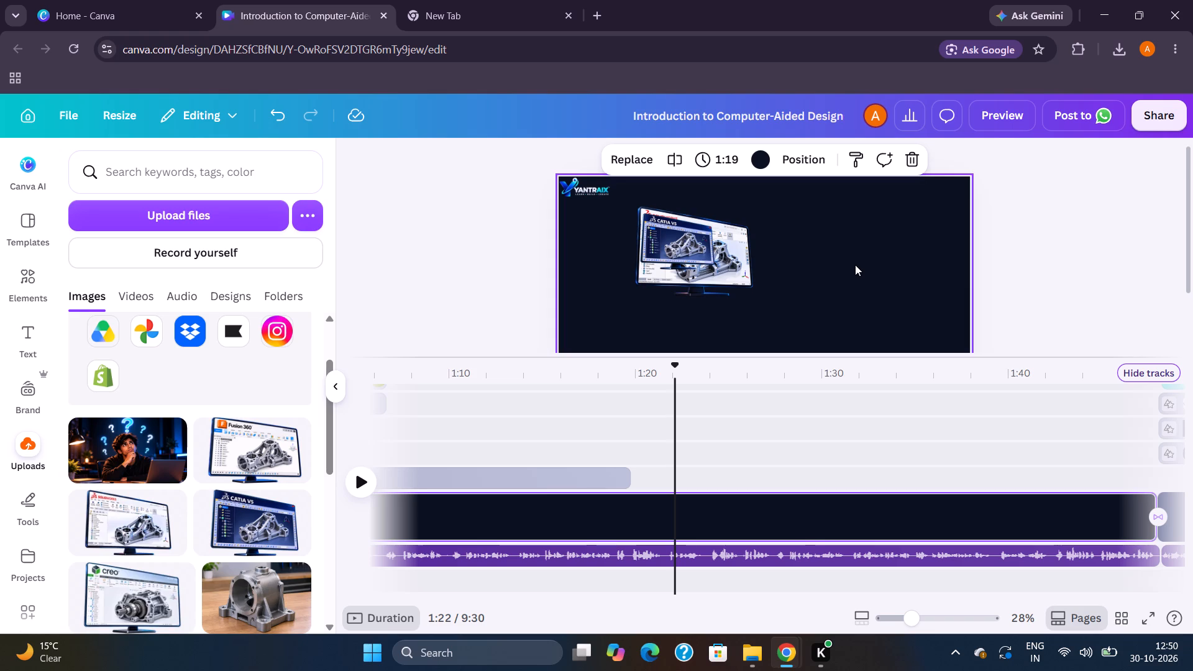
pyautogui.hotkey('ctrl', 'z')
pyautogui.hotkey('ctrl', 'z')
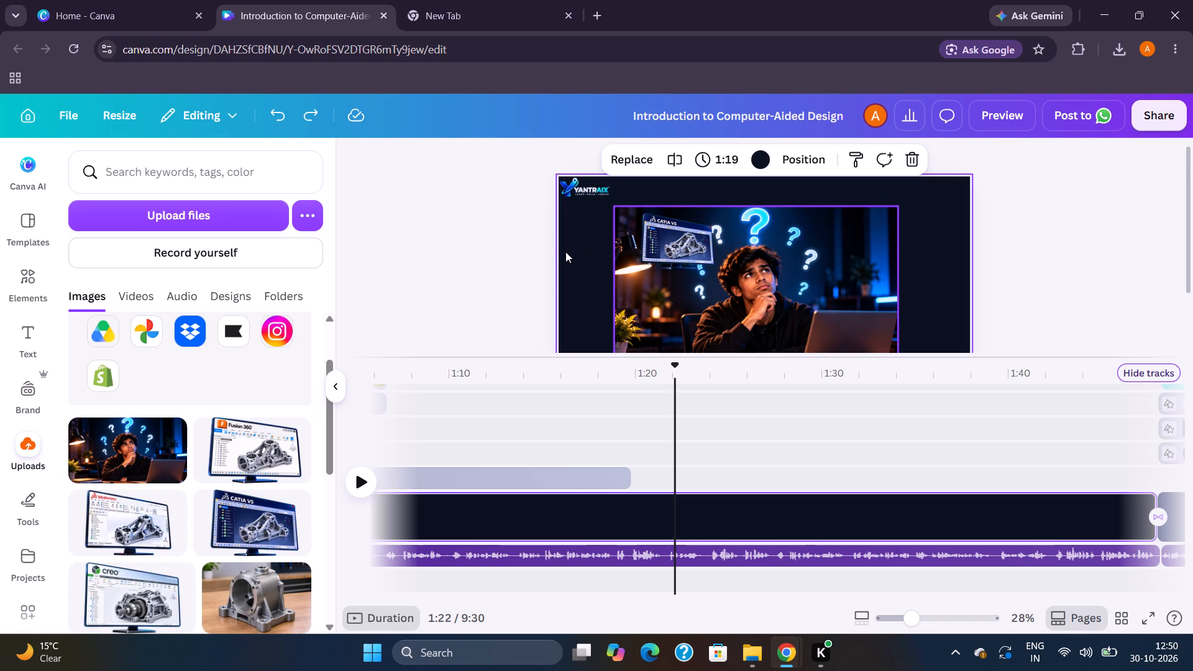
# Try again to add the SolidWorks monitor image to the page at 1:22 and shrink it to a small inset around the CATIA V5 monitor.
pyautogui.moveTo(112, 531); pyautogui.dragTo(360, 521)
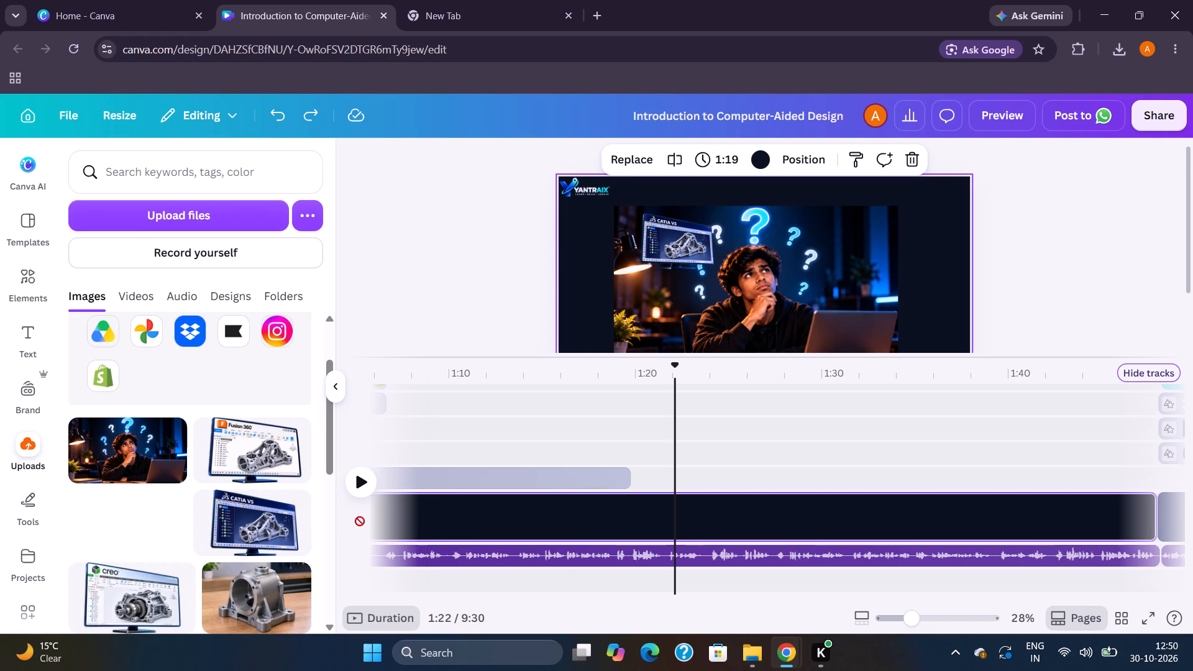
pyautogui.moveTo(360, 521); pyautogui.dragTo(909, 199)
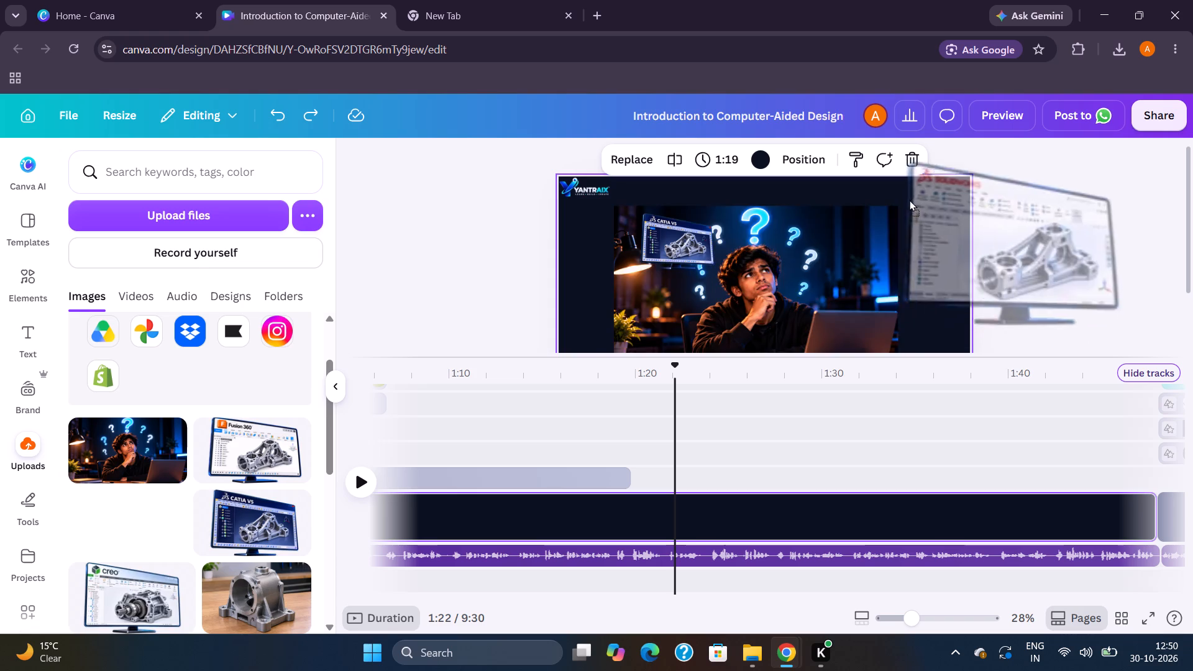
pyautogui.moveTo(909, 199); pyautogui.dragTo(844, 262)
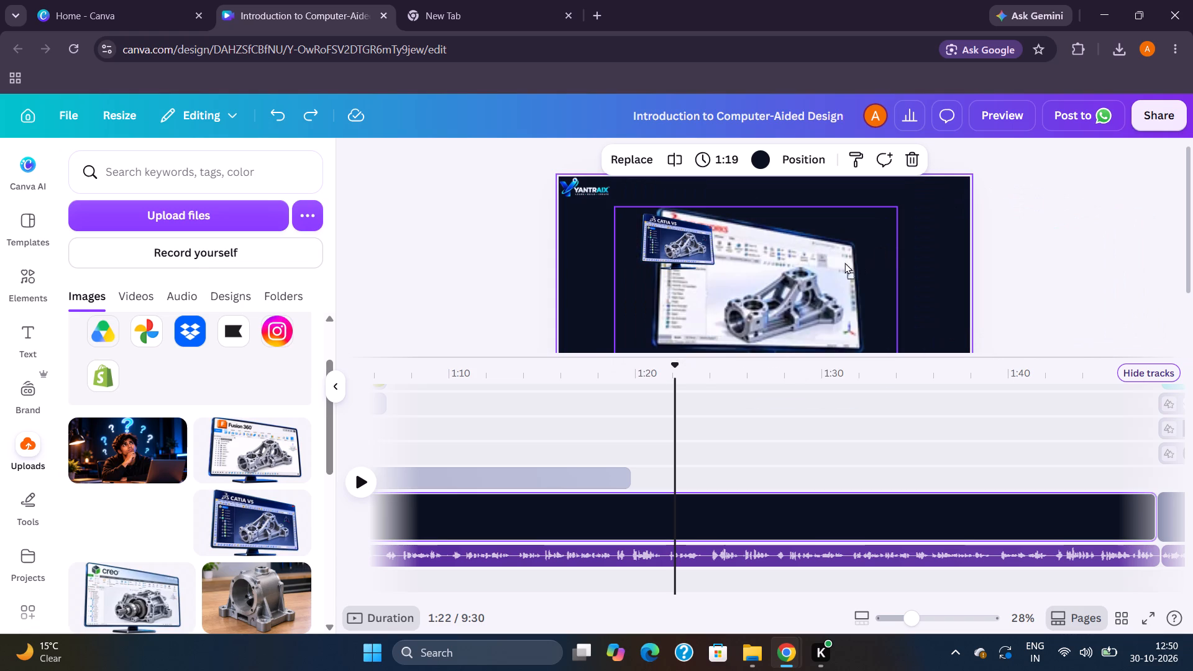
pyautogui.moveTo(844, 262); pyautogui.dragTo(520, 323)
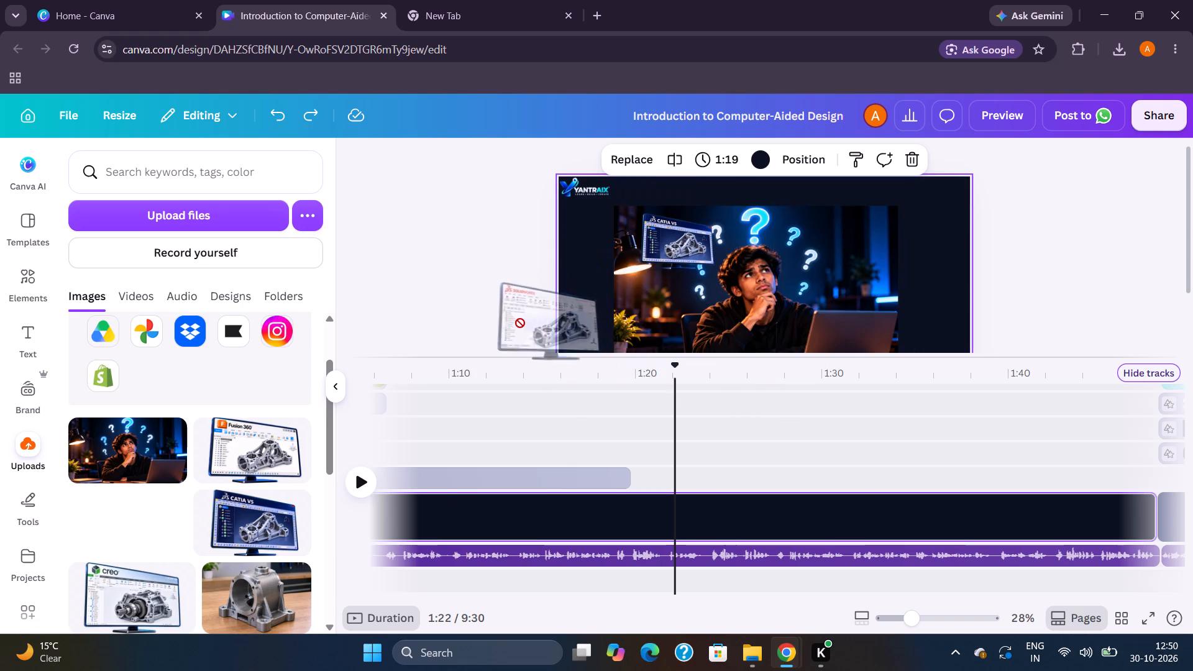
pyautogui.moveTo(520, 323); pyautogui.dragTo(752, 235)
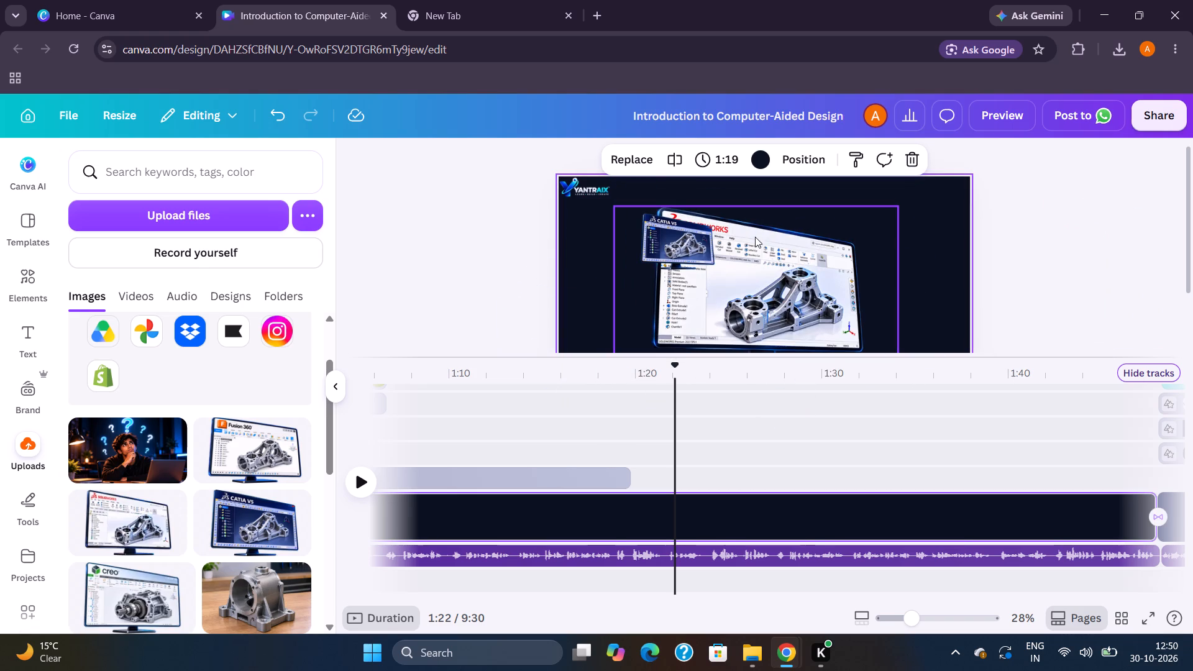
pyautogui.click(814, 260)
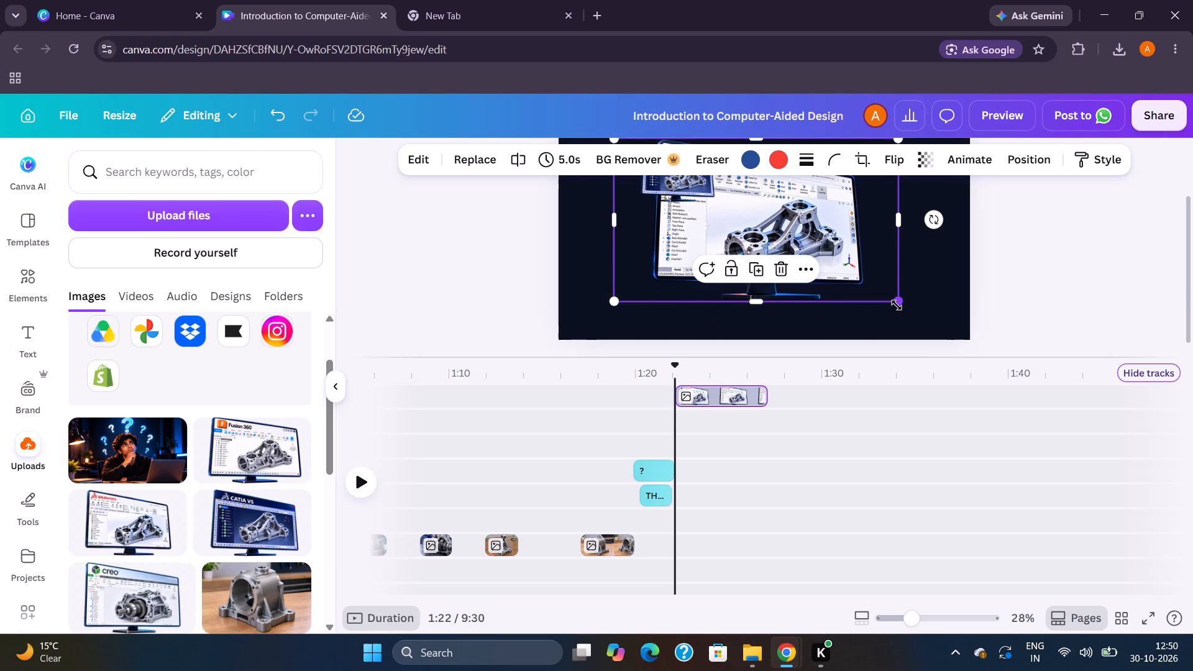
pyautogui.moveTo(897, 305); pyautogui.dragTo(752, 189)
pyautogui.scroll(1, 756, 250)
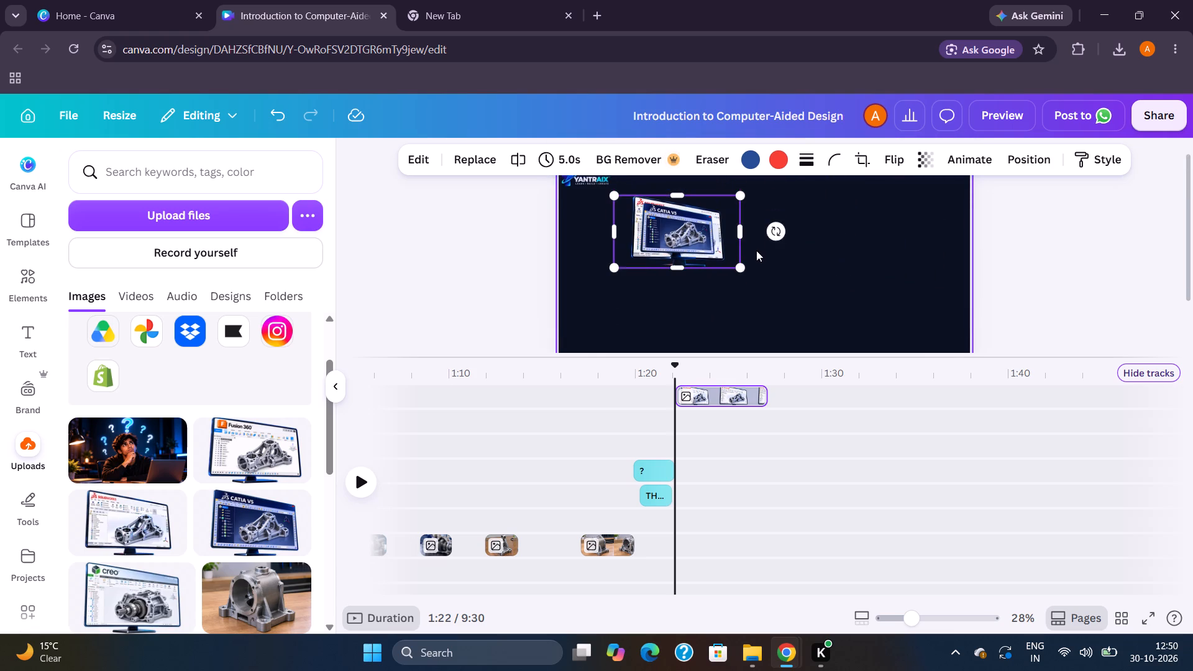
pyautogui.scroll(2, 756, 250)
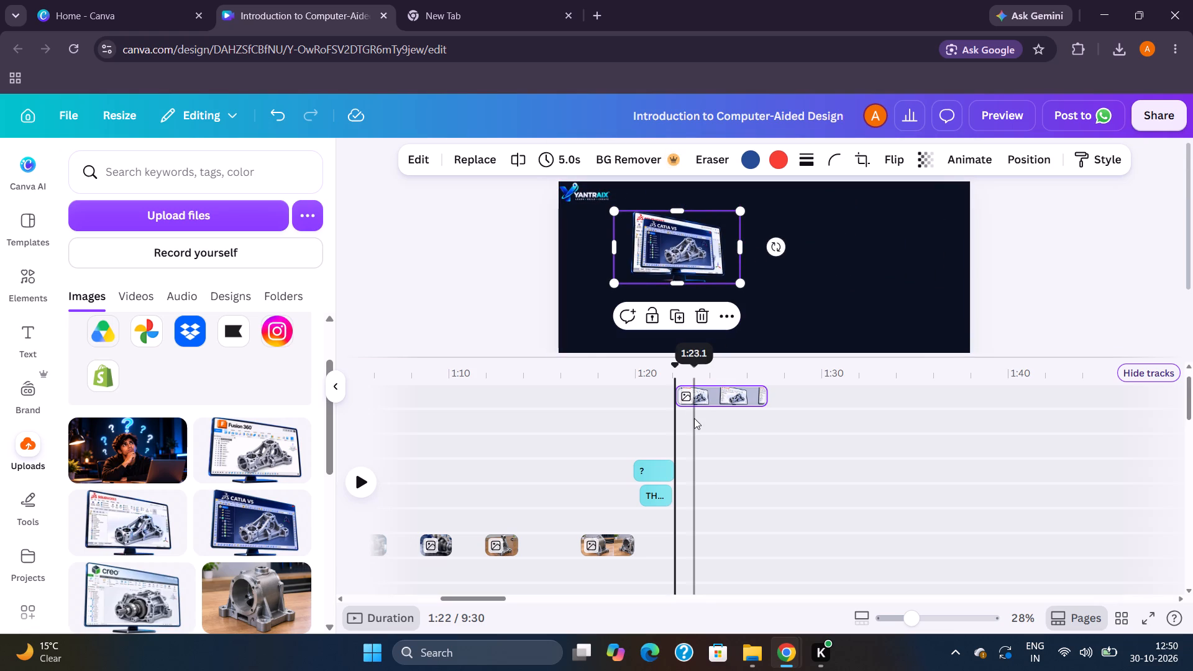
# Look through the timeline tracks around 1:22 to check which image clips are in place.
pyautogui.scroll(-5, 694, 418)
pyautogui.scroll(3, 694, 418)
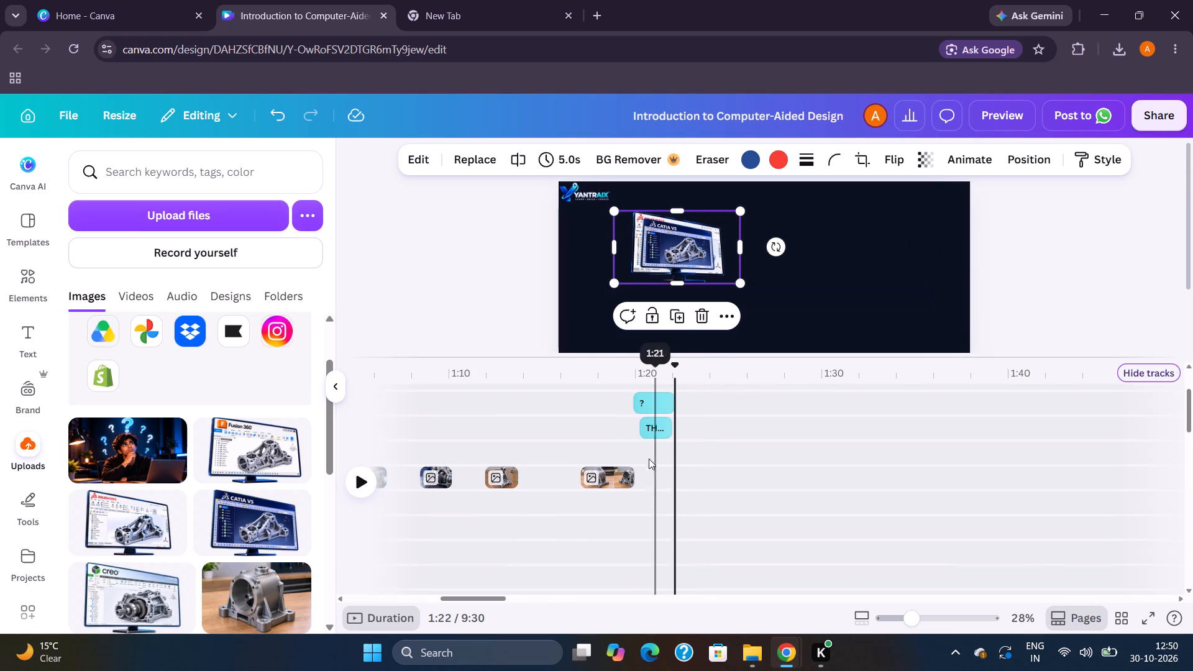
pyautogui.scroll(2, 643, 457)
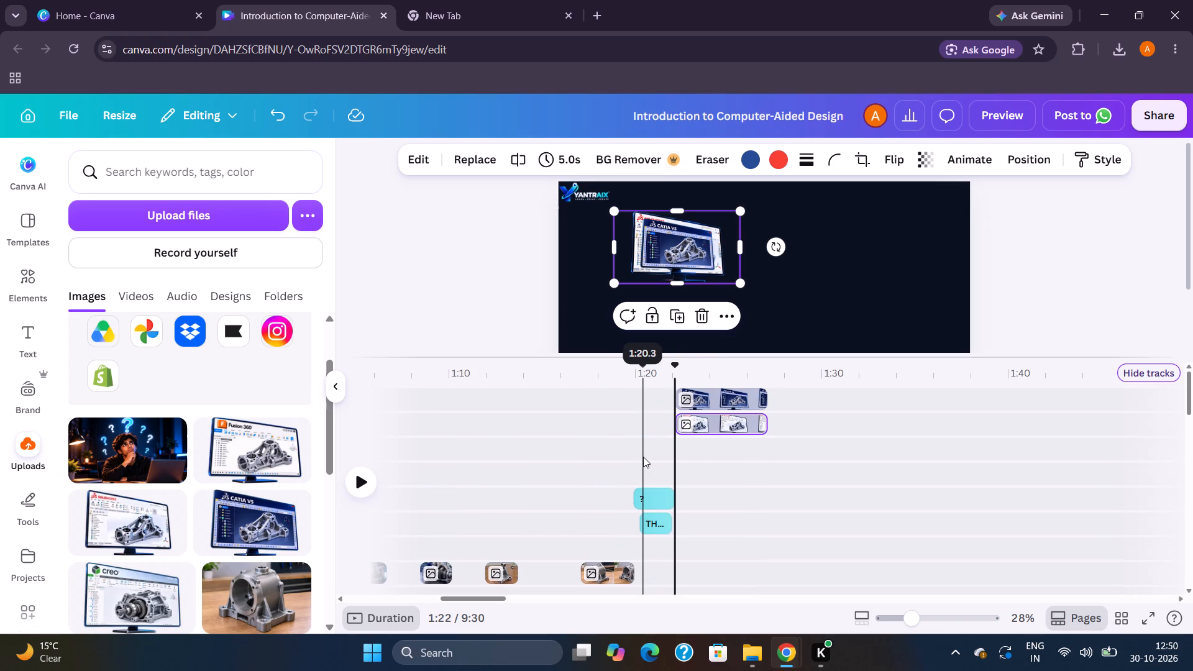
pyautogui.scroll(-6, 700, 480)
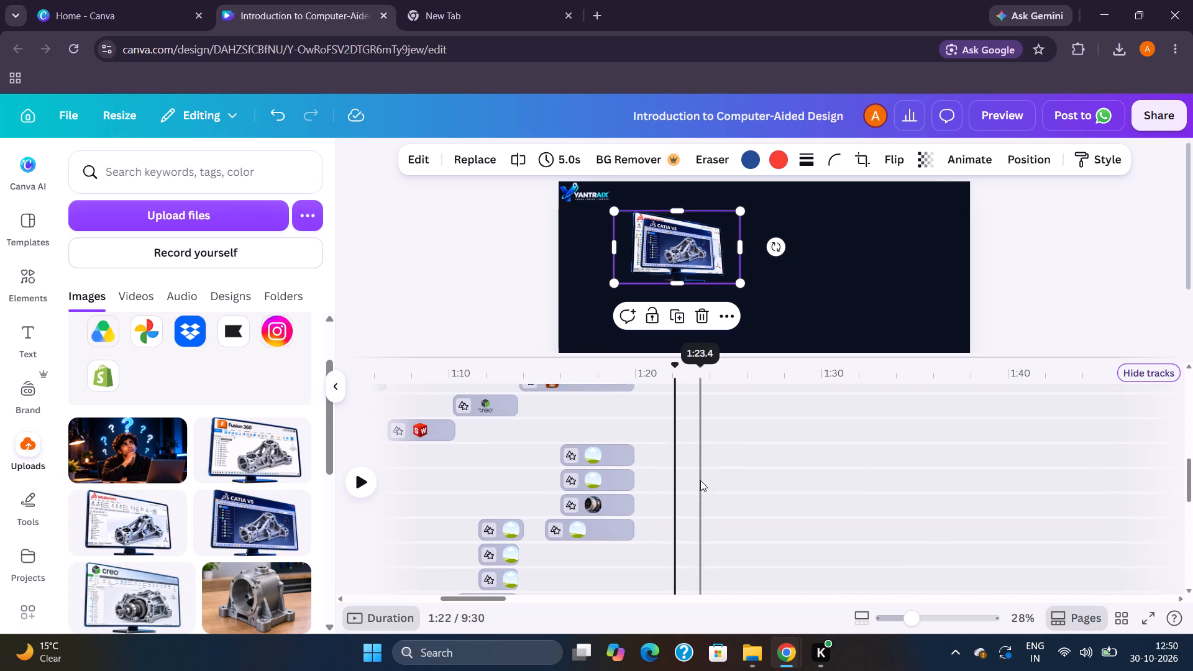
pyautogui.scroll(6, 700, 480)
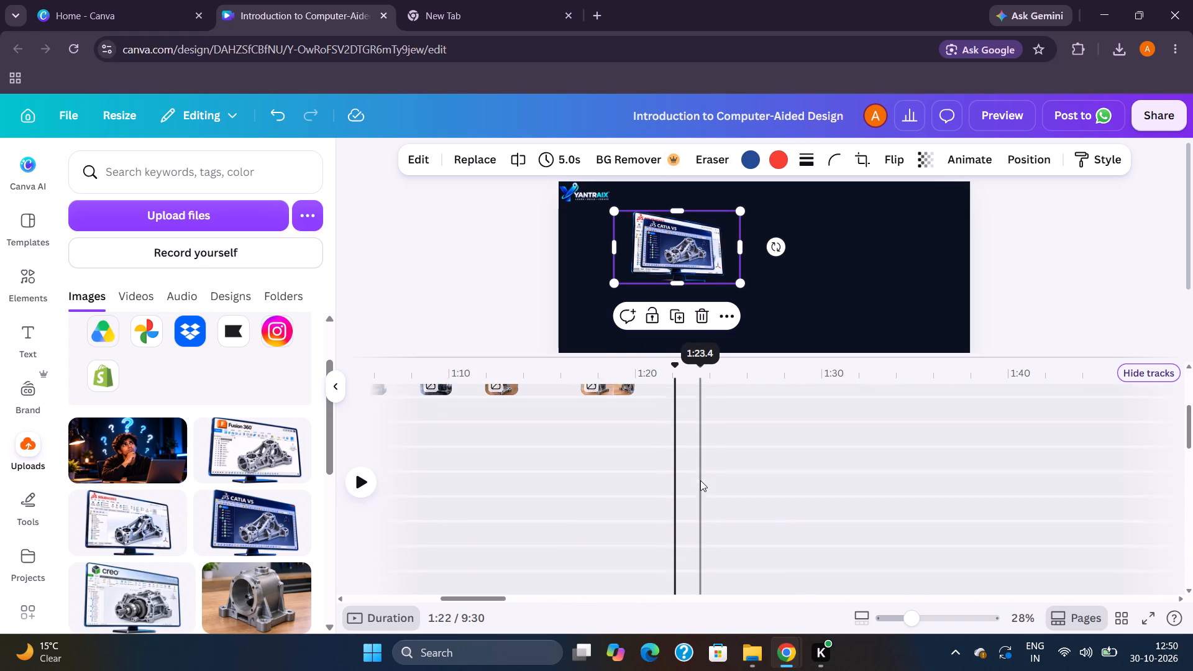
pyautogui.scroll(1, 700, 480)
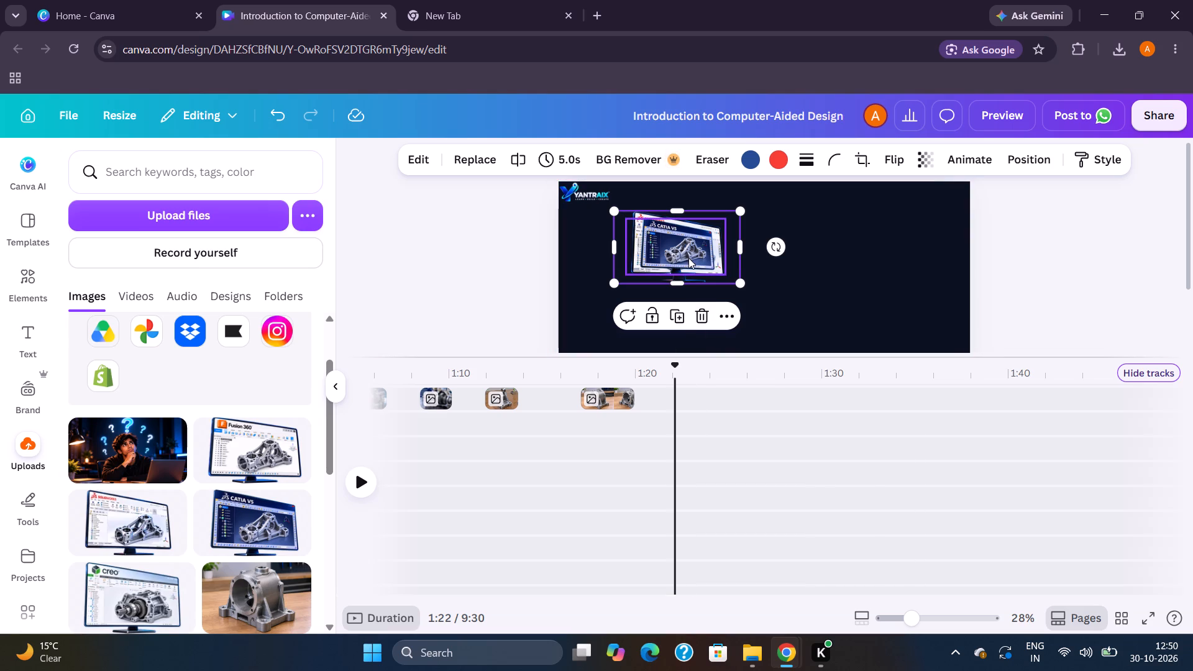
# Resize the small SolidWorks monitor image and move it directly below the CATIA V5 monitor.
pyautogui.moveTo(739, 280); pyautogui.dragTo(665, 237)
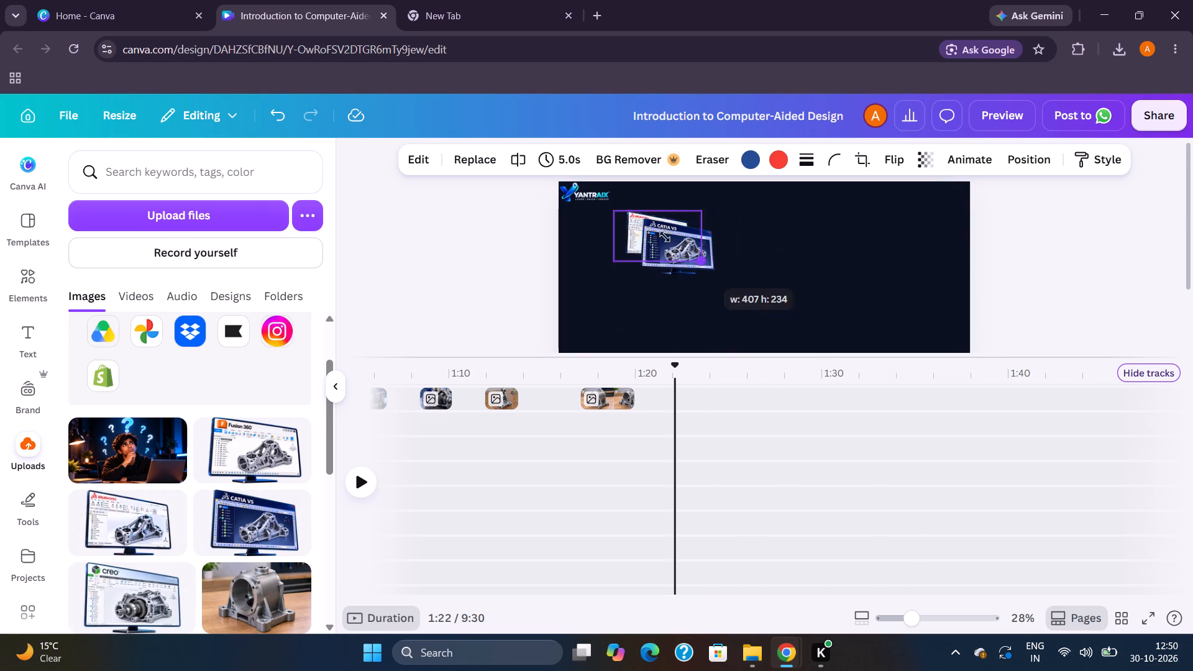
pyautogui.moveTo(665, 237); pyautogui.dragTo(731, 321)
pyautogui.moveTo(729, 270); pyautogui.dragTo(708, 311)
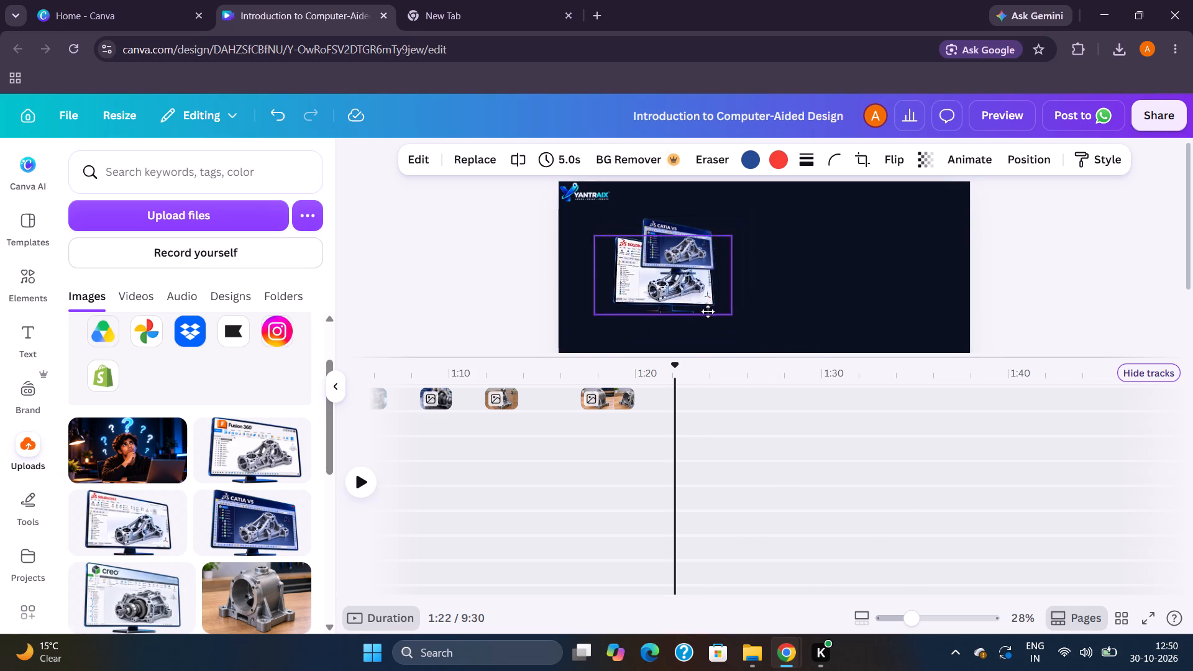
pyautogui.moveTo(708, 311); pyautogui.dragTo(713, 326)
# Play the video from about 1:20 into the 1:22 section to check the monitor images on the page.
pyautogui.click(646, 428)
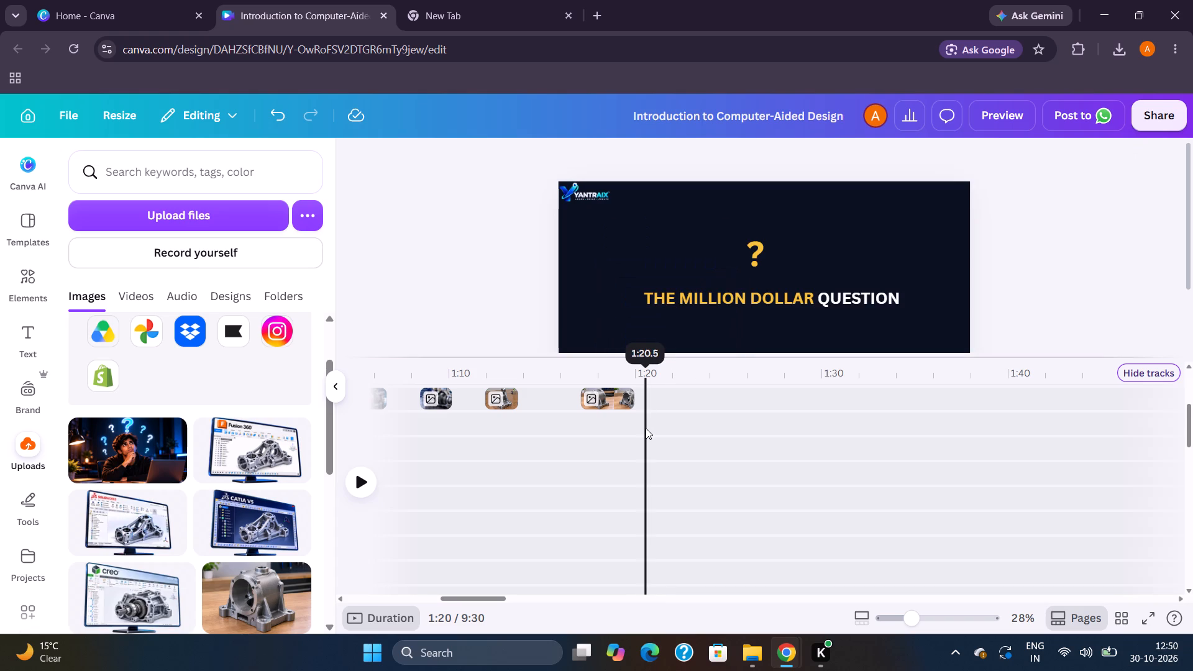
pyautogui.press('space')
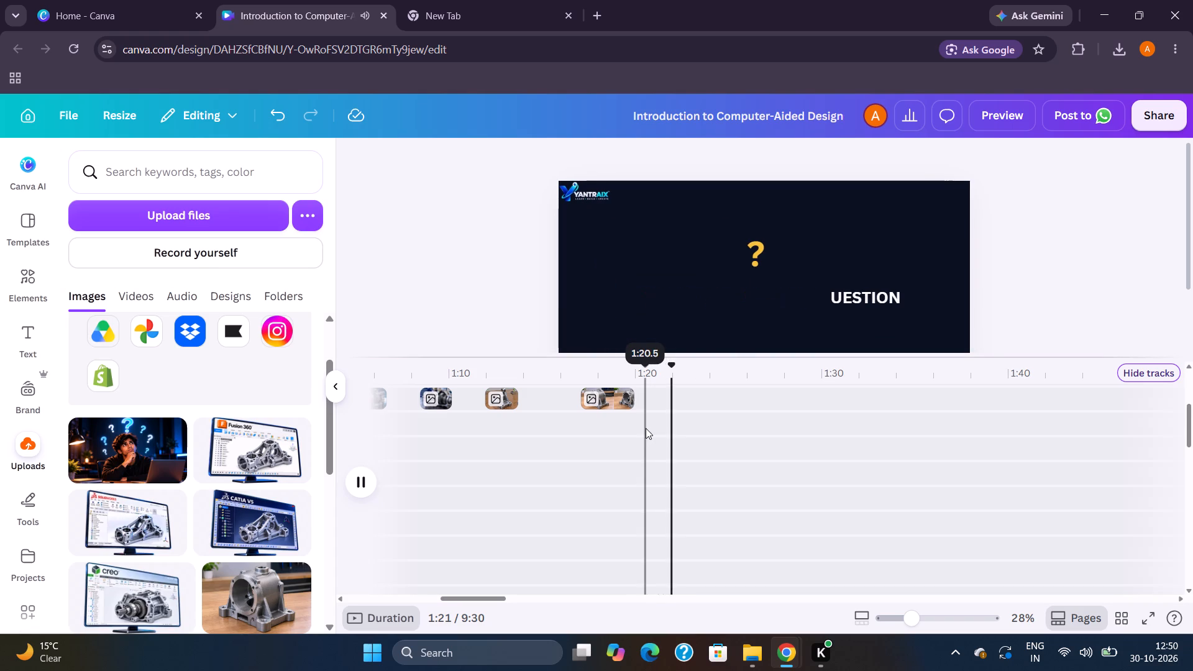
pyautogui.press('space')
pyautogui.scroll(-1, 670, 316)
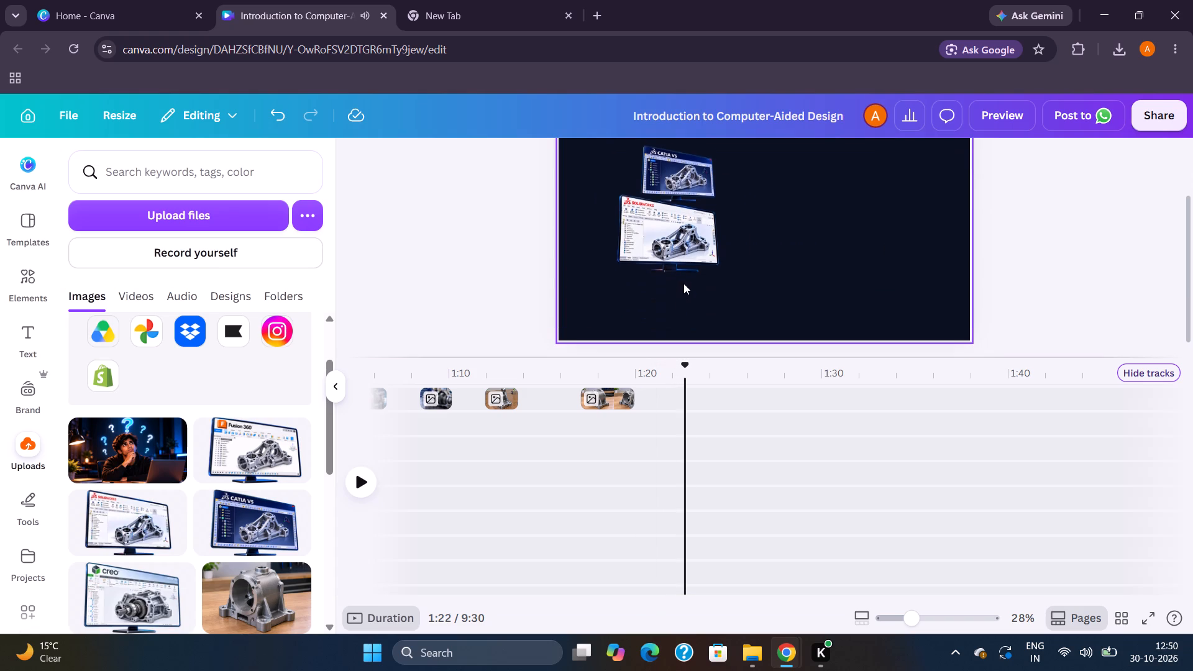
pyautogui.scroll(-1, 683, 283)
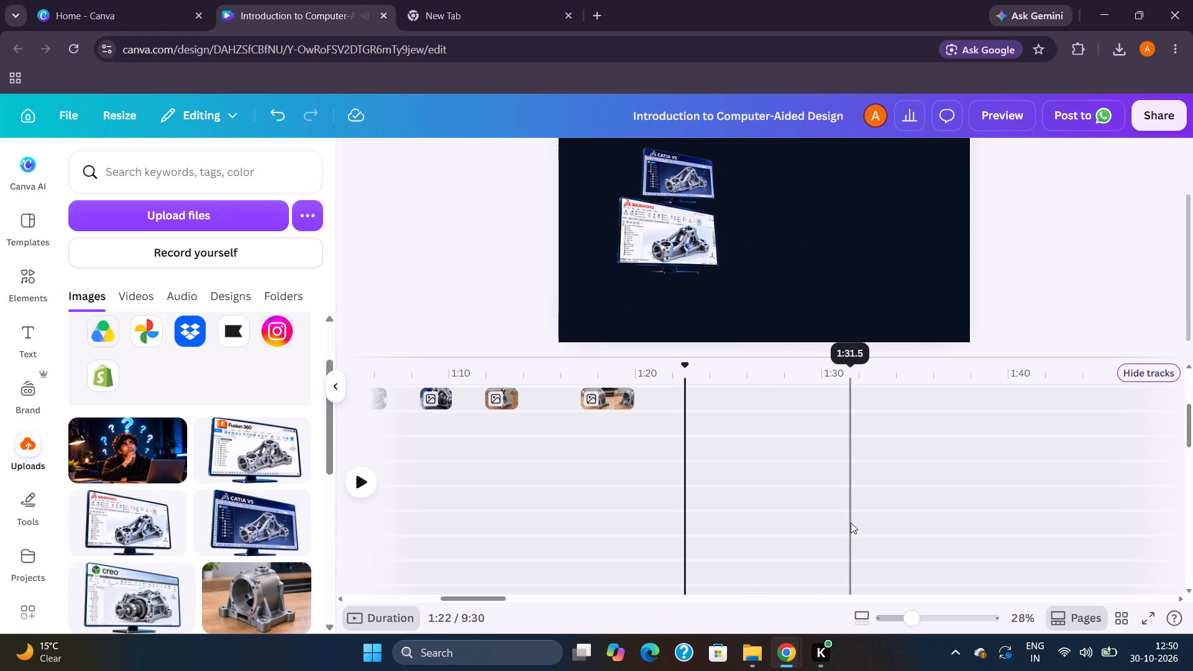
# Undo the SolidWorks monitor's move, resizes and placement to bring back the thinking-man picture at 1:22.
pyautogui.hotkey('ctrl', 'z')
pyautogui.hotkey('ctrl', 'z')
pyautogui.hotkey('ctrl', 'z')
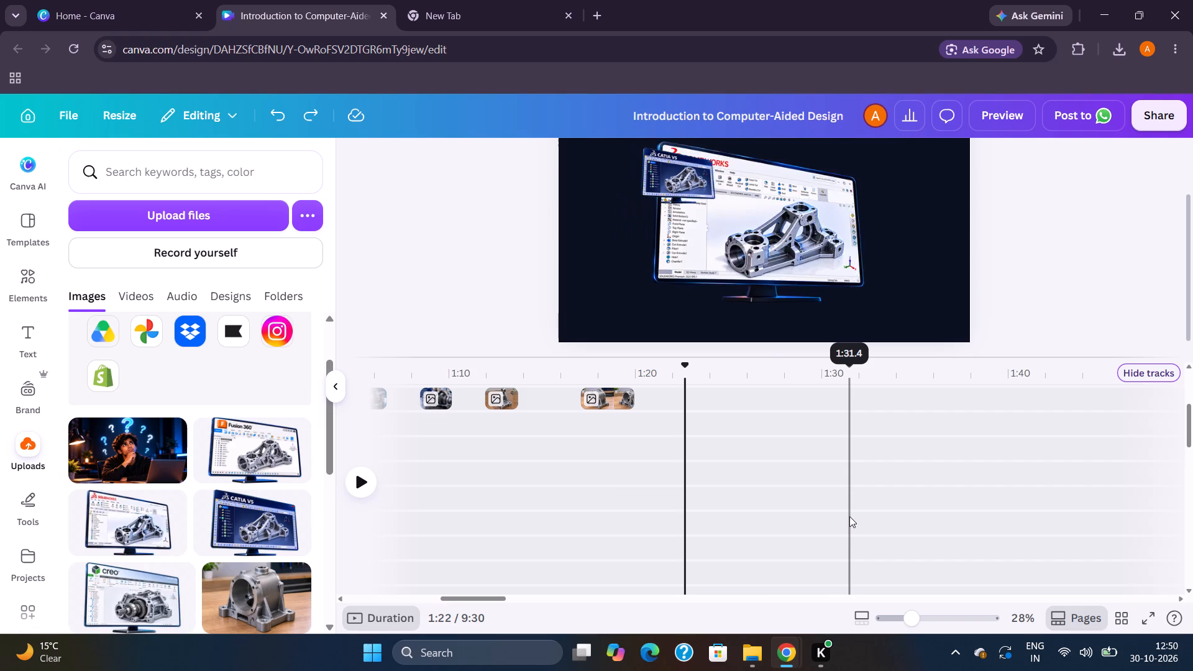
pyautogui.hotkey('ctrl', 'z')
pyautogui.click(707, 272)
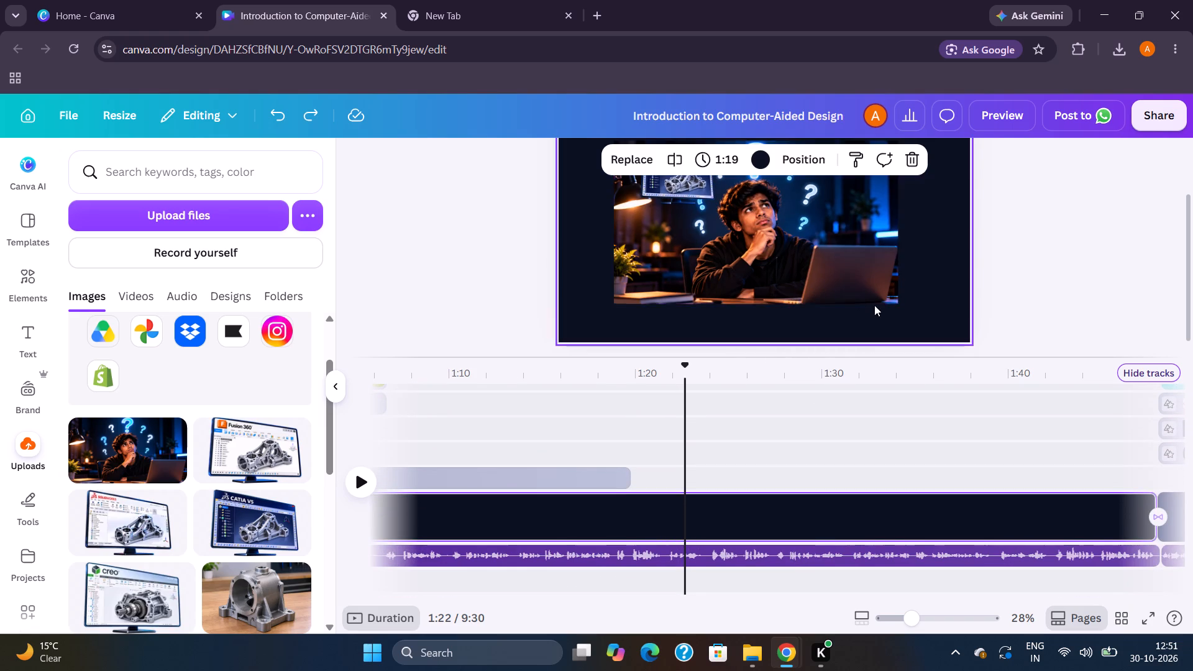
# Enlarge the thinking-man picture at 1:22 to about 1,384 by 795.
pyautogui.click(896, 302)
pyautogui.moveTo(894, 303); pyautogui.dragTo(906, 311)
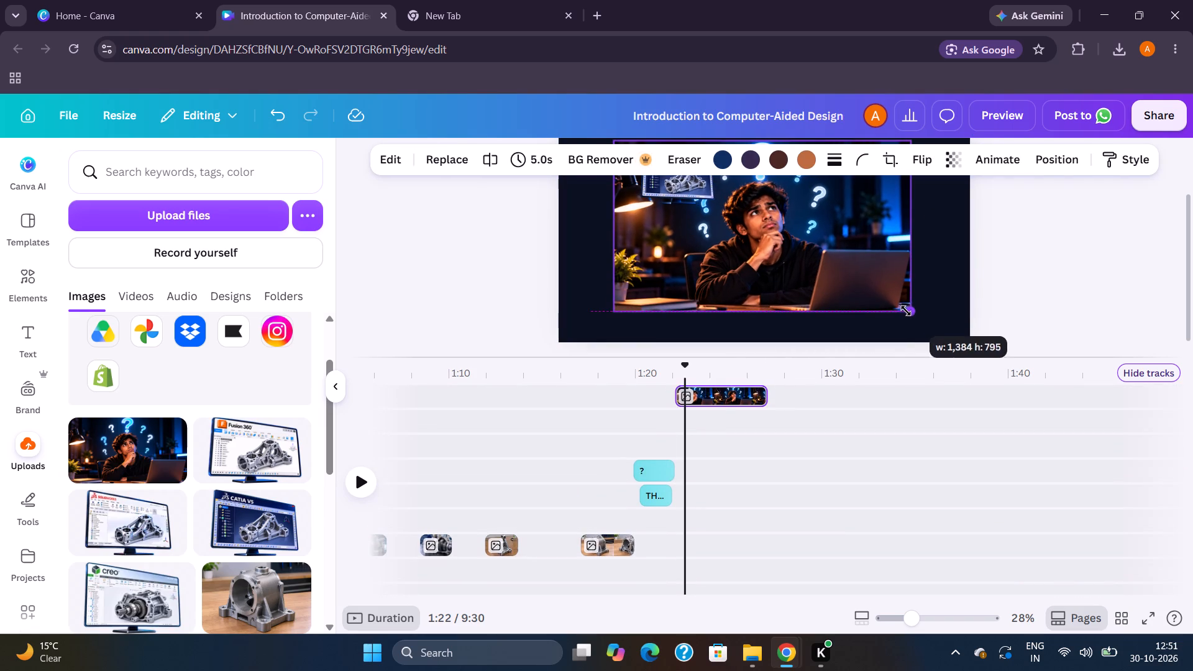
pyautogui.moveTo(906, 311); pyautogui.dragTo(907, 313)
pyautogui.scroll(1, 859, 291)
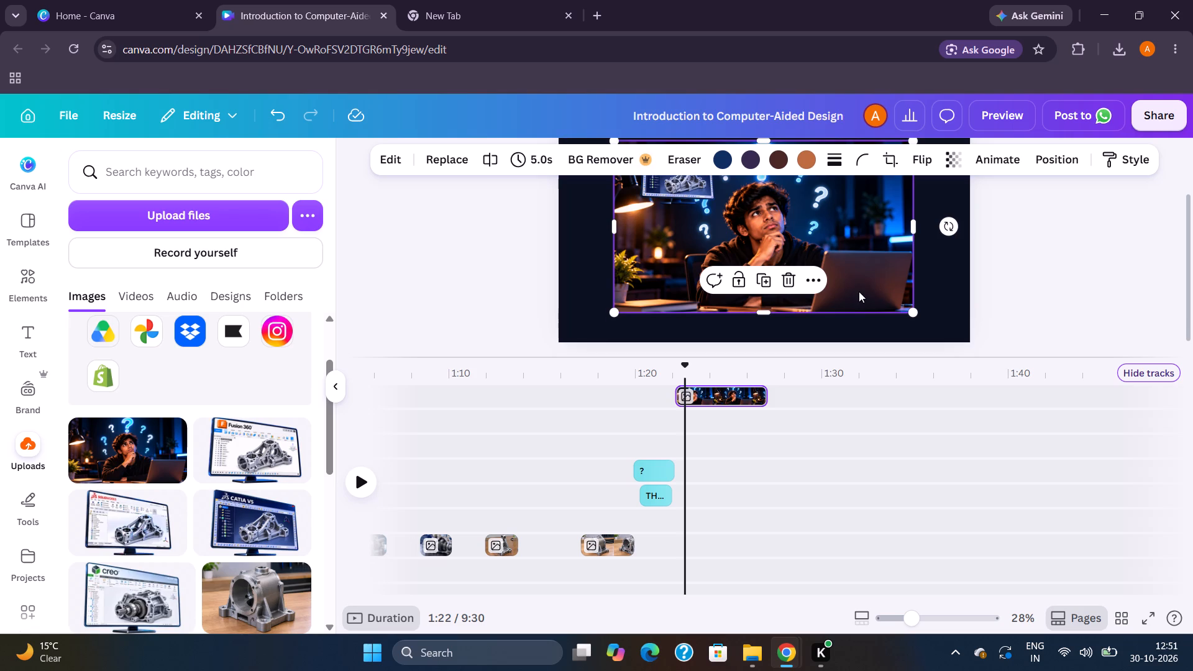
pyautogui.scroll(1, 859, 291)
pyautogui.click(1087, 242)
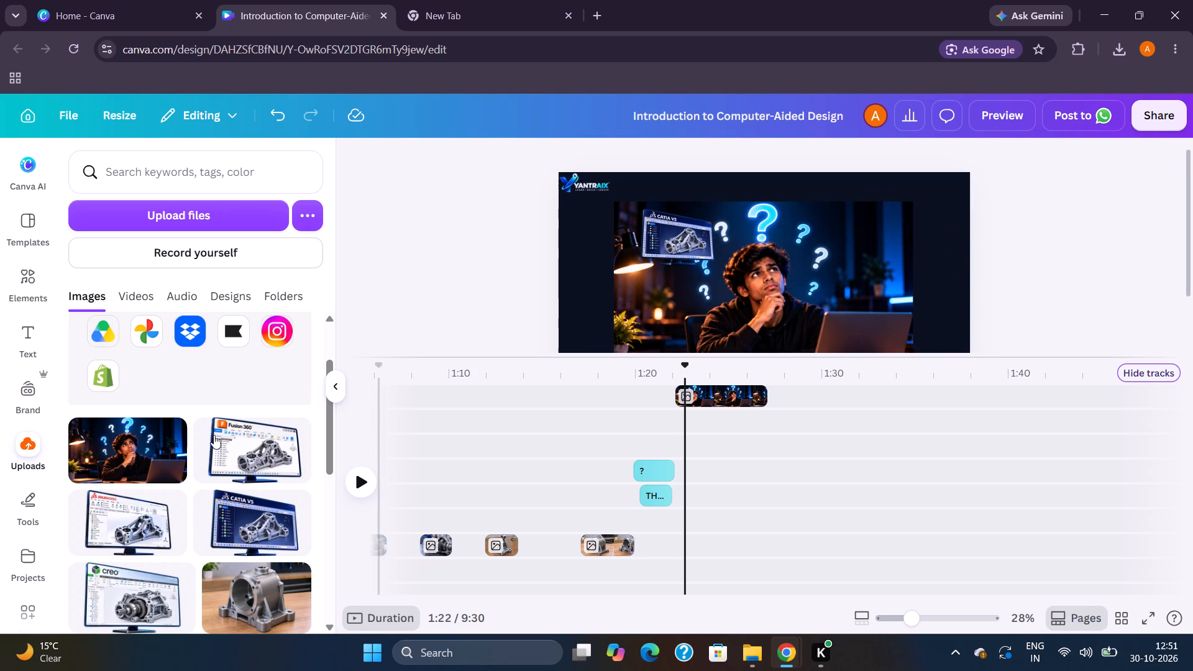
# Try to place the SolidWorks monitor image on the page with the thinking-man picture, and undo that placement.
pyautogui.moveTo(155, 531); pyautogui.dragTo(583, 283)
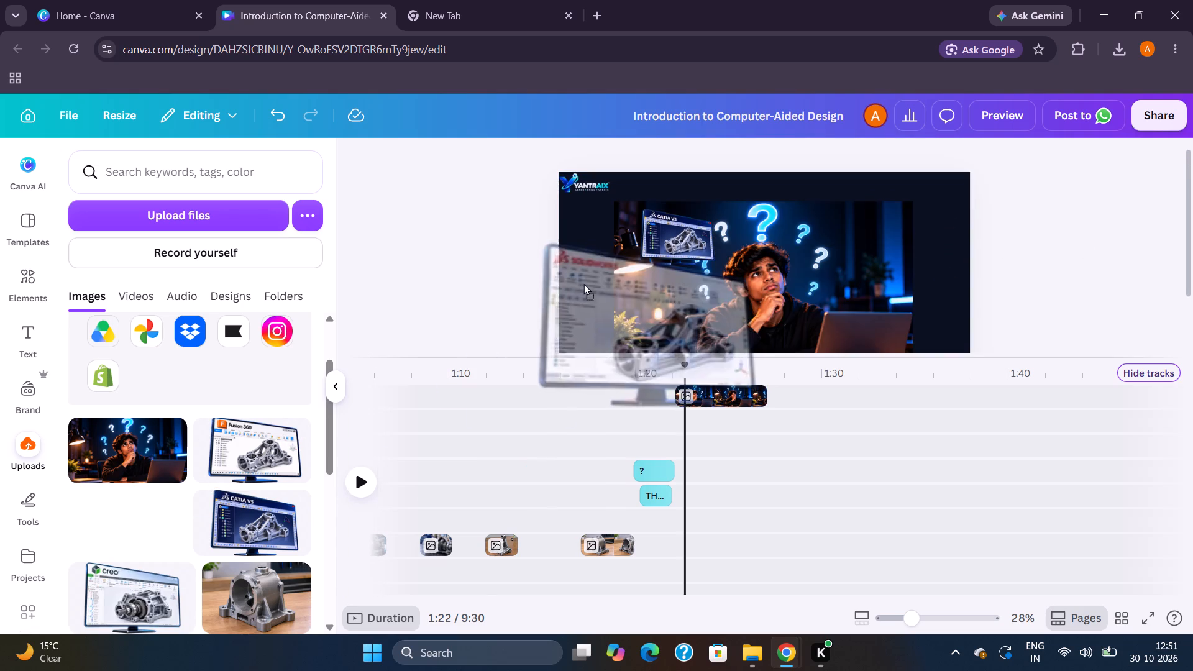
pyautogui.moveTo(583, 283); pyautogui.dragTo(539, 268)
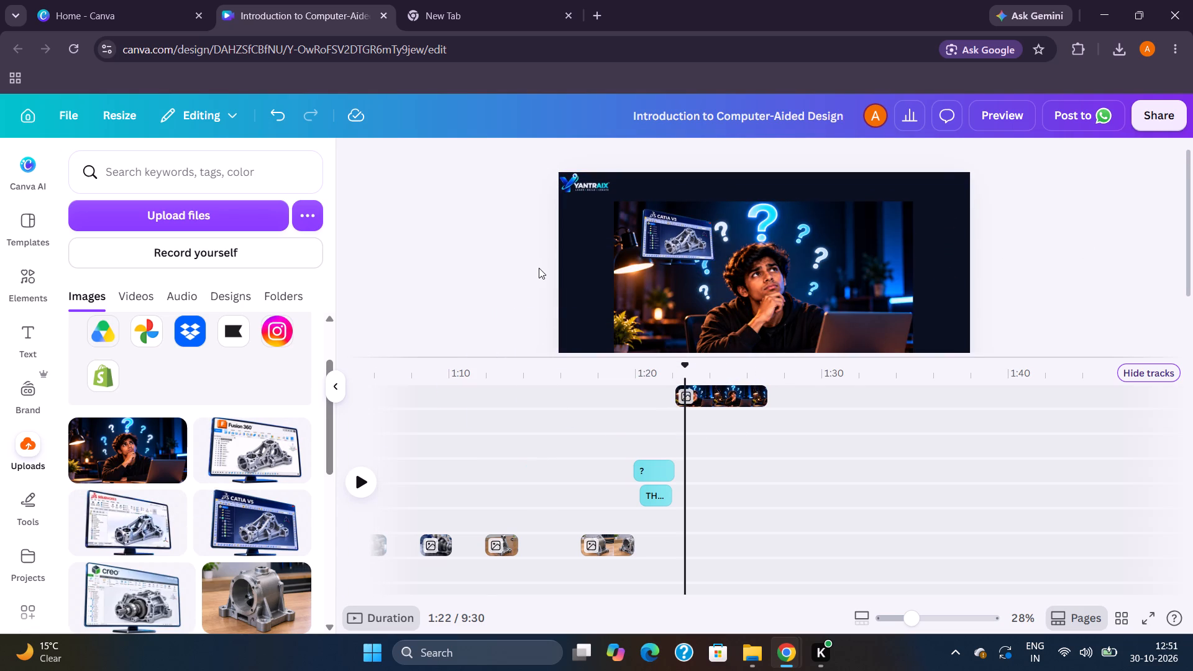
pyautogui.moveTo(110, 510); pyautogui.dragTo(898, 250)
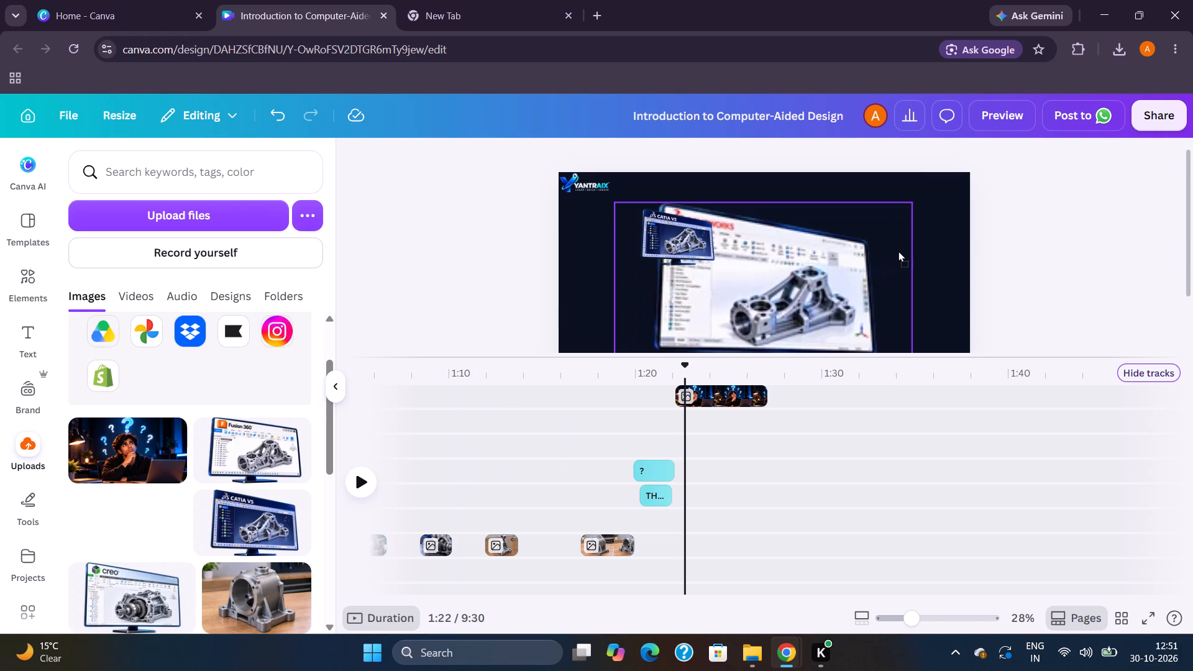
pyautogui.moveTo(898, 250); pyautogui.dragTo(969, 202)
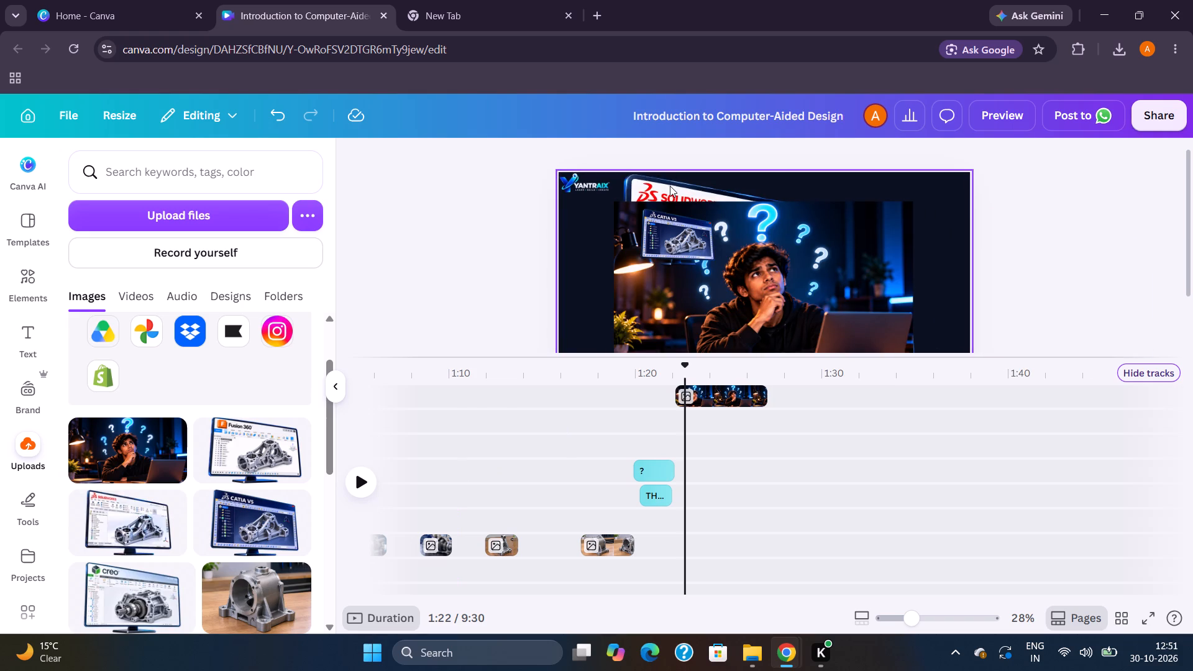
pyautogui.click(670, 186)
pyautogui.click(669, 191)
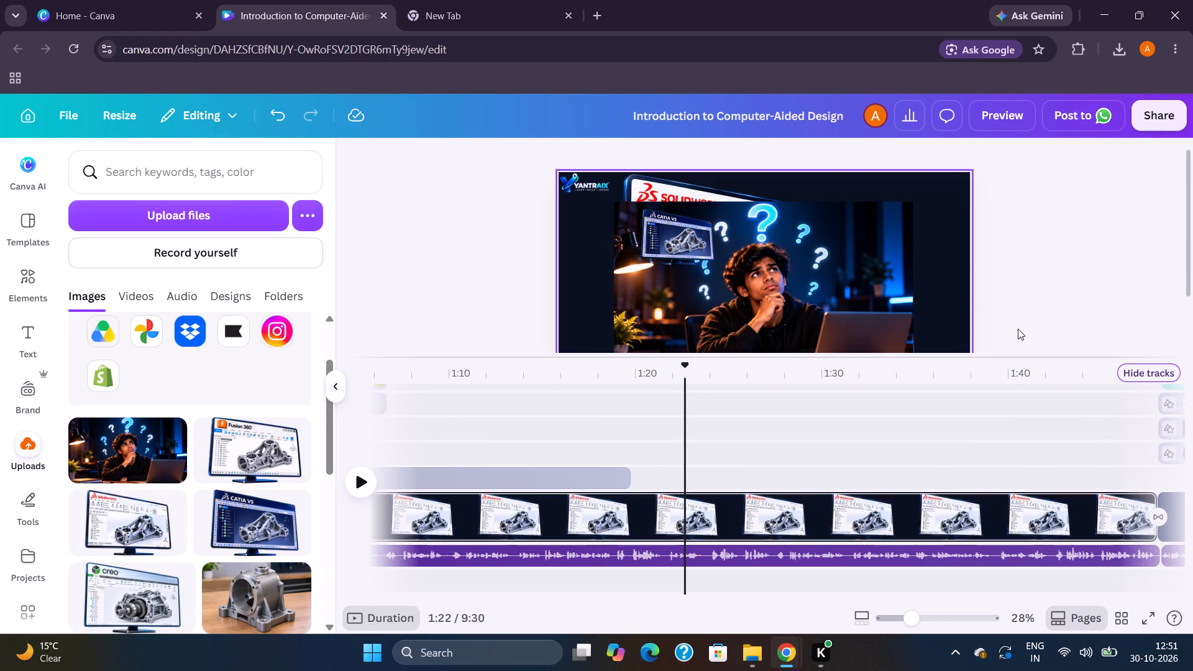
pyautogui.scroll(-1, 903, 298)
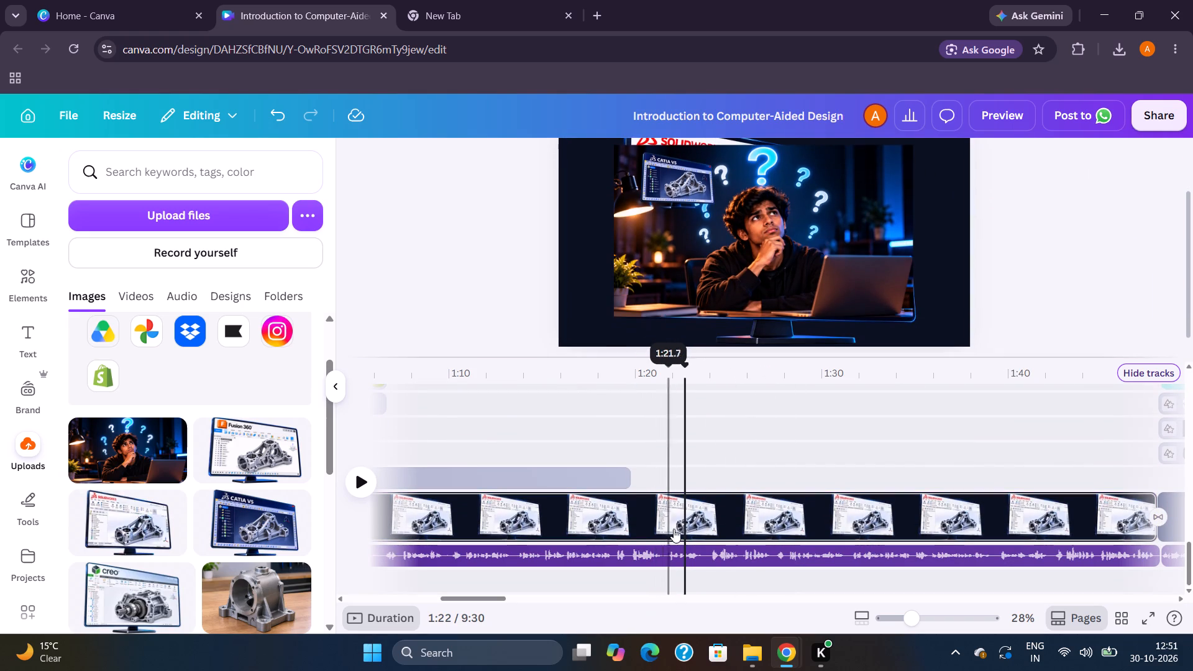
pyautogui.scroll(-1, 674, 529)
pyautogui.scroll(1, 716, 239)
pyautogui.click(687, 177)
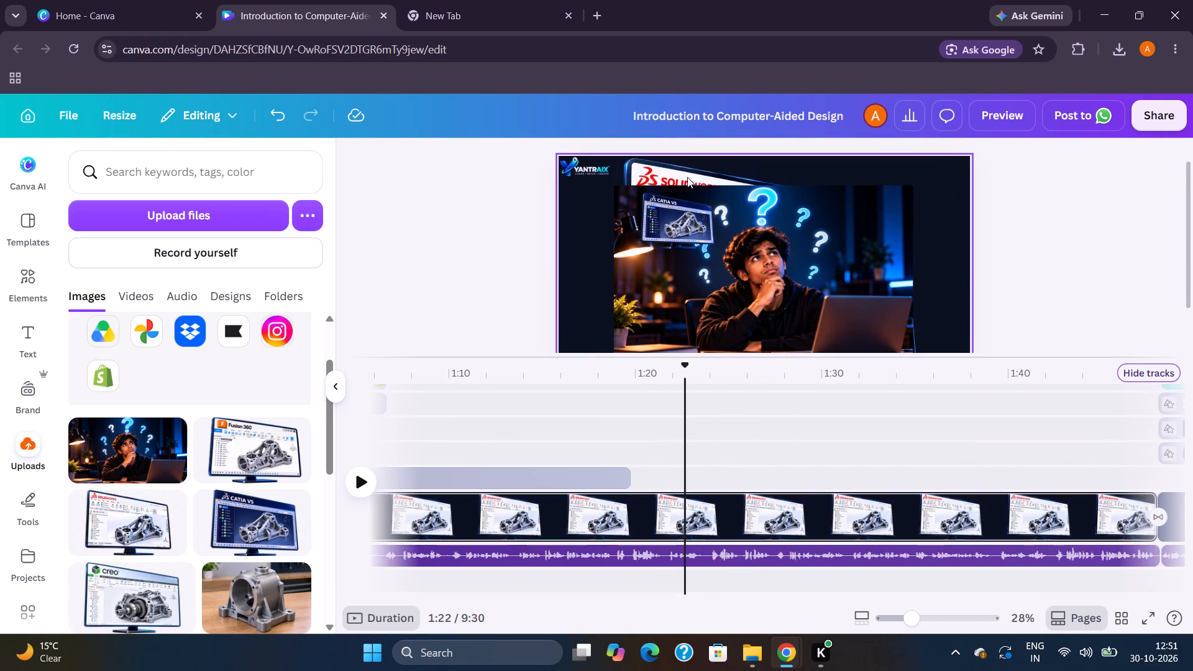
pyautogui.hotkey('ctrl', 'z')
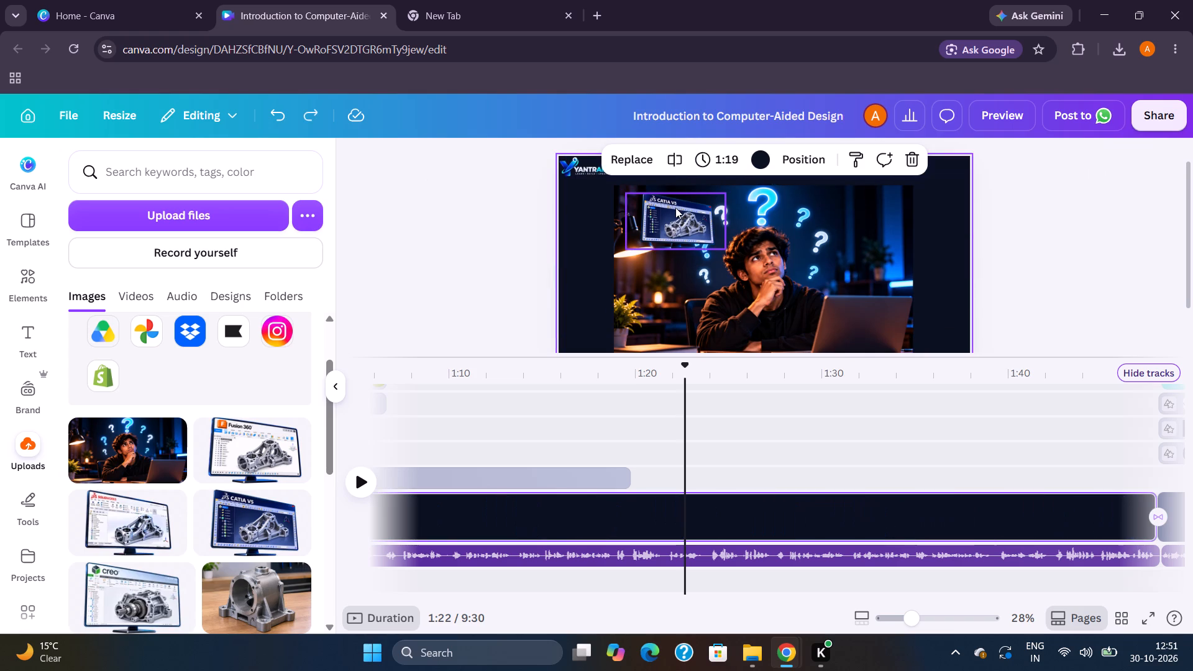
# Add the SolidWorks monitor image to the timeline, on the CATIA V5 clip's track directly after that clip.
pyautogui.scroll(8, 581, 465)
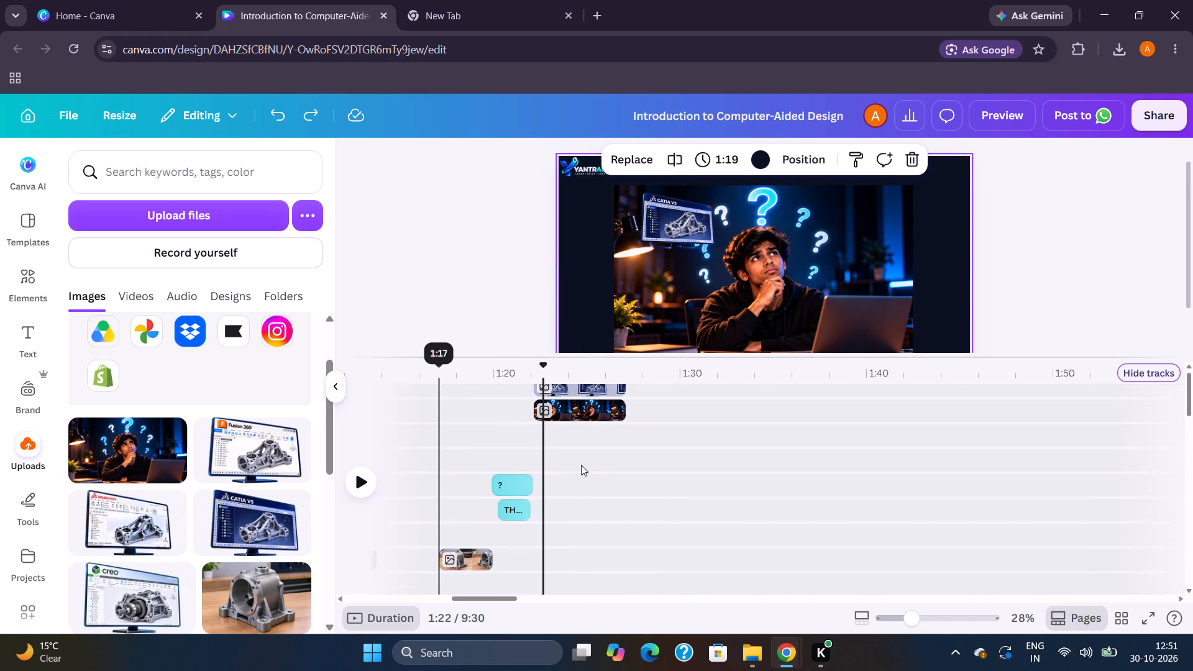
pyautogui.scroll(1, 581, 465)
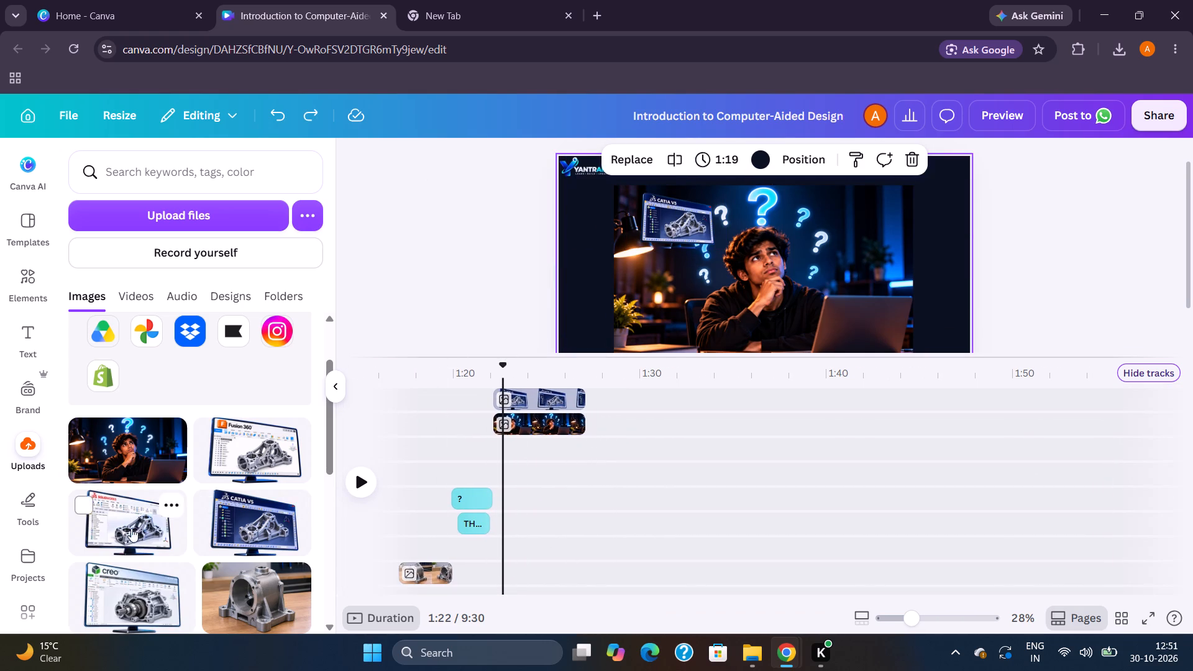
pyautogui.moveTo(128, 523); pyautogui.dragTo(616, 398)
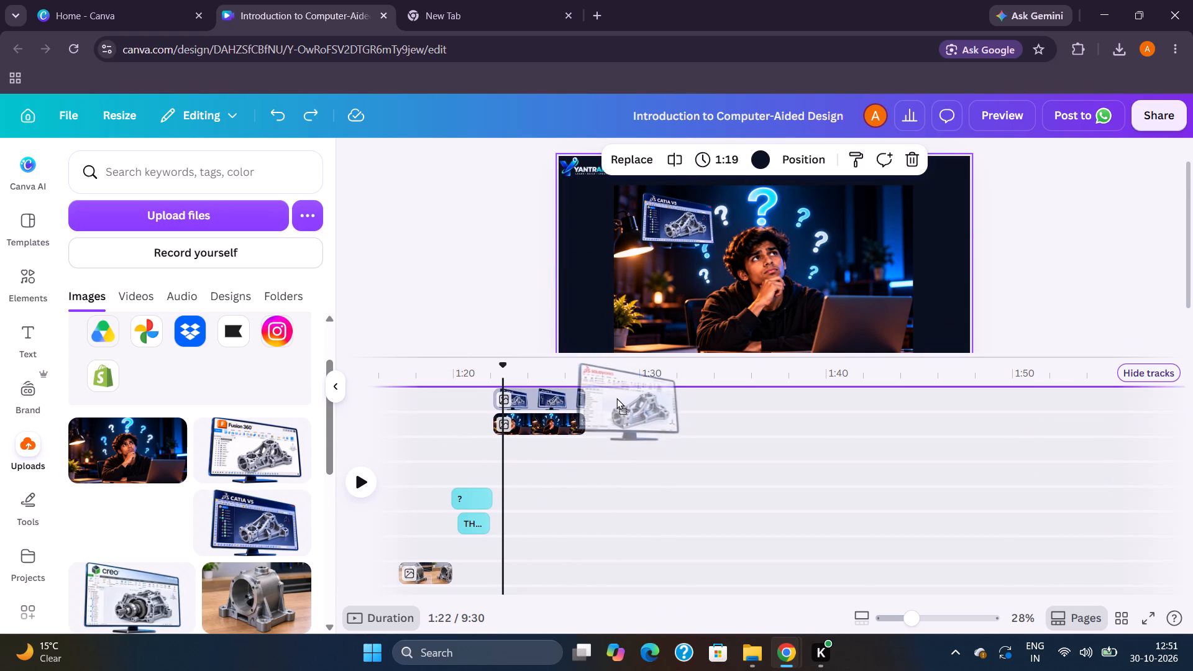
pyautogui.moveTo(616, 398); pyautogui.dragTo(616, 396)
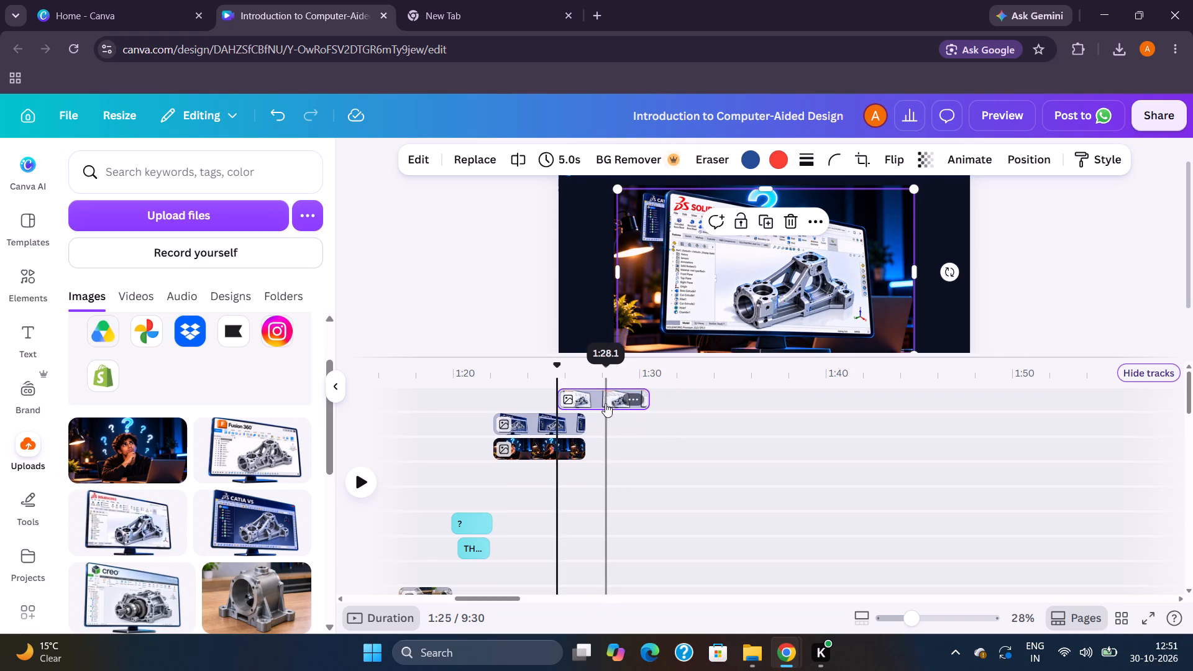
pyautogui.moveTo(605, 396); pyautogui.dragTo(633, 424)
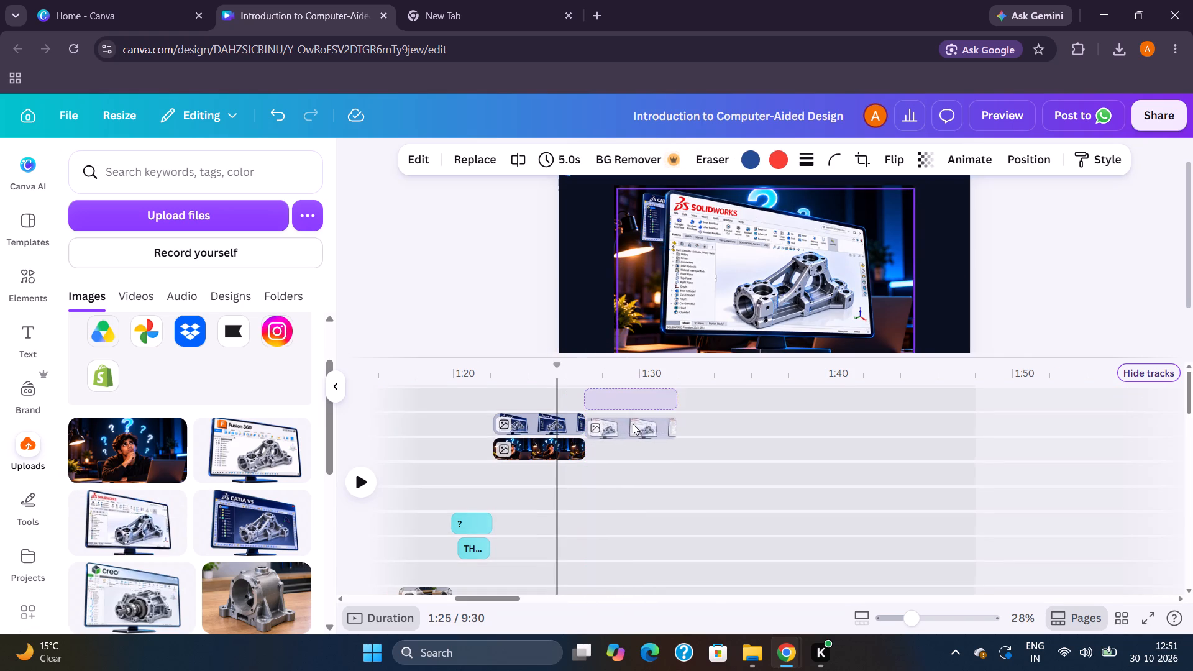
pyautogui.moveTo(618, 392); pyautogui.dragTo(611, 418)
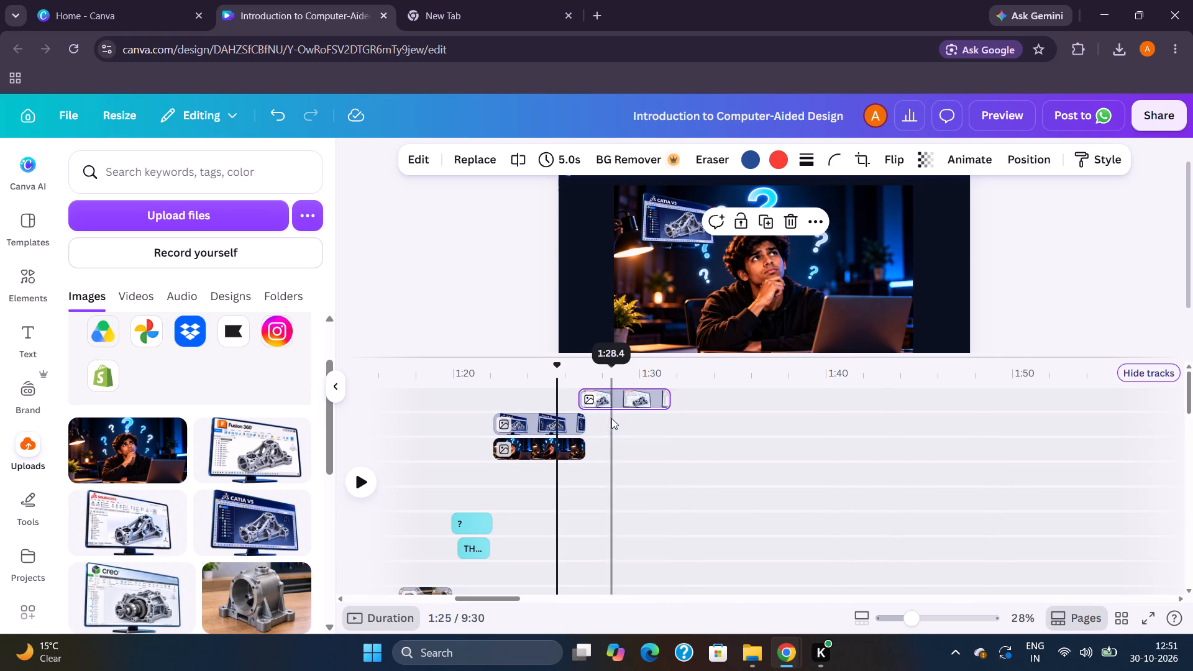
pyautogui.moveTo(602, 393); pyautogui.dragTo(615, 420)
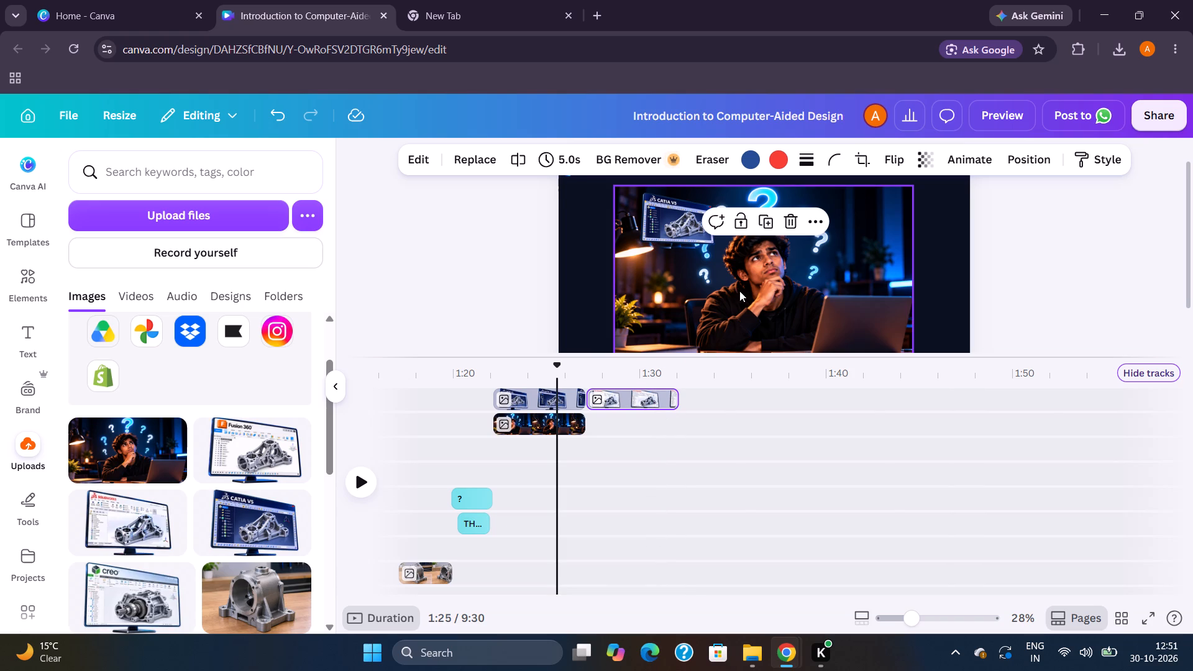
# Shrink the SolidWorks monitor image at 1:27 to roughly half its size on the page.
pyautogui.scroll(1, 739, 291)
pyautogui.click(590, 425)
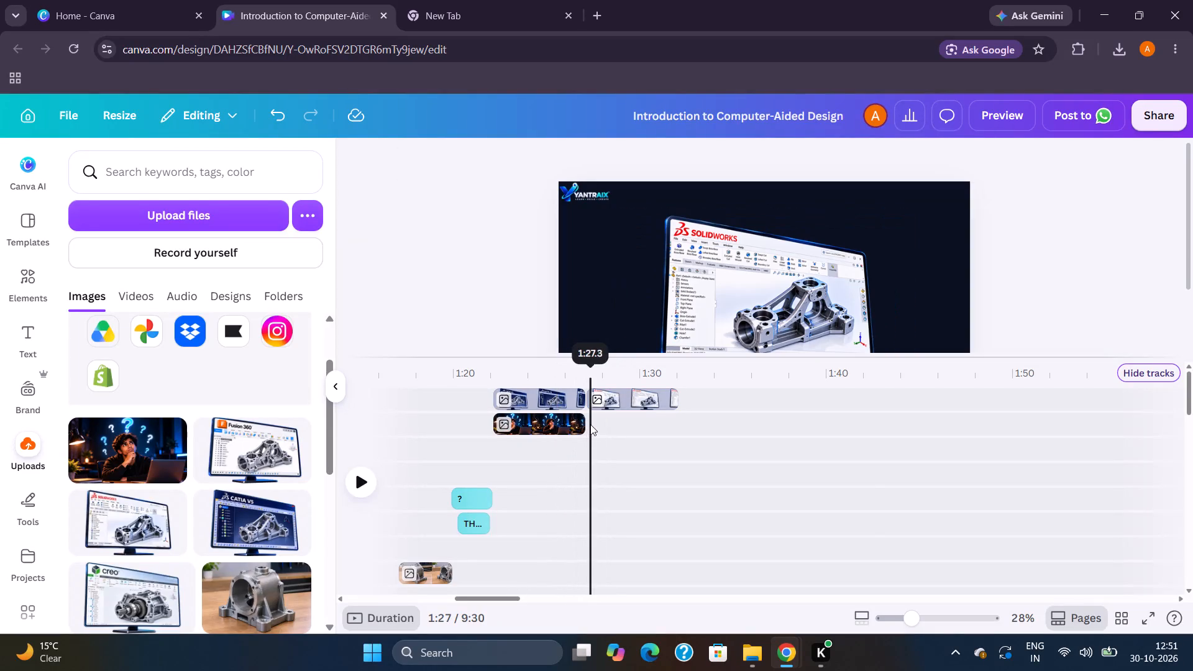
pyautogui.click(796, 269)
pyautogui.scroll(-1, 796, 269)
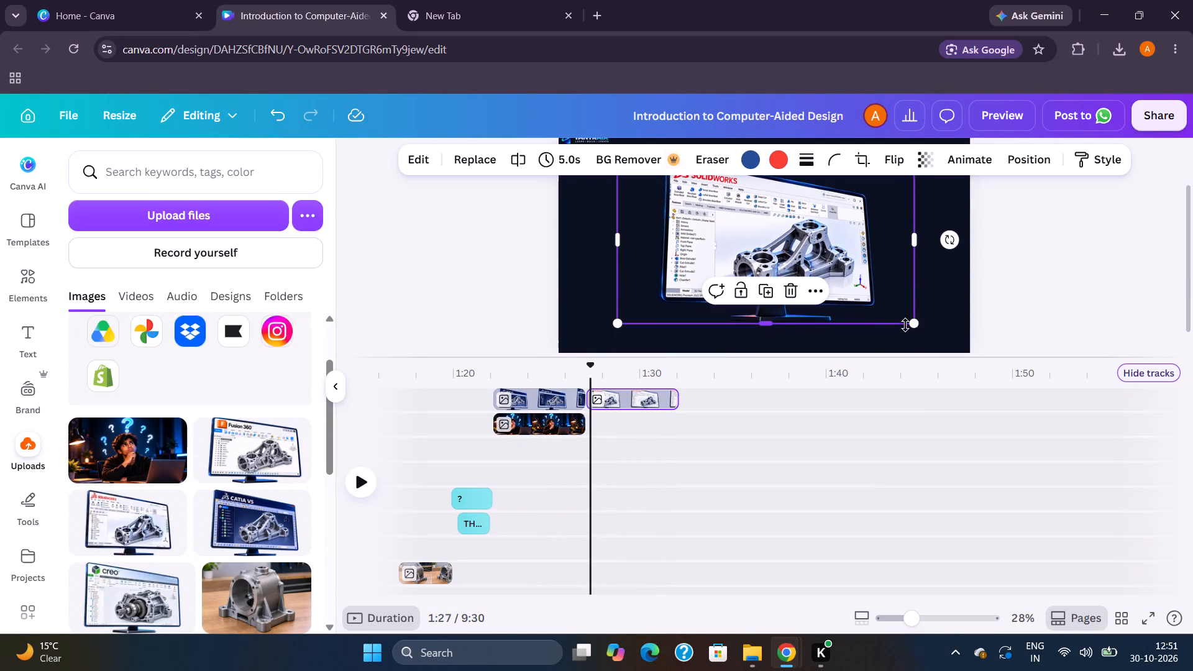
pyautogui.moveTo(913, 325); pyautogui.dragTo(774, 283)
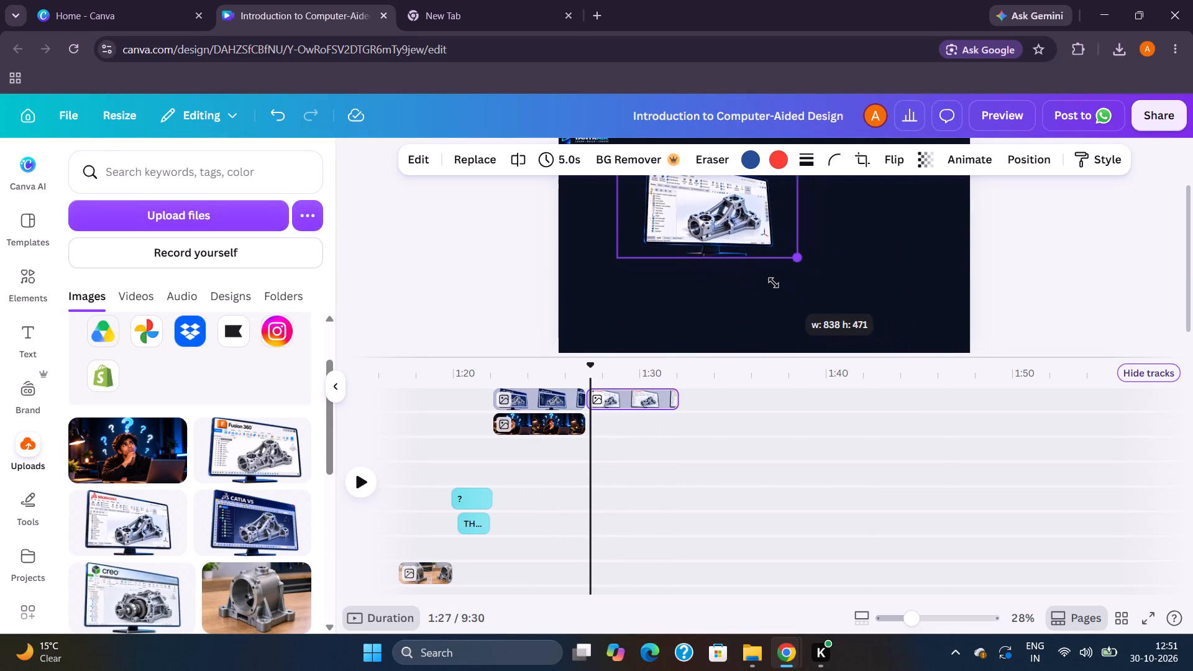
pyautogui.moveTo(774, 283); pyautogui.dragTo(757, 276)
# Shorten the CATIA V5 clip to 2.1 seconds and move the SolidWorks clip back to start right after it.
pyautogui.click(547, 444)
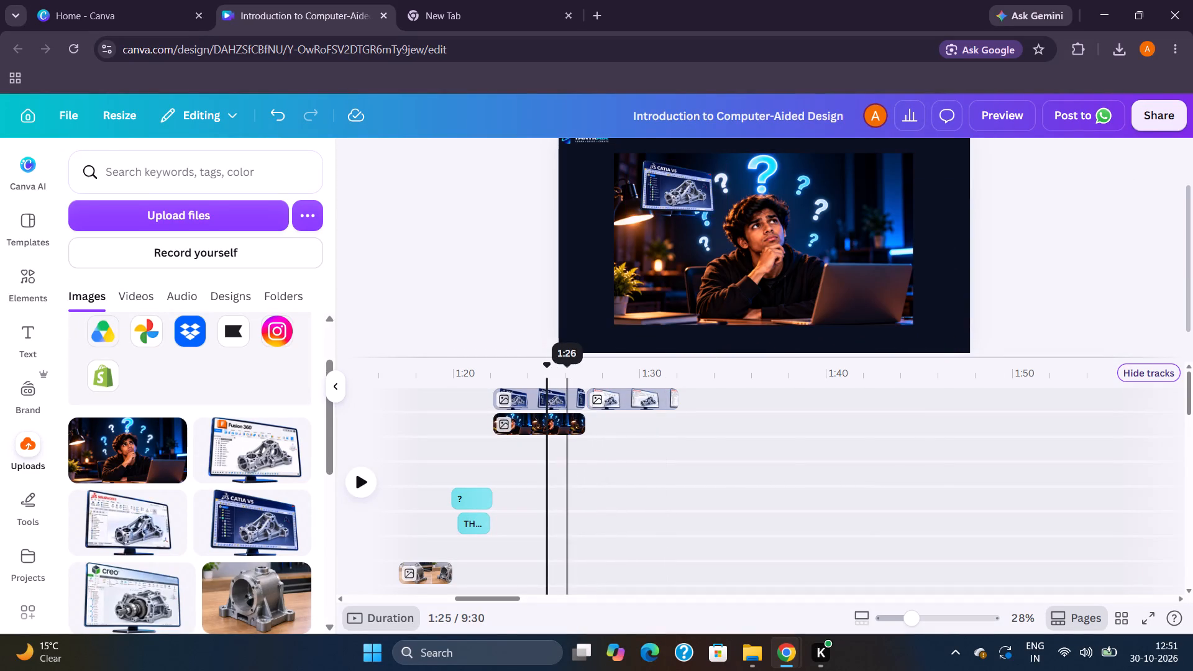
pyautogui.click(564, 394)
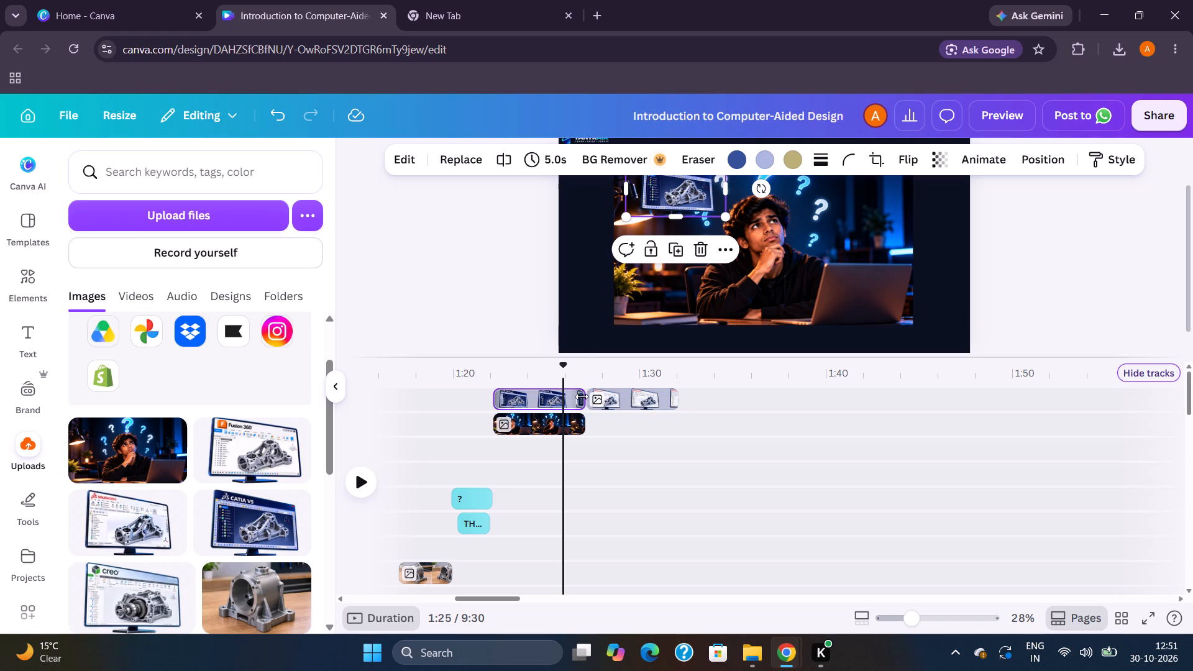
pyautogui.moveTo(582, 396); pyautogui.dragTo(528, 389)
pyautogui.moveTo(634, 397); pyautogui.dragTo(583, 397)
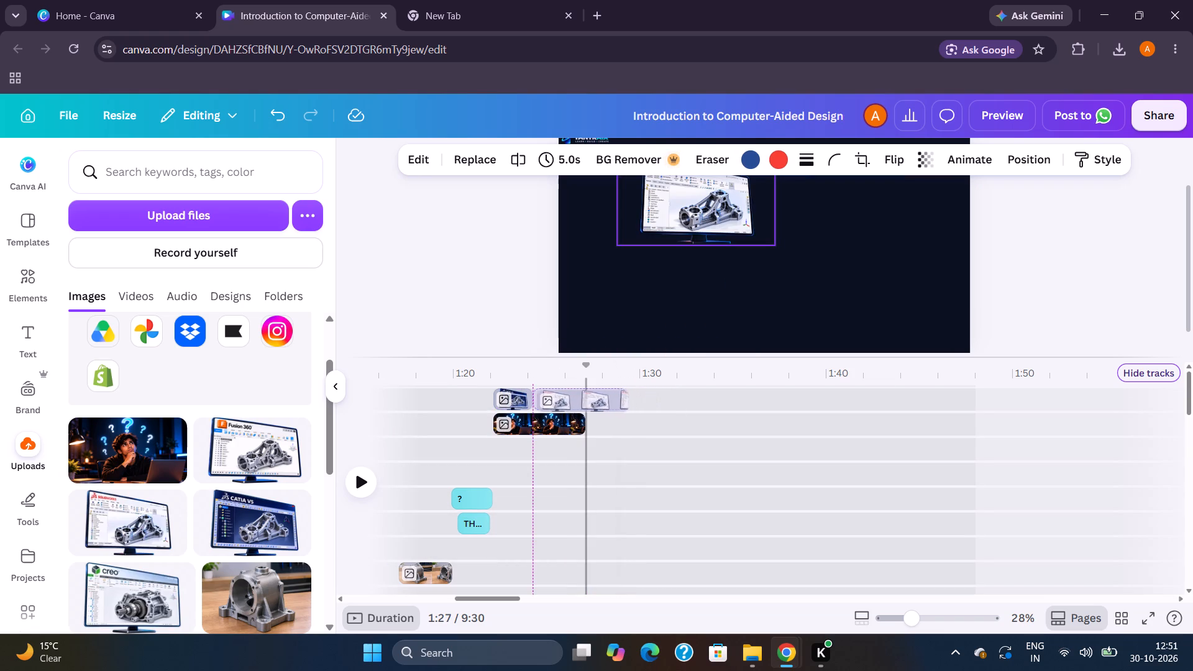
pyautogui.moveTo(583, 397); pyautogui.dragTo(582, 397)
pyautogui.scroll(1, 705, 347)
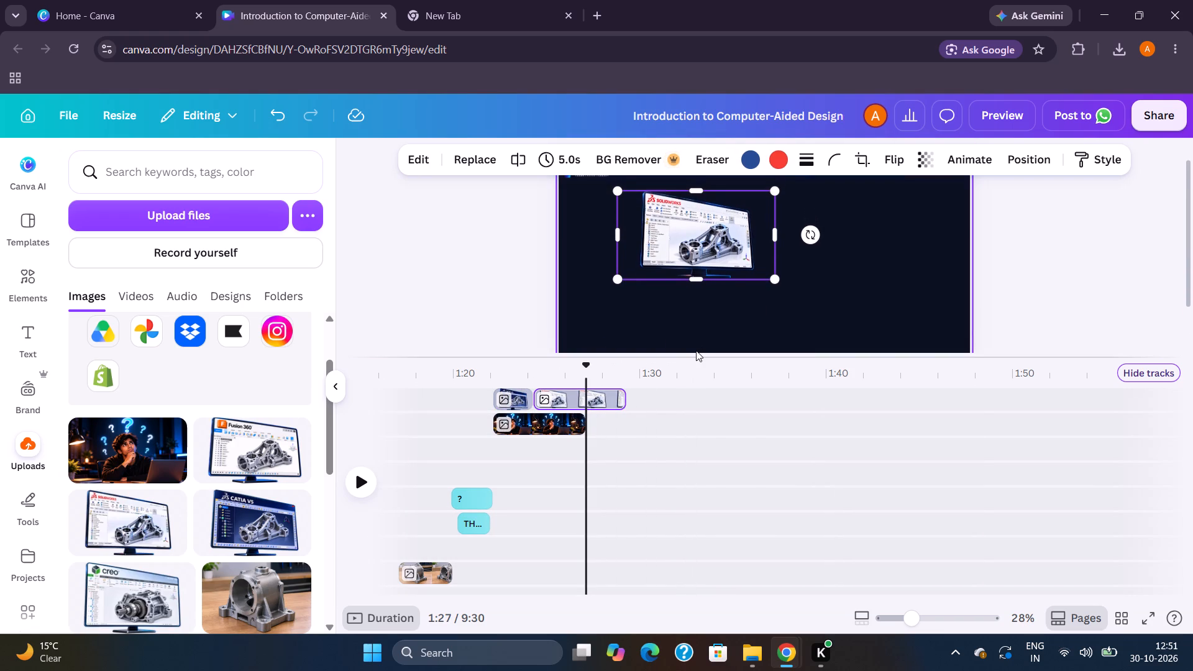
pyautogui.scroll(1, 696, 350)
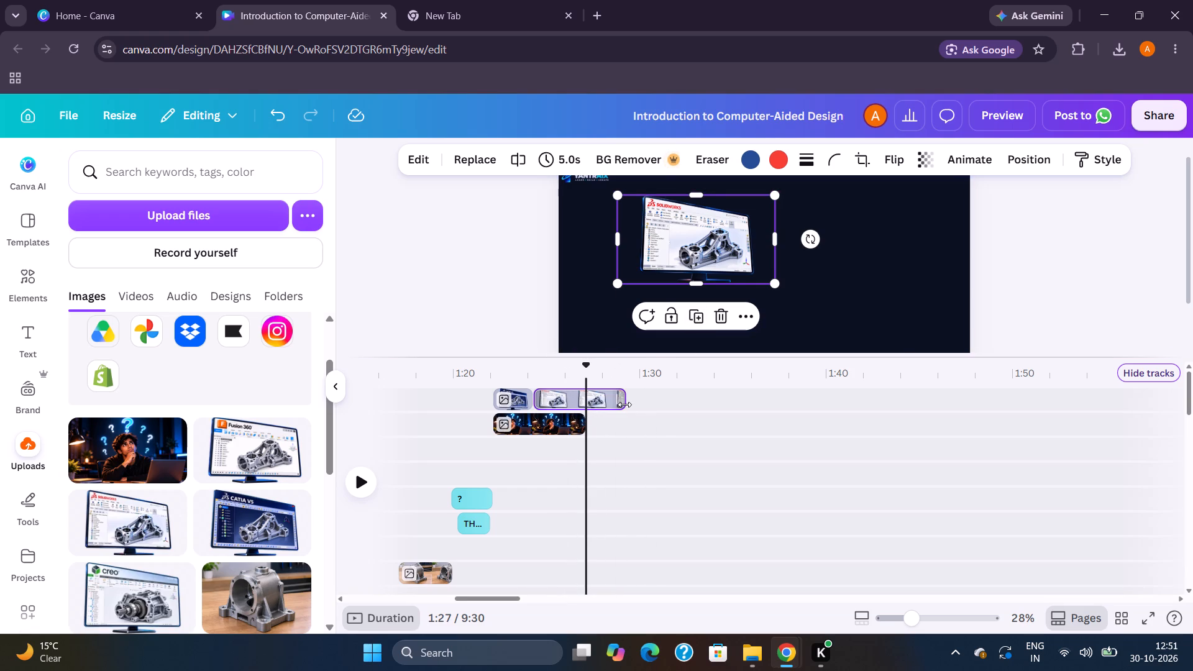
# Extend the thinking-man clip's end past the SolidWorks clip, to about 1:34.
pyautogui.click(521, 405)
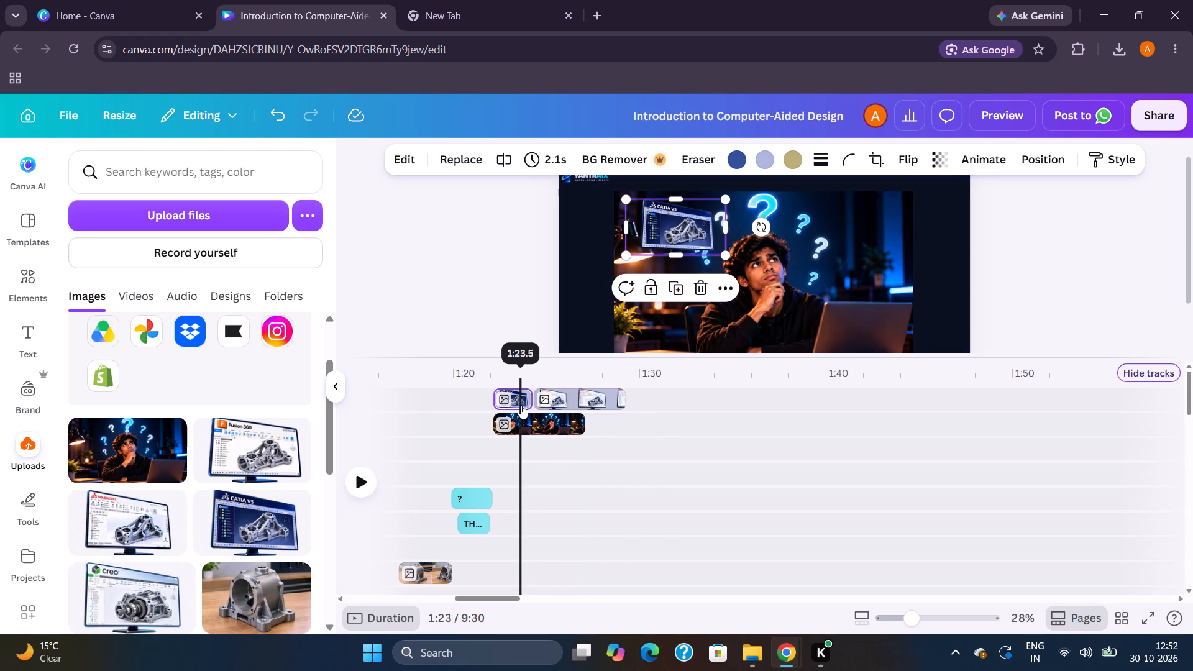
pyautogui.click(524, 457)
pyautogui.moveTo(574, 424); pyautogui.dragTo(584, 425)
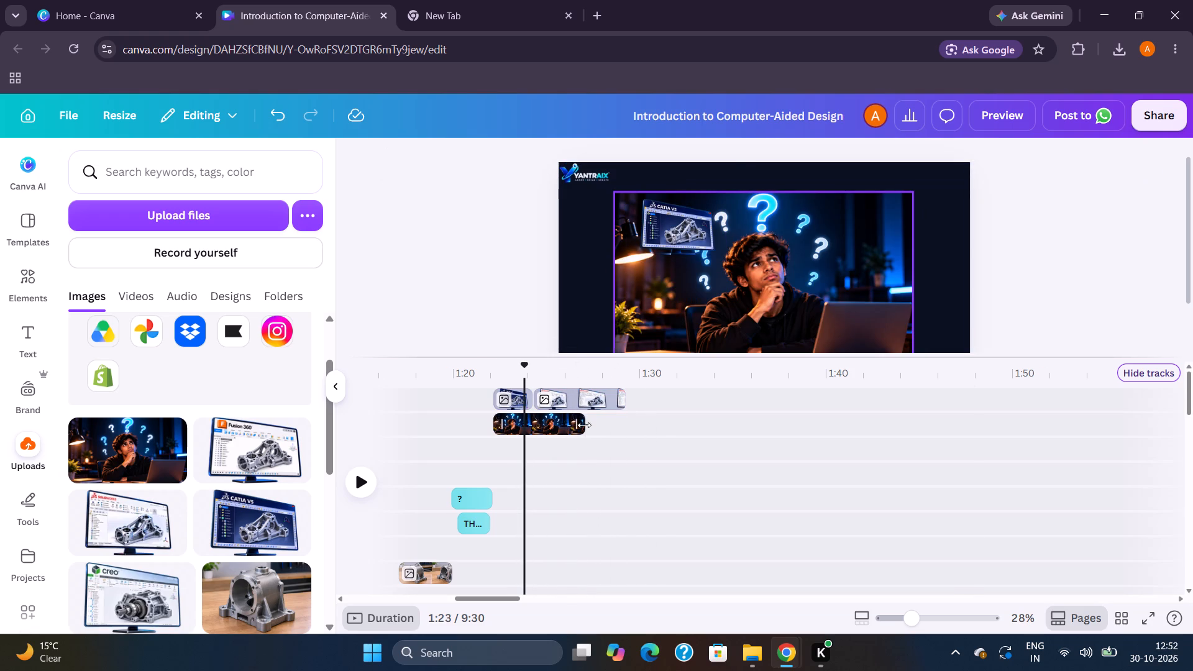
pyautogui.moveTo(584, 425); pyautogui.dragTo(706, 423)
# Shrink the SolidWorks monitor image to about the CATIA V5 monitor's size and move it just below that monitor's spot beside the thinking man.
pyautogui.click(567, 455)
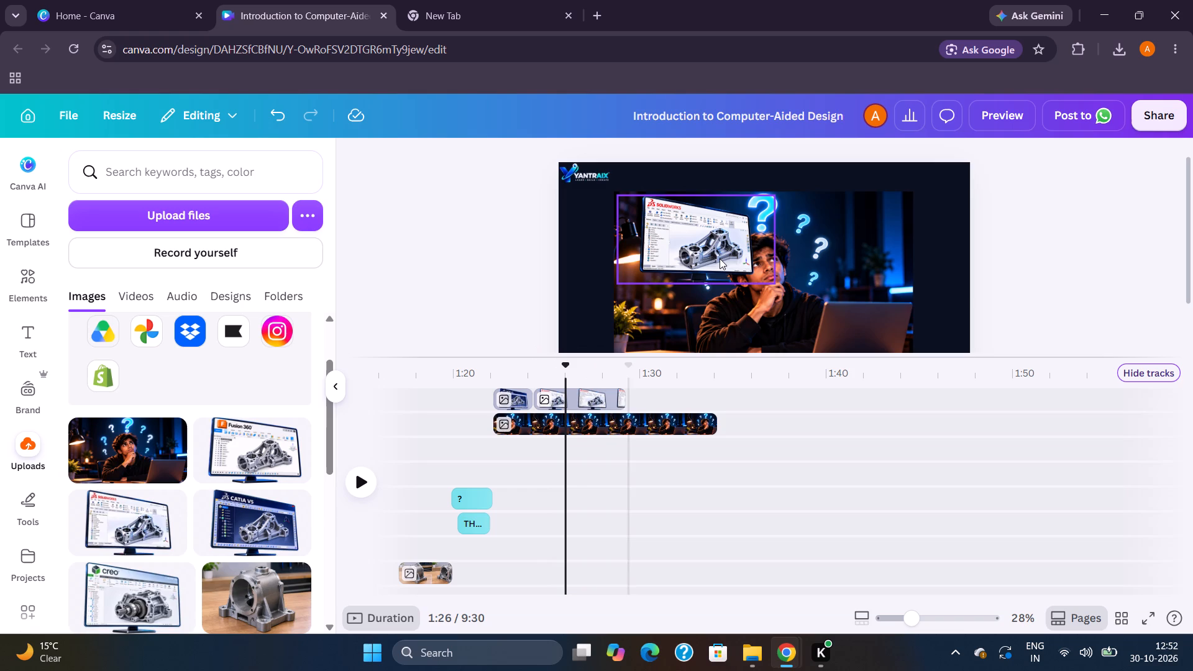
pyautogui.click(721, 257)
pyautogui.moveTo(774, 283); pyautogui.dragTo(713, 249)
pyautogui.moveTo(675, 217); pyautogui.dragTo(677, 273)
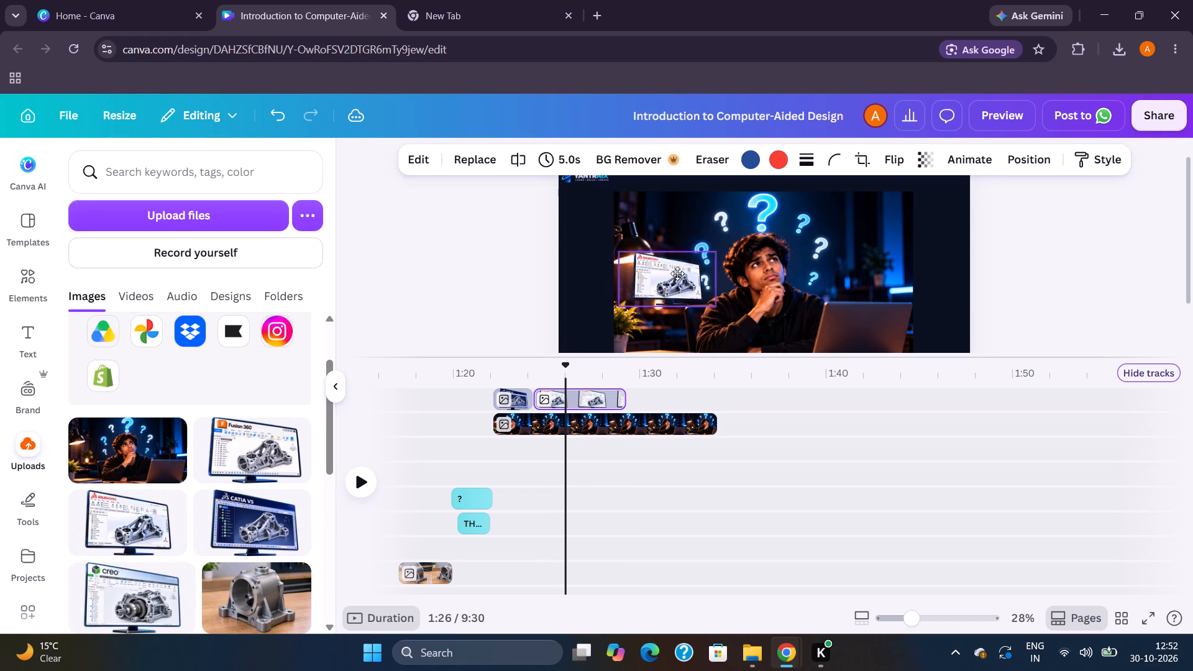
pyautogui.moveTo(677, 273); pyautogui.dragTo(687, 265)
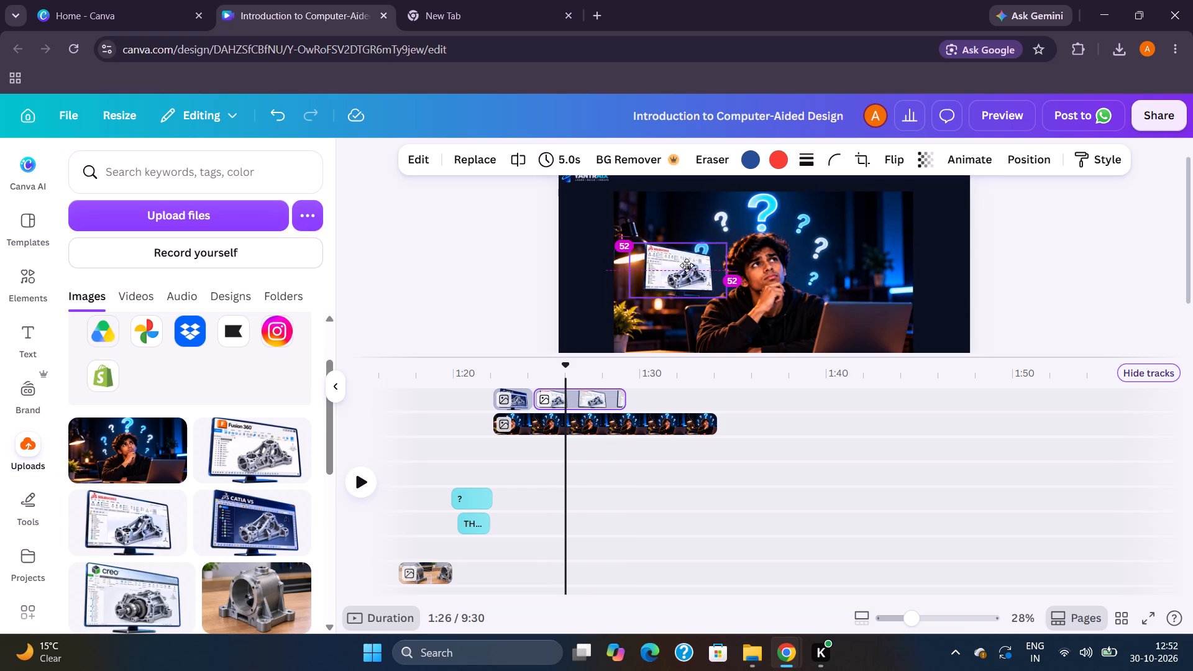
pyautogui.moveTo(687, 265); pyautogui.dragTo(687, 263)
pyautogui.click(477, 275)
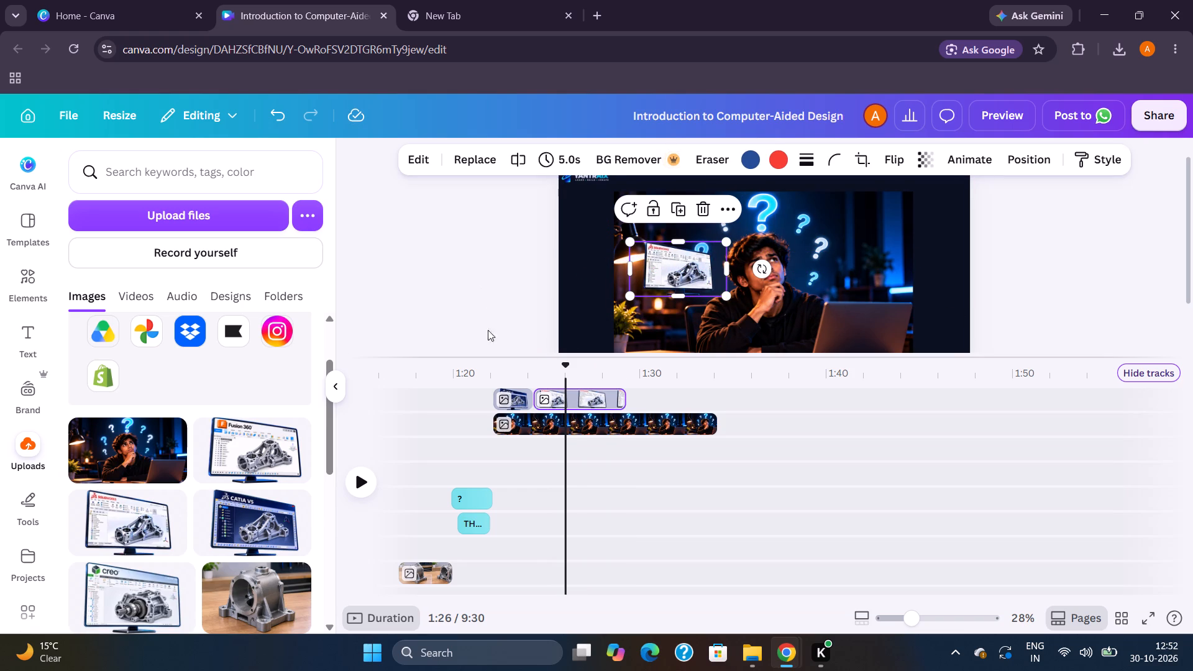
# Move the SolidWorks clip onto its own track above the CATIA V5 clip, starting around 1:24 near that clip's end.
pyautogui.click(521, 400)
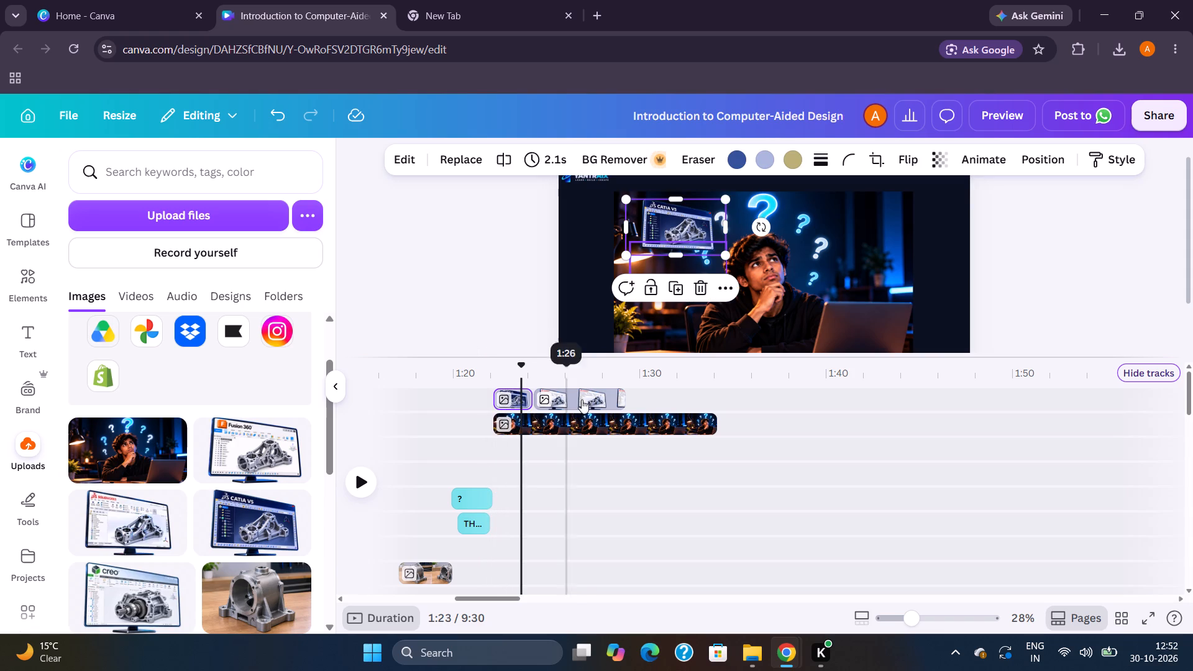
pyautogui.moveTo(585, 399); pyautogui.dragTo(566, 383)
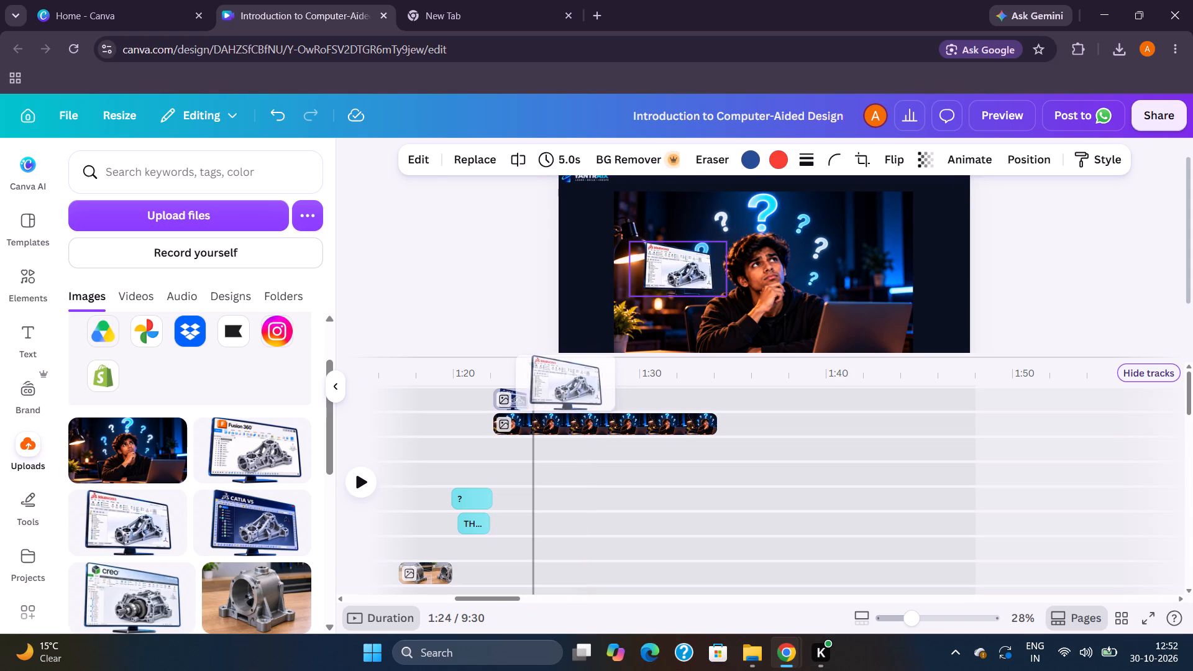
pyautogui.moveTo(566, 383); pyautogui.dragTo(575, 395)
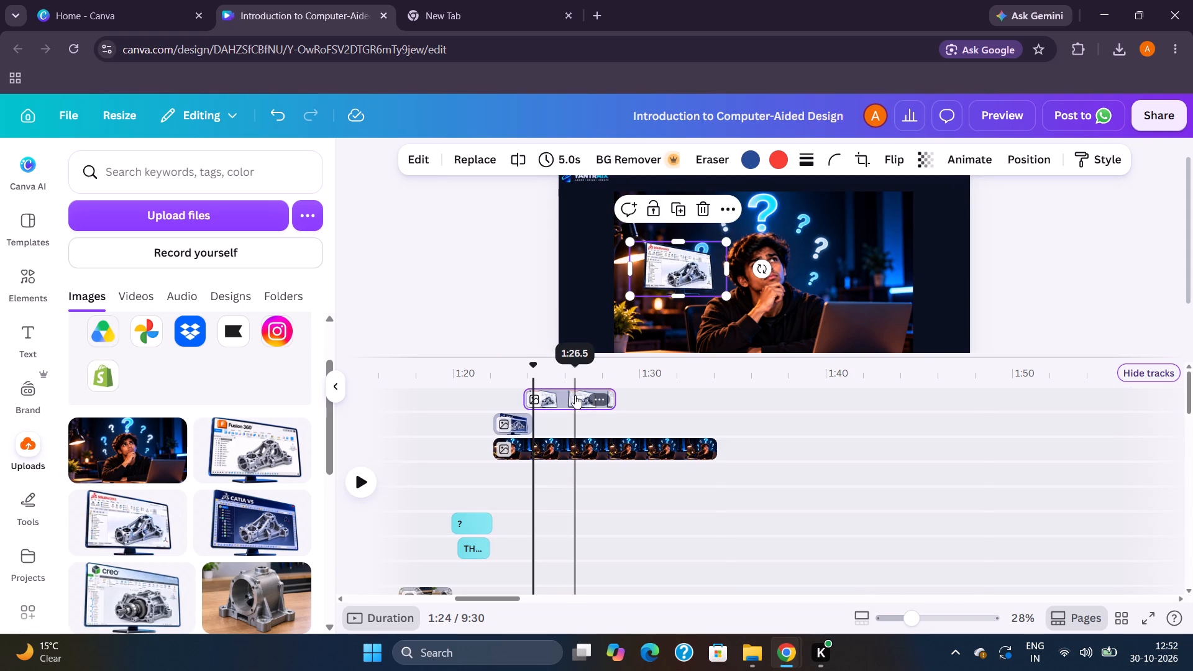
# Move the SolidWorks clip earlier on its track so it starts together with the CATIA V5 clip at about 1:22.
pyautogui.moveTo(569, 395); pyautogui.dragTo(538, 389)
# Shrink the SolidWorks monitor slightly, place it directly below the CATIA V5 monitor, and play the section back from about 1:22.
pyautogui.moveTo(721, 301); pyautogui.dragTo(706, 293)
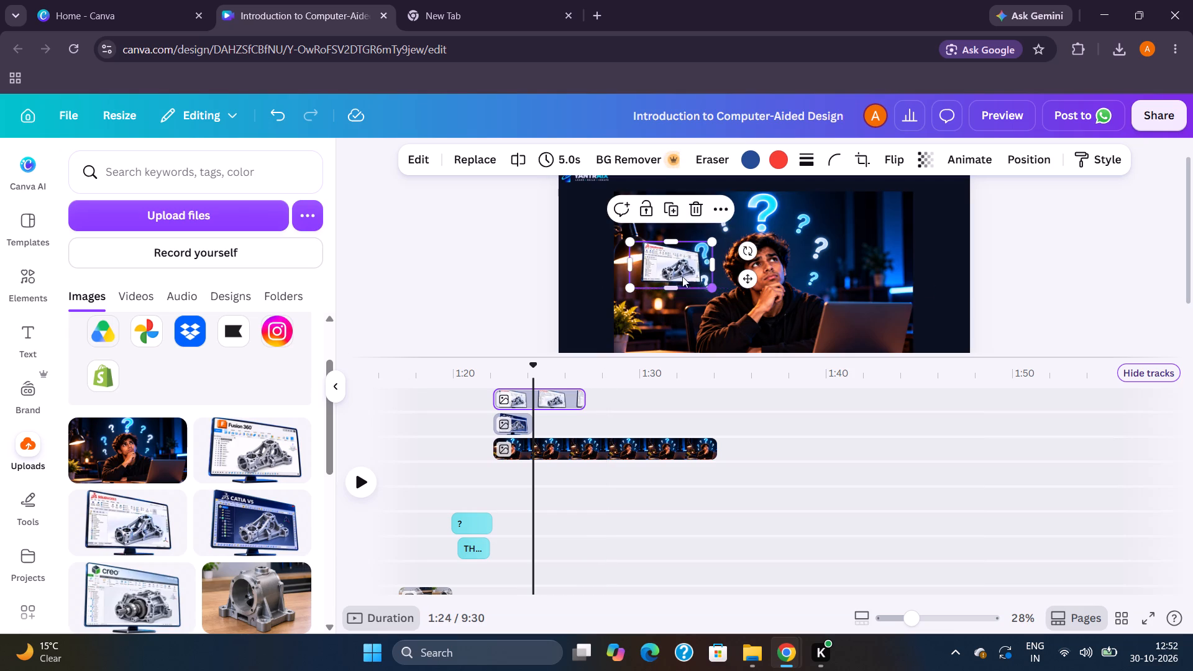
pyautogui.moveTo(671, 262); pyautogui.dragTo(667, 291)
pyautogui.click(519, 424)
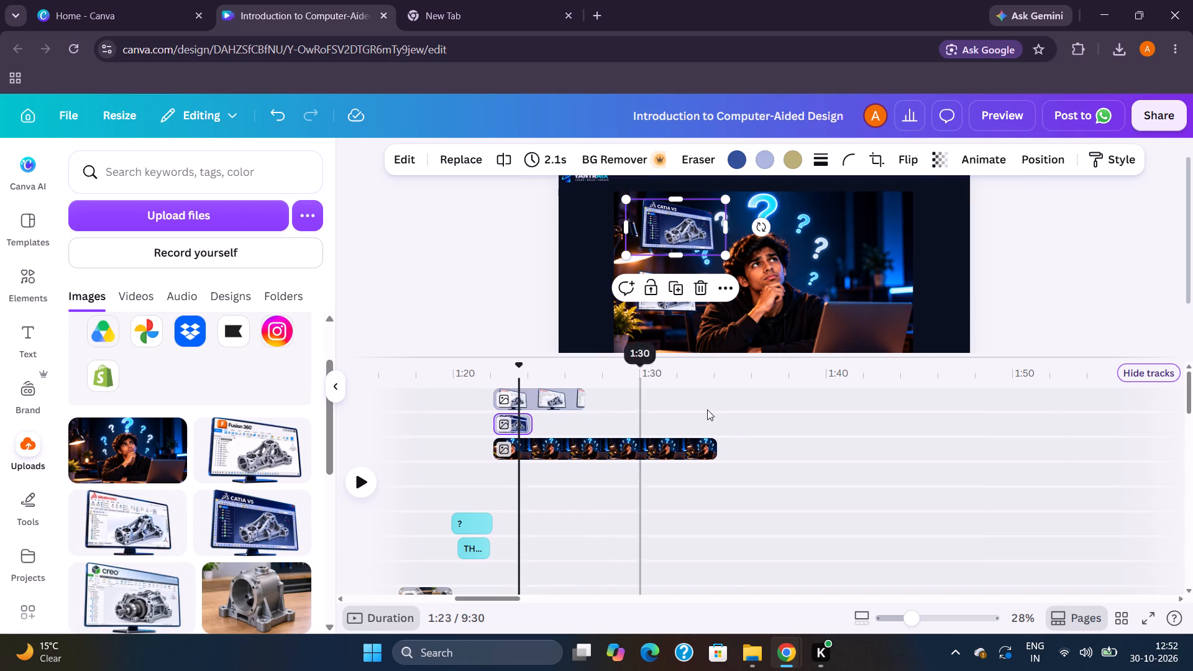
pyautogui.click(841, 416)
pyautogui.click(512, 452)
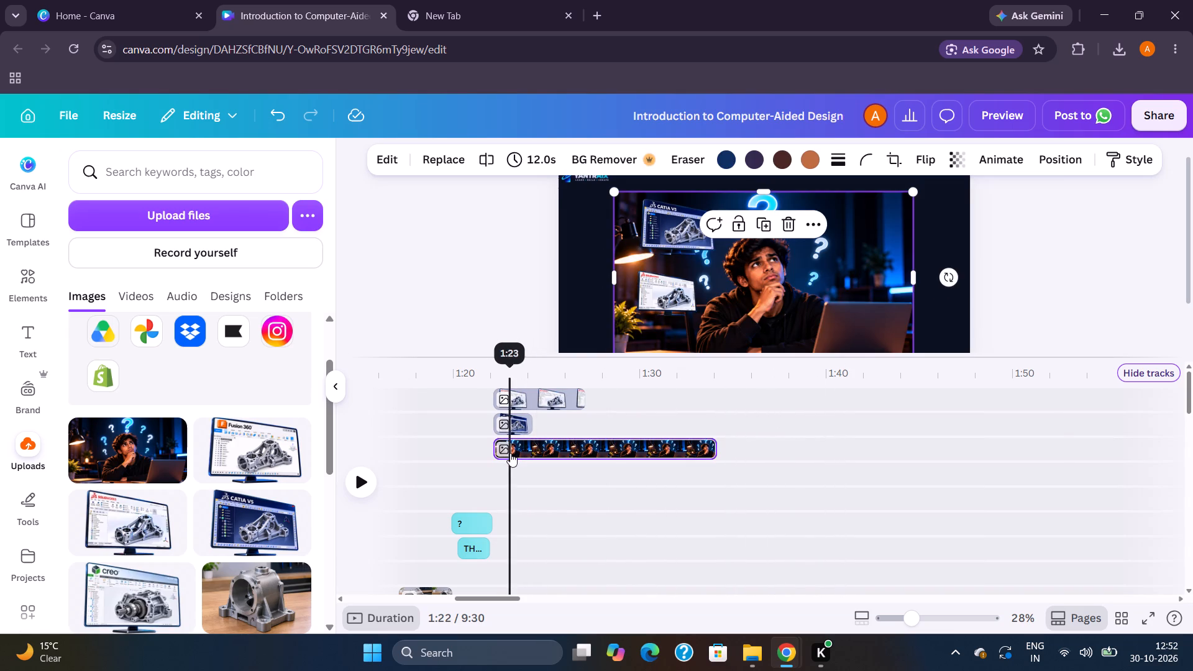
pyautogui.press('space')
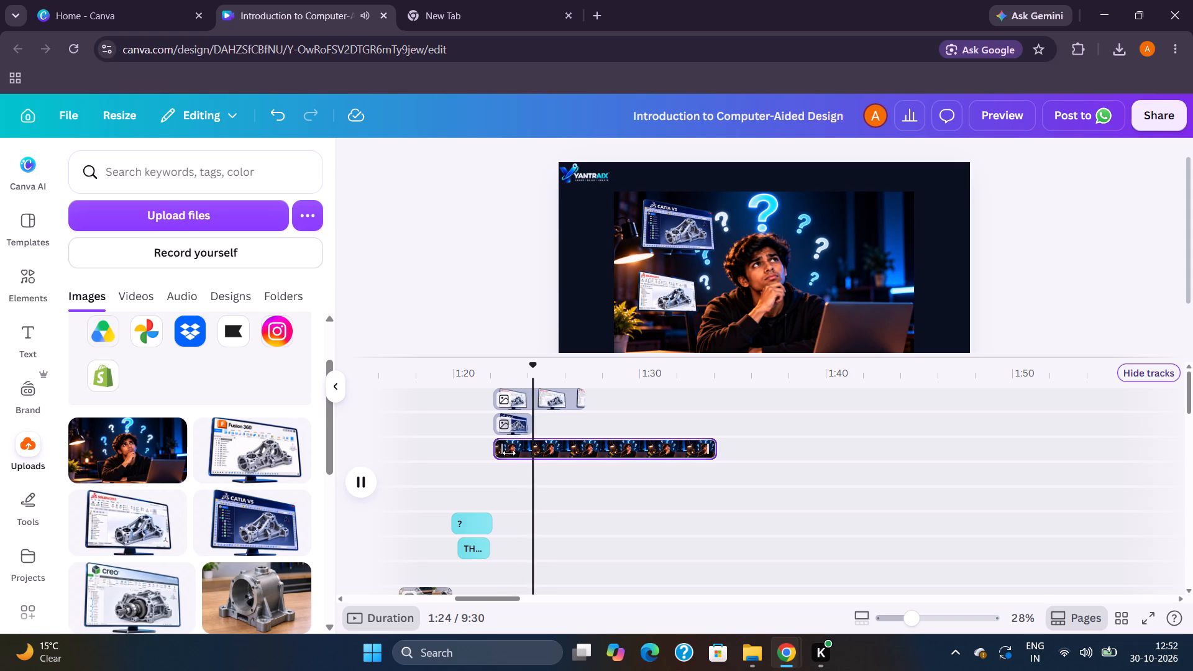
pyautogui.press('space')
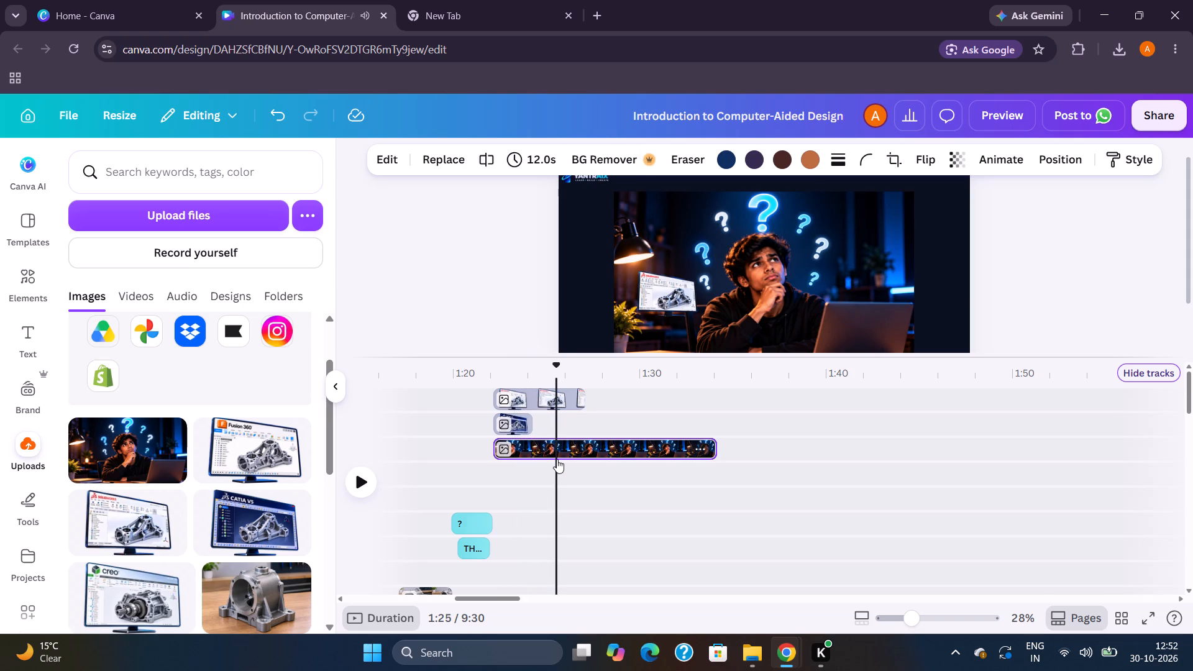
# Add the uploaded Creo monitor image on a new track between the SolidWorks and CATIA V5 clips, starting at about 1:22.
pyautogui.hscroll(1, 516, 488)
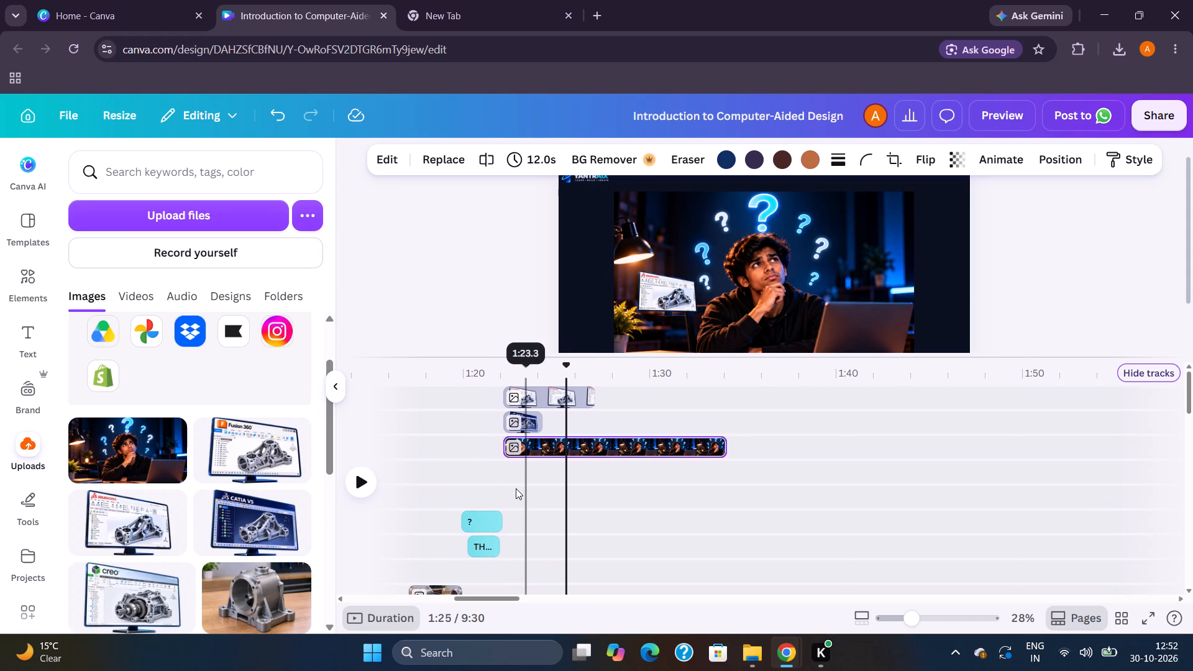
pyautogui.hscroll(1, 516, 488)
pyautogui.moveTo(252, 529); pyautogui.dragTo(462, 424)
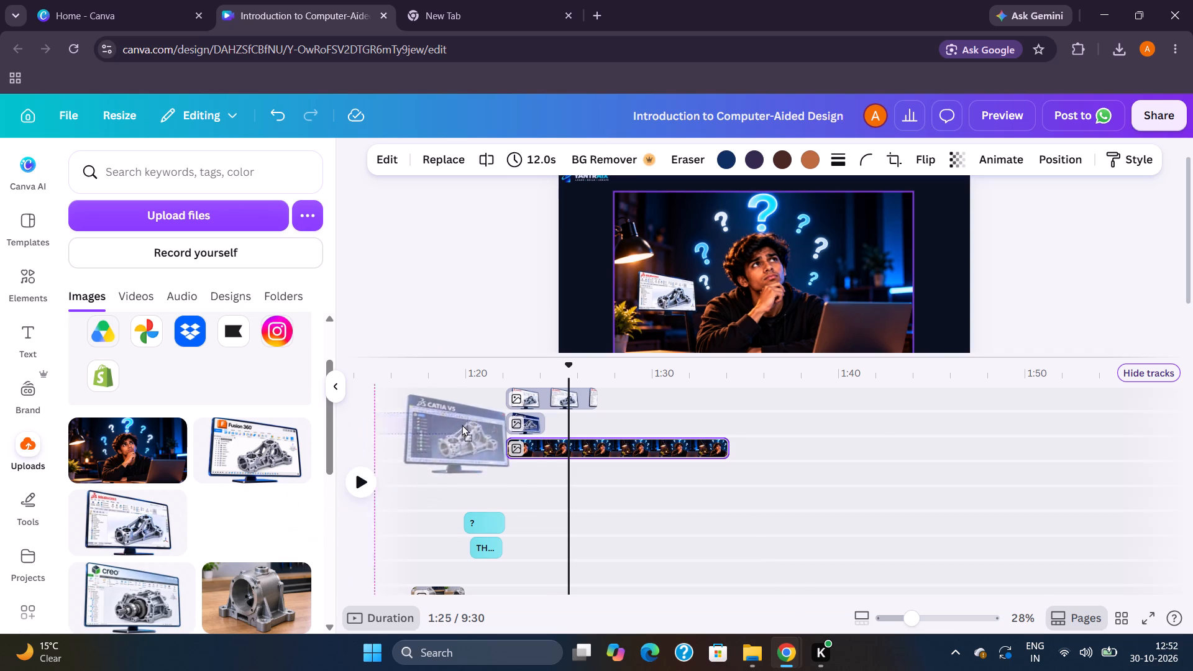
pyautogui.moveTo(462, 424); pyautogui.dragTo(237, 500)
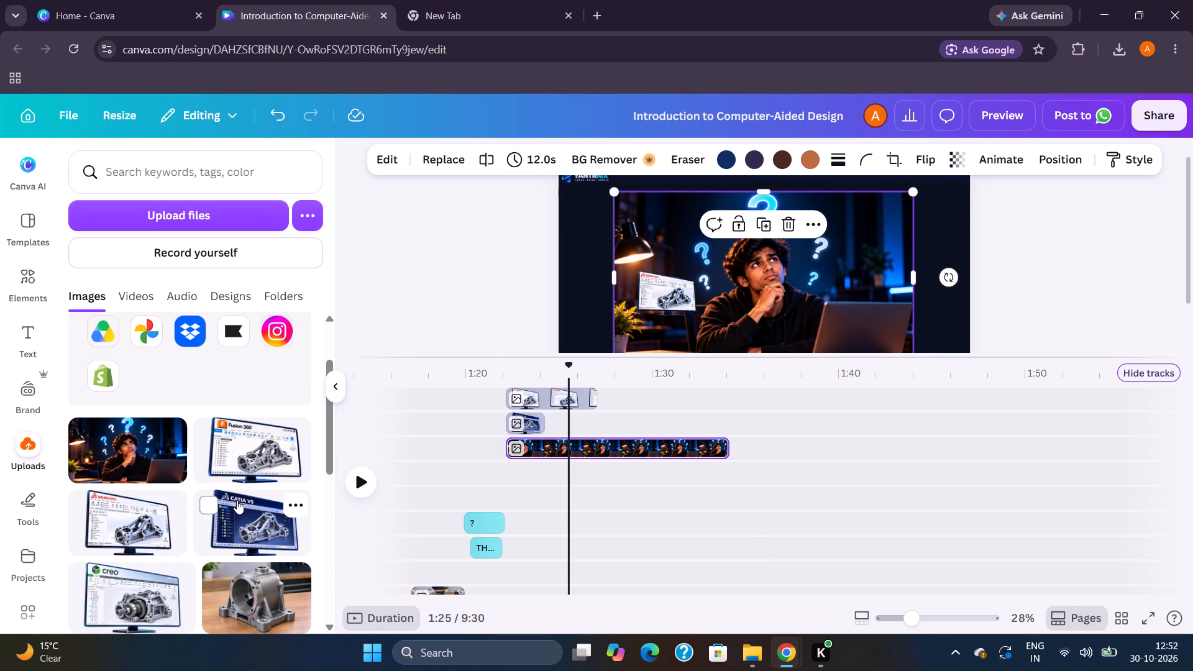
pyautogui.scroll(-1, 145, 534)
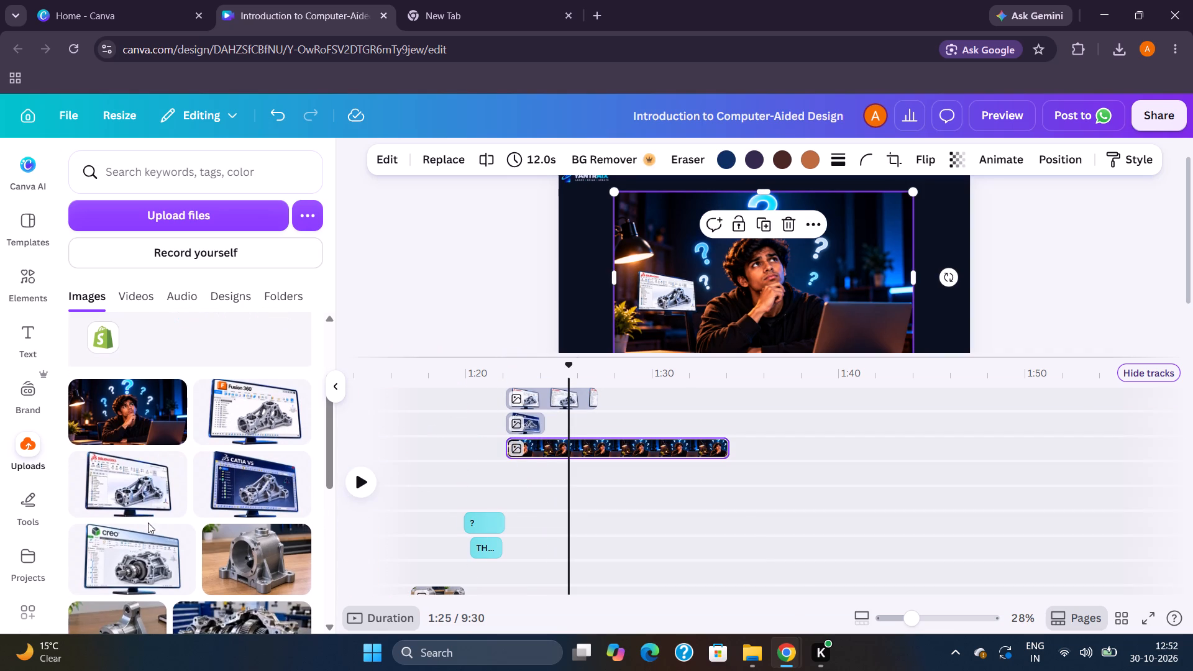
pyautogui.moveTo(149, 559); pyautogui.dragTo(570, 400)
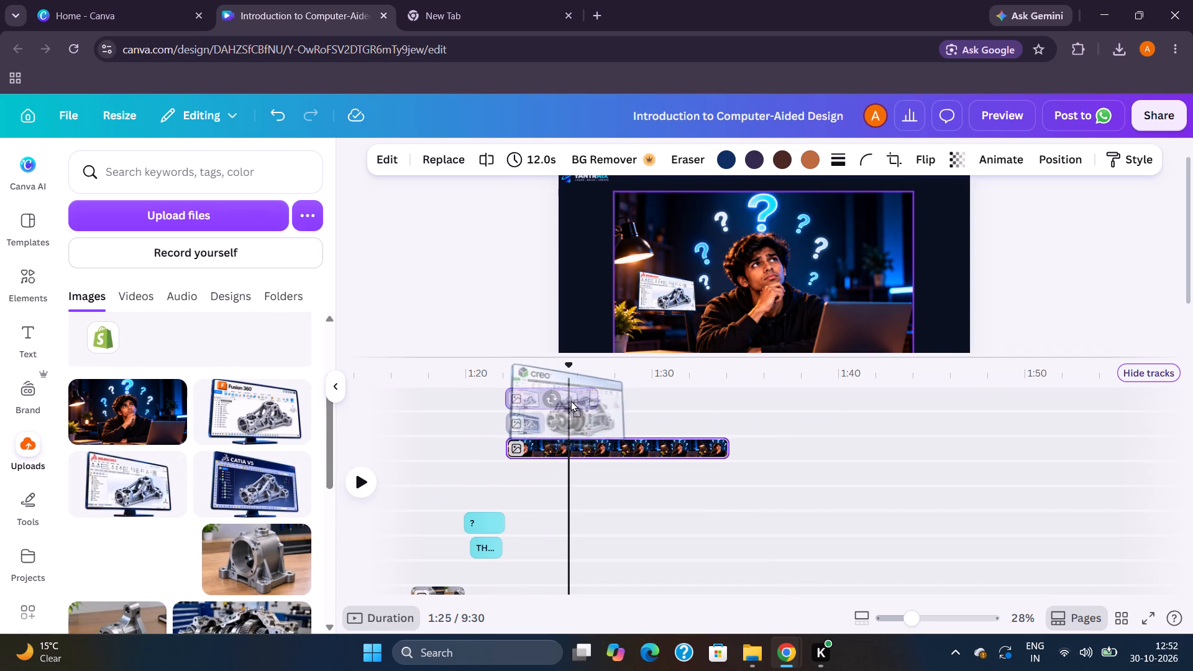
pyautogui.moveTo(570, 400); pyautogui.dragTo(589, 439)
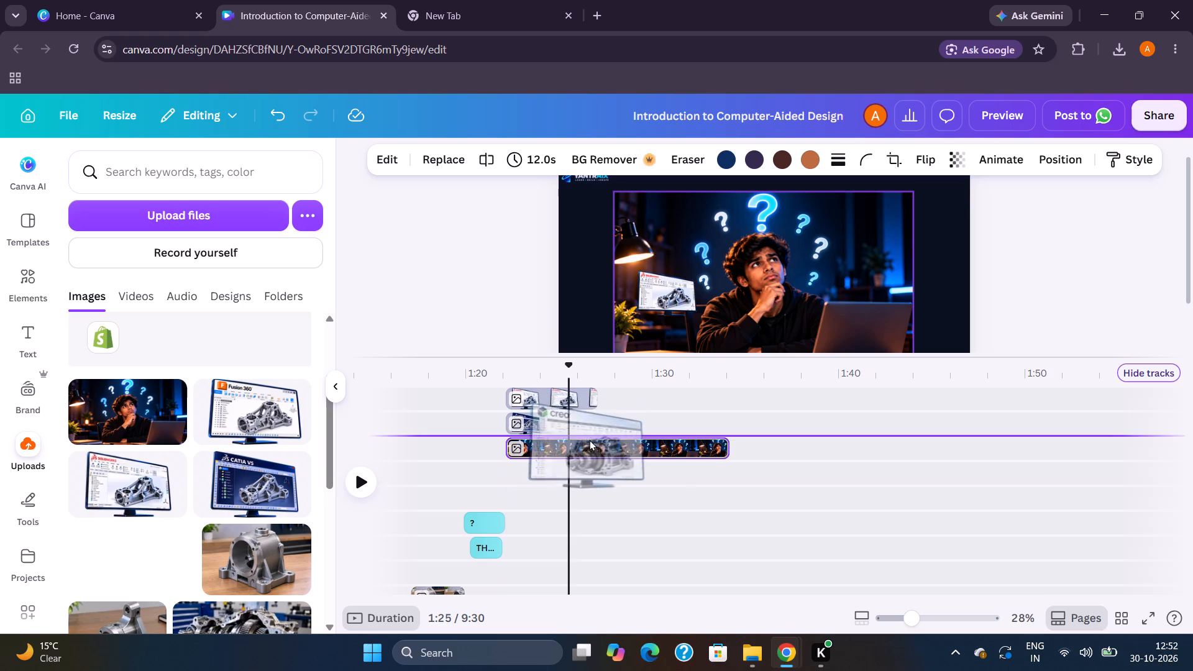
pyautogui.moveTo(589, 439); pyautogui.dragTo(587, 417)
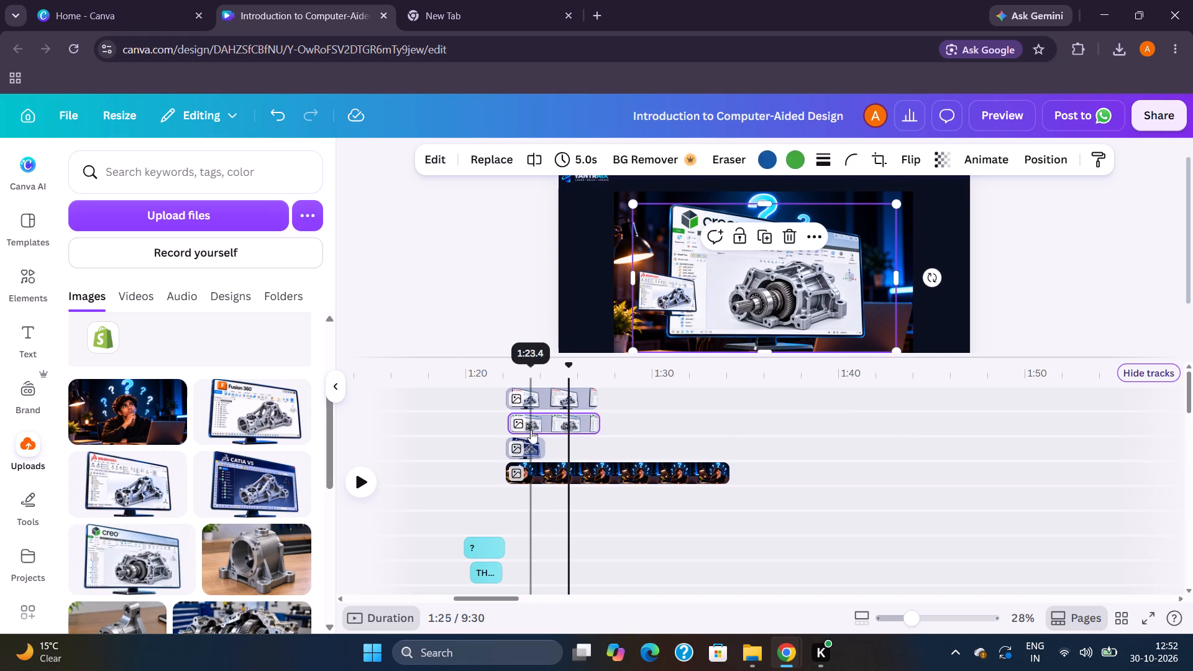
# Shrink the Creo monitor to about the other monitors' size and place it to the upper right of the thinking man's head.
pyautogui.scroll(1, 539, 426)
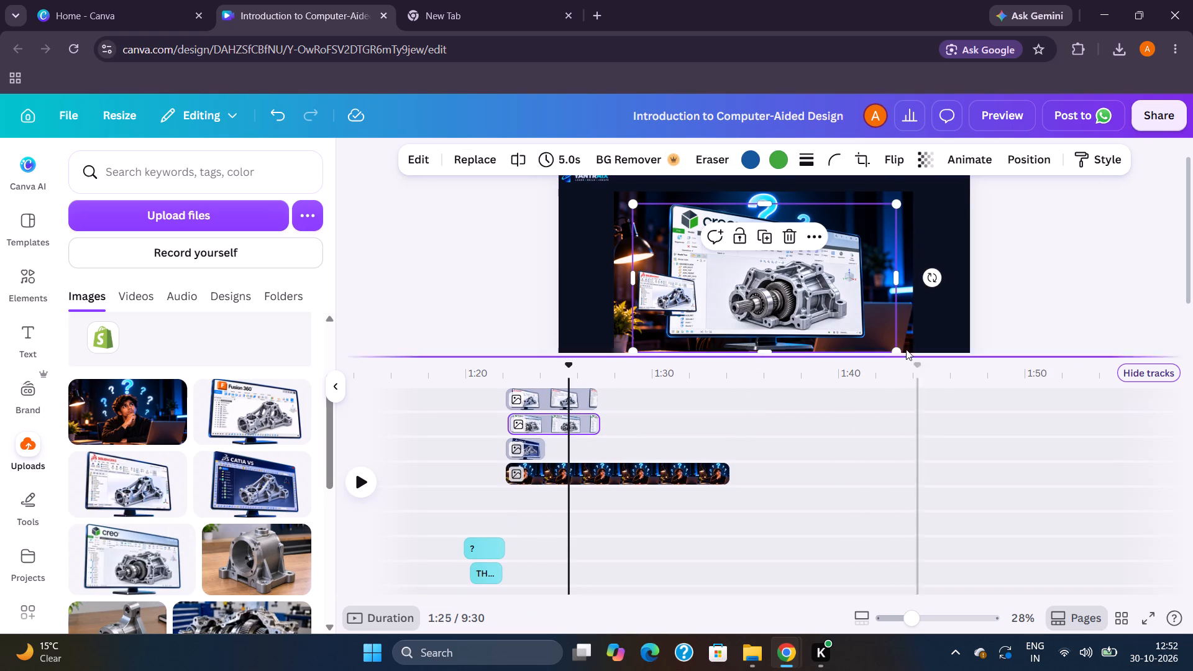
pyautogui.moveTo(895, 348); pyautogui.dragTo(767, 273)
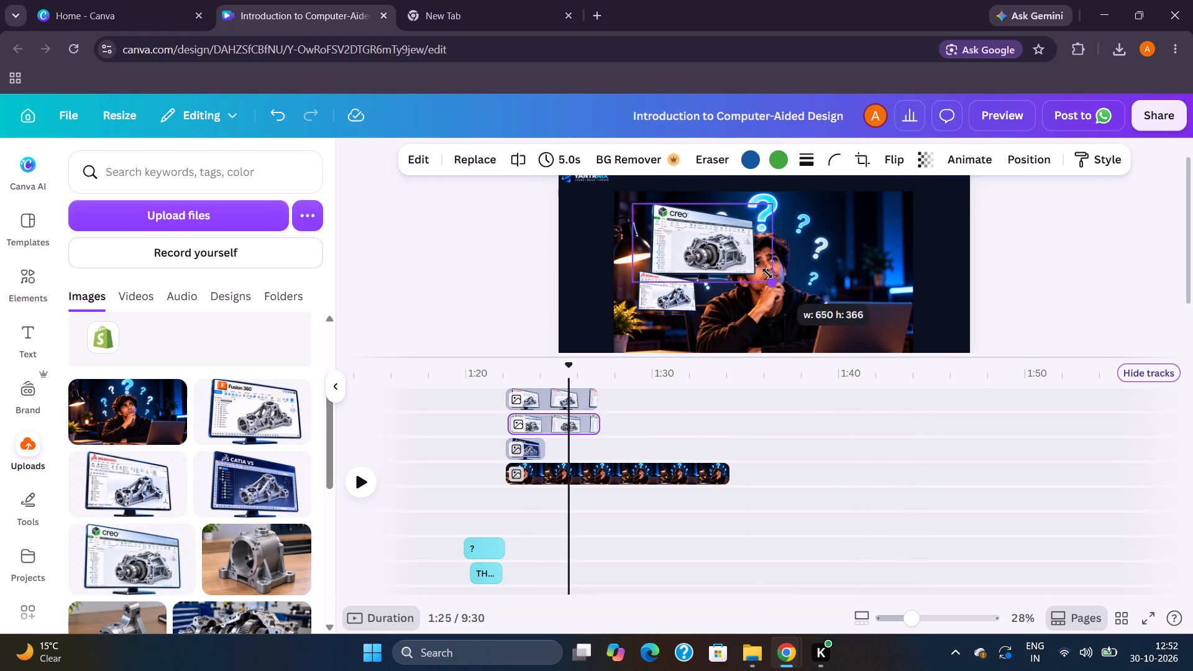
pyautogui.moveTo(767, 273); pyautogui.dragTo(717, 257)
pyautogui.moveTo(663, 240); pyautogui.dragTo(823, 233)
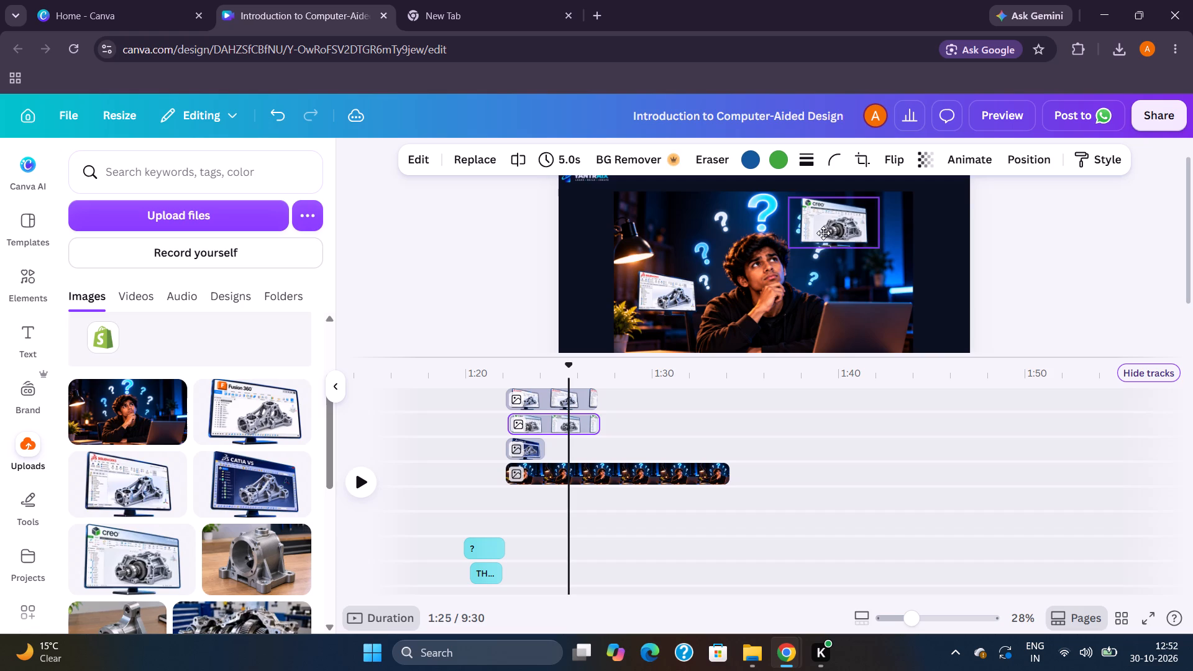
pyautogui.moveTo(823, 233); pyautogui.dragTo(810, 237)
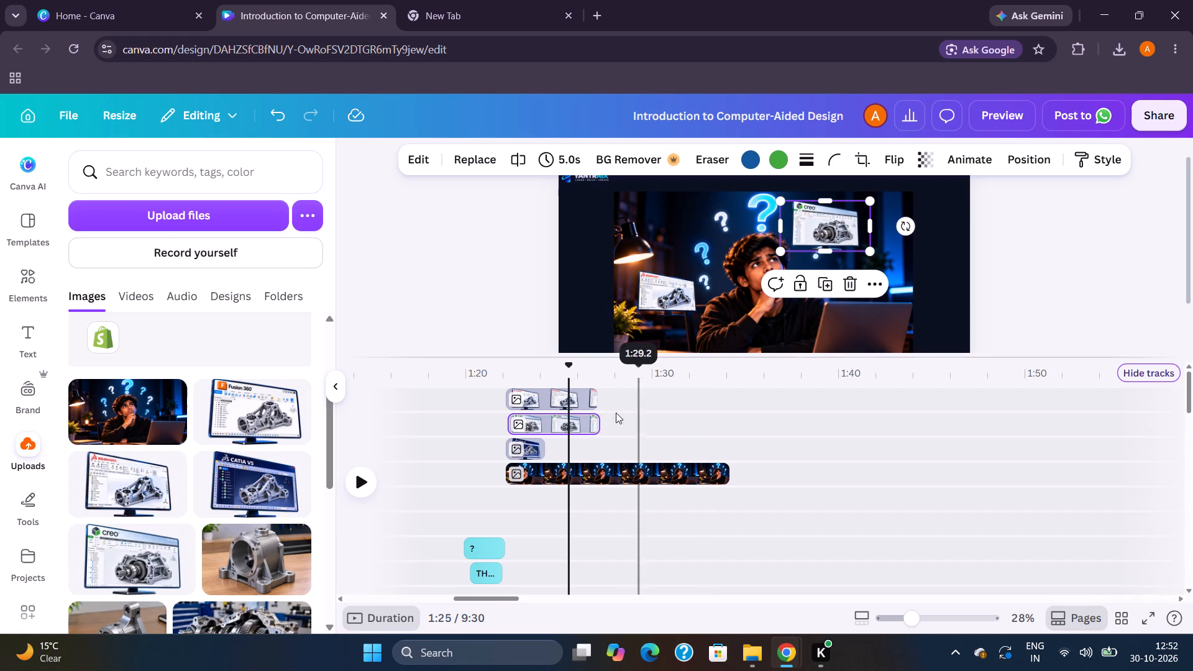
# Shift the CATIA V5 monitor slightly right and up, and bring the SolidWorks monitor up and right beneath it.
pyautogui.click(528, 452)
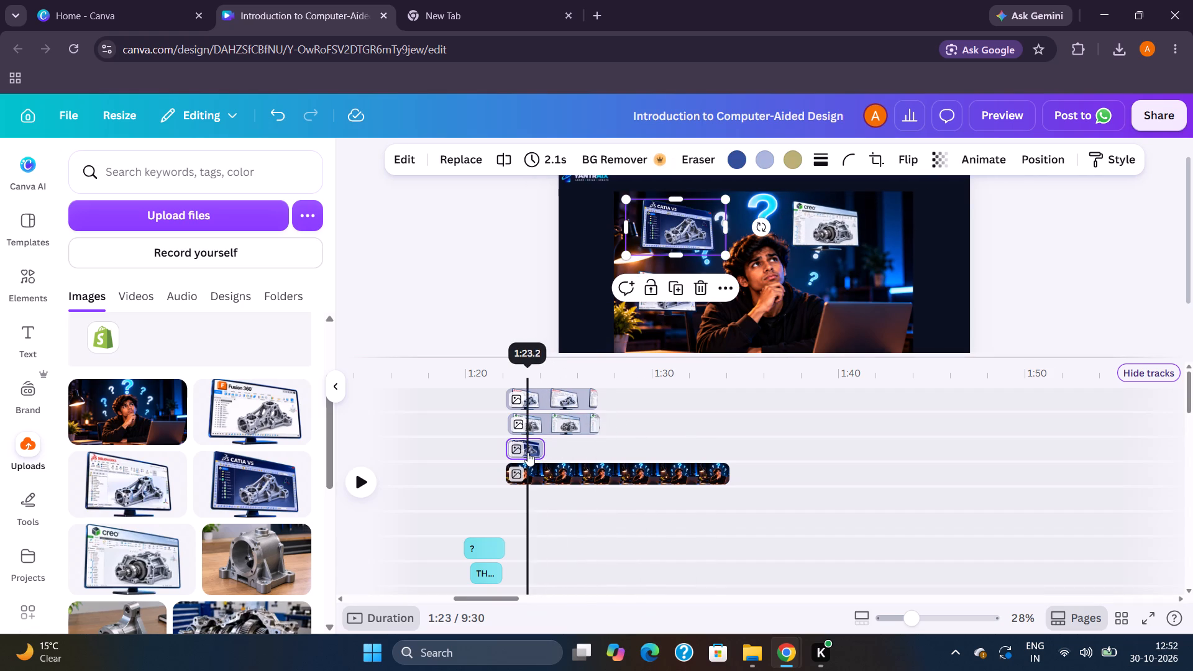
pyautogui.moveTo(685, 224); pyautogui.dragTo(703, 219)
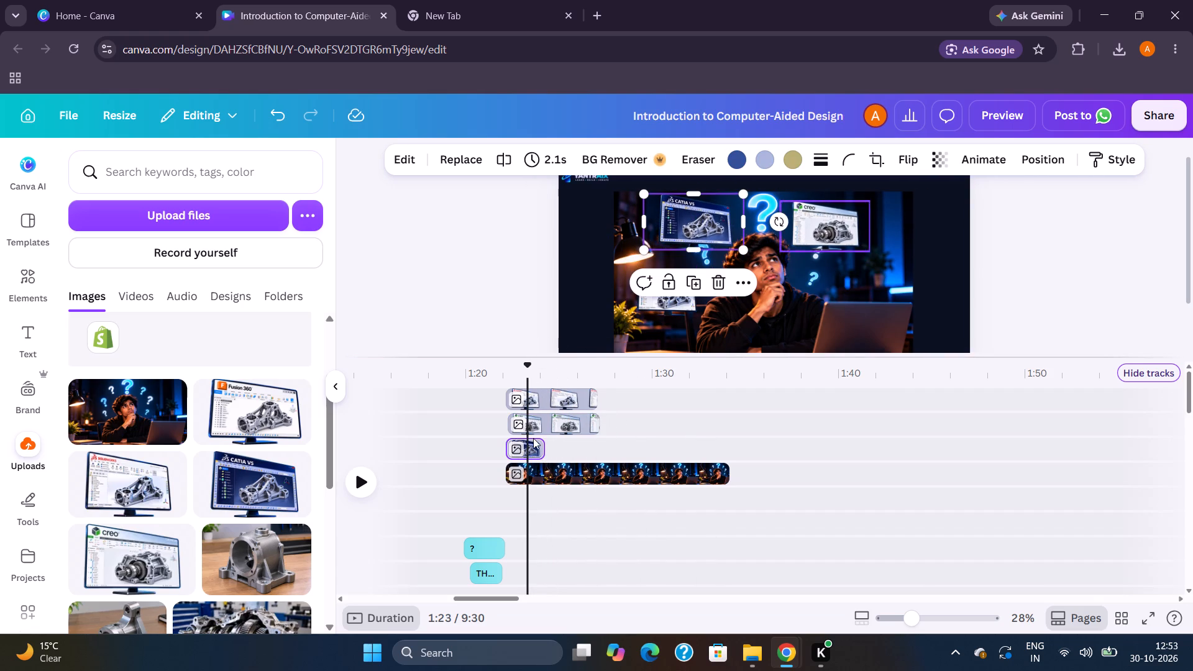
pyautogui.click(547, 417)
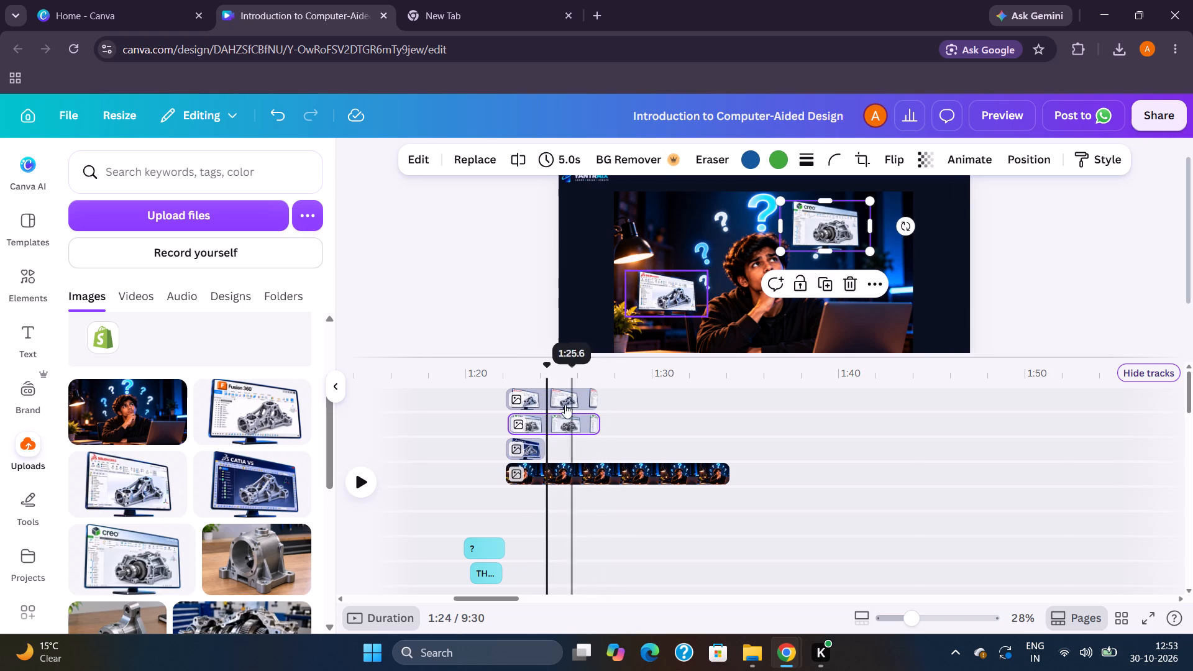
pyautogui.click(532, 449)
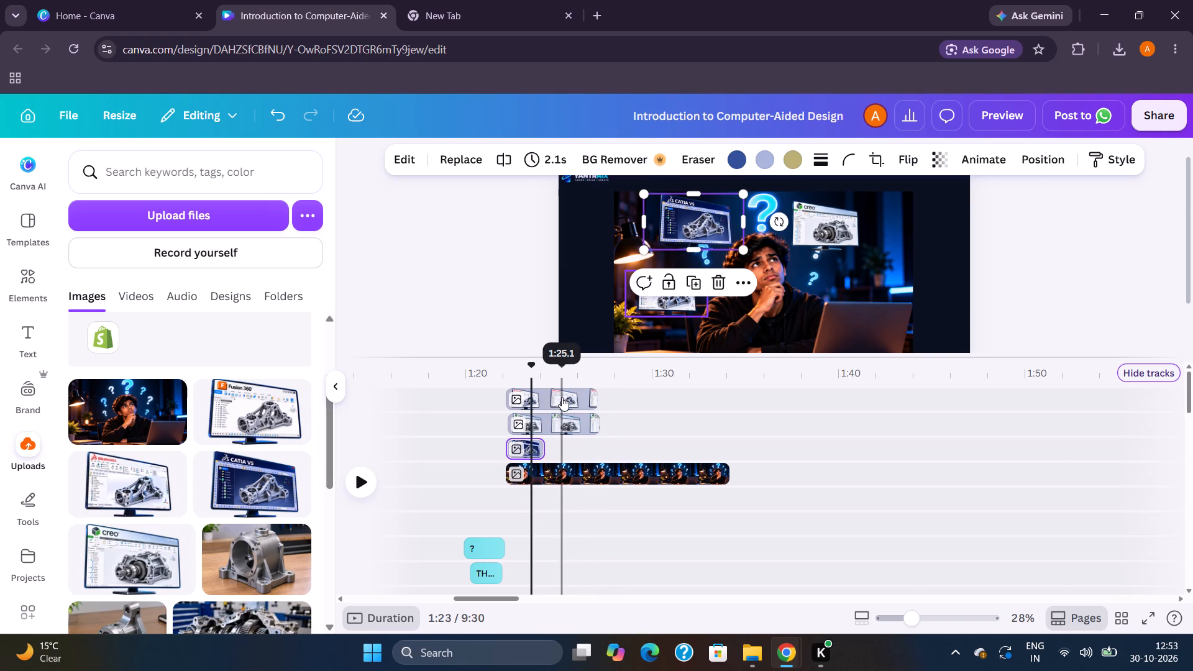
pyautogui.click(562, 397)
pyautogui.moveTo(664, 293); pyautogui.dragTo(685, 275)
pyautogui.click(522, 487)
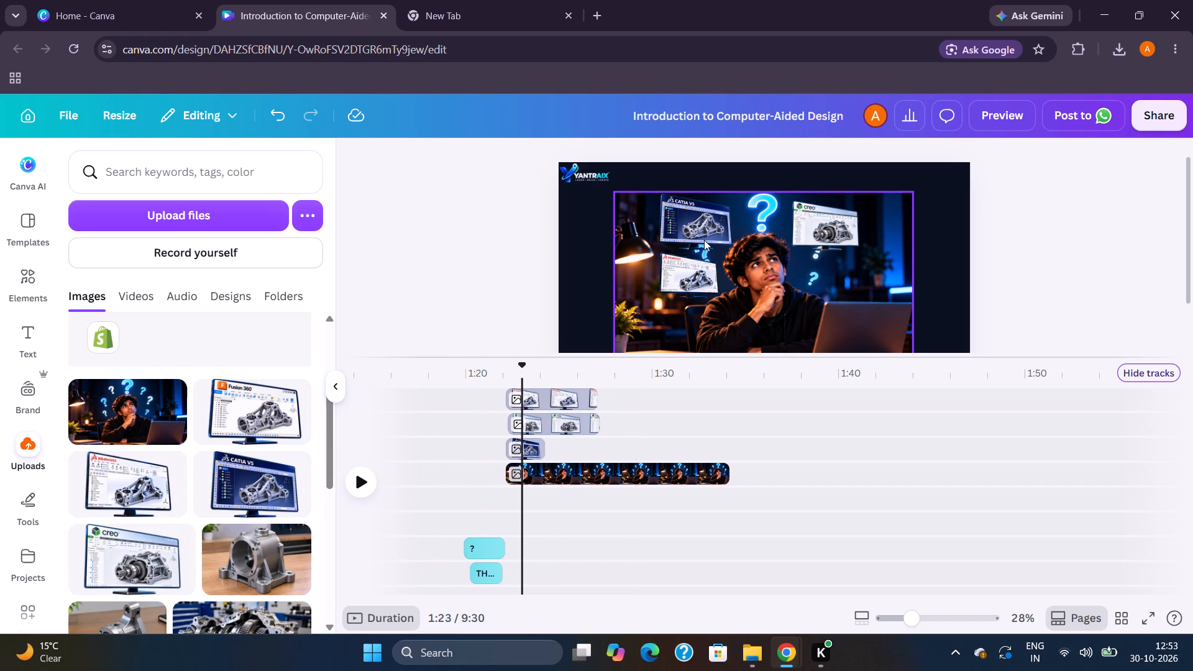
pyautogui.click(688, 283)
pyautogui.moveTo(692, 250); pyautogui.dragTo(690, 249)
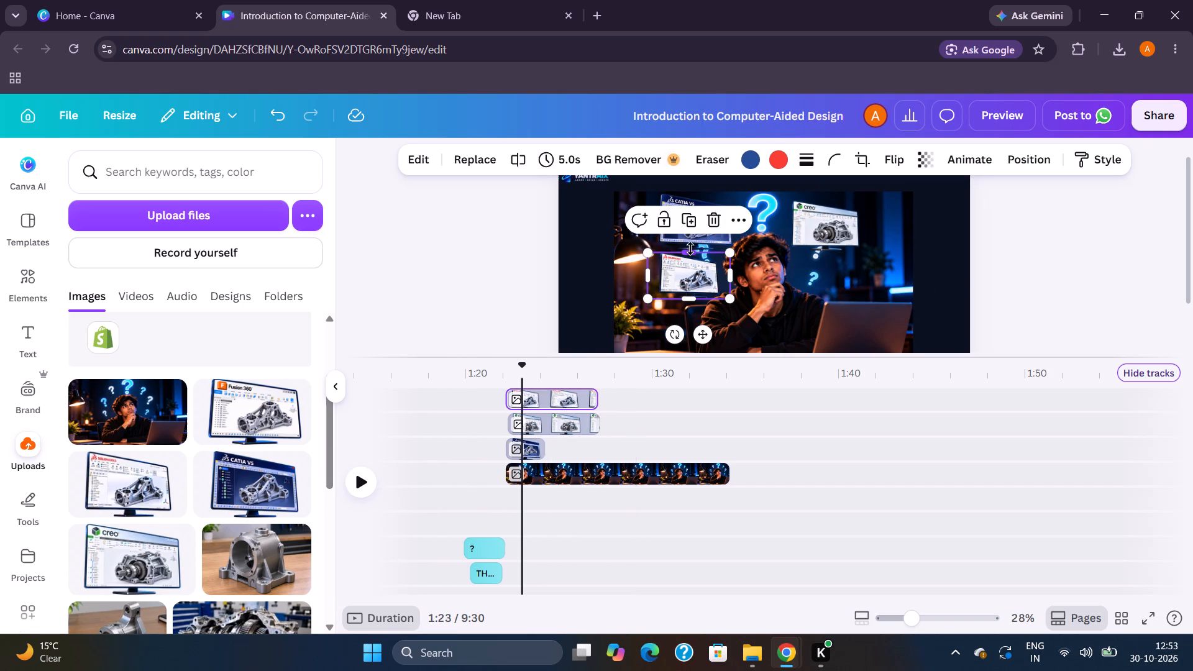
pyautogui.moveTo(690, 249); pyautogui.dragTo(687, 245)
pyautogui.click(698, 285)
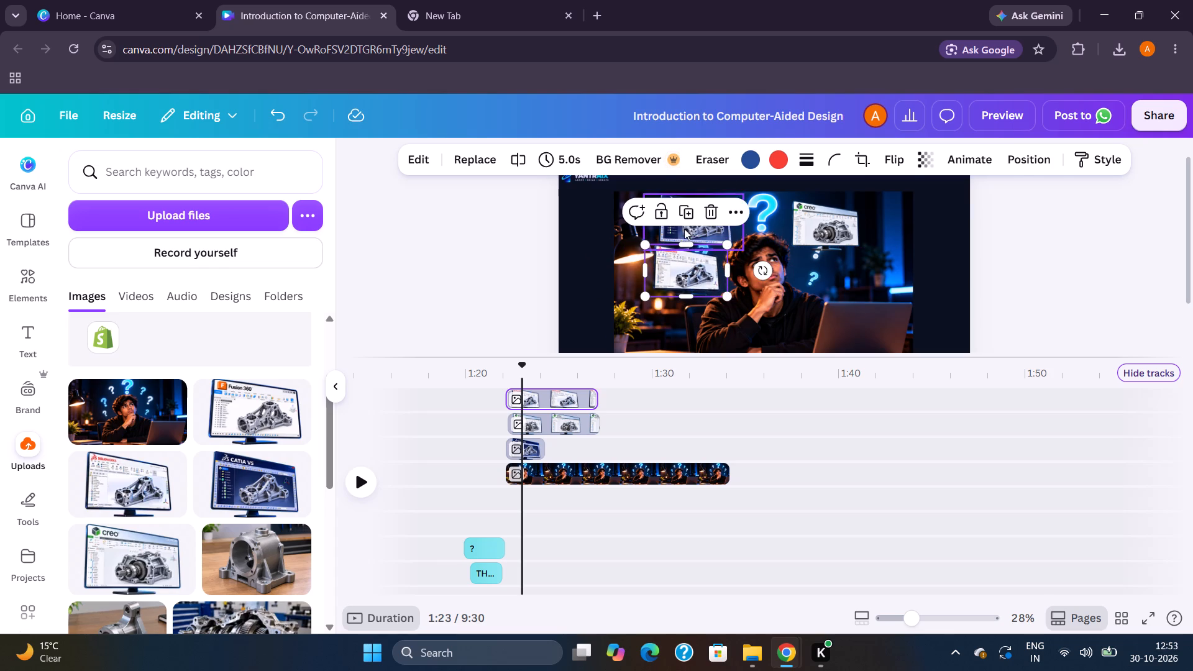
pyautogui.moveTo(685, 229); pyautogui.dragTo(688, 222)
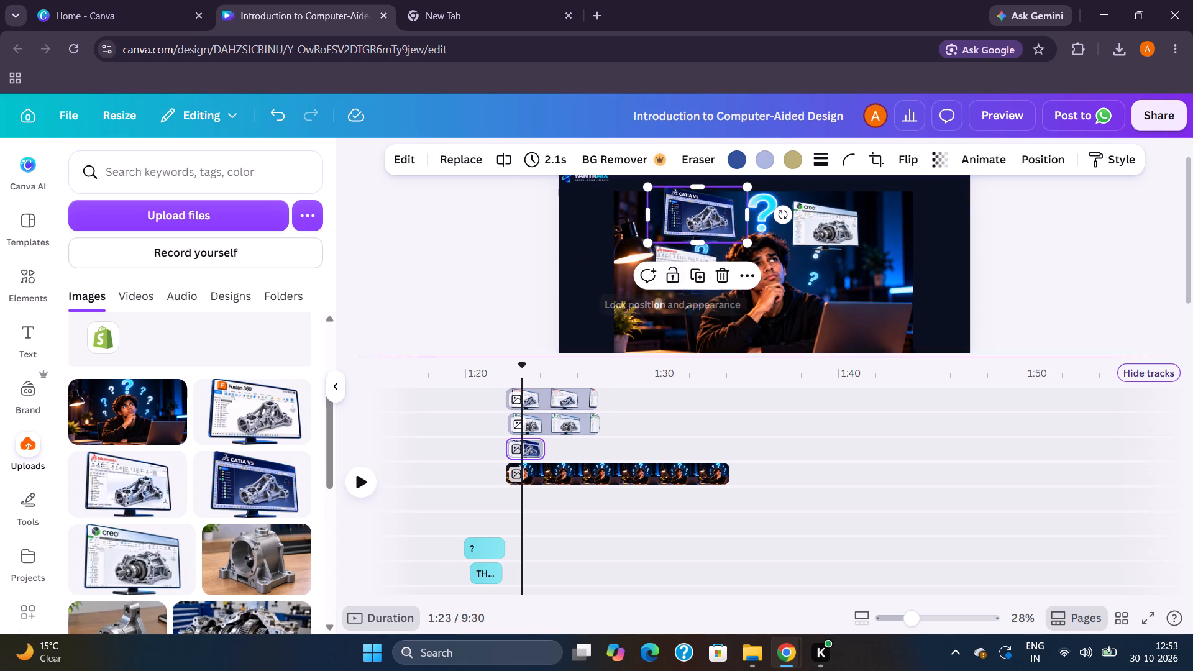
pyautogui.click(486, 263)
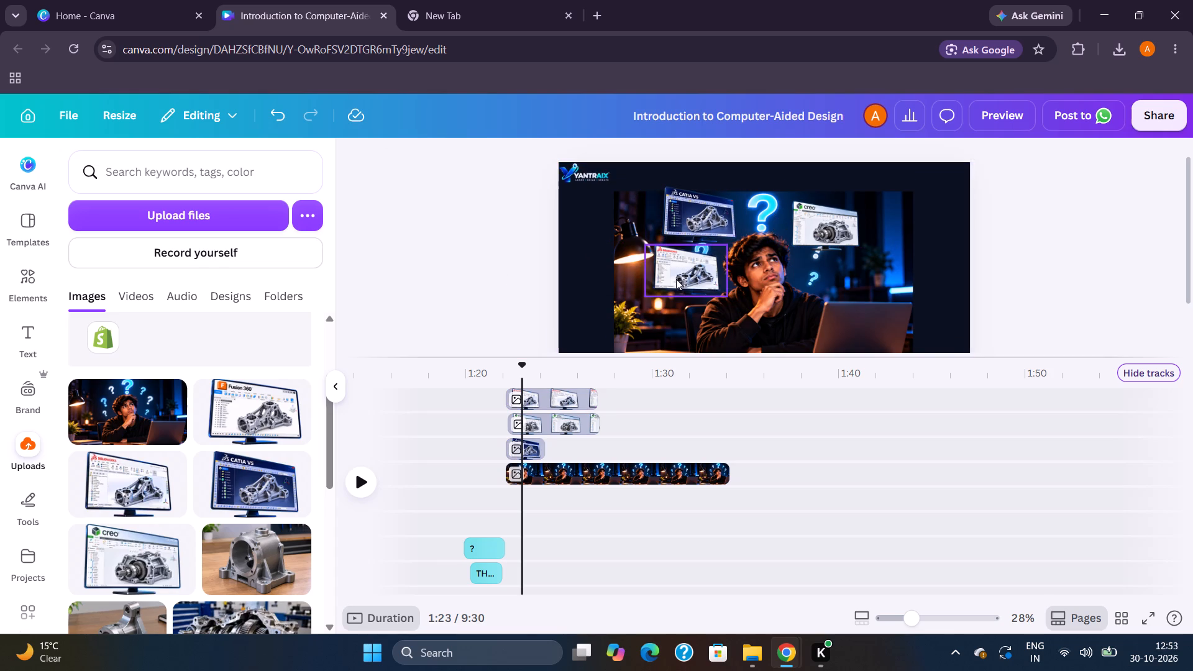
# Stretch the SolidWorks monitor taller, fine-tune its size, and reposition it just under the CATIA V5 monitor.
pyautogui.click(677, 276)
pyautogui.moveTo(688, 296); pyautogui.dragTo(688, 319)
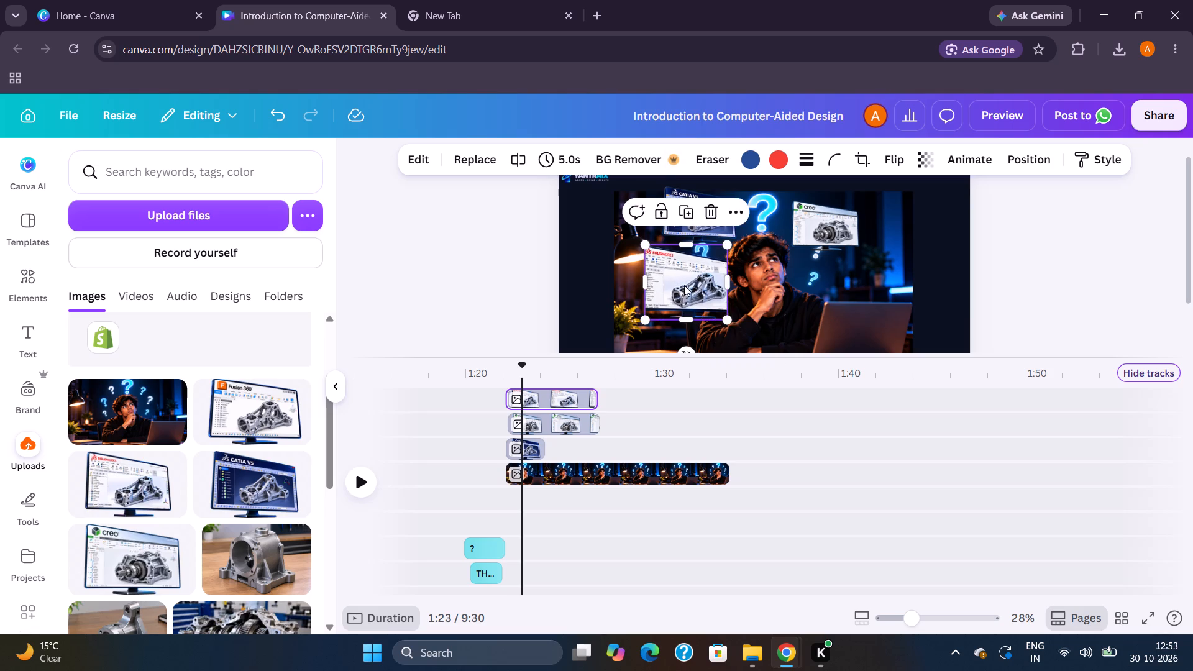
pyautogui.moveTo(684, 285); pyautogui.dragTo(676, 269)
pyautogui.moveTo(718, 265); pyautogui.dragTo(726, 265)
pyautogui.moveTo(726, 305); pyautogui.dragTo(716, 299)
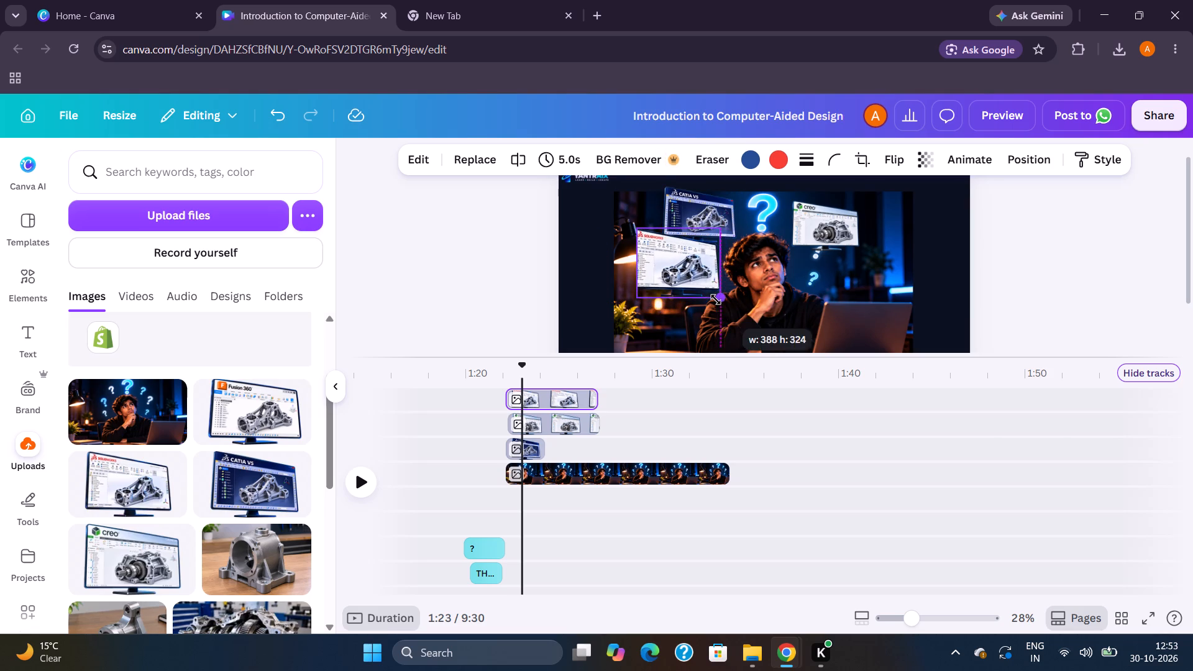
pyautogui.moveTo(716, 299); pyautogui.dragTo(711, 293)
pyautogui.moveTo(639, 265); pyautogui.dragTo(631, 262)
pyautogui.moveTo(670, 265); pyautogui.dragTo(682, 272)
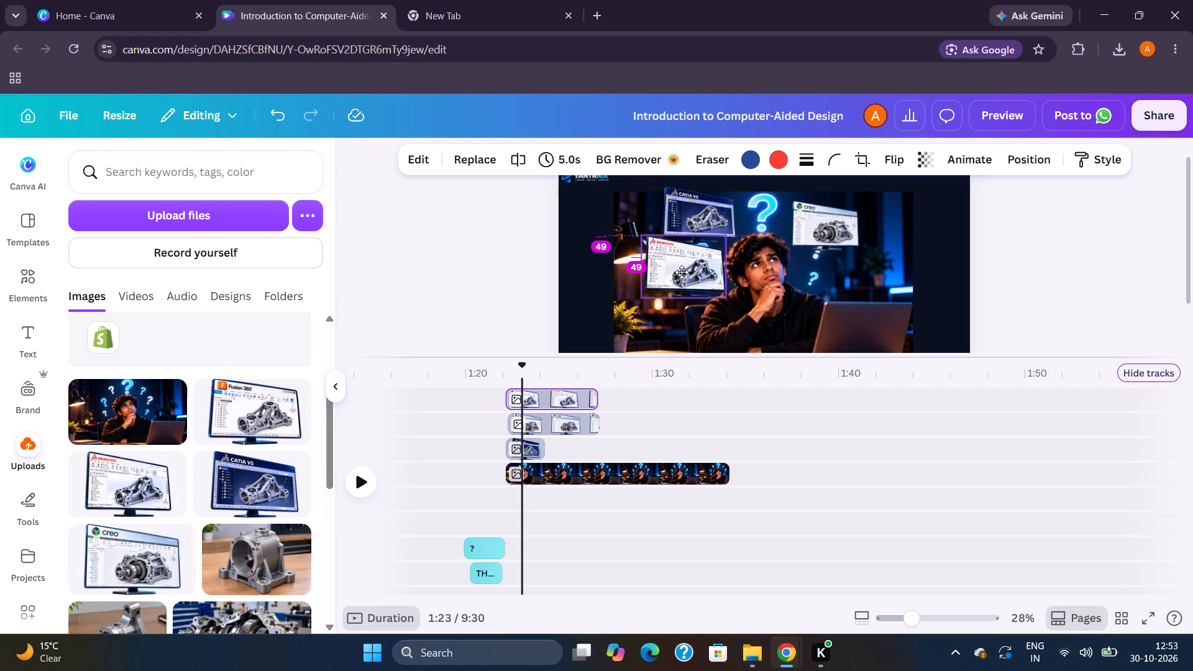
pyautogui.moveTo(682, 272); pyautogui.dragTo(678, 275)
# Nudge the CATIA V5 monitor up and left, raise the Creo monitor slightly, and stretch it to about 417 × 250.
pyautogui.click(690, 221)
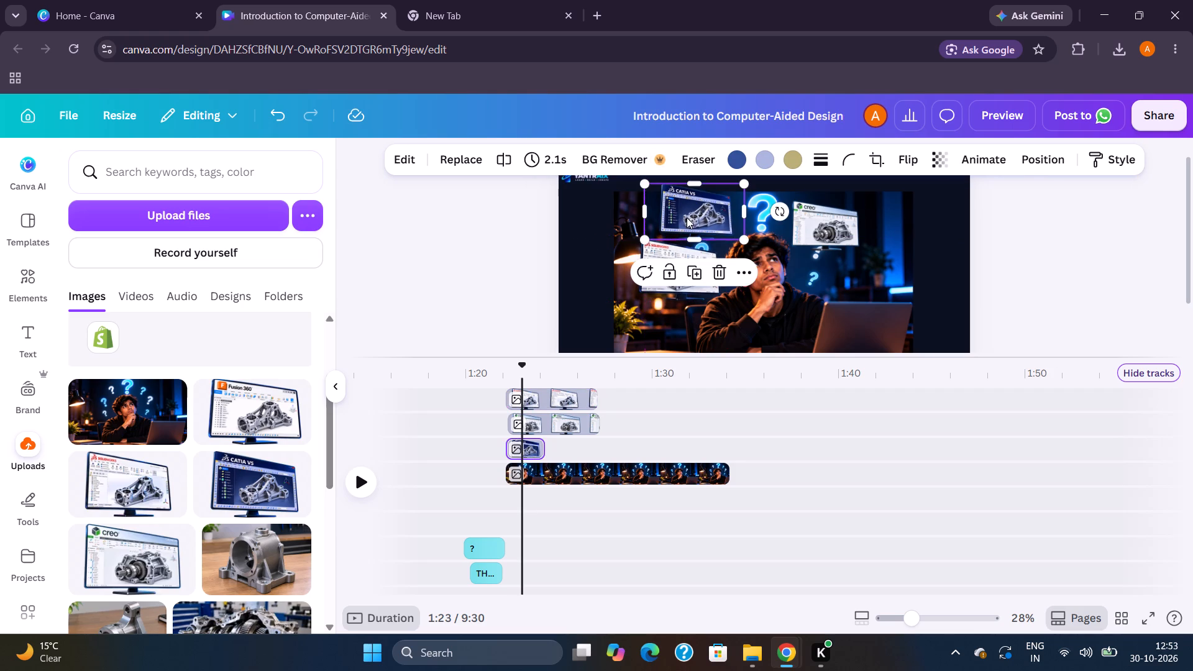
pyautogui.click(820, 220)
pyautogui.moveTo(828, 222); pyautogui.dragTo(828, 219)
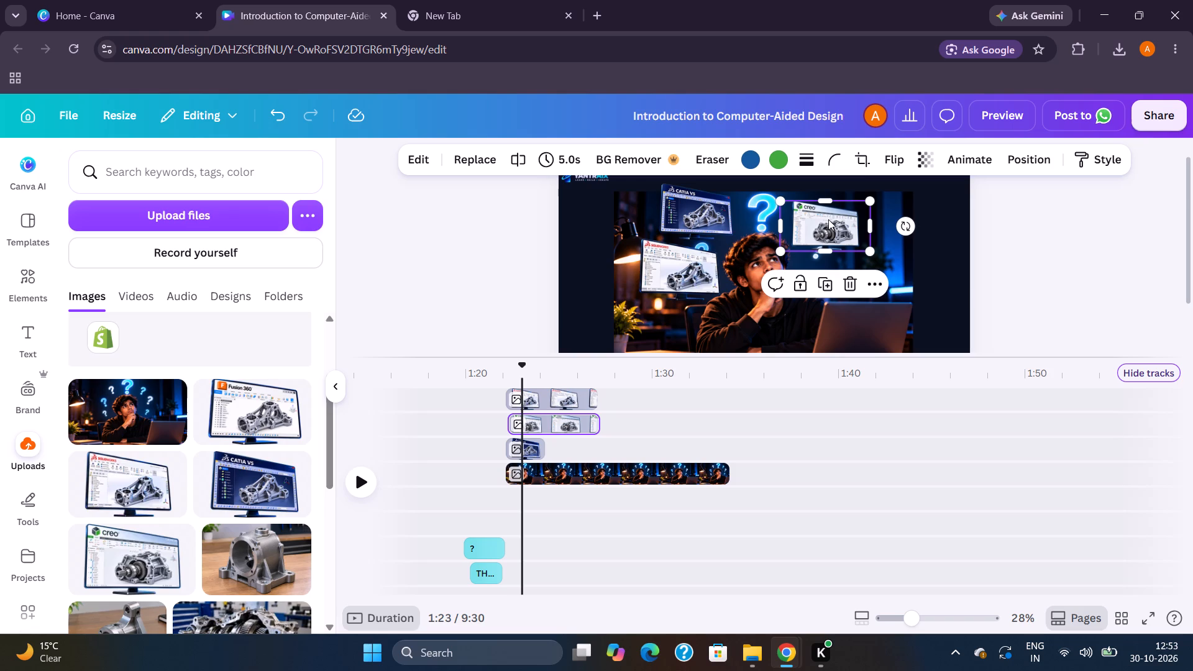
pyautogui.moveTo(828, 219); pyautogui.dragTo(831, 215)
pyautogui.click(828, 242)
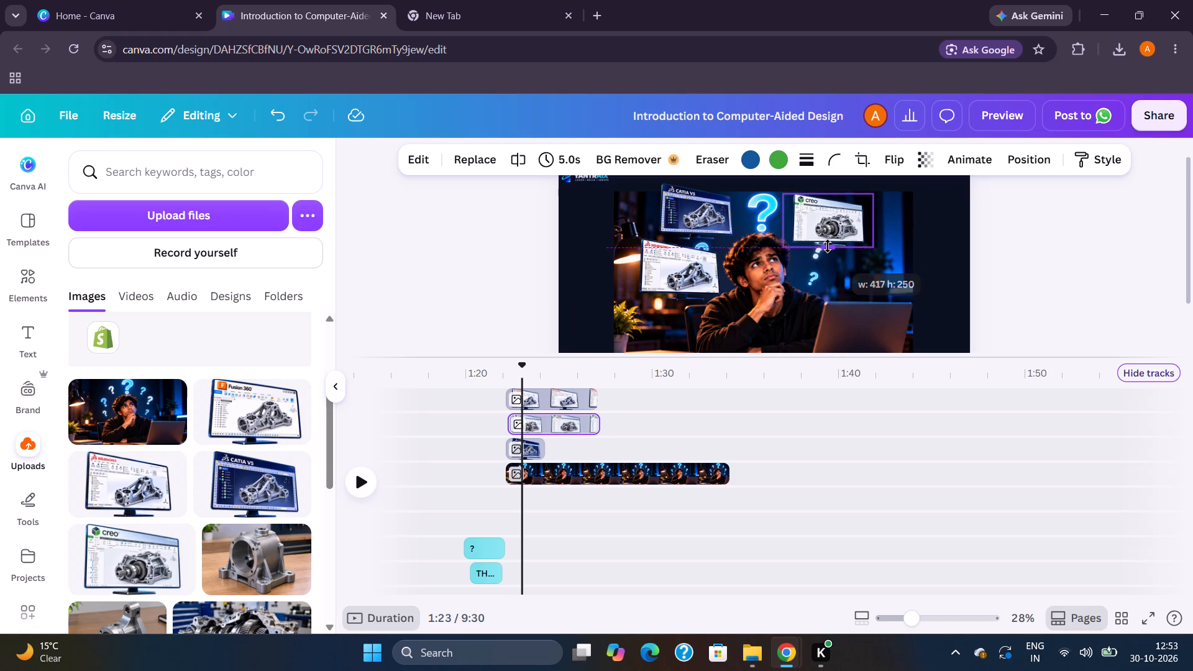
pyautogui.click(940, 262)
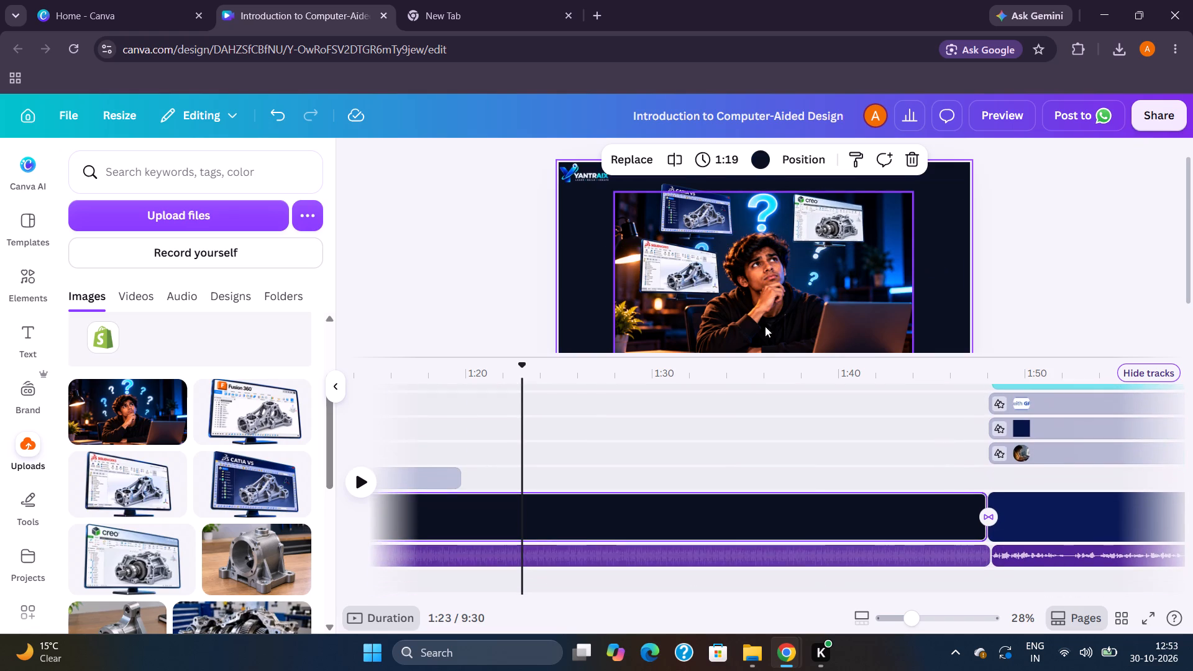
# Add the uploaded Fusion 360 monitor image on a new track between the SolidWorks and Creo clips, starting at about 1:26.
pyautogui.scroll(5, 770, 308)
pyautogui.scroll(8, 646, 424)
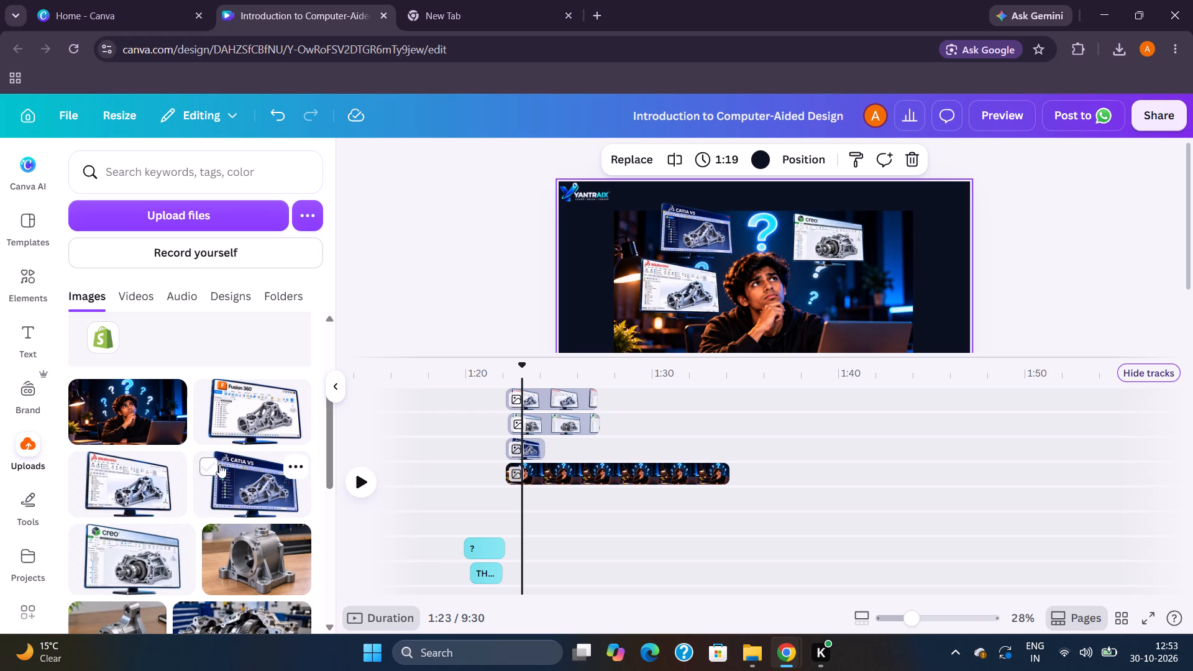
pyautogui.moveTo(254, 414); pyautogui.dragTo(602, 381)
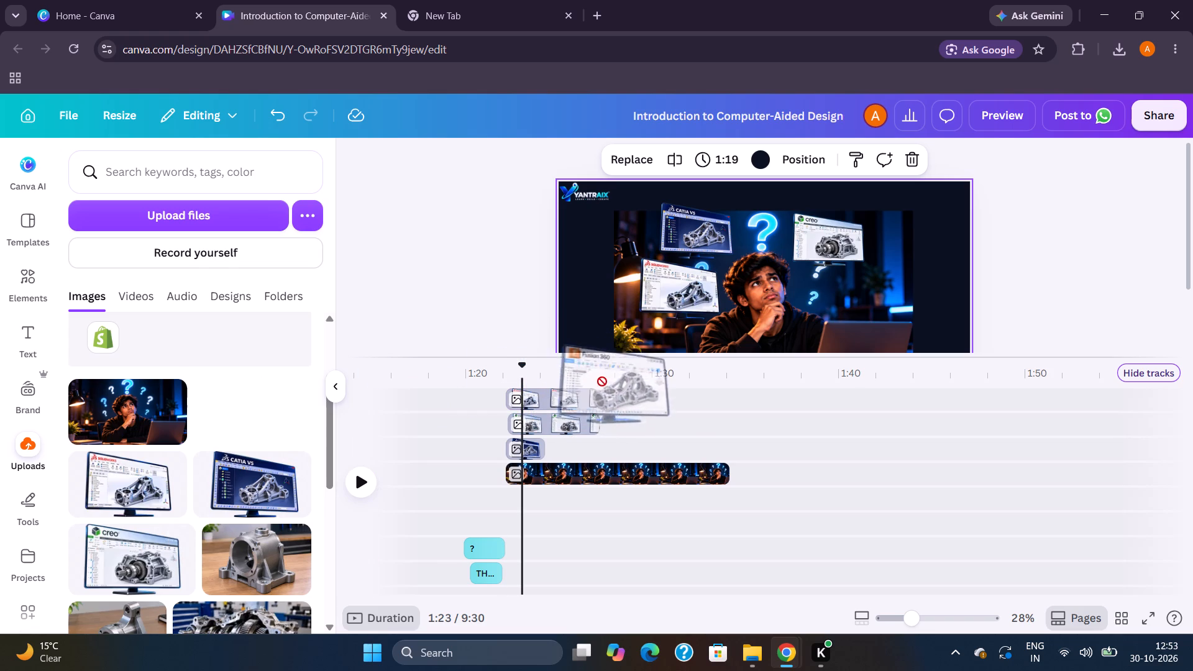
pyautogui.moveTo(602, 381); pyautogui.dragTo(635, 413)
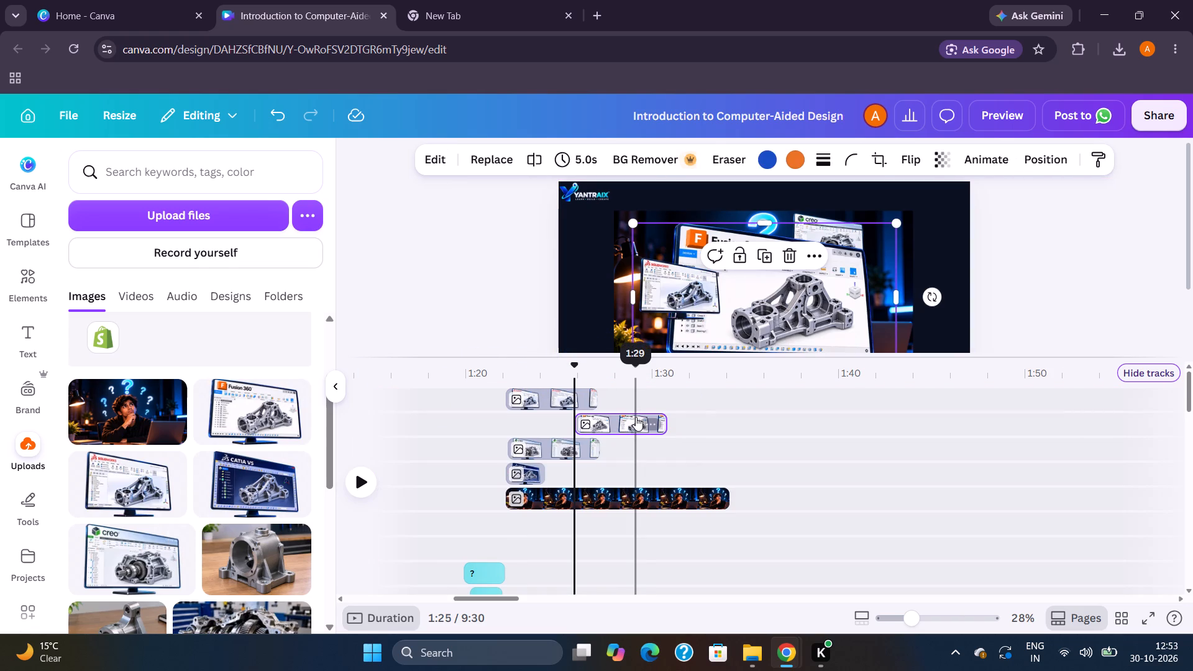
# Move the Fusion 360 clip earlier so it starts at about 1:22, aligned with the other monitor clips.
pyautogui.scroll(1, 634, 417)
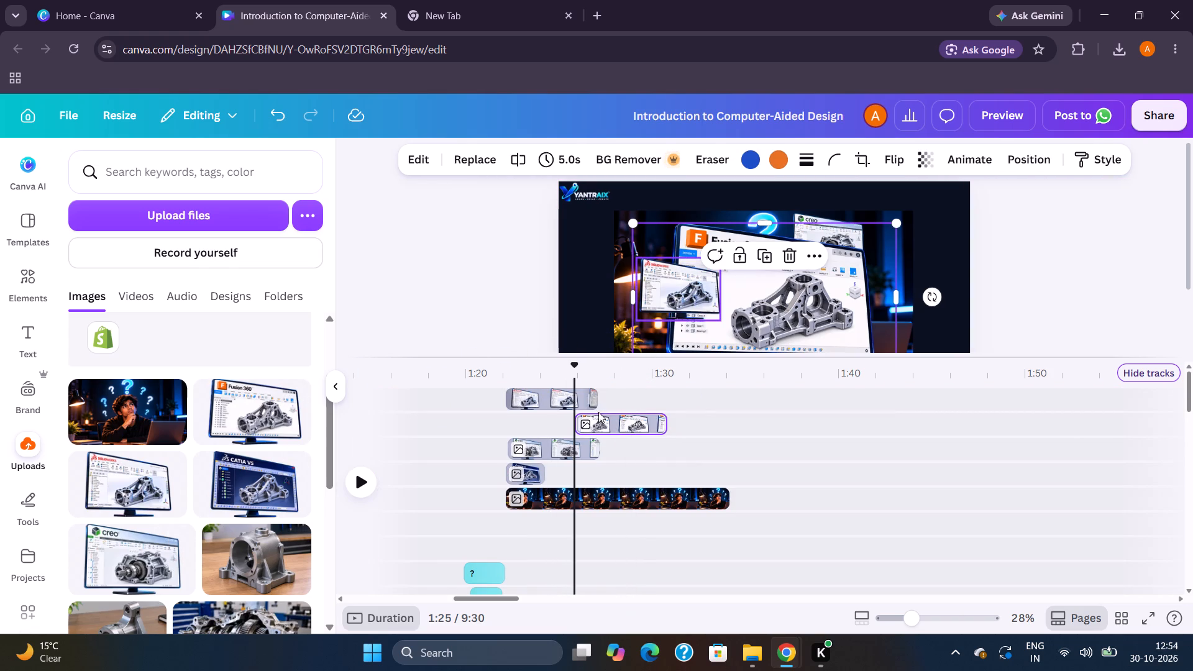
pyautogui.moveTo(620, 423); pyautogui.dragTo(598, 424)
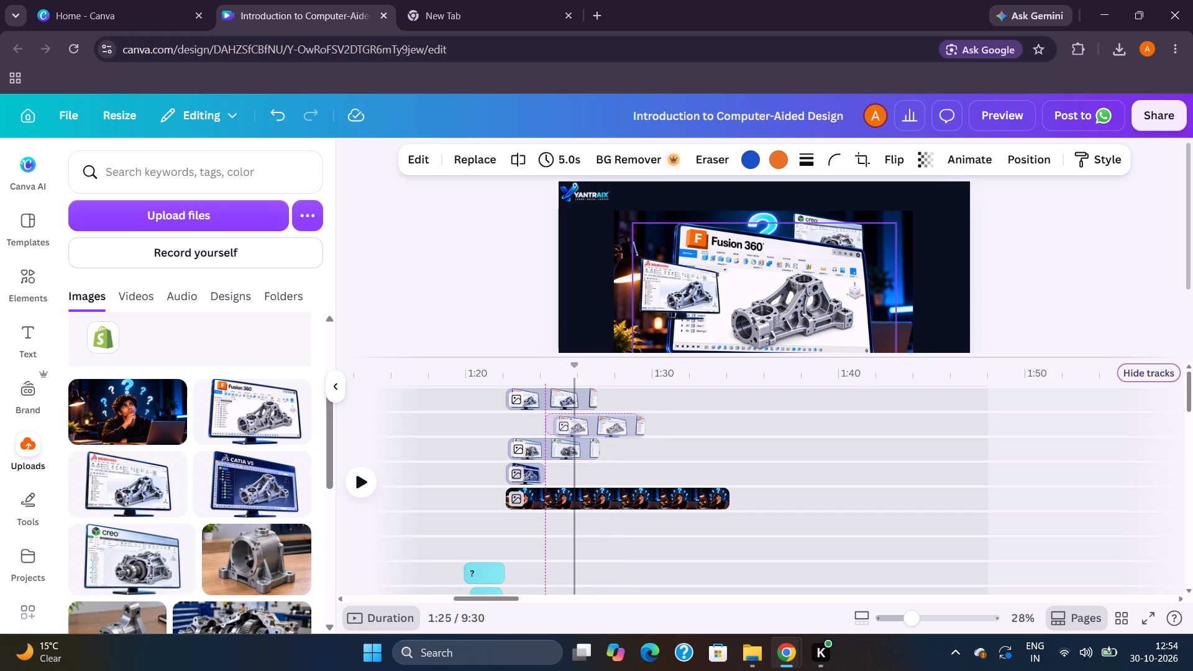
pyautogui.moveTo(598, 424); pyautogui.dragTo(549, 426)
# Shrink the Fusion 360 monitor image and place it directly below the Creo monitor, beside the man's head.
pyautogui.scroll(-1, 836, 295)
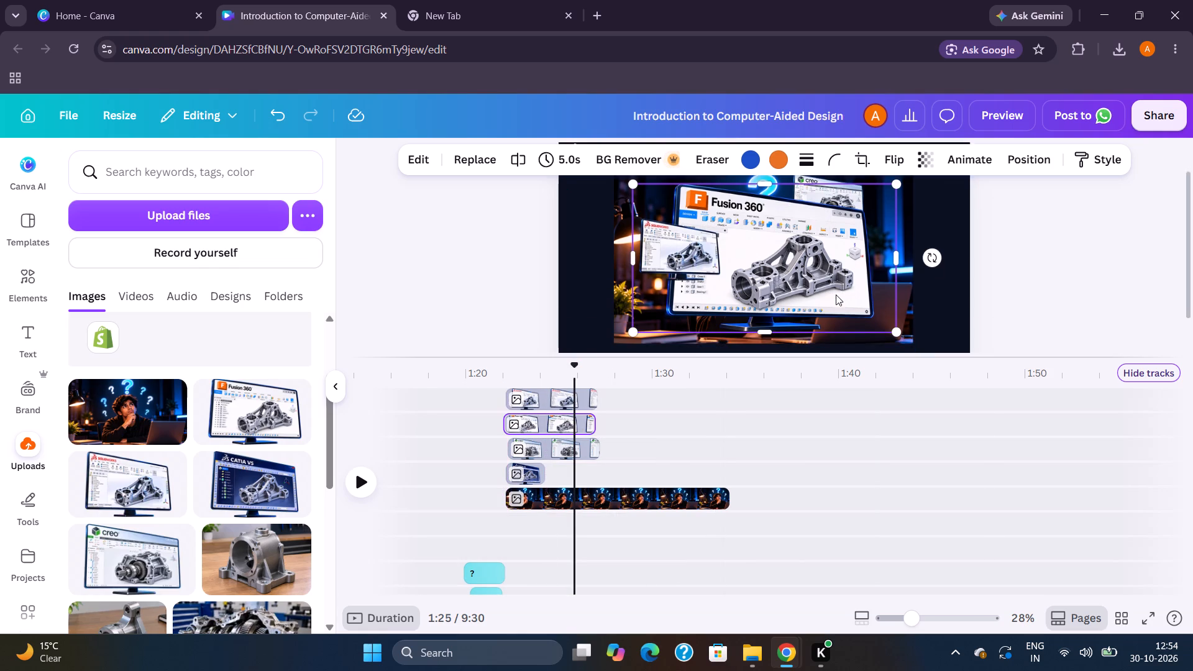
pyautogui.scroll(-1, 836, 294)
pyautogui.moveTo(895, 322); pyautogui.dragTo(763, 243)
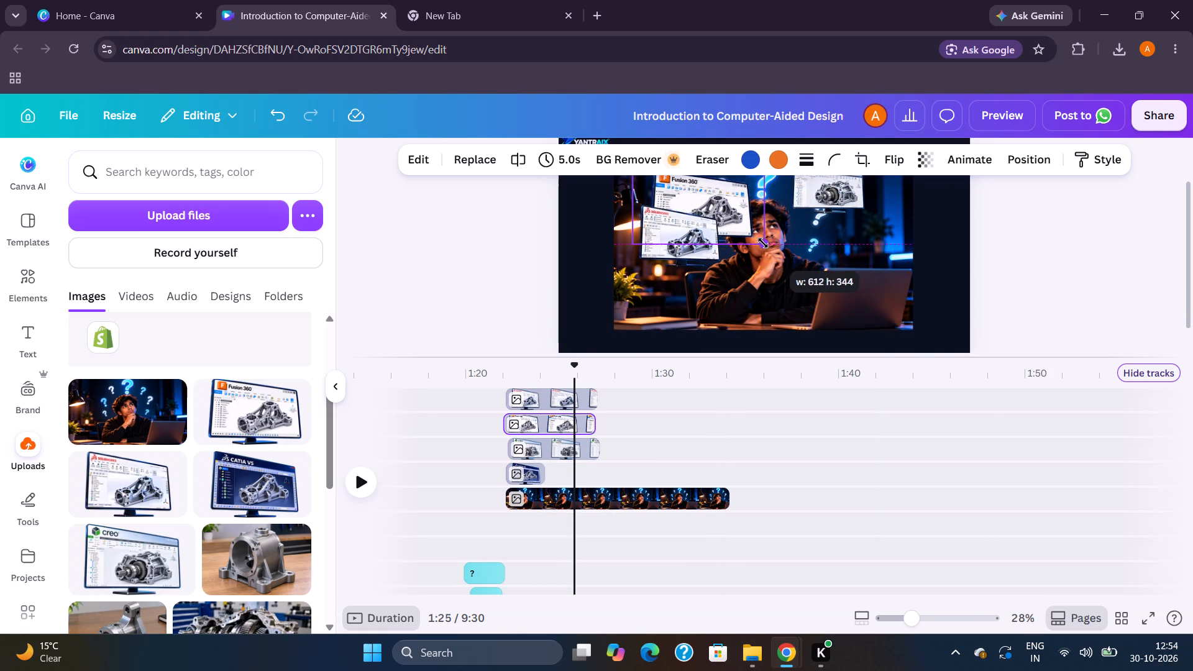
pyautogui.moveTo(763, 243); pyautogui.dragTo(736, 220)
pyautogui.moveTo(686, 198); pyautogui.dragTo(775, 216)
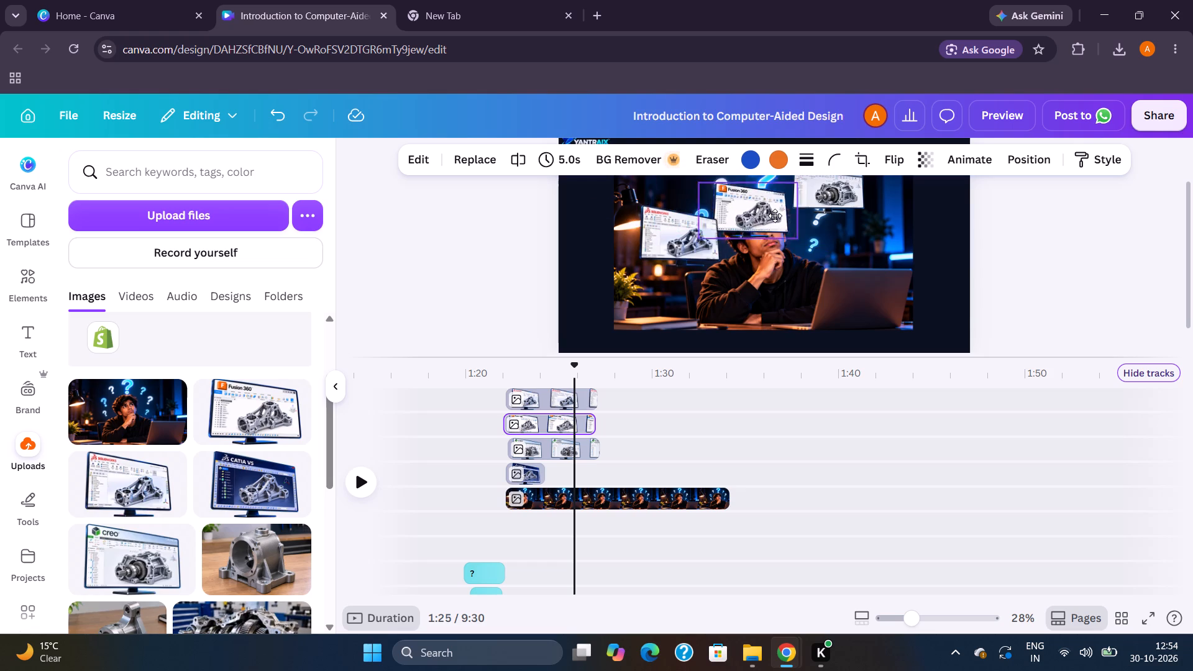
pyautogui.moveTo(775, 216); pyautogui.dragTo(834, 245)
pyautogui.click(449, 277)
pyautogui.scroll(1, 836, 341)
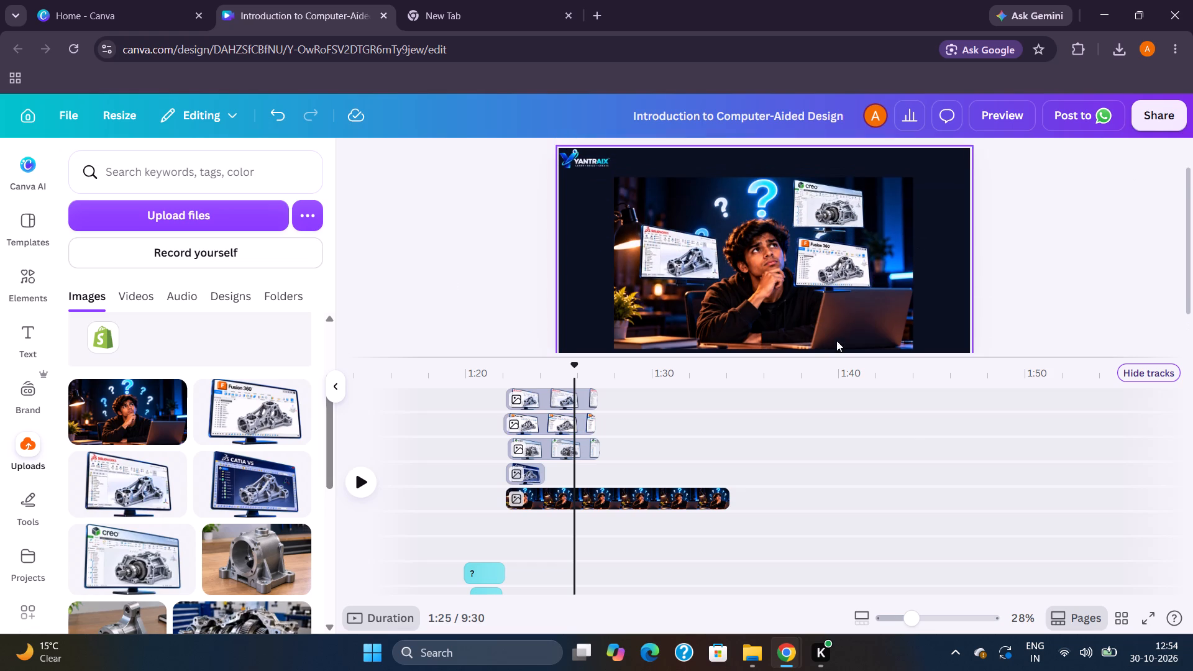
pyautogui.scroll(1, 836, 340)
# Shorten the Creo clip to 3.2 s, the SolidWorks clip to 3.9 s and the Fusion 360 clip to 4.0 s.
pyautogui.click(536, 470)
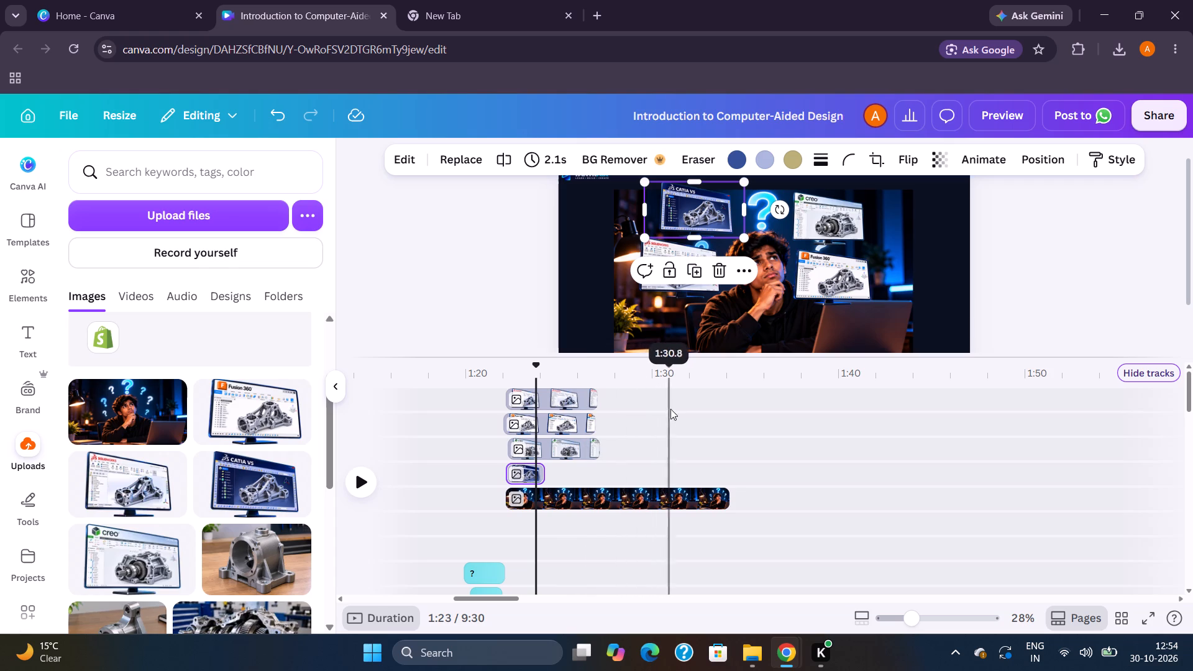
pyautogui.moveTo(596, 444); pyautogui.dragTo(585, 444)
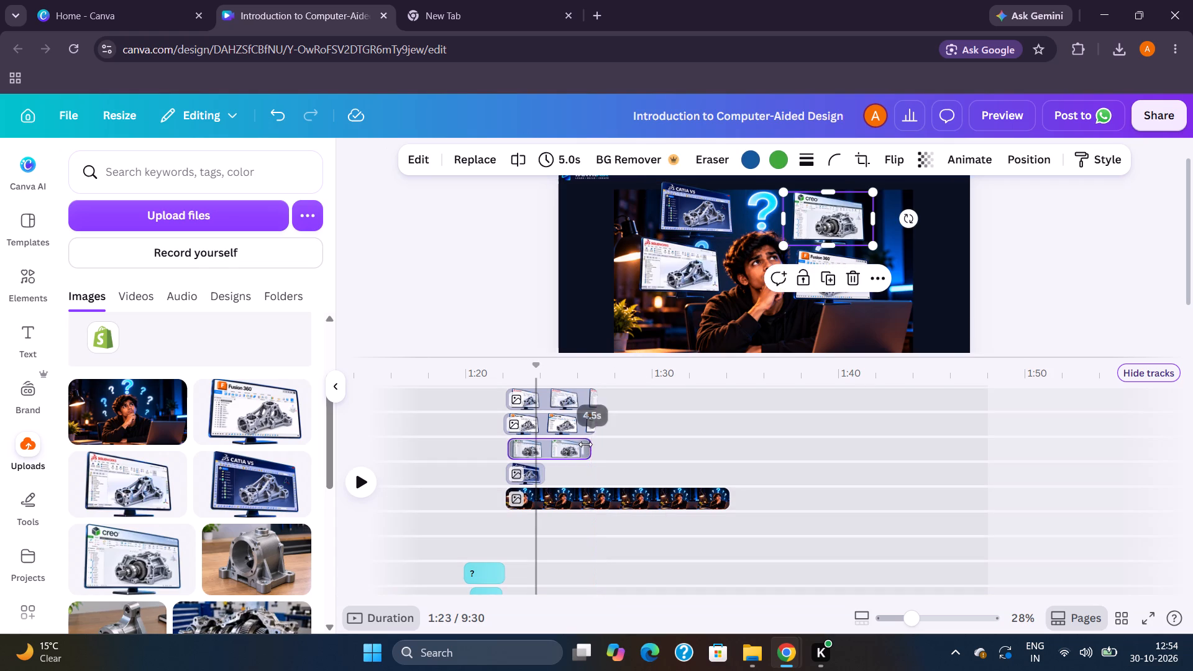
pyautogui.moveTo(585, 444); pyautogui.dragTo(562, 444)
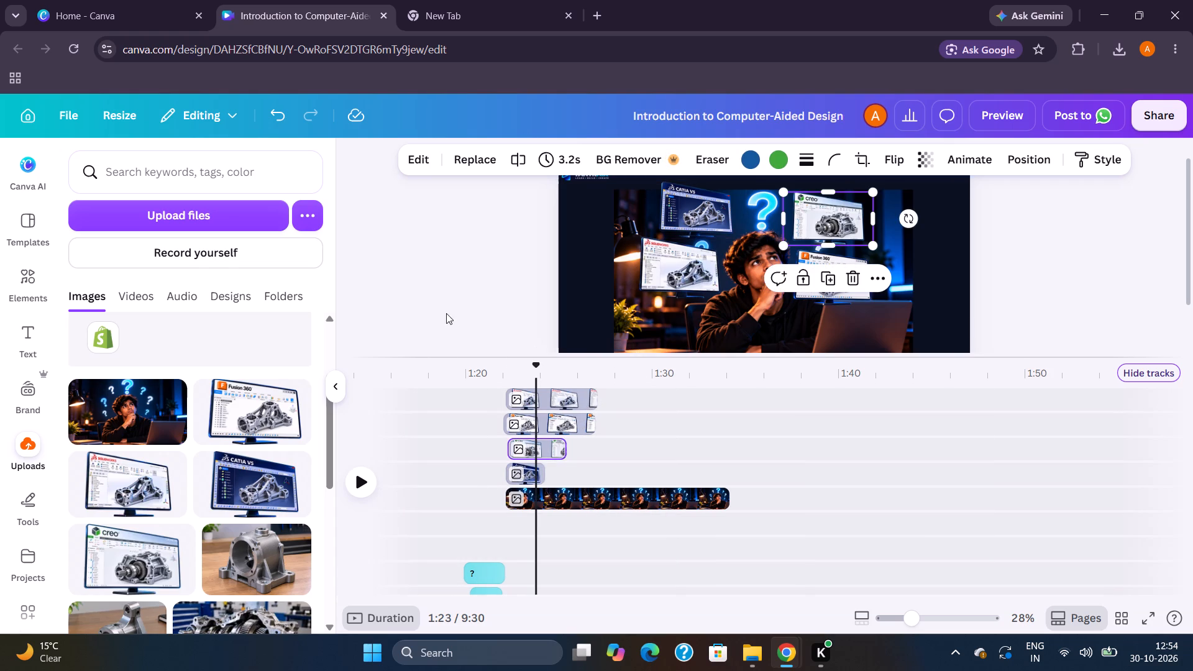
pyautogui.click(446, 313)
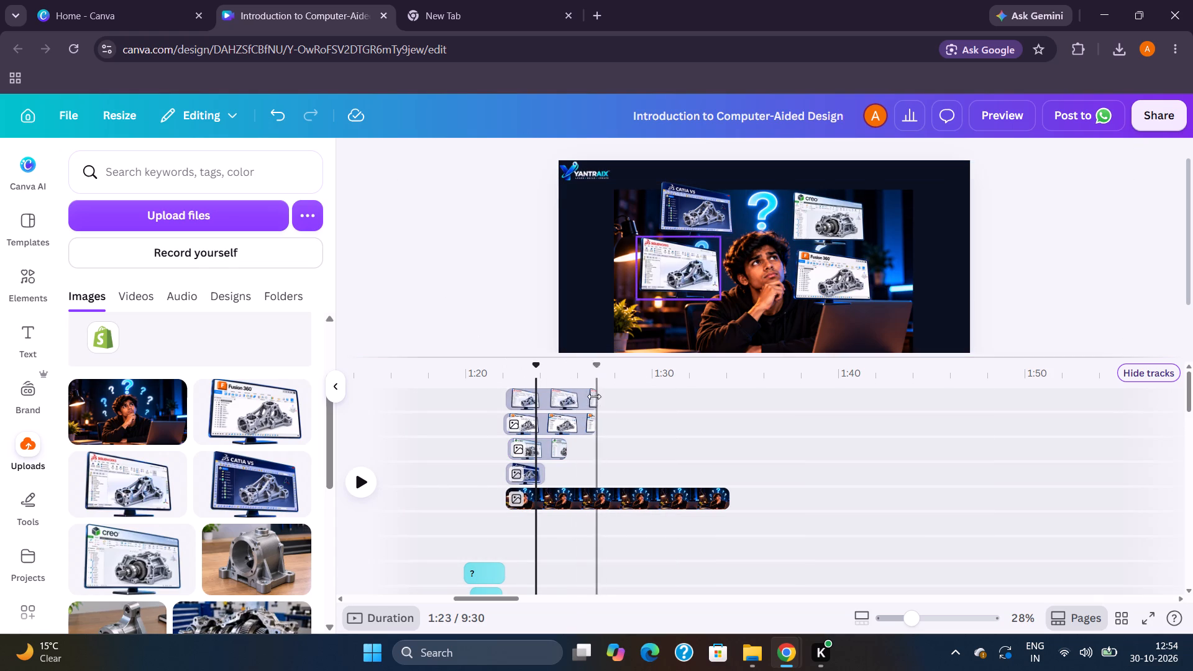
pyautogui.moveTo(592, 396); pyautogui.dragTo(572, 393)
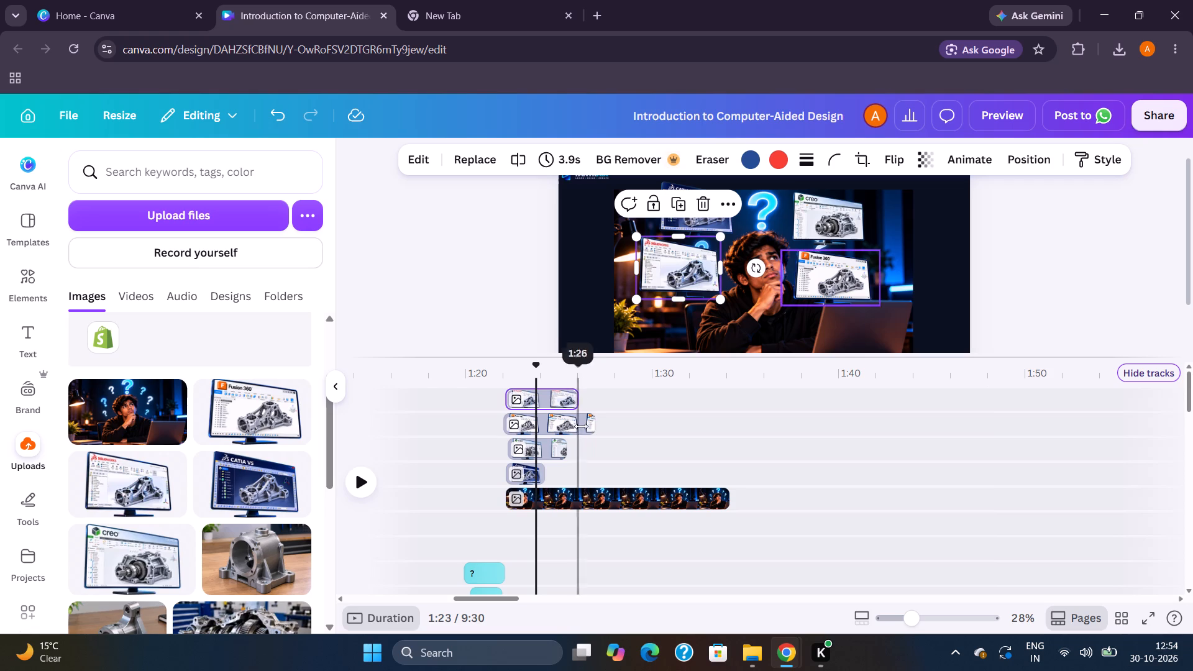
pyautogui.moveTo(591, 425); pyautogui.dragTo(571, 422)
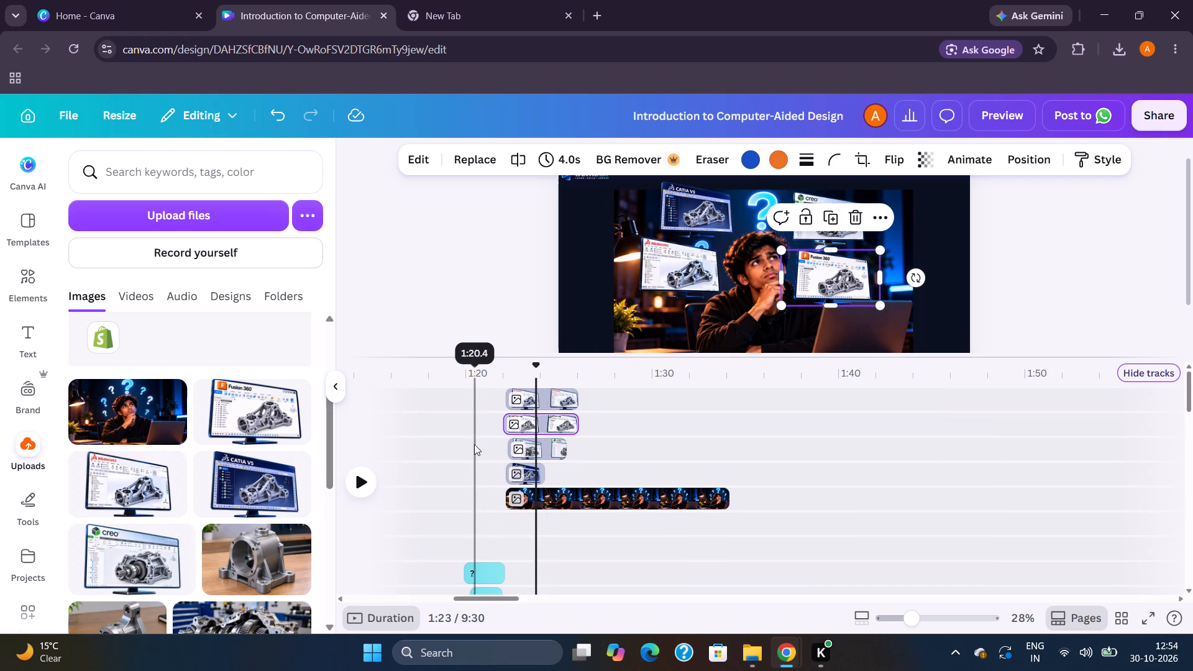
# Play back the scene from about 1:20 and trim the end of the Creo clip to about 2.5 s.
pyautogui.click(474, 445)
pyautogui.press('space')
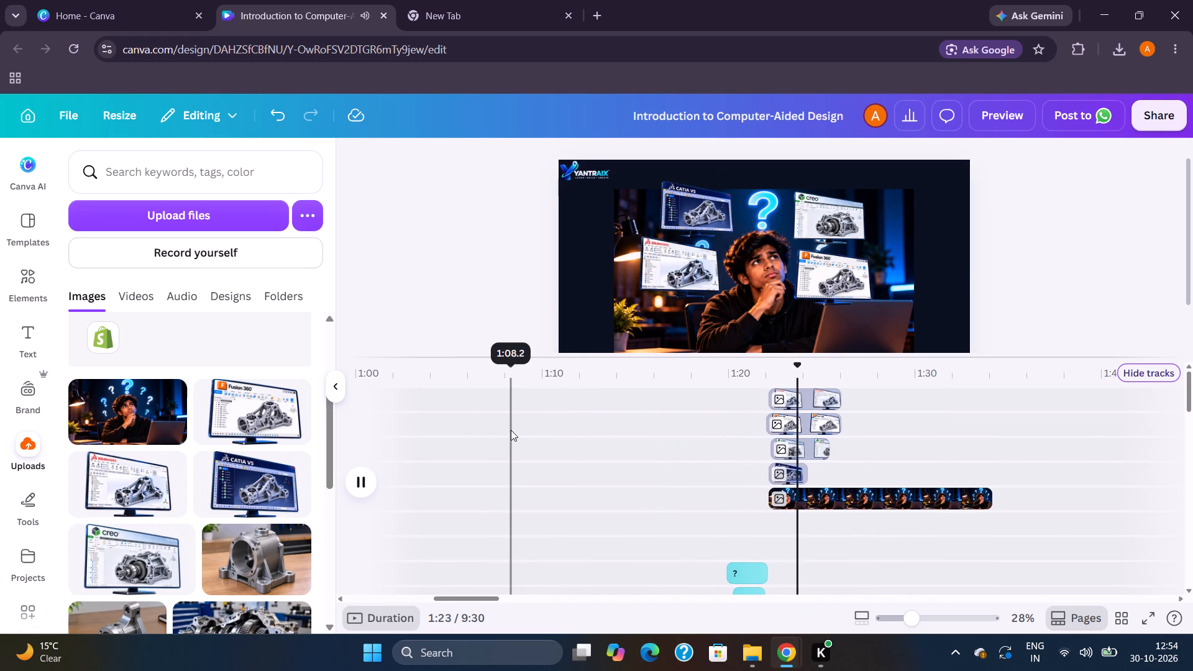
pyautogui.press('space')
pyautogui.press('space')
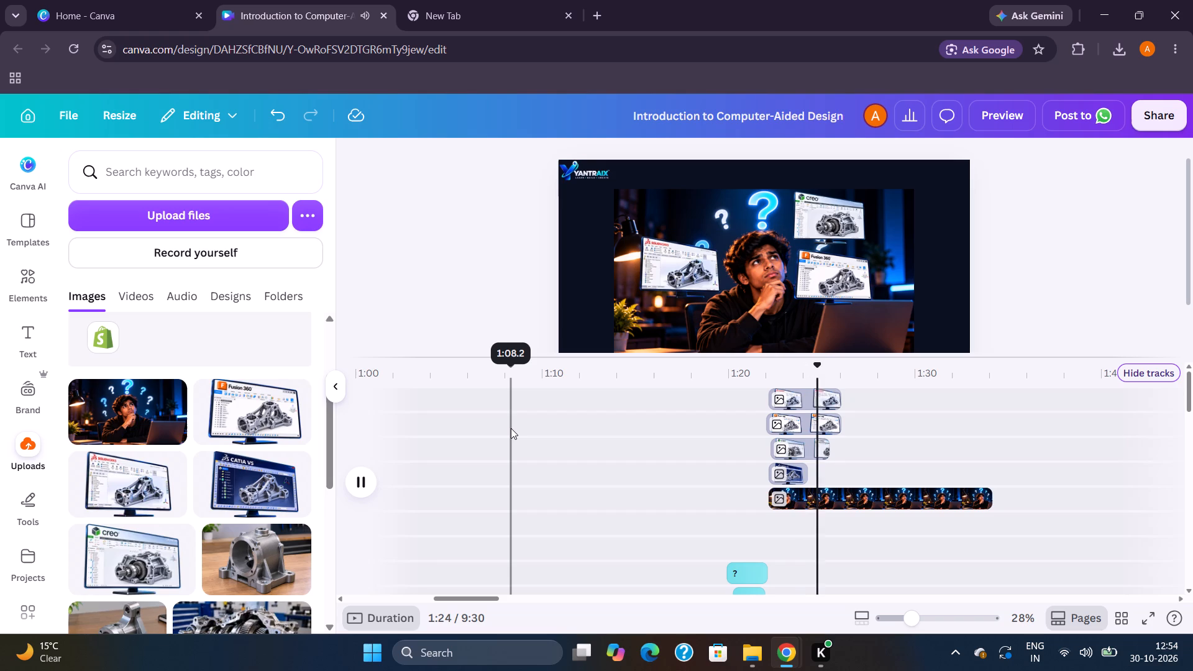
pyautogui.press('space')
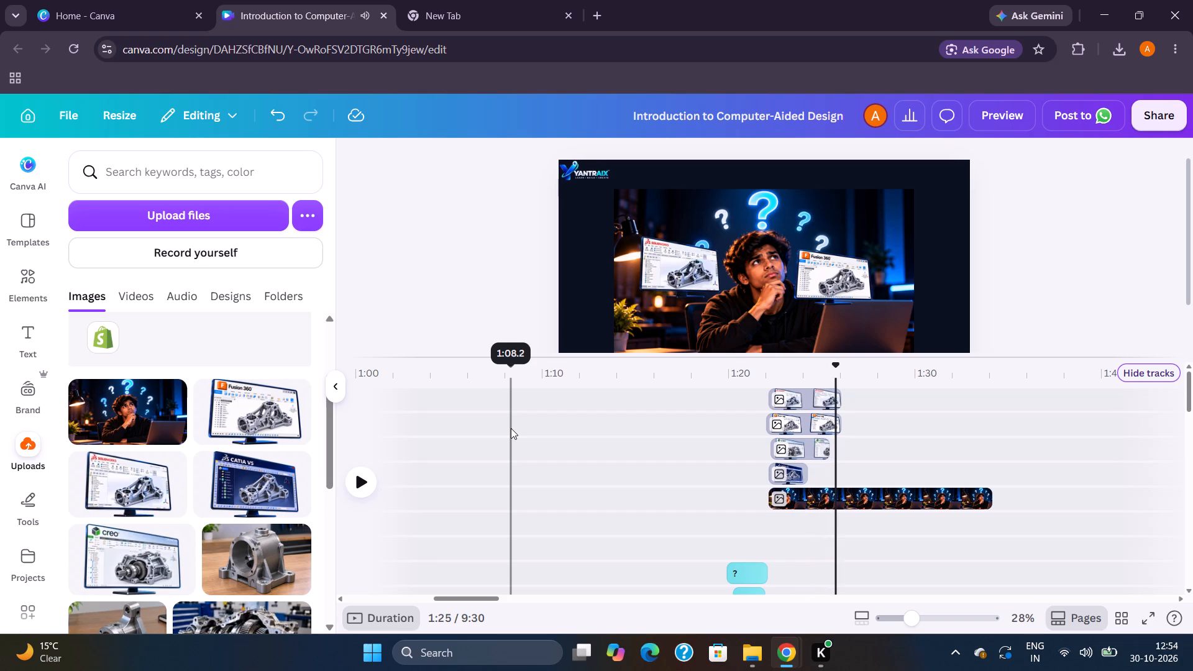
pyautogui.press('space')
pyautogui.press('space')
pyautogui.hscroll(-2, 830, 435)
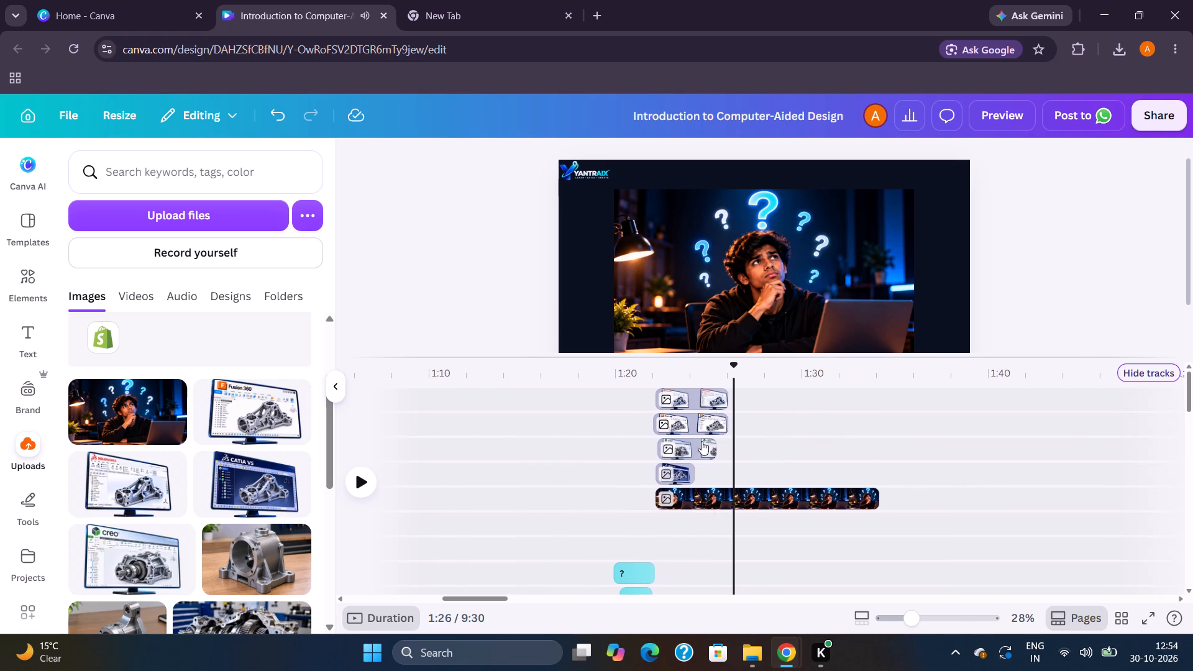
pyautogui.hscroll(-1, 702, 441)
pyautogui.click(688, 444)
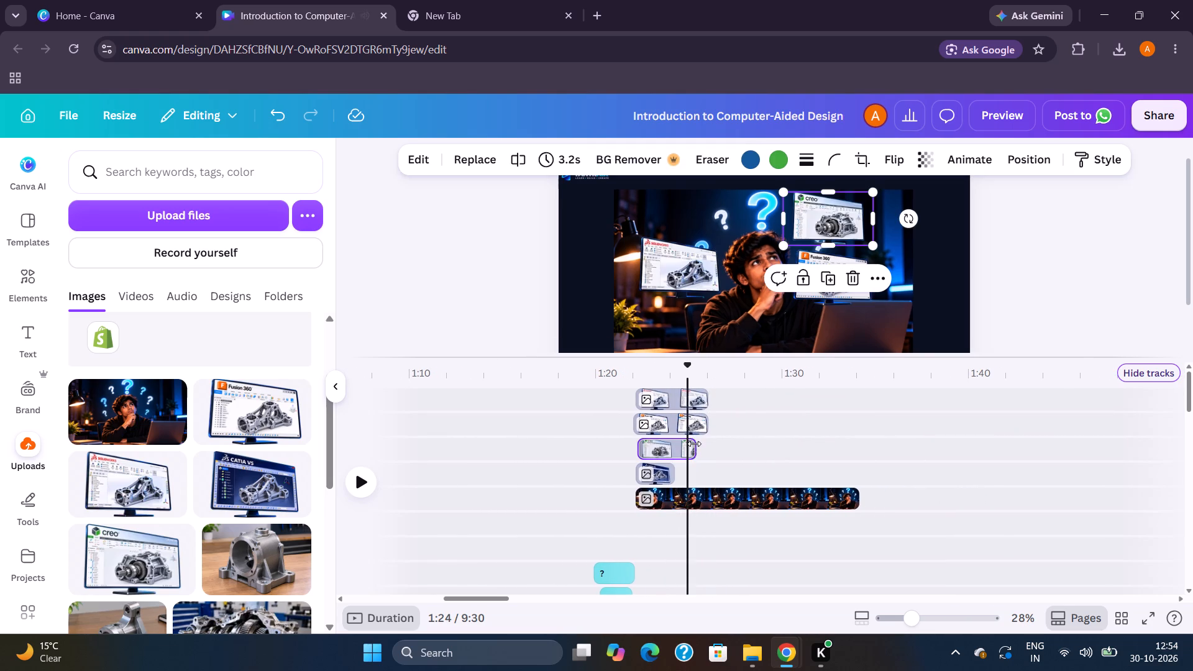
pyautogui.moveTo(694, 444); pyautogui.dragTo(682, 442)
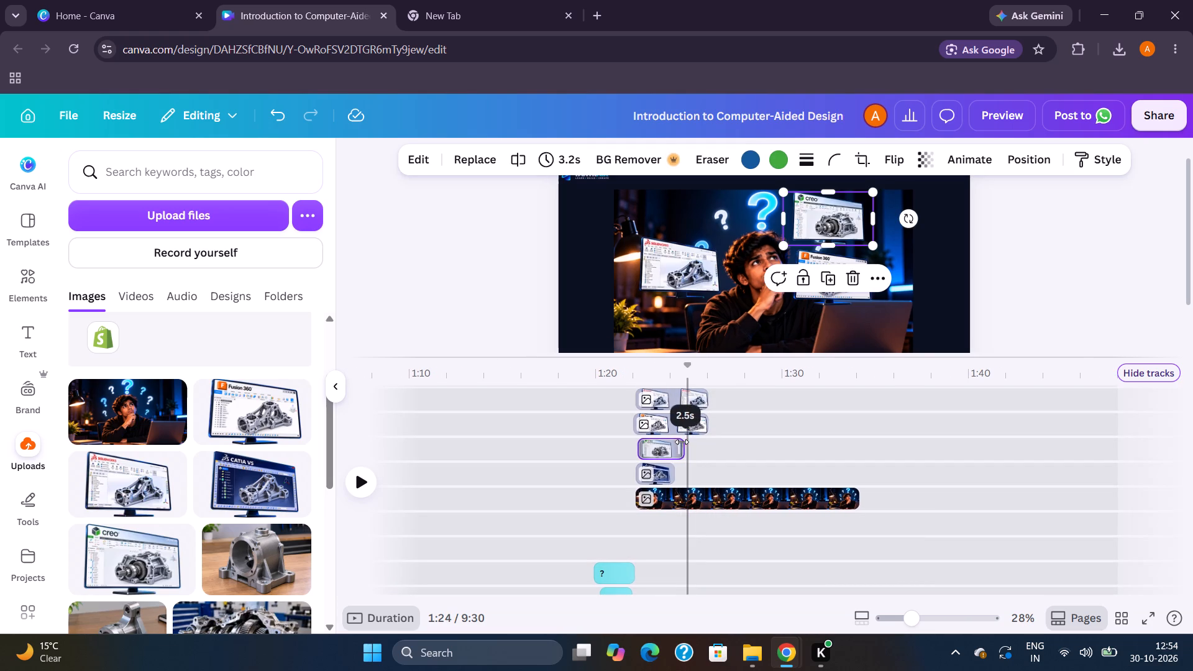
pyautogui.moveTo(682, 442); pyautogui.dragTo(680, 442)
# Replay the scene from about 1:21 and trim the Creo clip to end together with the CATIA V5 clip, at about 1:24.
pyautogui.click(617, 433)
pyautogui.press('space')
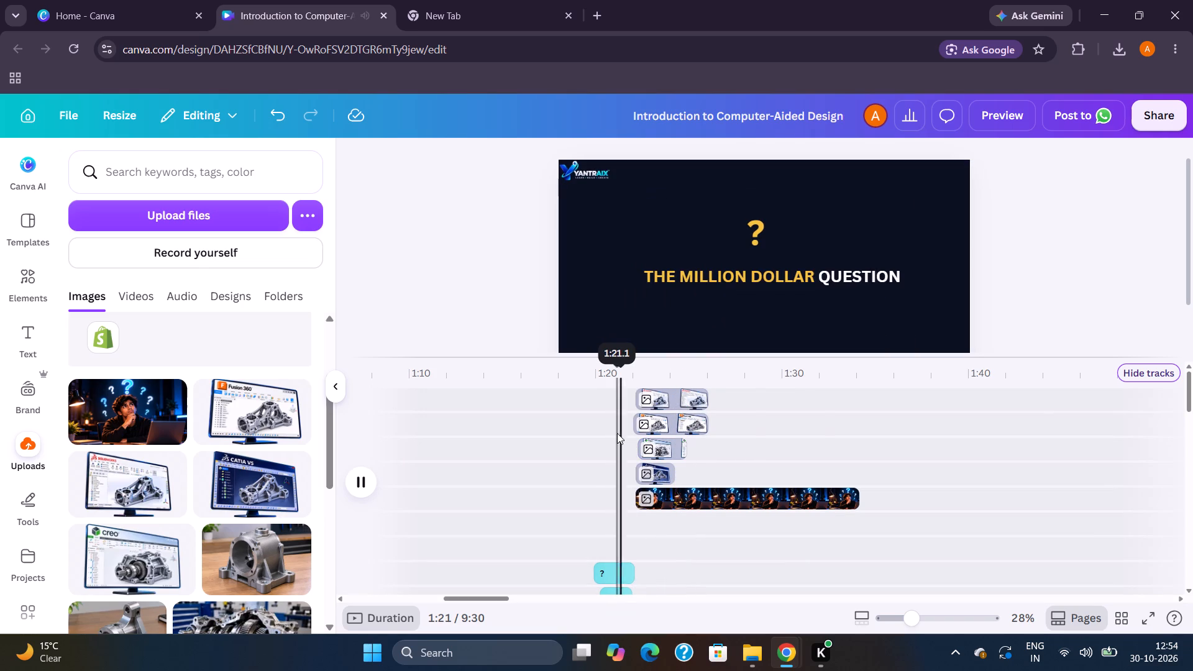
pyautogui.press('space')
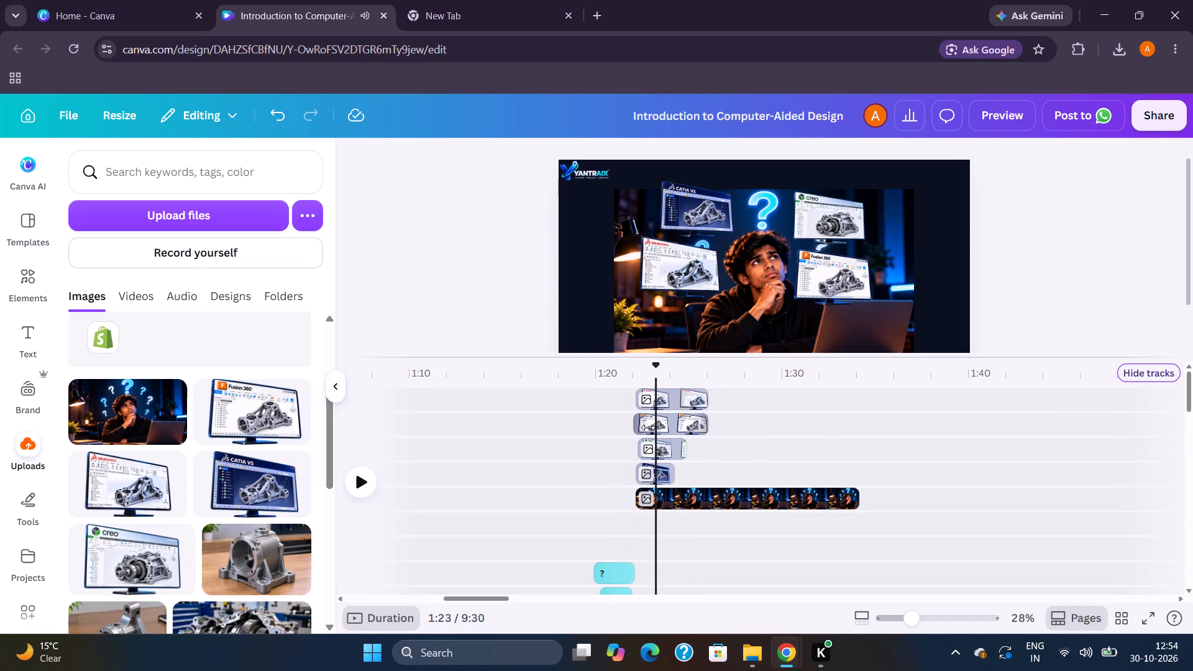
pyautogui.press('space')
pyautogui.press('space')
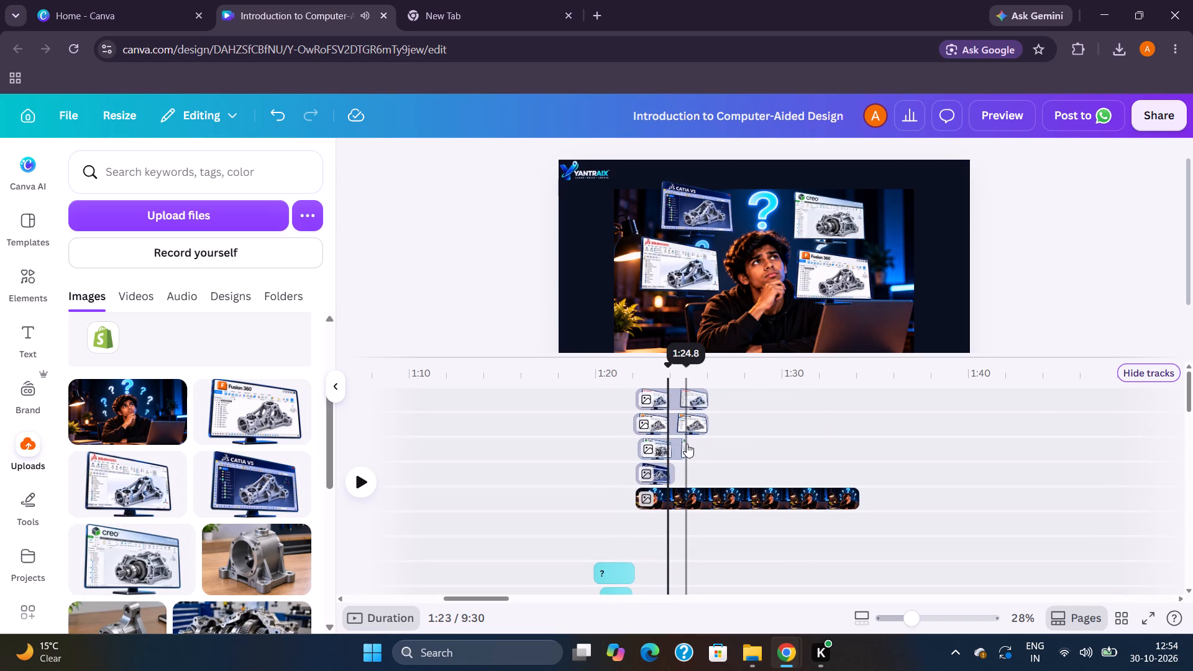
pyautogui.click(680, 445)
pyautogui.moveTo(685, 445); pyautogui.dragTo(674, 445)
# Replay the scene and trim the Fusion 360 and SolidWorks clips to end with the CATIA V5 clip, making SolidWorks 2.1 s long.
pyautogui.click(613, 455)
pyautogui.press('space')
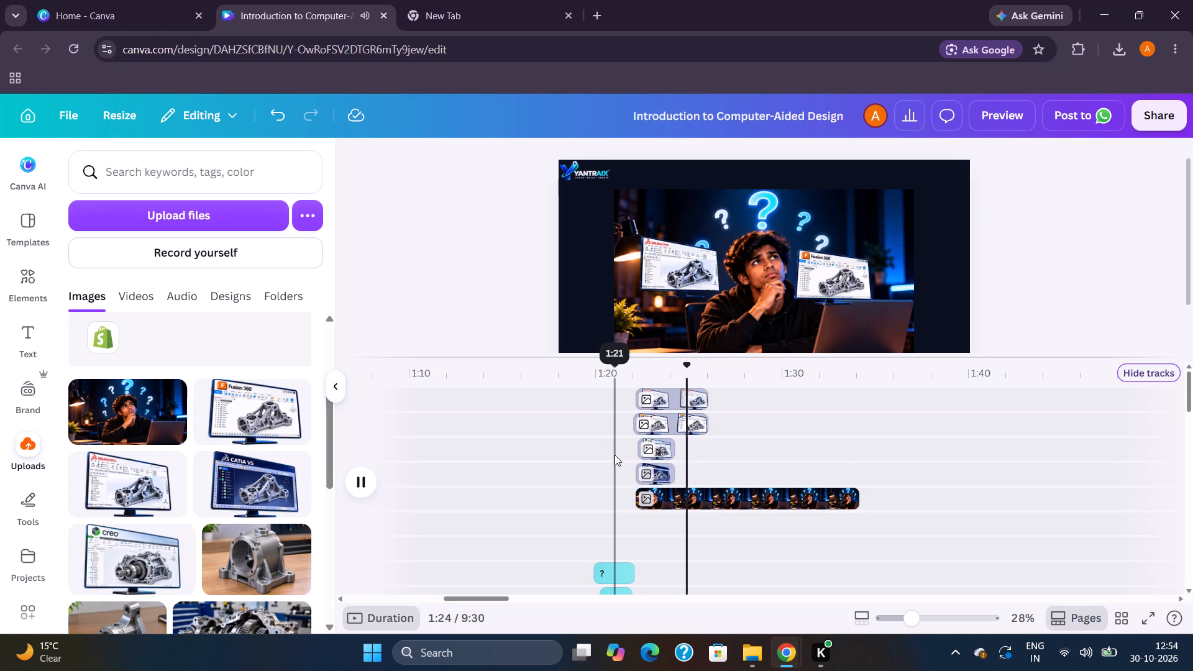
pyautogui.press('space')
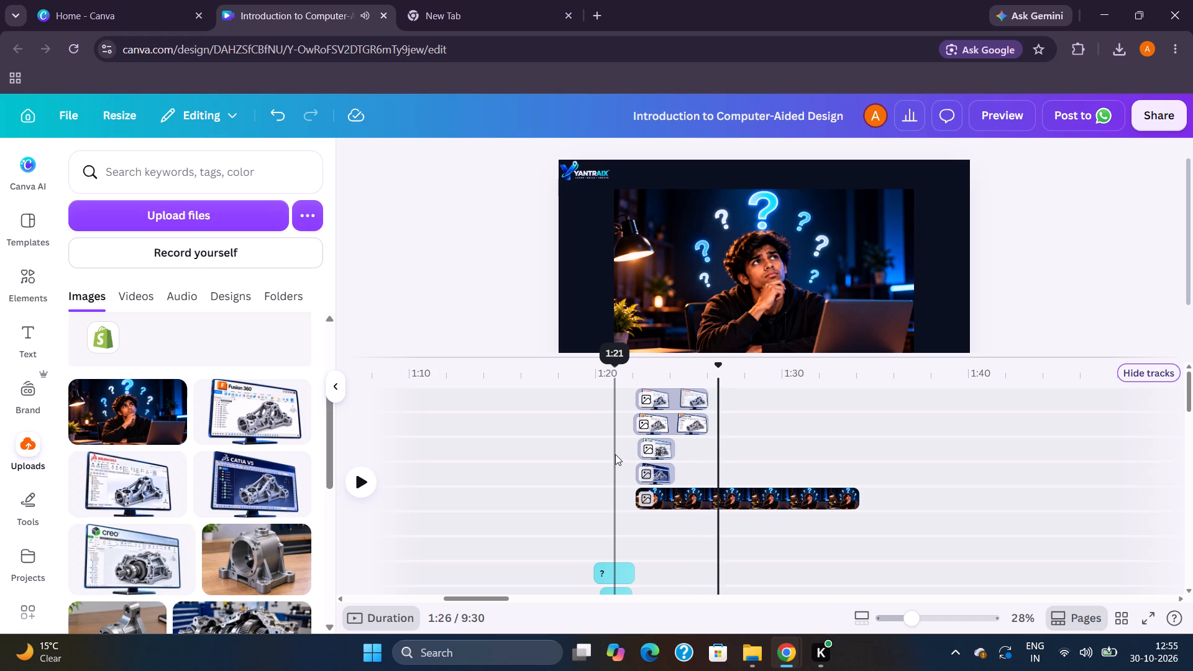
pyautogui.moveTo(701, 421); pyautogui.dragTo(682, 418)
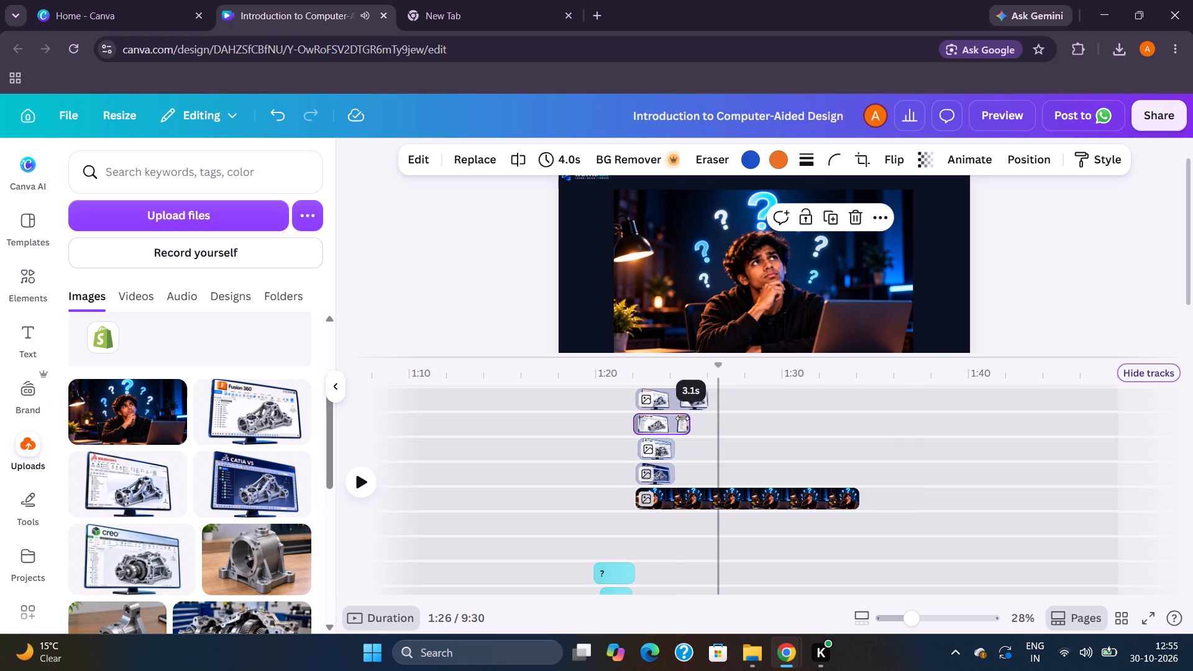
pyautogui.moveTo(682, 418); pyautogui.dragTo(672, 417)
pyautogui.click(700, 396)
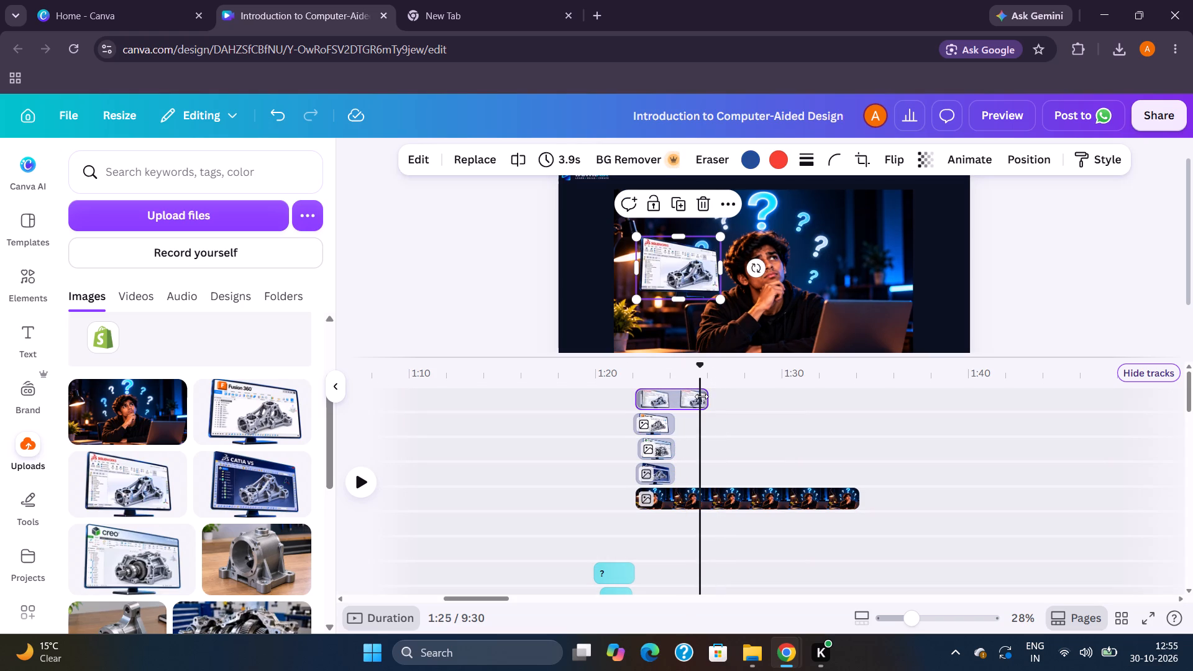
pyautogui.moveTo(702, 396); pyautogui.dragTo(672, 393)
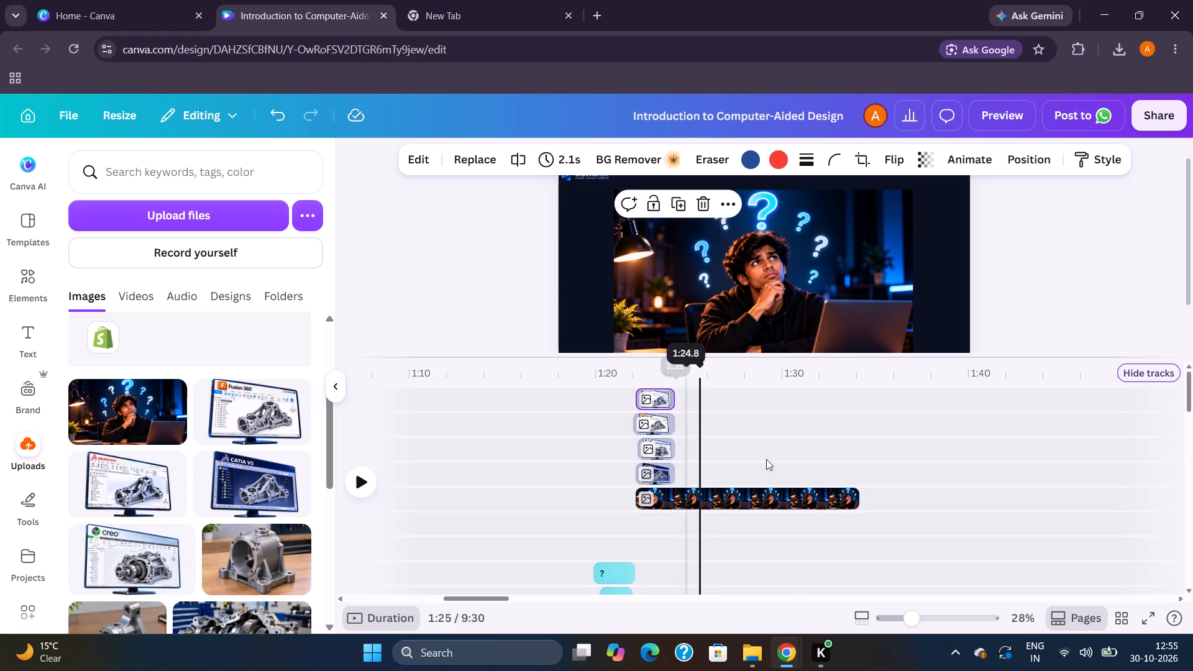
# Trim the thinking-man clip to end with the monitor clips at about 1:24, and play back the scene.
pyautogui.click(810, 490)
pyautogui.moveTo(855, 496); pyautogui.dragTo(717, 488)
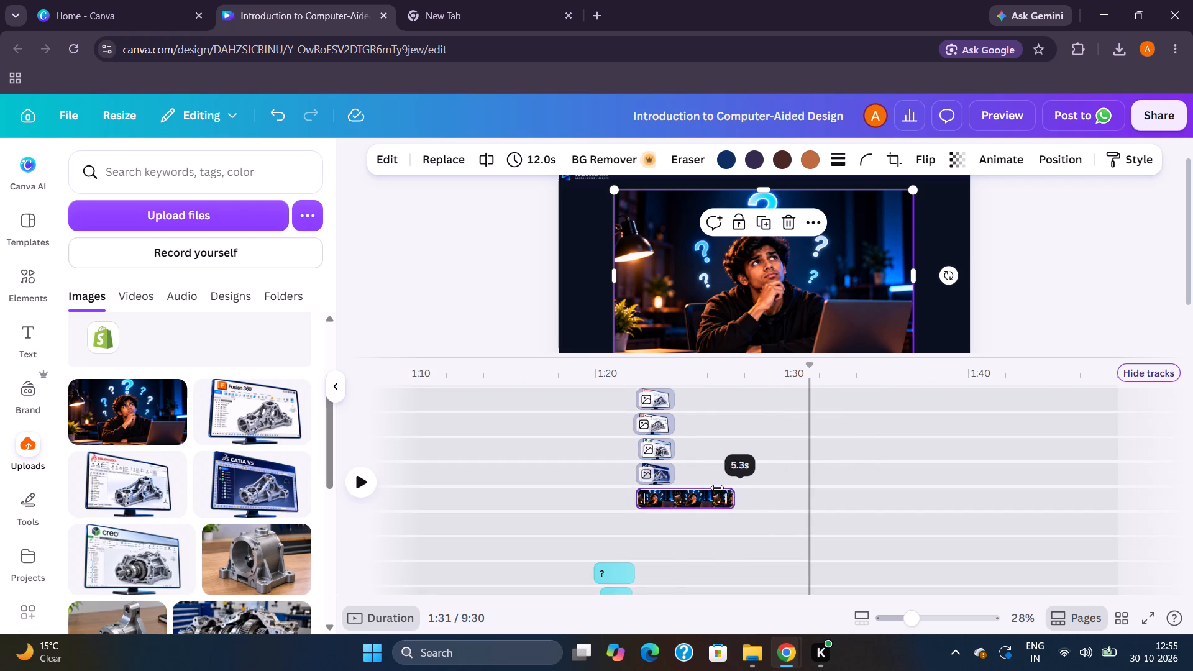
pyautogui.moveTo(717, 488); pyautogui.dragTo(673, 485)
pyautogui.click(586, 482)
pyautogui.press('space')
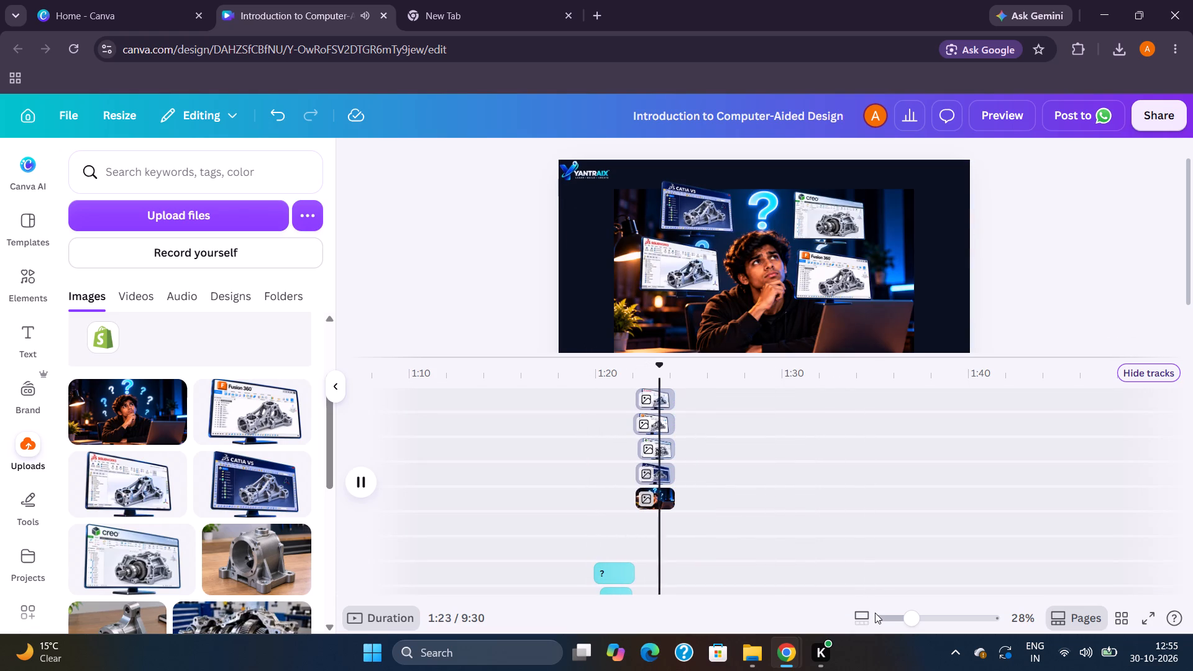
pyautogui.press('space')
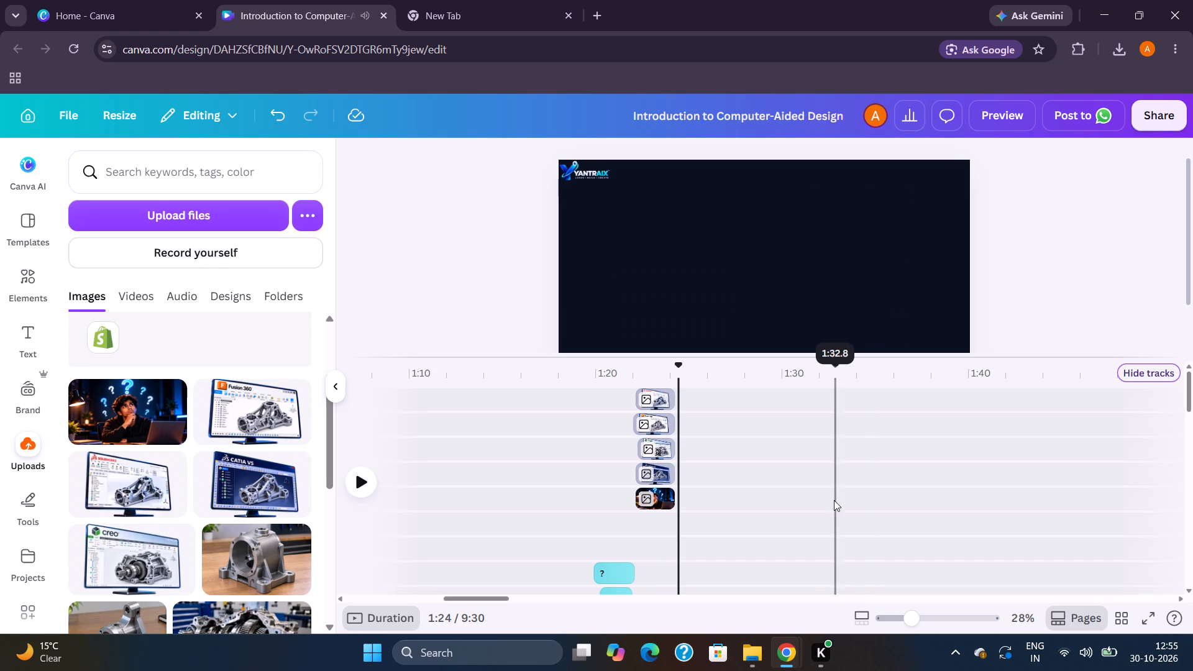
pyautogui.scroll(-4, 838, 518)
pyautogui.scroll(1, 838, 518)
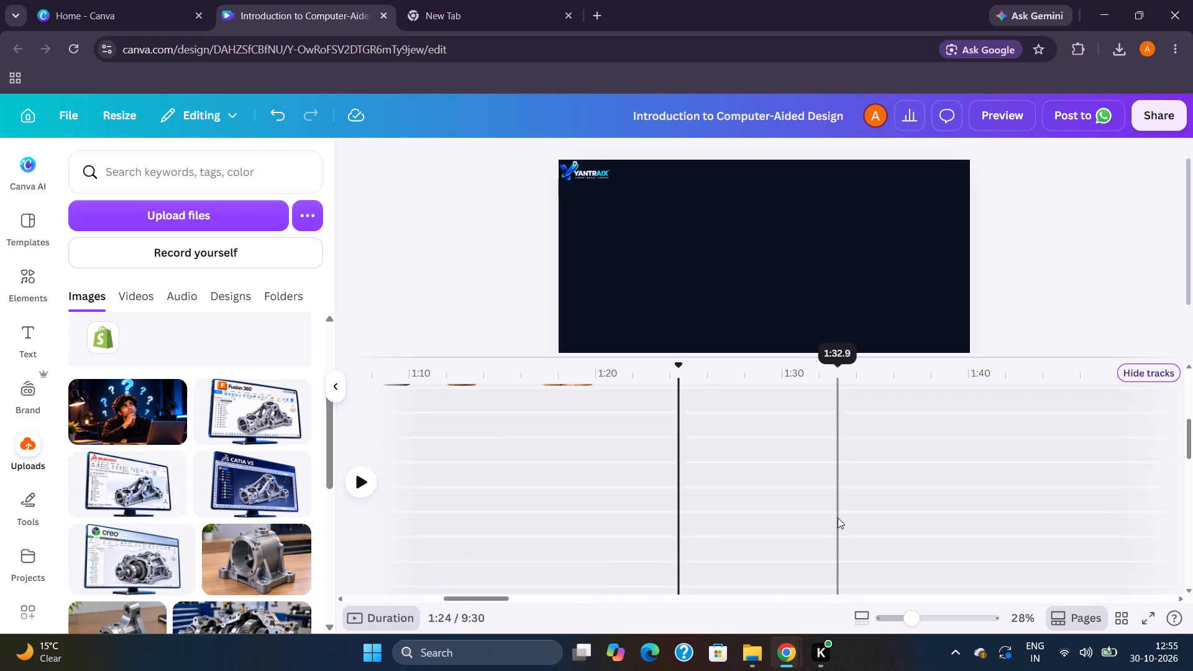
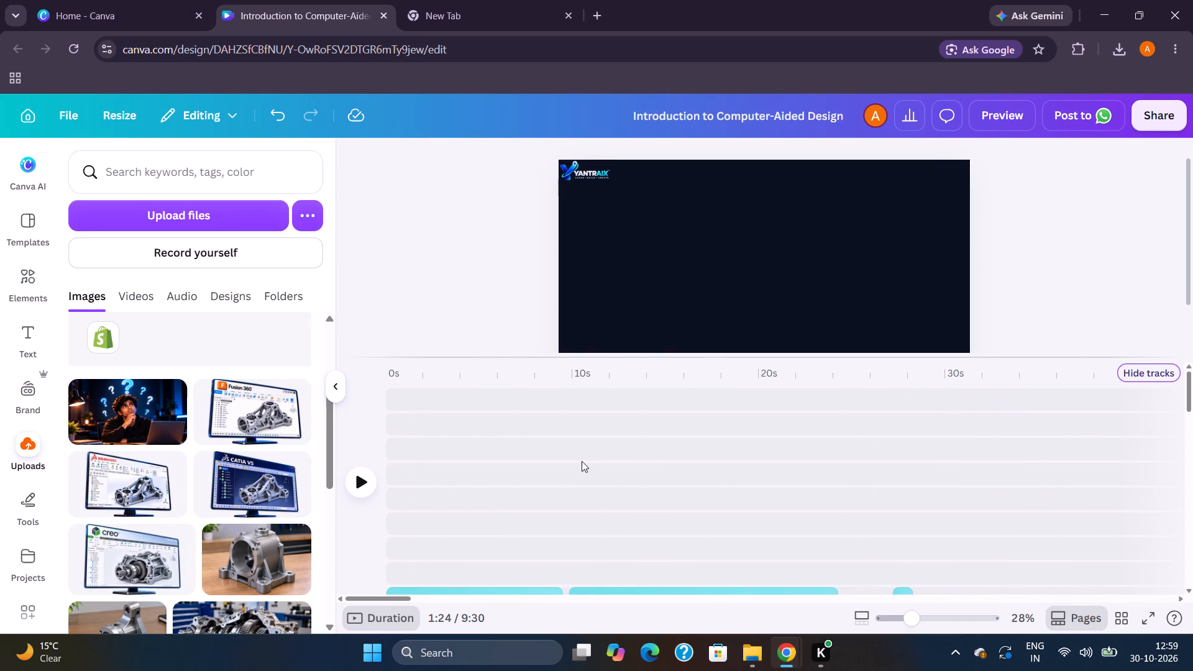
pyautogui.scroll(-4, 582, 461)
pyautogui.hscroll(3, 582, 461)
pyautogui.scroll(-2, 582, 461)
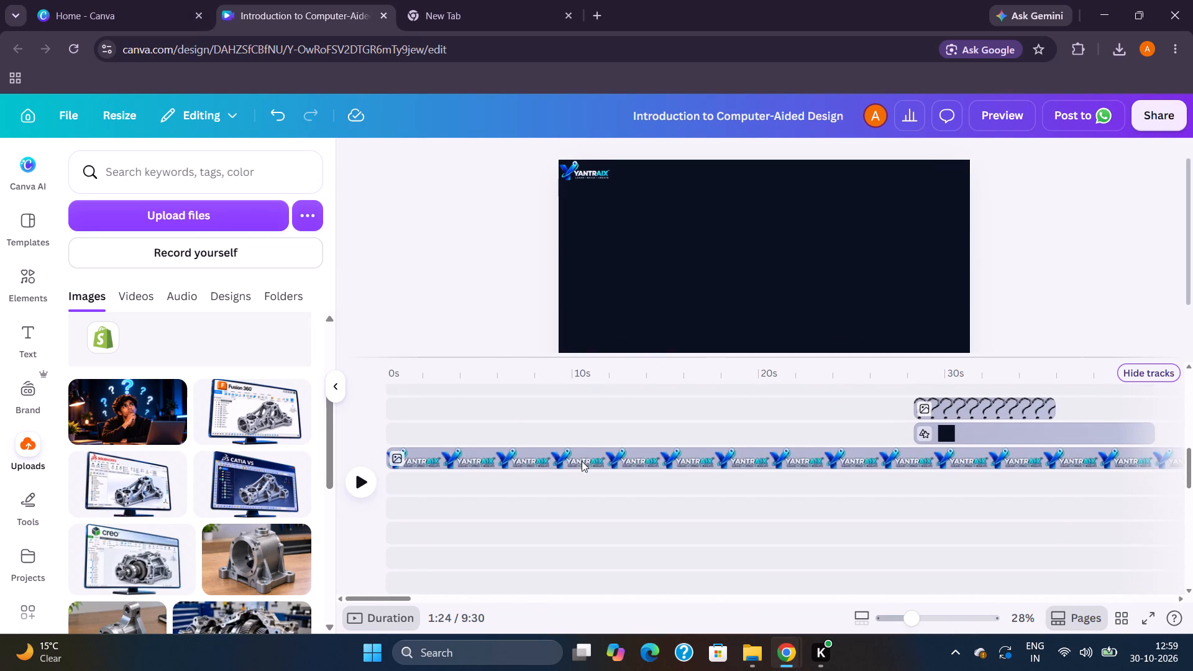
pyautogui.scroll(-1, 582, 461)
pyautogui.scroll(1, 582, 461)
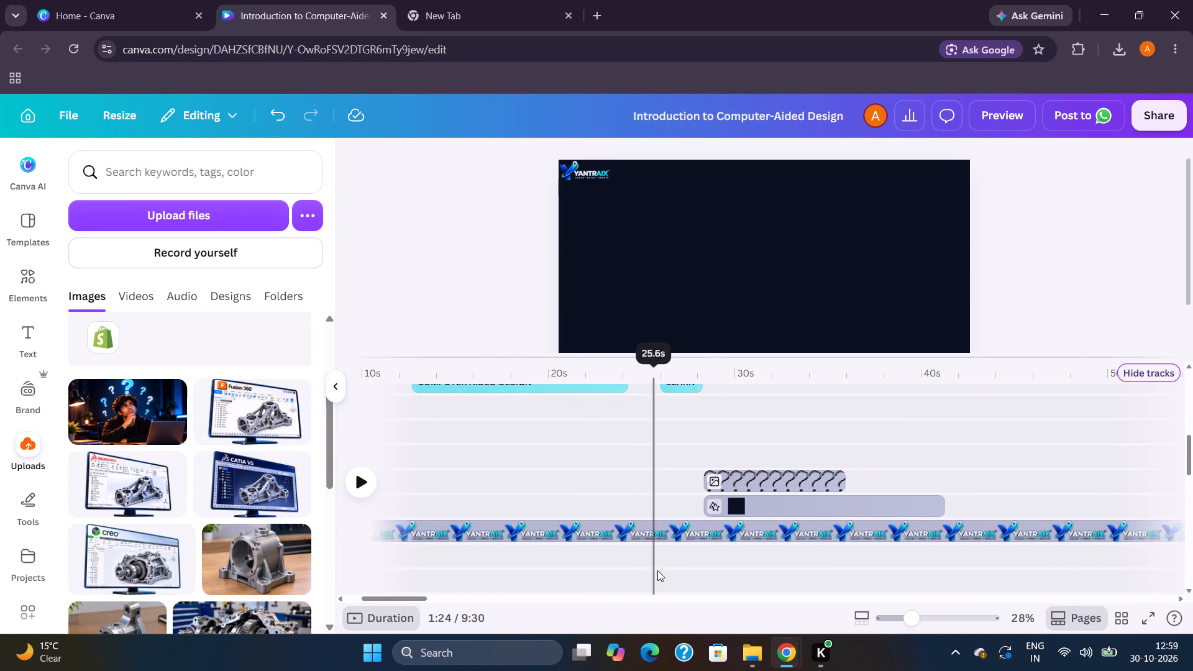
pyautogui.click(708, 574)
pyautogui.press('space')
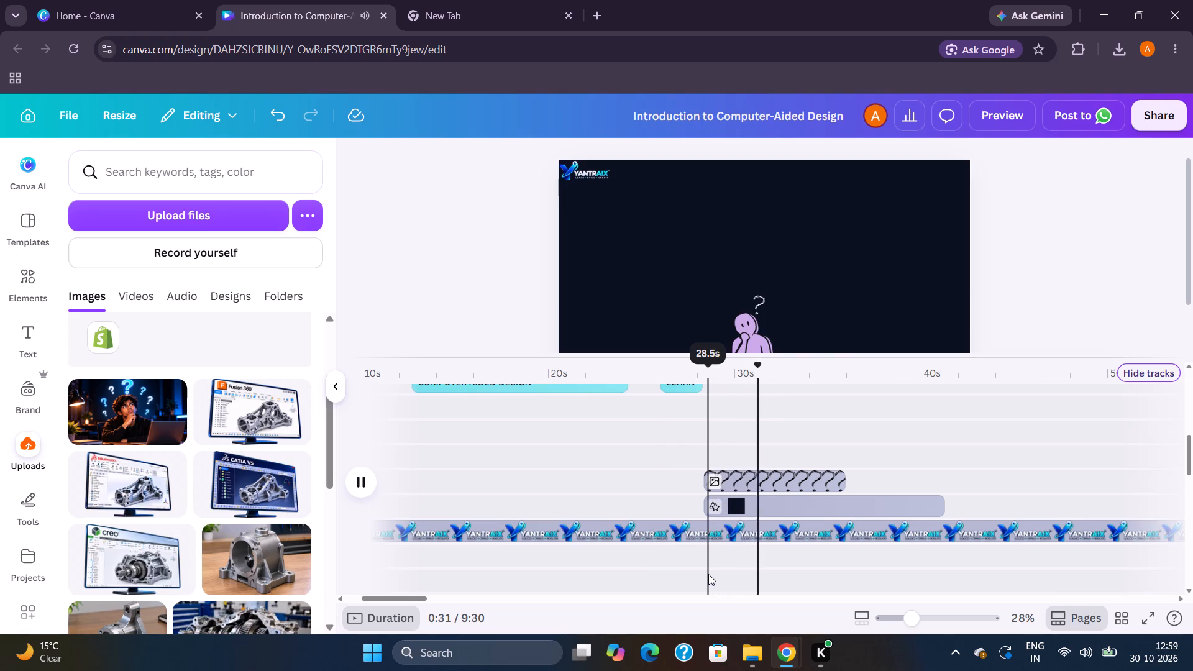
pyautogui.hscroll(-1, 708, 574)
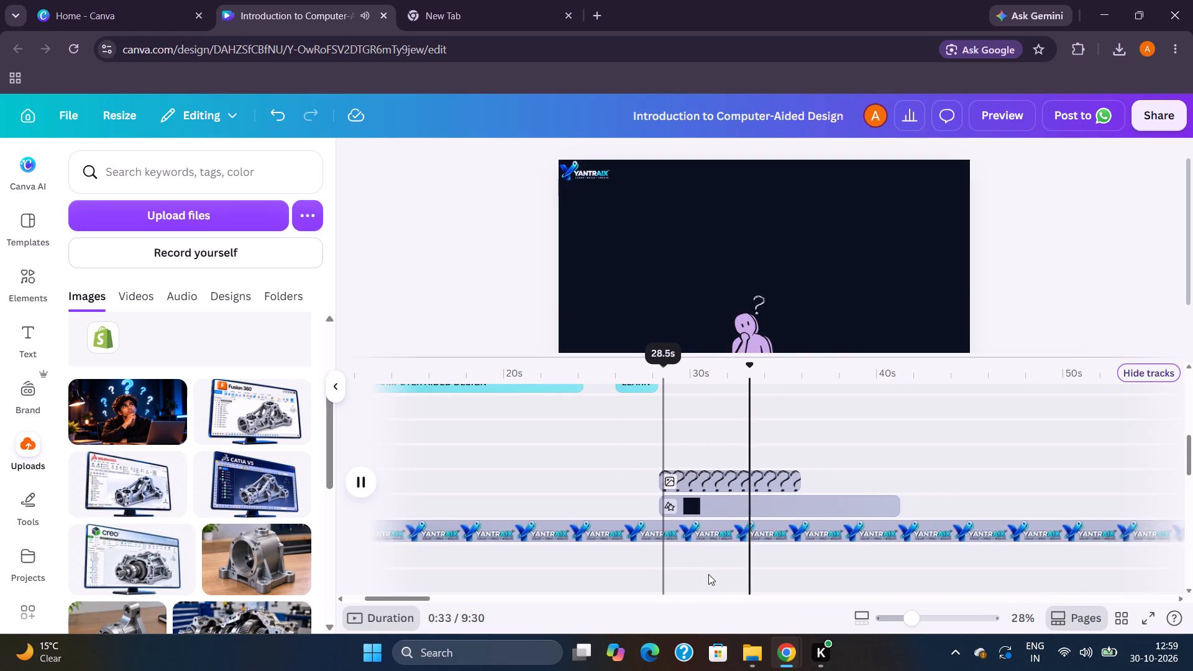
pyautogui.hscroll(-1, 708, 574)
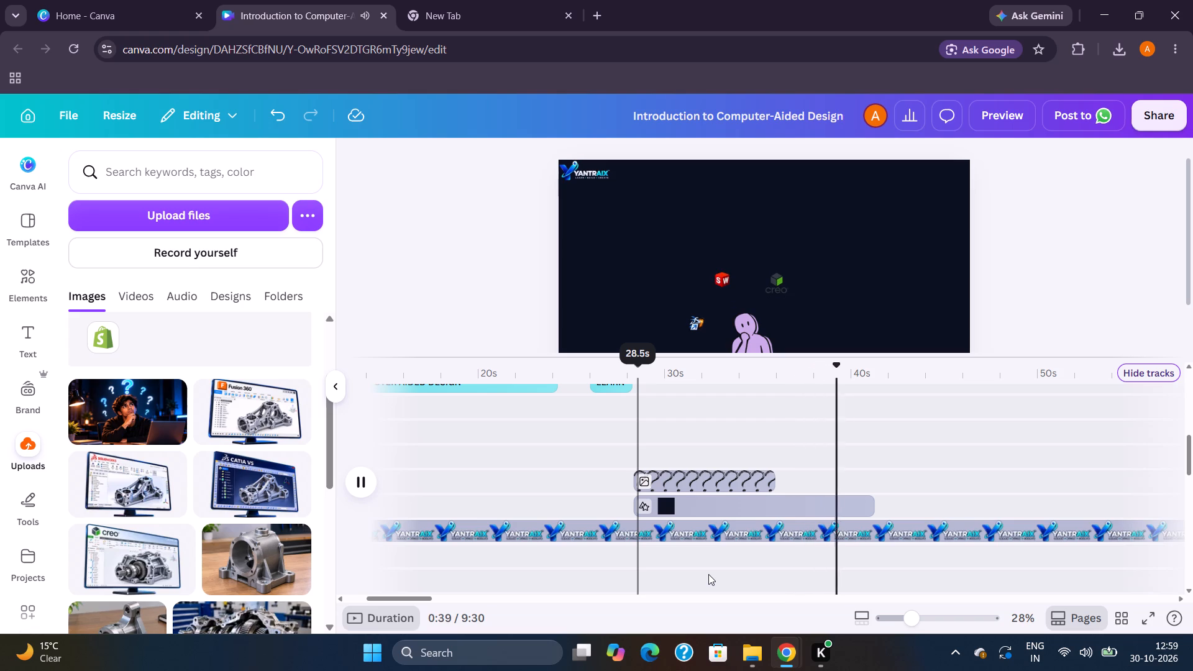
pyautogui.press('space')
pyautogui.press('space')
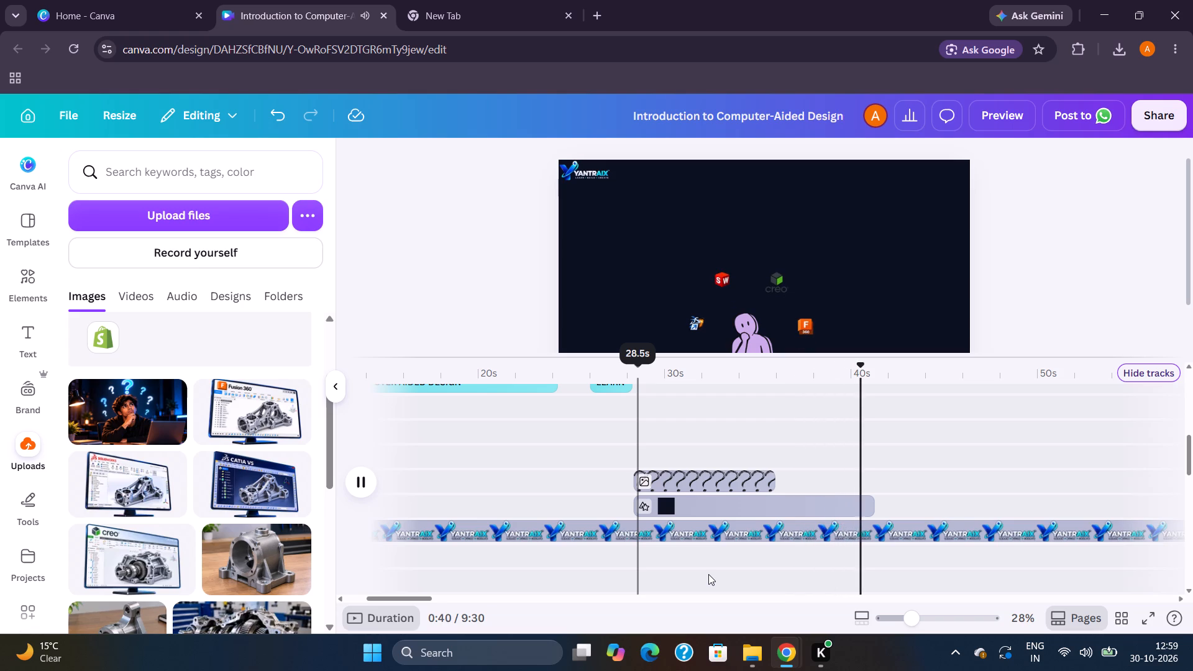
pyautogui.press('space')
# Play a short stretch of the video from about 1:01, just before the CATIA logo element.
pyautogui.hscroll(-5, 708, 574)
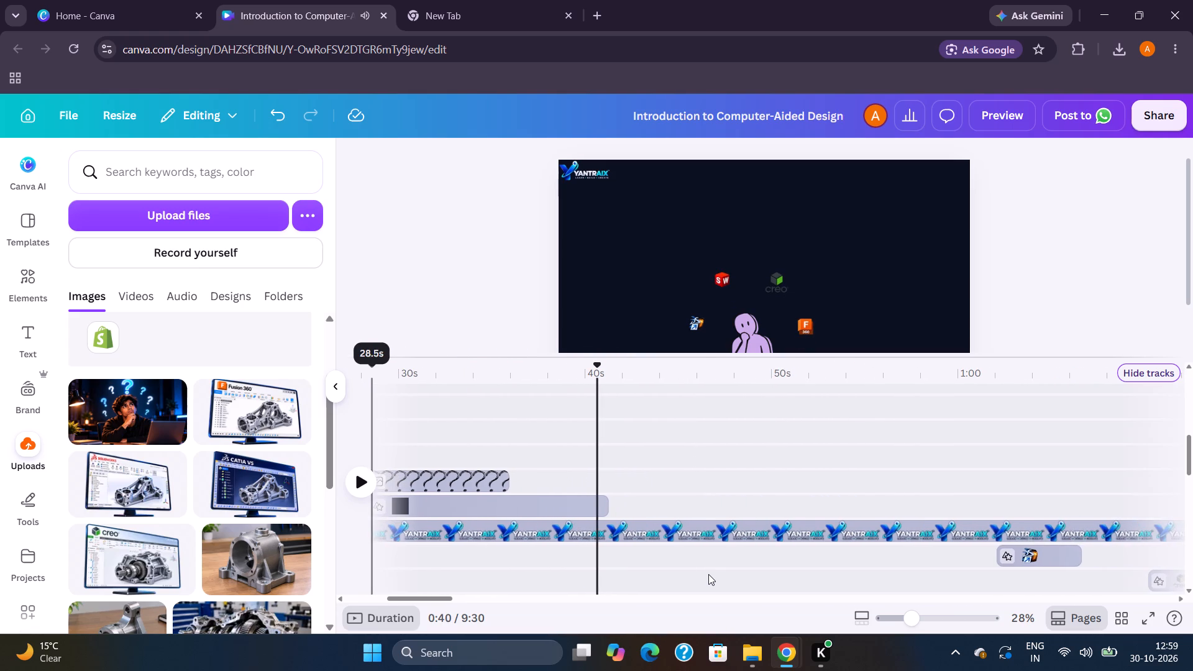
pyautogui.hscroll(-2, 708, 574)
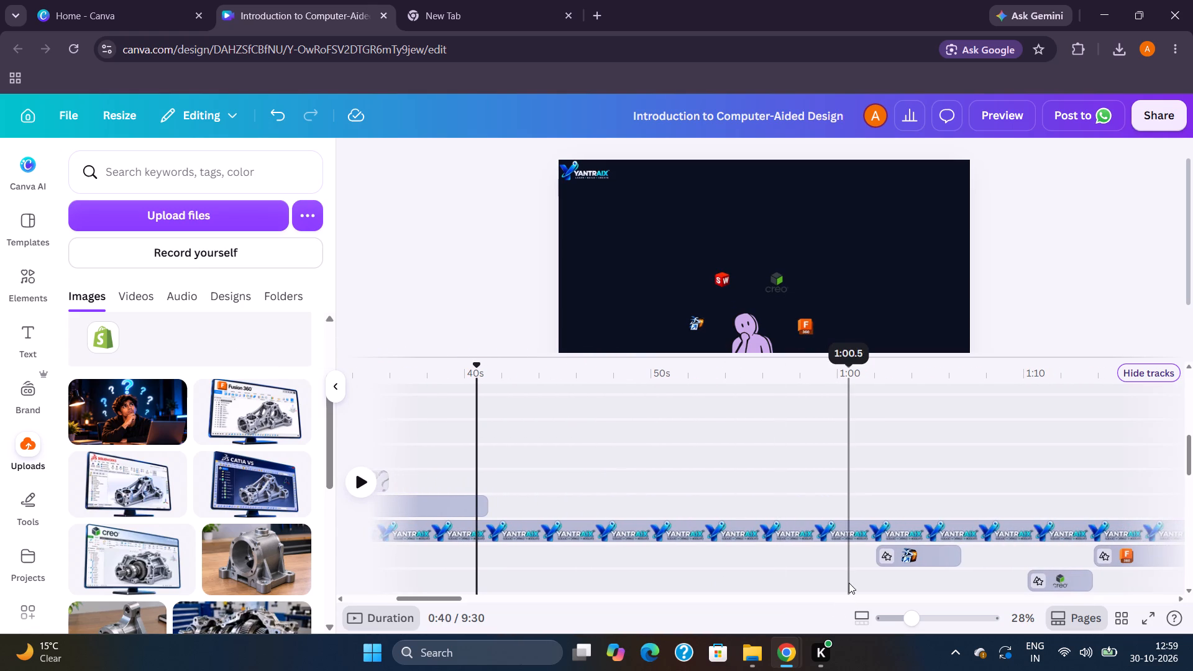
pyautogui.click(849, 583)
pyautogui.click(861, 583)
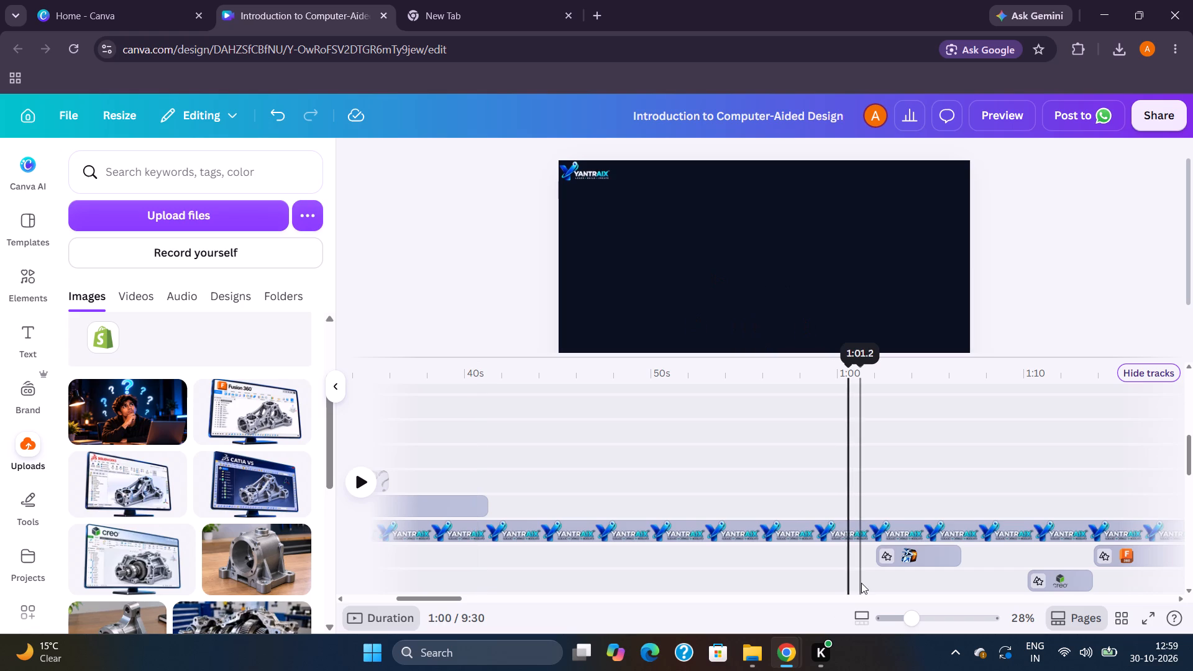
pyautogui.press('space')
pyautogui.press('space')
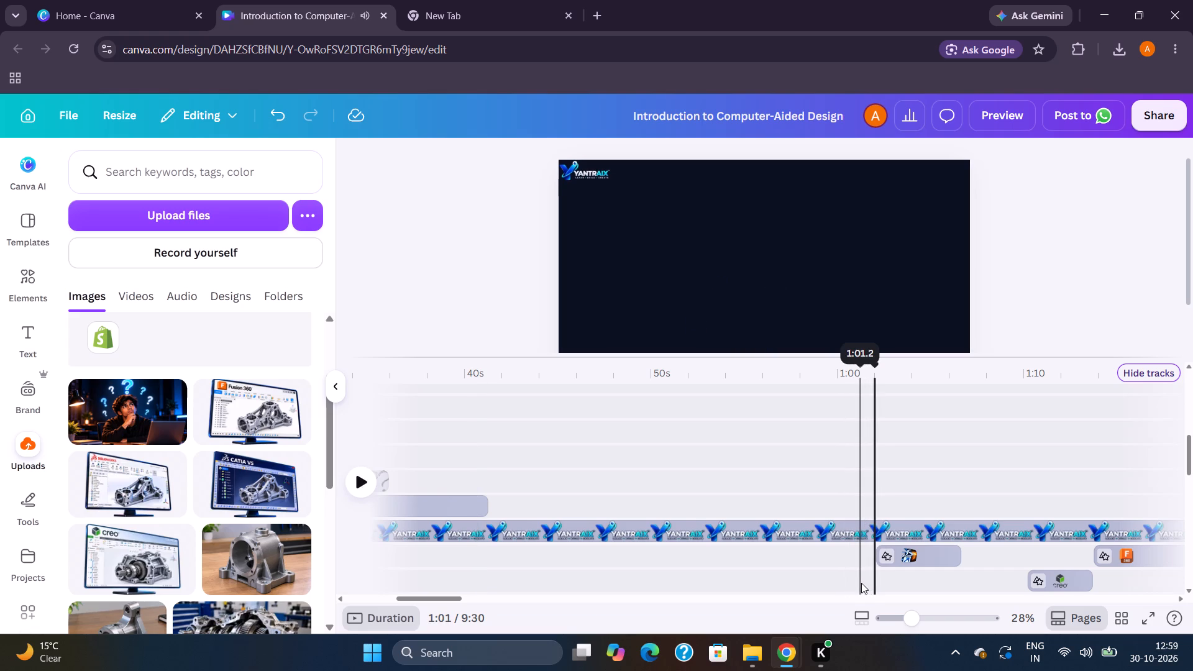
# Play from about 1:01 to 1:03 and look through the timeline tracks between about 0:40 and 1:10, down to the audio.
pyautogui.press('space')
pyautogui.press('space')
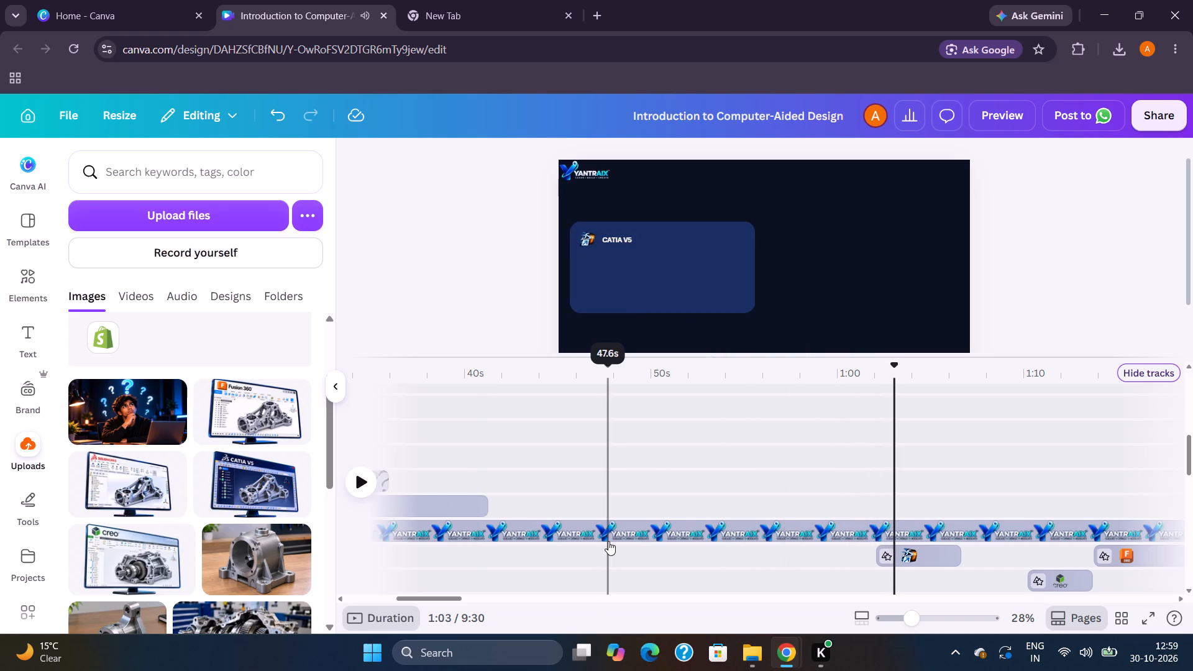
pyautogui.scroll(-8, 608, 541)
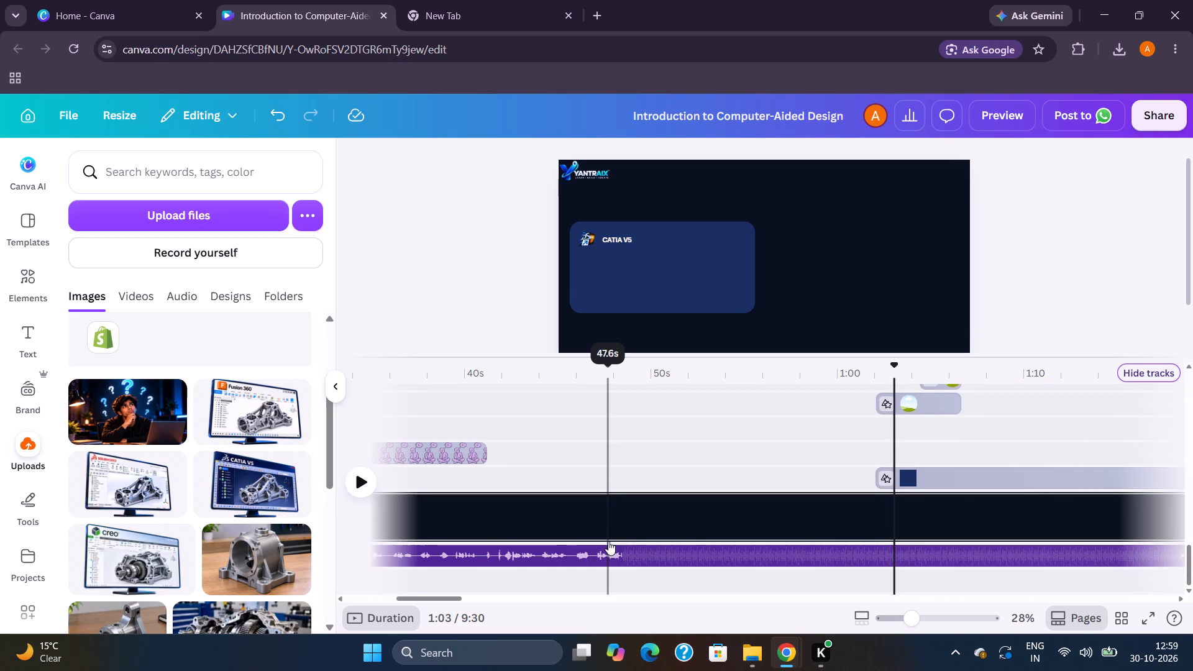
pyautogui.scroll(7, 608, 541)
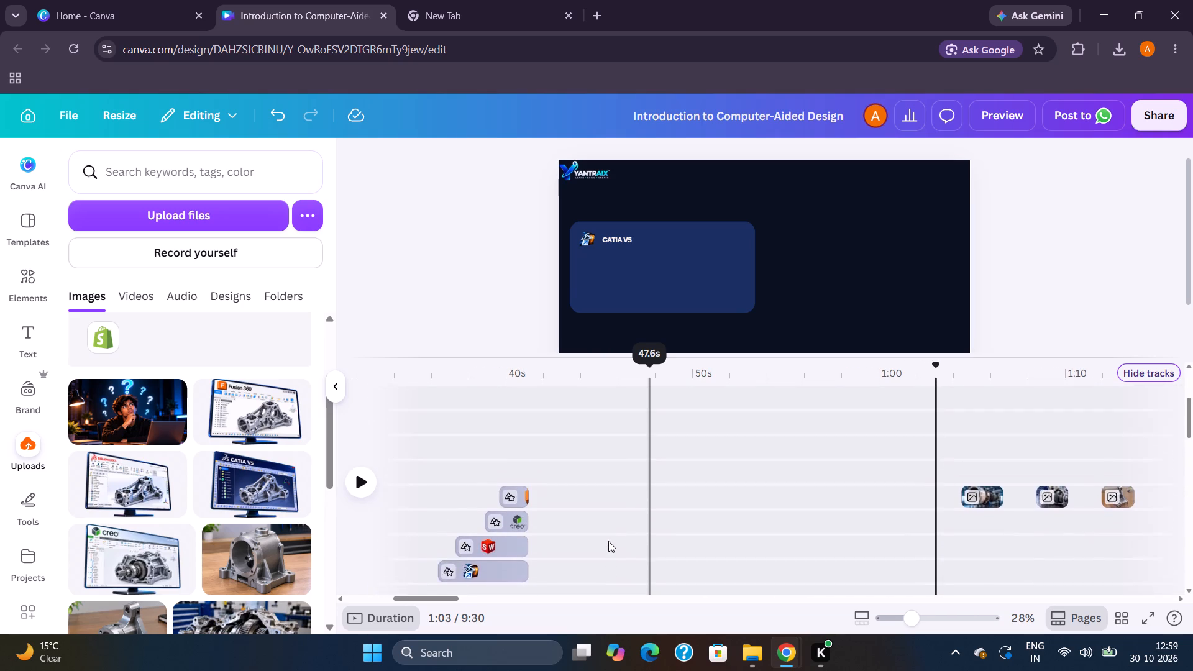
pyautogui.scroll(2, 608, 541)
pyautogui.scroll(-1, 608, 541)
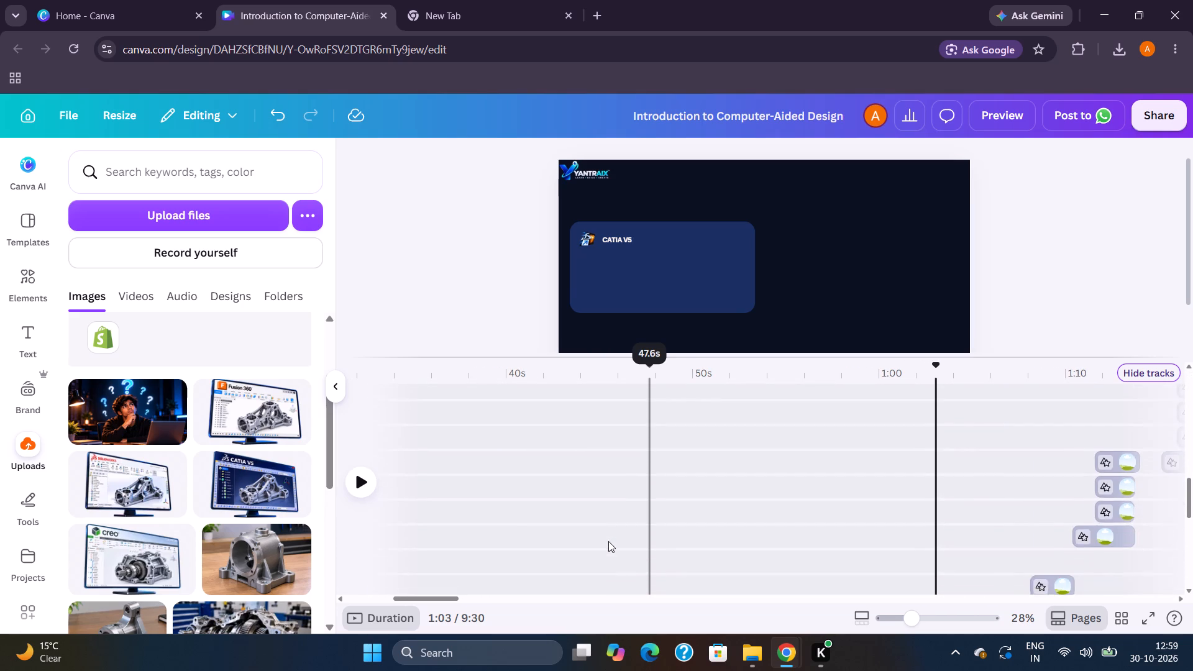
pyautogui.scroll(-4, 608, 541)
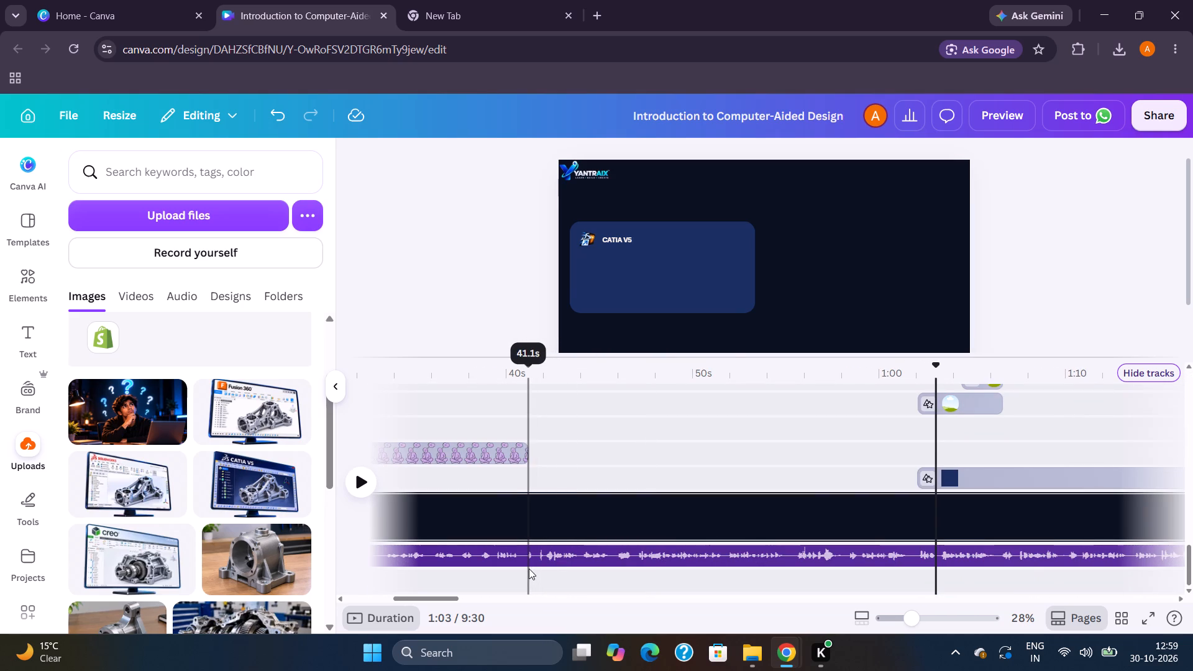
# Play and scrub around 0:41, at the end of the thinking character and software logos, to locate the cut point in the audio.
pyautogui.click(529, 568)
pyautogui.press('space')
pyautogui.press('space')
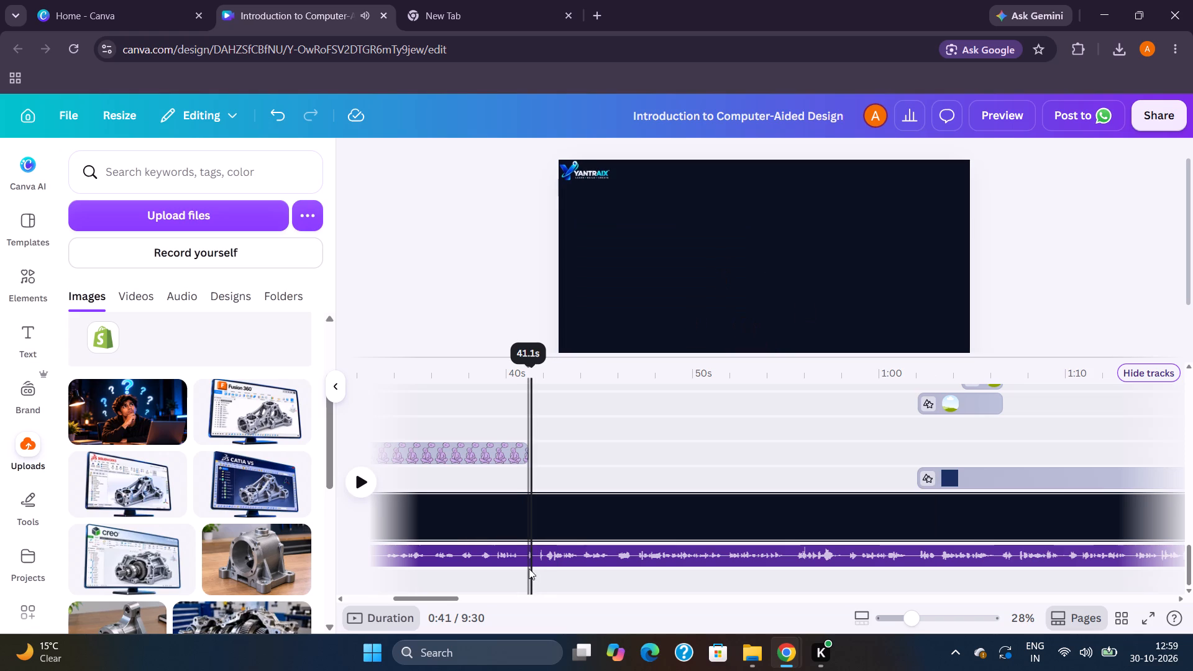
pyautogui.click(526, 568)
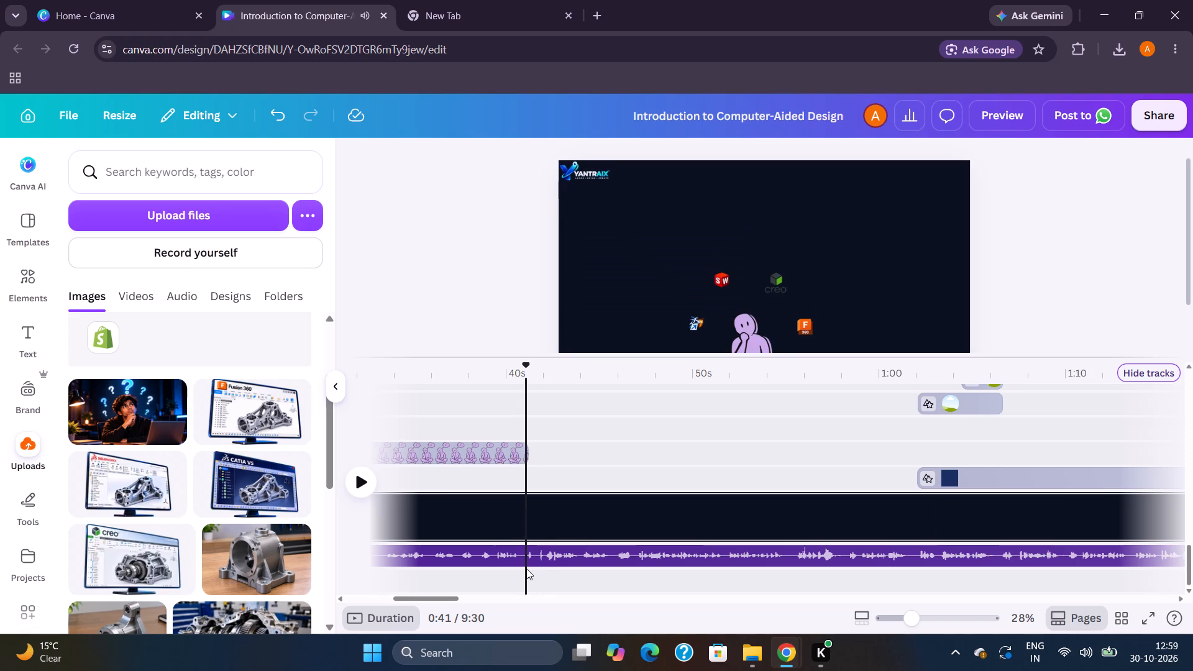
pyautogui.press('space')
pyautogui.press('space')
pyautogui.click(524, 568)
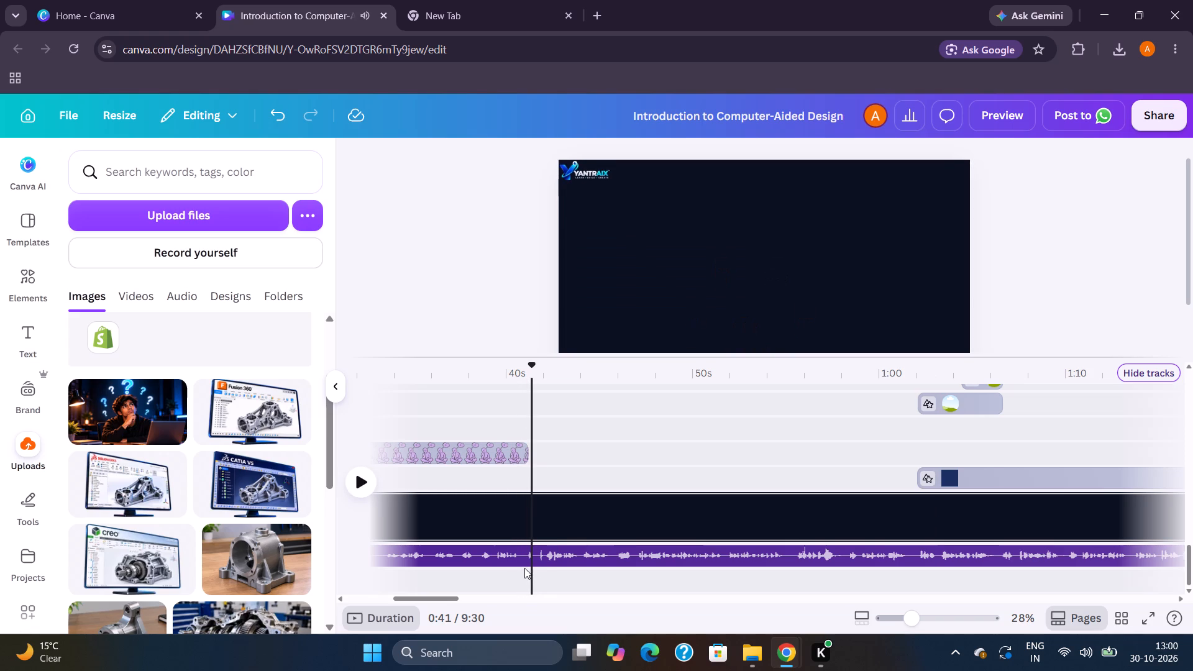
pyautogui.moveTo(524, 568); pyautogui.dragTo(528, 567)
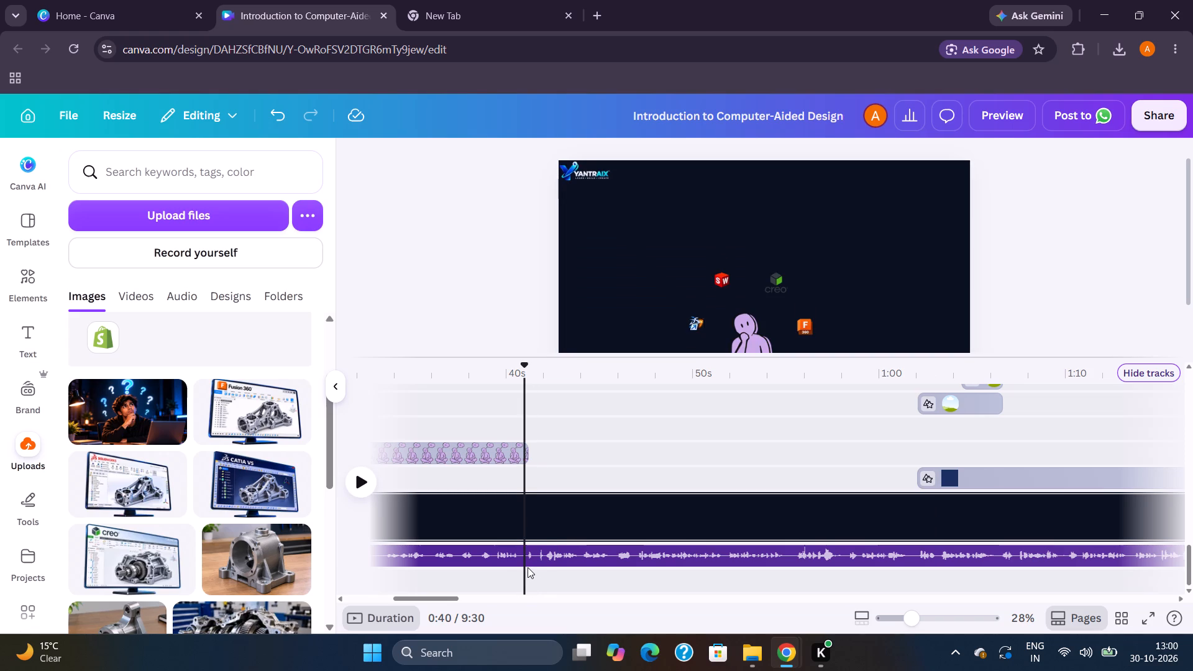
pyautogui.moveTo(528, 567); pyautogui.dragTo(531, 572)
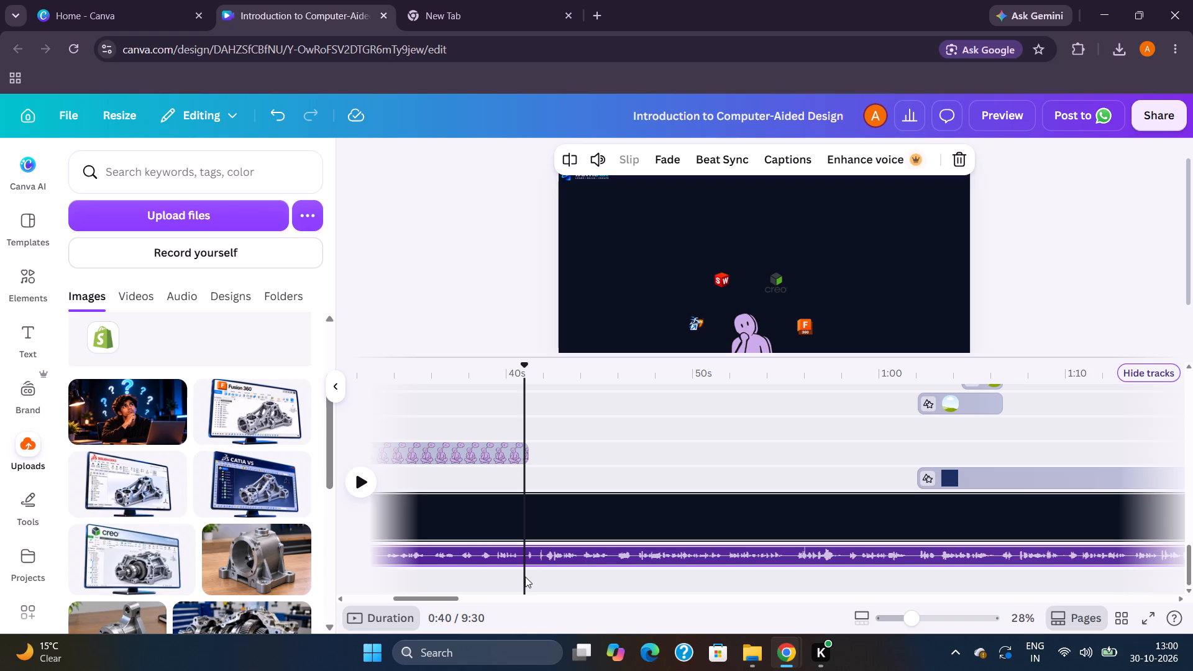
pyautogui.click(523, 576)
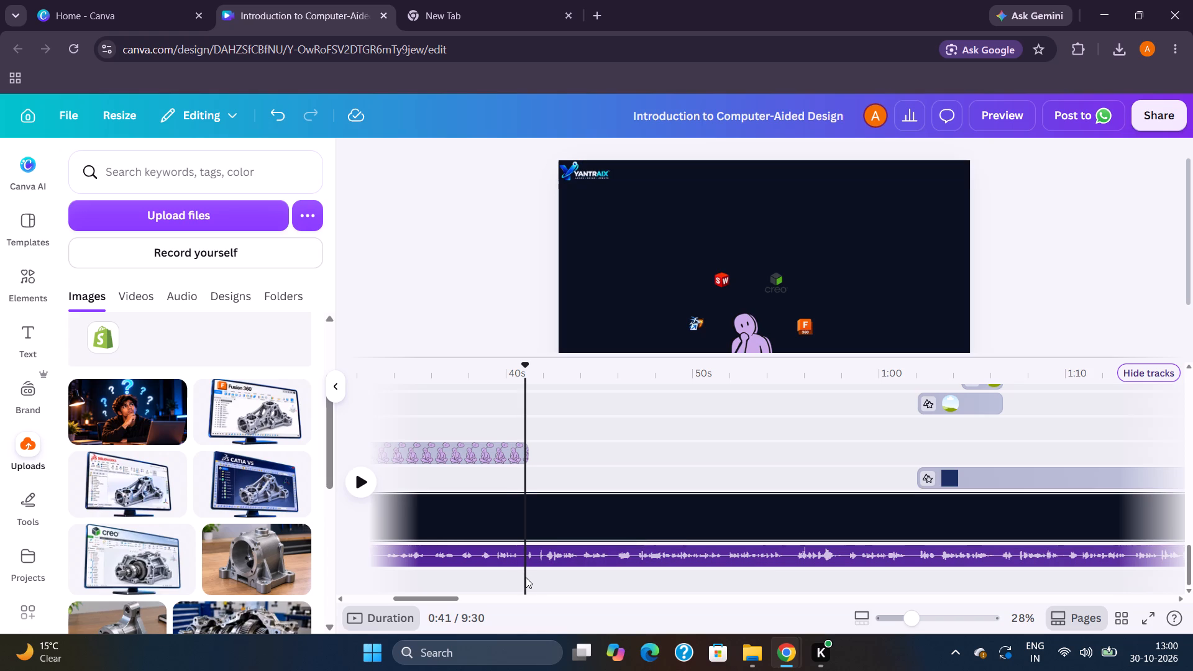
pyautogui.moveTo(526, 577); pyautogui.dragTo(533, 580)
pyautogui.click(533, 580)
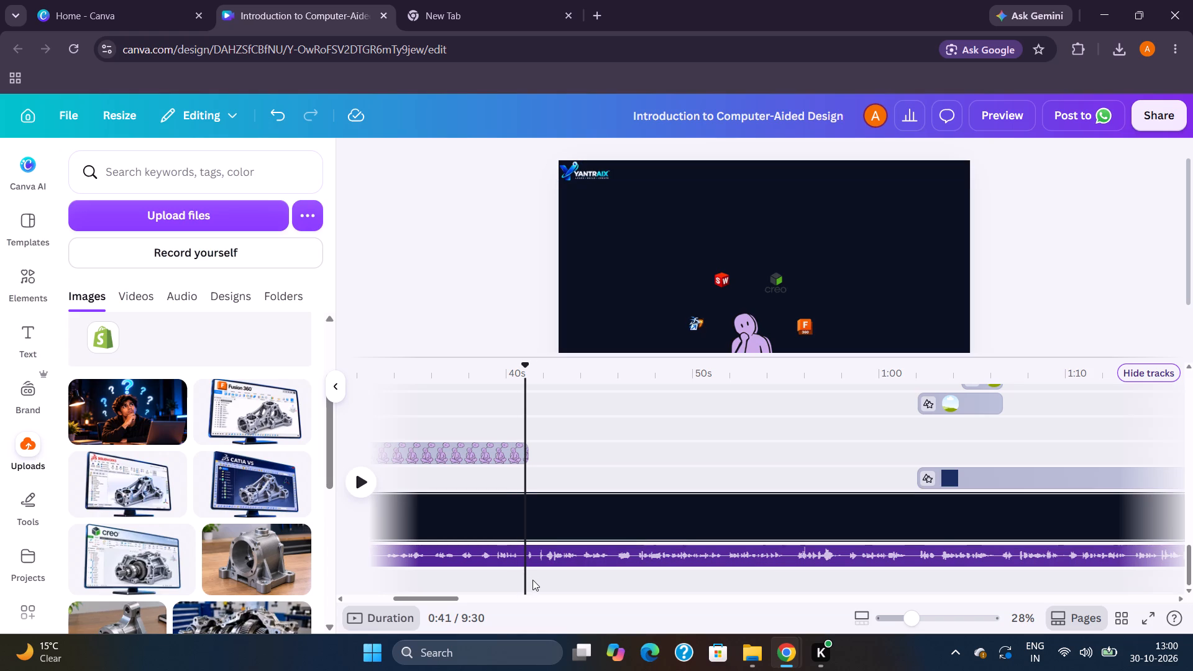
pyautogui.click(523, 579)
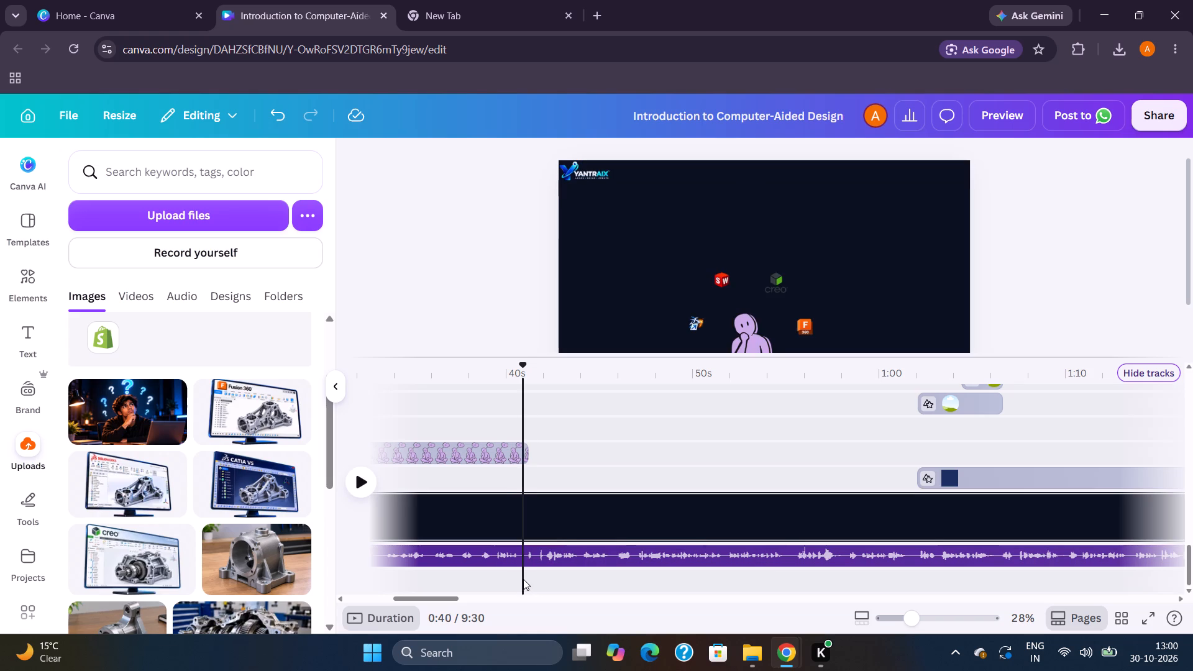
pyautogui.click(533, 579)
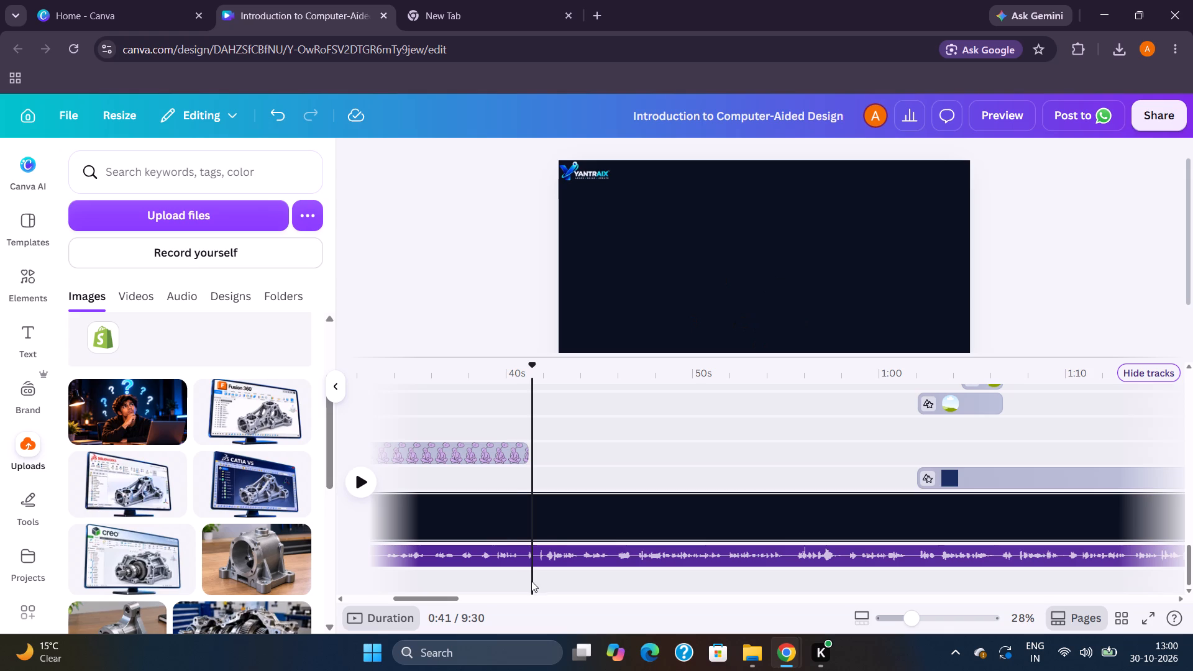
pyautogui.click(530, 439)
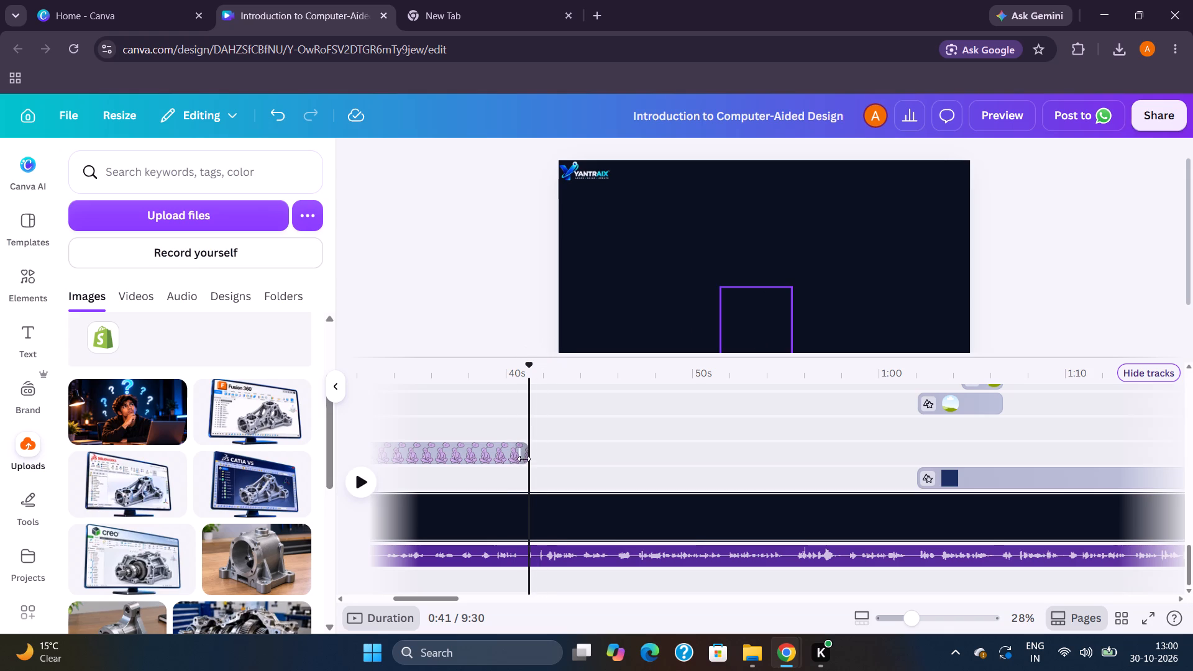
pyautogui.click(528, 475)
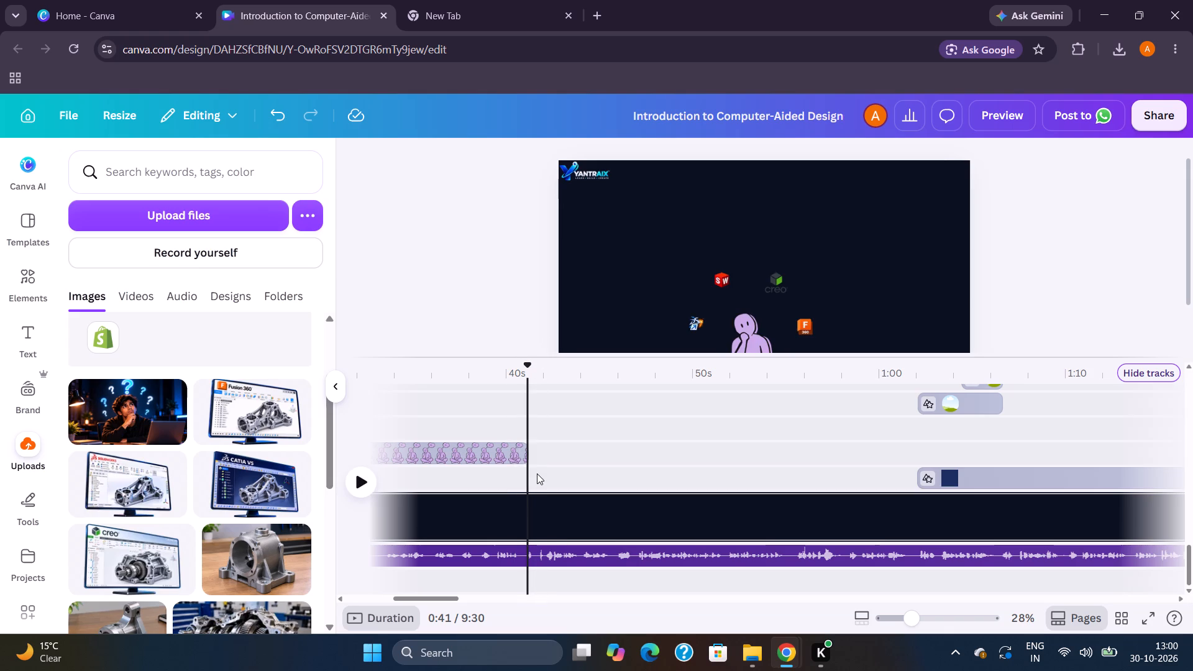
pyautogui.press('space')
pyautogui.press('space')
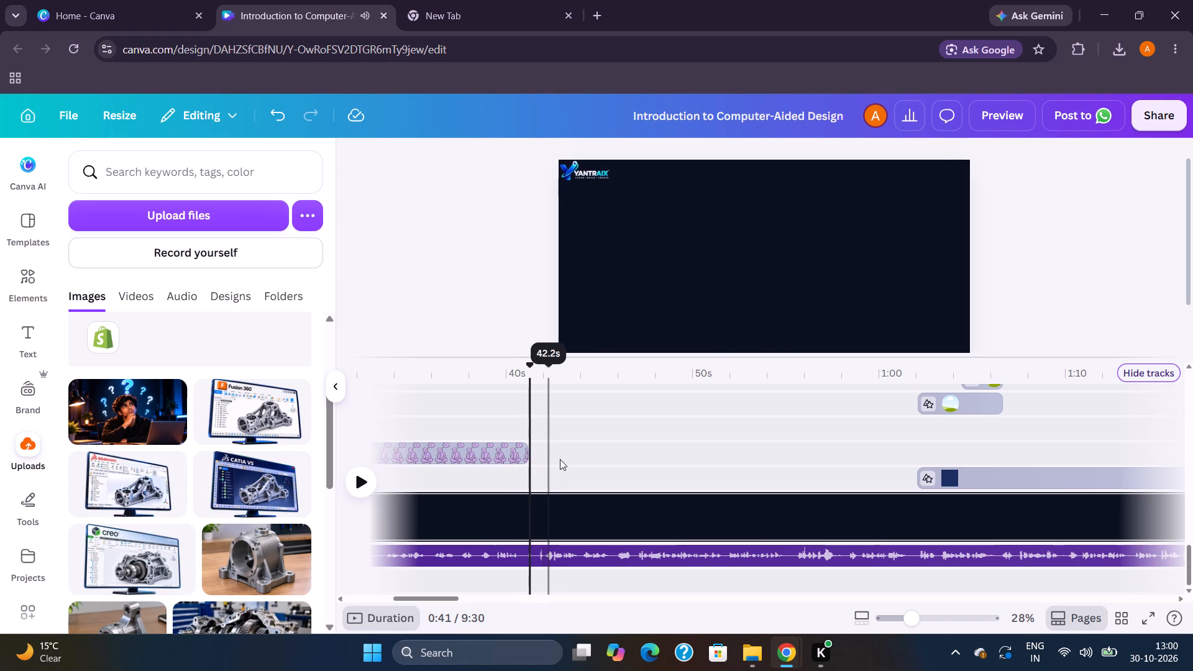
pyautogui.press('Left')
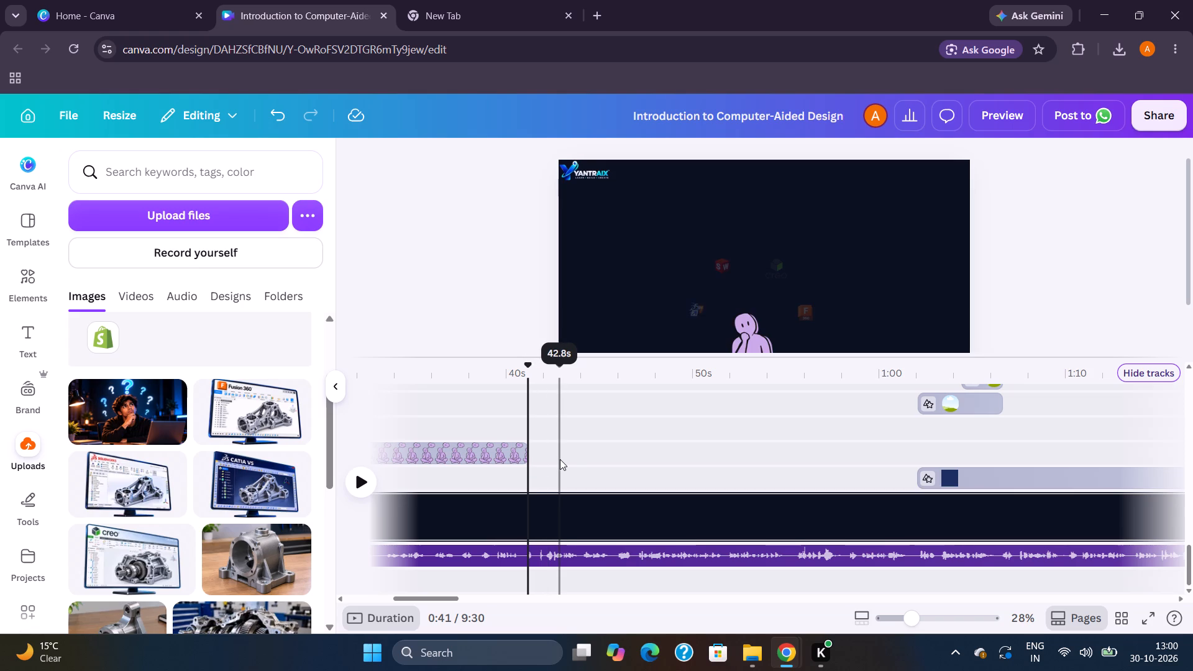
pyautogui.click(542, 518)
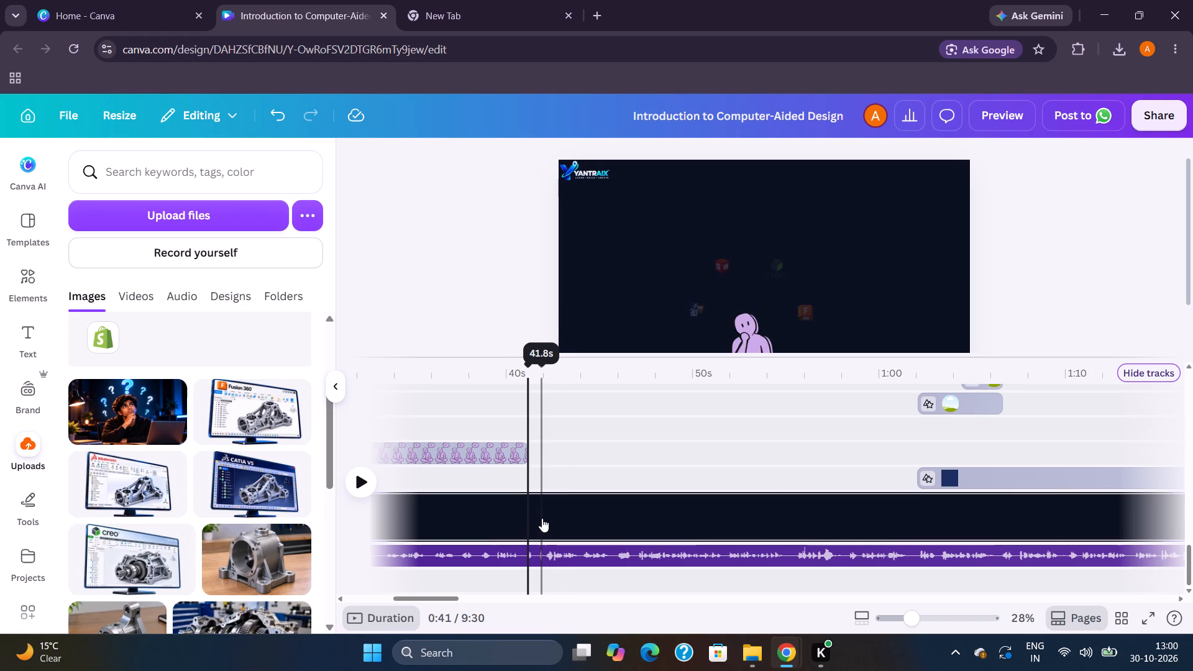
pyautogui.click(530, 522)
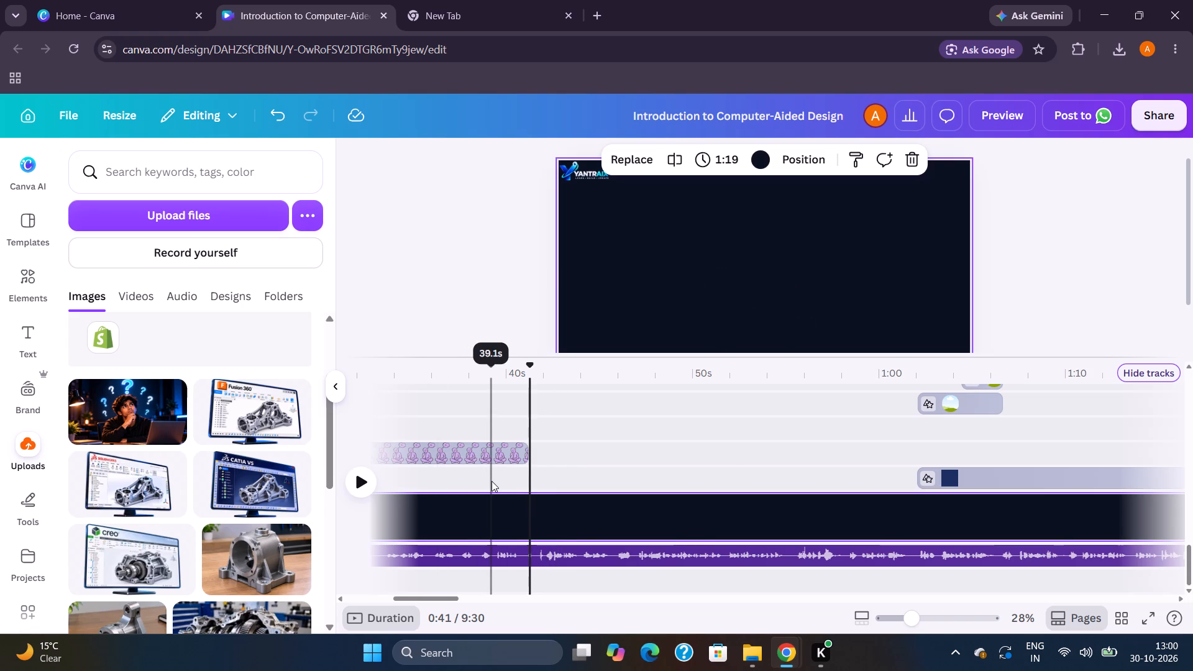
pyautogui.press('space')
pyautogui.press('space')
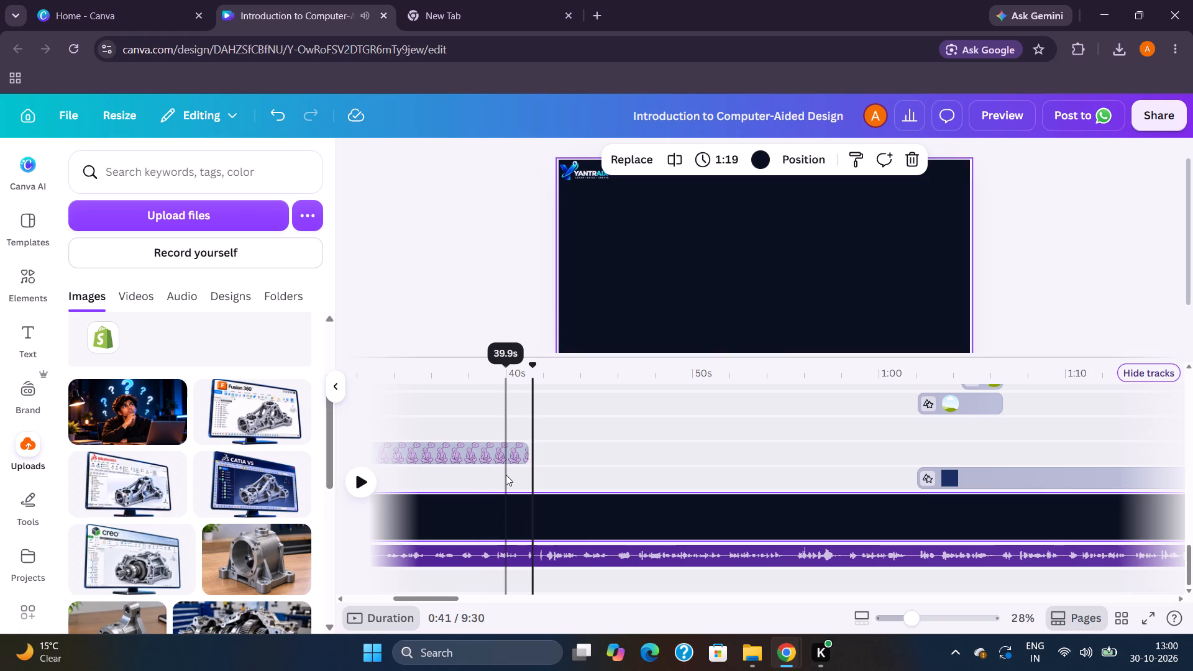
# Split the audio track at about 0:41, just before the thinking character's clip ends.
pyautogui.click(526, 566)
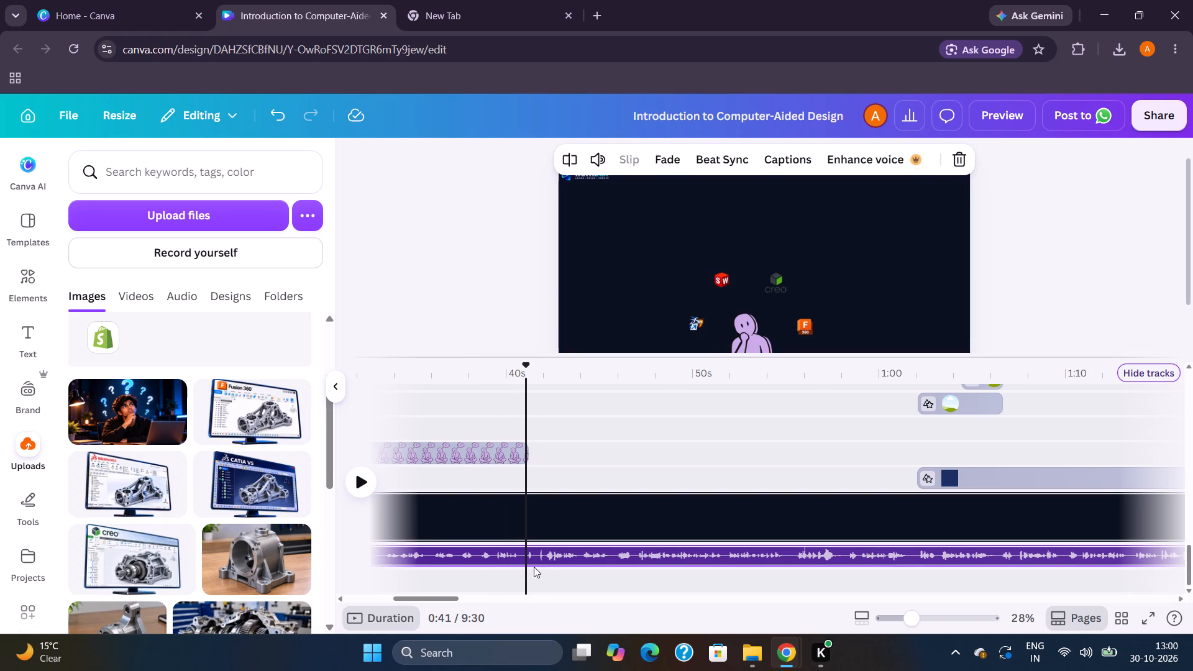
pyautogui.press('space')
pyautogui.press('space')
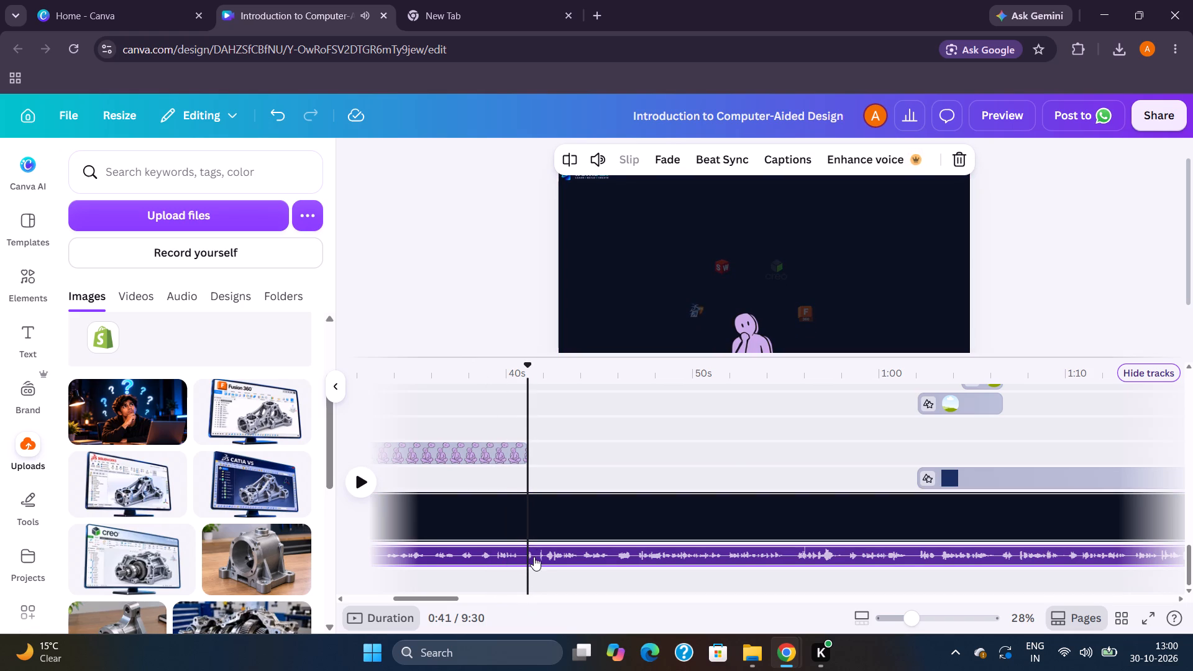
pyautogui.click(533, 556)
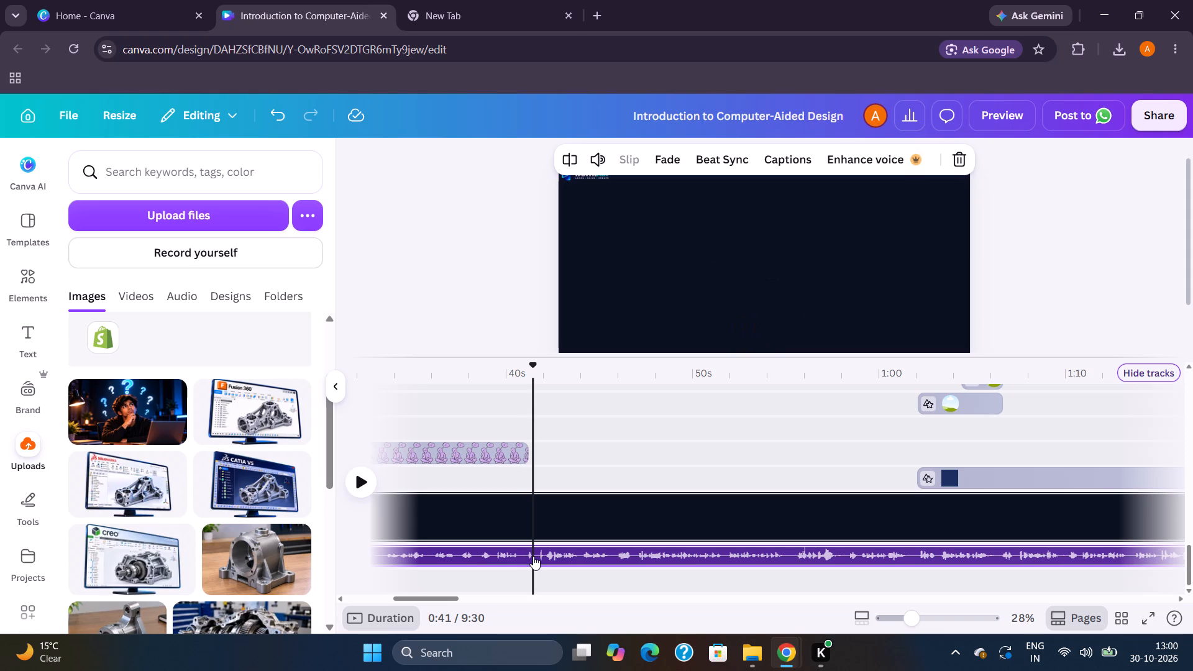
pyautogui.click(527, 556)
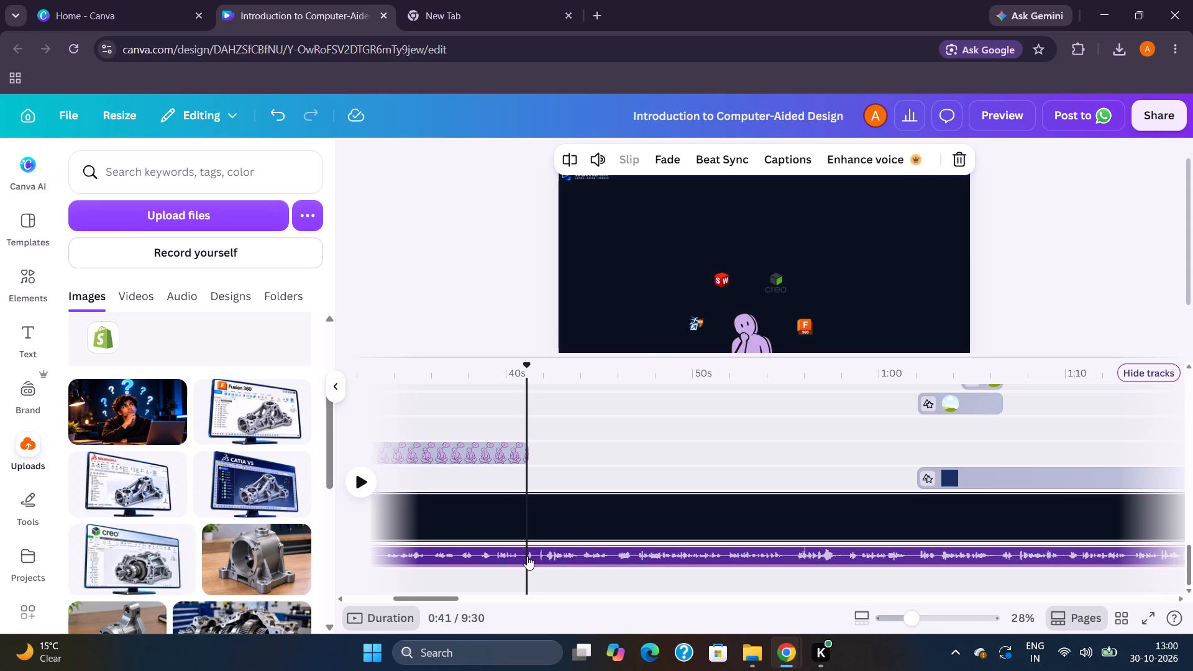
pyautogui.click(570, 157)
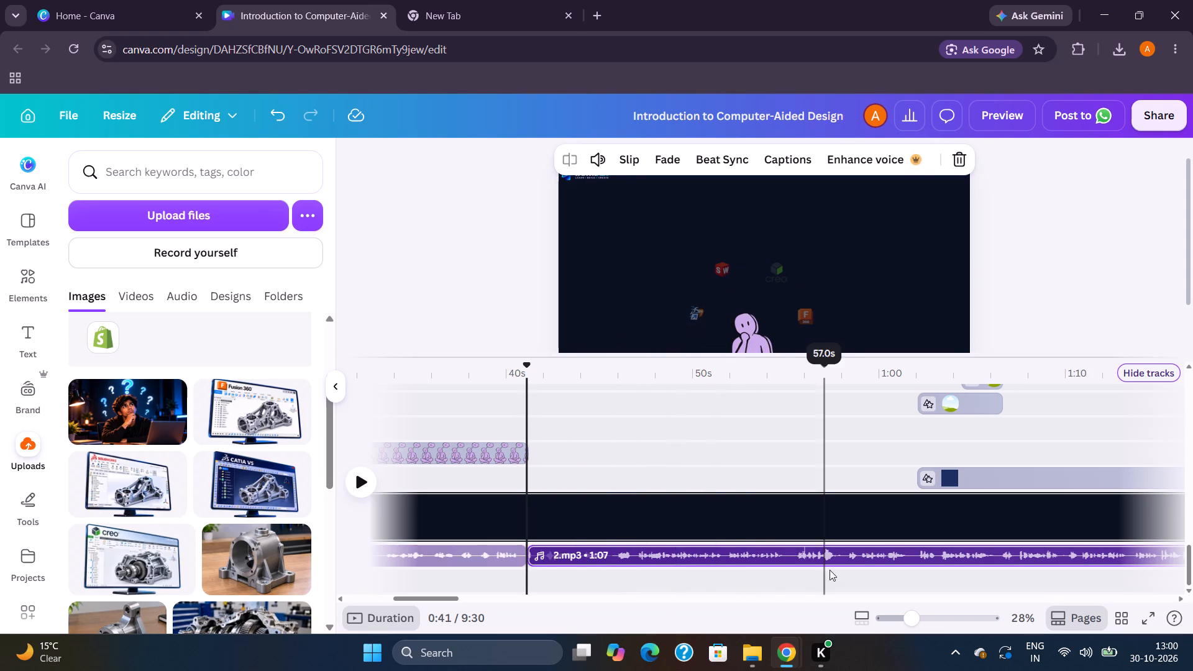
# Play and scrub repeatedly around 1:01 to 1:02, where the CATIA V5 card appears, to locate the cut point in the narration.
pyautogui.click(915, 572)
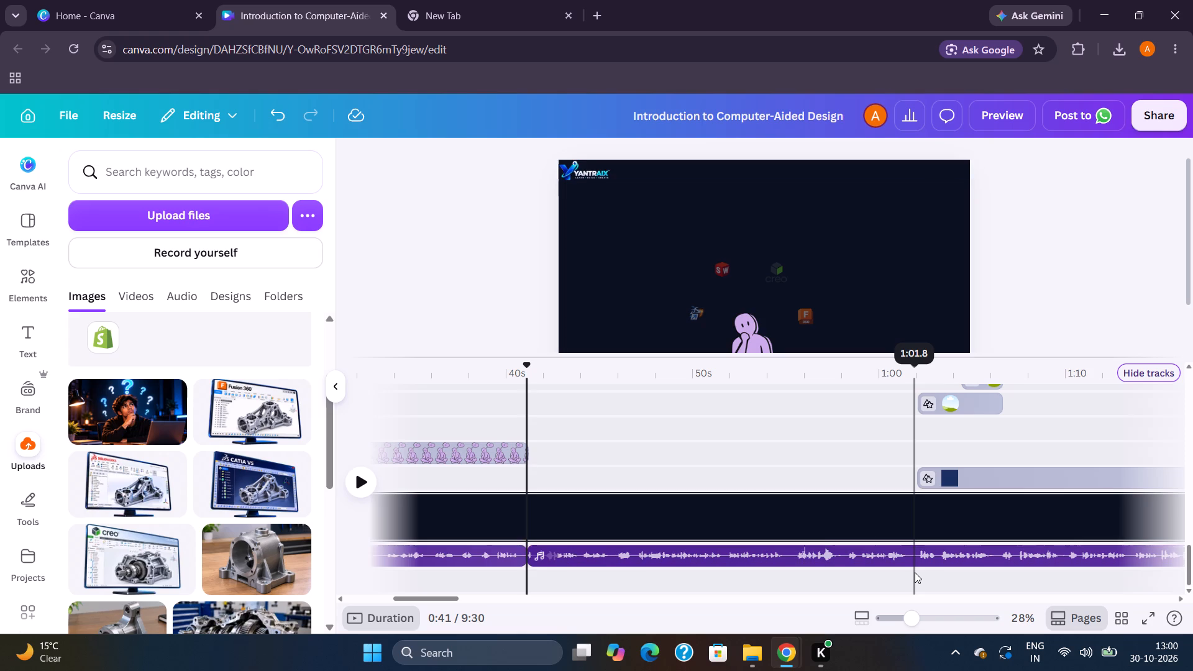
pyautogui.press('space')
pyautogui.press('space')
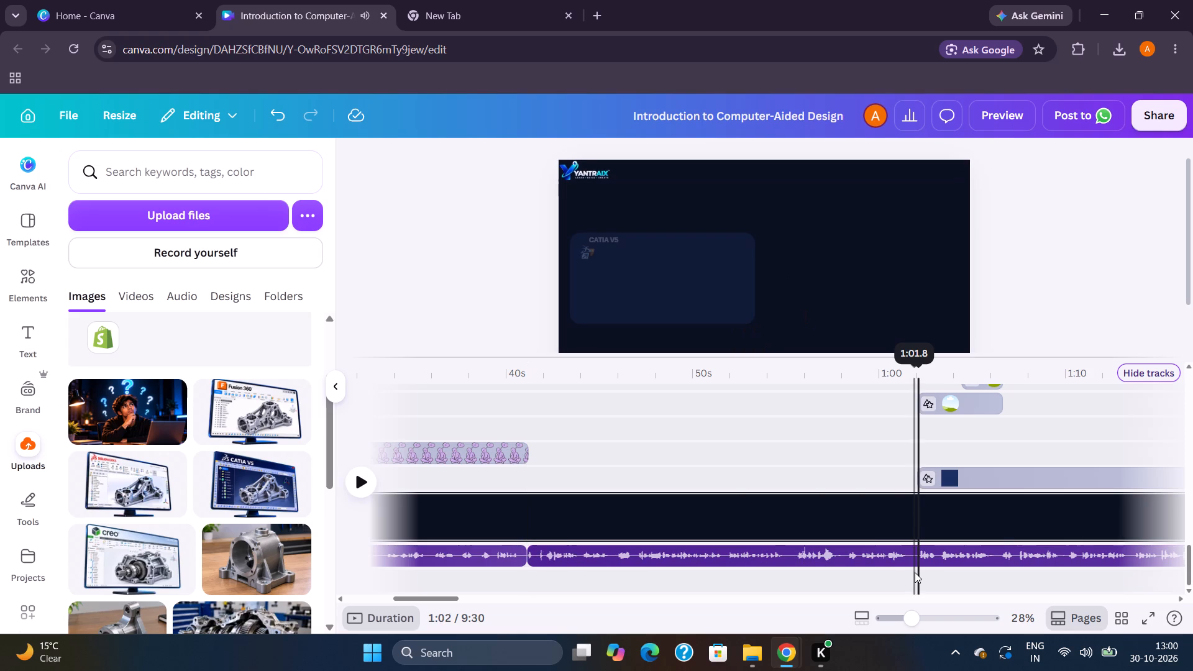
pyautogui.press('space')
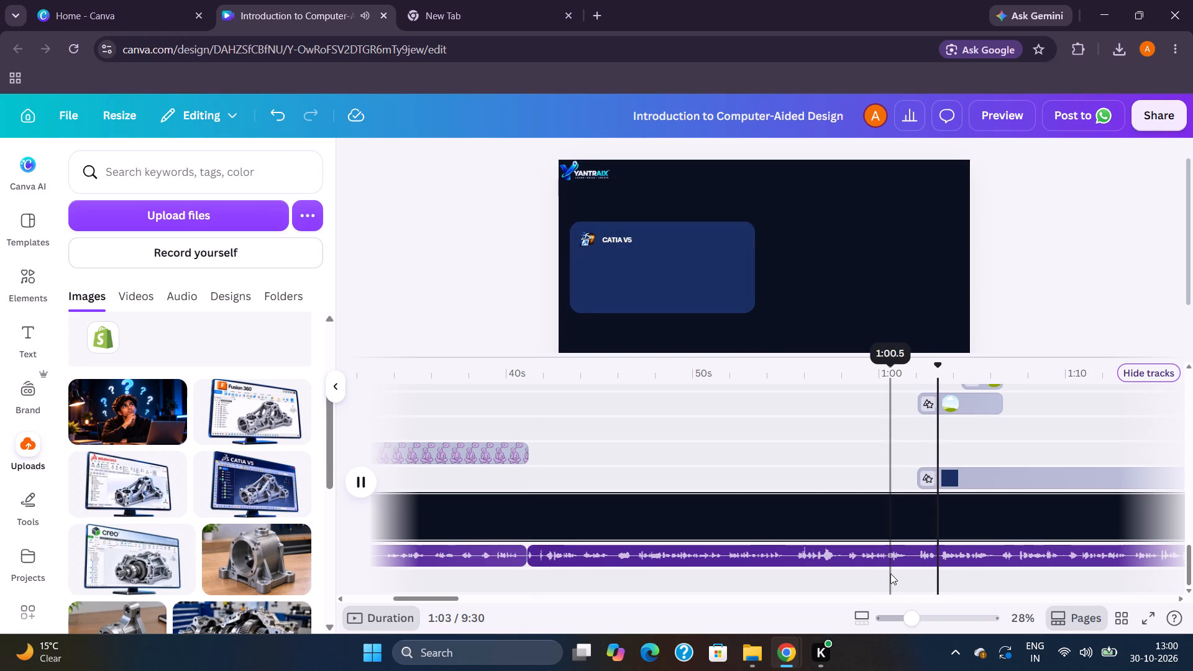
pyautogui.click(907, 573)
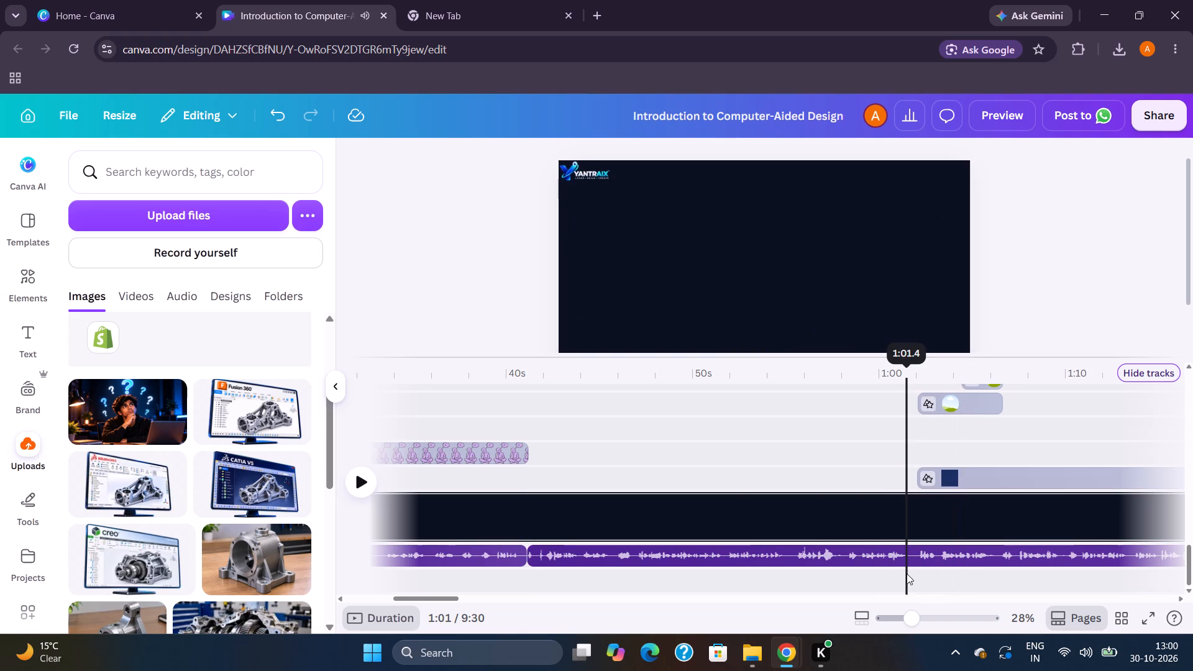
pyautogui.press('space')
pyautogui.press('space')
pyautogui.press('space')
pyautogui.press('space')
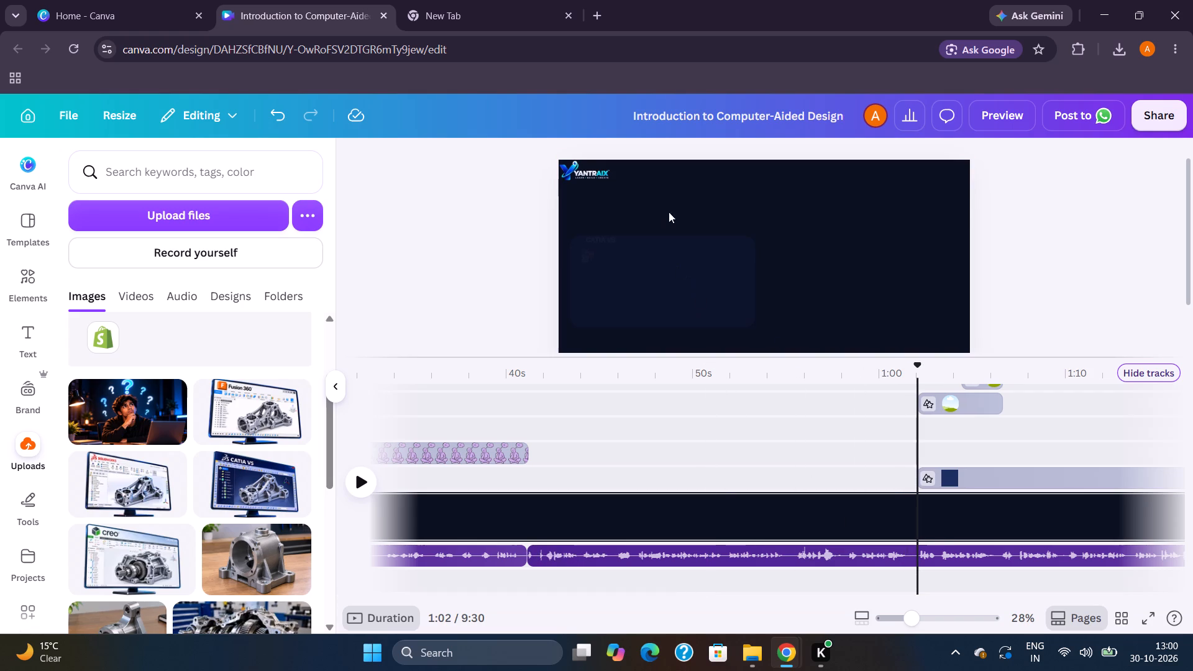
pyautogui.click(911, 556)
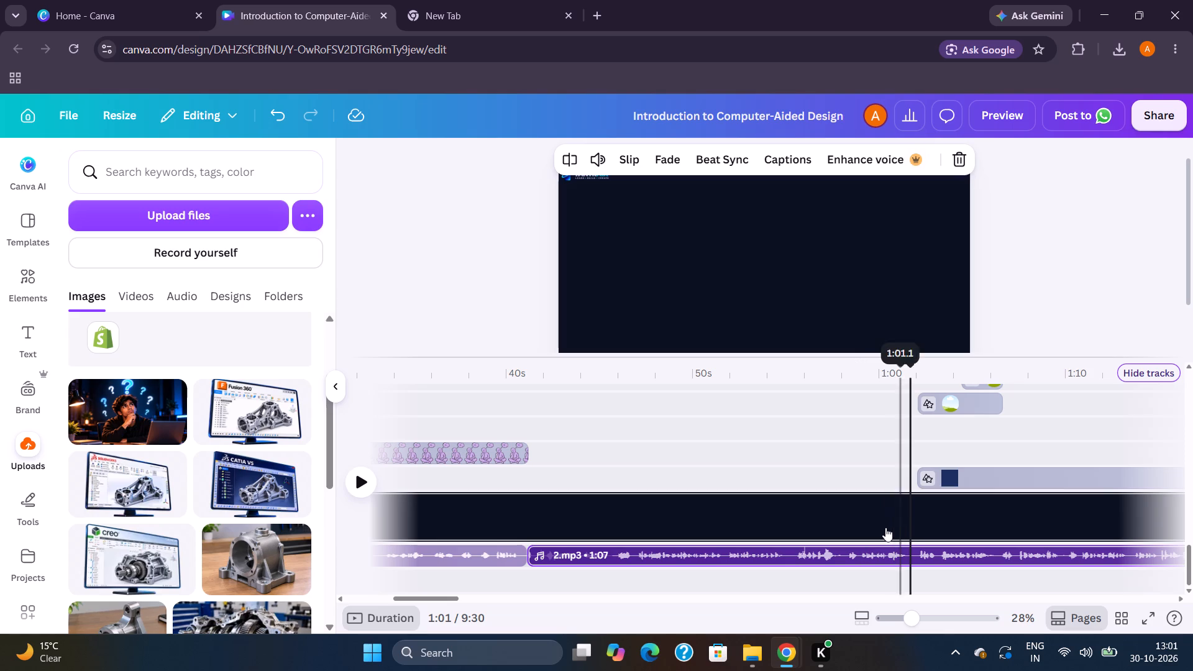
pyautogui.press('space')
pyautogui.press('space')
pyautogui.press('space')
pyautogui.press('space')
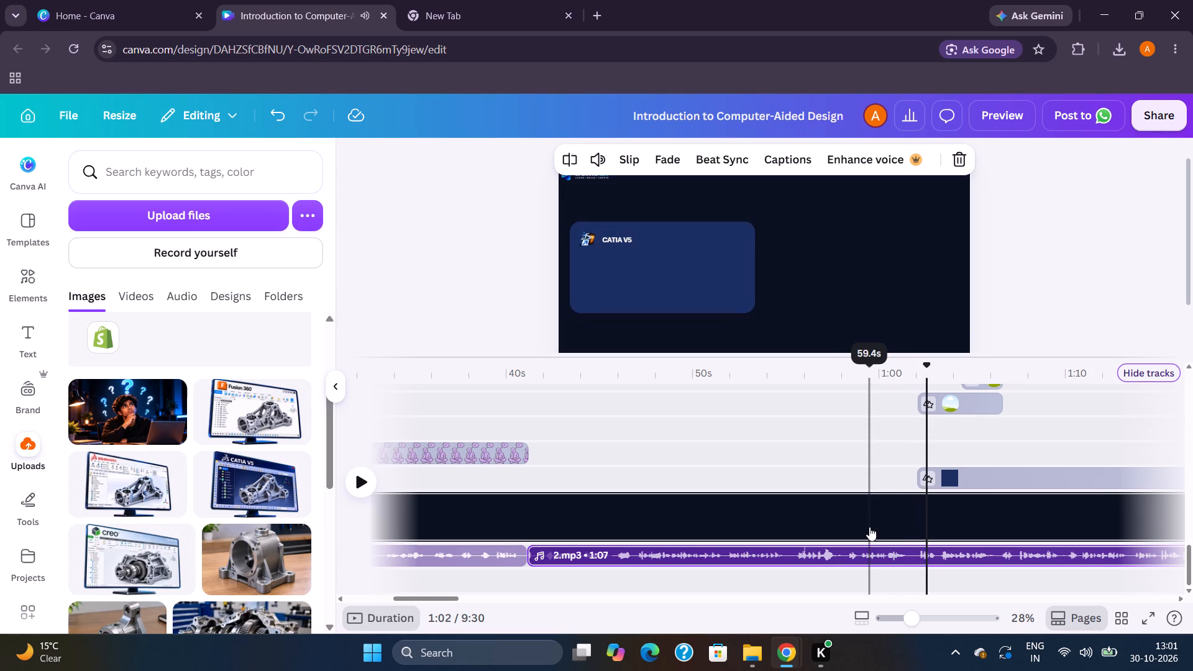
pyautogui.click(912, 554)
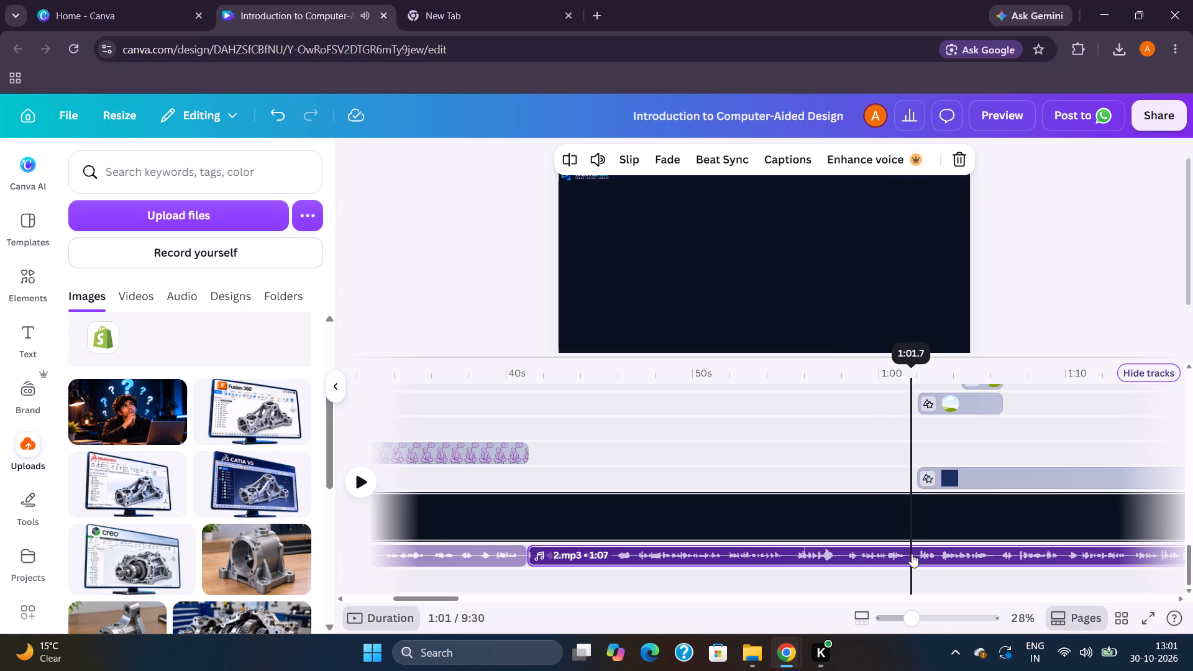
pyautogui.click(900, 554)
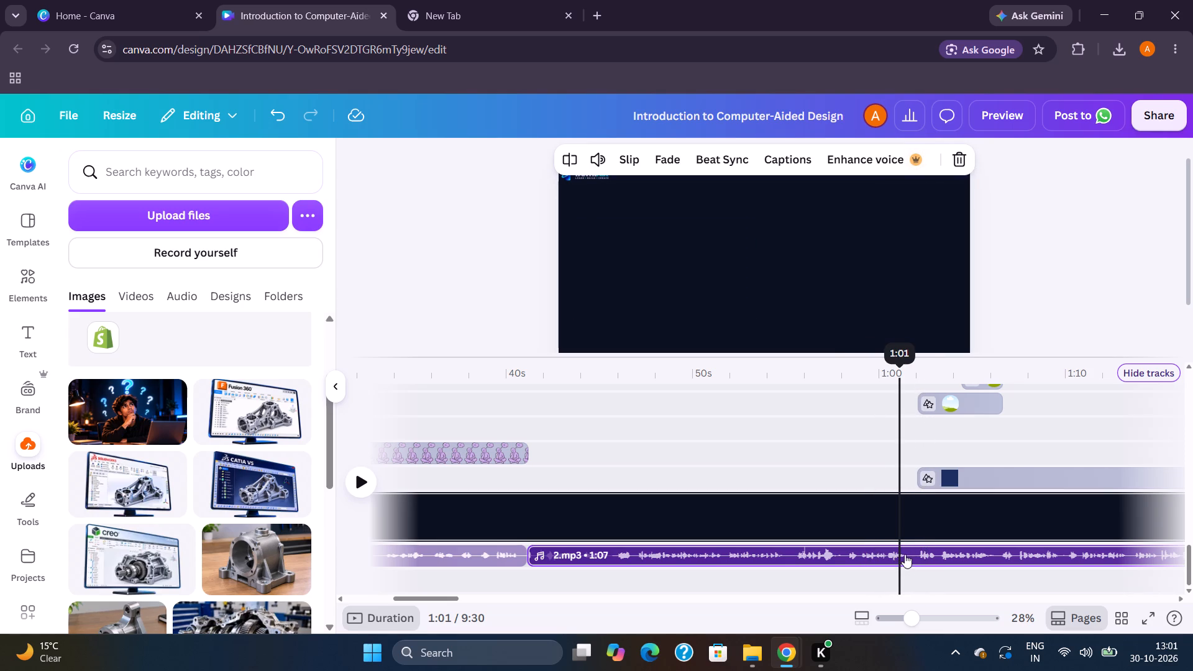
pyautogui.doubleClick(913, 555)
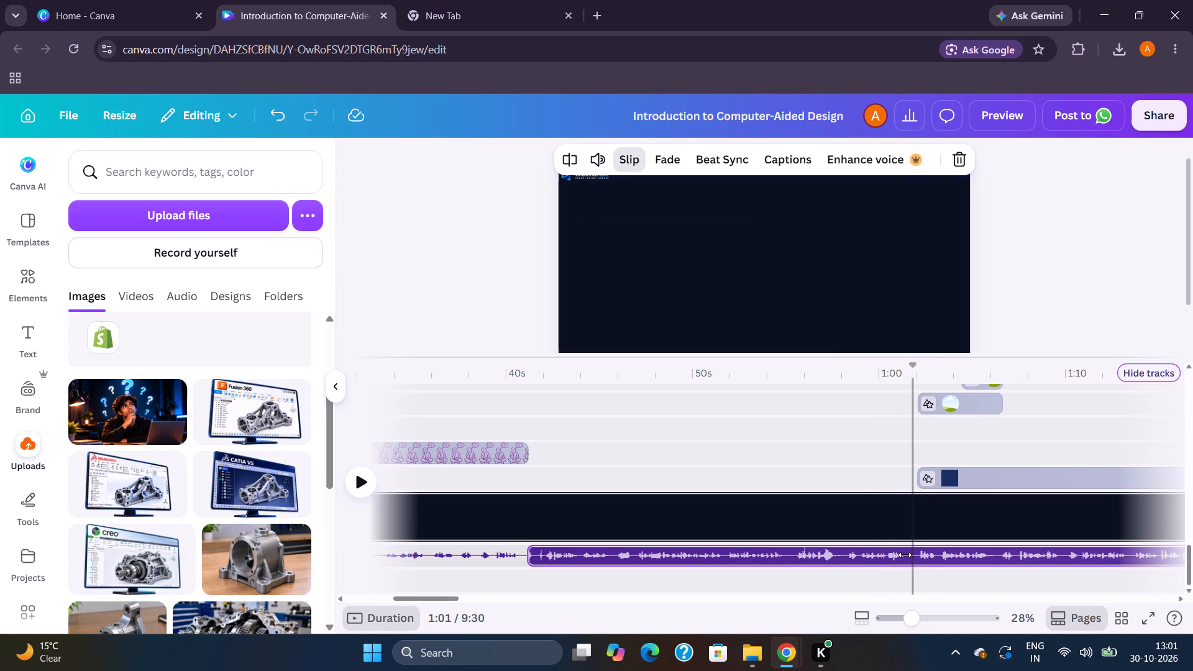
pyautogui.tripleClick(905, 555)
pyautogui.click(926, 557)
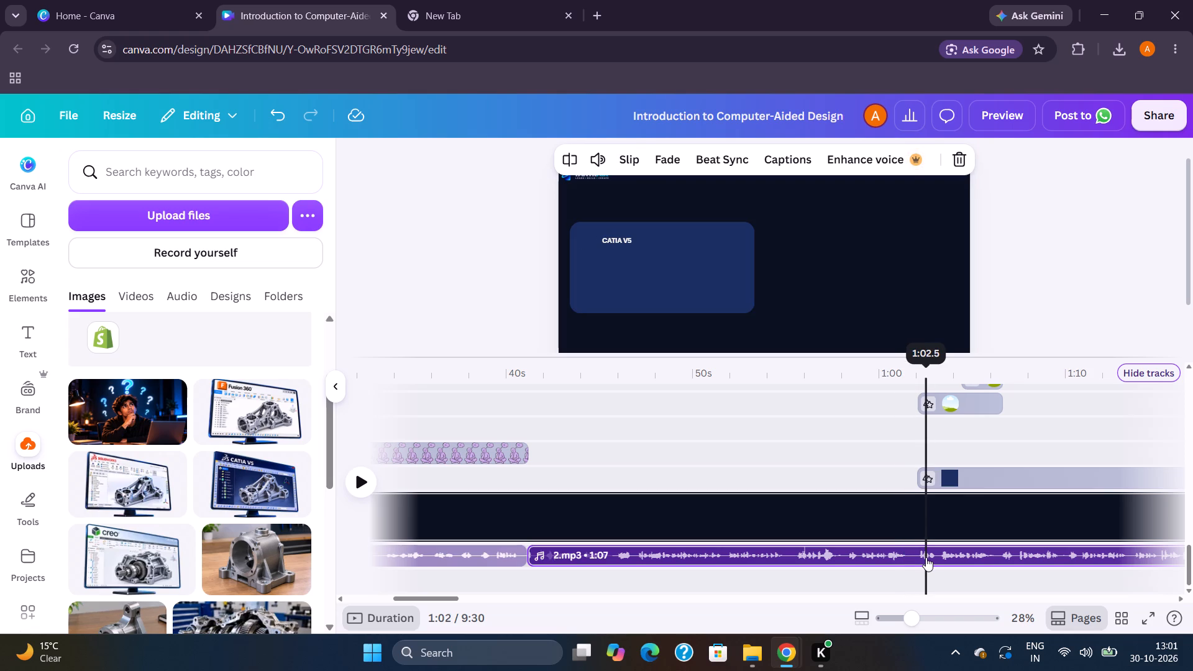
pyautogui.click(912, 559)
pyautogui.press('space')
pyautogui.press('space')
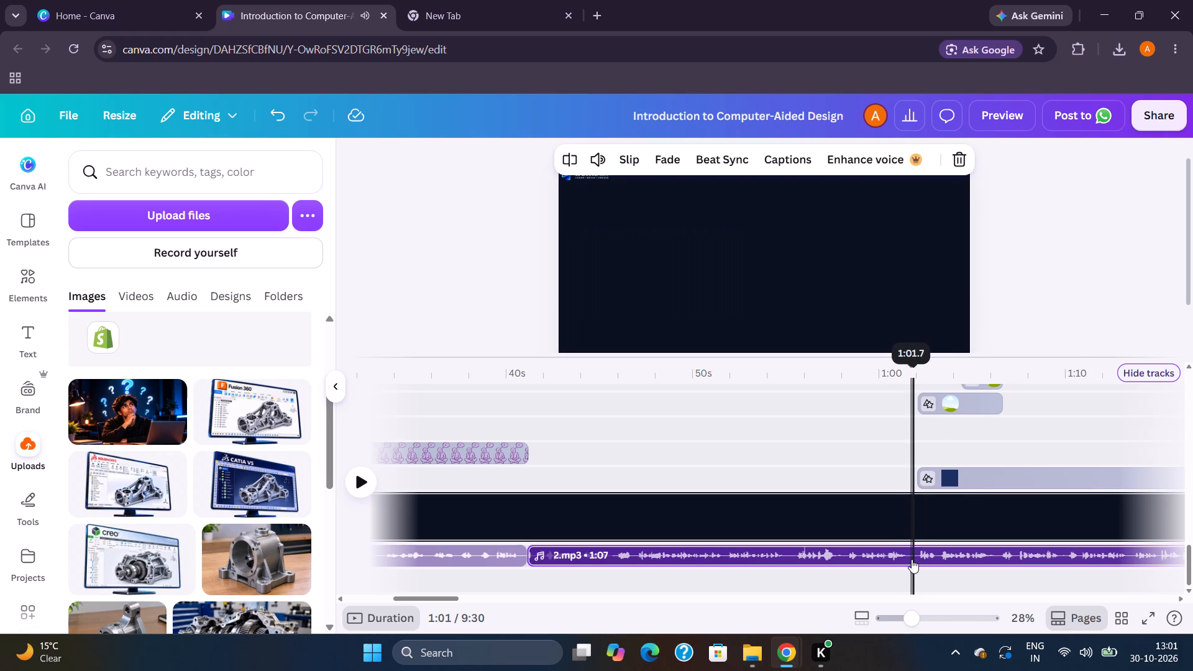
pyautogui.press('space')
pyautogui.press('space')
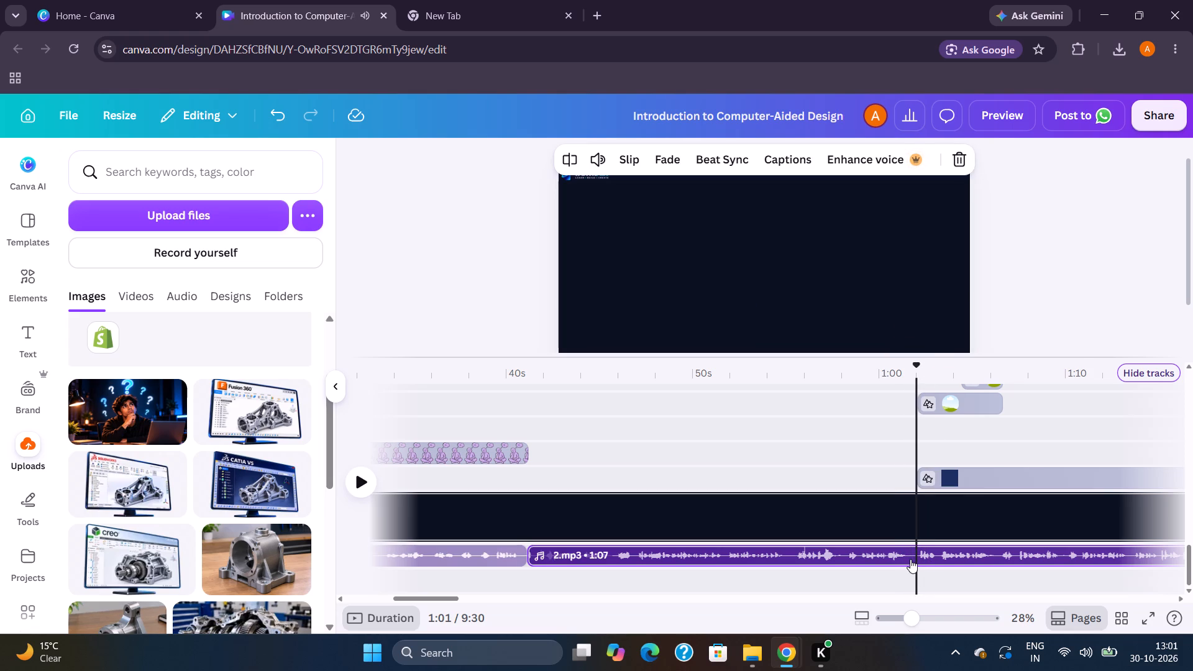
# Check the narration from about 1:01 and split the audio track just before the CATIA V5 card starts.
pyautogui.click(910, 559)
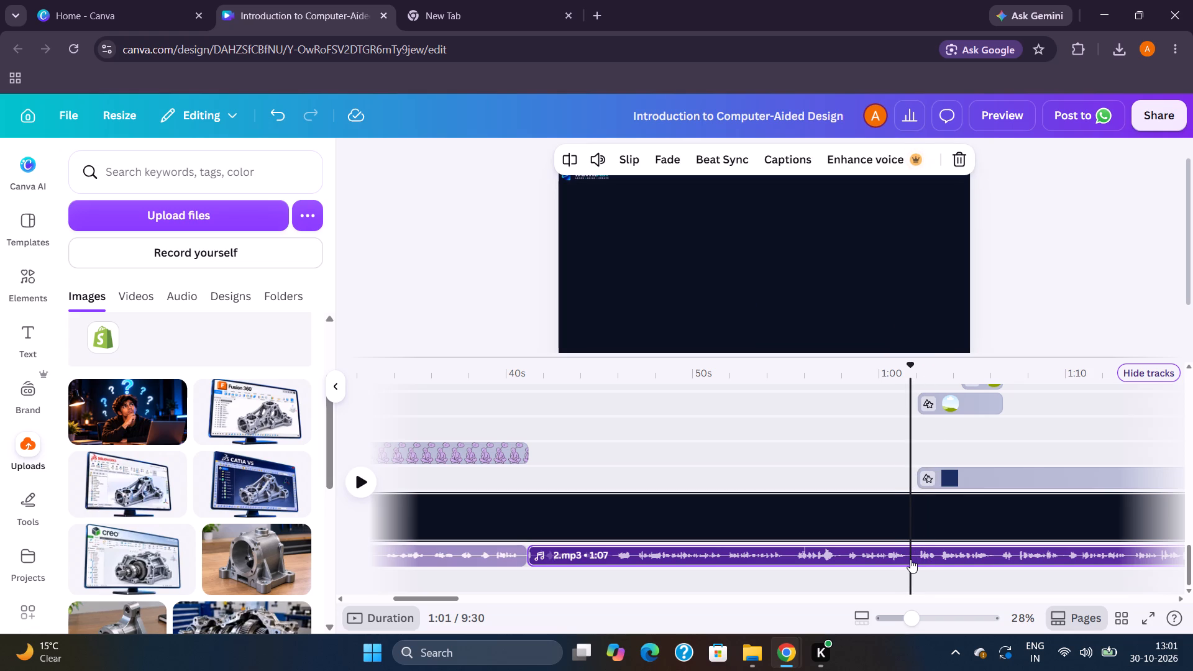
pyautogui.press('space')
pyautogui.press('space')
pyautogui.press('space')
pyautogui.press('space')
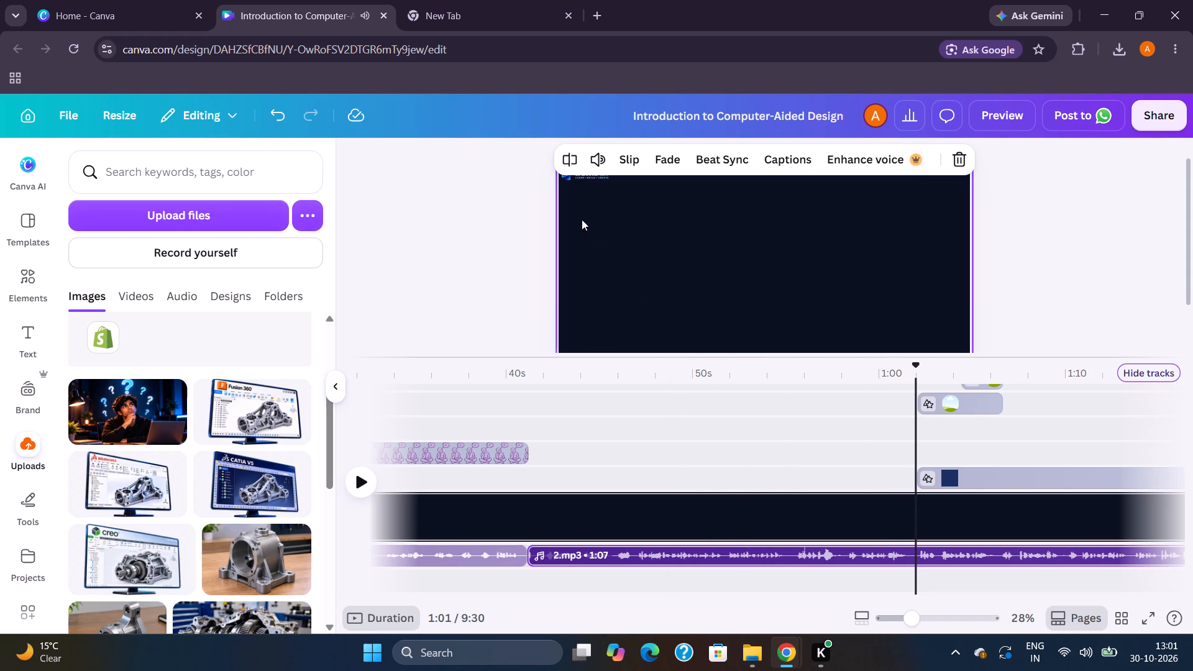
pyautogui.click(562, 158)
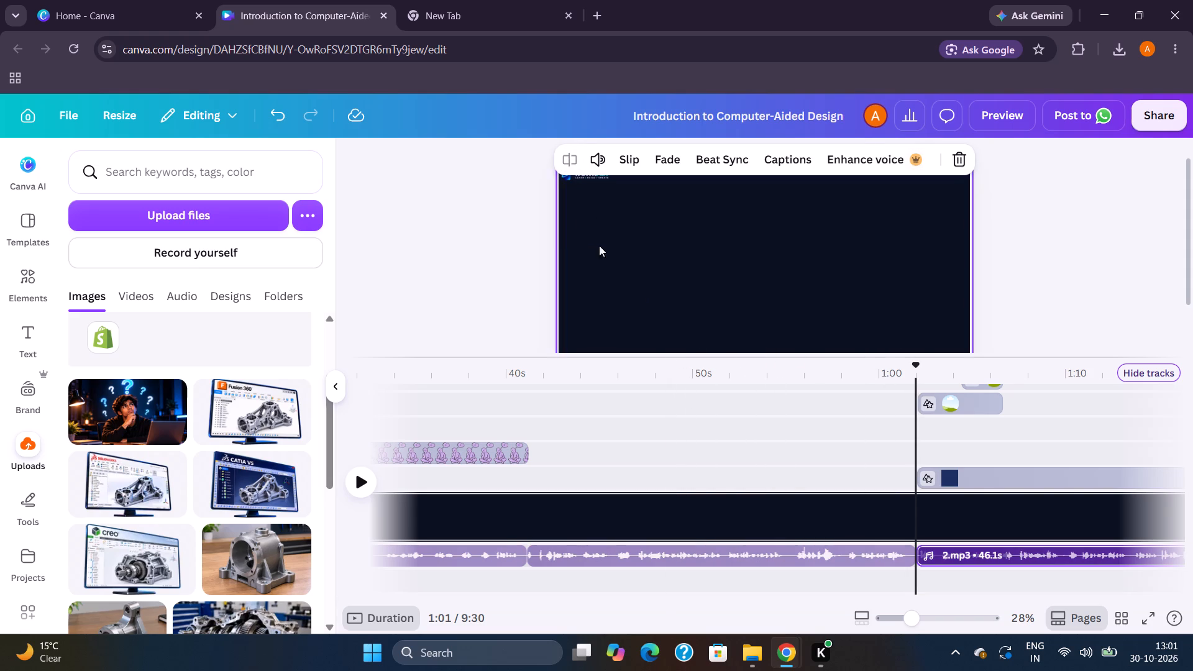
# Delete the separated narration segment between about 0:41 and 1:01.
pyautogui.click(628, 553)
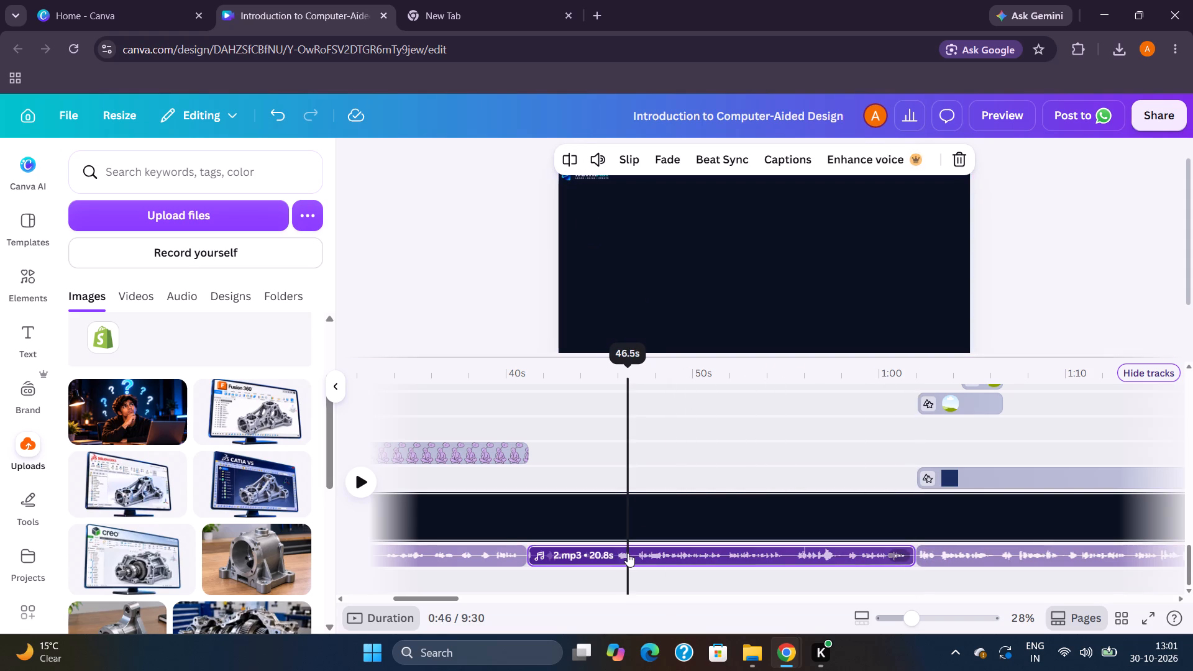
pyautogui.press('Delete')
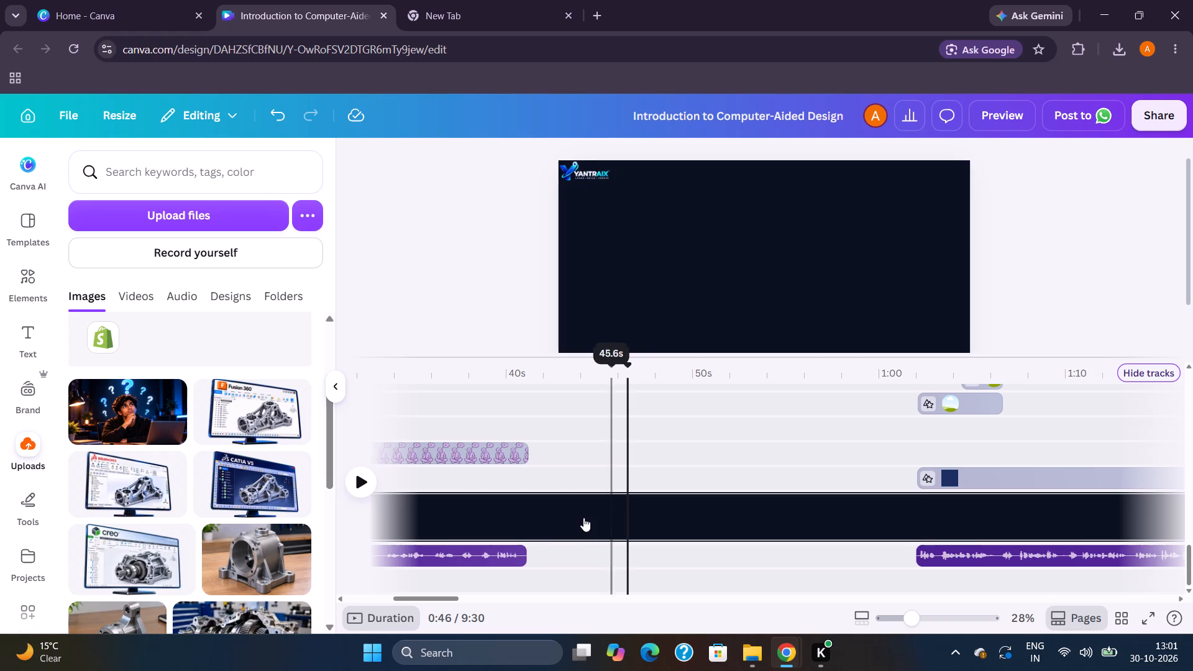
# Split the dark background clip at about 0:41, where the thinking character's clip ends.
pyautogui.click(529, 559)
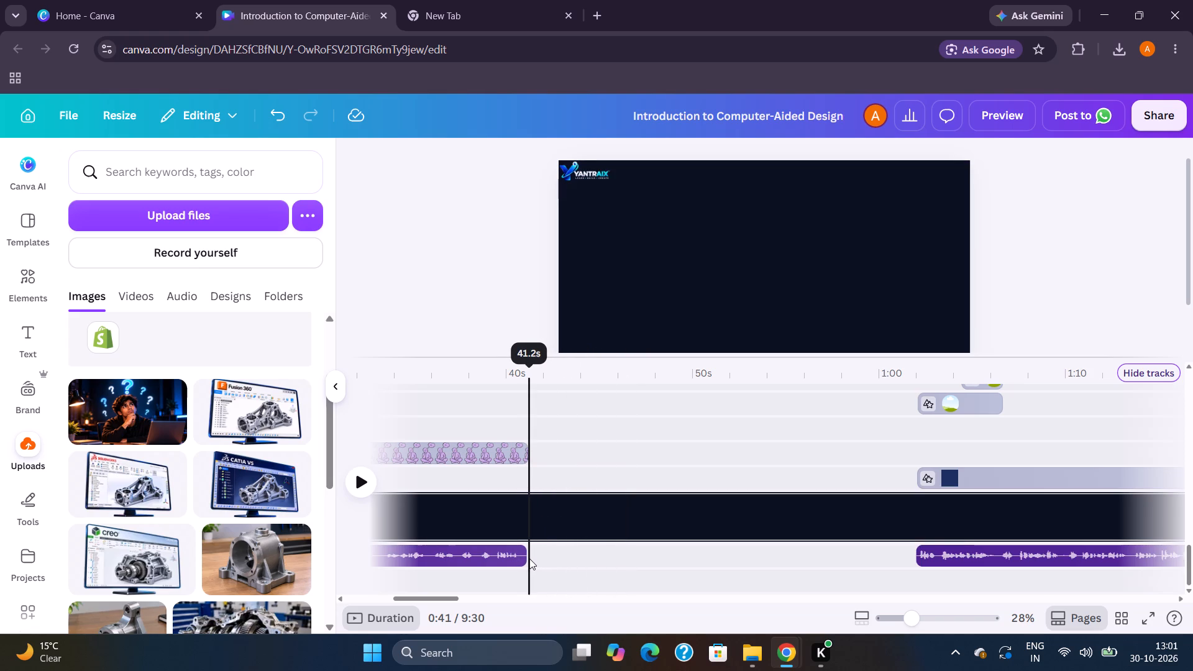
pyautogui.click(544, 524)
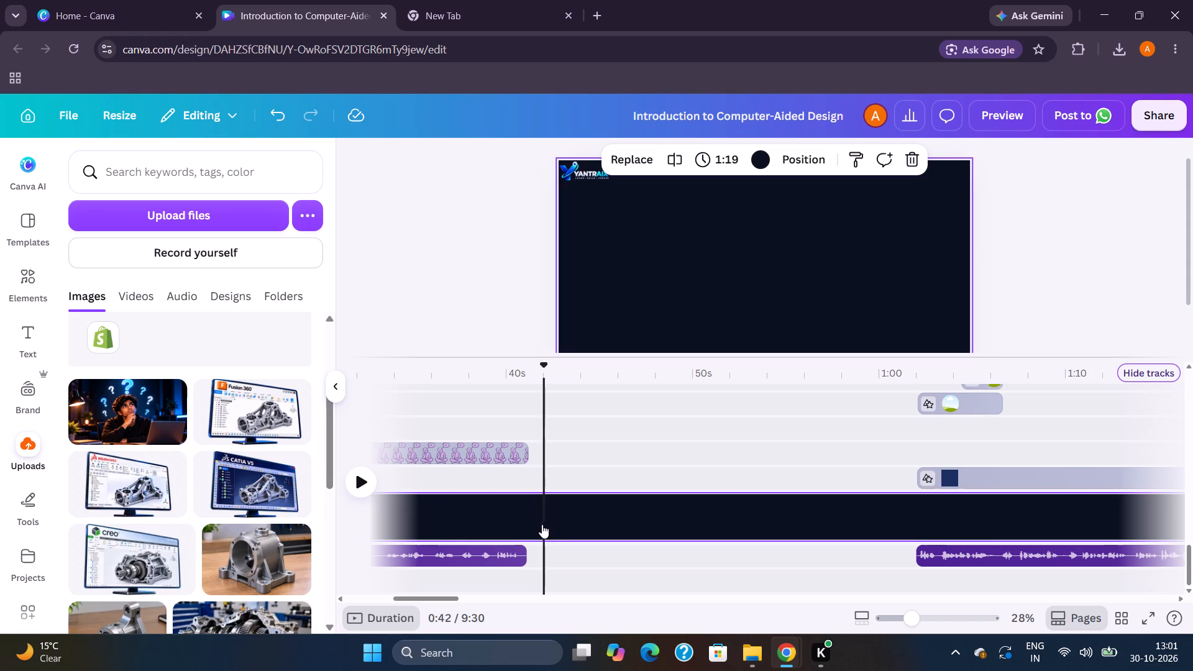
pyautogui.click(531, 522)
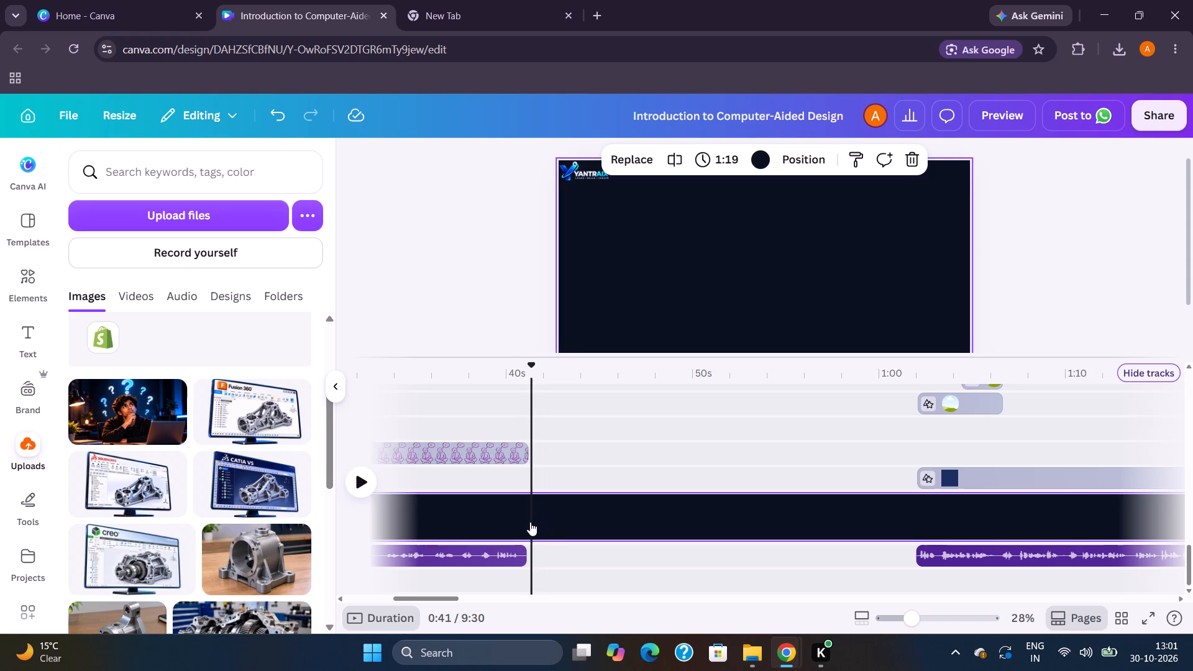
pyautogui.click(529, 521)
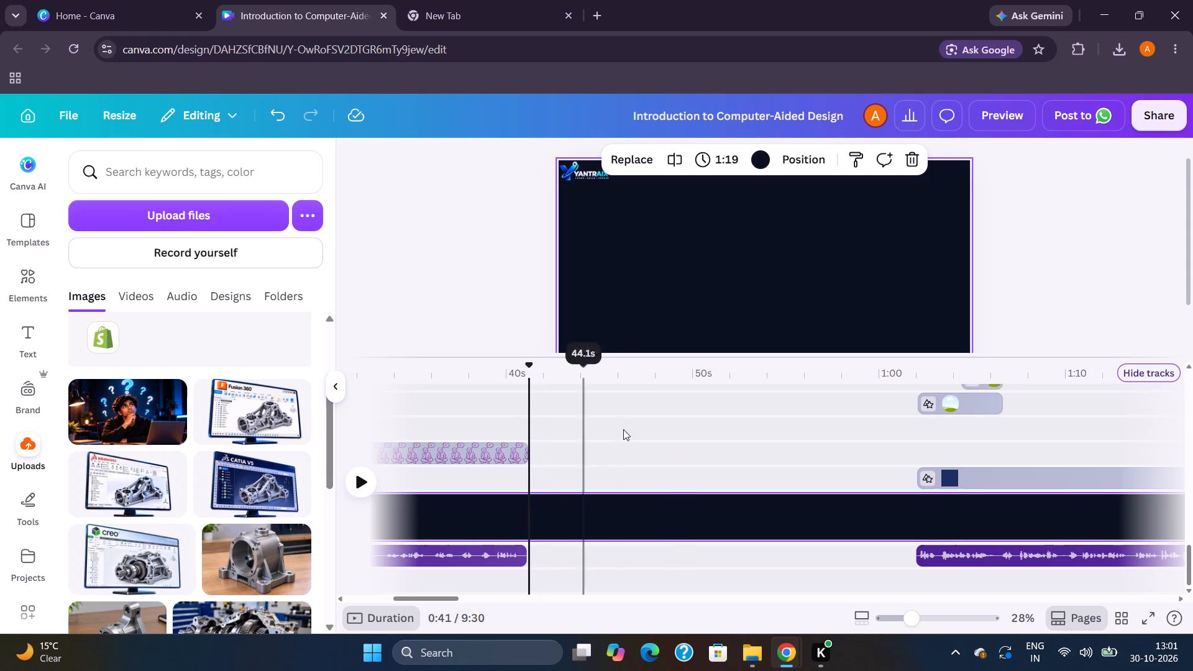
pyautogui.click(673, 153)
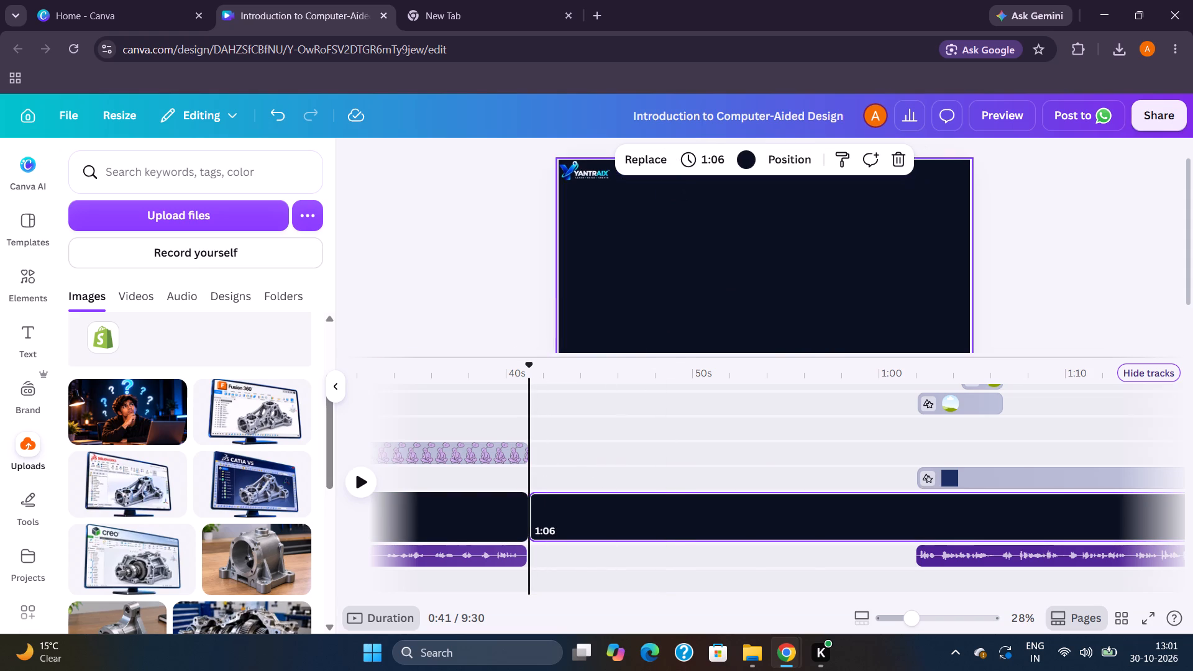
# Split the dark background clip again at about 1:01, just before the CATIA V5 card.
pyautogui.click(916, 526)
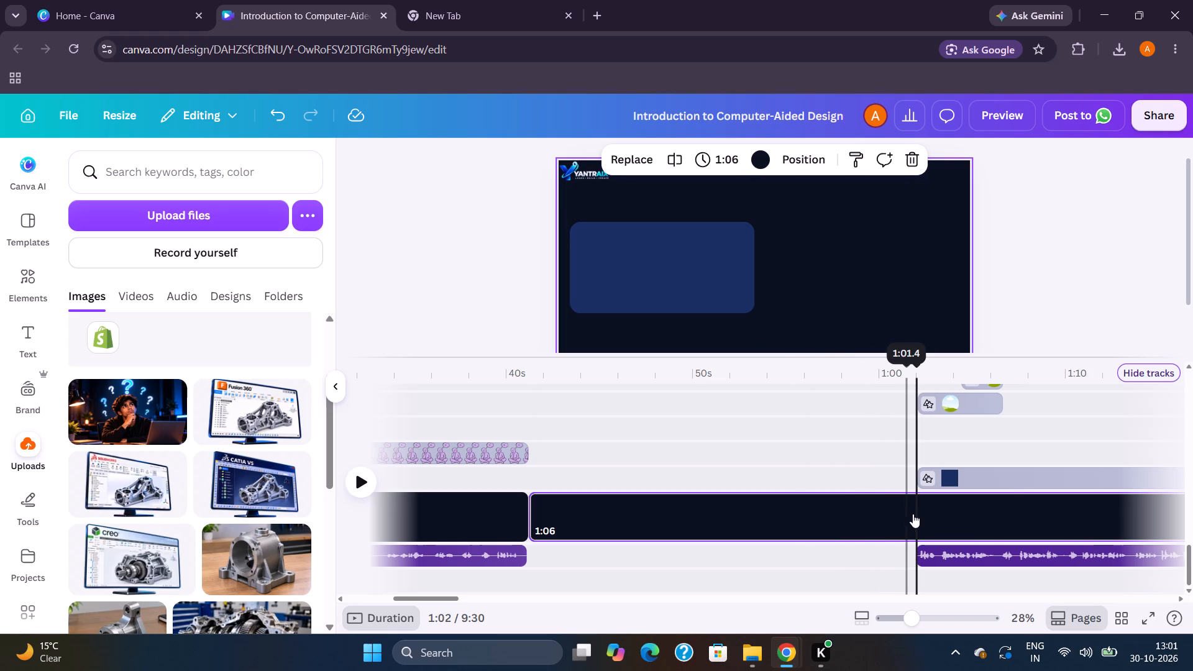
pyautogui.click(910, 516)
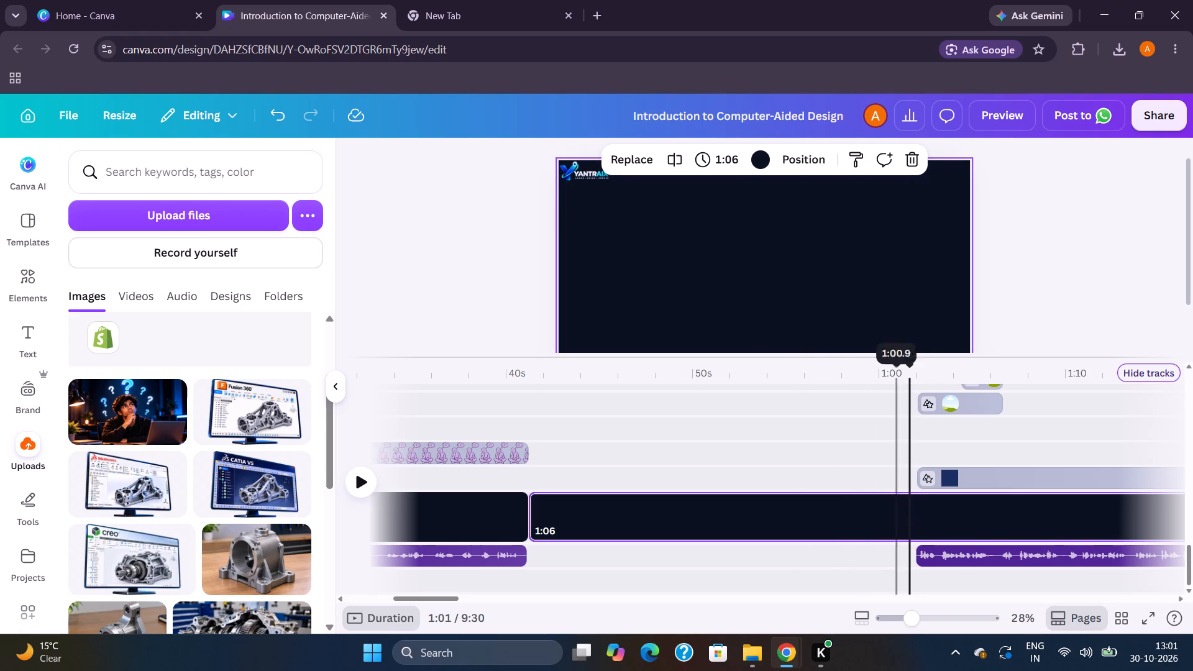
pyautogui.click(677, 162)
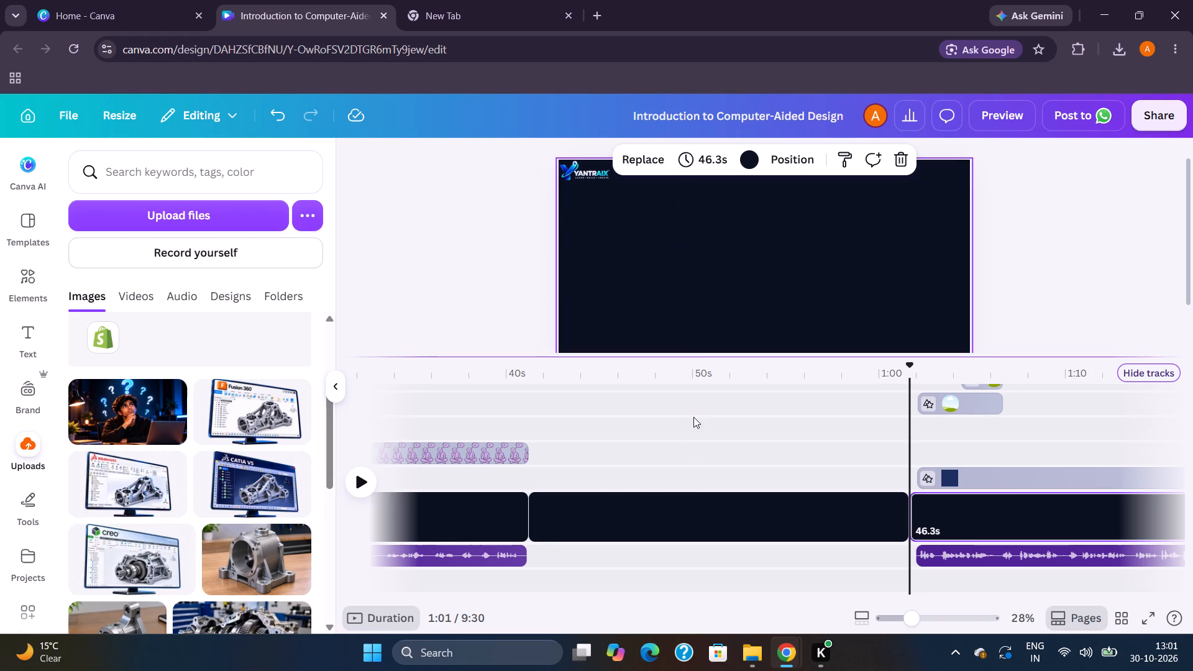
# Delete the empty background segment between about 0:41 and 1:01.
pyautogui.click(688, 511)
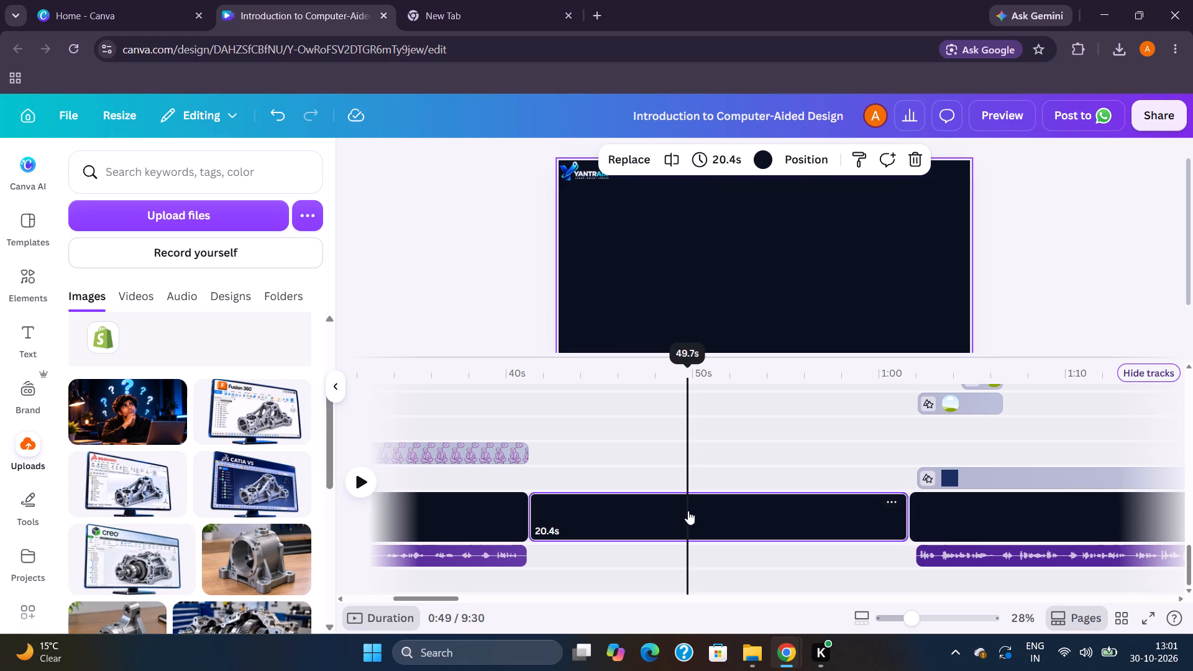
pyautogui.press('Delete')
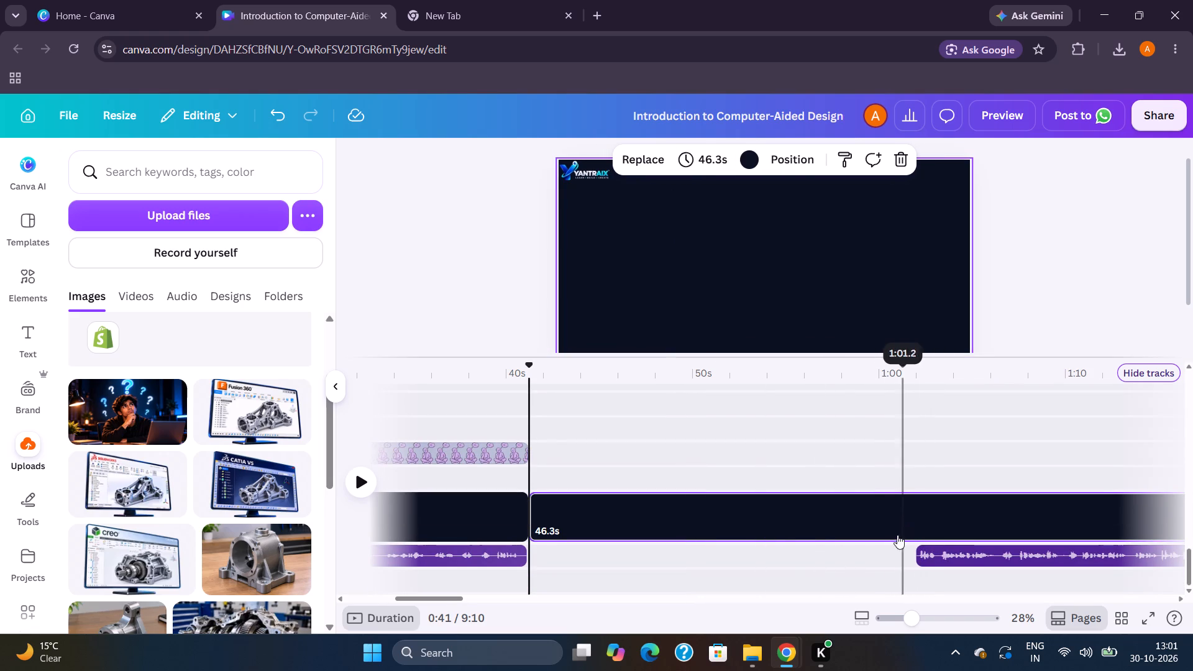
# Move the remaining 2.mp3 narration segment back to about 0:41, directly after the preceding audio segment.
pyautogui.scroll(2, 884, 537)
pyautogui.hscroll(-2, 884, 537)
pyautogui.scroll(3, 884, 537)
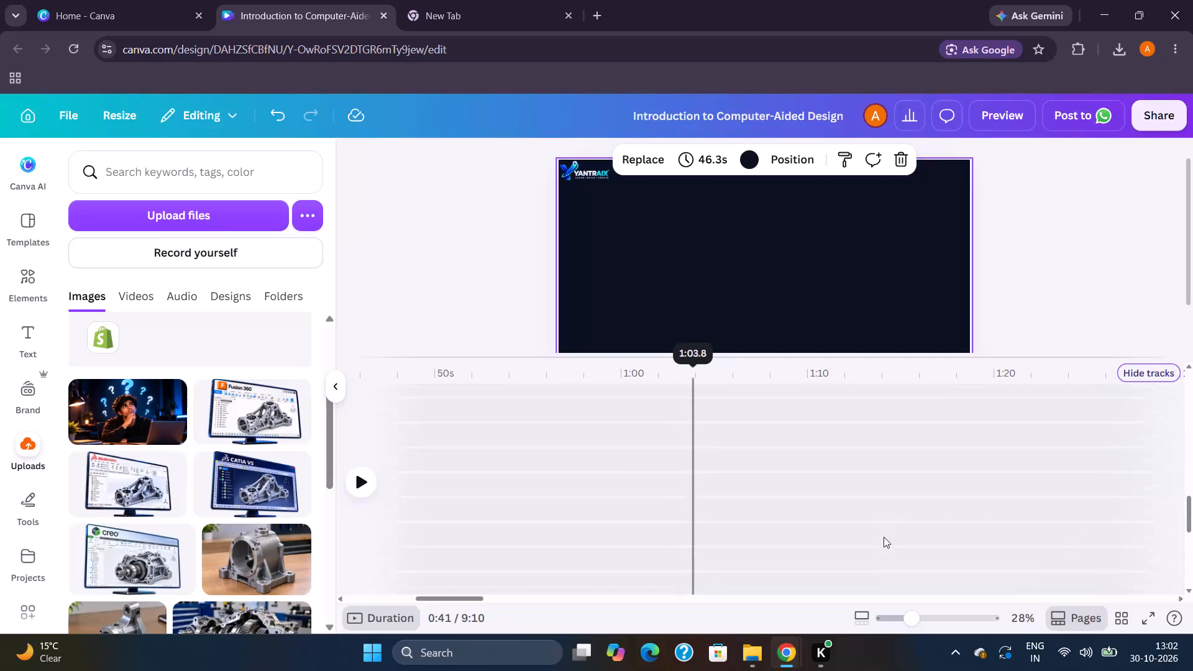
pyautogui.hscroll(-1, 884, 537)
pyautogui.scroll(2, 884, 537)
pyautogui.scroll(-2, 884, 537)
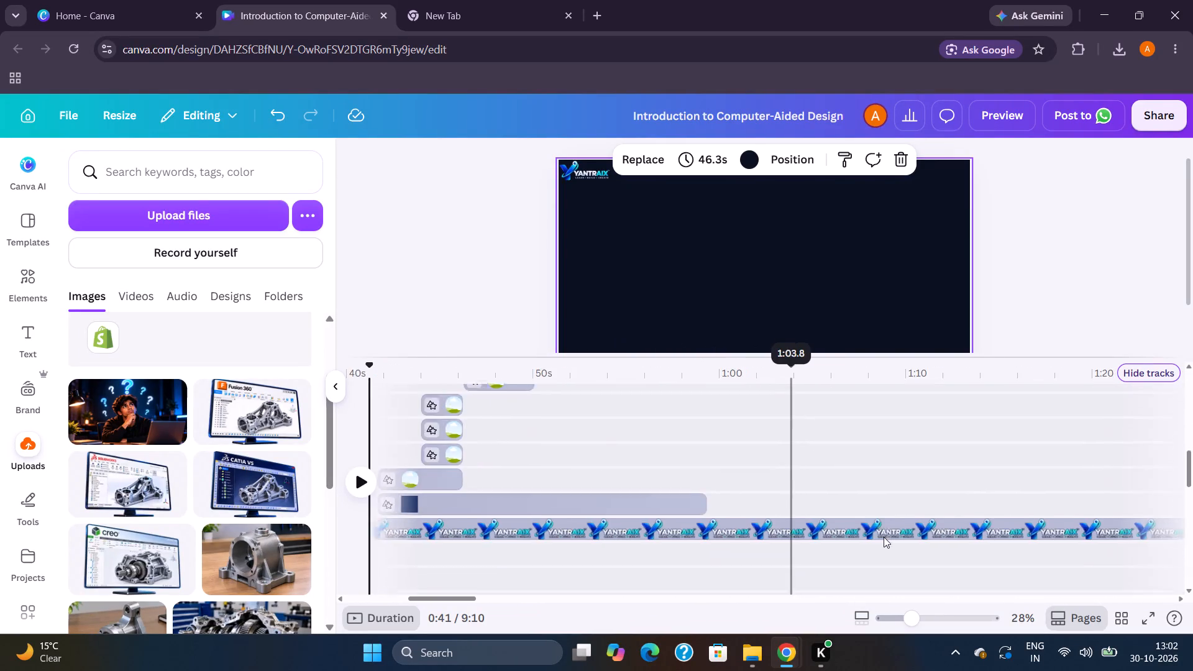
pyautogui.scroll(-4, 884, 537)
pyautogui.moveTo(886, 550); pyautogui.dragTo(884, 550)
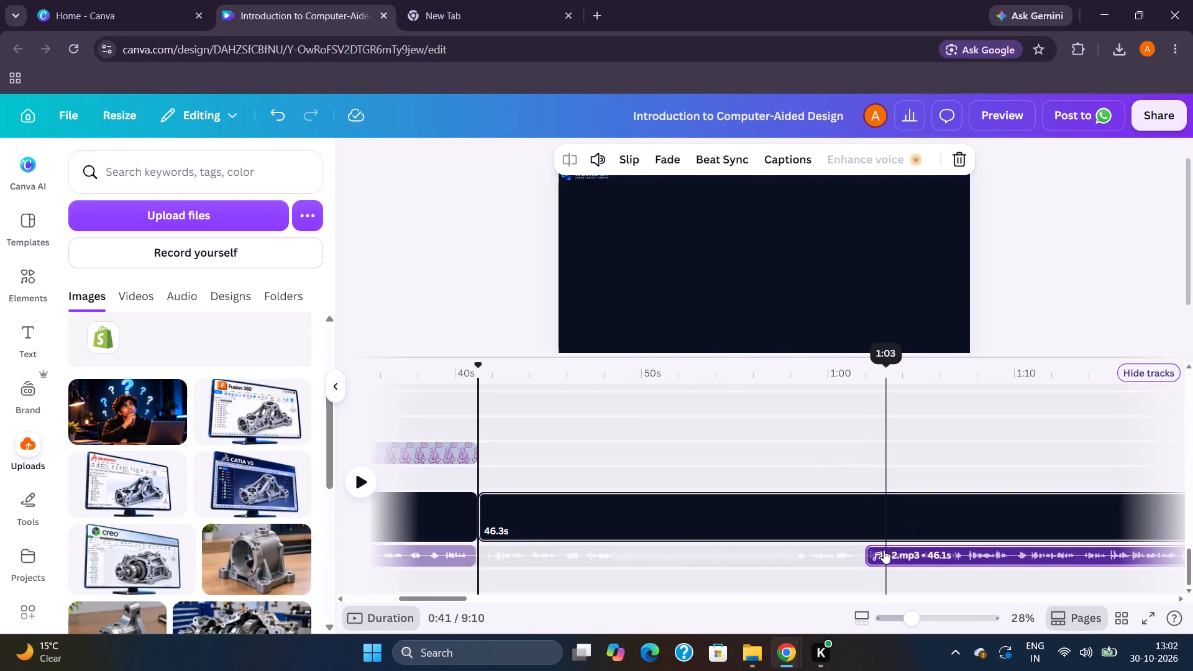
pyautogui.moveTo(884, 550); pyautogui.dragTo(508, 567)
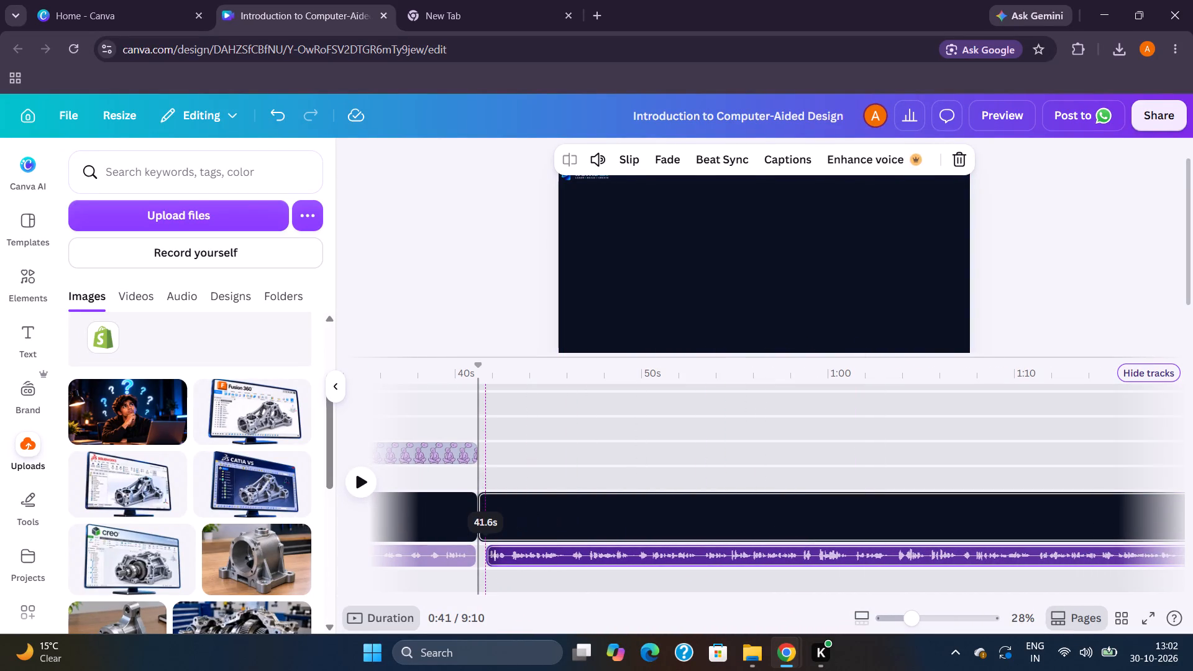
pyautogui.moveTo(508, 567); pyautogui.dragTo(499, 566)
pyautogui.hscroll(-4, 688, 565)
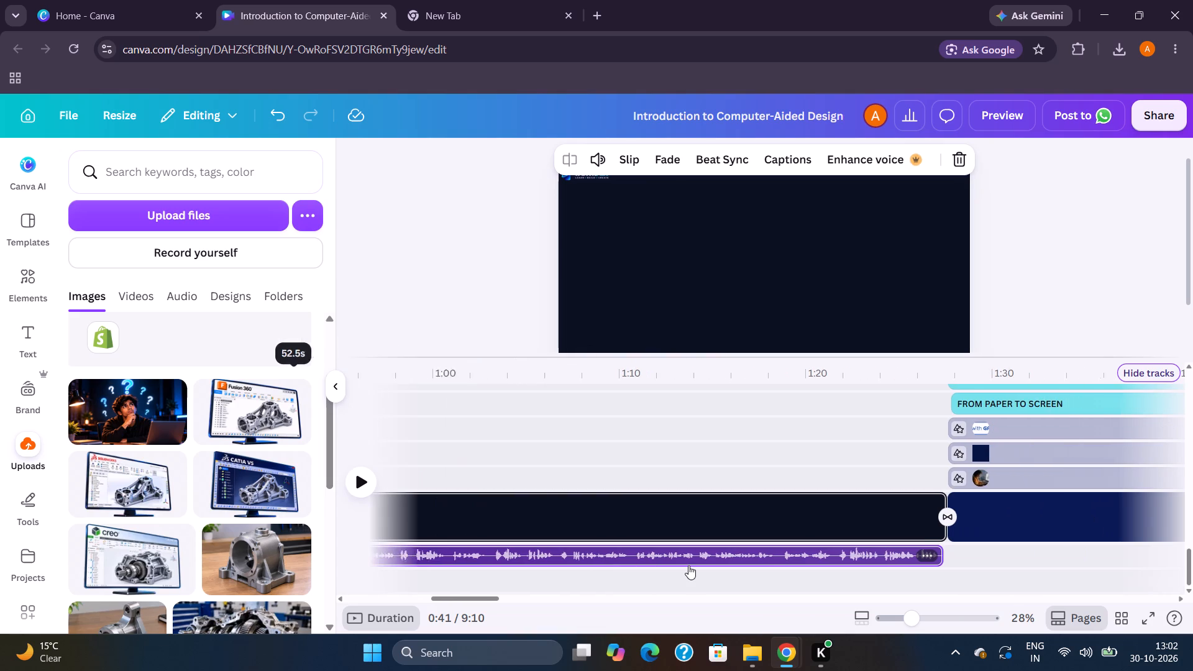
pyautogui.hscroll(-3, 700, 565)
pyautogui.hscroll(-1, 871, 568)
pyautogui.hscroll(3, 923, 565)
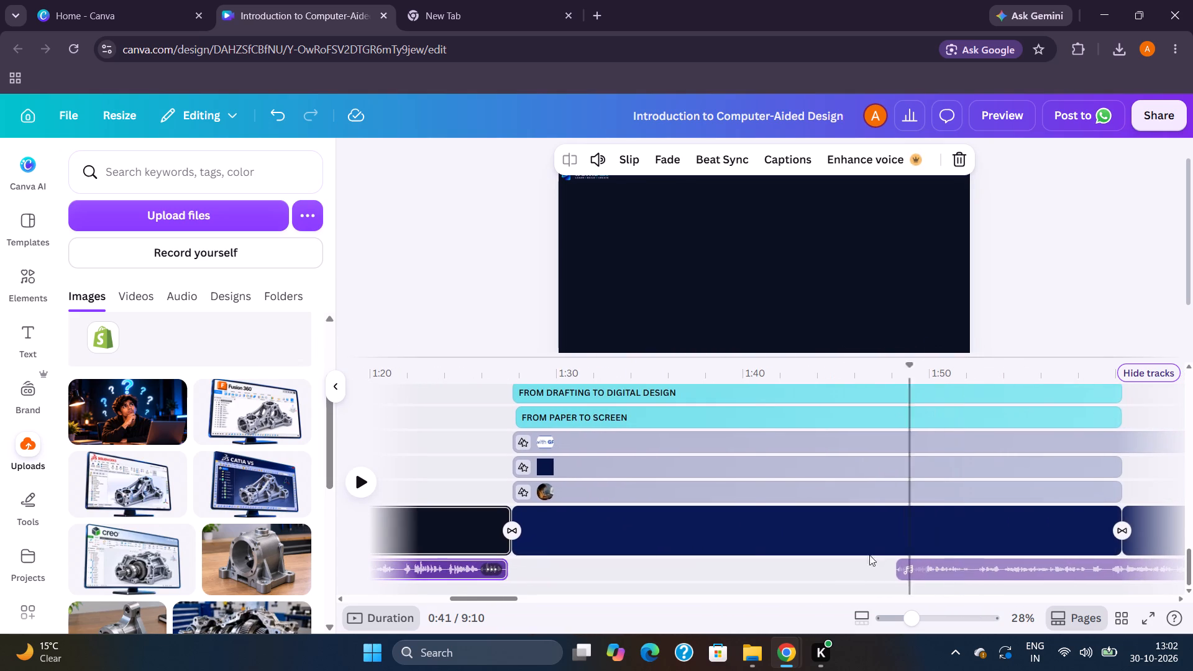
pyautogui.hscroll(2, 726, 527)
pyautogui.click(676, 586)
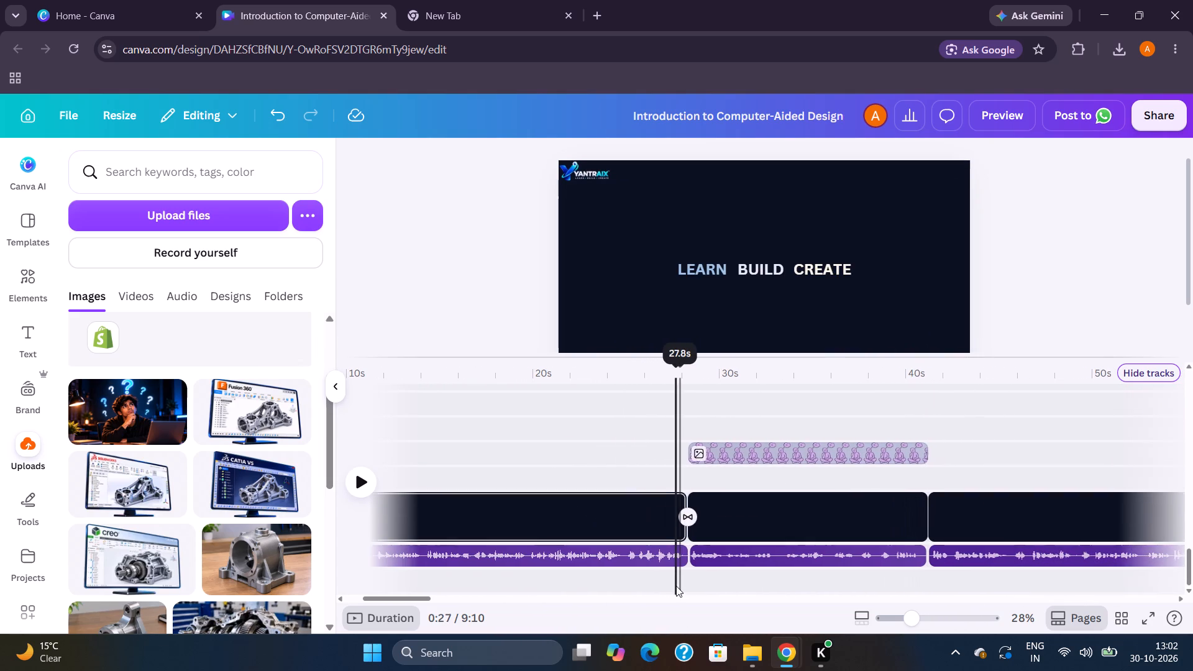
pyautogui.press('space')
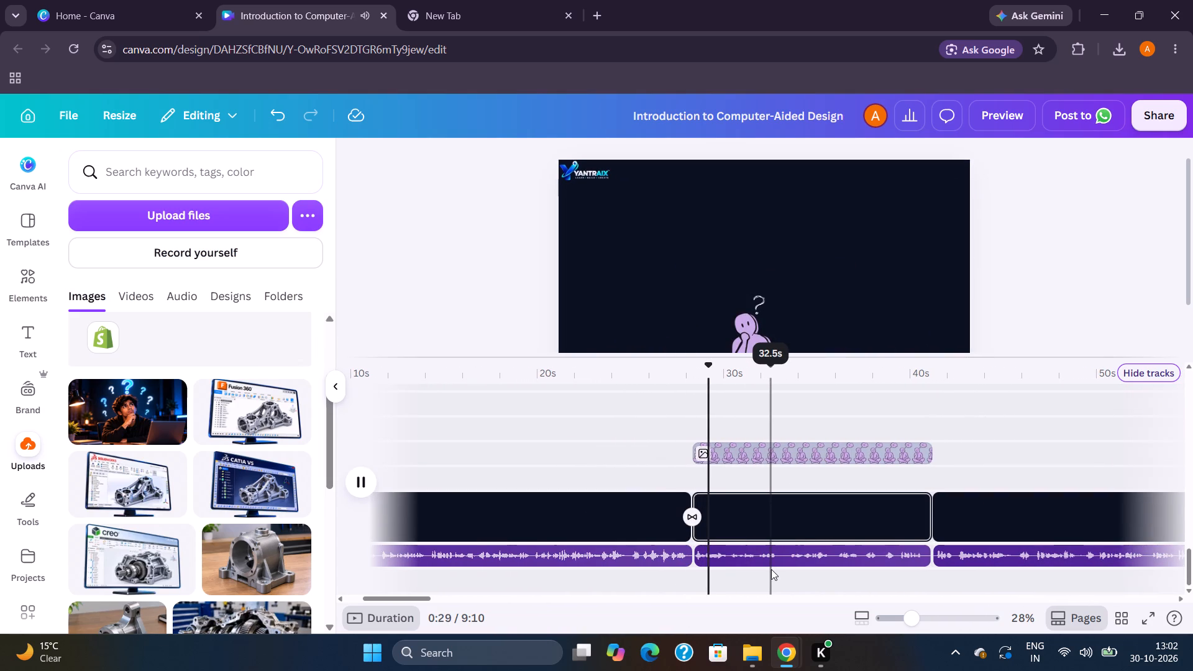
pyautogui.hscroll(-3, 771, 569)
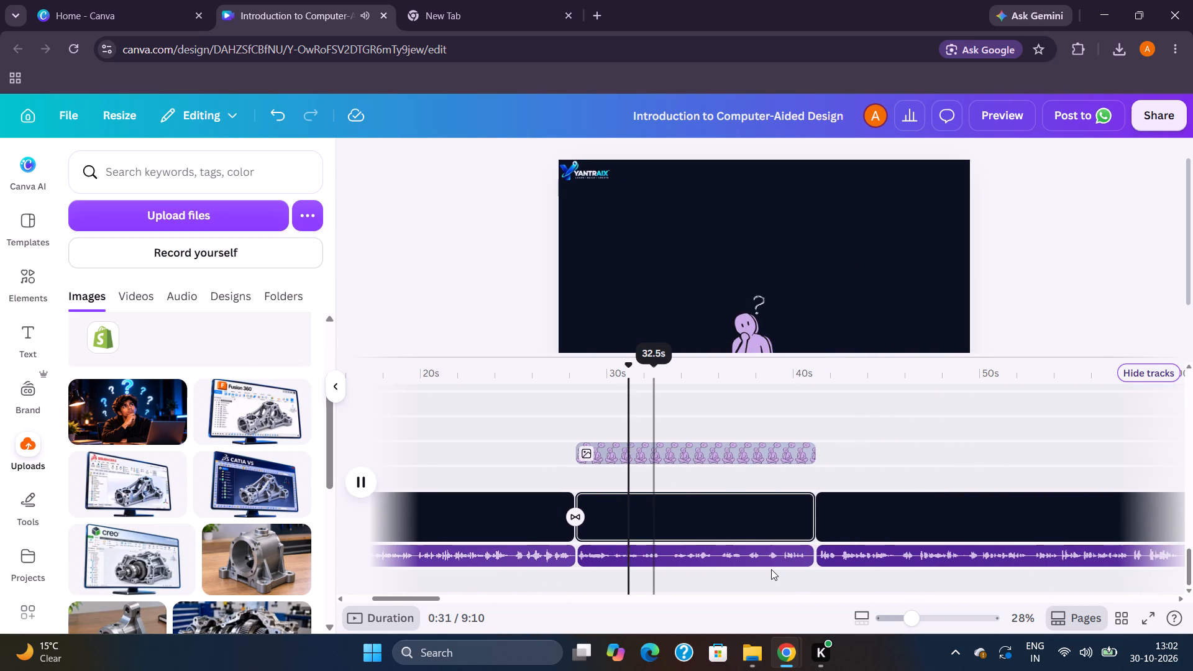
pyautogui.hscroll(-2, 771, 569)
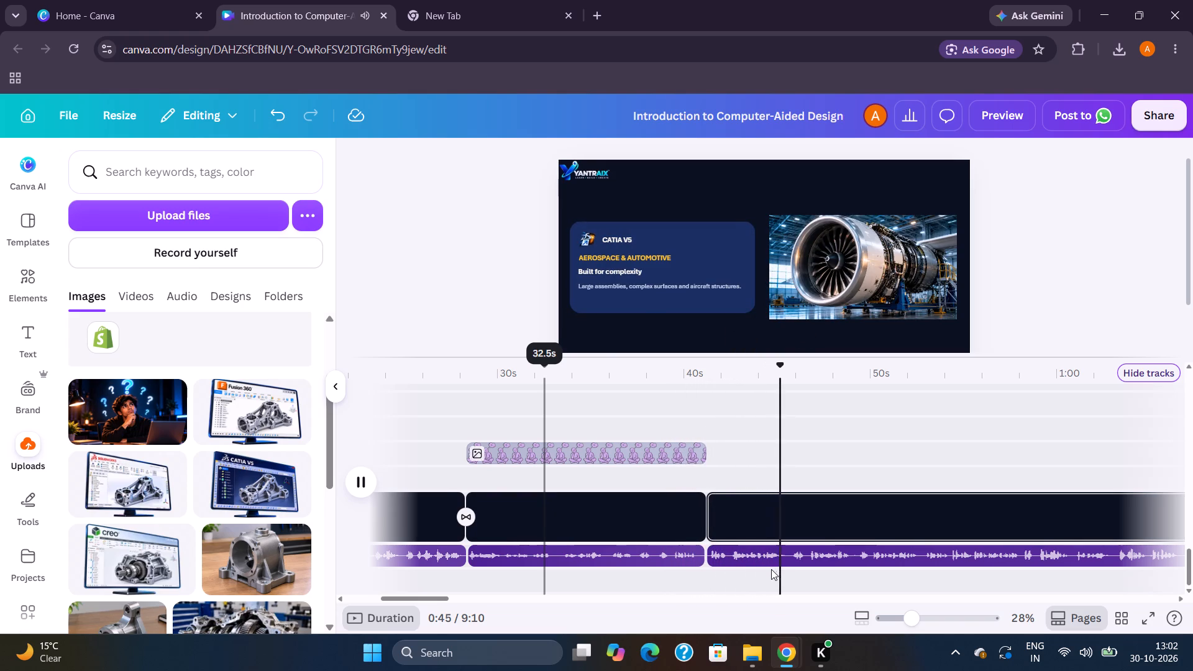
pyautogui.hscroll(-5, 771, 569)
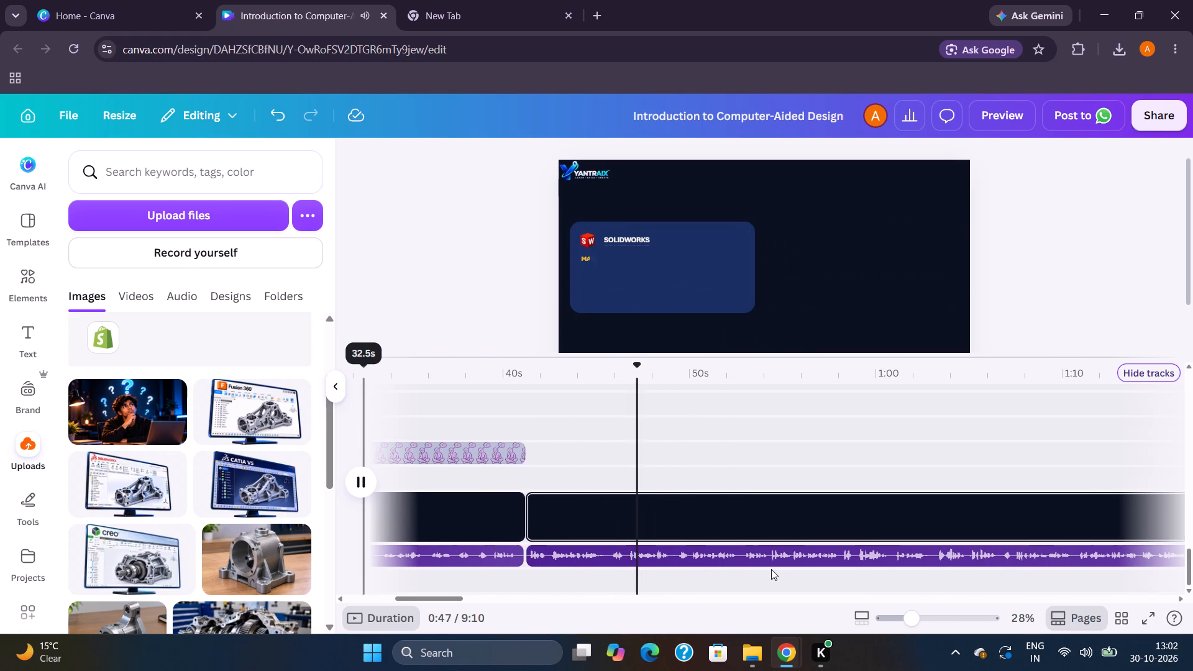
pyautogui.hscroll(-3, 771, 569)
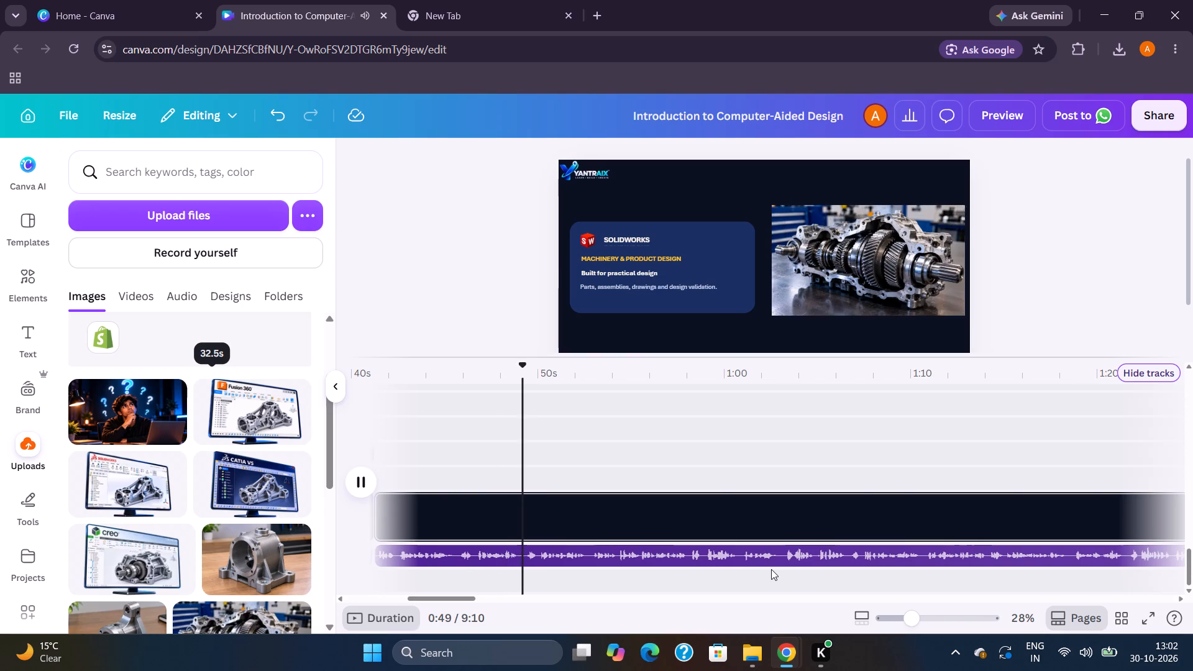
pyautogui.hscroll(-2, 771, 569)
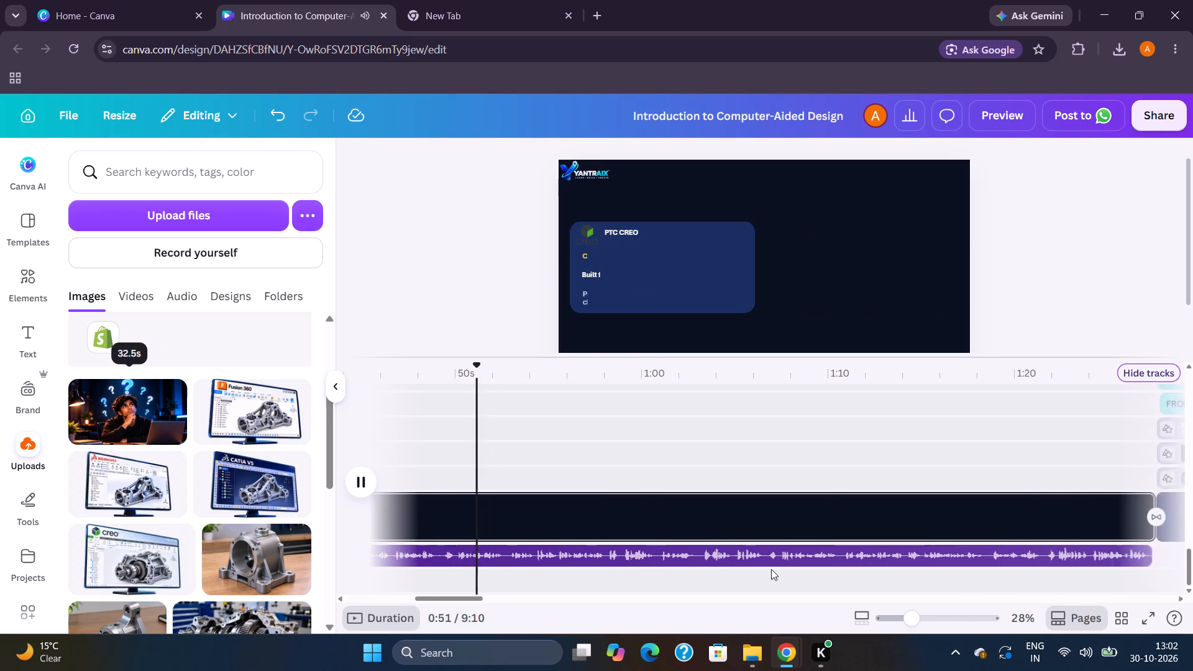
pyautogui.hscroll(-2, 771, 569)
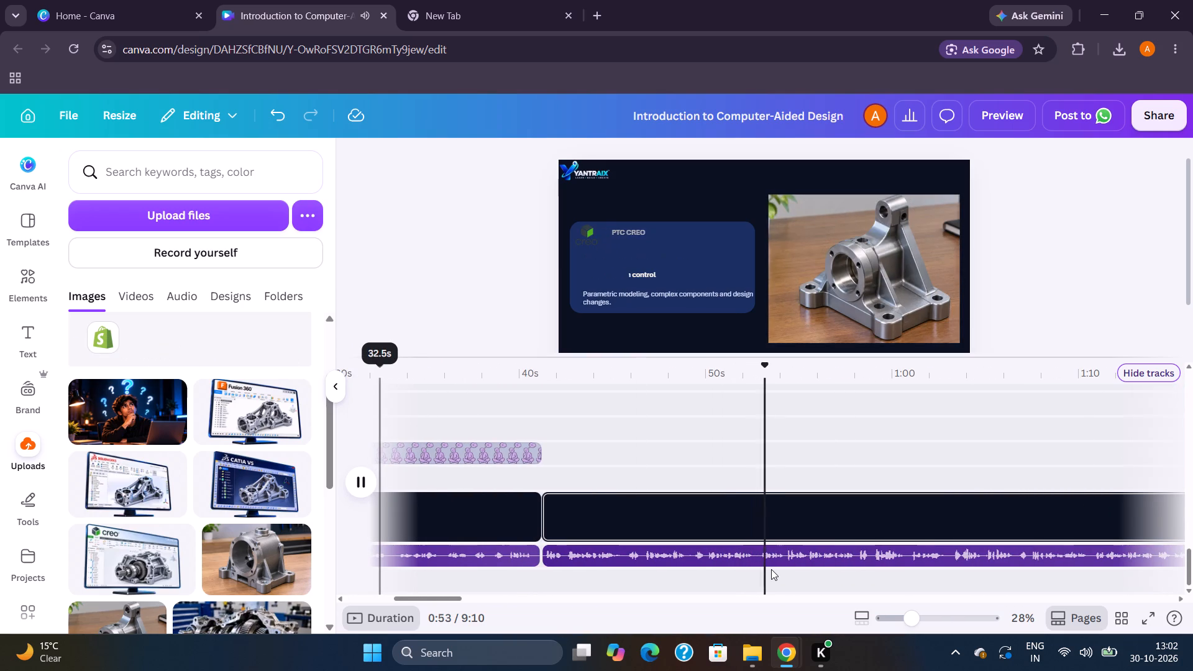
pyautogui.click(771, 569)
pyautogui.hscroll(-2, 771, 569)
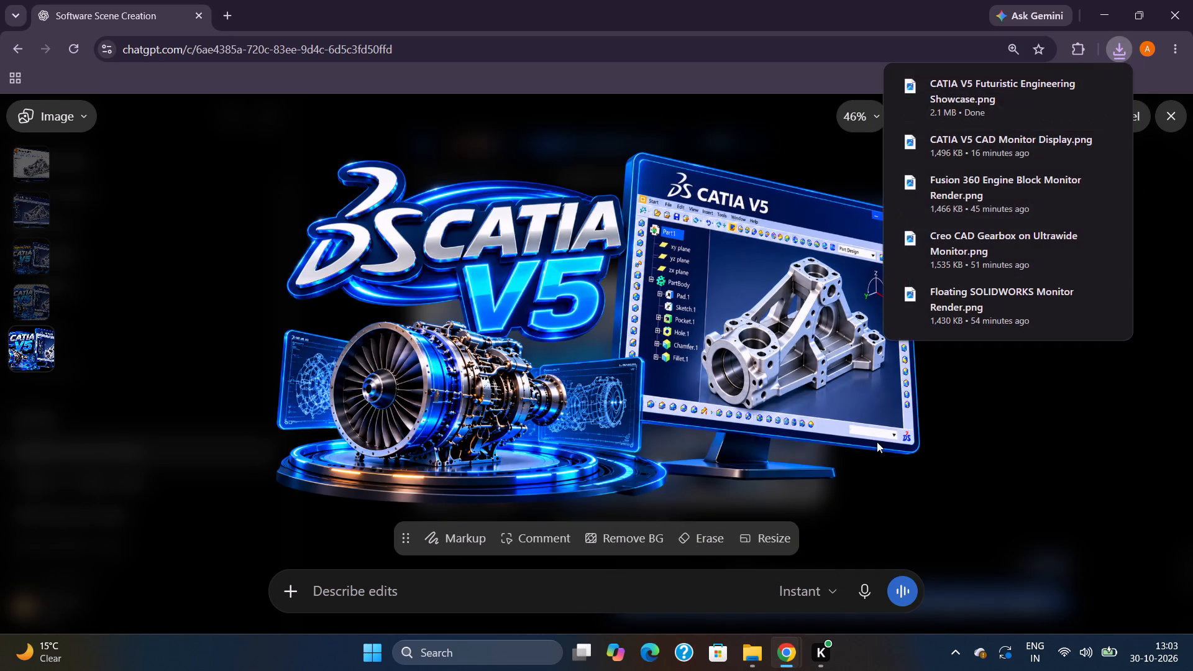
# Return to Canva and shift the Fusion 360 and SOLIDWORKS monitor clips slightly later, starting at about 1:01.8.
pyautogui.click(748, 575)
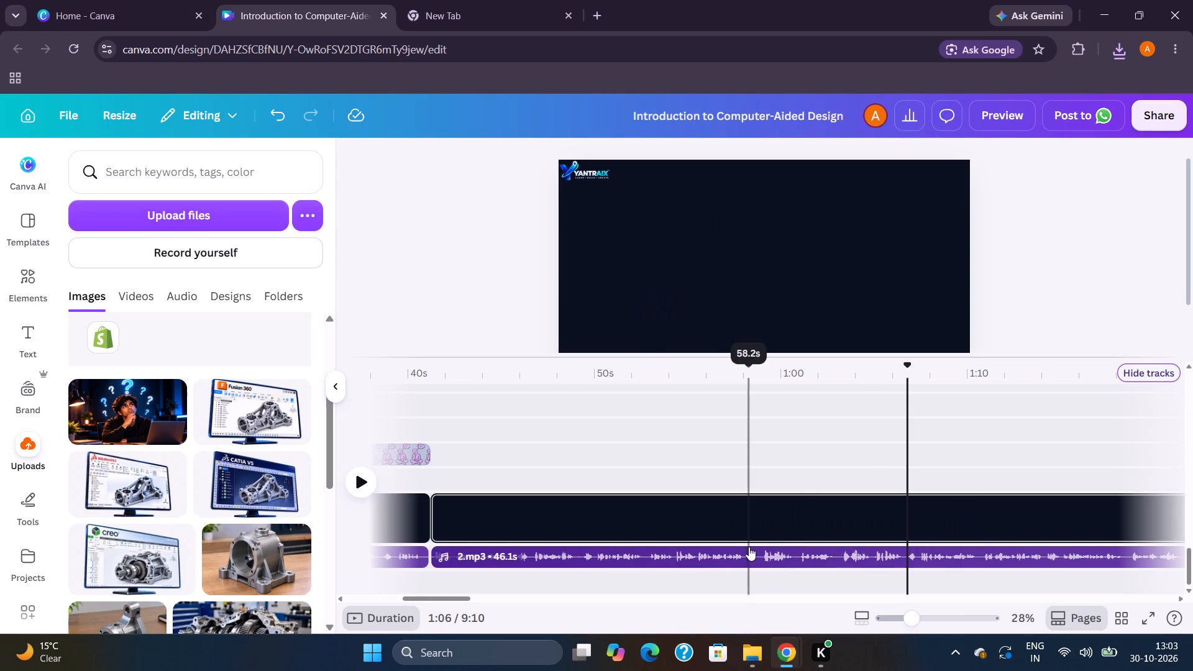
pyautogui.hscroll(-3, 855, 567)
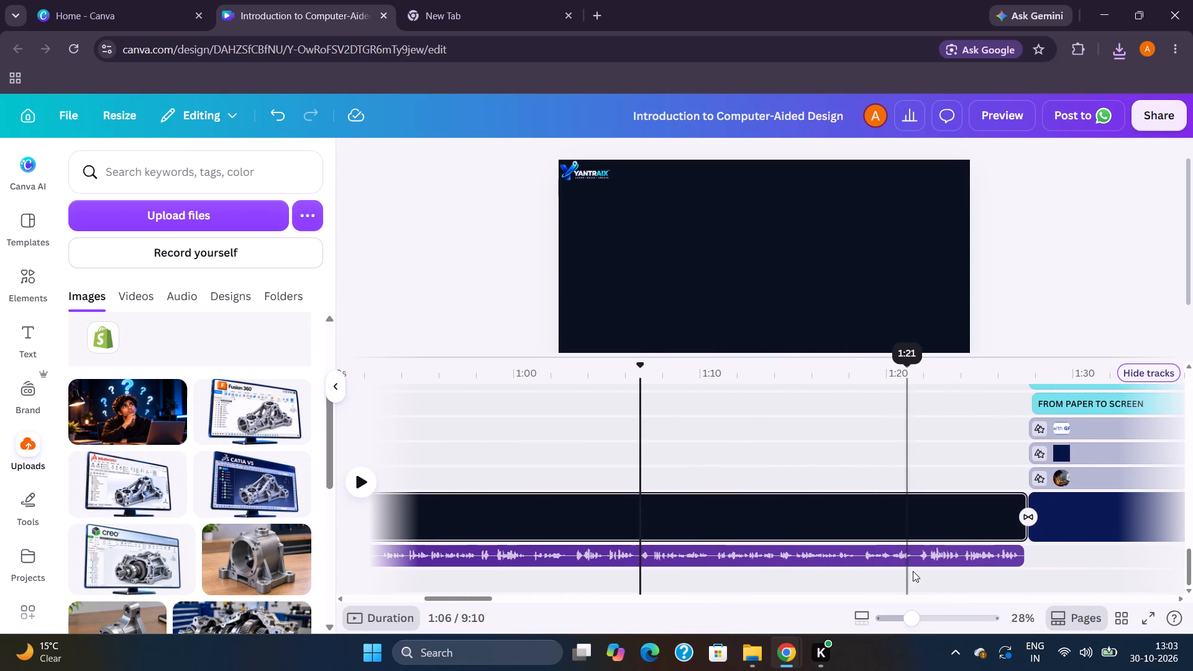
pyautogui.scroll(4, 784, 535)
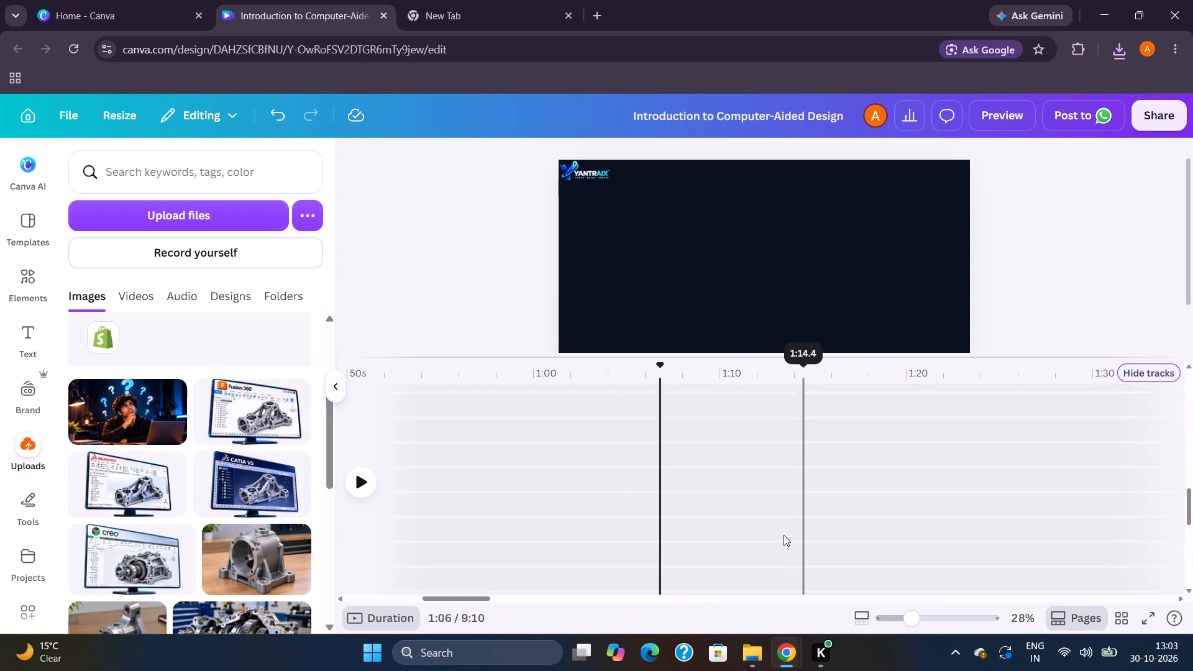
pyautogui.scroll(2, 784, 535)
pyautogui.hscroll(2, 779, 535)
pyautogui.scroll(1, 720, 534)
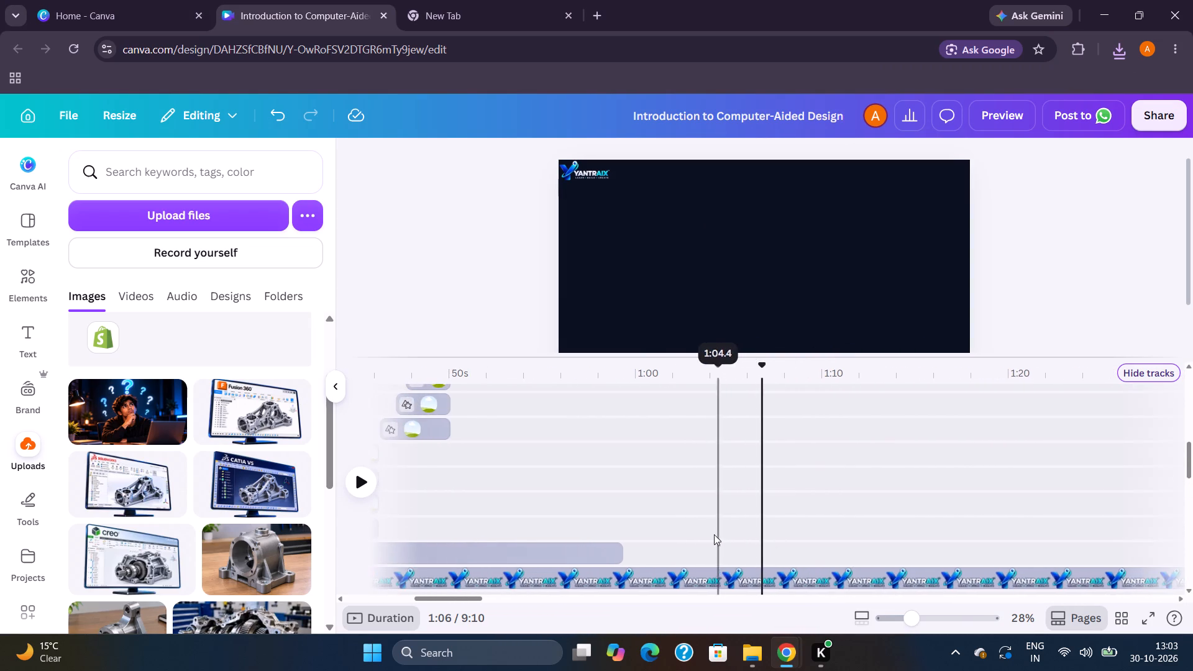
pyautogui.scroll(3, 714, 534)
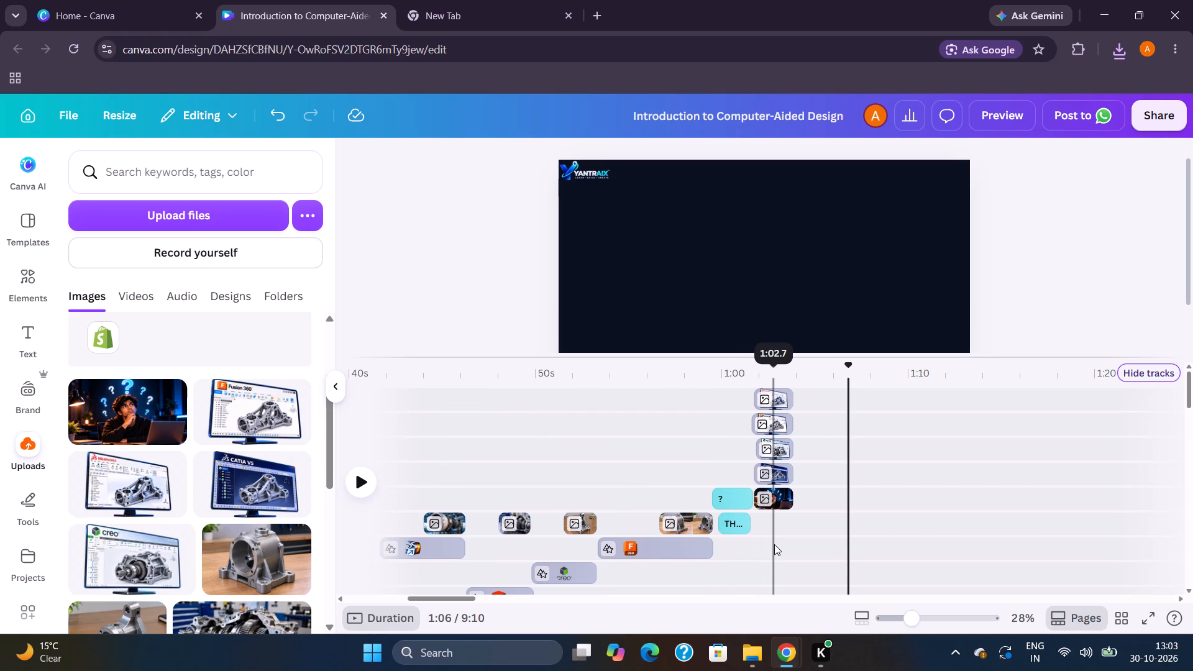
pyautogui.click(754, 537)
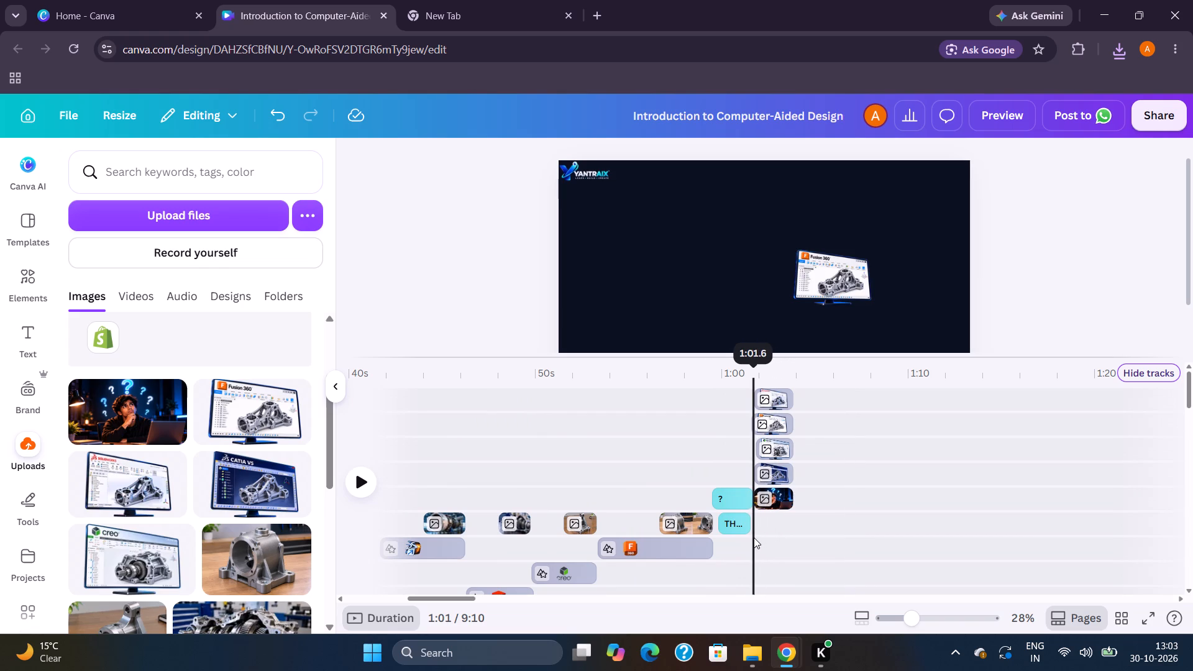
pyautogui.click(736, 541)
pyautogui.press('space')
pyautogui.press('space')
pyautogui.press('space')
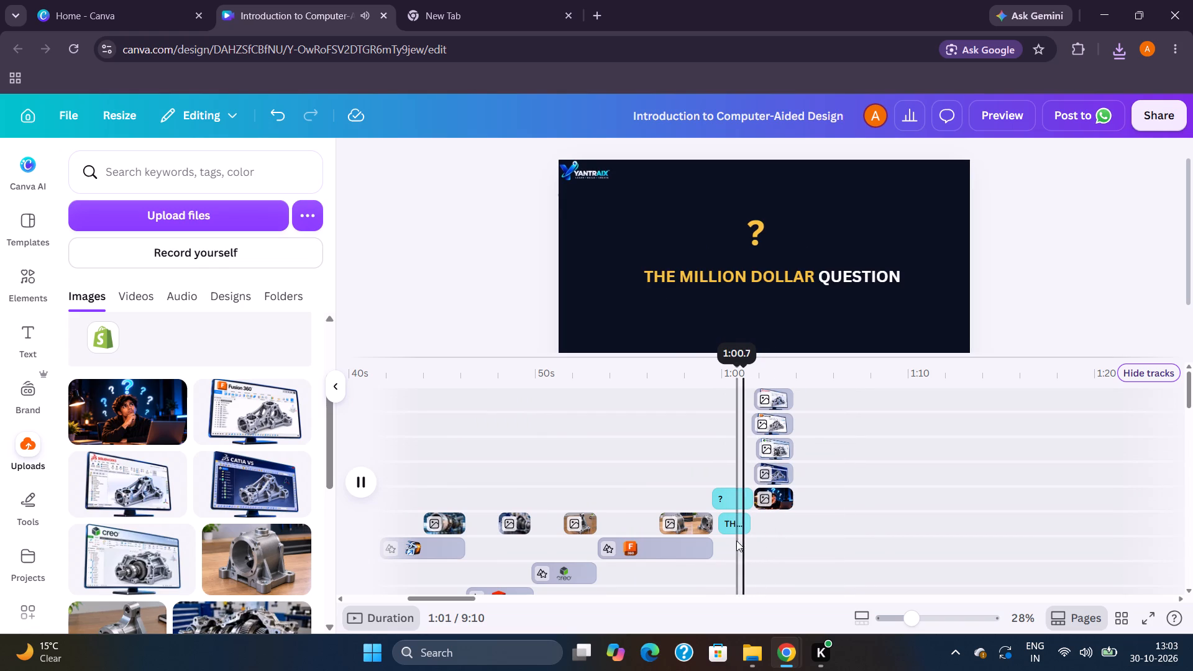
pyautogui.press('space')
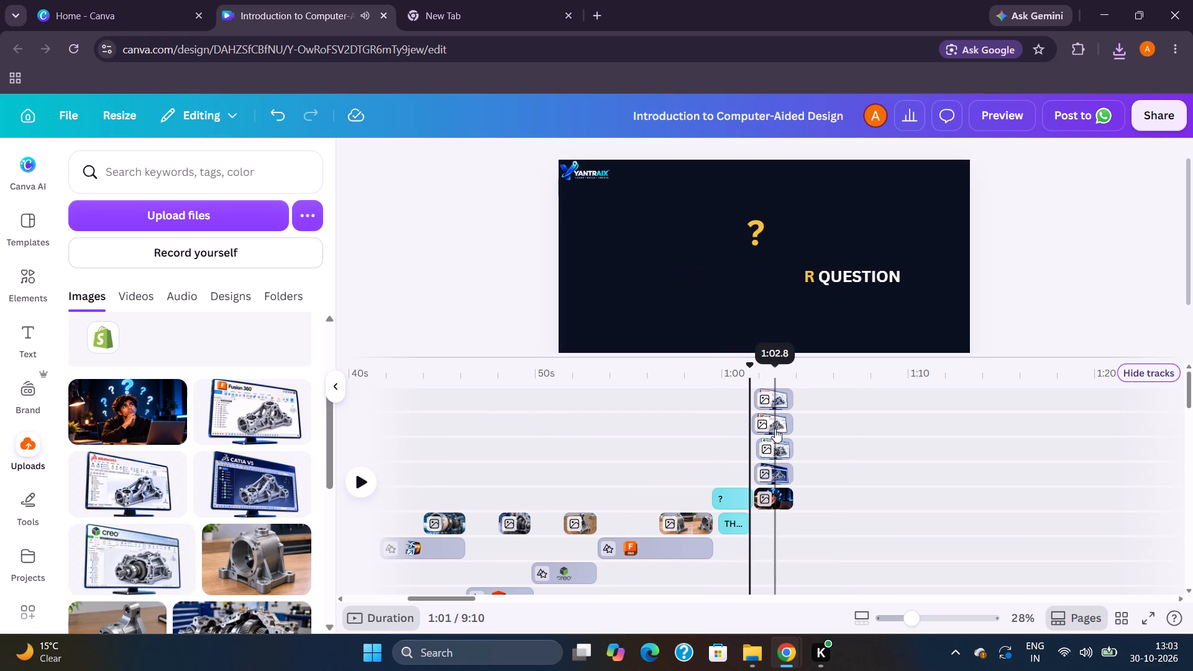
pyautogui.click(777, 423)
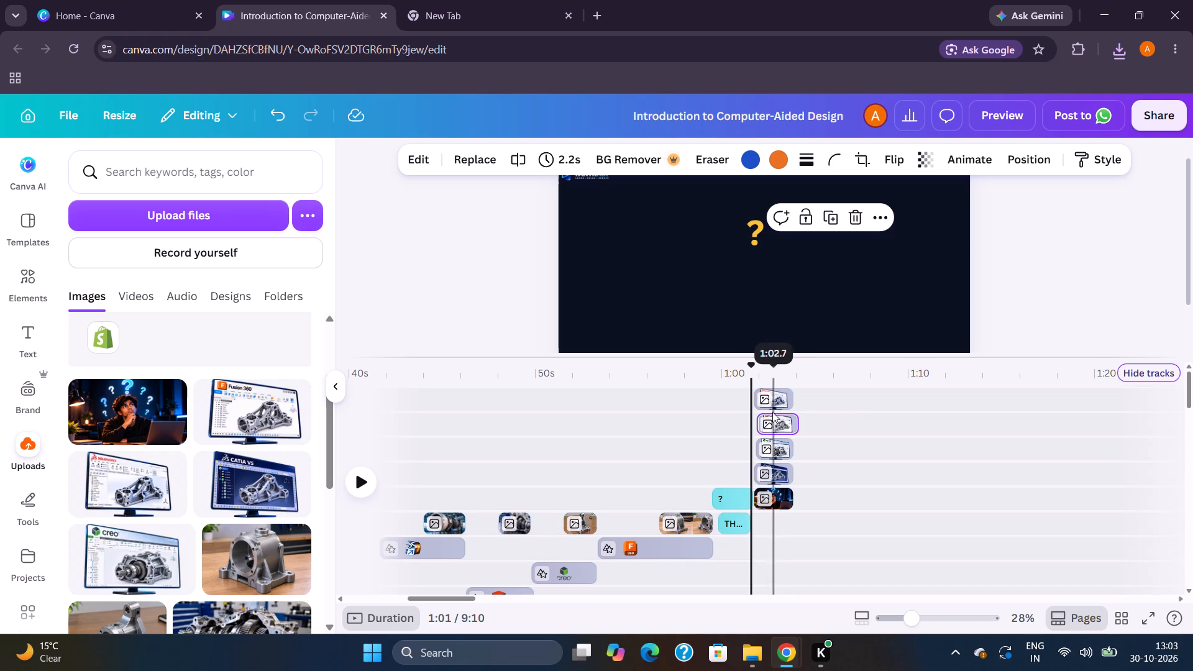
pyautogui.click(777, 396)
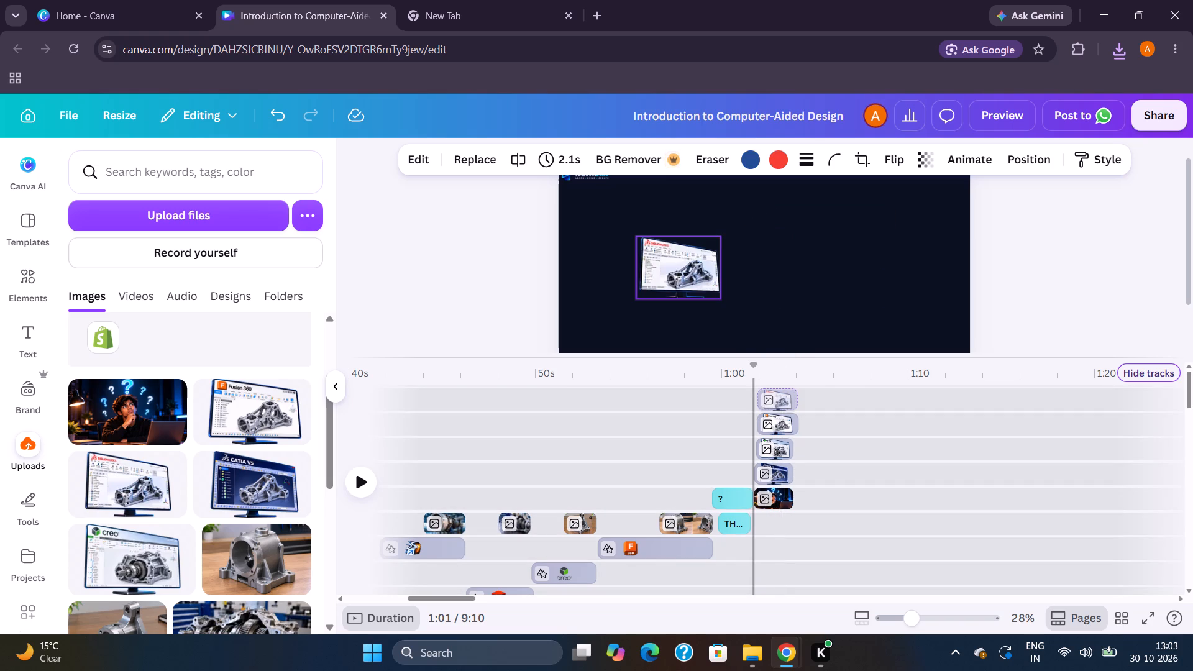
# Play the thinking-student scene in short bursts from about 1:01 to check when each software monitor image appears.
pyautogui.press('space')
pyautogui.press('space')
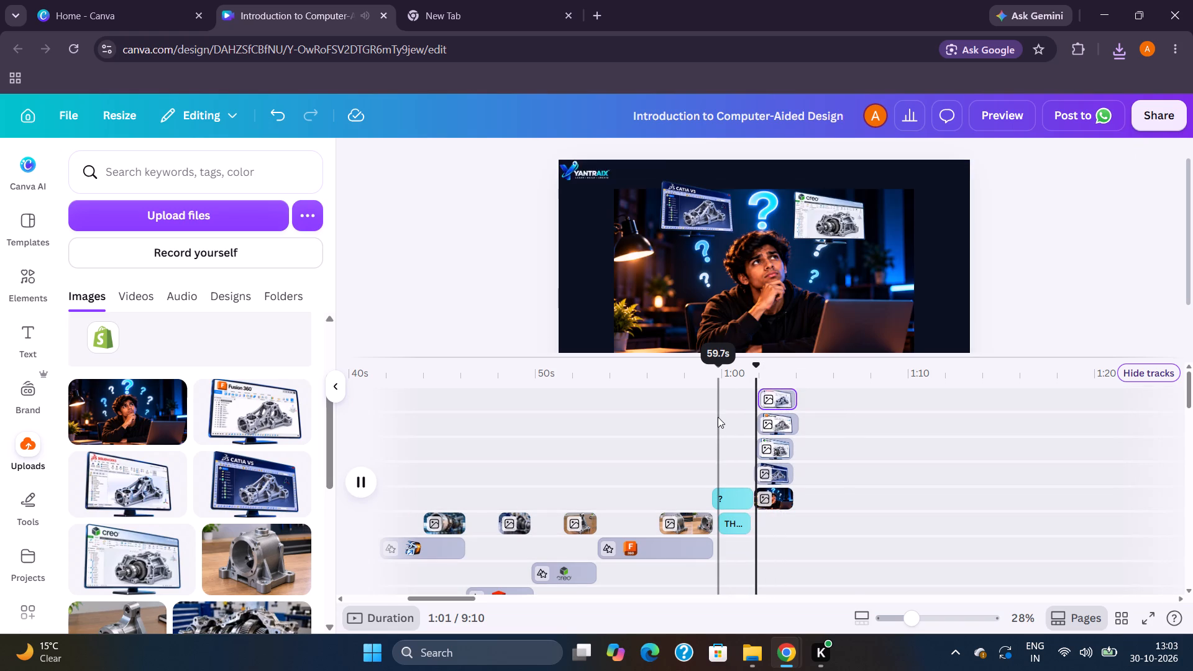
pyautogui.press('space')
pyautogui.press('space')
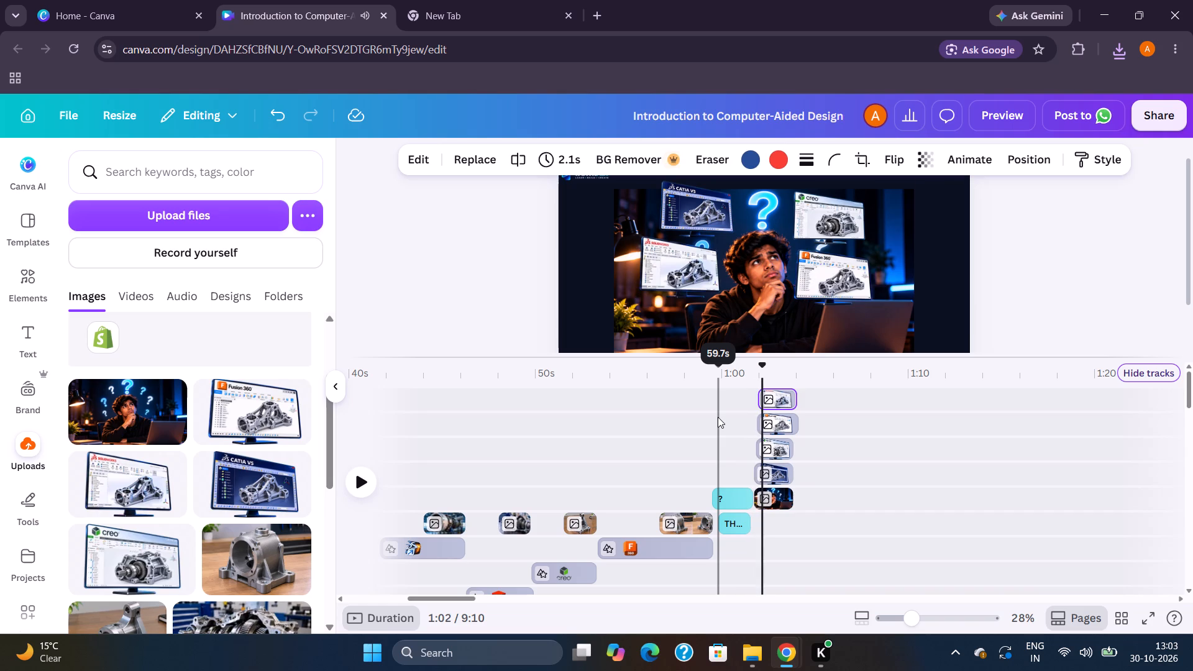
pyautogui.press('space')
pyautogui.press('space')
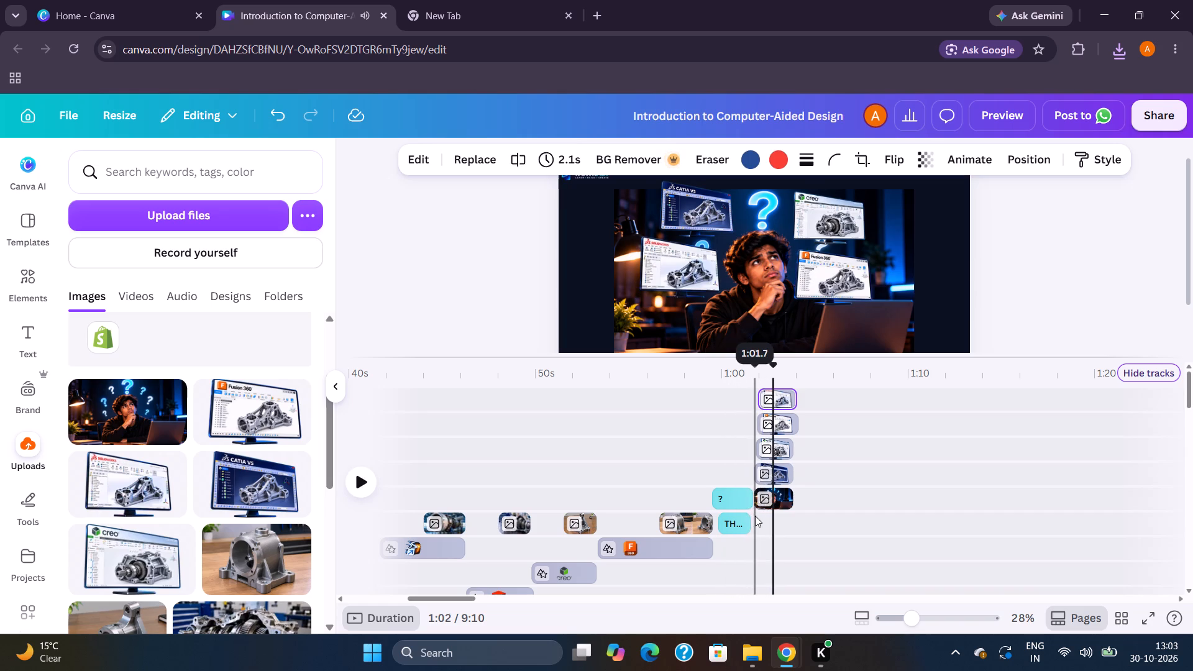
pyautogui.click(755, 516)
pyautogui.press('space')
pyautogui.press('space')
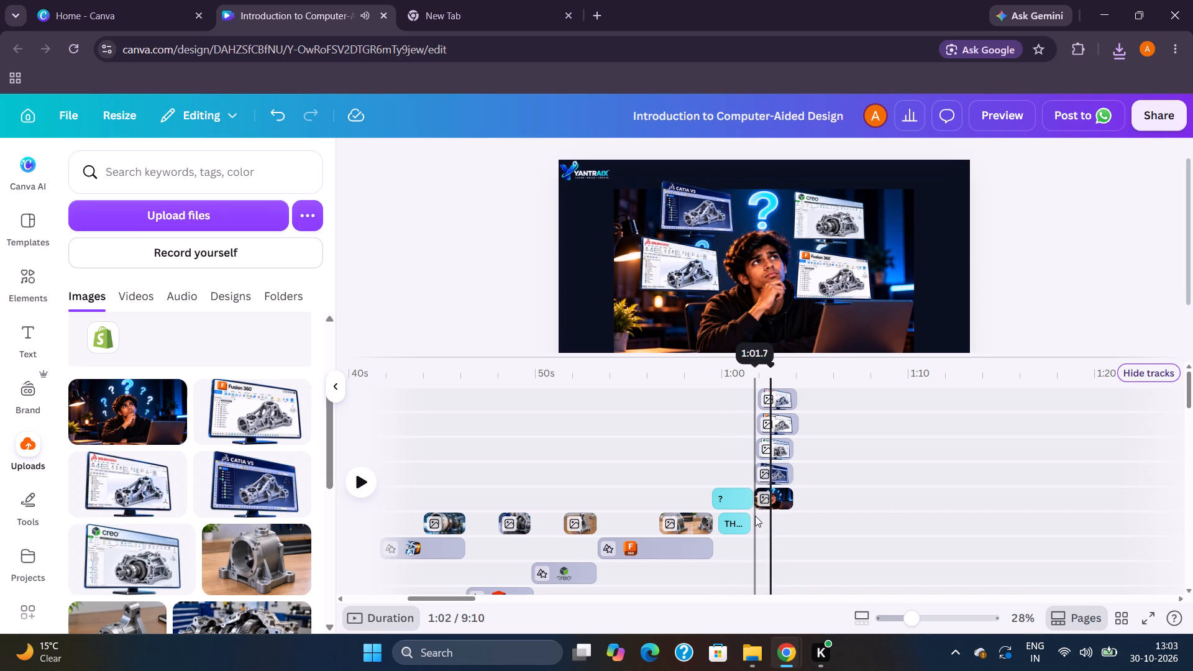
pyautogui.click(754, 524)
pyautogui.press('space')
pyautogui.press('space')
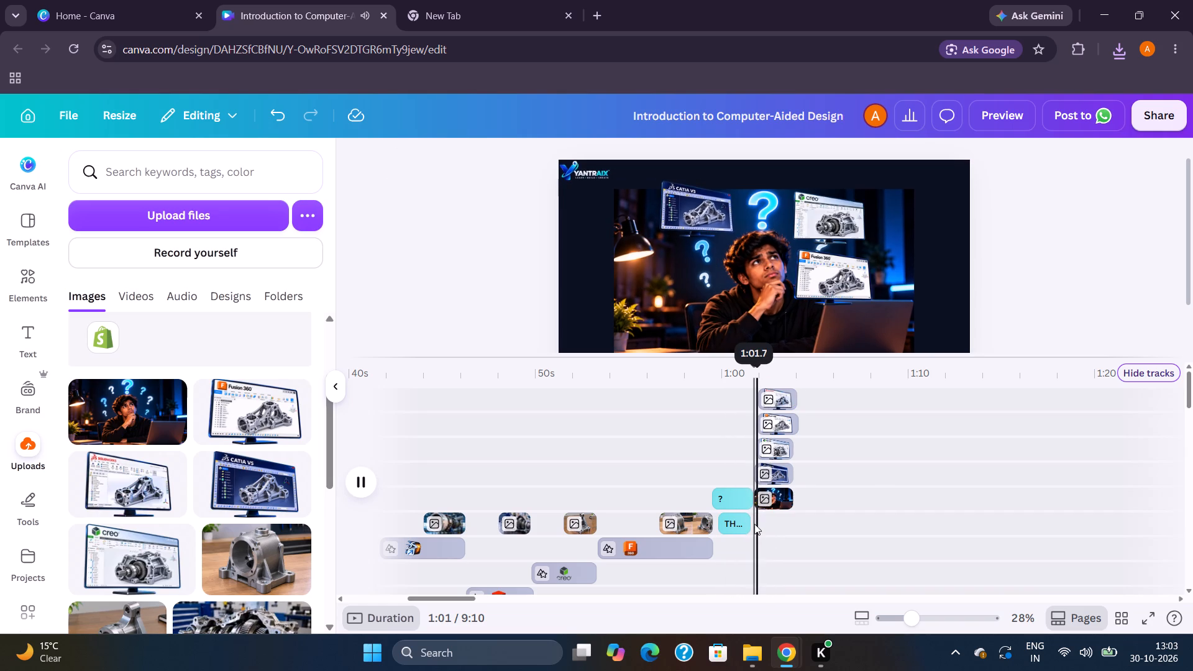
# Shift the PTC Creo, Fusion 360 and SOLIDWORKS monitor clips slightly later on the timeline to stagger them after the CATIA V5 clip.
pyautogui.click(782, 446)
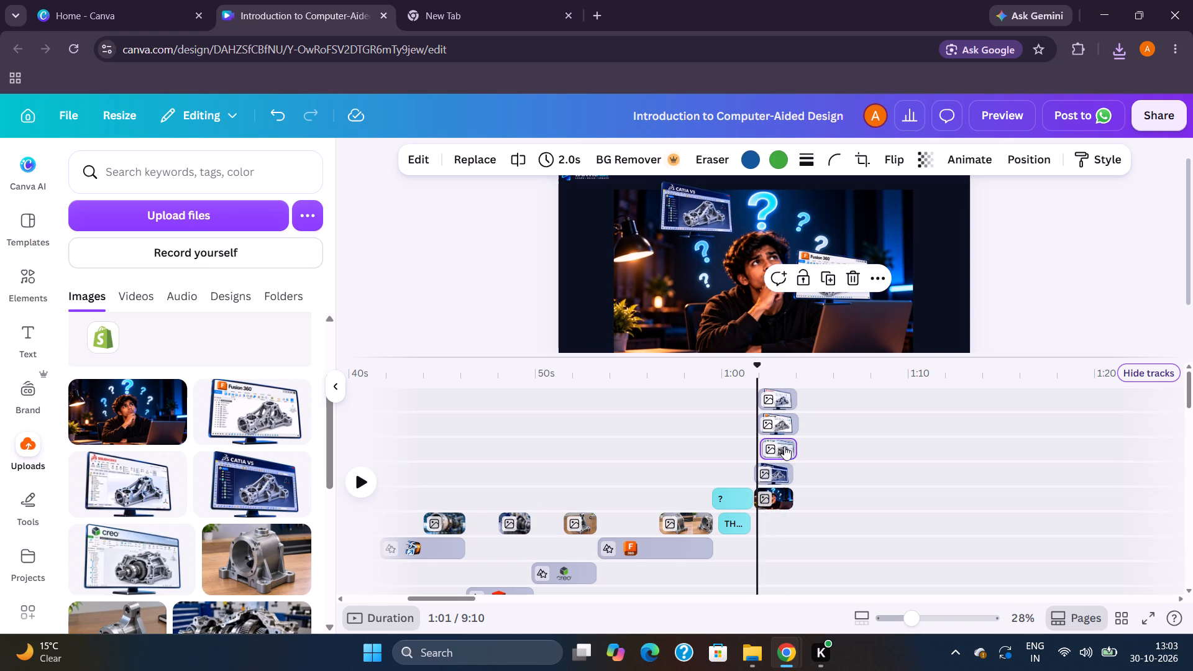
pyautogui.moveTo(780, 423); pyautogui.dragTo(785, 423)
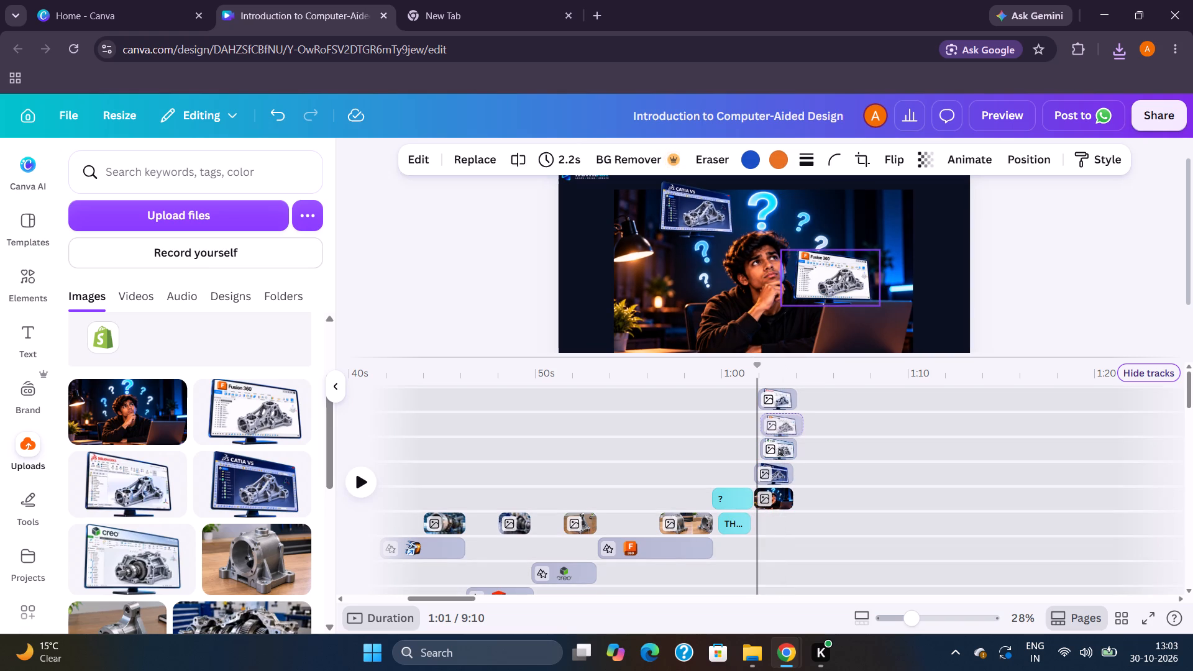
pyautogui.moveTo(785, 423); pyautogui.dragTo(788, 423)
pyautogui.moveTo(788, 397); pyautogui.dragTo(795, 396)
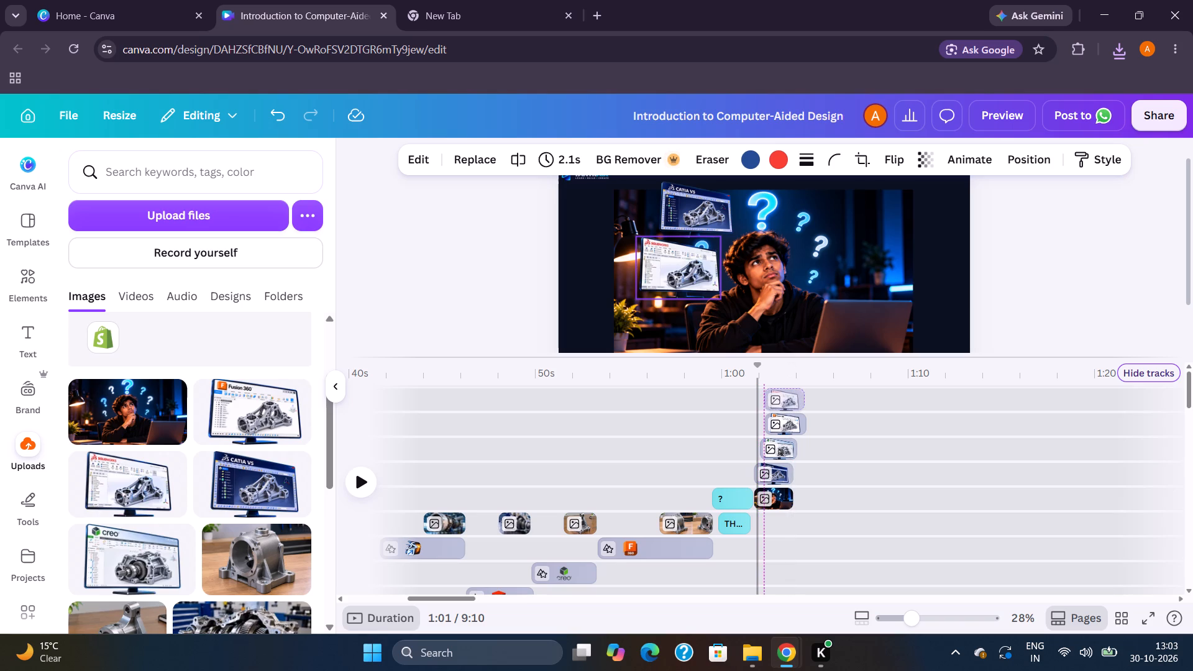
pyautogui.moveTo(795, 396); pyautogui.dragTo(795, 396)
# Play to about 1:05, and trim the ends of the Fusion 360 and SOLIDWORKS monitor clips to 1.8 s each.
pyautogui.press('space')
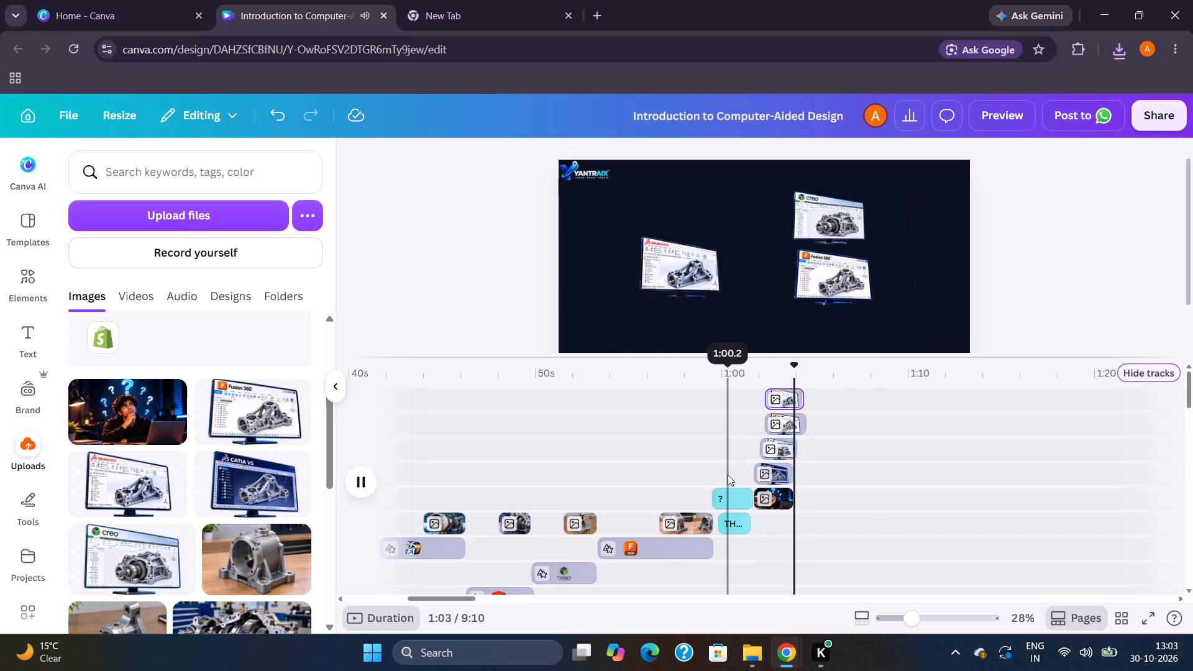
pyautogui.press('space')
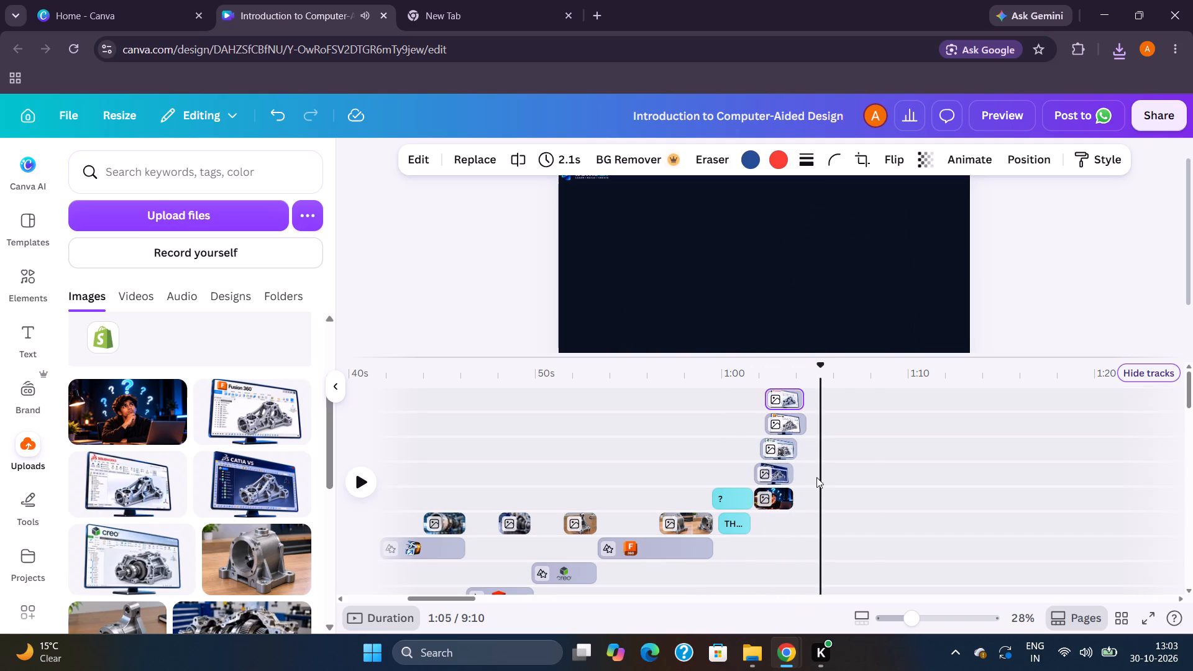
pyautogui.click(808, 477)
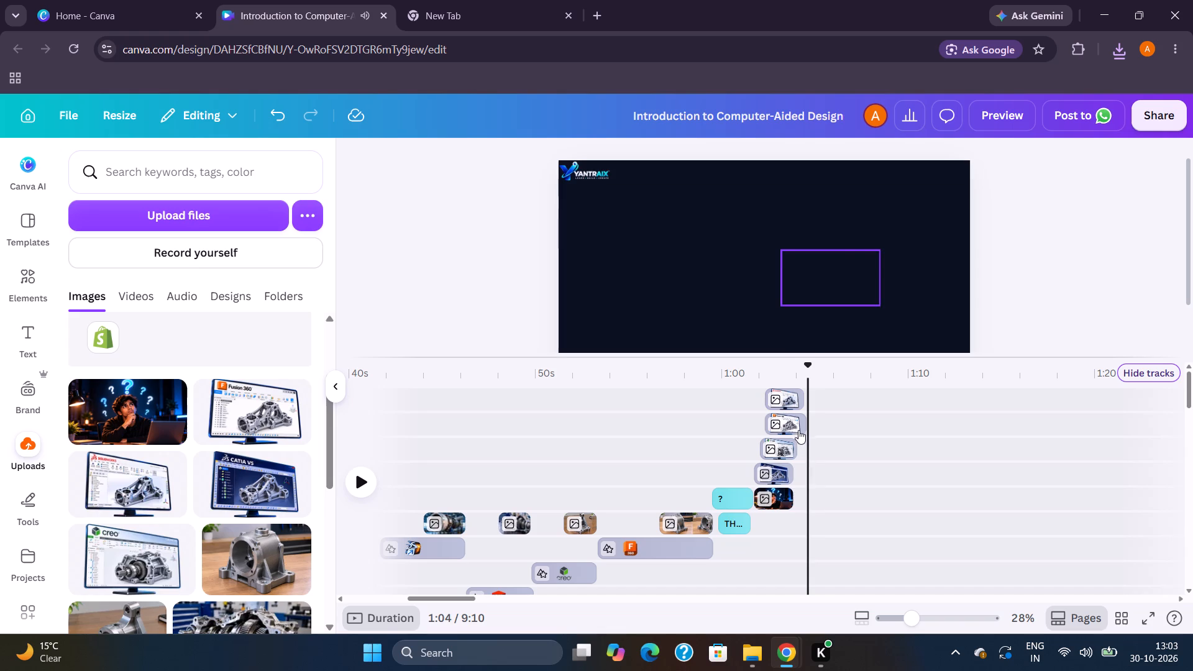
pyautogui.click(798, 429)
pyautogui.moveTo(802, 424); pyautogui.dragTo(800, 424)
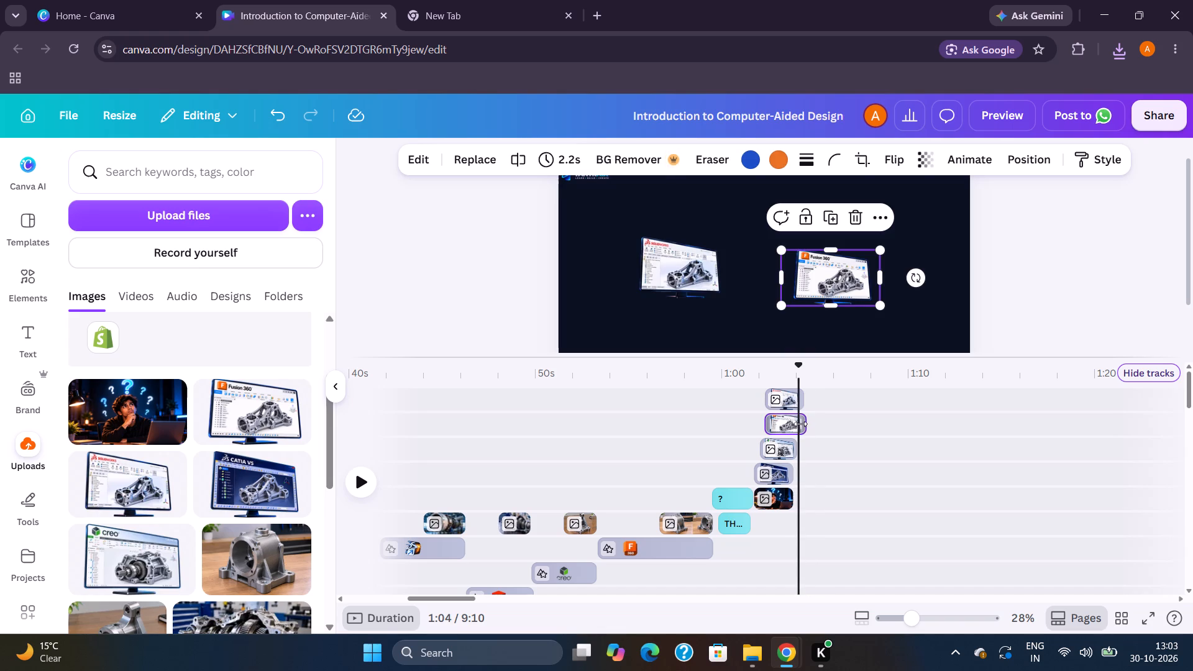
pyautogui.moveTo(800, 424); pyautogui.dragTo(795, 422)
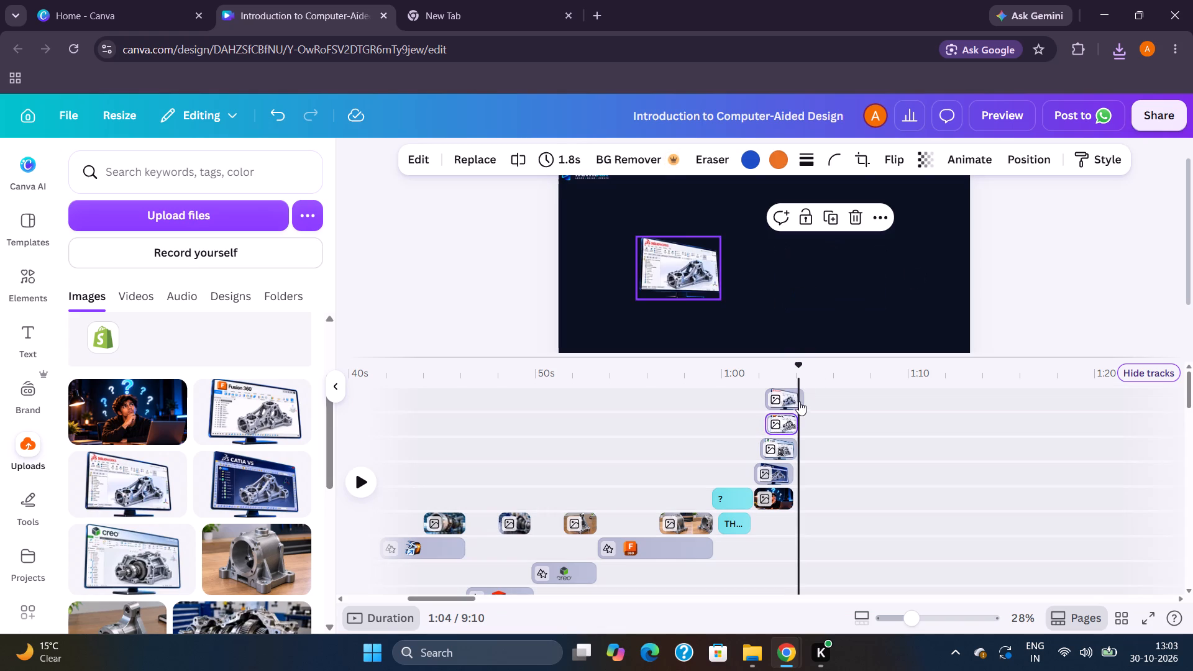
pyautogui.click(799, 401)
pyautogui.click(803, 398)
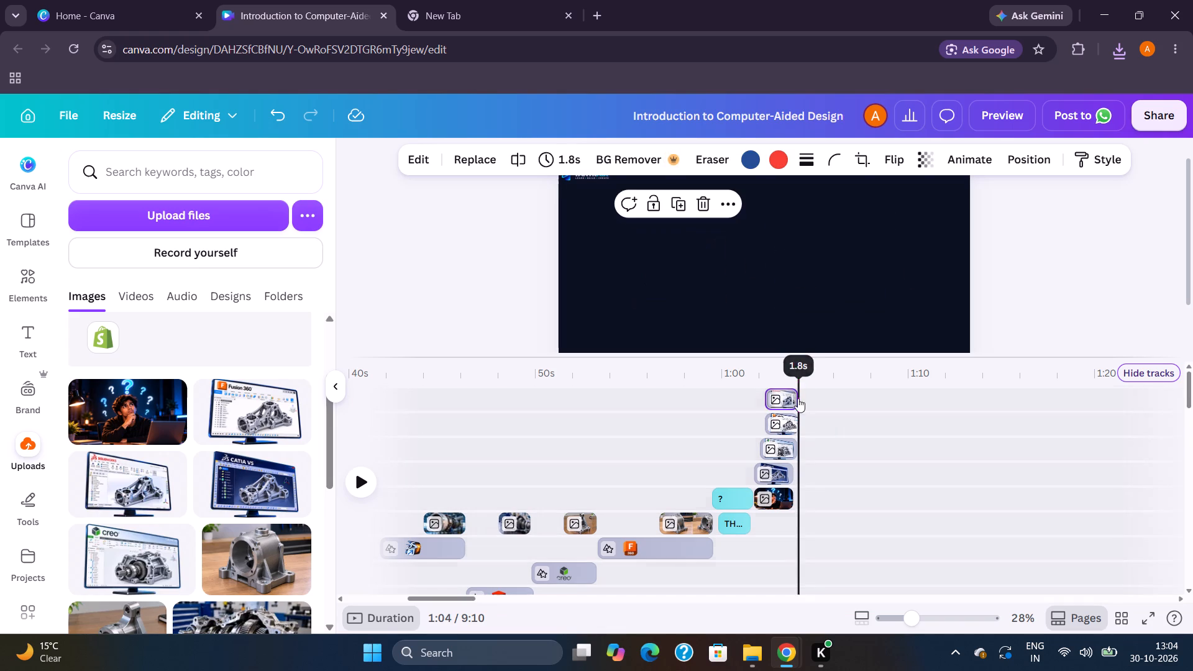
# Play the thinking-student scene from about 1:01.8 to 1:04 to check when the background image and monitor clips end.
pyautogui.click(898, 503)
pyautogui.click(755, 508)
pyautogui.press('space')
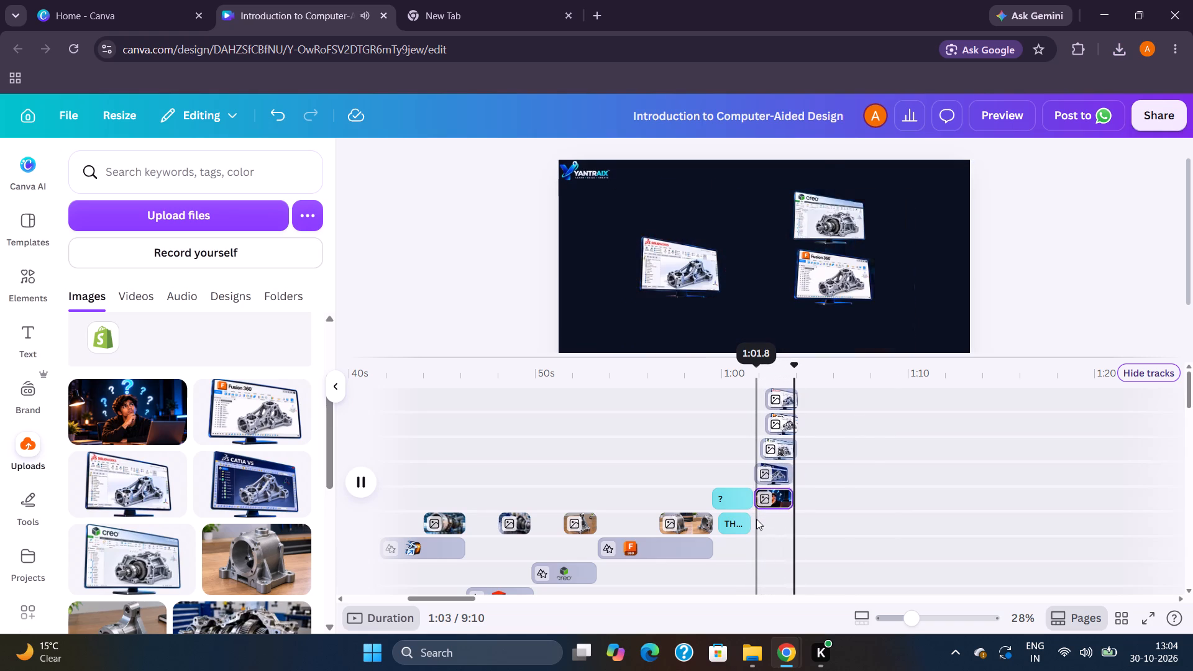
pyautogui.press('space')
pyautogui.press('space')
pyautogui.press('space')
pyautogui.press('space')
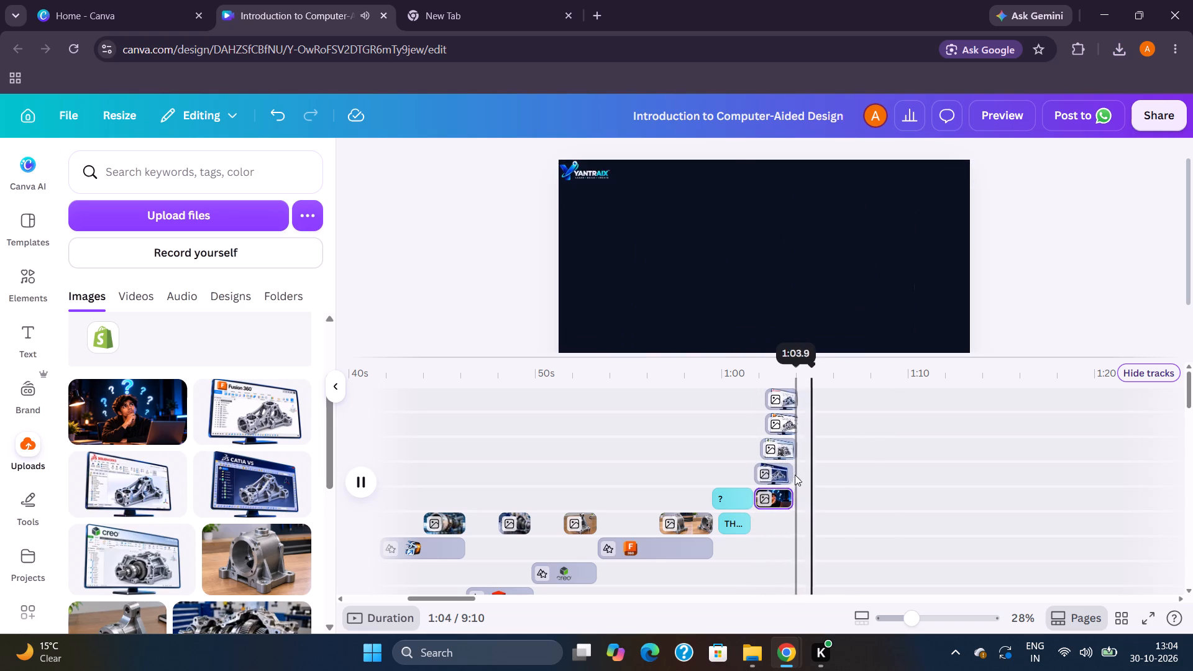
pyautogui.press('space')
# Trim the ends of the PTC Creo, Fusion 360 and SOLIDWORKS clips to about the thinking-student image's end, making Fusion 360 1.5 s long.
pyautogui.click(793, 450)
pyautogui.click(793, 450)
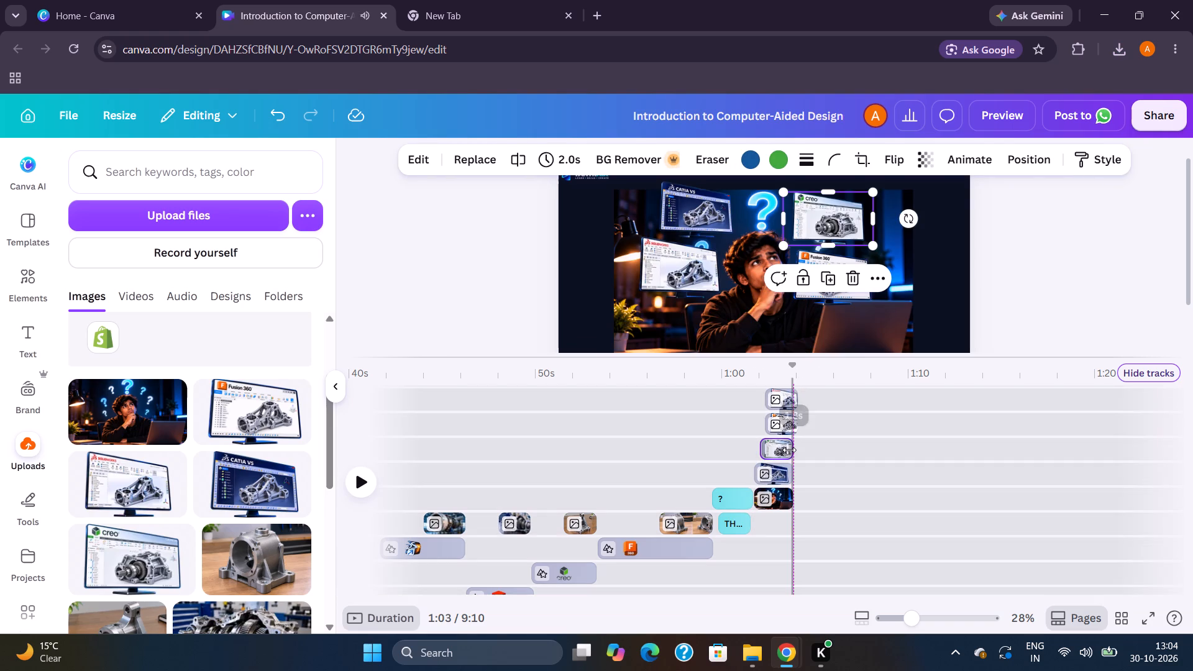
pyautogui.click(790, 428)
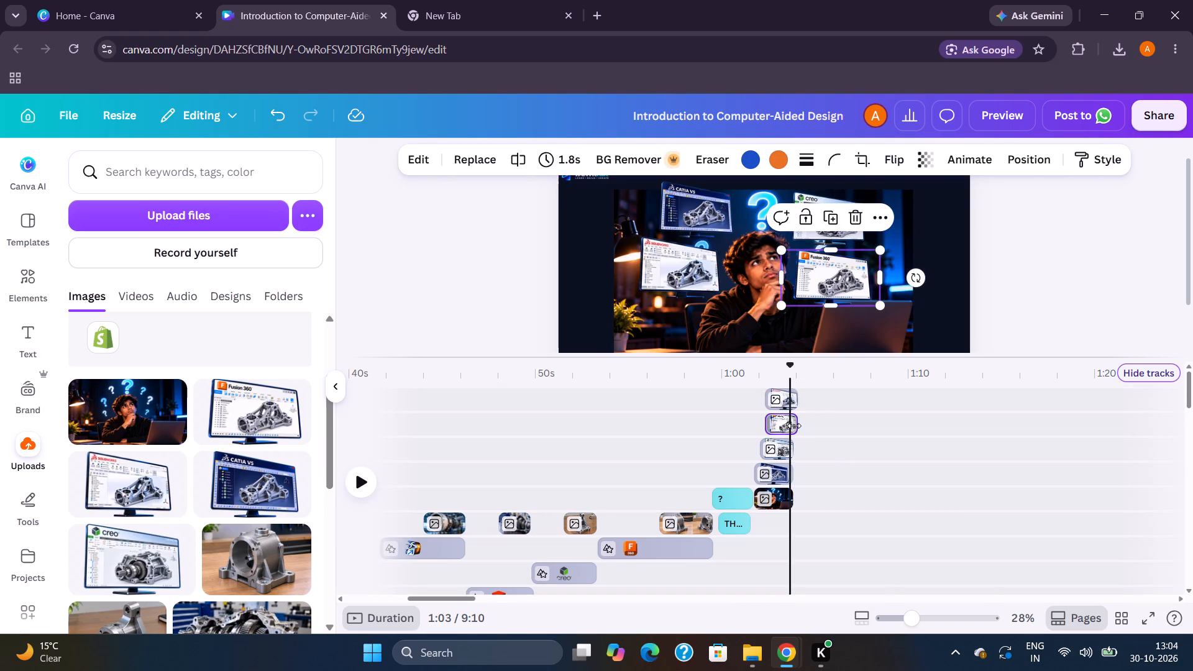
pyautogui.click(794, 426)
pyautogui.click(795, 399)
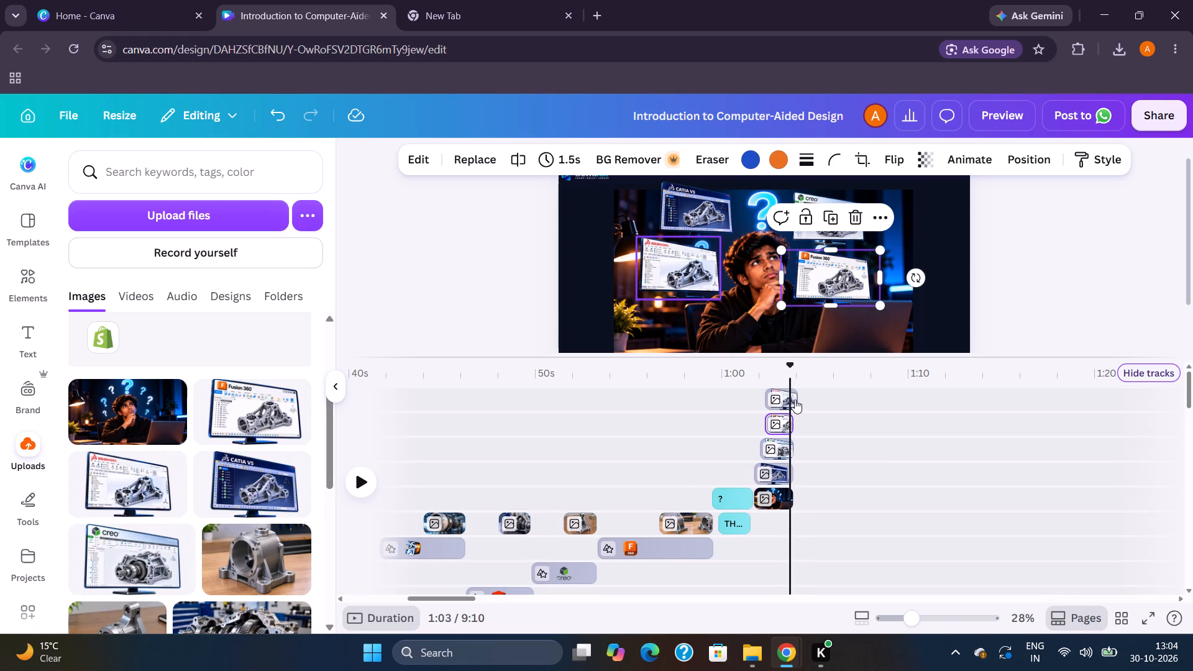
pyautogui.click(795, 398)
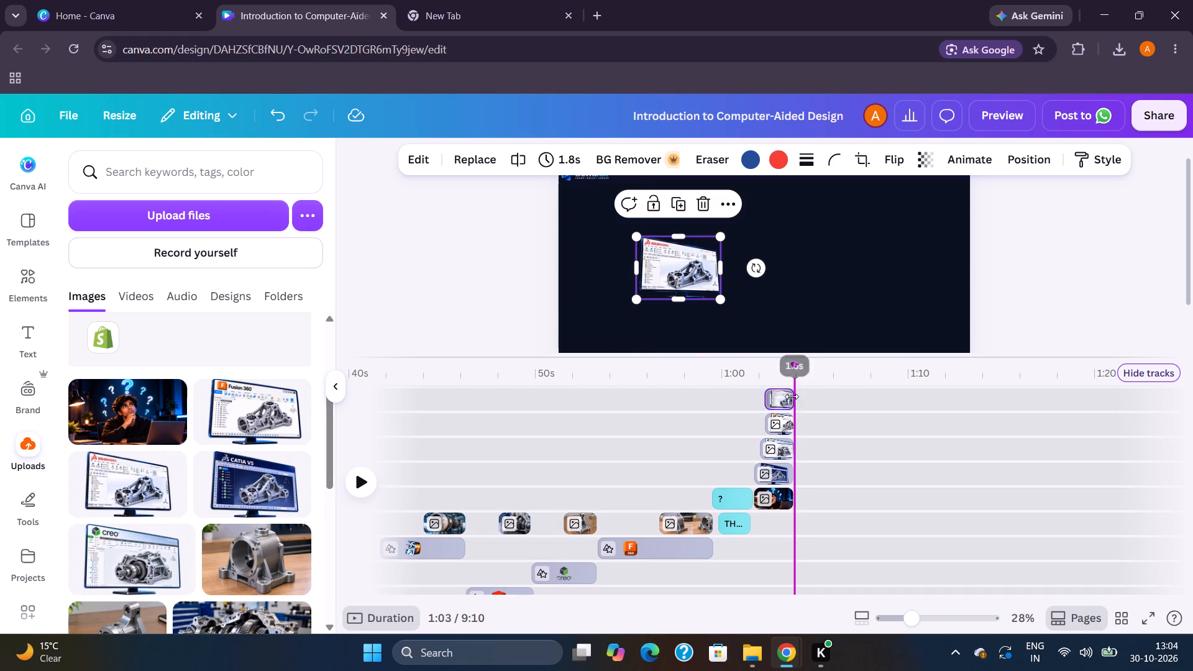
pyautogui.click(832, 429)
# Play the video from about 0:58.4 past 1:04 to check the million-dollar-question title and thinking-student scene against the narration.
pyautogui.scroll(-7, 796, 499)
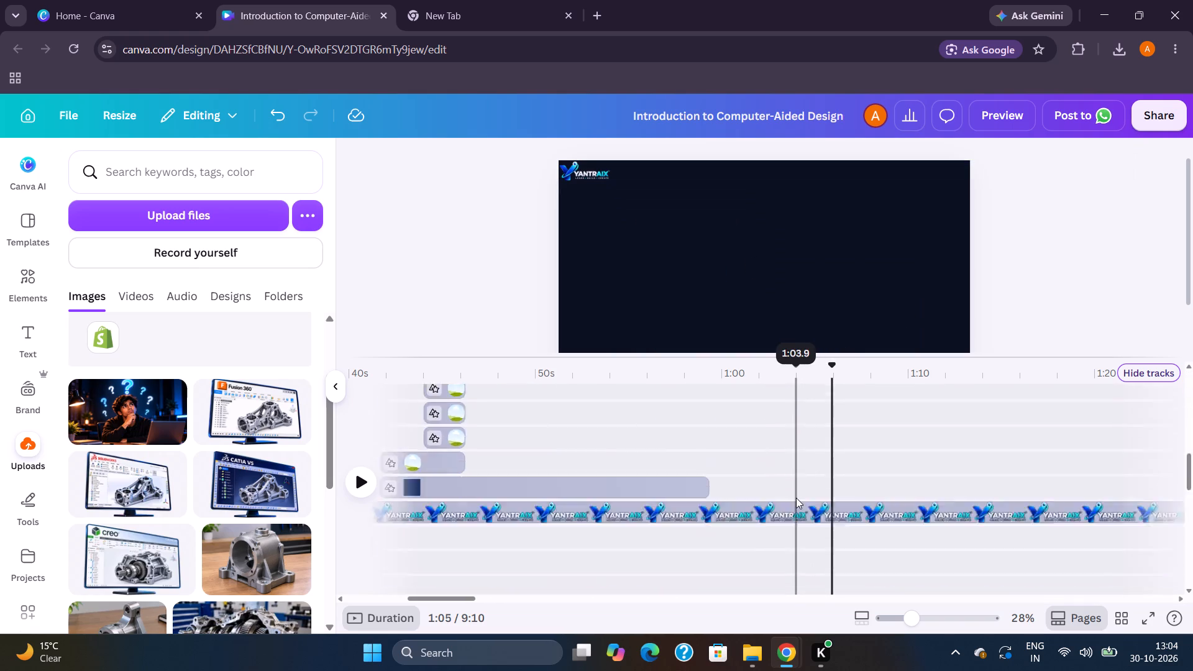
pyautogui.hscroll(8, 796, 498)
pyautogui.hscroll(-4, 796, 498)
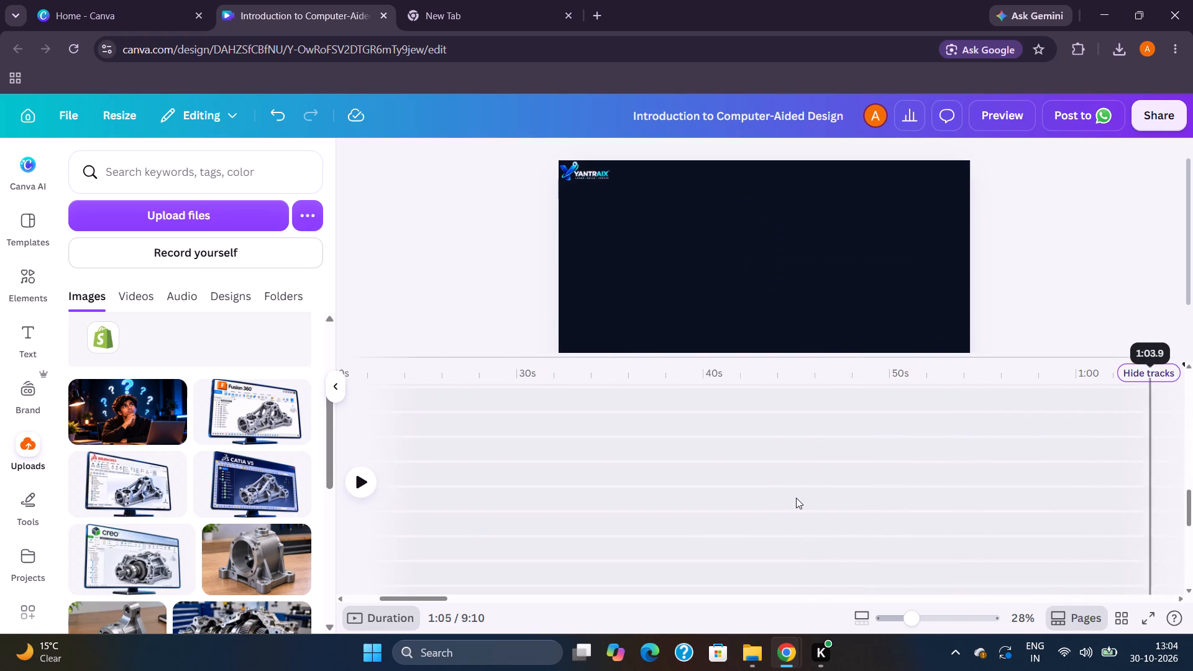
pyautogui.scroll(6, 796, 498)
pyautogui.hscroll(-4, 796, 498)
pyautogui.hscroll(-5, 920, 501)
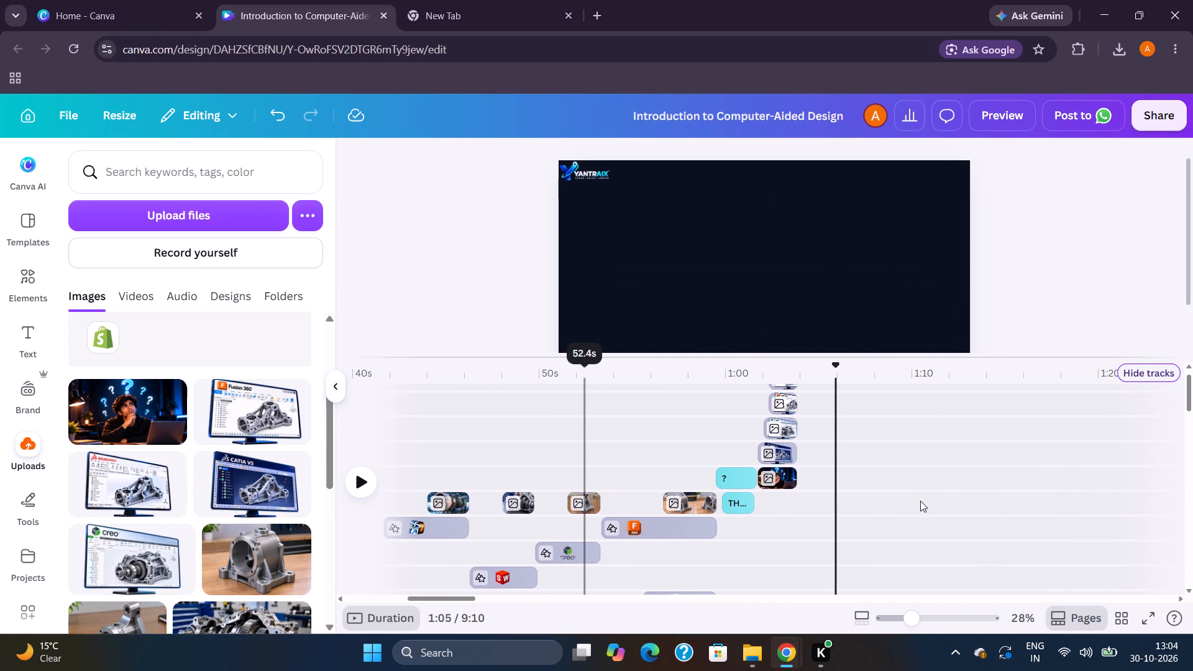
pyautogui.click(695, 548)
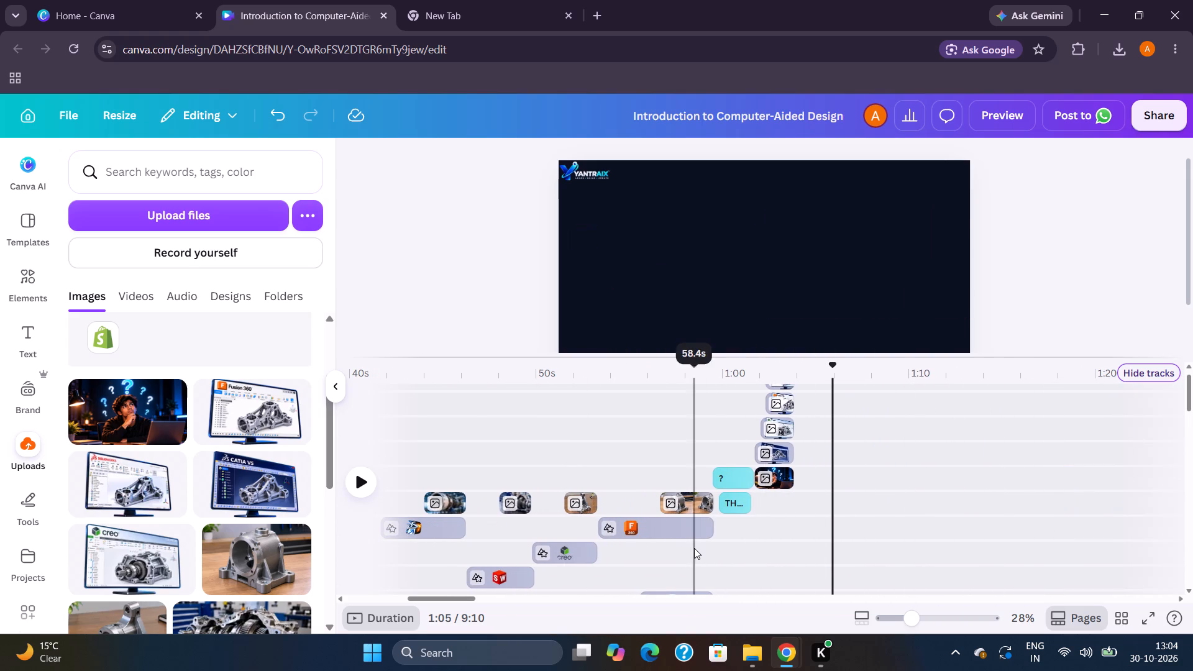
pyautogui.press('space')
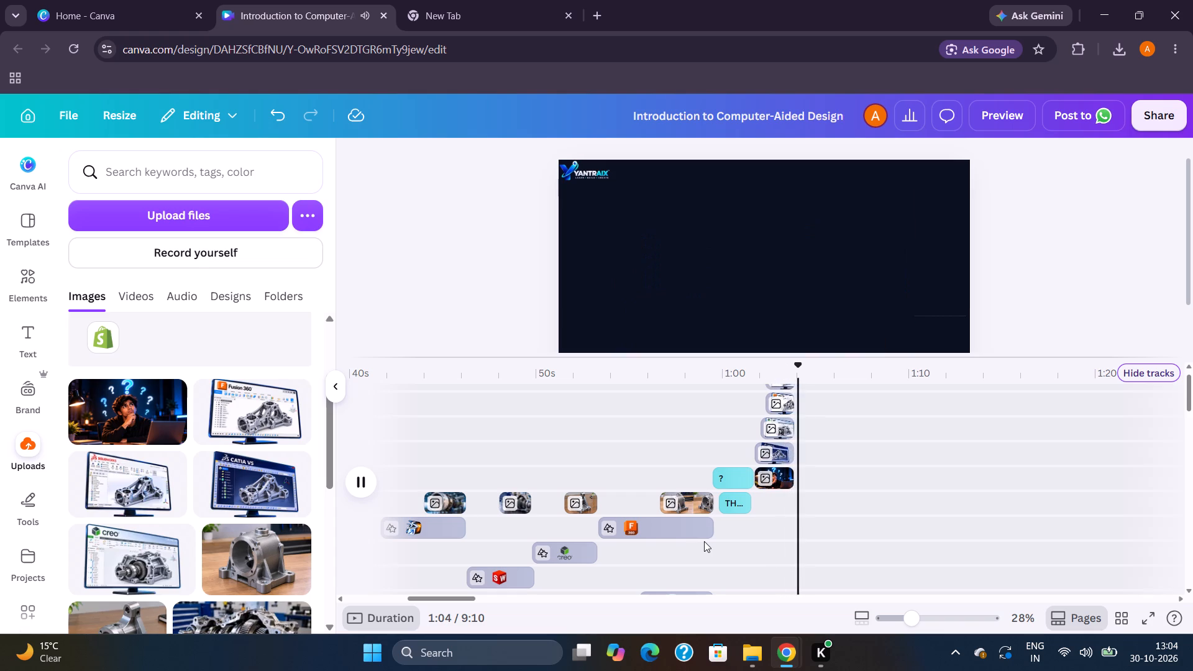
pyautogui.press('space')
pyautogui.press('space')
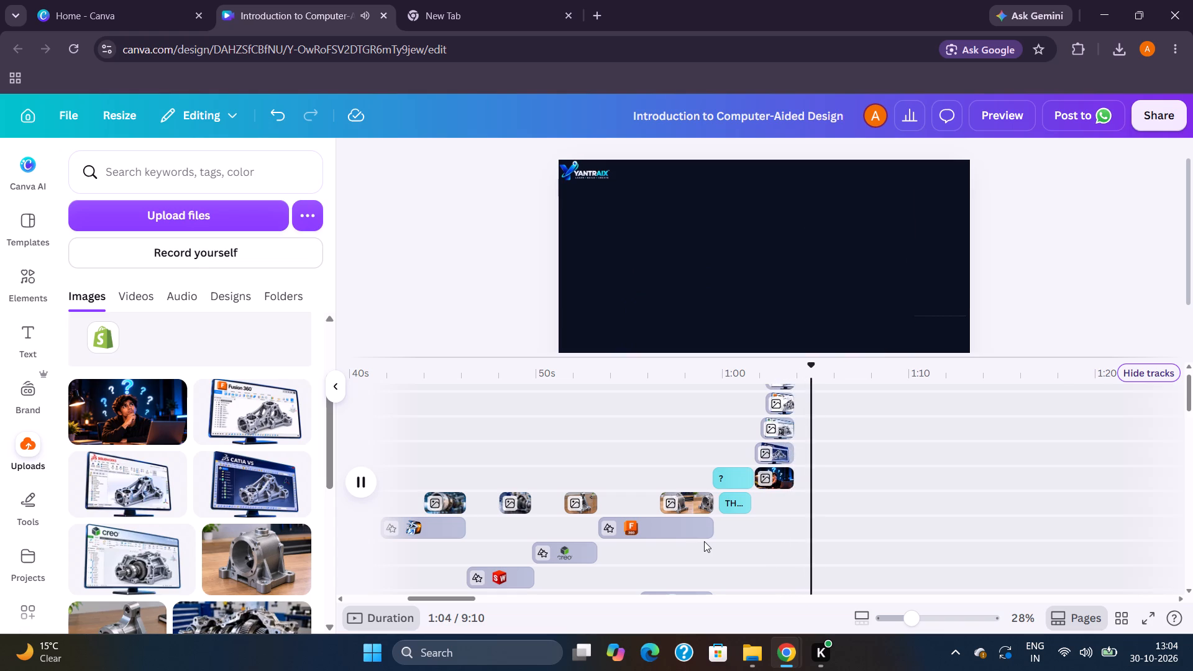
# Replay from about 1:01.2, and shorten the question mark to 1.9 s and the "THE MILLION DOLLAR QUESTION" text to 1.5 s.
pyautogui.moveTo(752, 541); pyautogui.dragTo(746, 541)
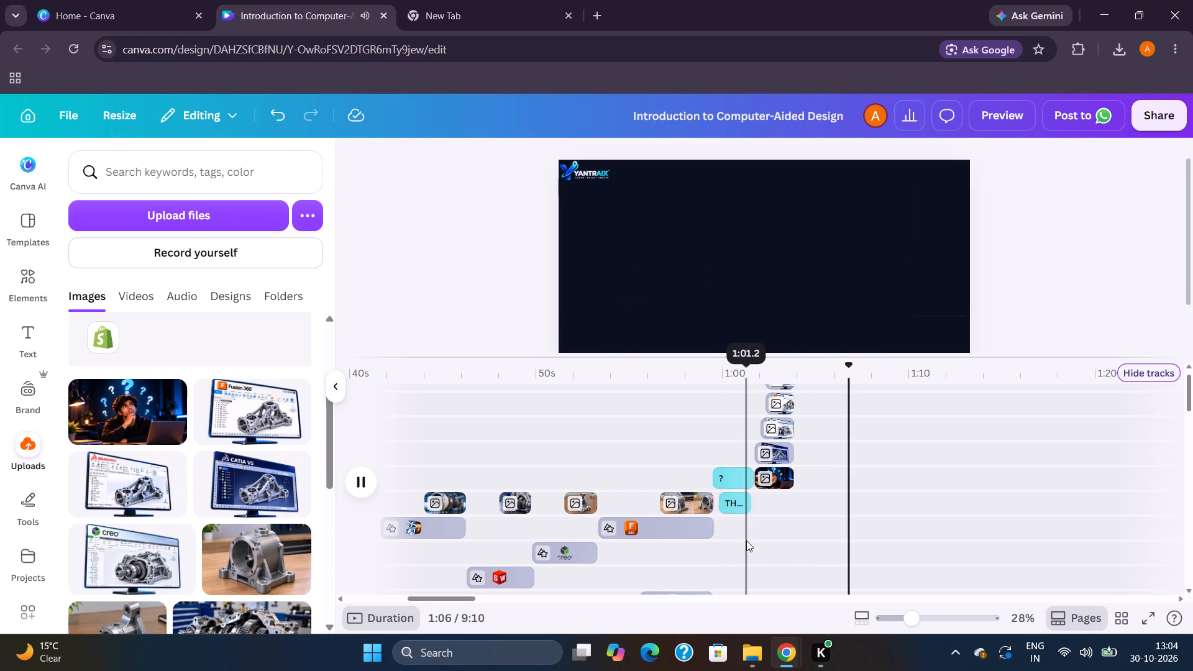
pyautogui.press('space')
pyautogui.click(746, 541)
pyautogui.press('space')
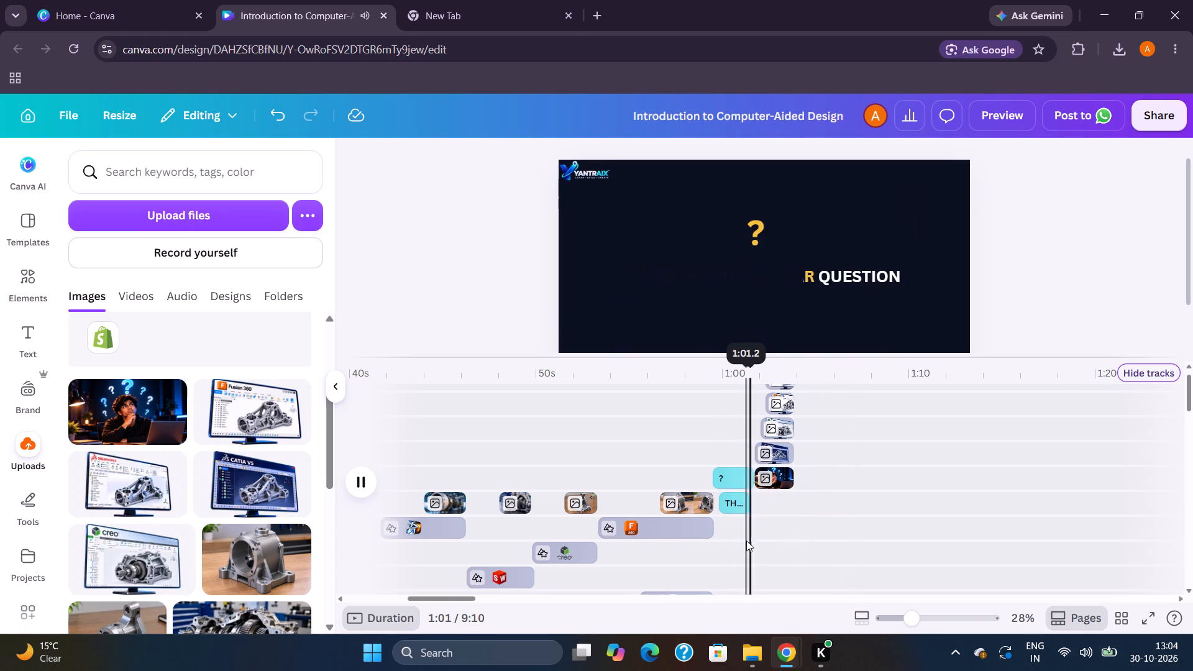
pyautogui.press('space')
pyautogui.press('space')
pyautogui.press('space')
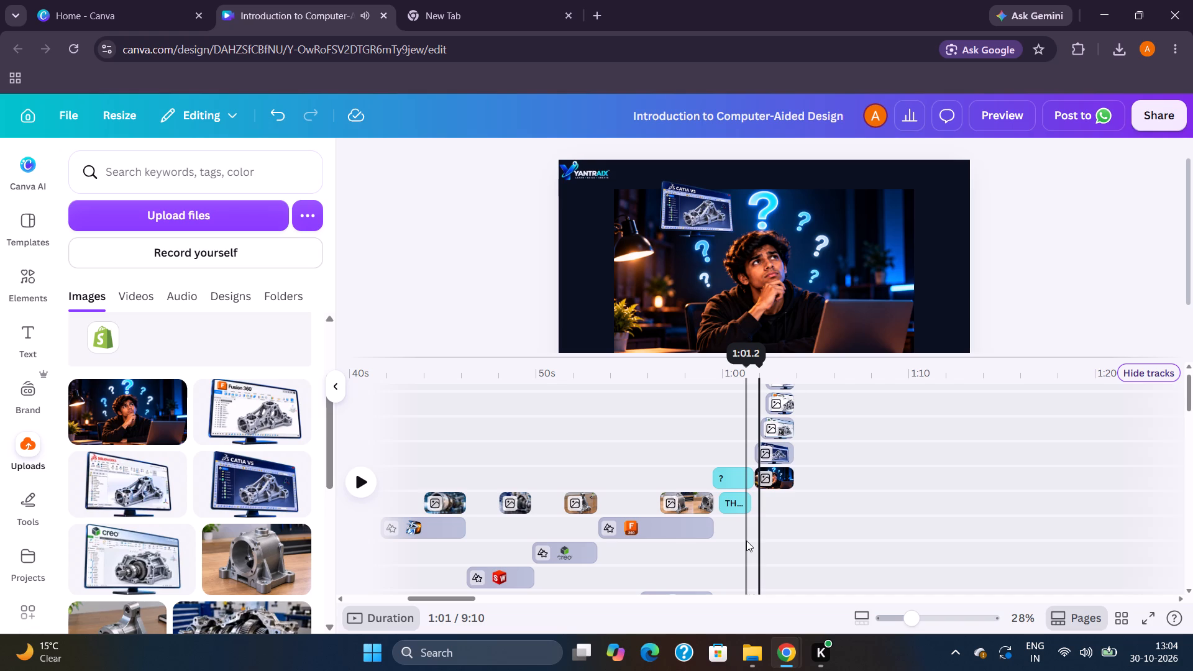
pyautogui.click(741, 541)
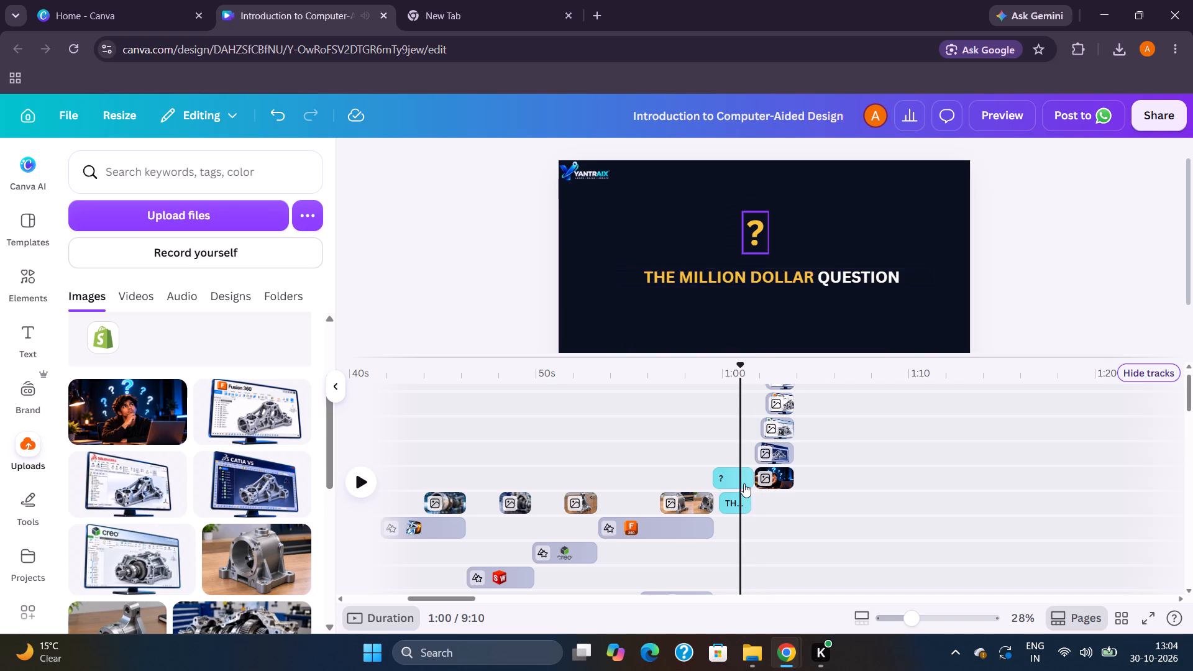
pyautogui.click(743, 482)
pyautogui.click(743, 482)
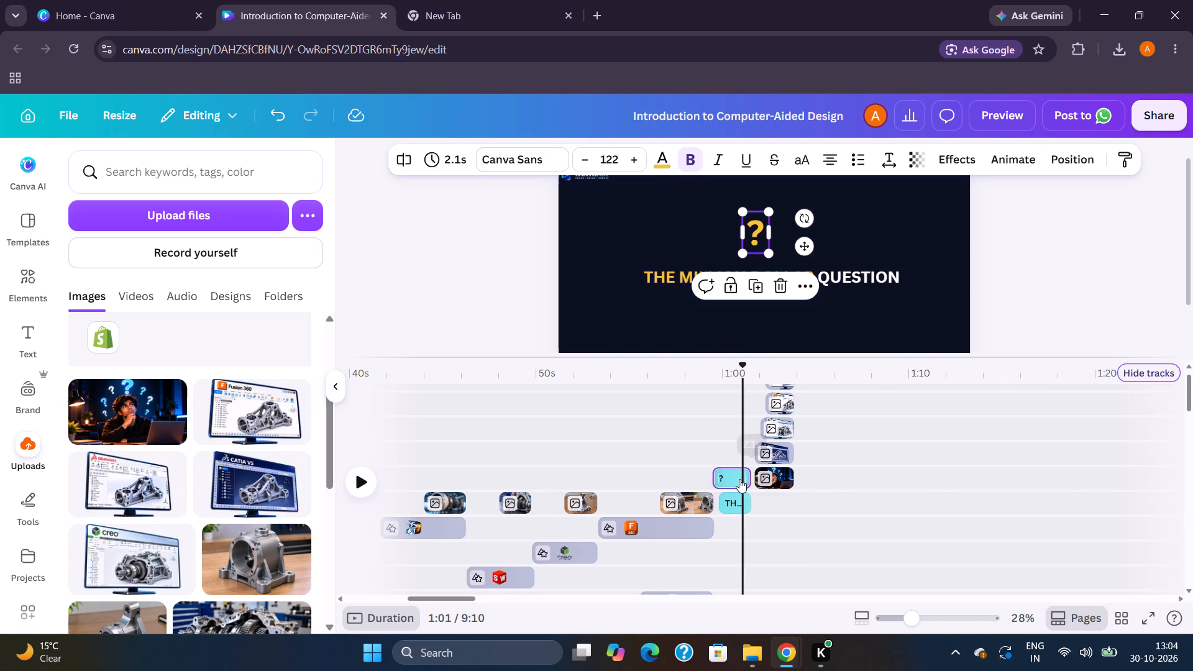
pyautogui.click(744, 478)
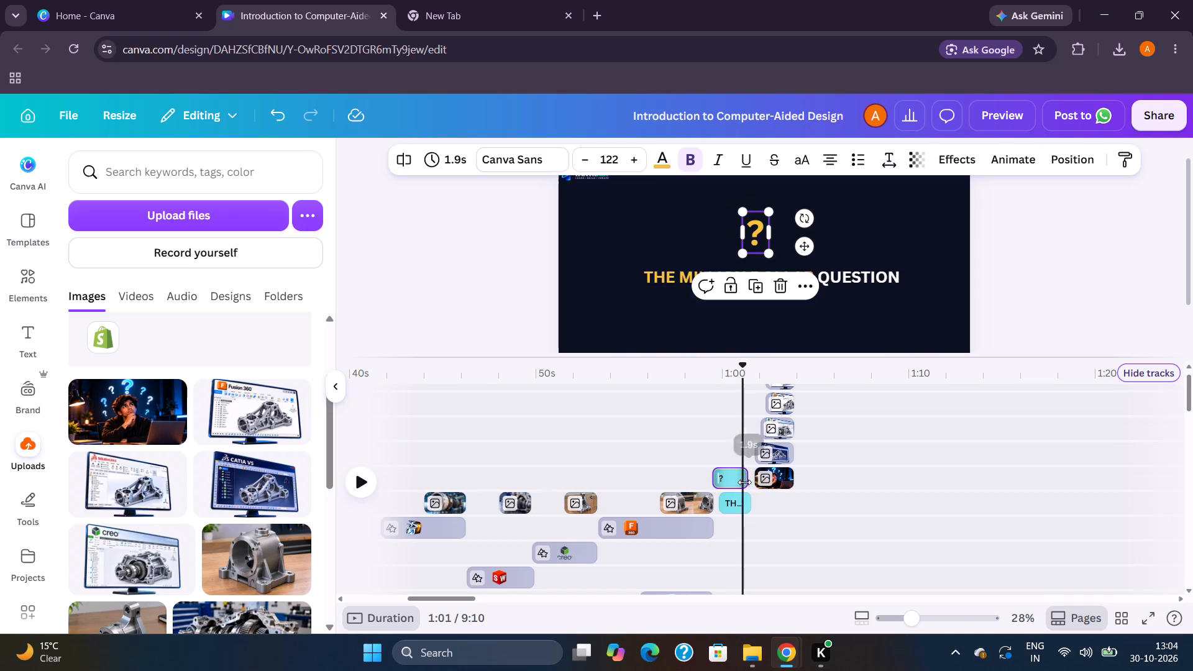
pyautogui.click(743, 504)
pyautogui.click(749, 502)
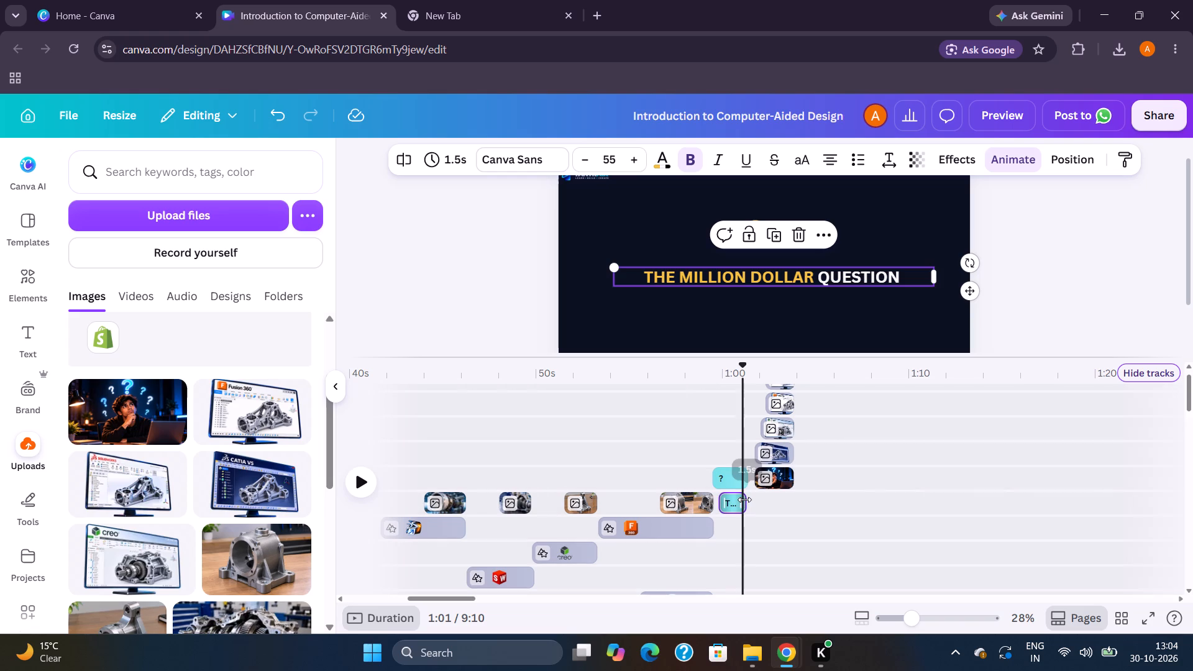
# Play from about 1:00.3 to 1:01 to check when the question mark and title text disappear.
pyautogui.press('space')
pyautogui.click(729, 536)
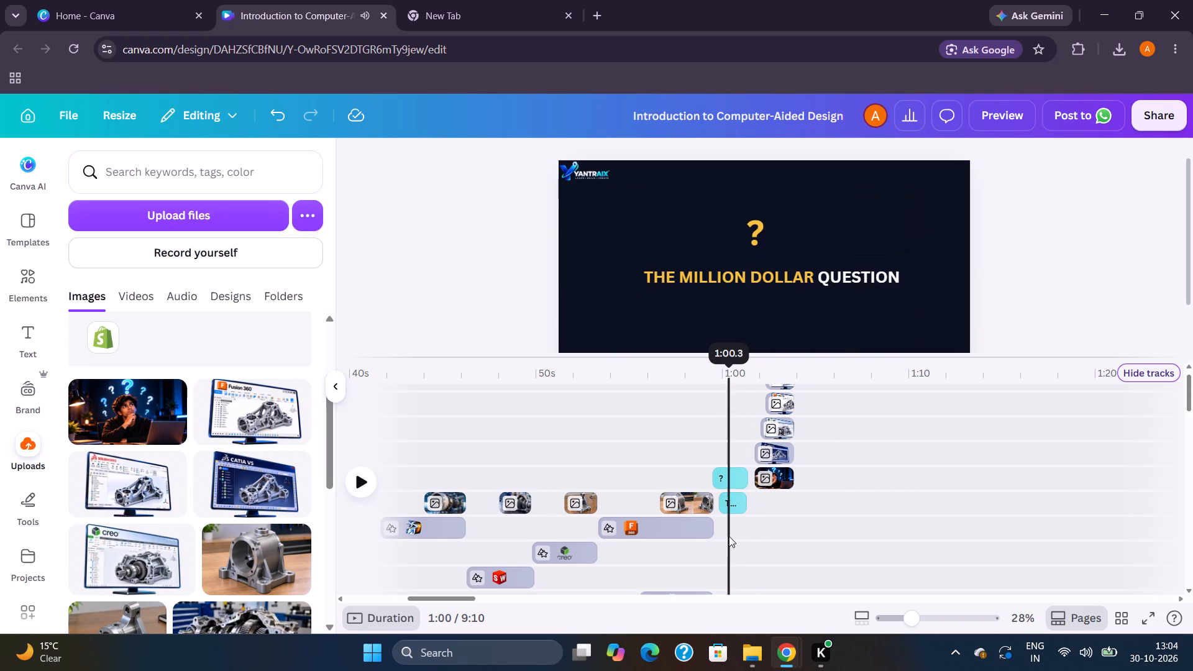
pyautogui.press('space')
pyautogui.press('space')
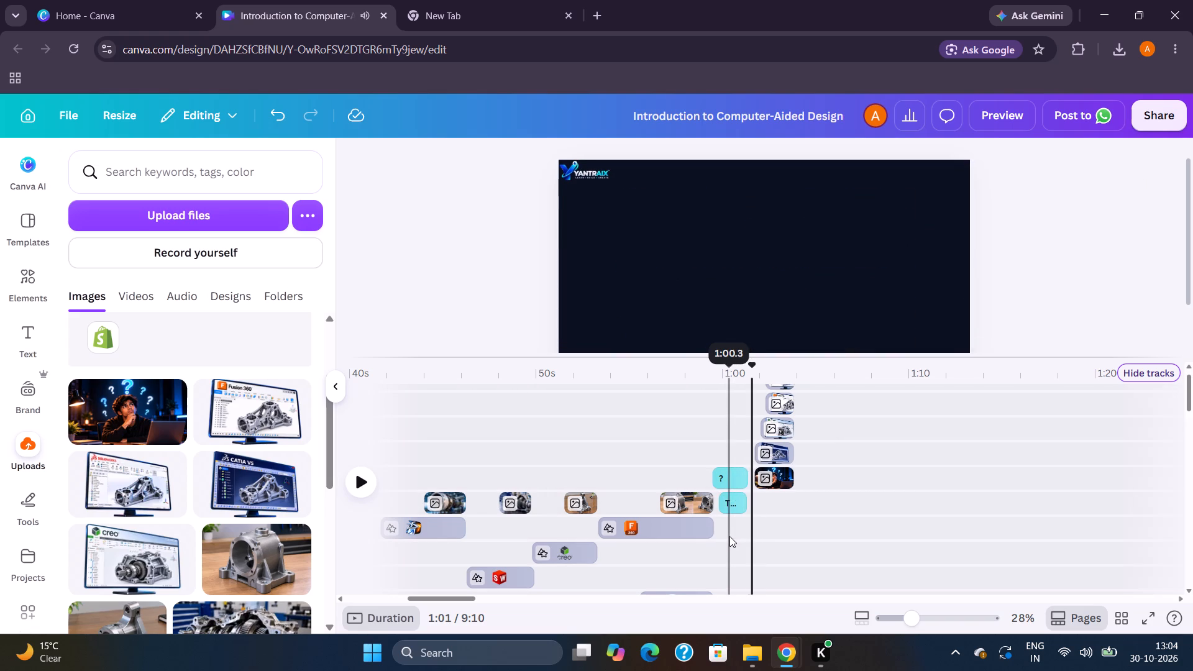
# Add a heading text at about 1:01, place it in the upper middle of the slide and enlarge it to size 105.
pyautogui.click(749, 531)
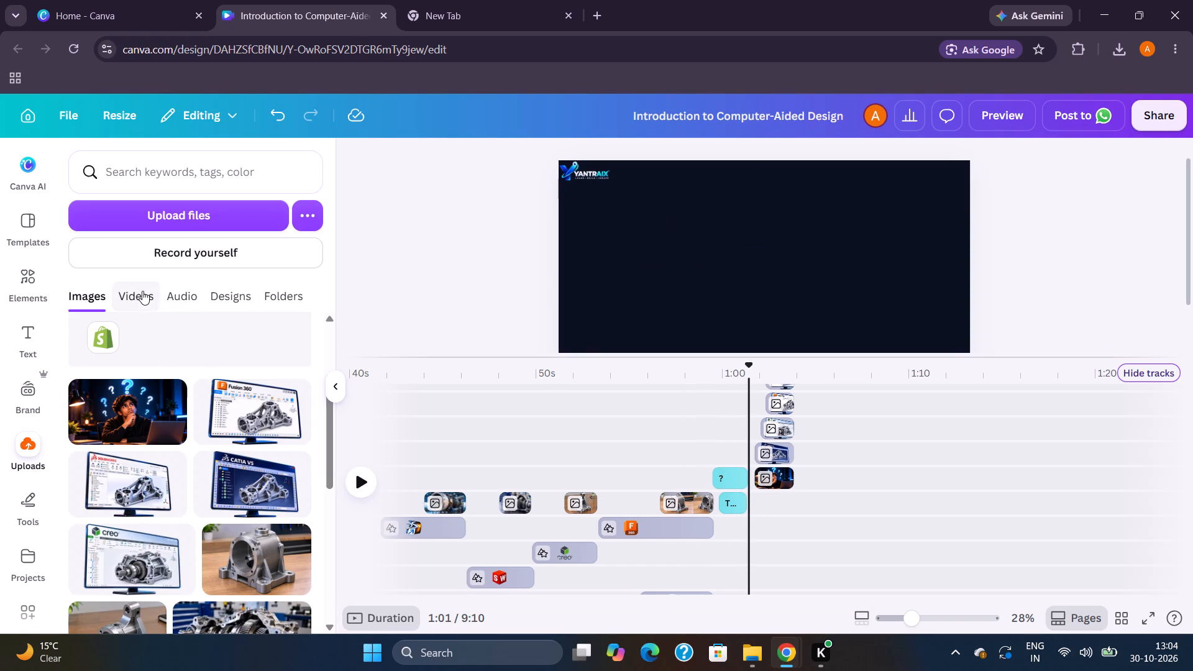
pyautogui.click(32, 344)
pyautogui.click(707, 231)
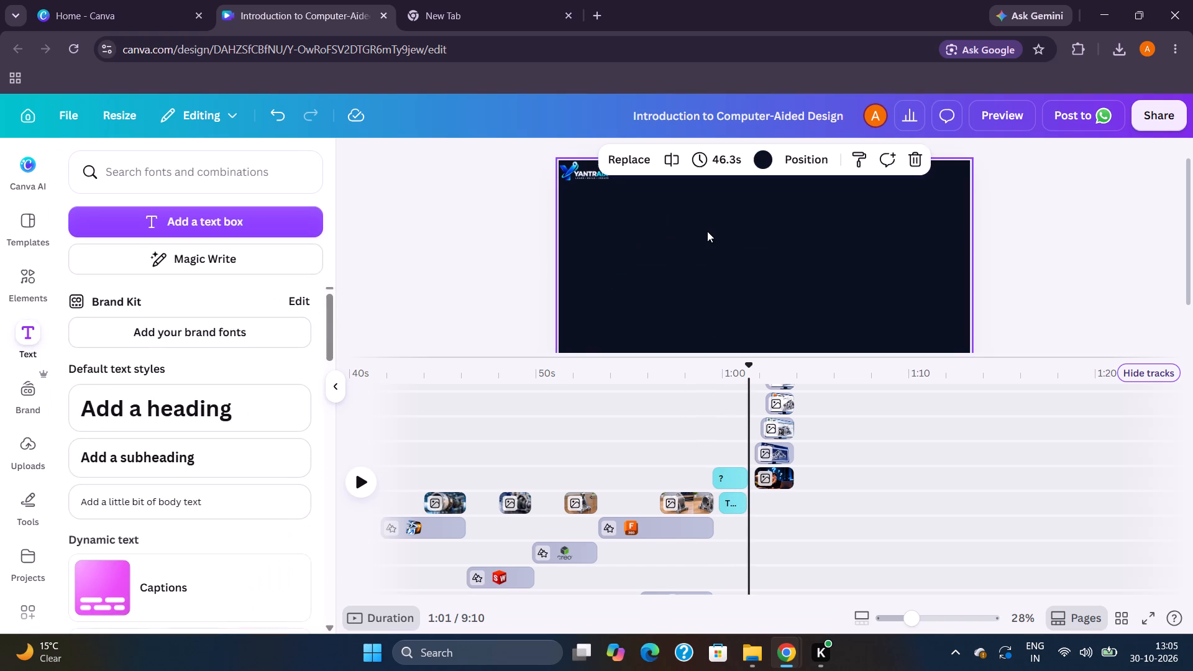
pyautogui.scroll(6, 678, 238)
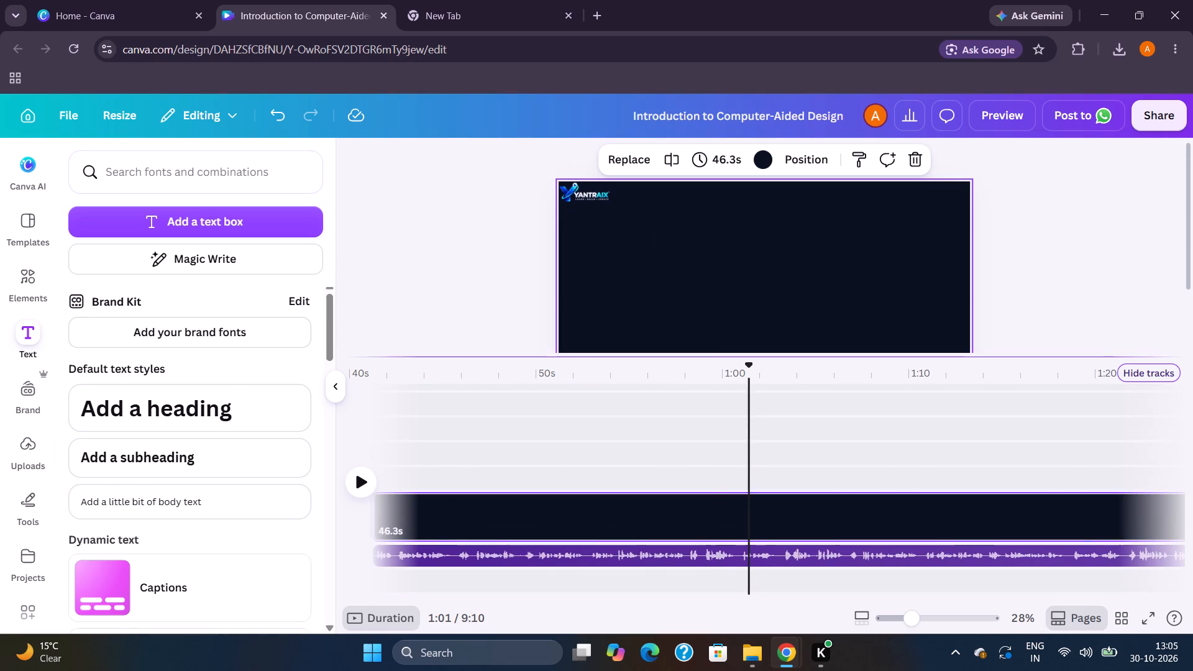
pyautogui.scroll(11, 727, 437)
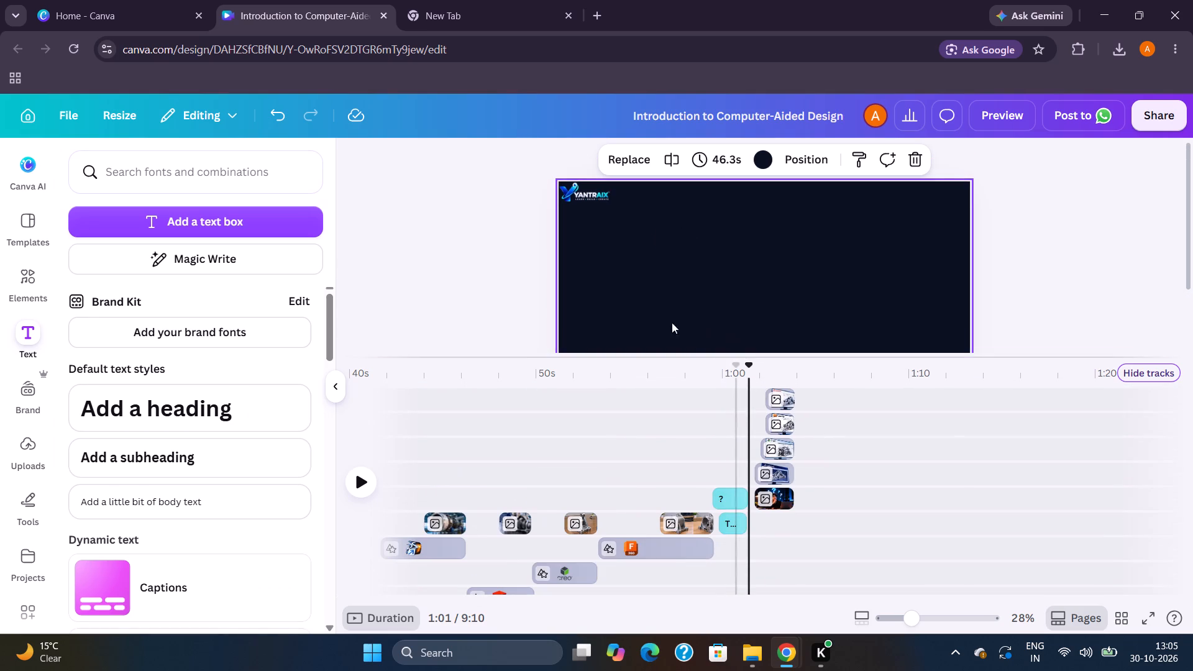
pyautogui.click(177, 411)
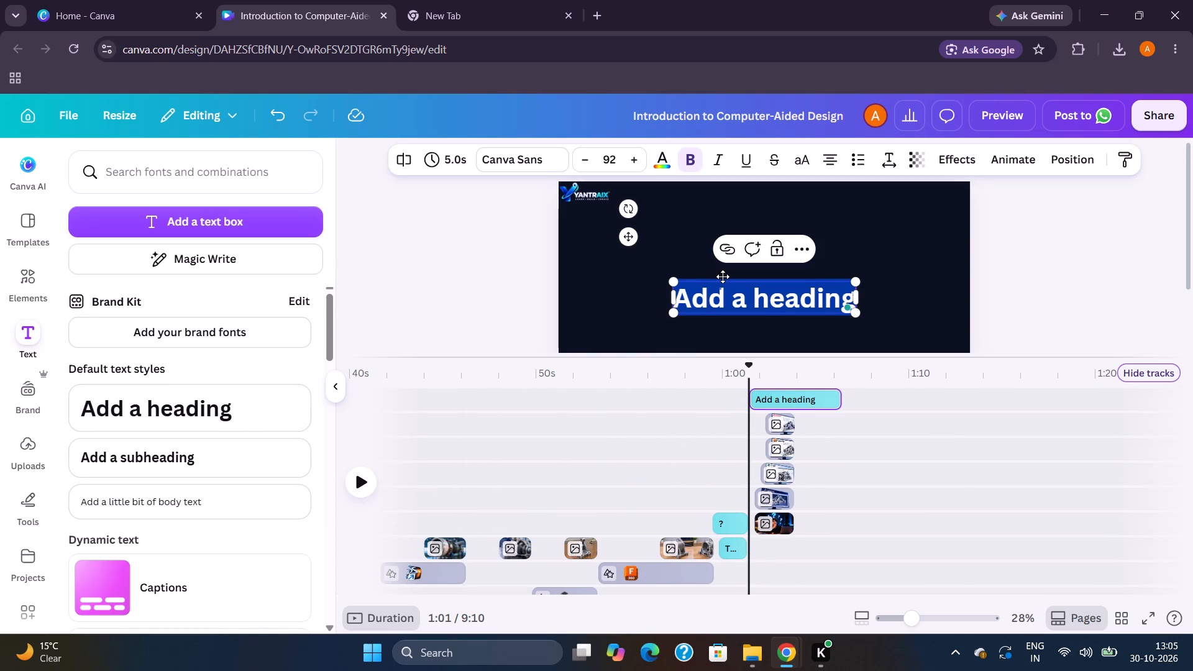
pyautogui.moveTo(723, 276); pyautogui.dragTo(708, 231)
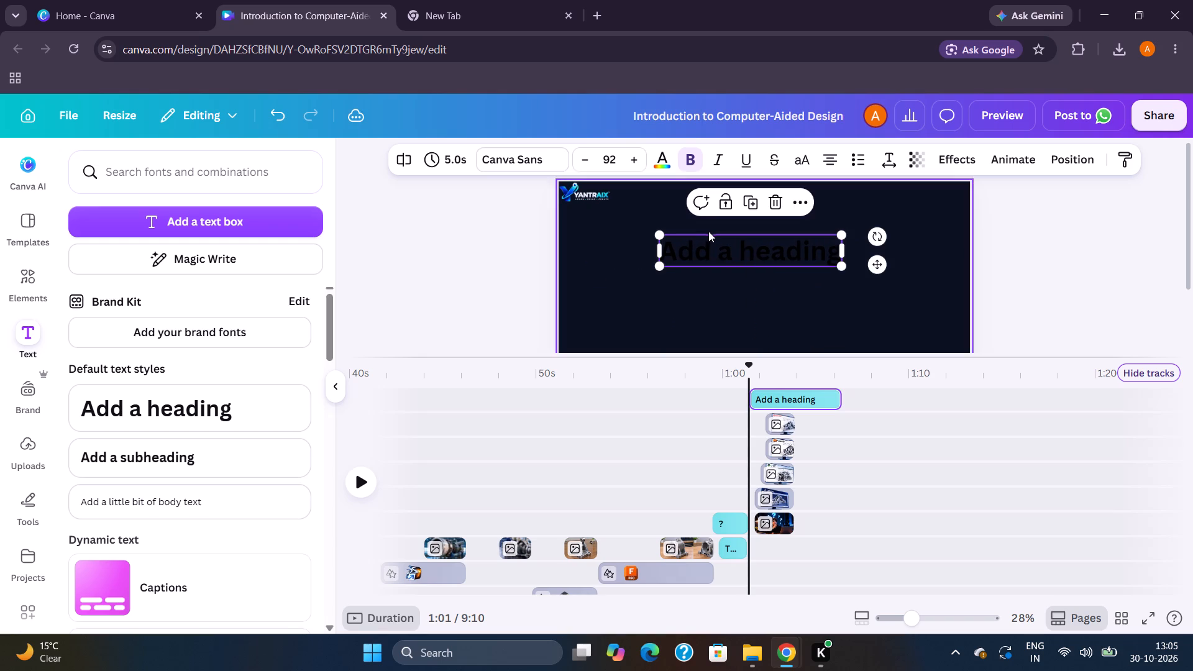
pyautogui.moveTo(842, 262); pyautogui.dragTo(864, 290)
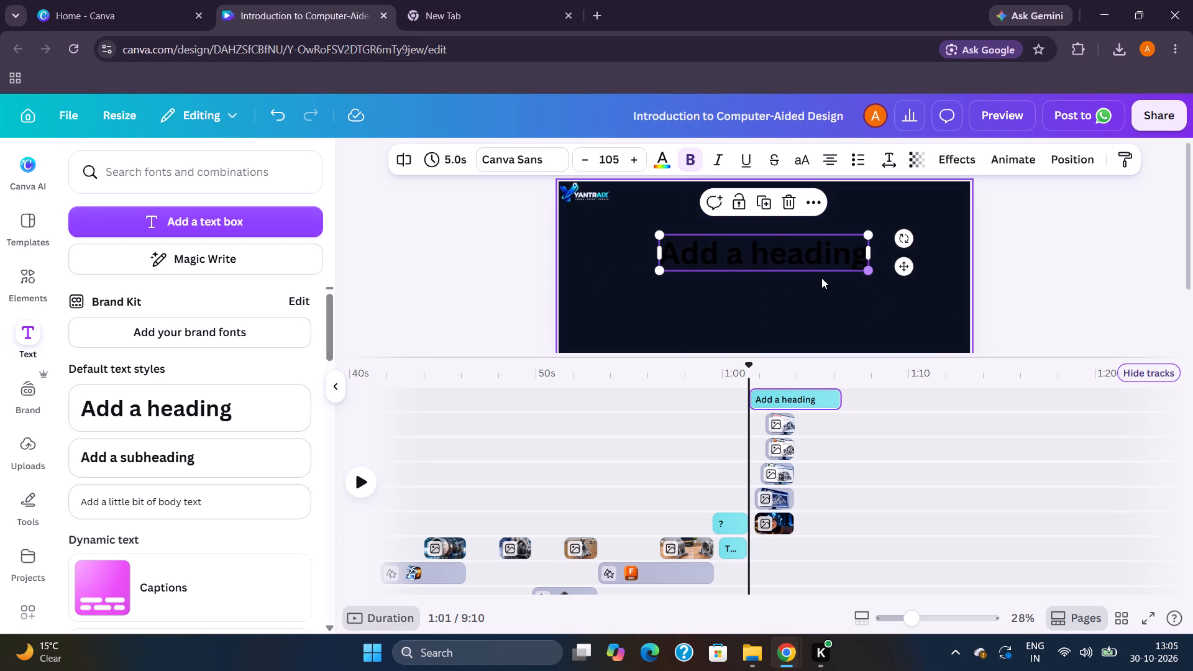
pyautogui.click(683, 262)
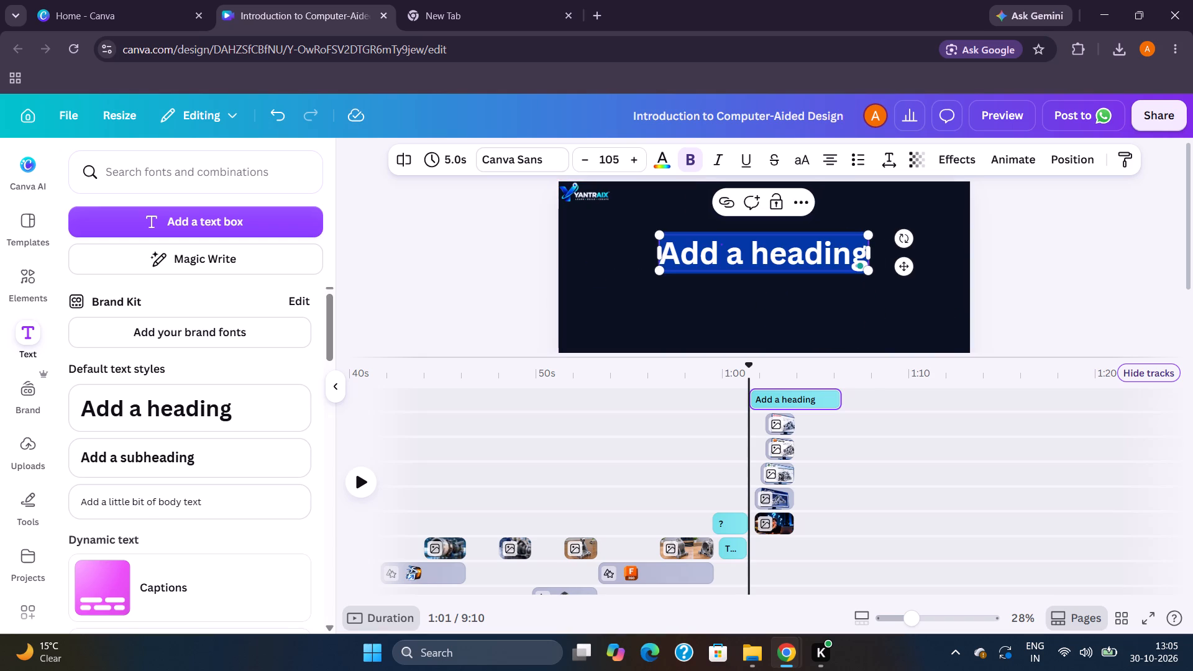
pyautogui.write('WHICH')
pyautogui.press('space')
pyautogui.write('SOF')
pyautogui.write('TWARE')
pyautogui.press('space')
pyautogui.press('space')
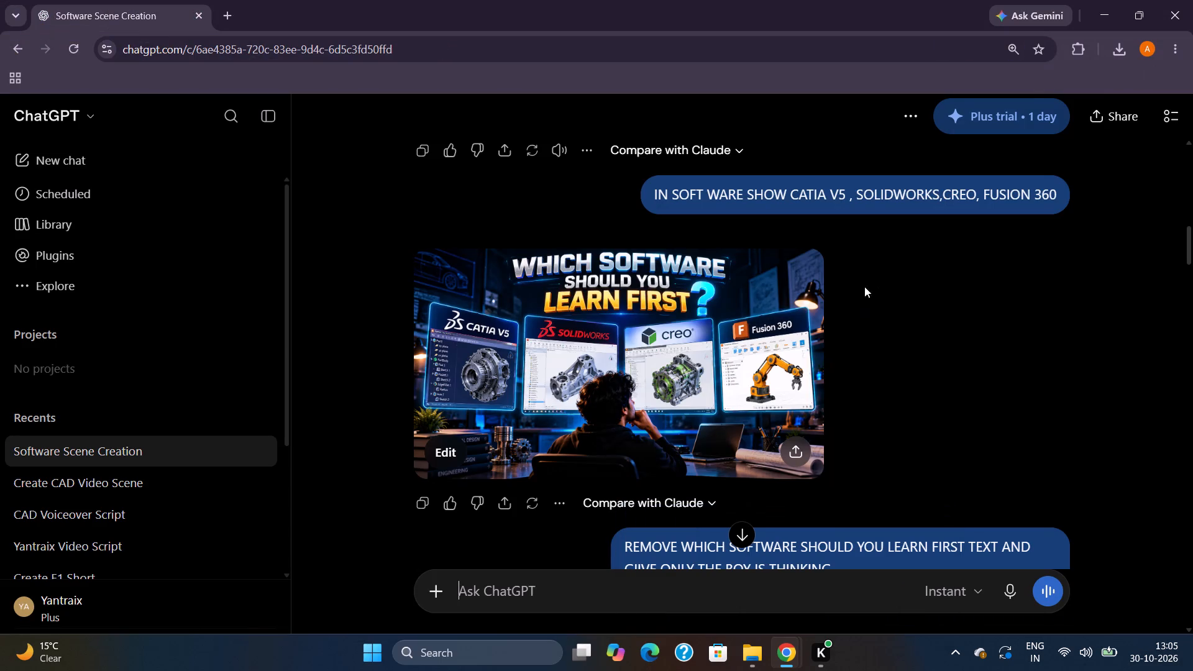
pyautogui.click(722, 595)
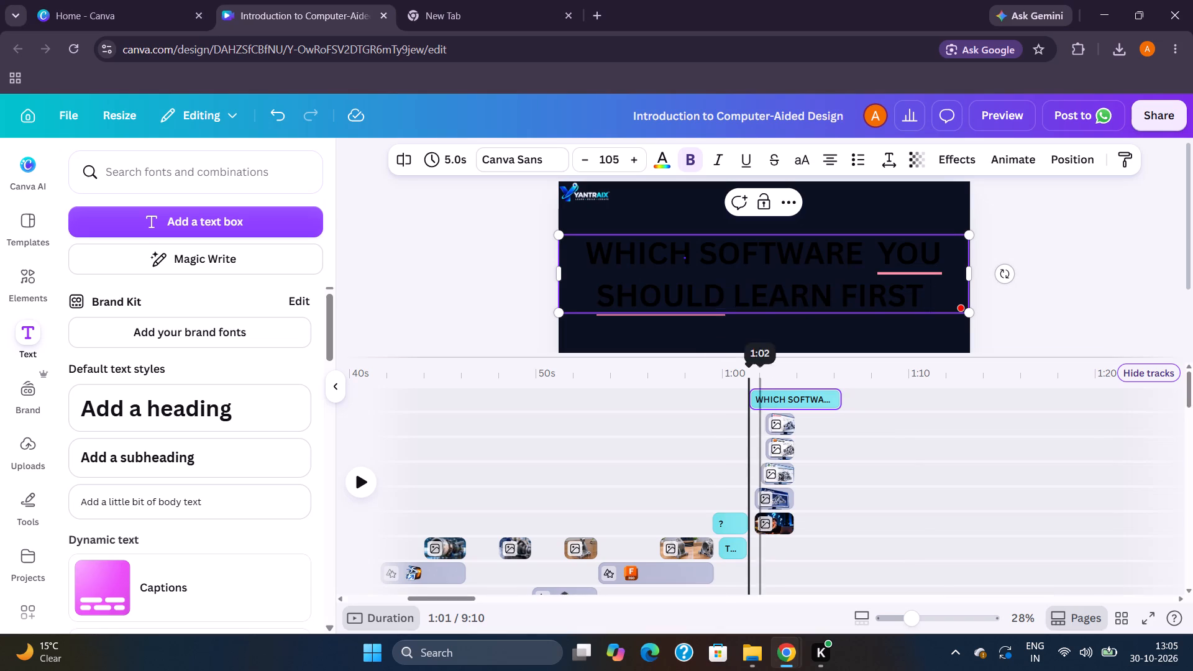
# Correct the heading's wording to "WHICH SOFTWARE SHOULD YOU LEARN FIRST" and break it before "LEARN FIRST".
pyautogui.click(910, 253)
pyautogui.click(915, 306)
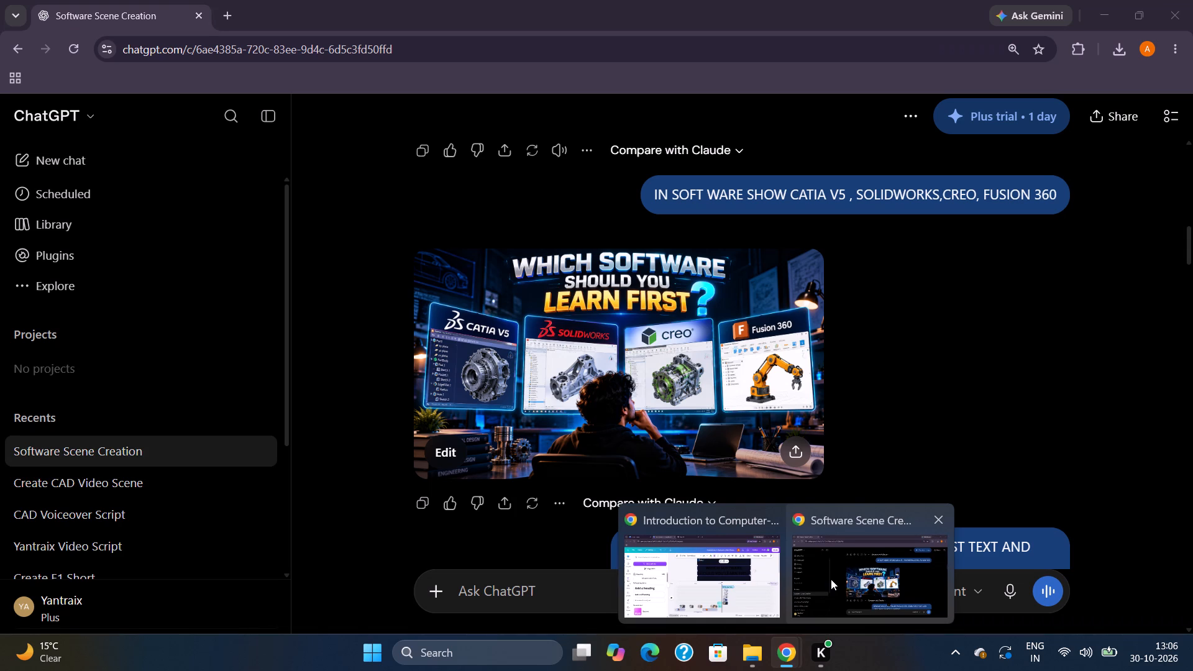
pyautogui.click(767, 300)
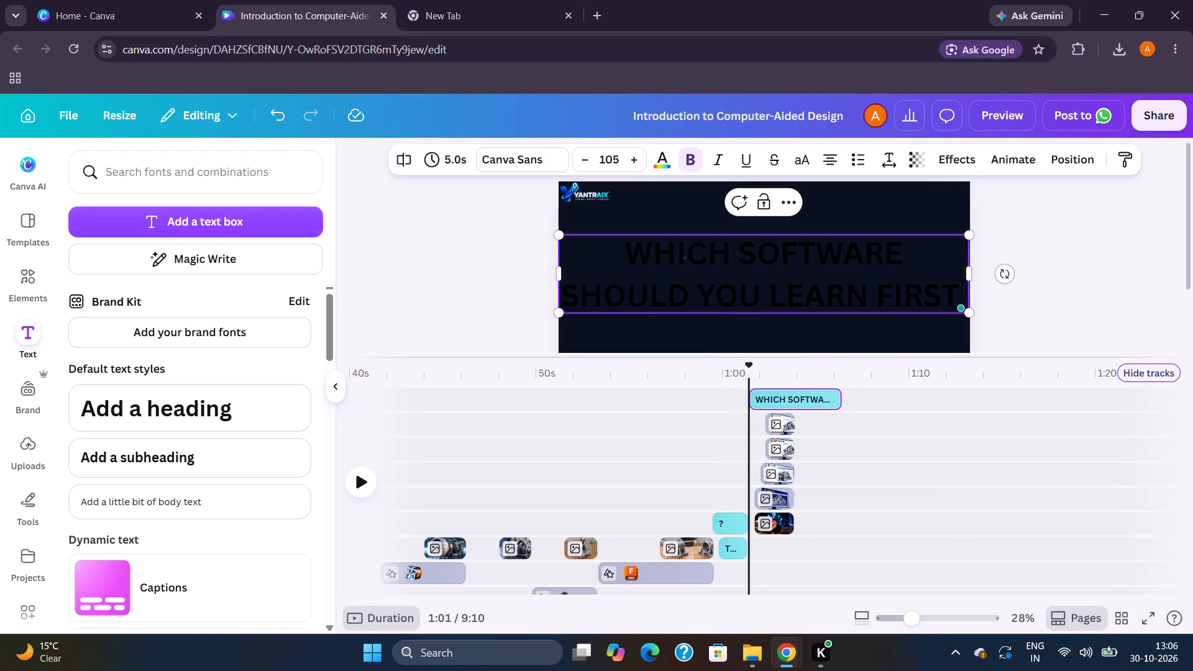
pyautogui.click(769, 296)
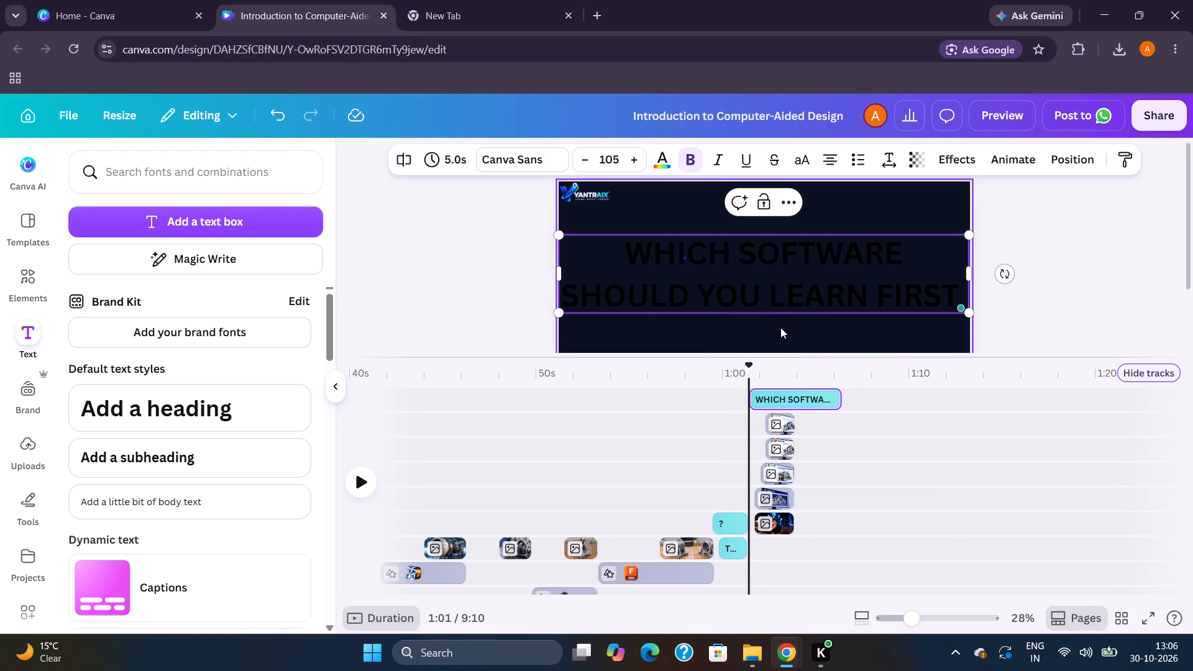
pyautogui.press('Return')
# Compare the heading with the ChatGPT reference image and add a question mark after "LEARN FIRST".
pyautogui.scroll(-1, 808, 329)
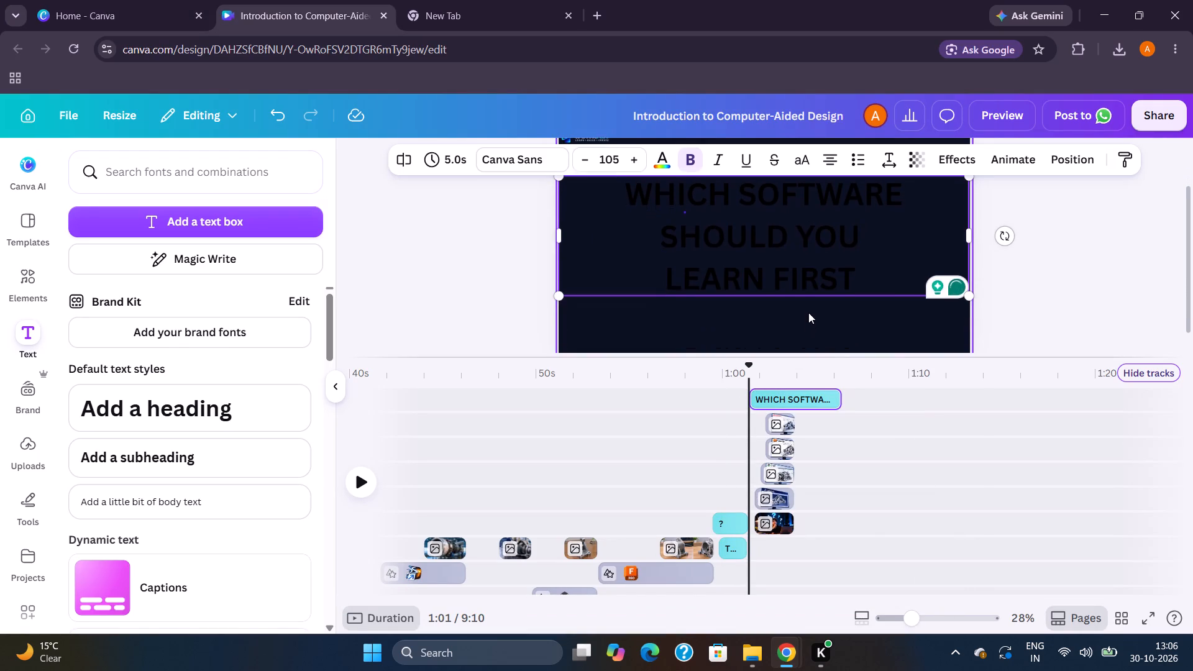
pyautogui.scroll(-1, 808, 313)
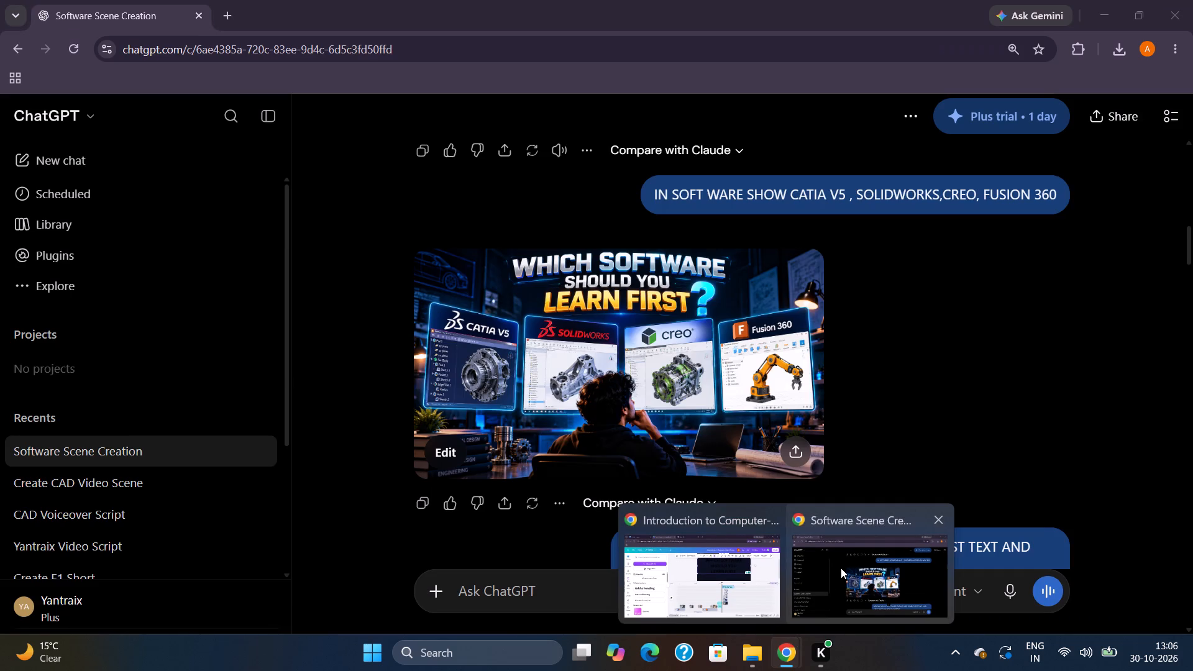
pyautogui.click(868, 275)
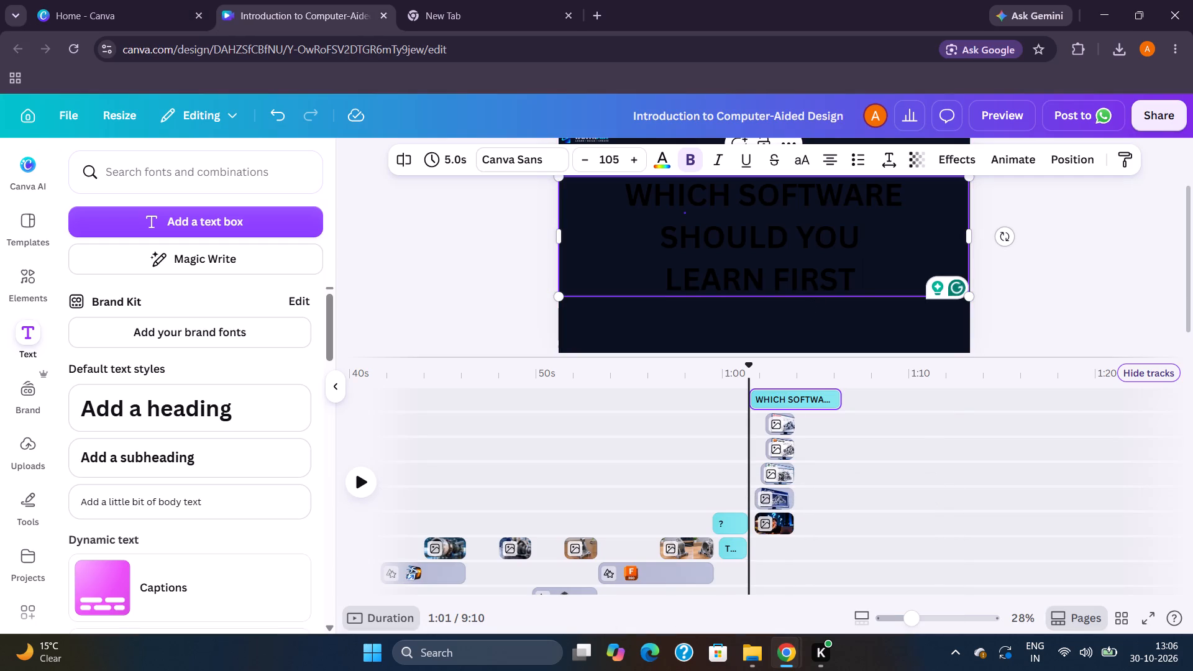
pyautogui.click(862, 276)
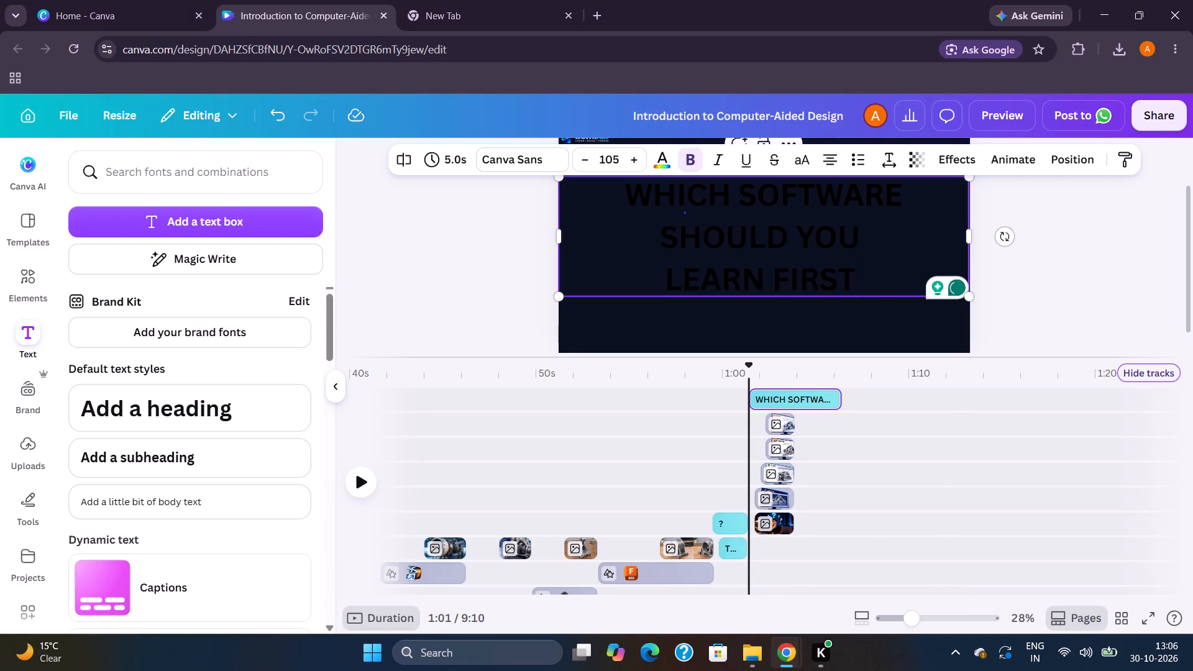
pyautogui.doubleClick(856, 280)
pyautogui.click(856, 280)
pyautogui.hotkey('shift', '?')
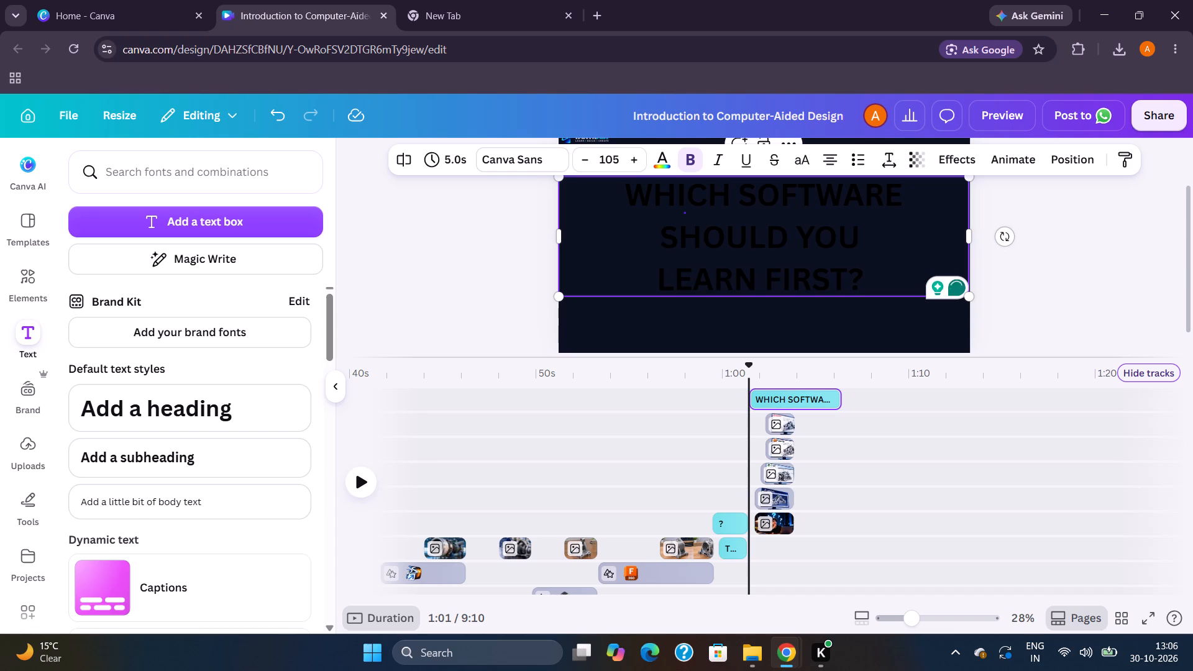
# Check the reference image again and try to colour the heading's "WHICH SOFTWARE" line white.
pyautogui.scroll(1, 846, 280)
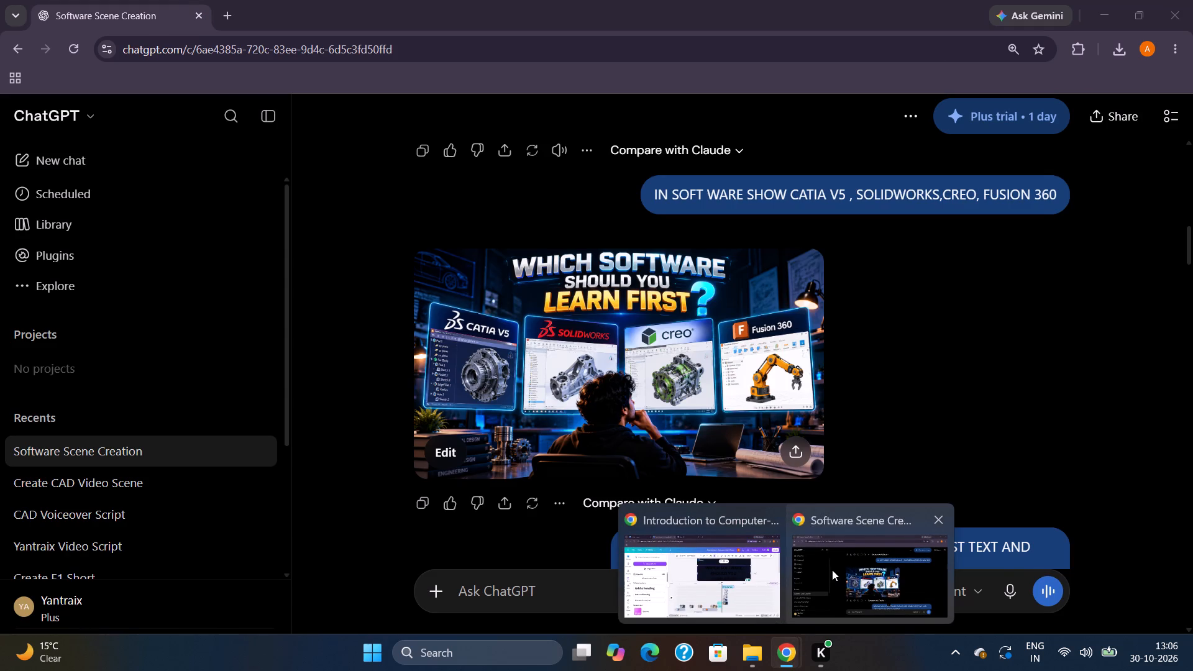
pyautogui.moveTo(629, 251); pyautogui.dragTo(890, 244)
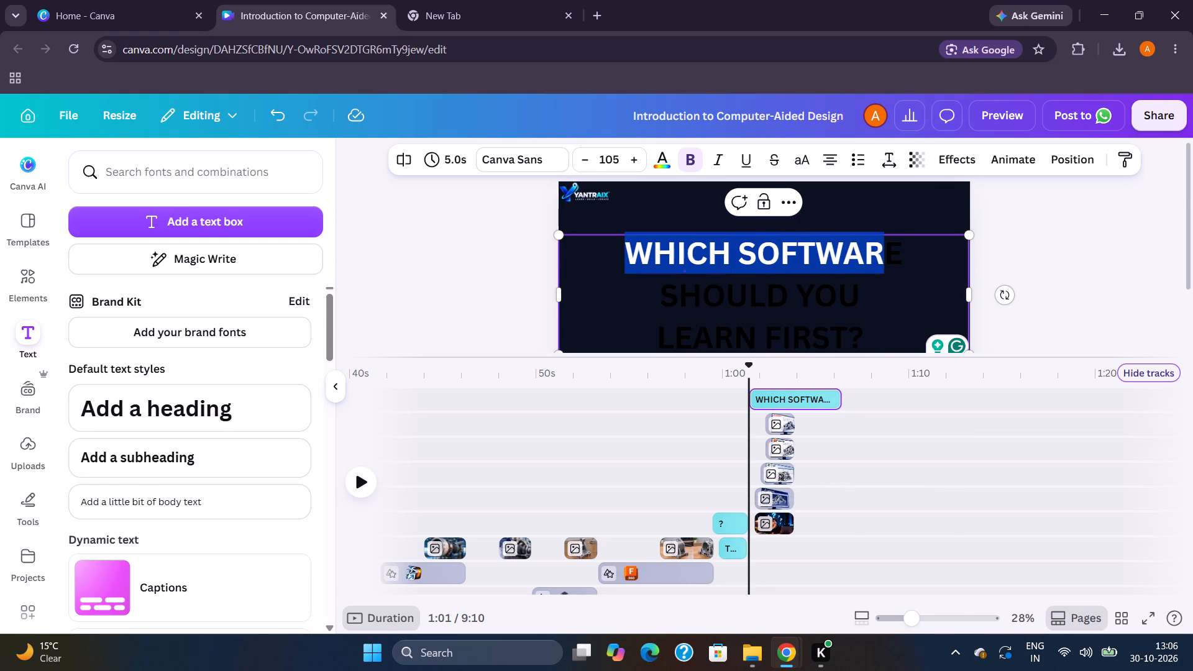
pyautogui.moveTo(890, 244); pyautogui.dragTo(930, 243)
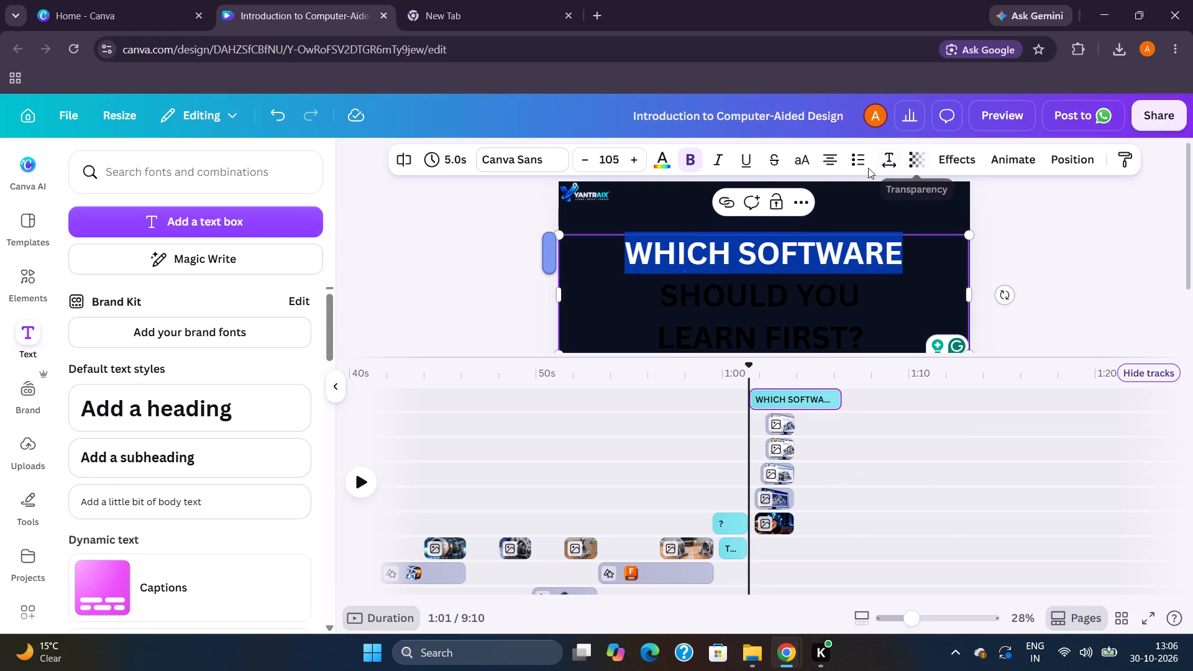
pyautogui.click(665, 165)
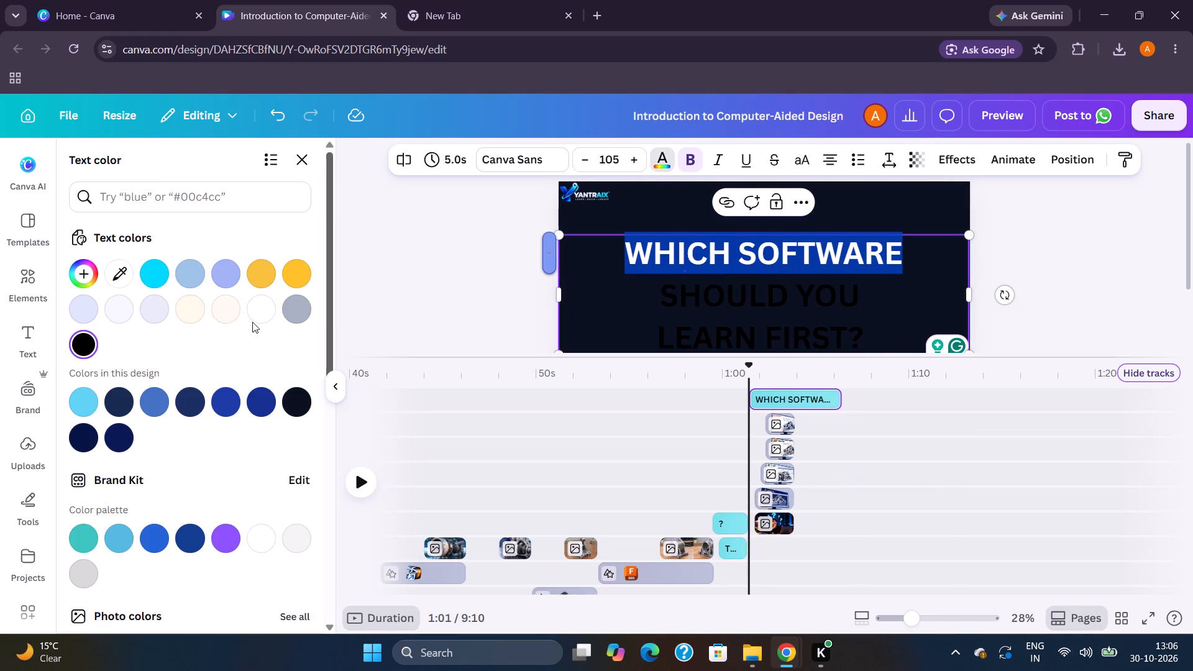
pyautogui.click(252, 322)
# Apply the Echo text effect to the "WHICH SOFTWARE SHOULD YOU LEARN FIRST?" heading.
pyautogui.click(948, 158)
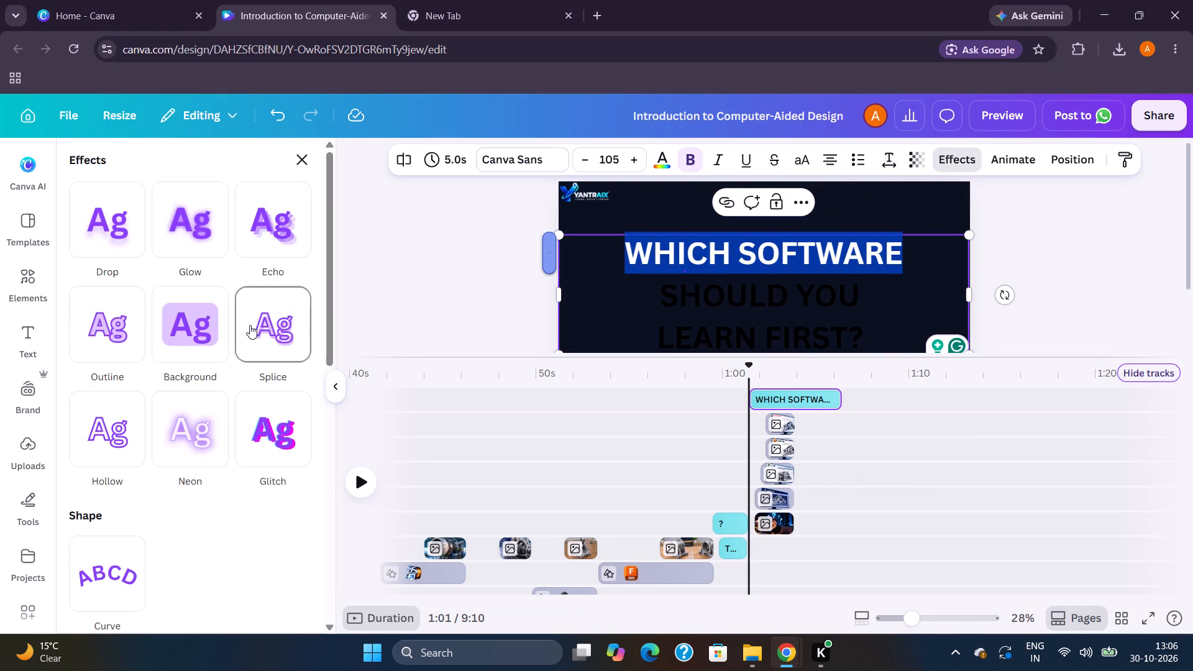
pyautogui.click(260, 224)
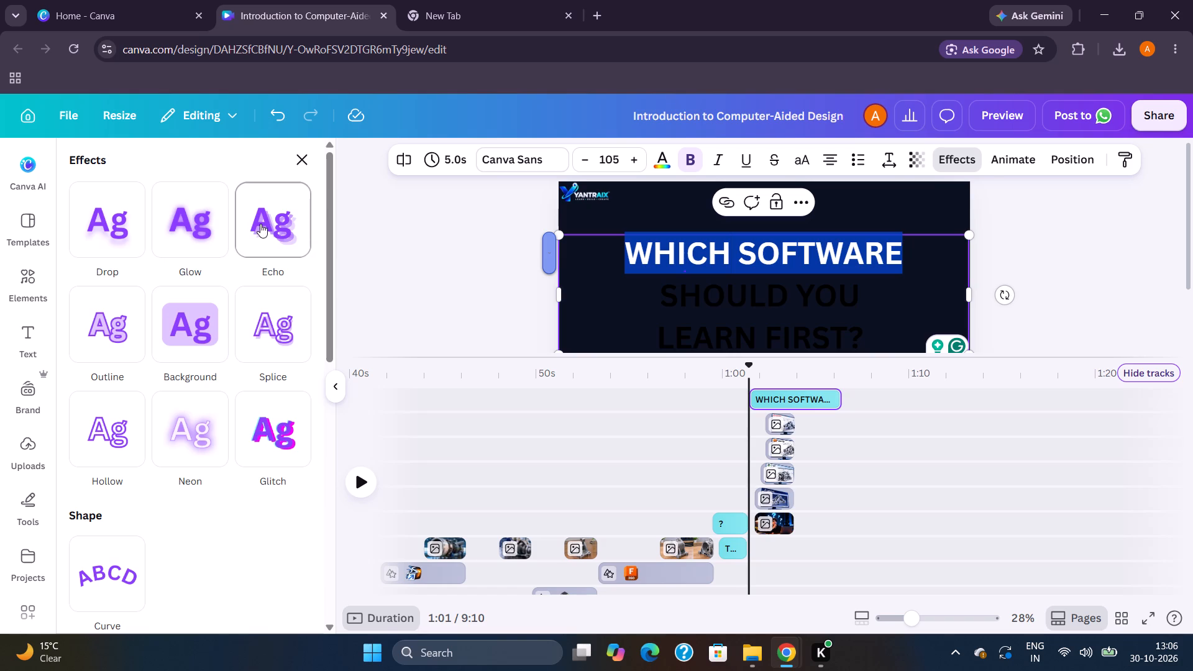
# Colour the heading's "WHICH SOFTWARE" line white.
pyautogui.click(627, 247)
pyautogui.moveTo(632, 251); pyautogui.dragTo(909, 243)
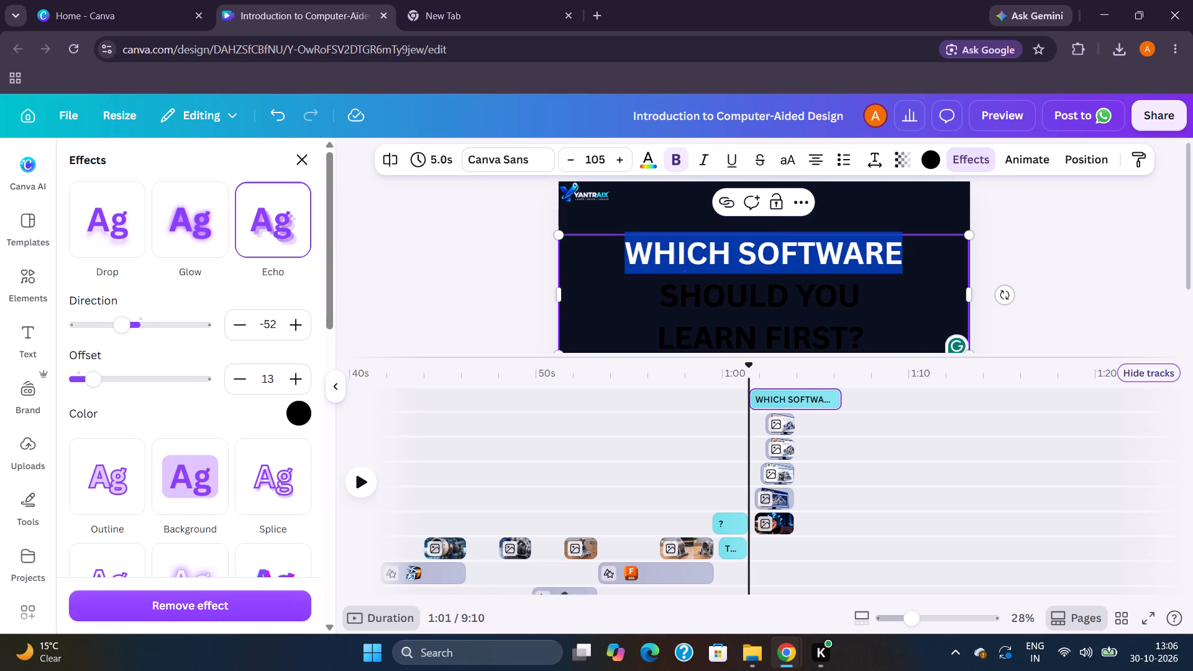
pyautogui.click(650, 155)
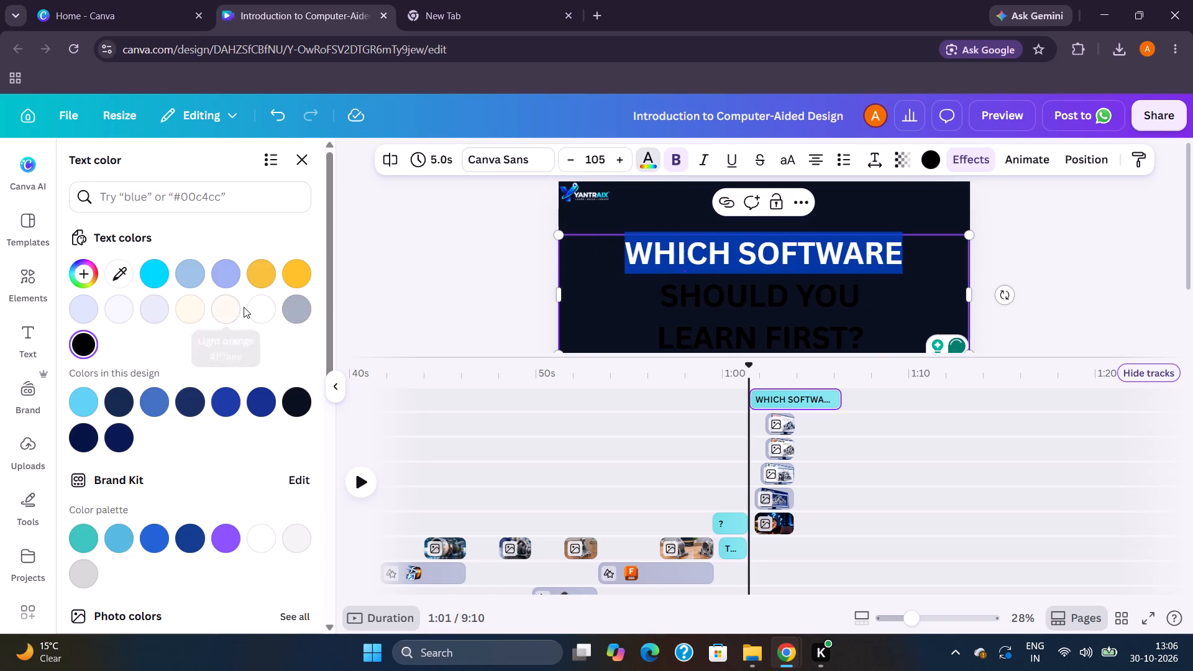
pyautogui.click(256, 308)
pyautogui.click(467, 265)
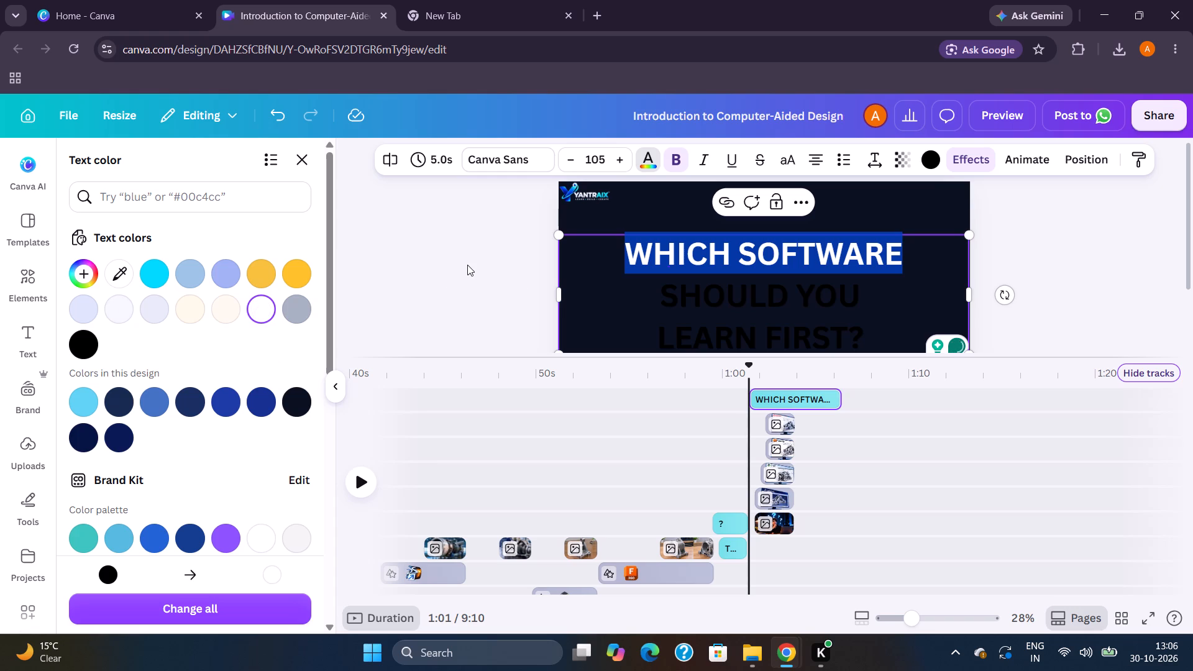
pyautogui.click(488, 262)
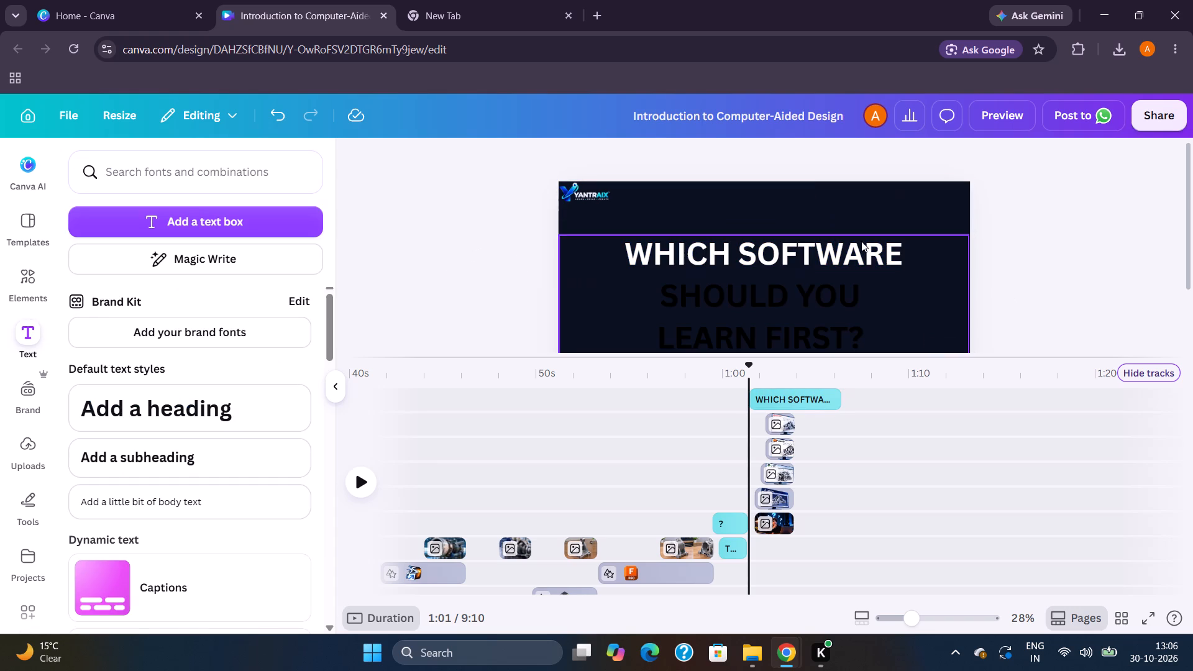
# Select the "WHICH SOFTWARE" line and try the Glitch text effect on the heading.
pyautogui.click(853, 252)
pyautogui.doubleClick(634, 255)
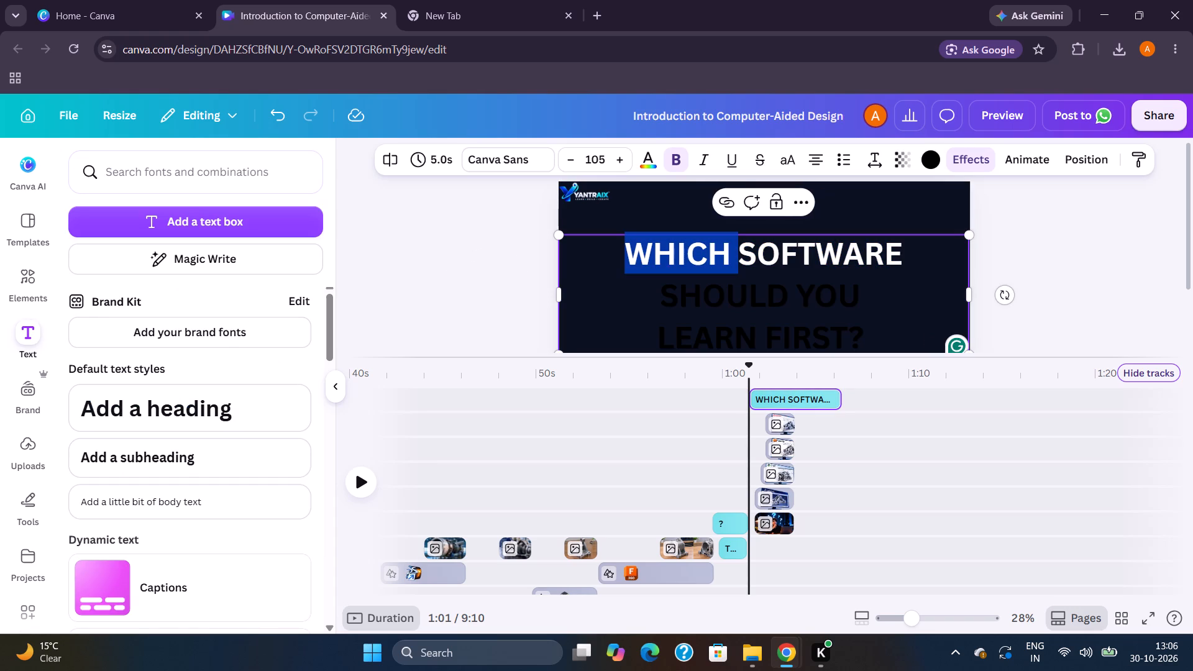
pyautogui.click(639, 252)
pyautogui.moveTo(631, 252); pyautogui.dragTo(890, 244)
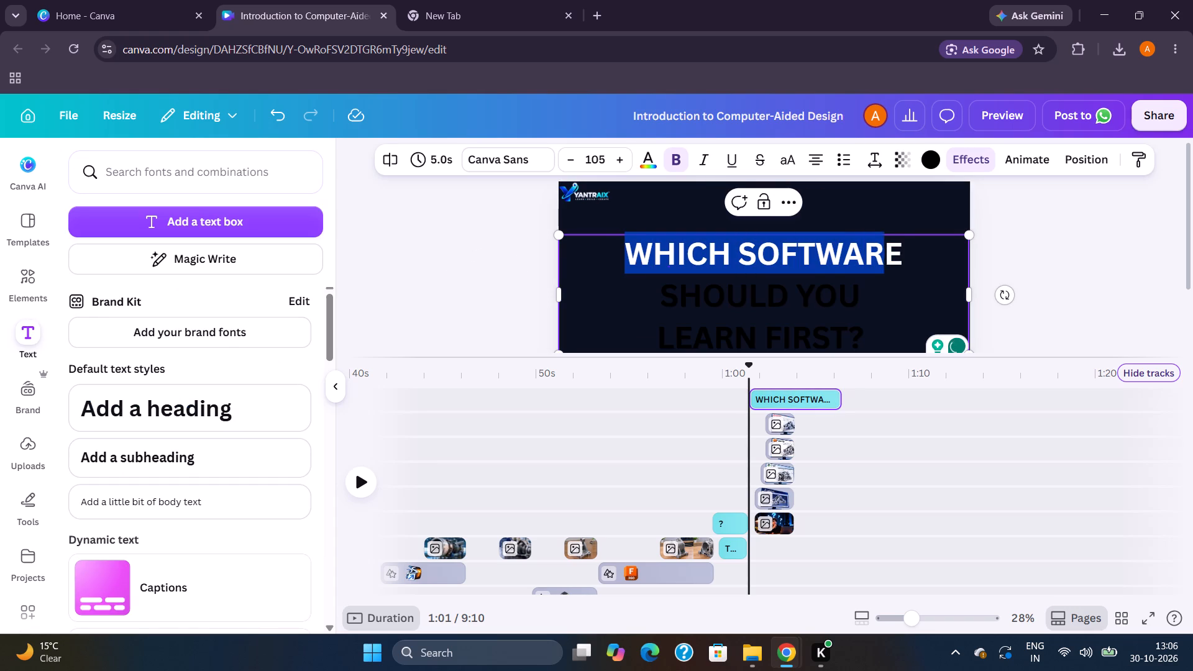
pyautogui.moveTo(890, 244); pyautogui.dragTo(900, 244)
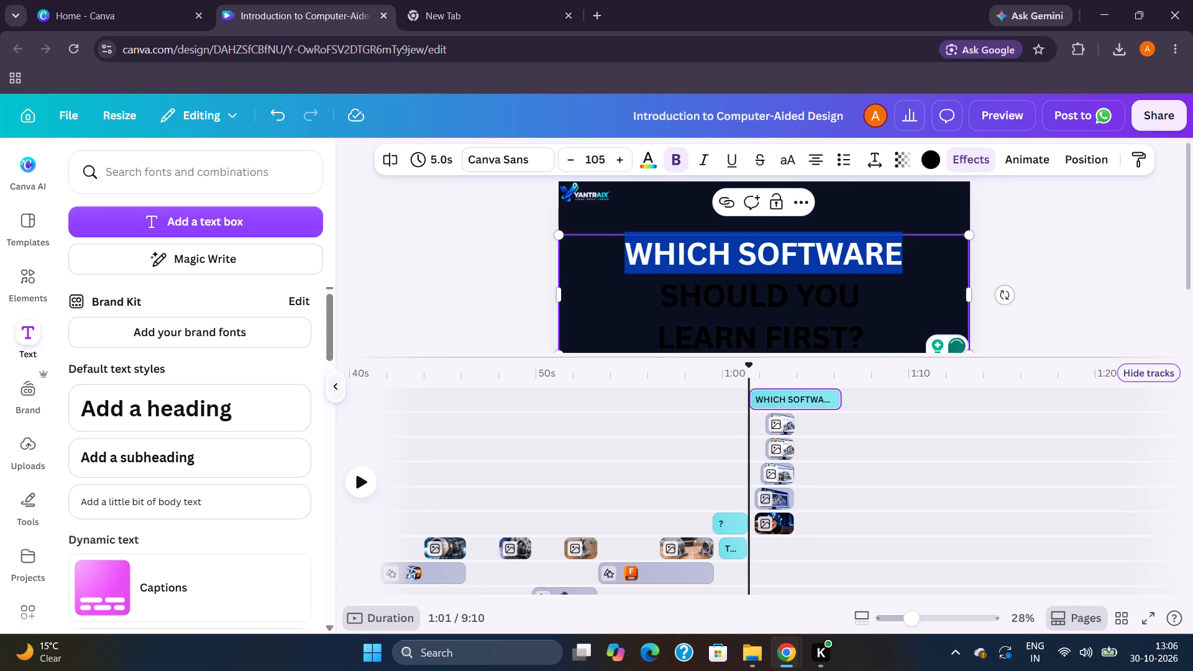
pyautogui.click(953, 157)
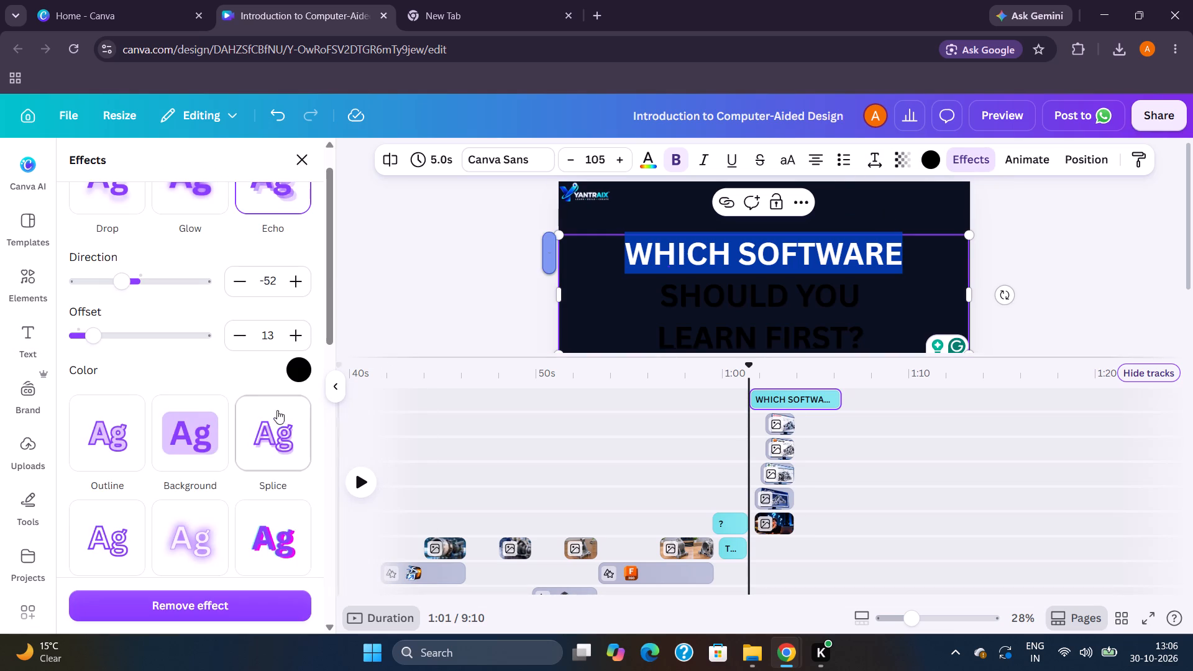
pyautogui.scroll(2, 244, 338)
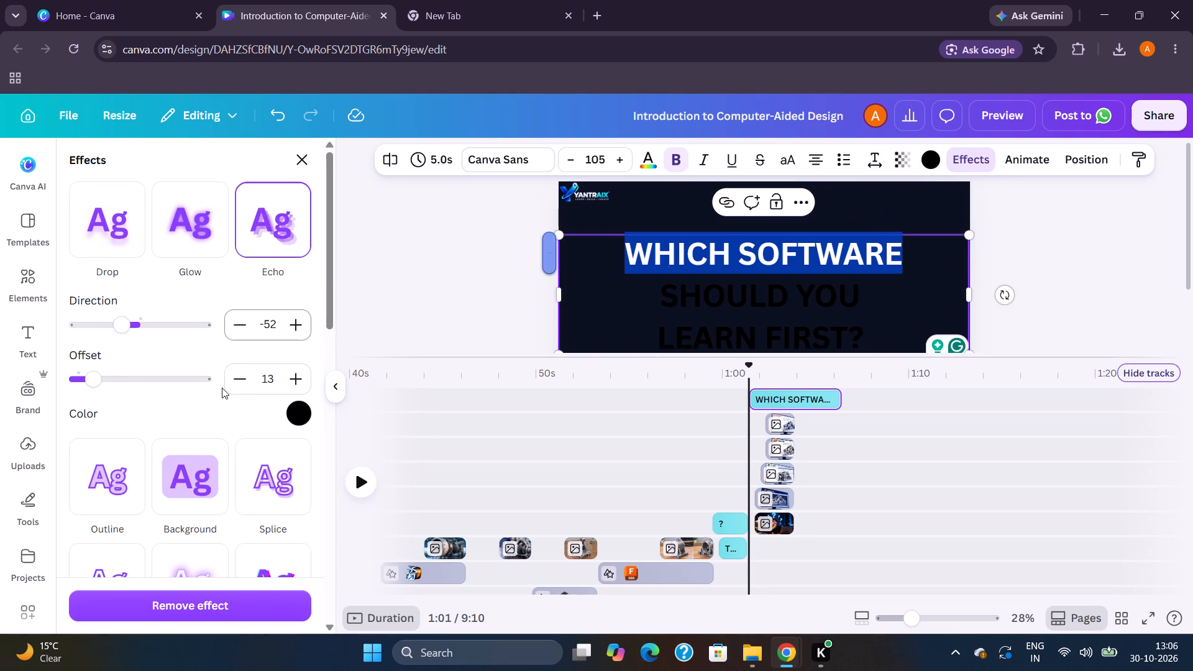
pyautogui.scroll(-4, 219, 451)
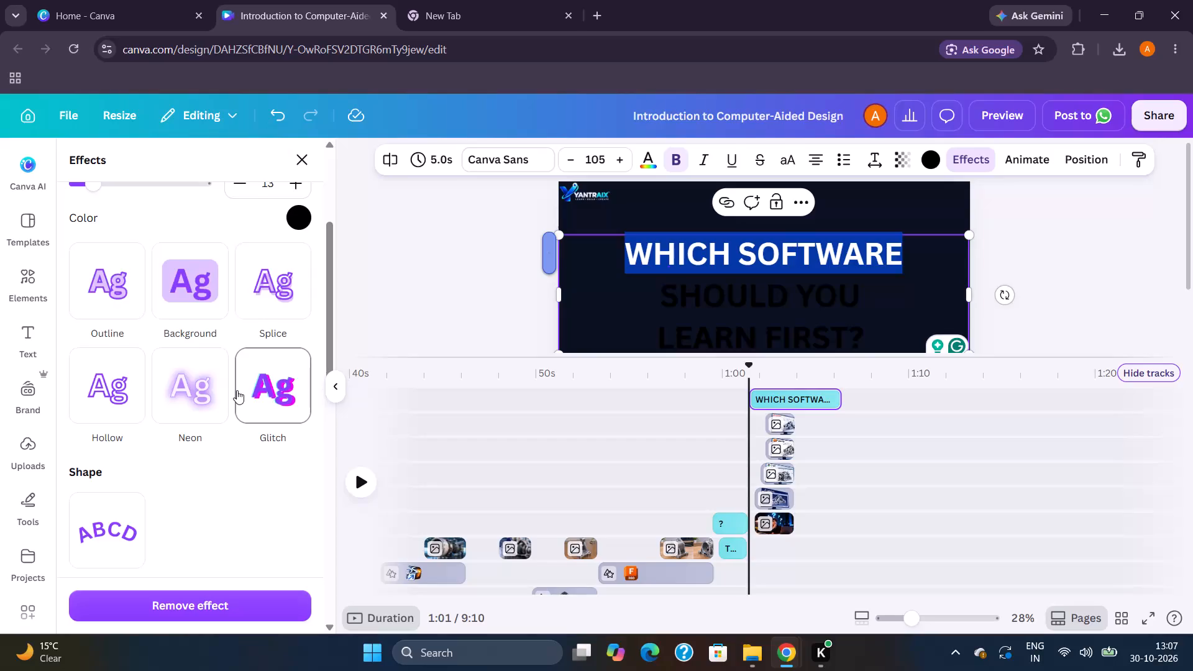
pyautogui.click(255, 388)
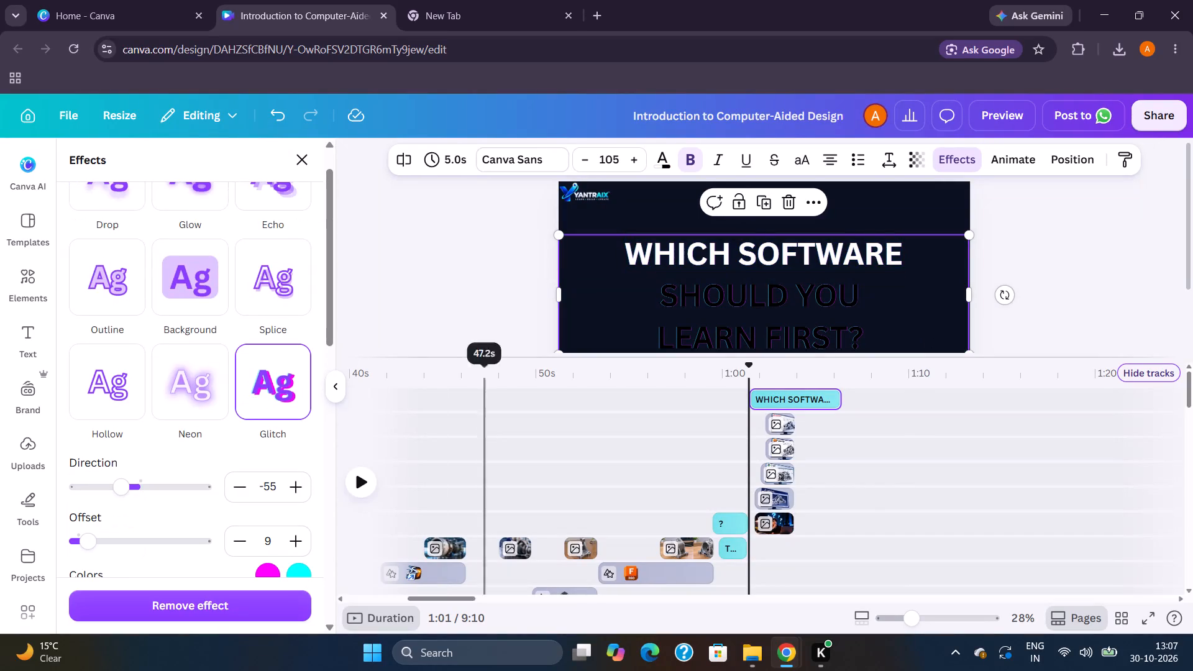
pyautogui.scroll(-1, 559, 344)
# Apply the Splice text effect to the "WHICH SOFTWARE SHOULD YOU LEARN FIRST?" heading.
pyautogui.click(694, 254)
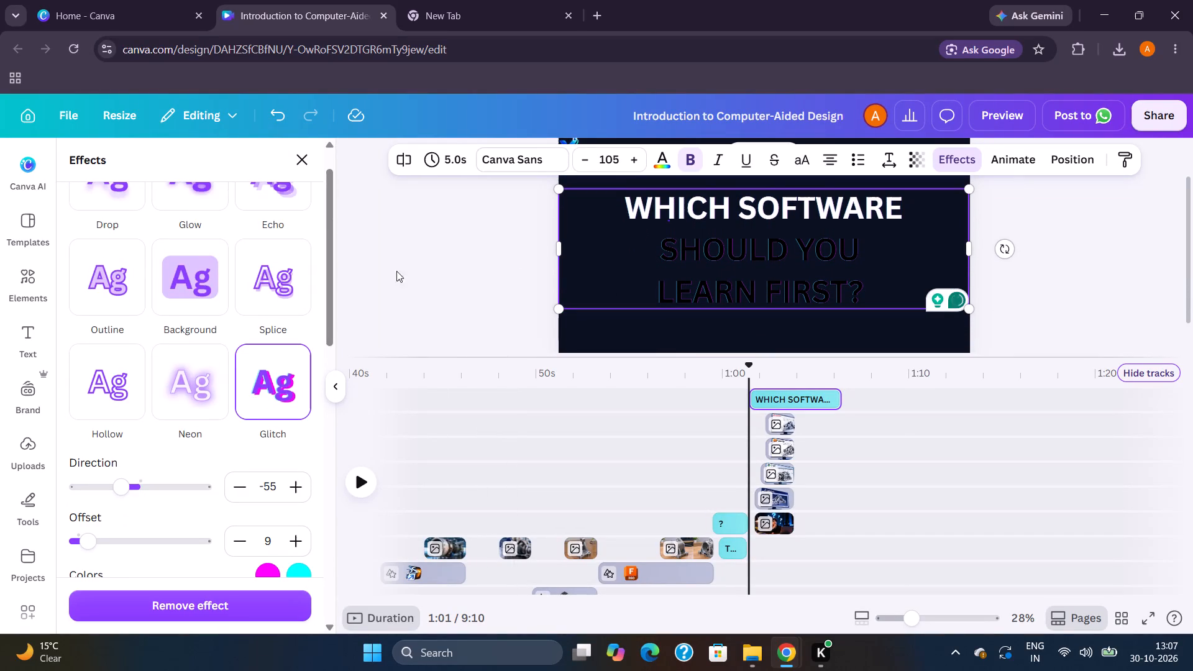
pyautogui.click(285, 280)
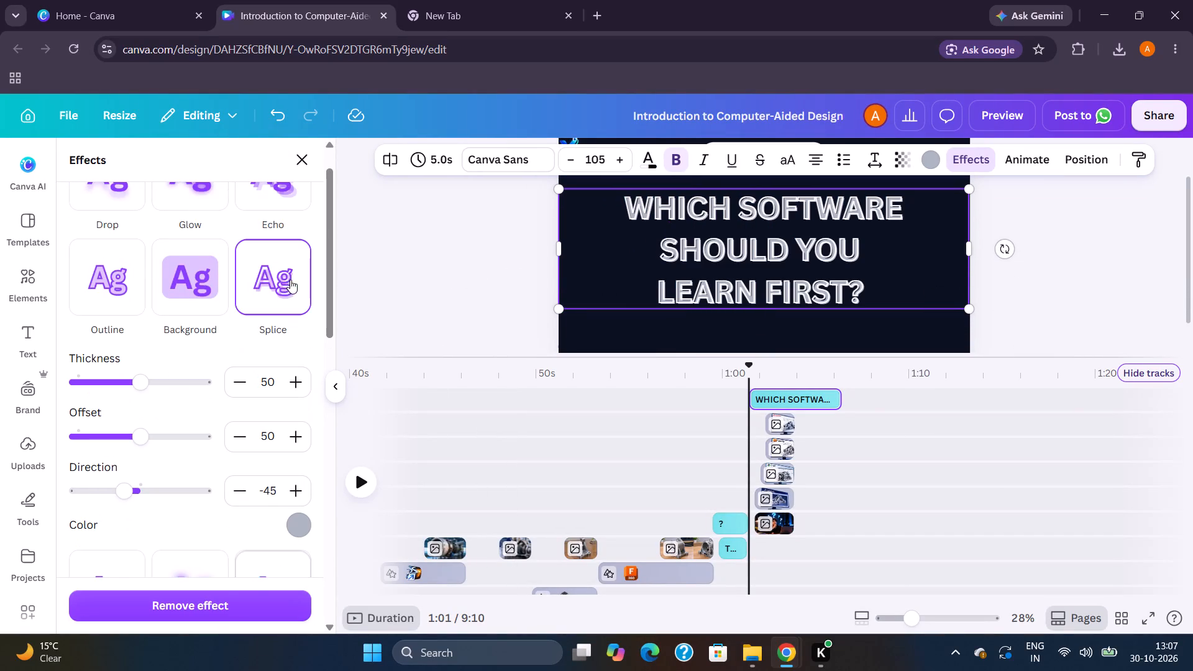
# Recolour the heading's "WHICH SOFTWARE" line with the light periwinkle blue text colour.
pyautogui.click(666, 249)
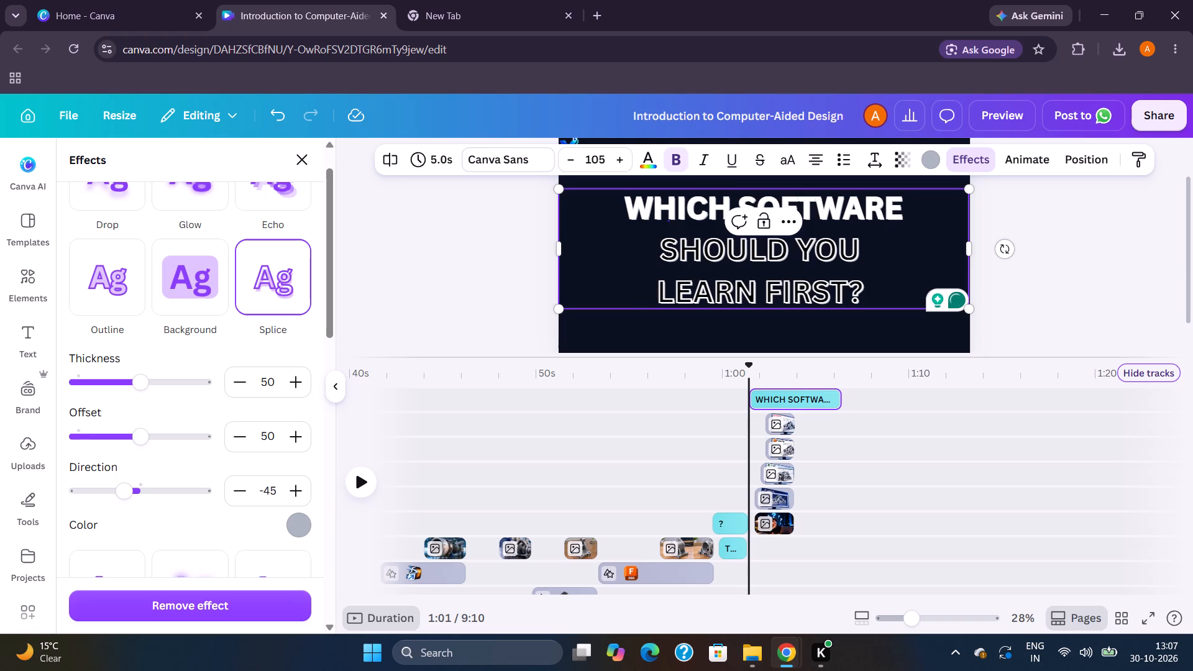
pyautogui.click(643, 215)
pyautogui.moveTo(629, 209); pyautogui.dragTo(921, 217)
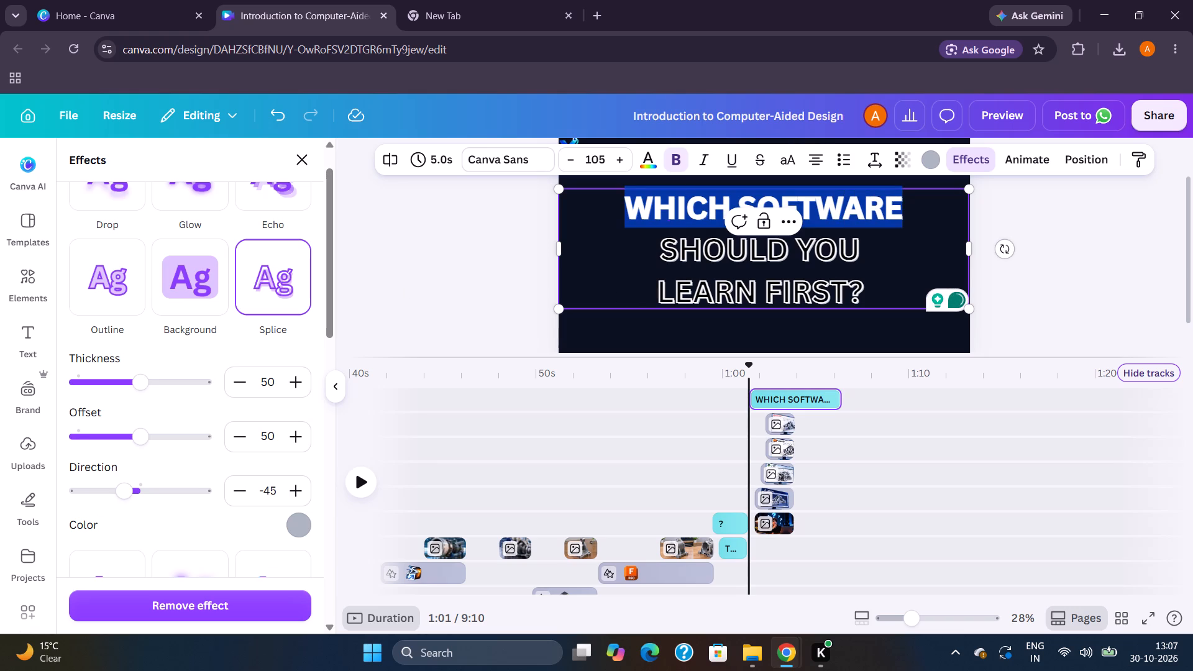
pyautogui.moveTo(921, 217); pyautogui.dragTo(922, 217)
pyautogui.click(651, 165)
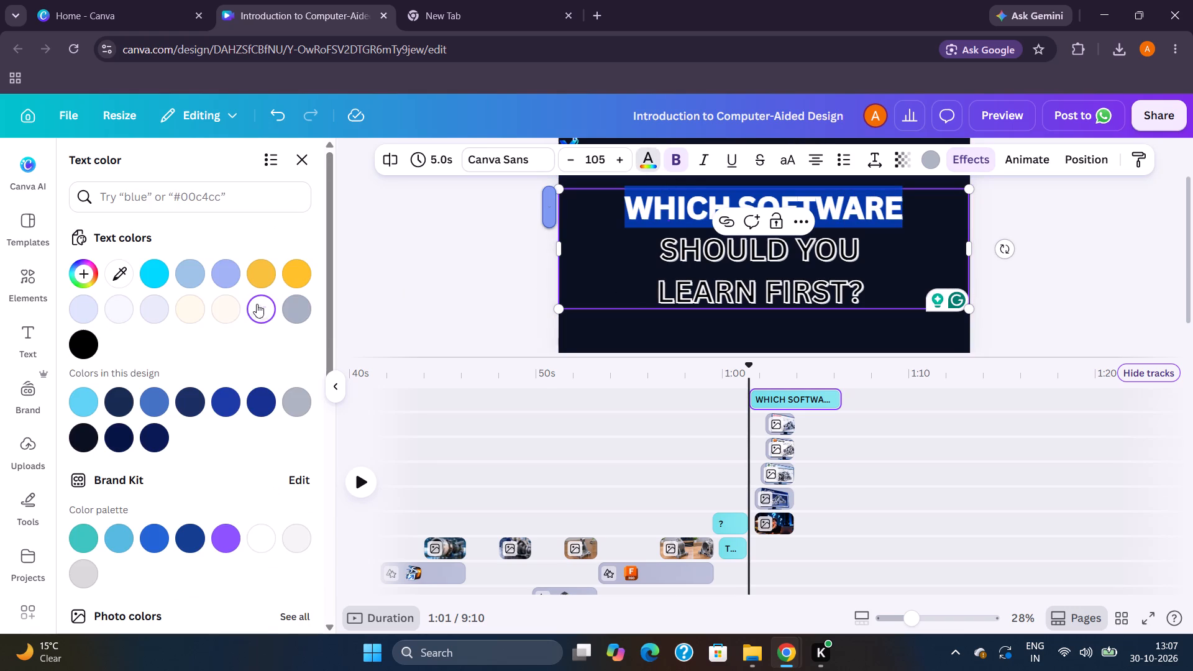
pyautogui.click(216, 274)
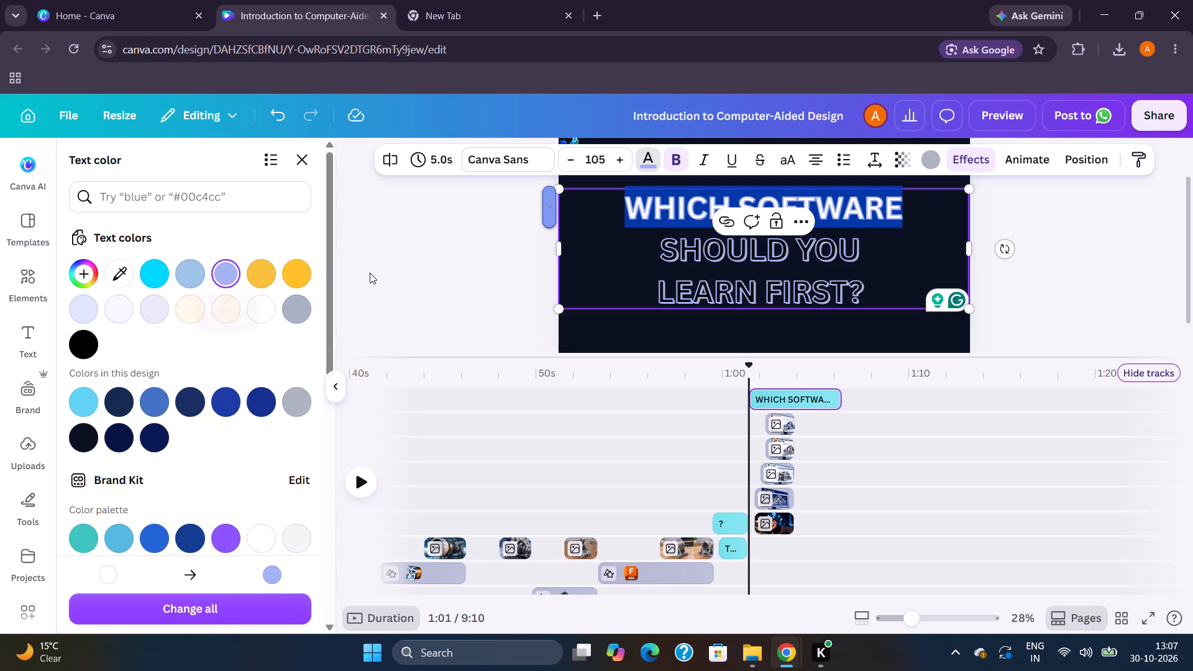
pyautogui.doubleClick(444, 268)
# Colour the heading's "SHOULD YOU LEARN FIRST?" lines light pinkish purple from the default solid colours.
pyautogui.click(664, 249)
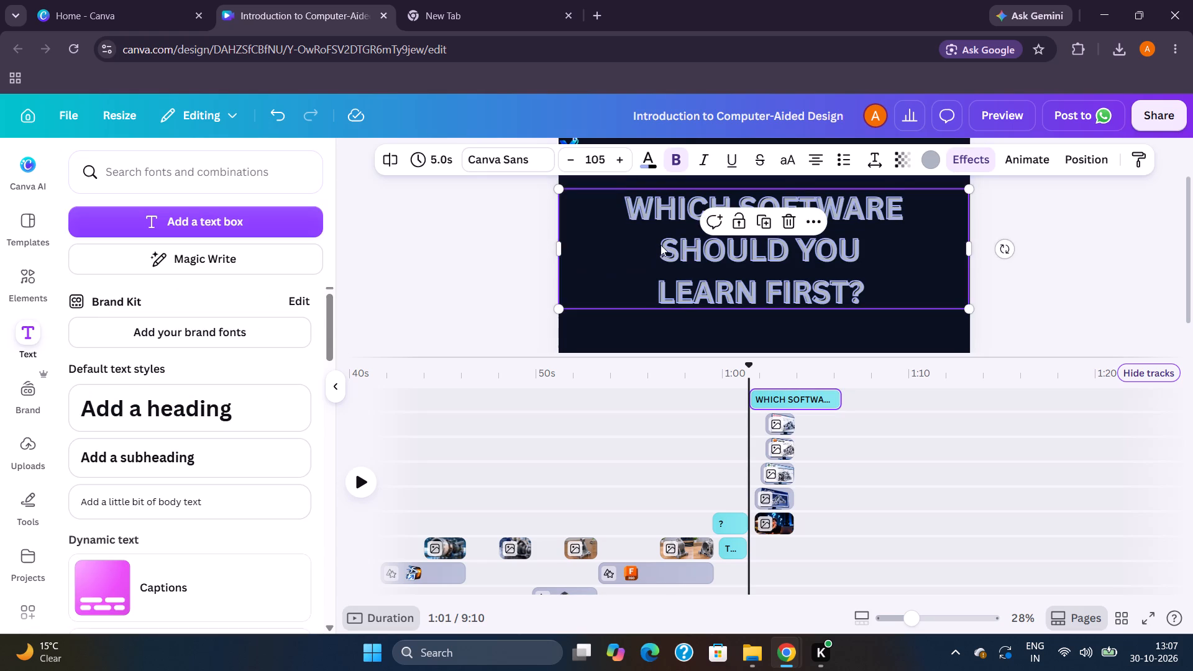
pyautogui.moveTo(660, 245); pyautogui.dragTo(667, 247)
pyautogui.doubleClick(667, 252)
pyautogui.moveTo(665, 250); pyautogui.dragTo(679, 258)
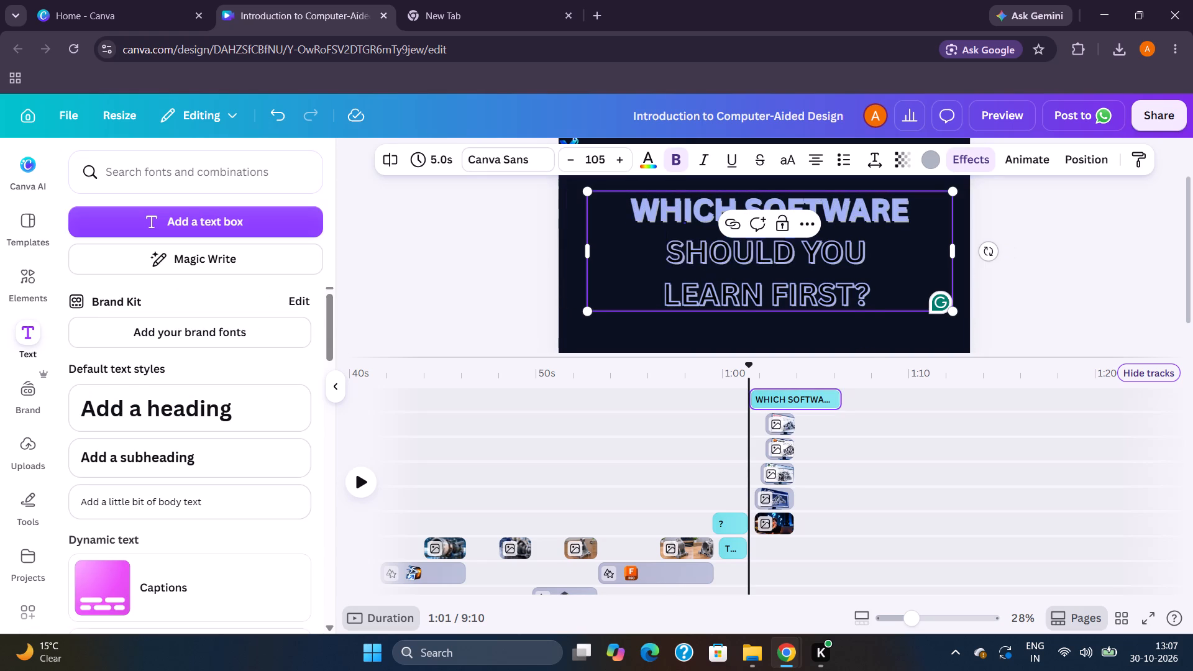
pyautogui.moveTo(679, 258); pyautogui.dragTo(869, 281)
pyautogui.click(649, 160)
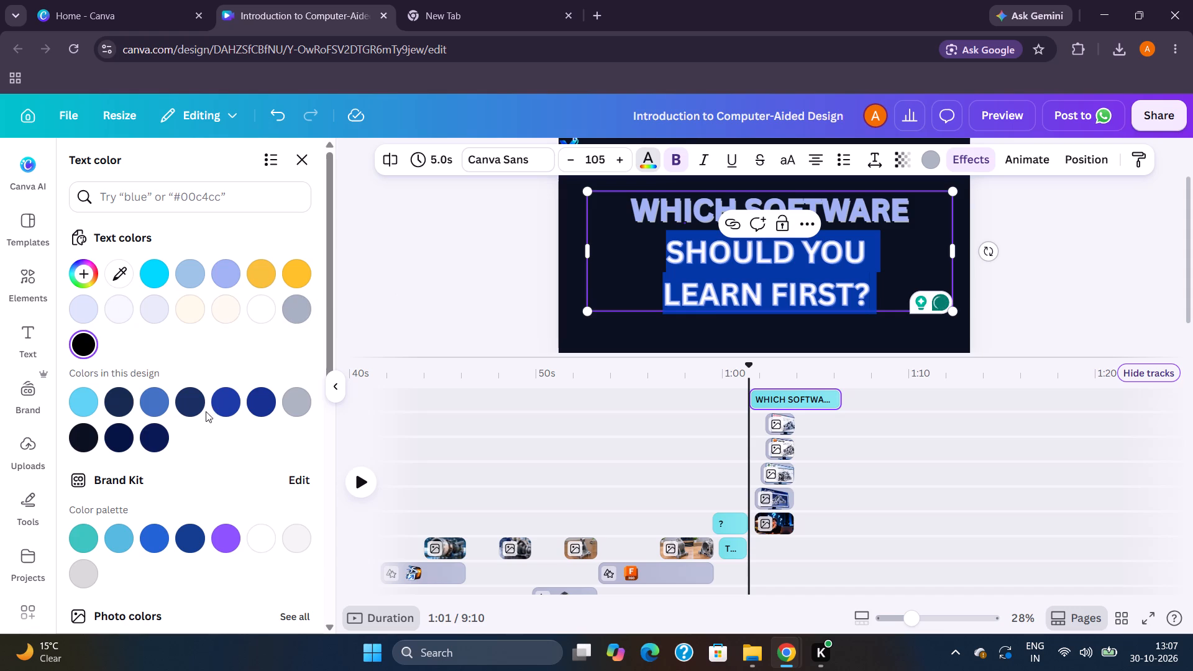
pyautogui.scroll(-3, 204, 411)
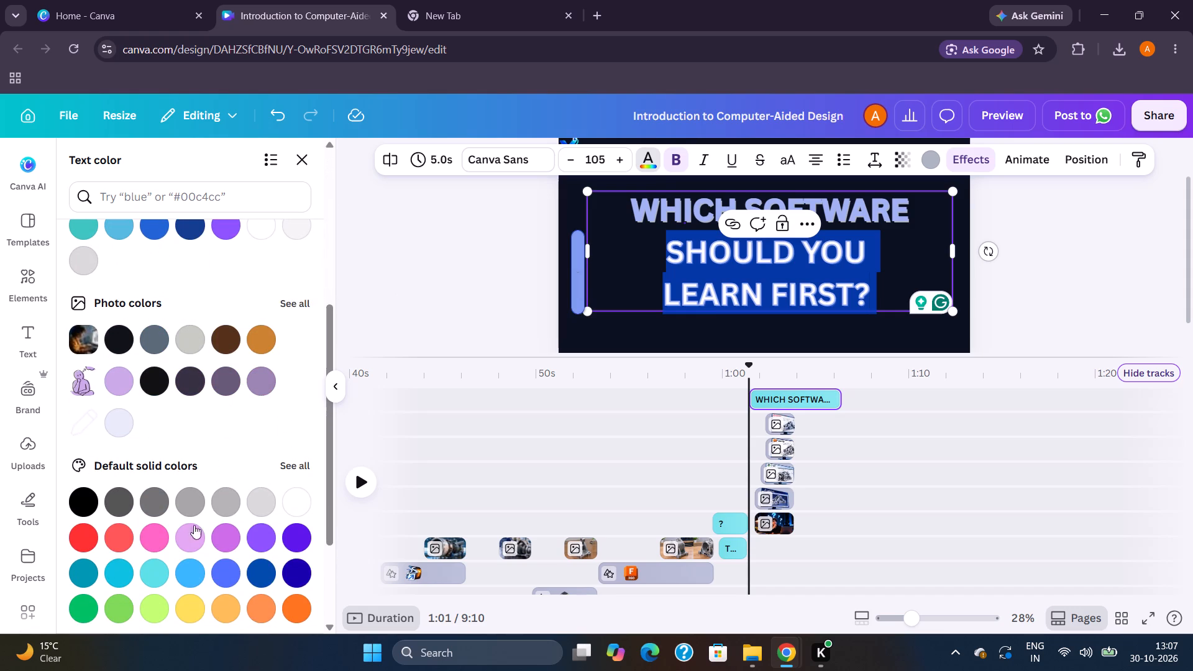
pyautogui.click(194, 539)
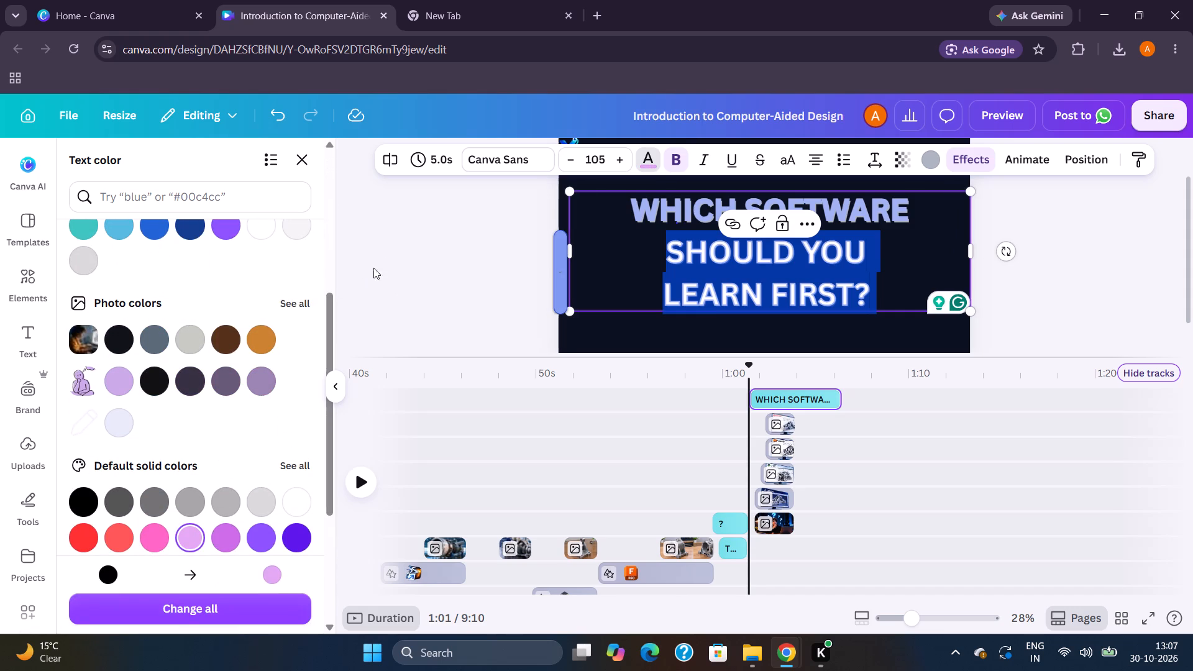
pyautogui.doubleClick(406, 247)
# Set the heading's Splice effect colour to Pastel azure #9dc3e6.
pyautogui.doubleClick(690, 247)
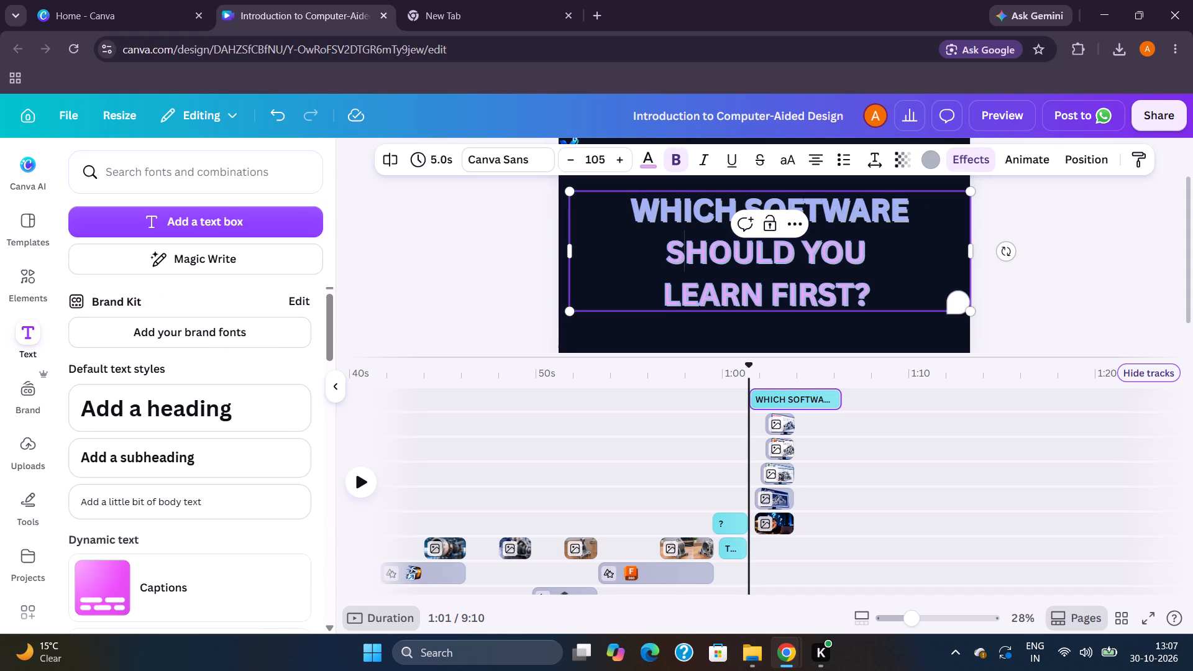
pyautogui.click(680, 249)
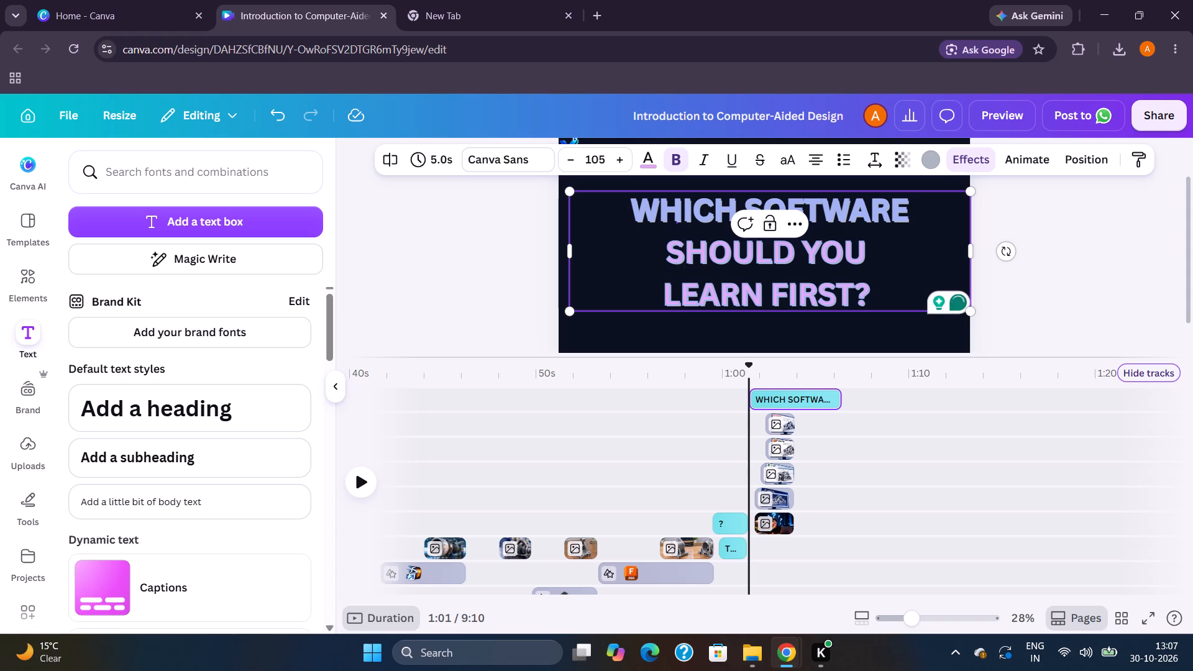
pyautogui.click(666, 292)
pyautogui.moveTo(666, 291); pyautogui.dragTo(858, 289)
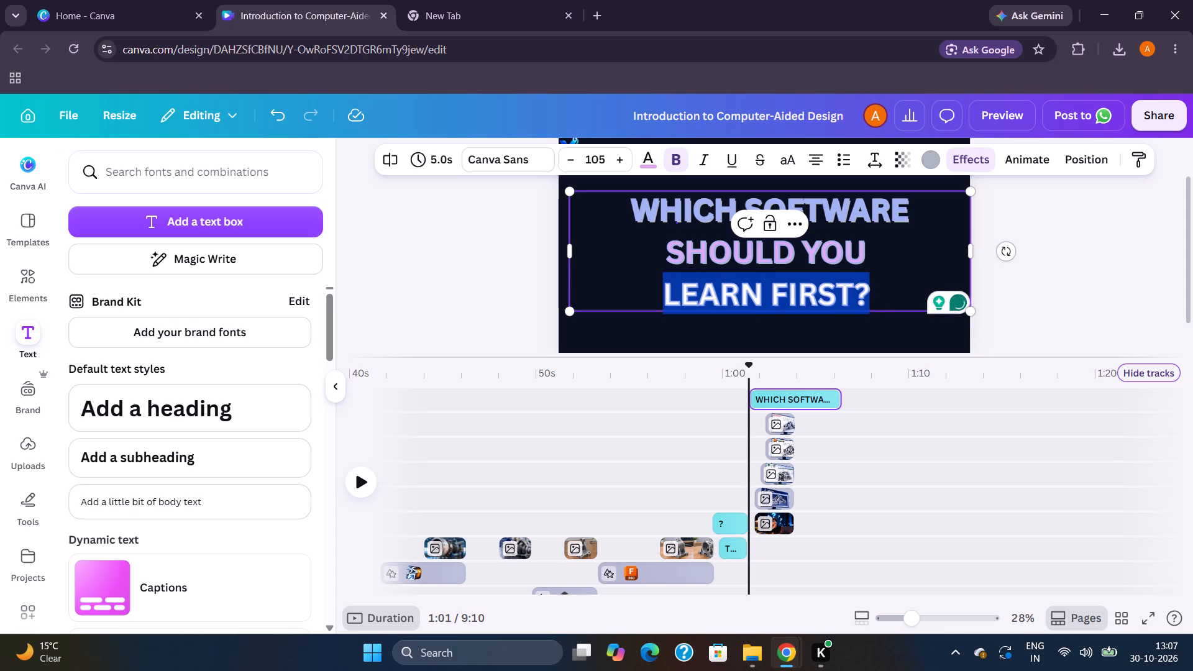
pyautogui.moveTo(858, 289); pyautogui.dragTo(869, 290)
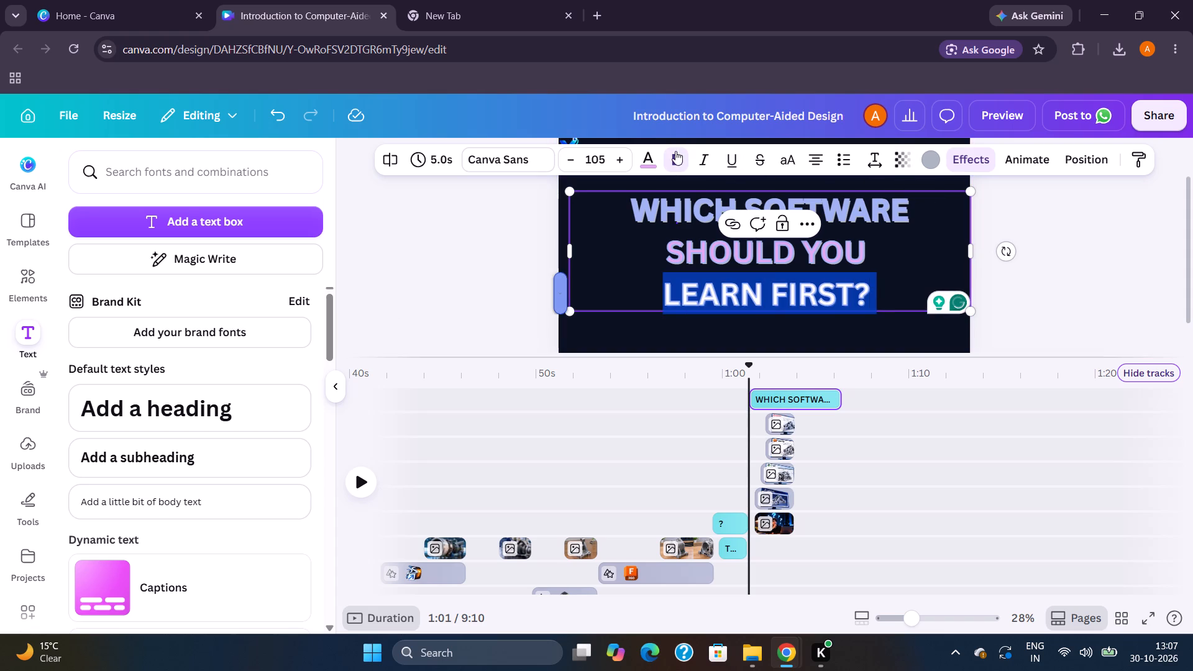
pyautogui.click(930, 164)
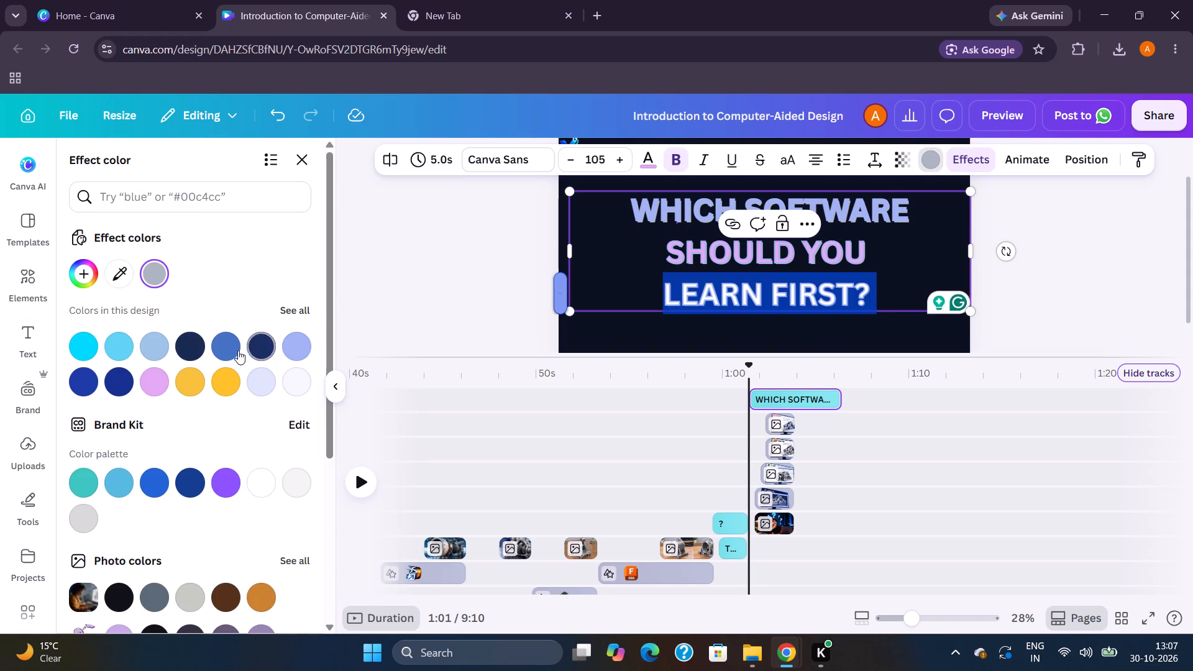
pyautogui.click(157, 356)
pyautogui.doubleClick(478, 260)
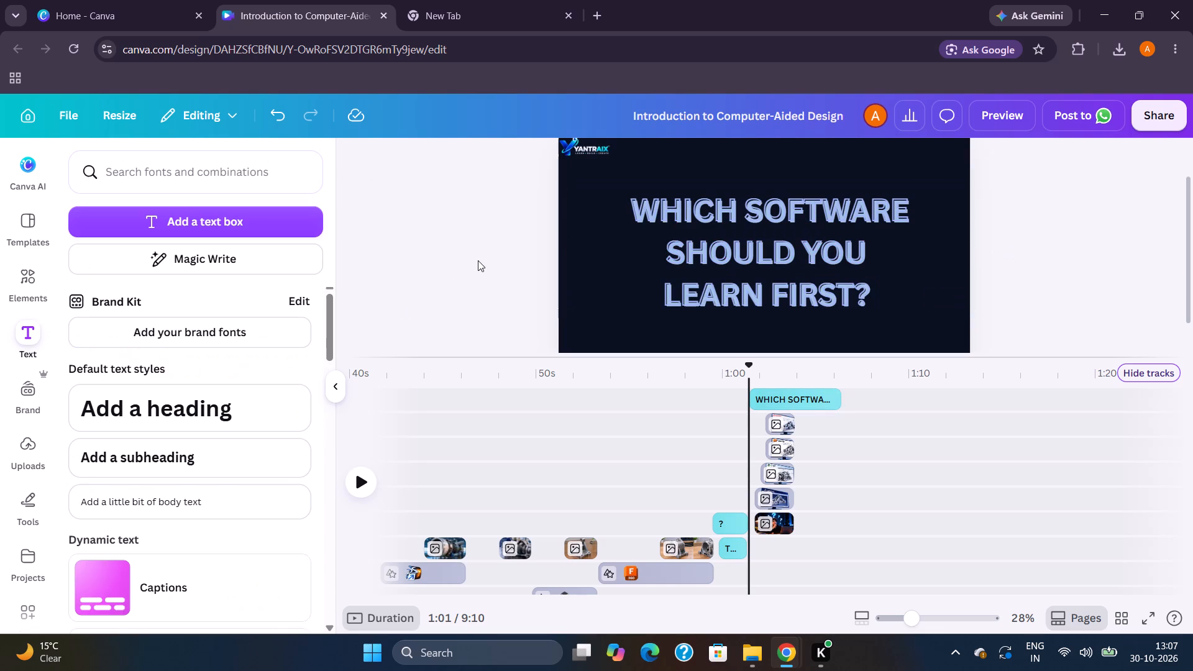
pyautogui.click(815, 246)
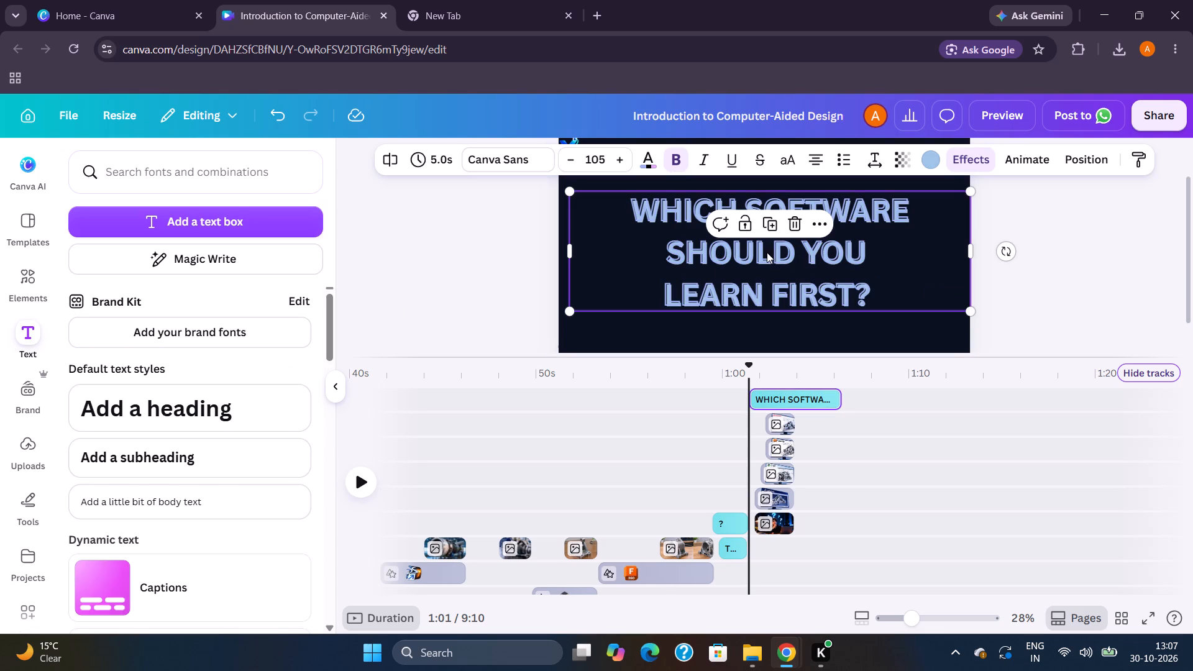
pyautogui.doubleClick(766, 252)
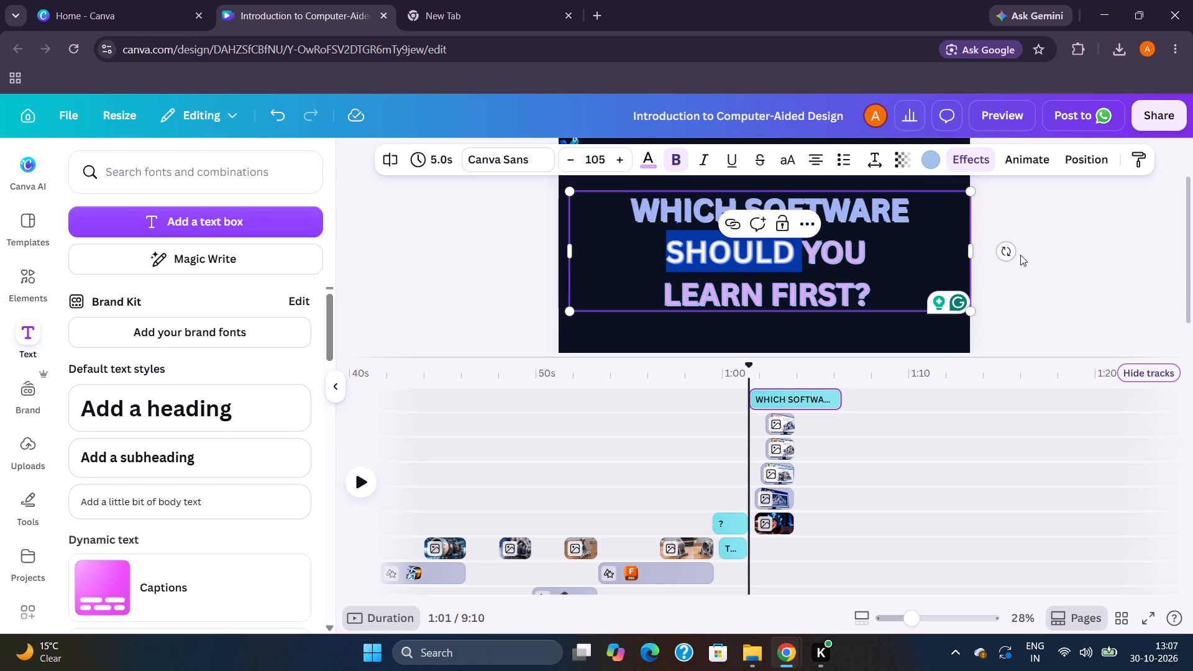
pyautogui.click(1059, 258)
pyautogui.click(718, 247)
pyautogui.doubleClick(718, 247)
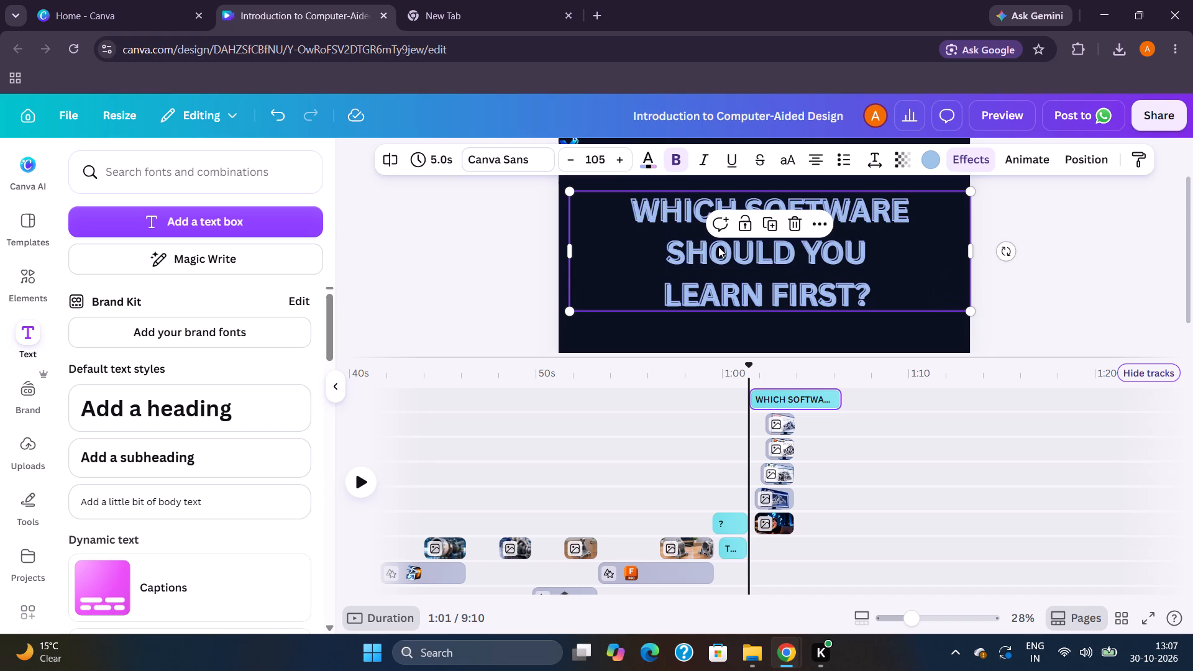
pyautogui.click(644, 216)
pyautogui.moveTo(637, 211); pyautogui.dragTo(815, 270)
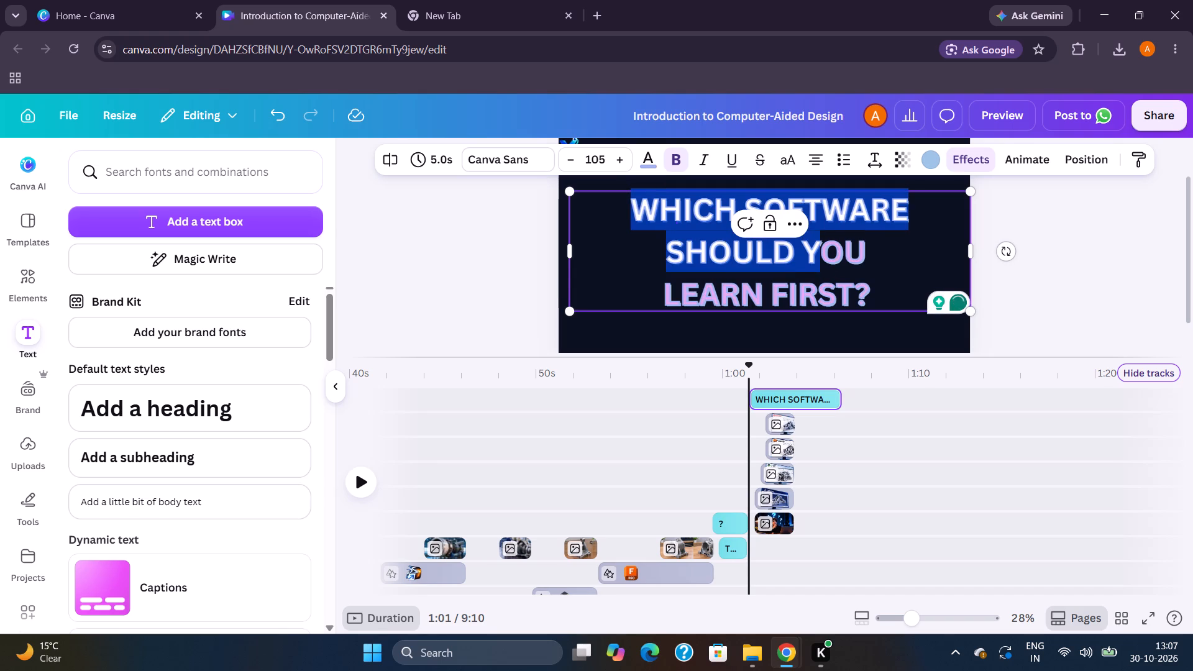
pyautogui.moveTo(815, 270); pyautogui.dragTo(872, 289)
# Preview the video full screen from the Fusion 360 scene through the "WHICH SOFTWARE SHOULD YOU LEARN FIRST?" title and software screens.
pyautogui.click(1155, 619)
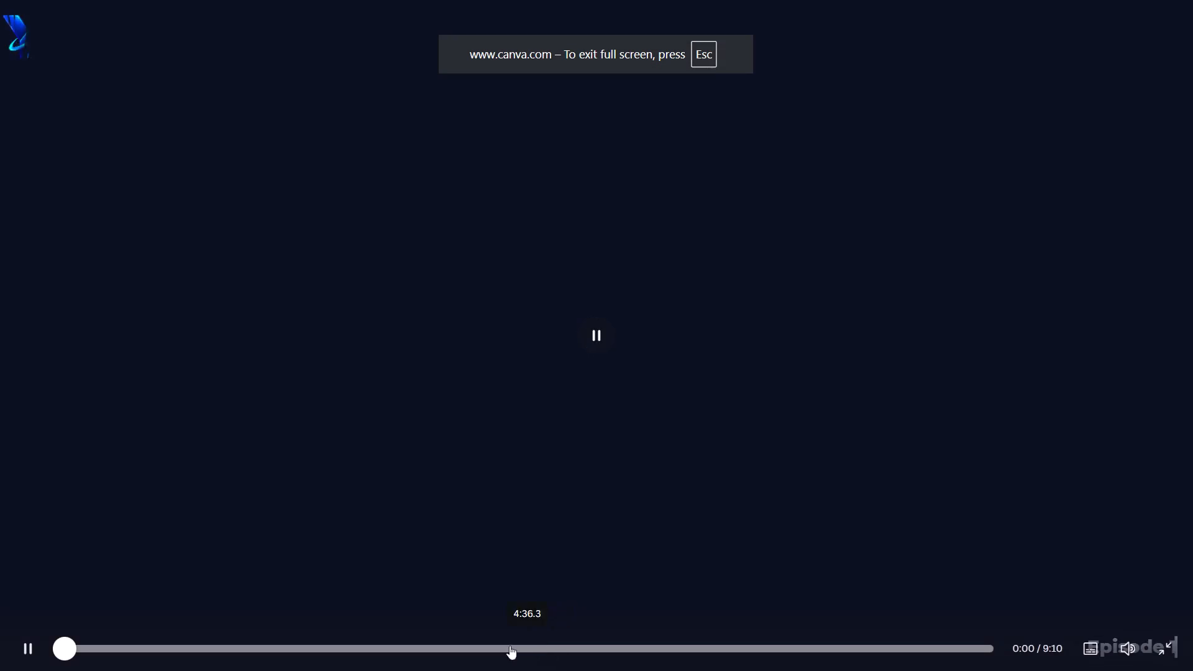
pyautogui.click(511, 646)
pyautogui.click(408, 645)
pyautogui.click(334, 646)
pyautogui.click(281, 647)
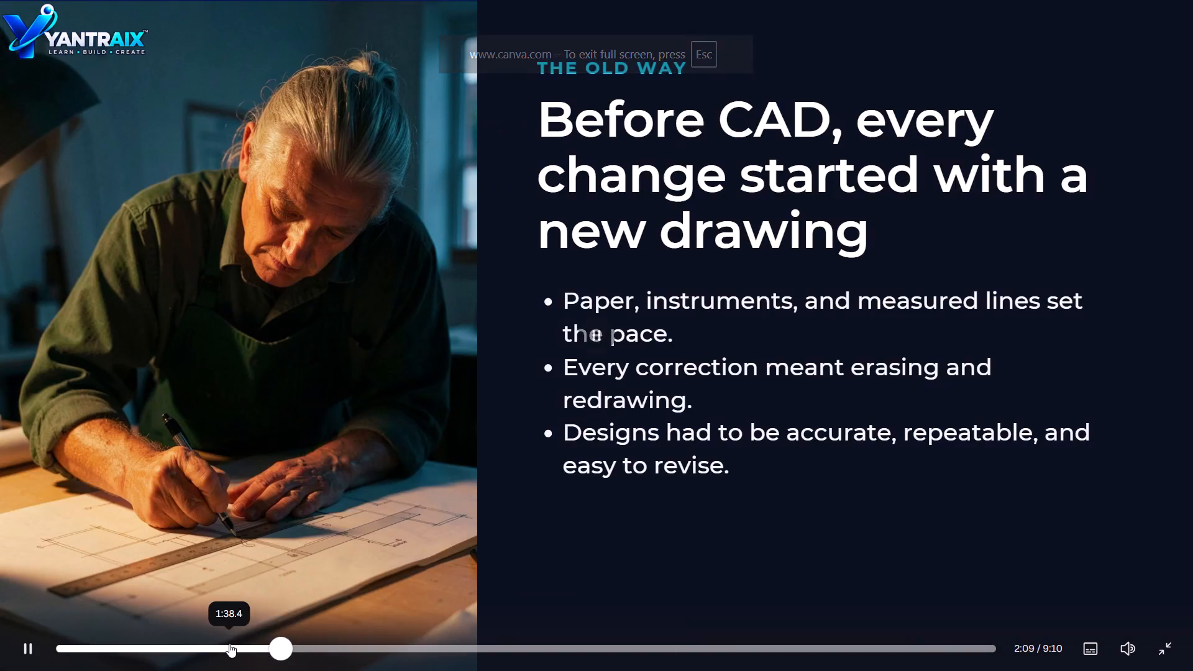
pyautogui.click(229, 644)
pyautogui.click(212, 643)
pyautogui.click(196, 641)
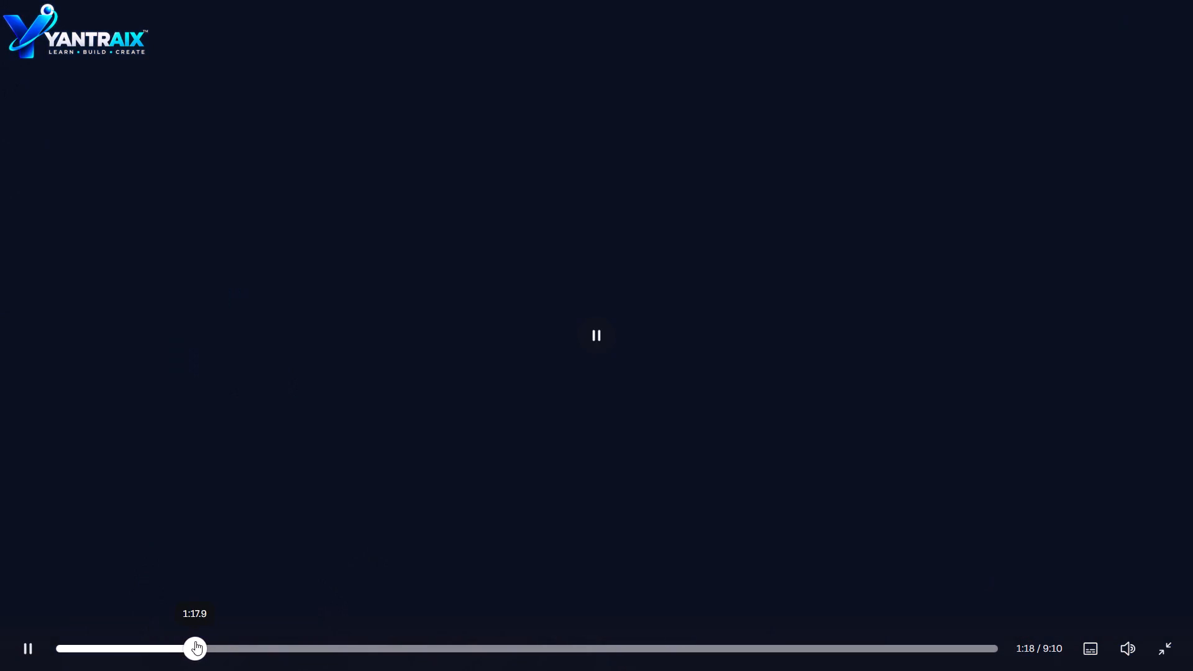
pyautogui.click(171, 639)
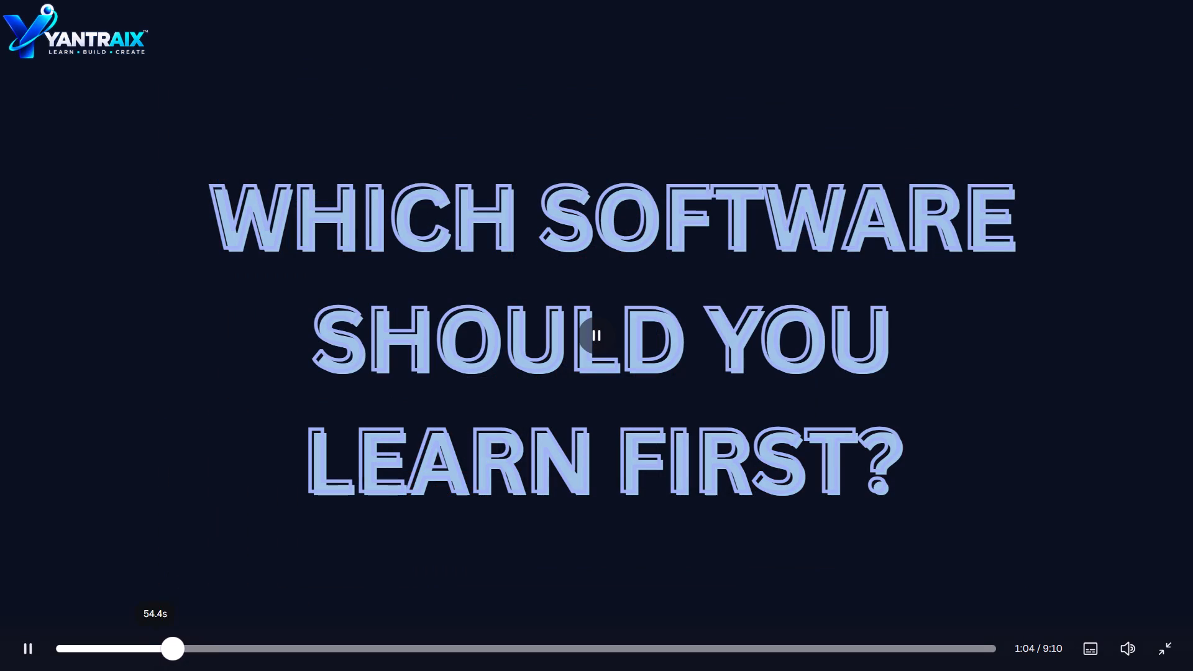
pyautogui.click(153, 646)
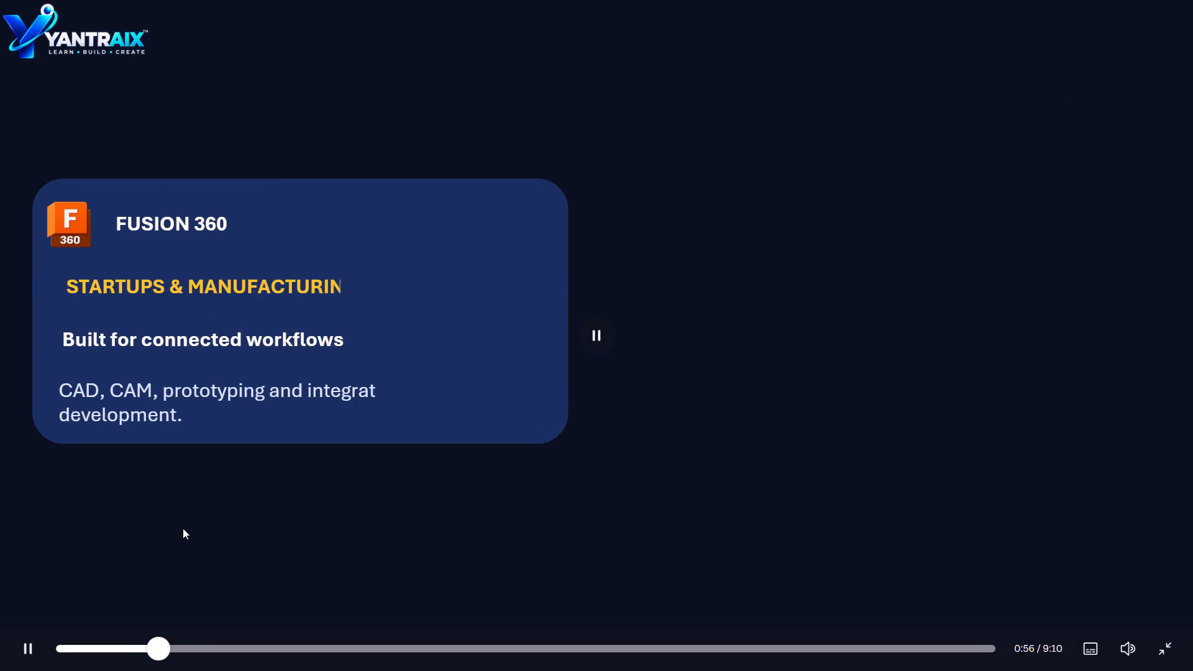
pyautogui.click(183, 528)
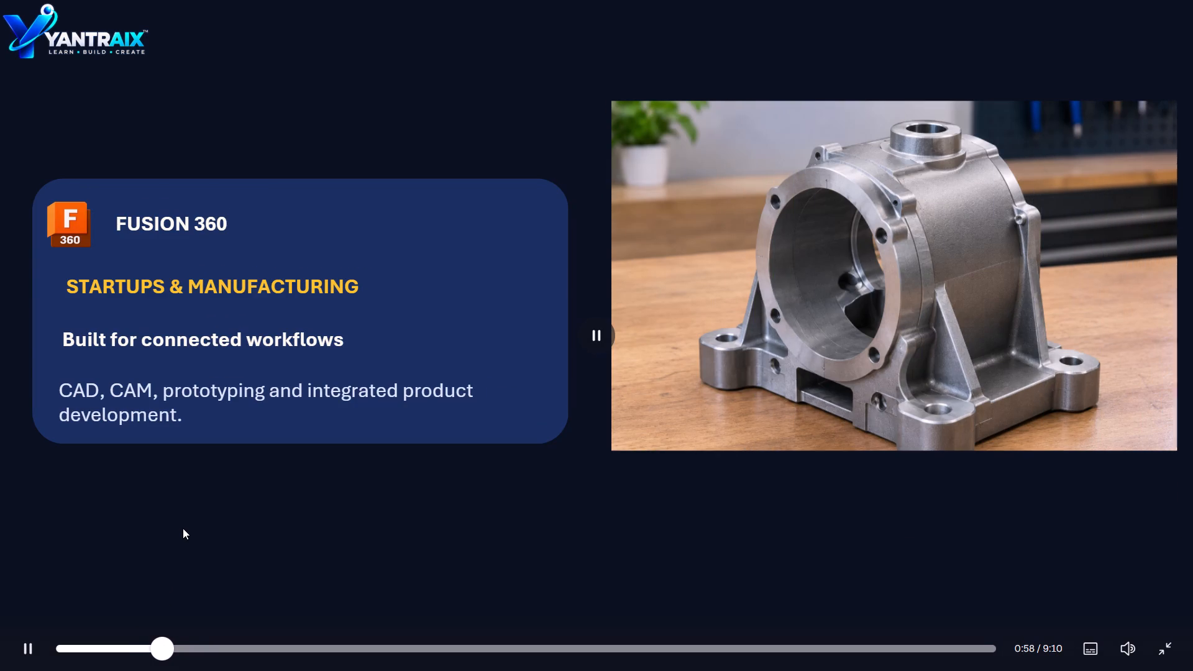
pyautogui.press('space')
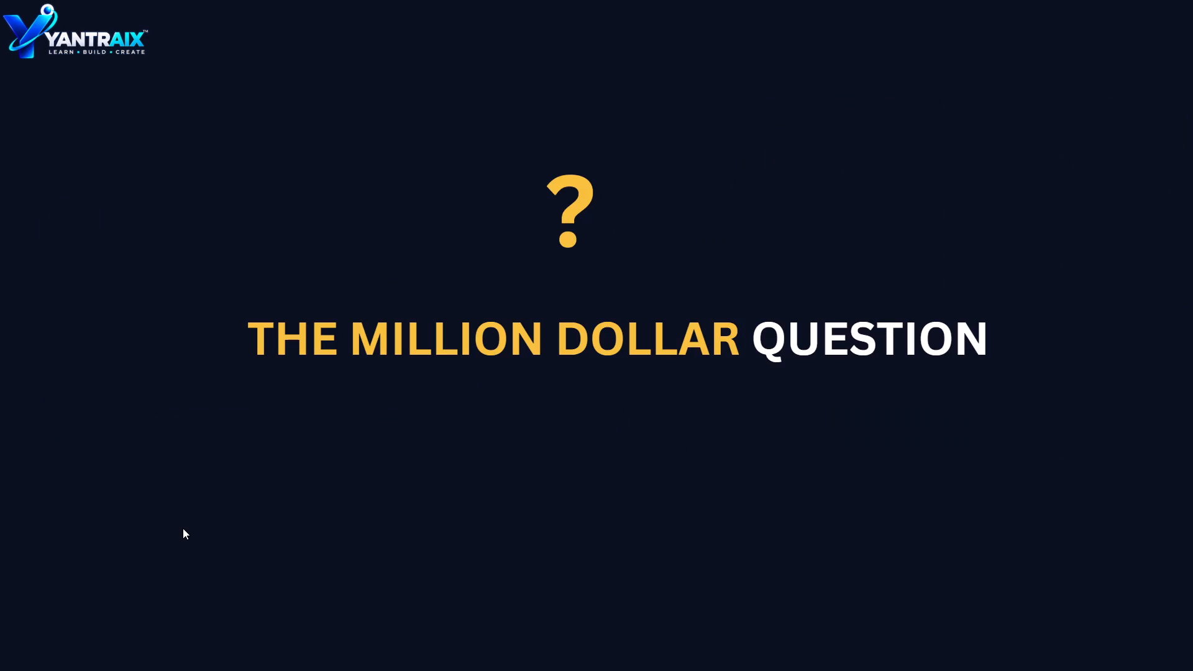
pyautogui.press('space')
pyautogui.press('space')
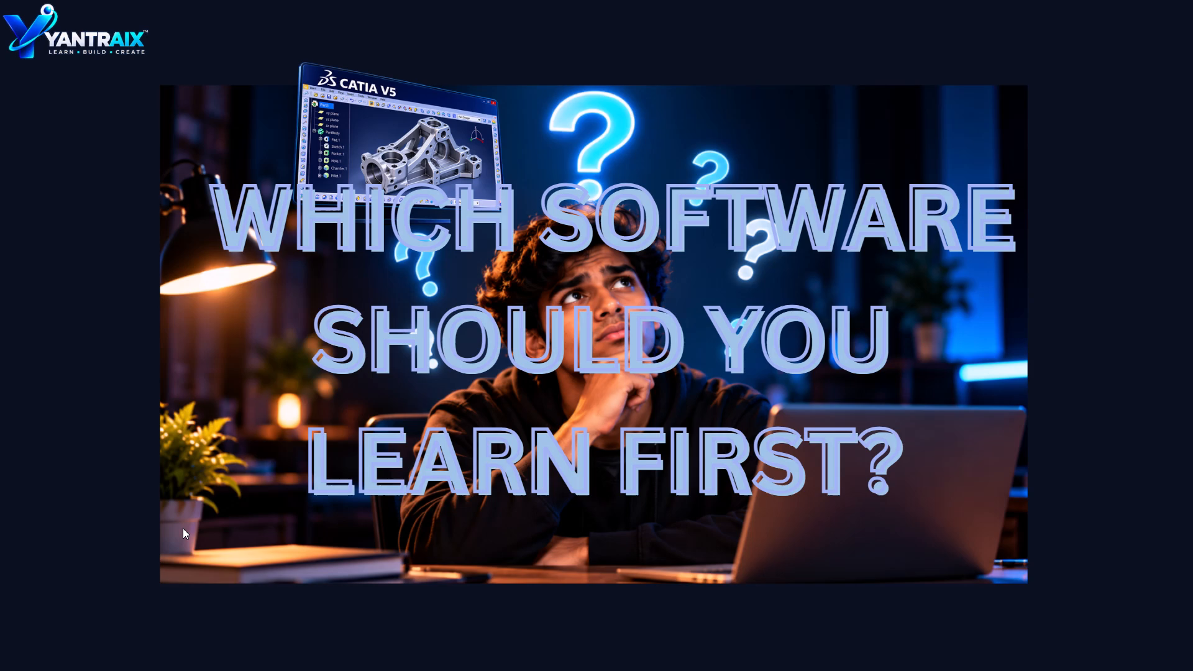
pyautogui.press('space')
pyautogui.press('space')
pyautogui.press('space')
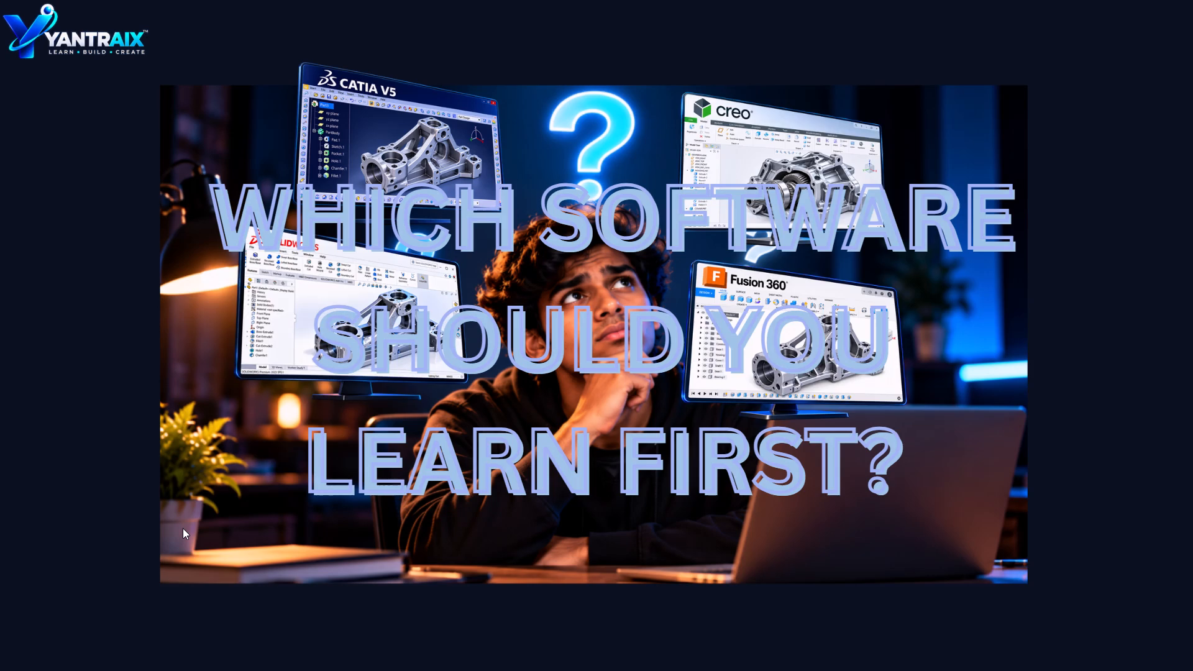
pyautogui.press('space')
pyautogui.press('space')
pyautogui.press('Escape')
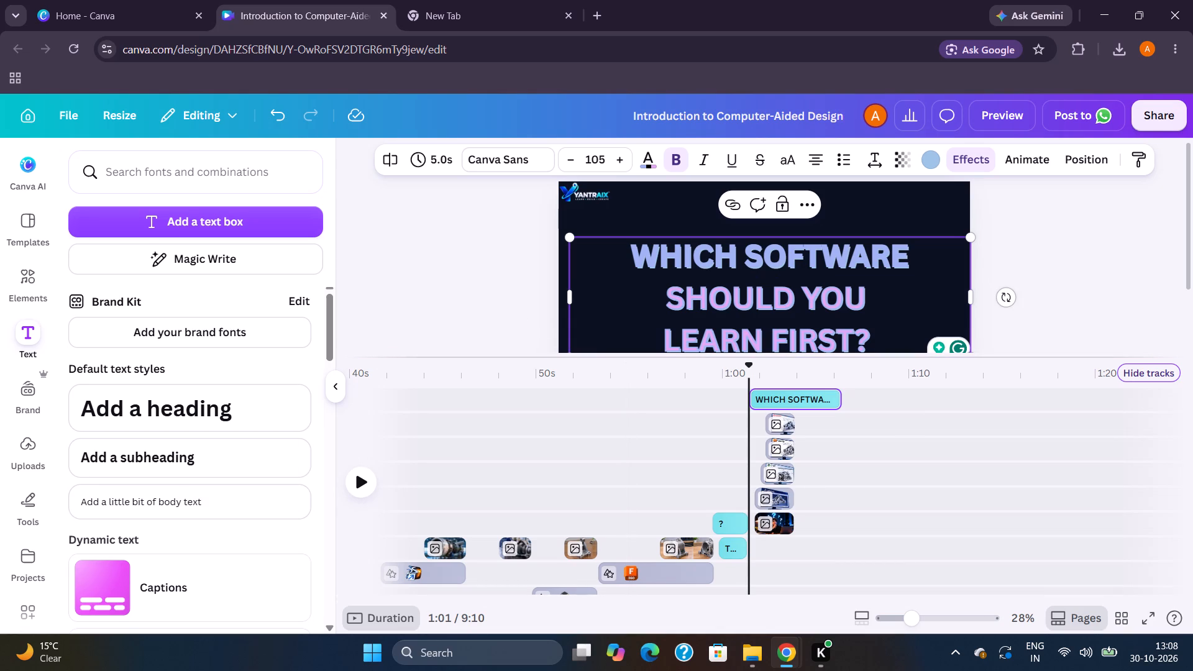
# Shorten the "WHICH SOFTWARE SHOULD YOU LEARN FIRST?" heading clip to 1.6 s on the timeline.
pyautogui.moveTo(839, 394); pyautogui.dragTo(811, 394)
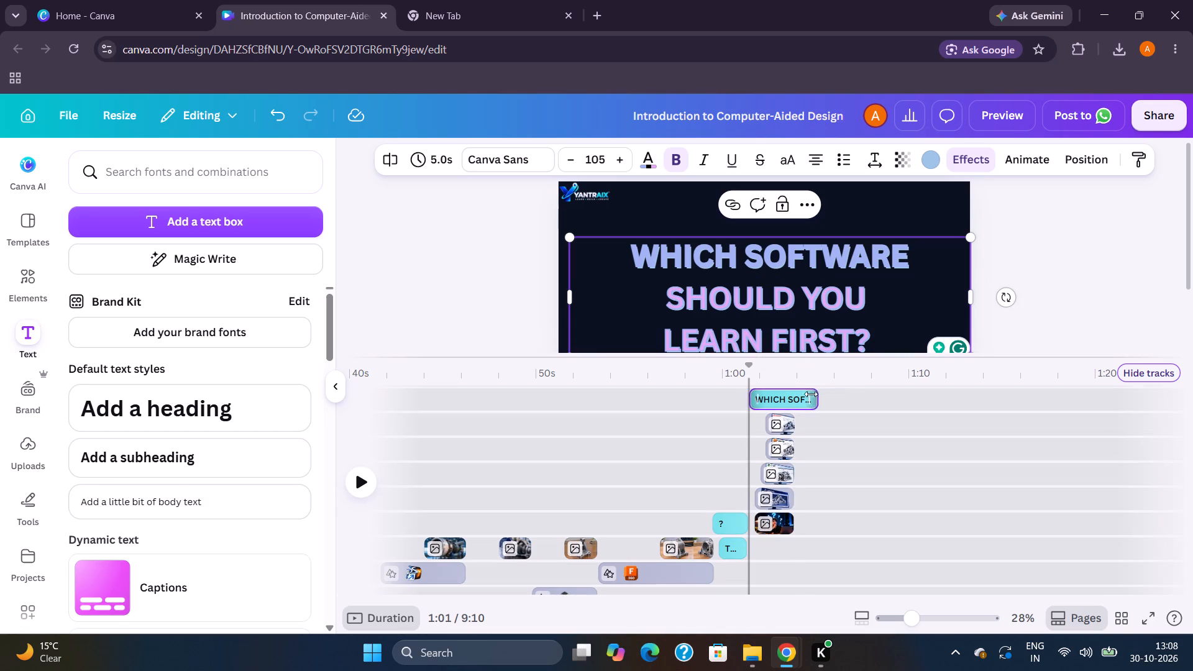
pyautogui.moveTo(811, 394); pyautogui.dragTo(766, 391)
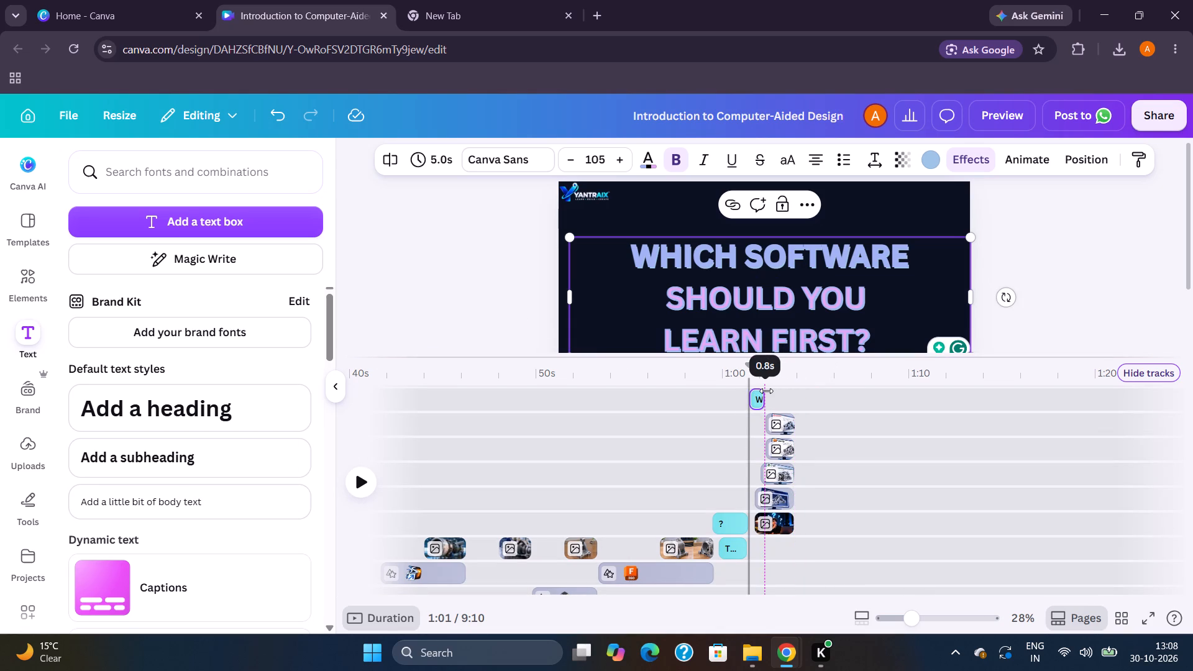
pyautogui.moveTo(766, 391); pyautogui.dragTo(797, 391)
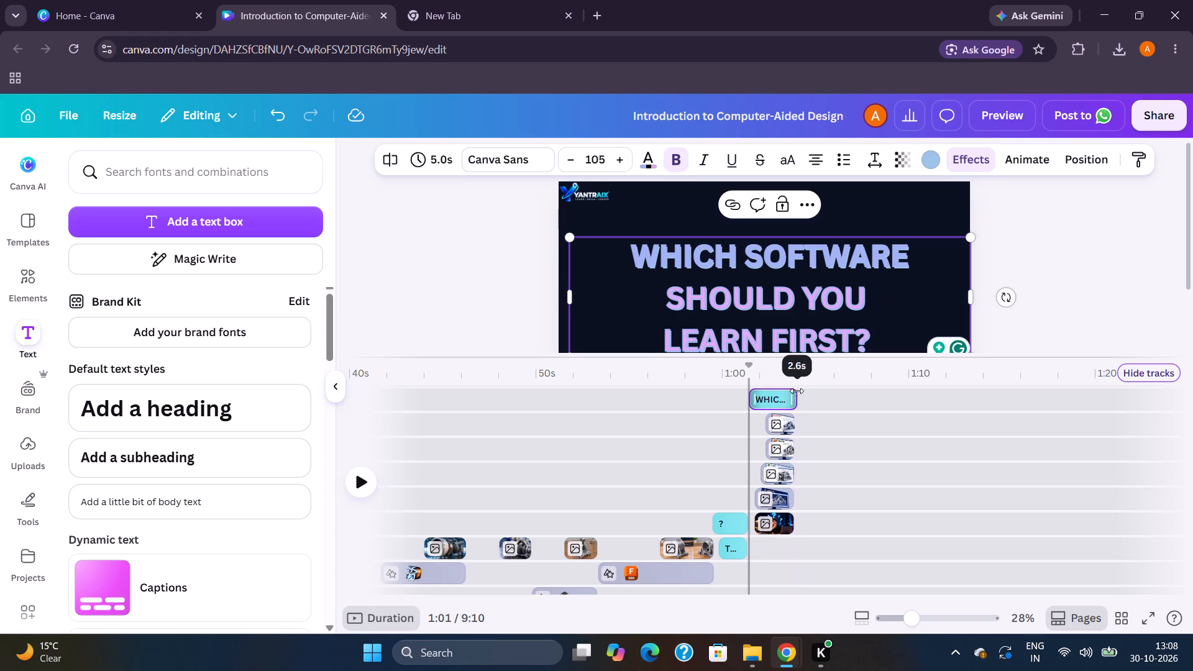
pyautogui.moveTo(797, 391); pyautogui.dragTo(805, 390)
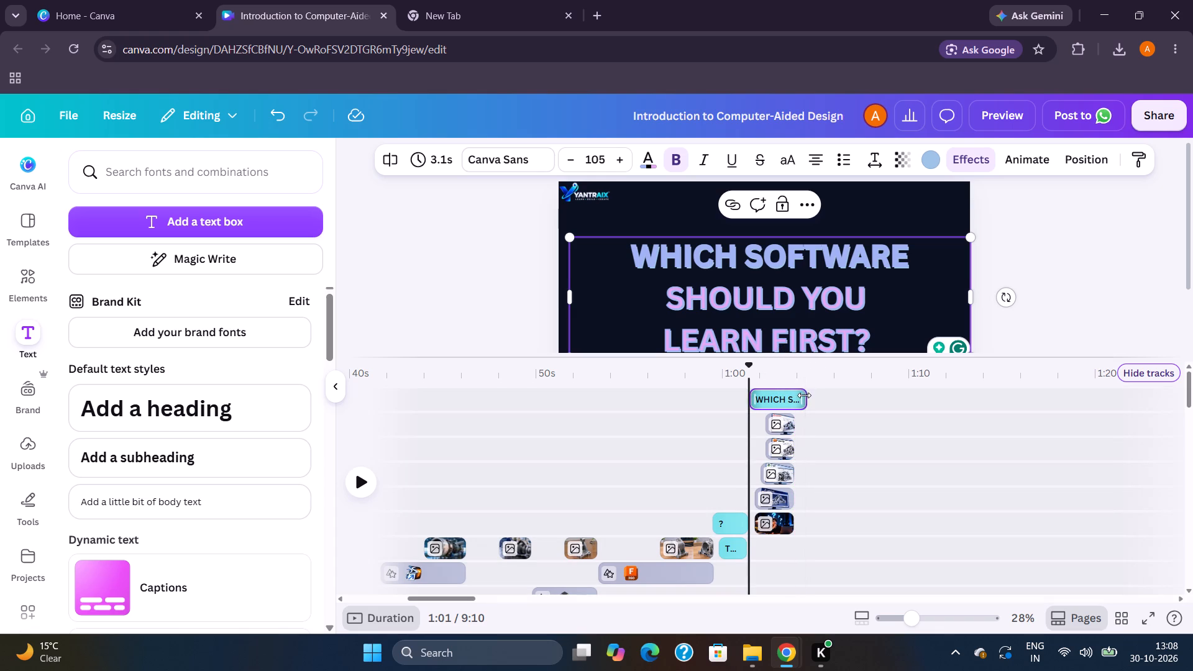
pyautogui.moveTo(803, 395); pyautogui.dragTo(768, 395)
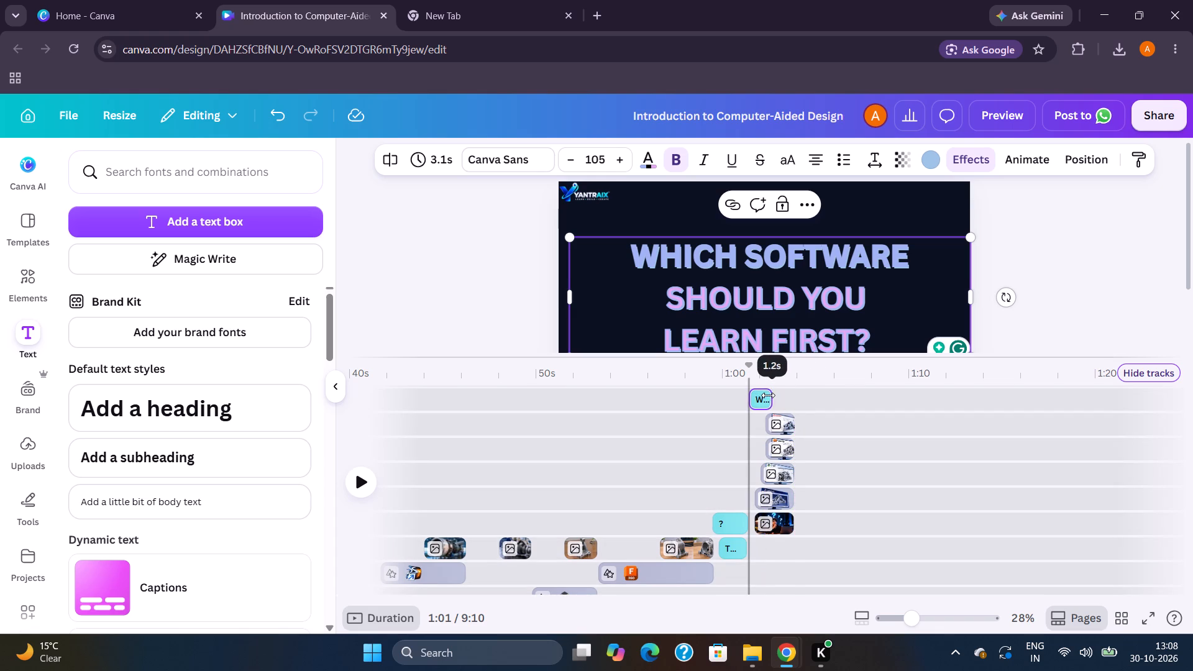
pyautogui.moveTo(768, 395); pyautogui.dragTo(774, 395)
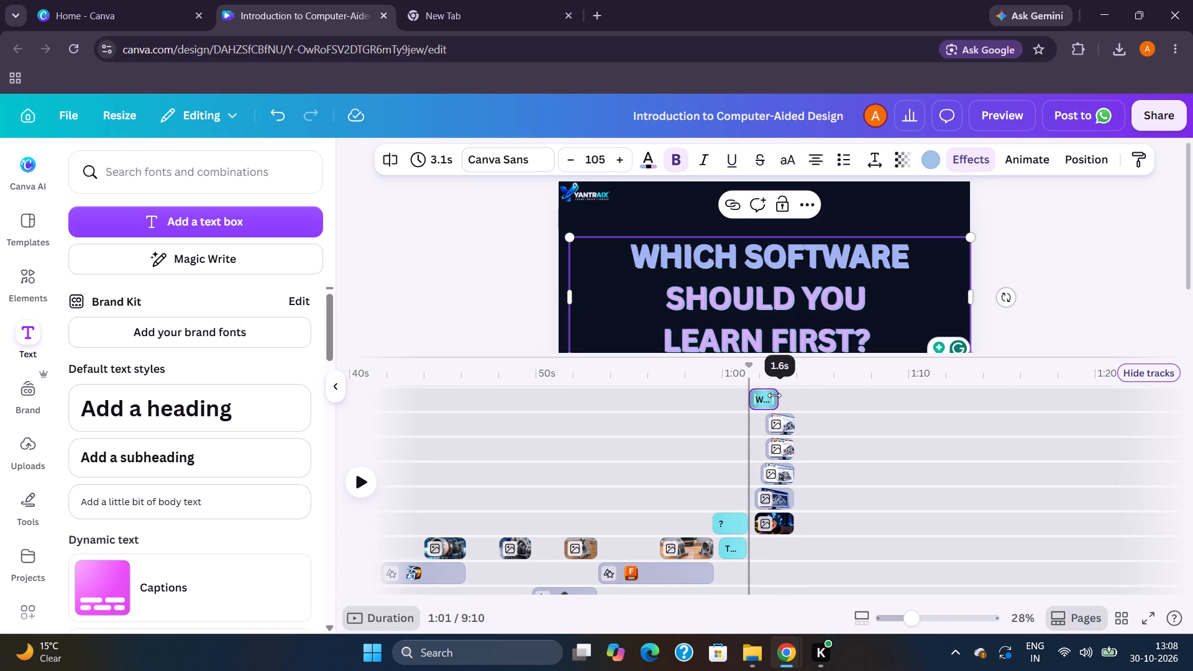
# Shift the thinking-boy image and the CATIA V5, Creo, Fusion 360 and SolidWorks screen clips later so they start after the heading clip.
pyautogui.moveTo(785, 515); pyautogui.dragTo(789, 515)
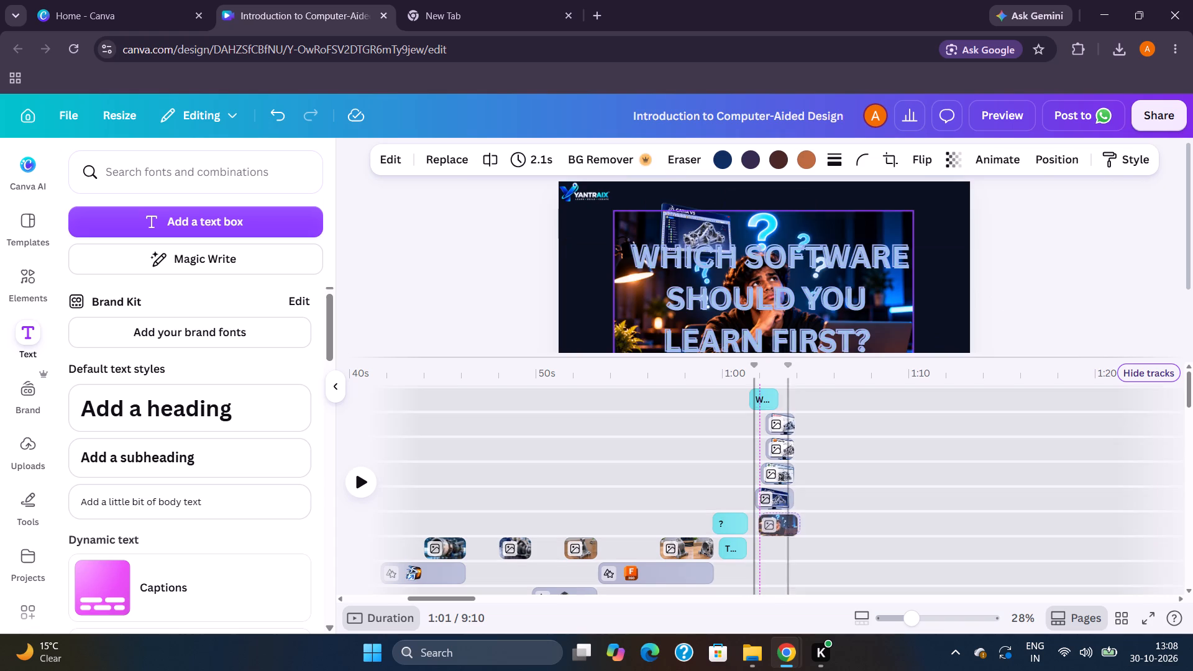
pyautogui.moveTo(789, 515); pyautogui.dragTo(805, 513)
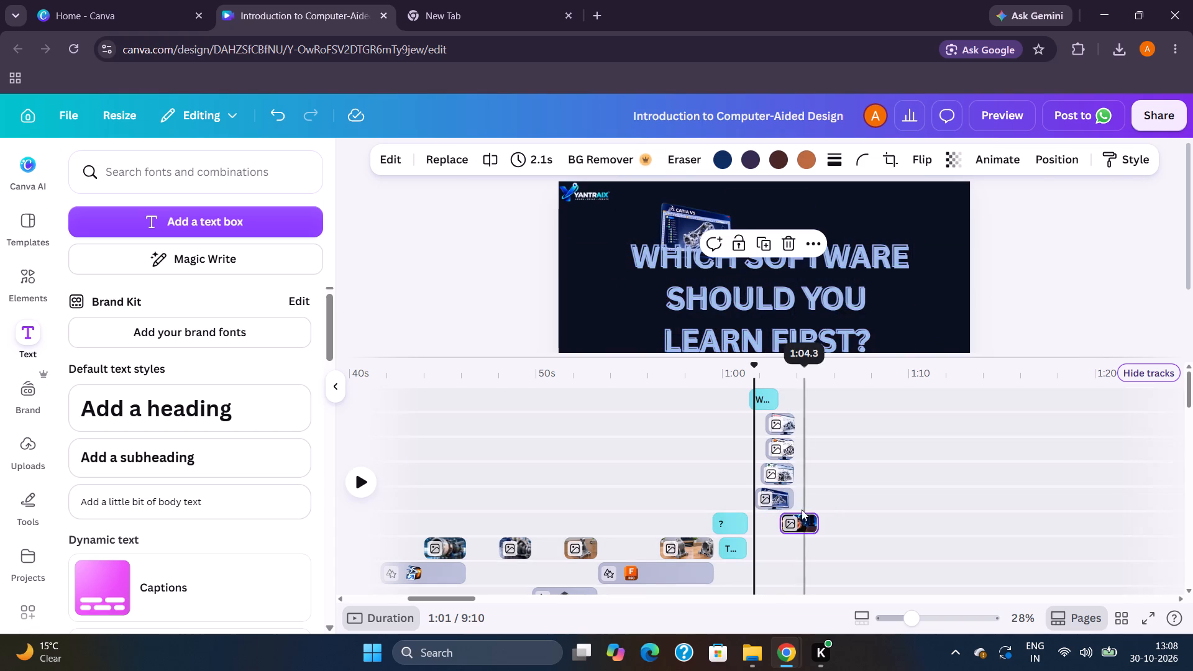
pyautogui.moveTo(783, 498); pyautogui.dragTo(809, 498)
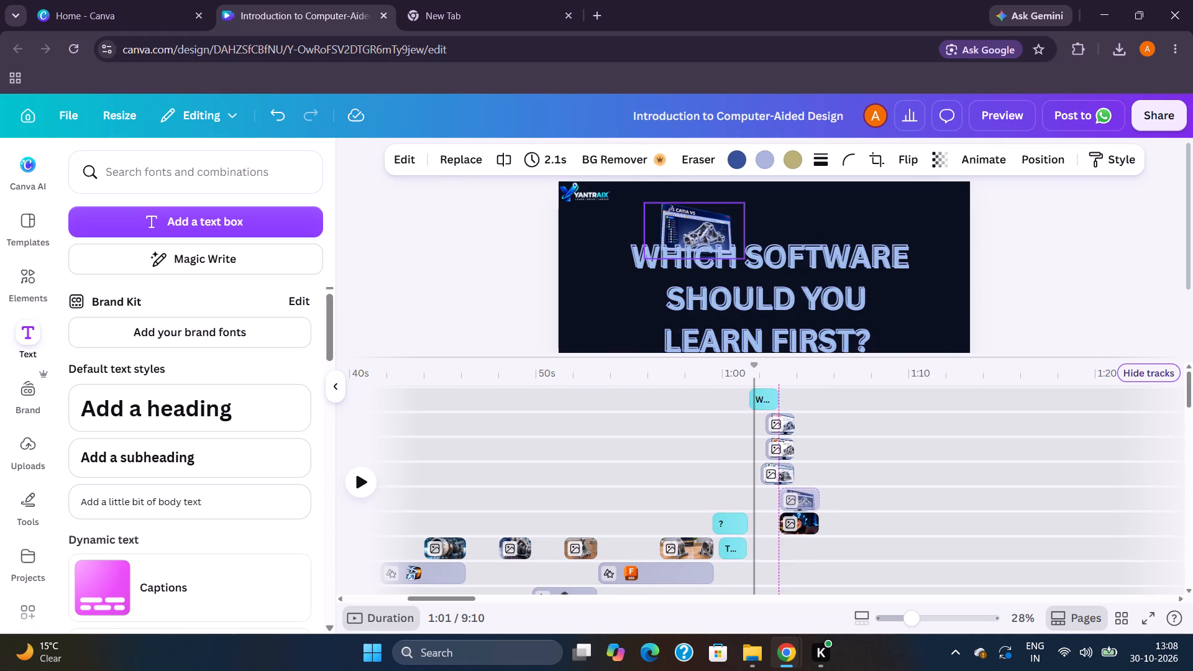
pyautogui.moveTo(809, 498); pyautogui.dragTo(813, 498)
pyautogui.moveTo(786, 470); pyautogui.dragTo(791, 470)
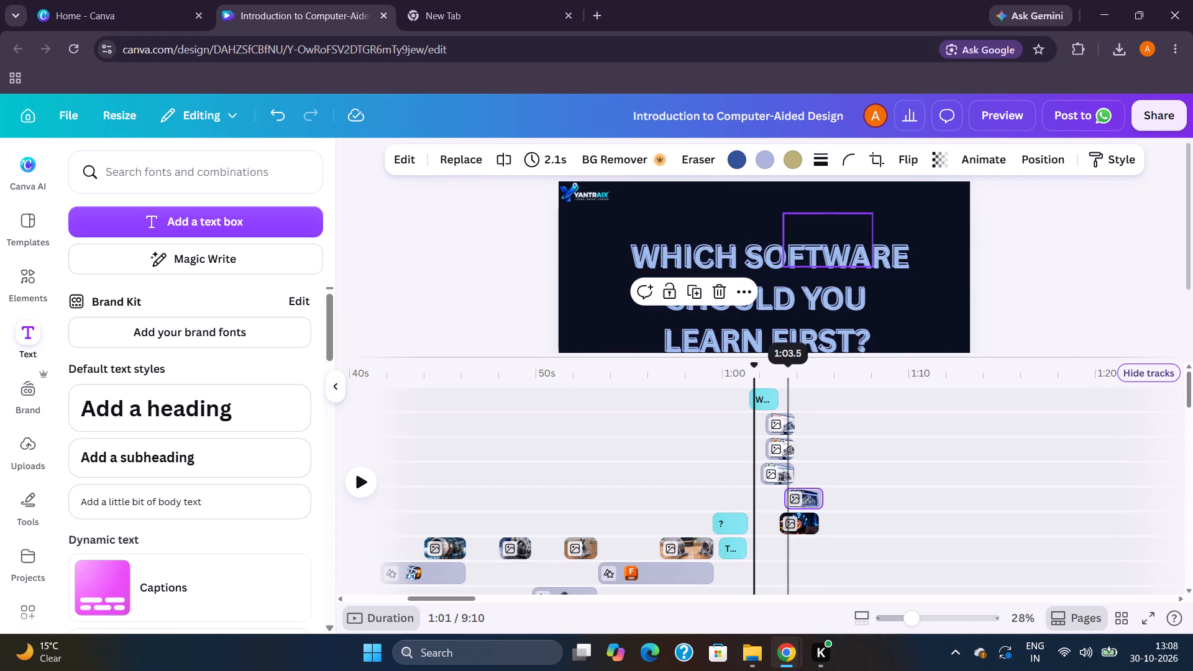
pyautogui.moveTo(791, 470); pyautogui.dragTo(811, 470)
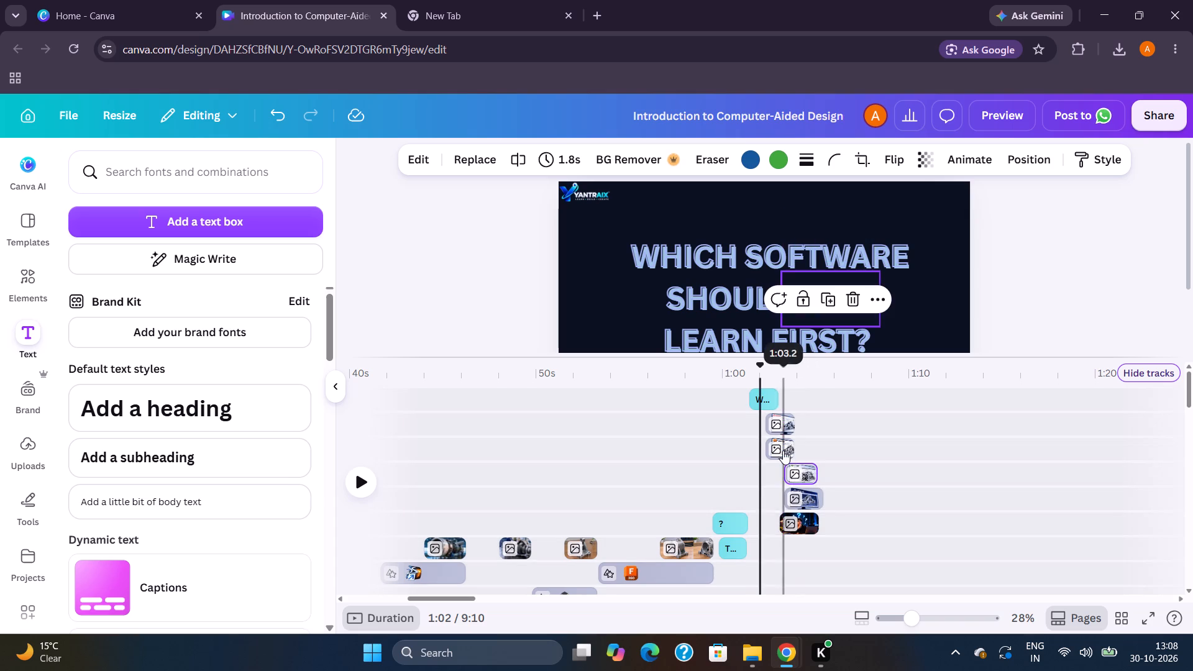
pyautogui.moveTo(788, 450); pyautogui.dragTo(807, 450)
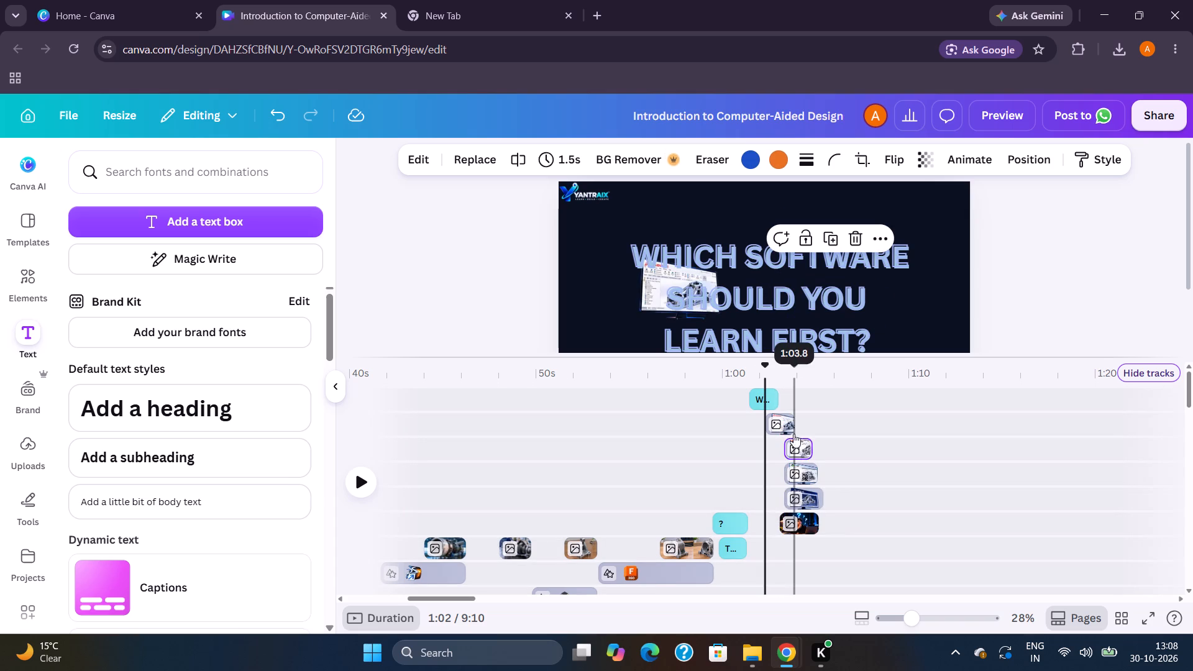
pyautogui.moveTo(790, 422); pyautogui.dragTo(808, 422)
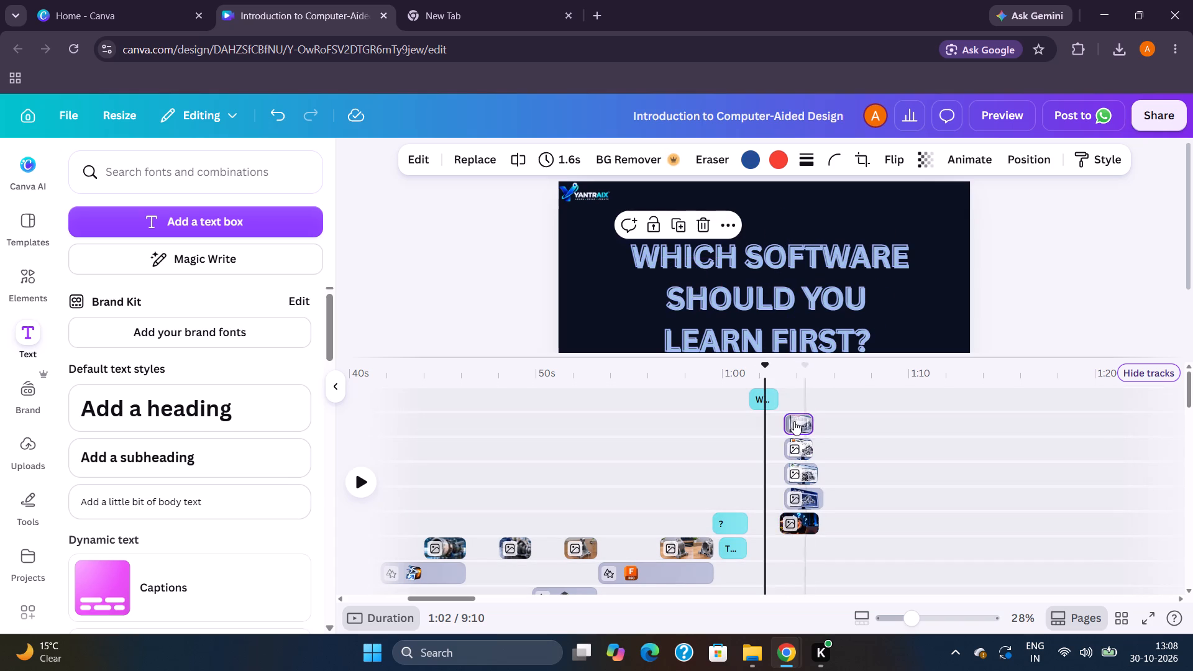
# Apply the Typewriter animation to the "WHICH SOFTWARE SHOULD YOU LEARN FIRST?" heading.
pyautogui.click(787, 299)
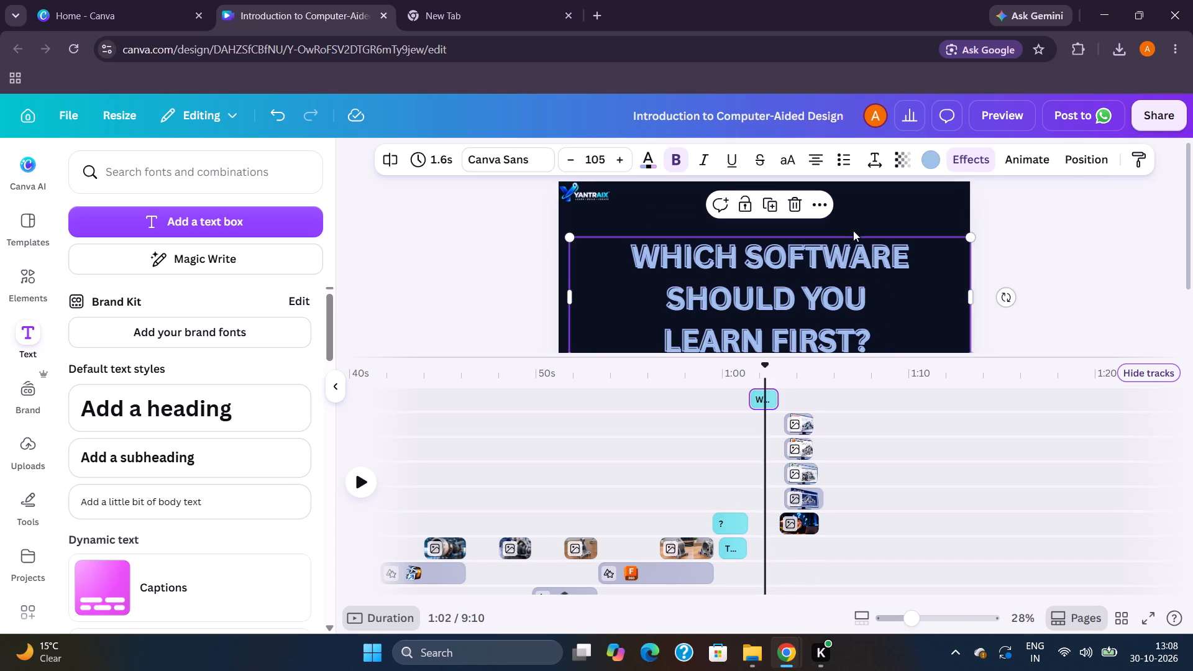
pyautogui.click(1018, 157)
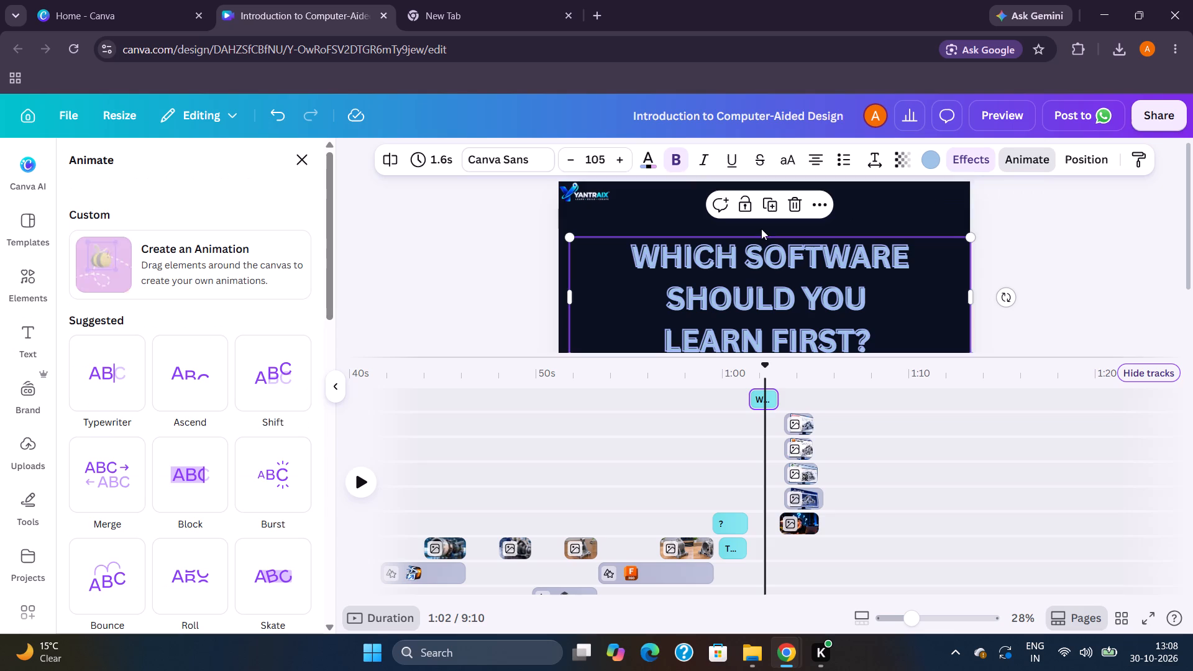
pyautogui.click(116, 379)
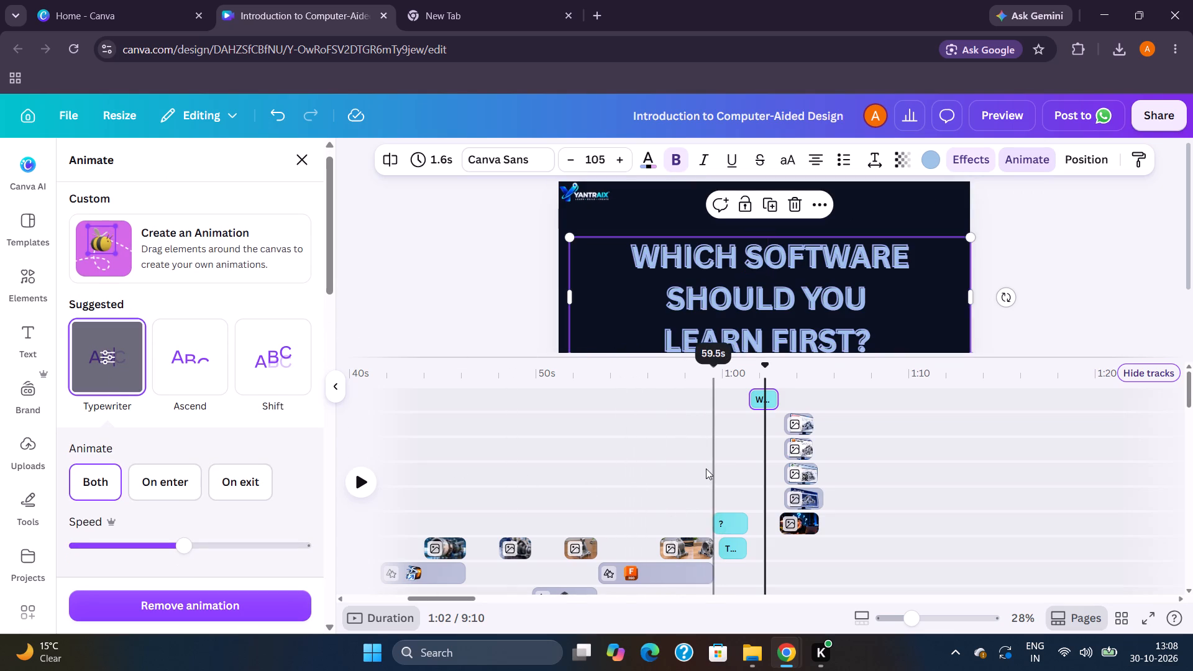
# Play the timeline from about 59.5 s through the animated heading and software screens to check their timing.
pyautogui.click(716, 466)
pyautogui.press('space')
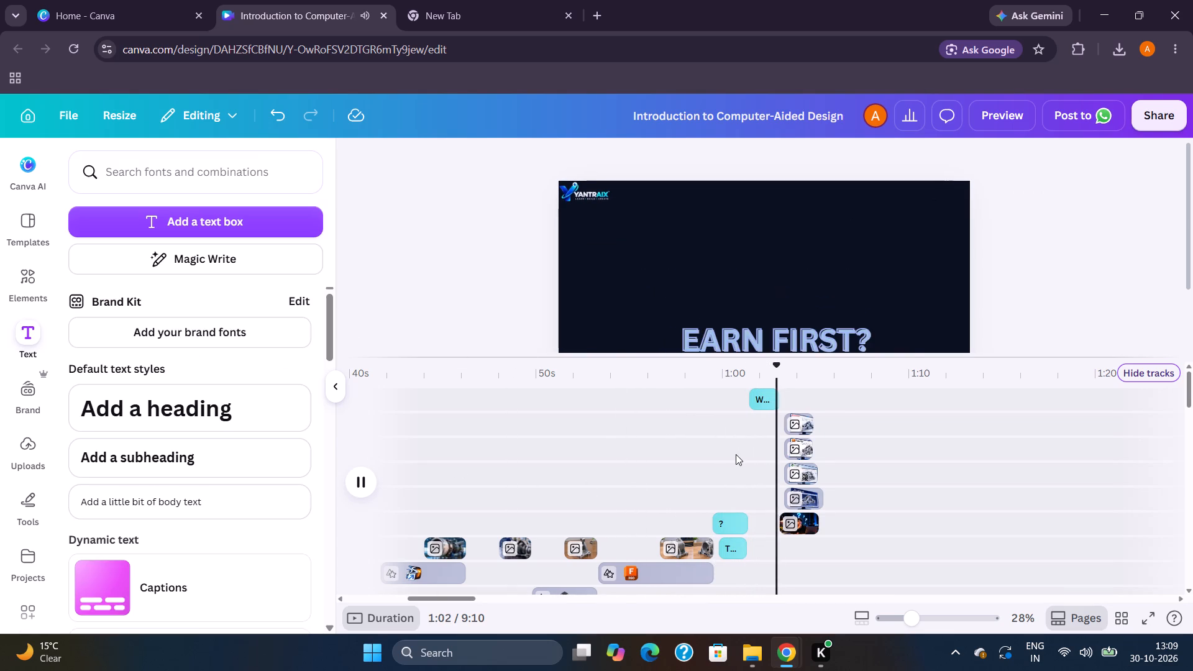
pyautogui.press('space')
pyautogui.press('space')
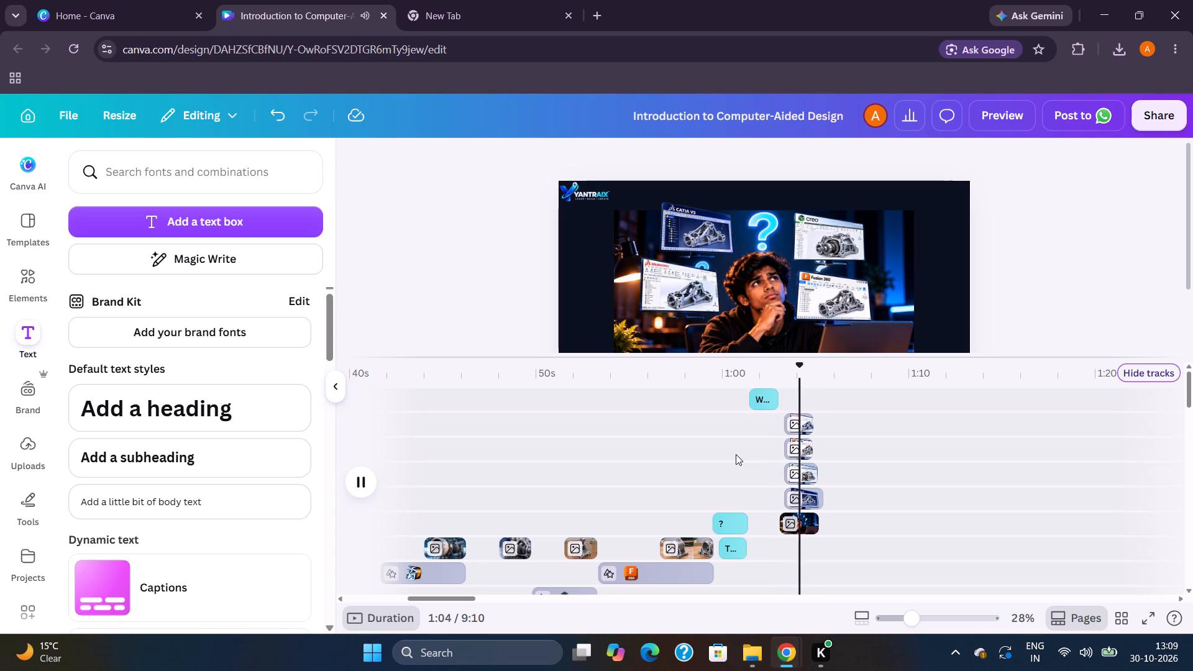
pyautogui.press('space')
pyautogui.press('space')
pyautogui.press('space')
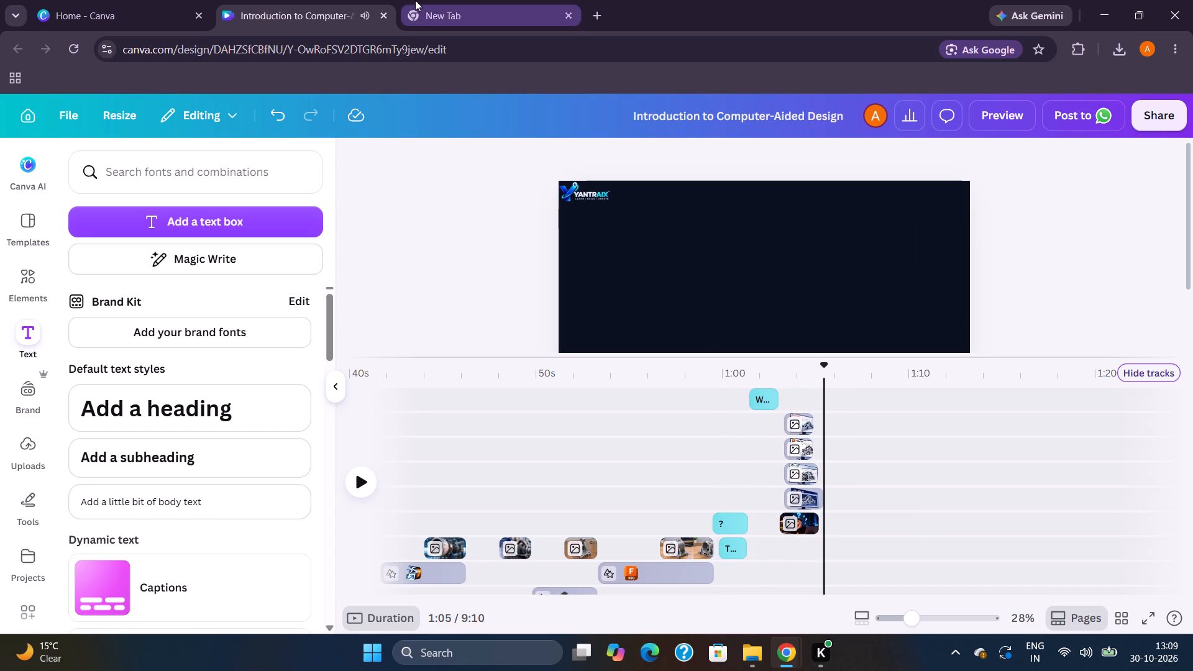
pyautogui.click(444, 11)
pyautogui.click(322, 0)
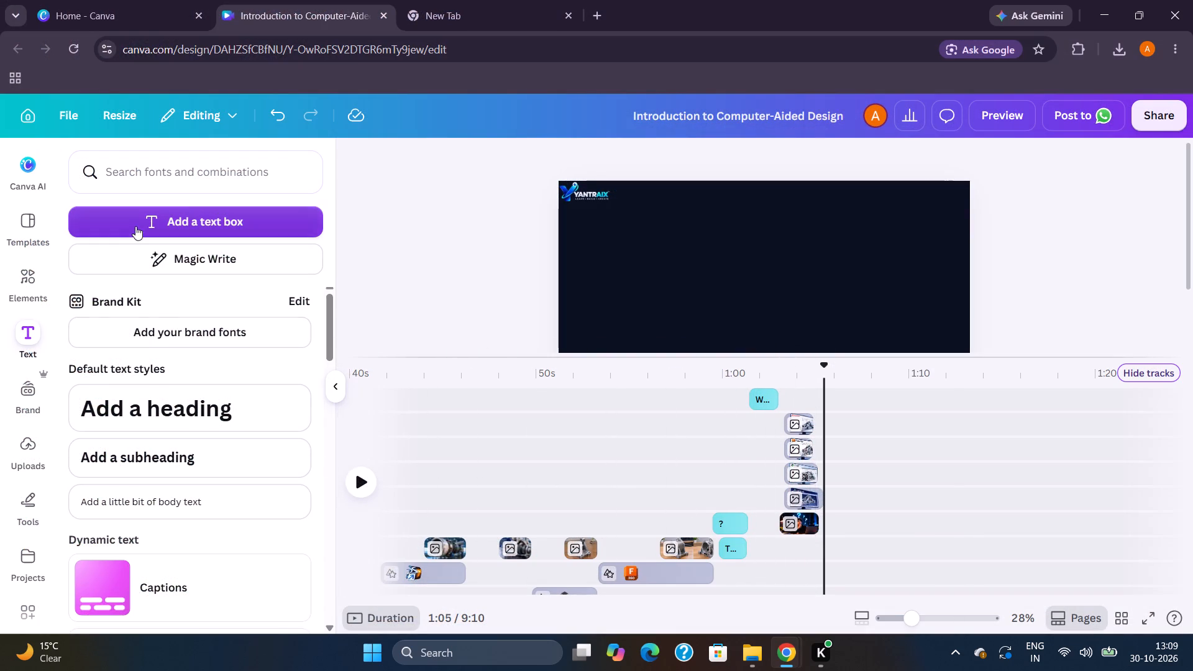
pyautogui.click(20, 465)
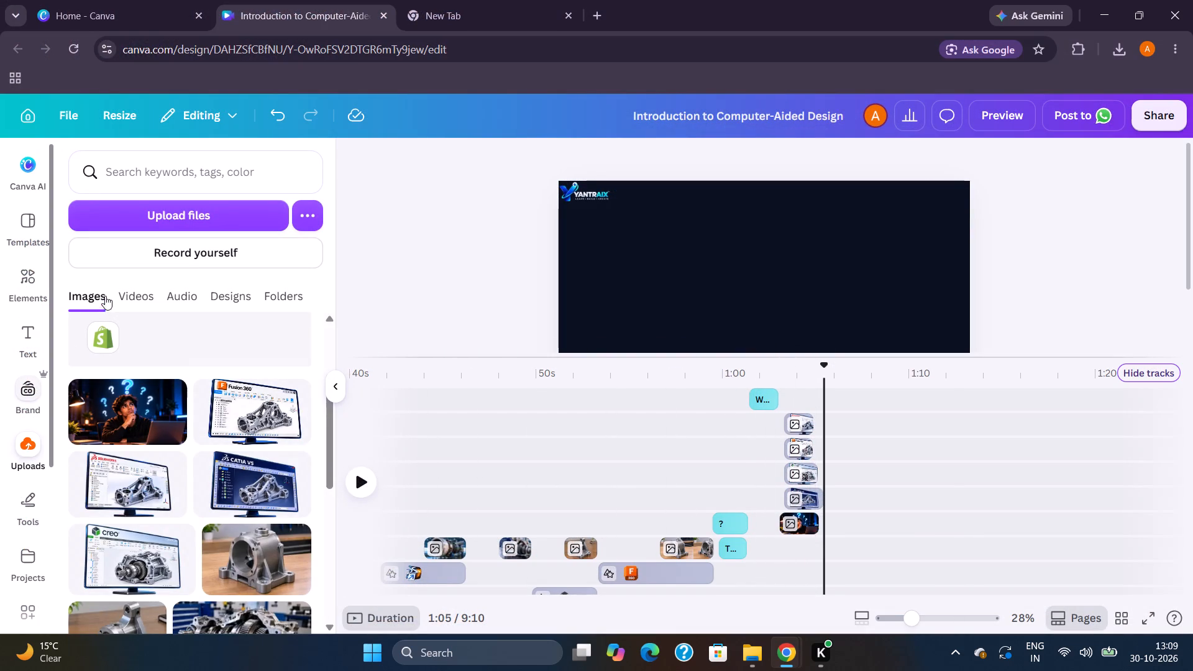
pyautogui.click(170, 214)
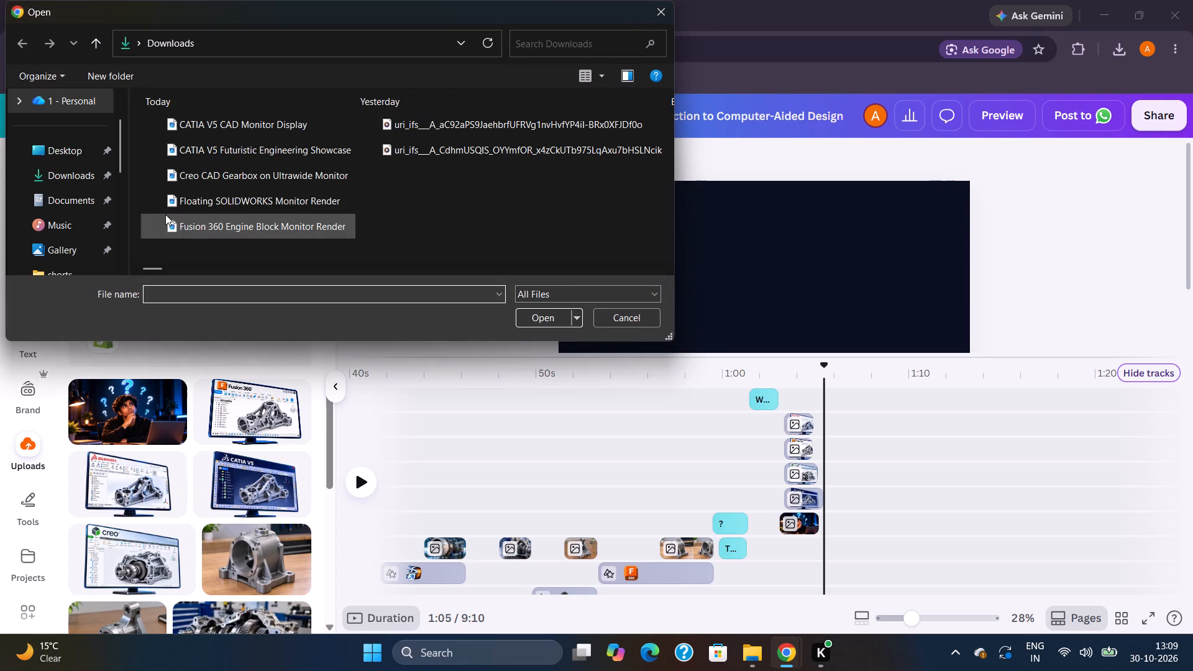
pyautogui.click(199, 128)
pyautogui.click(549, 311)
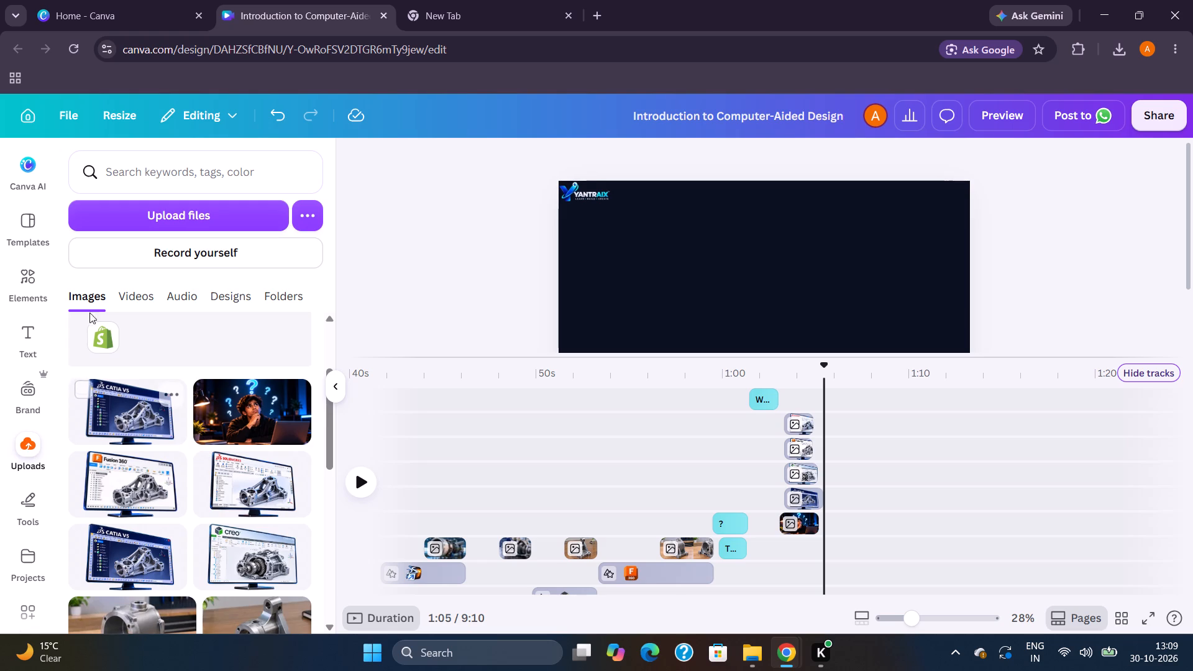
# Upload the "CATIA V5 Futuristic Engineering Showcase" image from the Downloads folder to the Canva uploads.
pyautogui.click(139, 211)
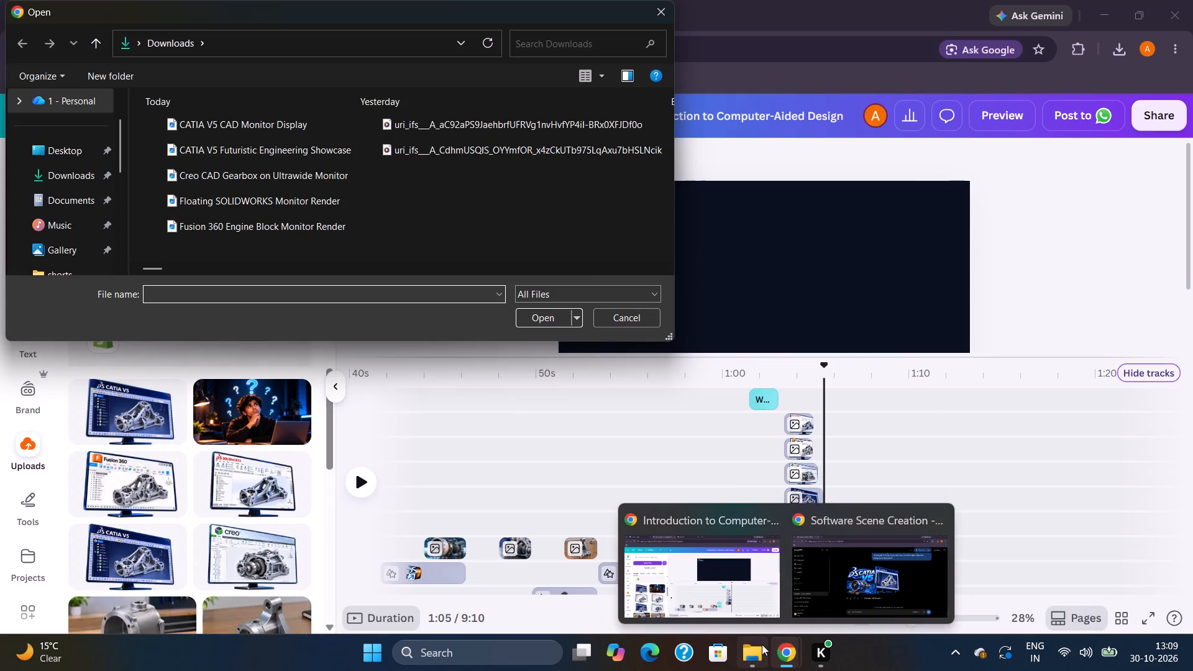
pyautogui.click(761, 644)
pyautogui.click(91, 237)
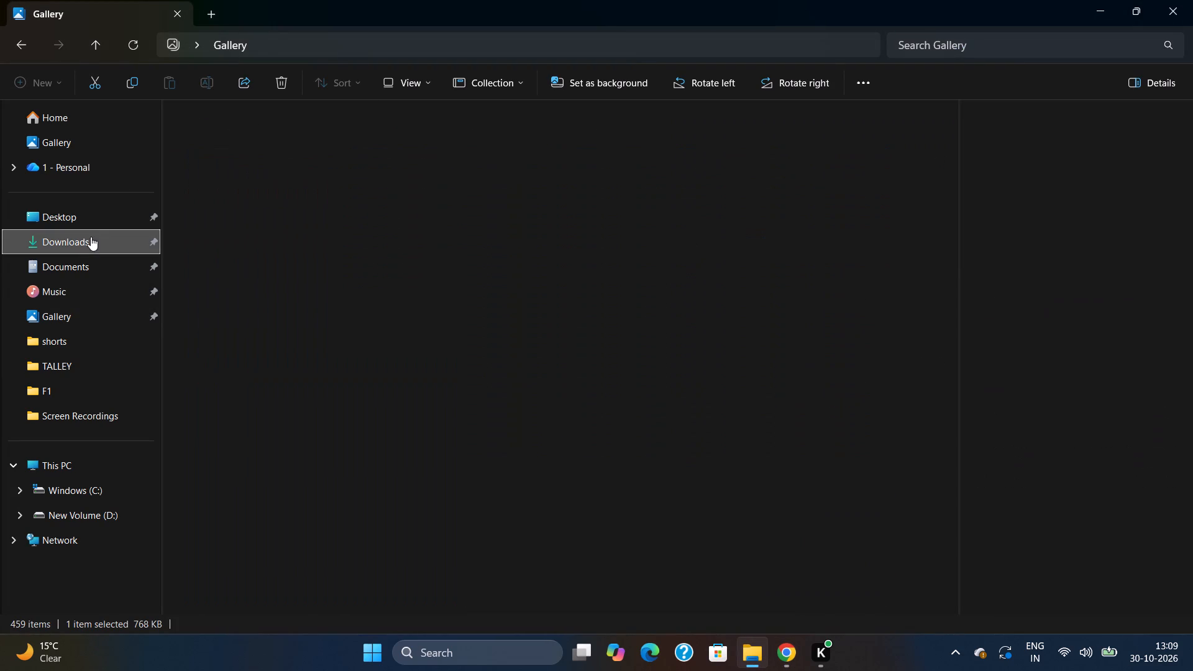
pyautogui.click(197, 183)
pyautogui.moveTo(199, 173); pyautogui.dragTo(200, 172)
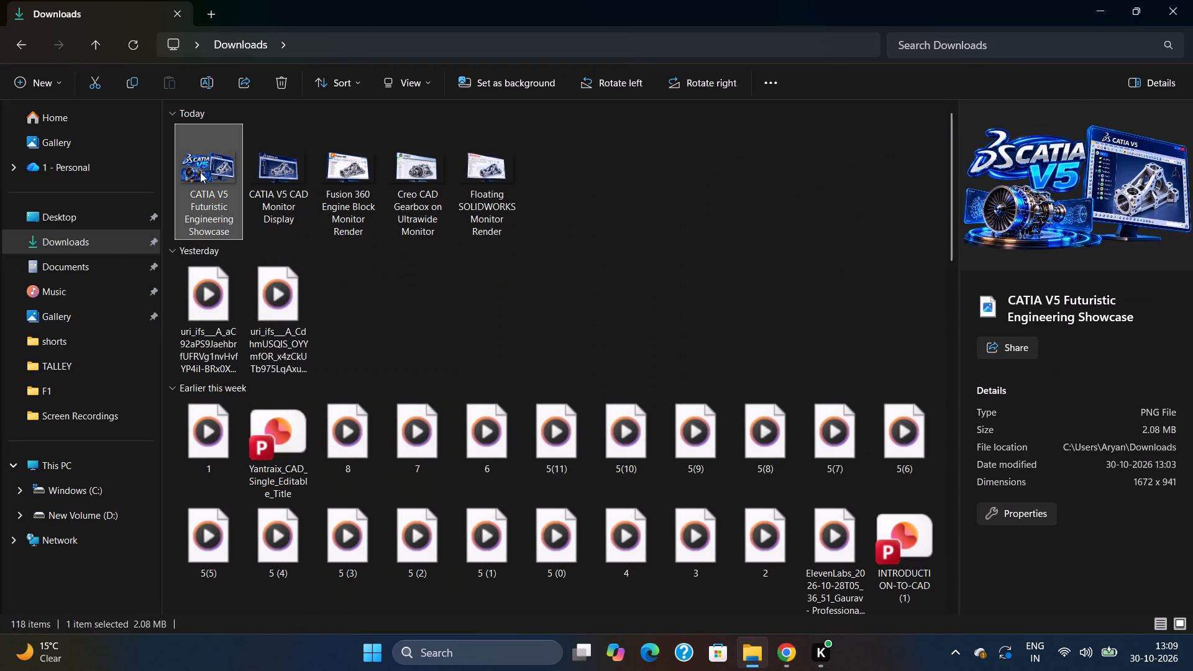
pyautogui.moveTo(200, 172); pyautogui.dragTo(745, 611)
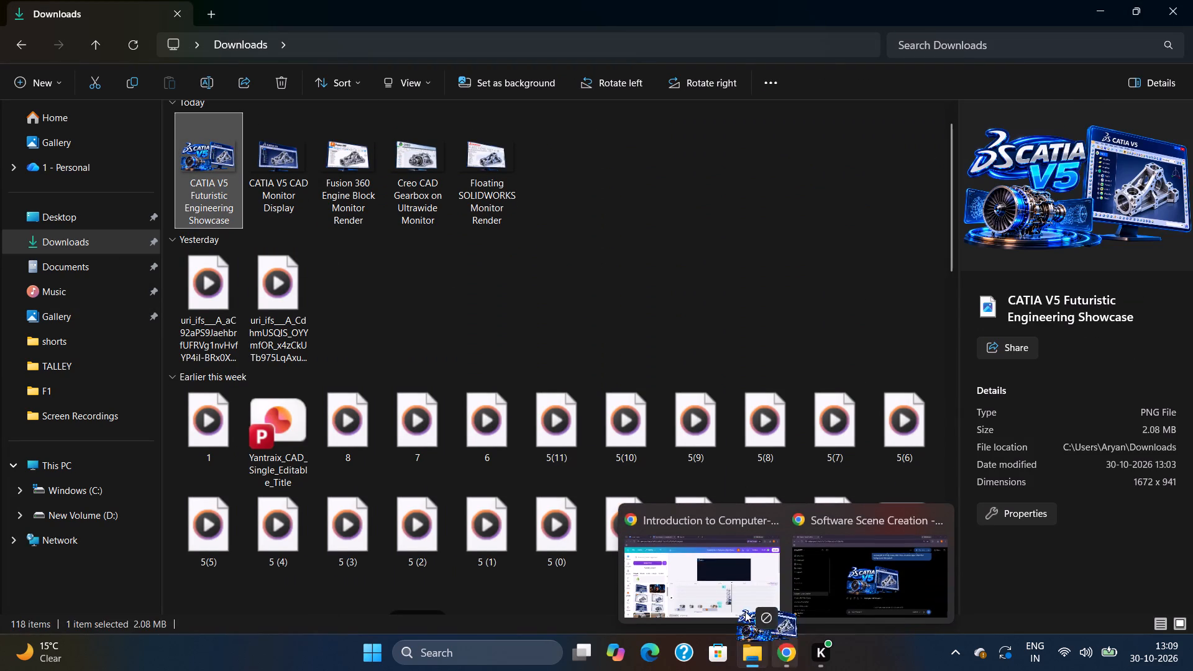
pyautogui.moveTo(745, 611); pyautogui.dragTo(797, 647)
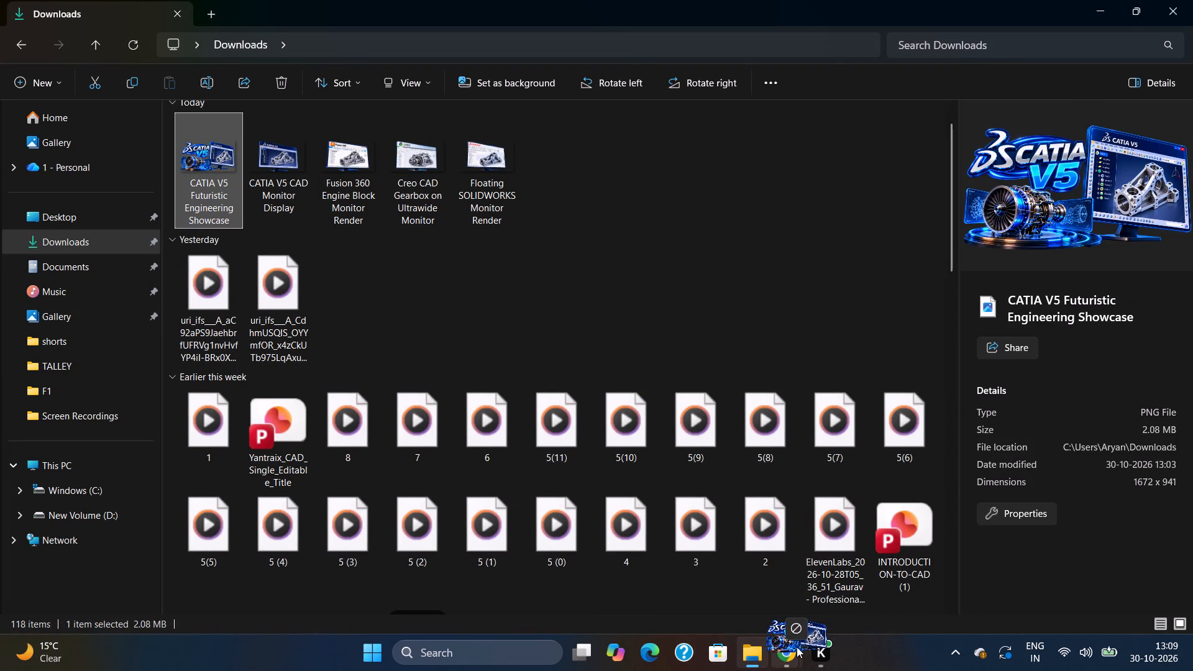
pyautogui.moveTo(797, 647); pyautogui.dragTo(683, 564)
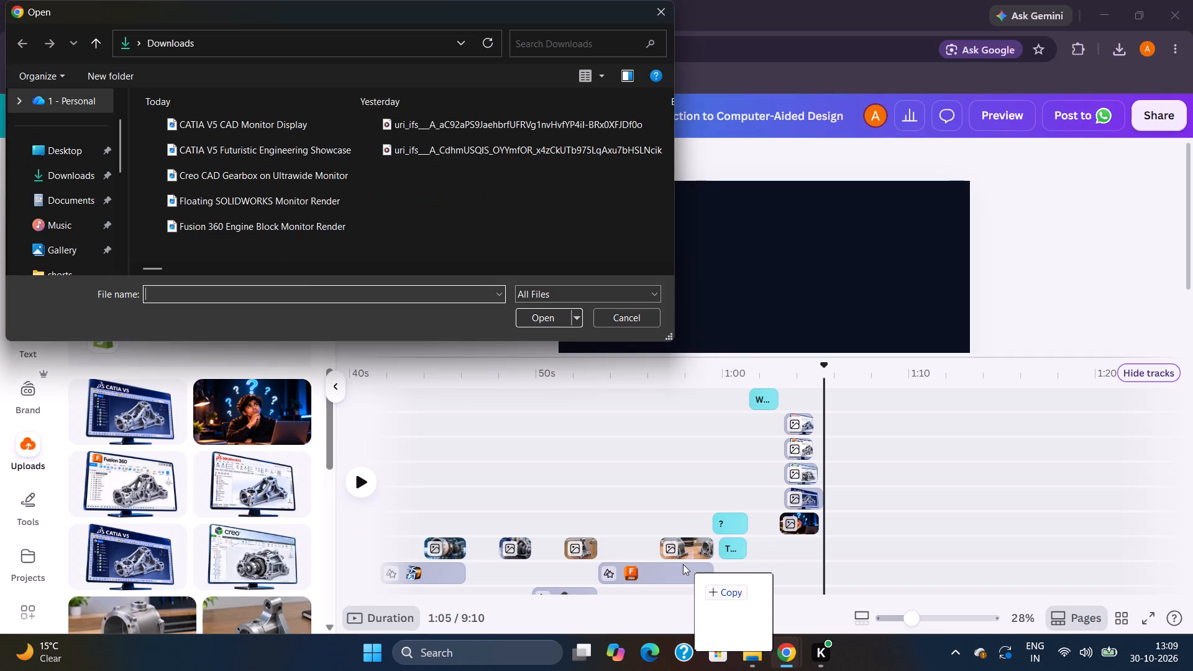
pyautogui.moveTo(683, 564); pyautogui.dragTo(144, 380)
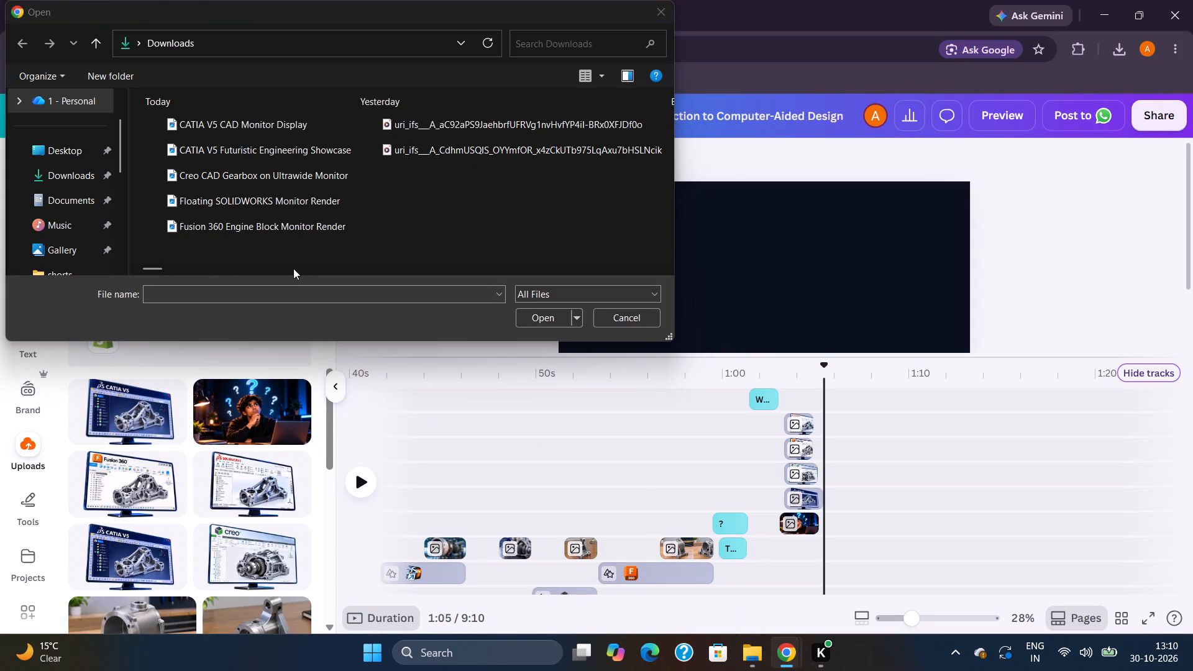
pyautogui.click(664, 13)
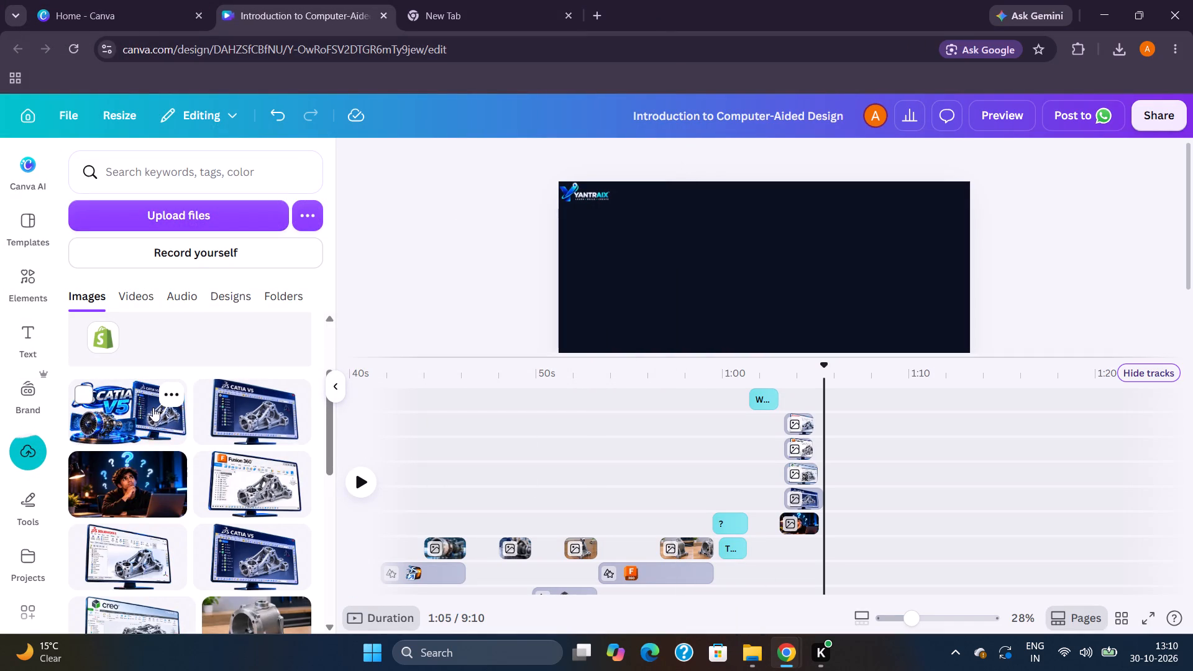
# Place the CATIA V5 turbine-and-monitor image on the page at 1:05, centred and very slightly enlarged.
pyautogui.moveTo(153, 408); pyautogui.dragTo(752, 233)
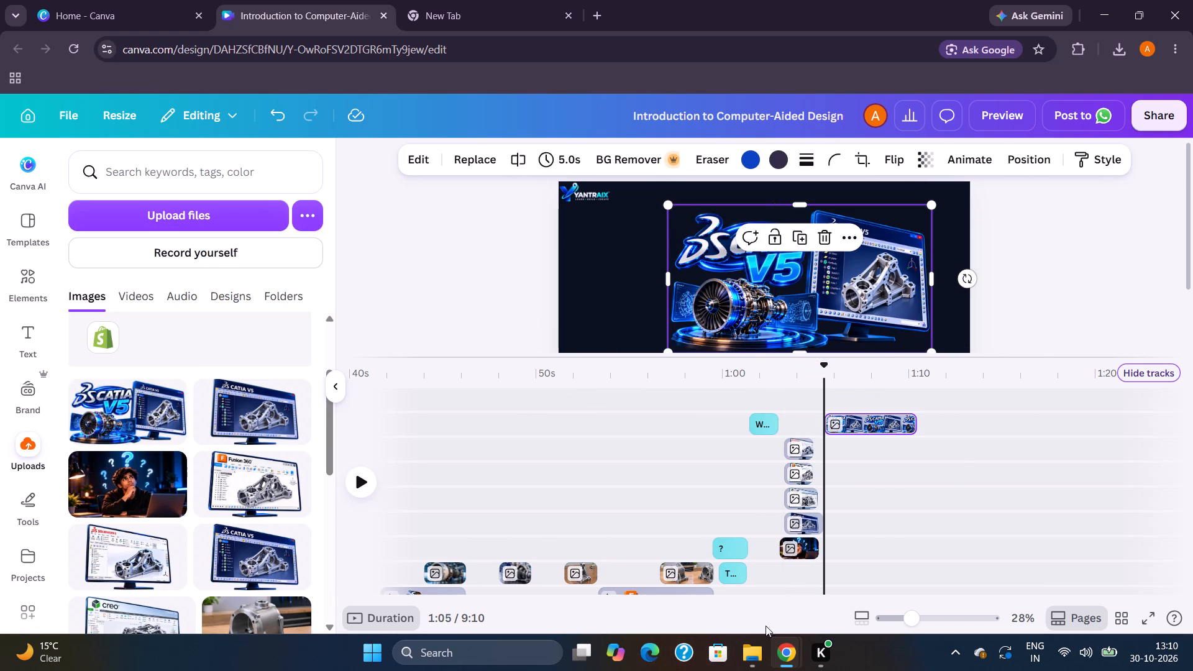
pyautogui.moveTo(438, 601); pyautogui.dragTo(432, 598)
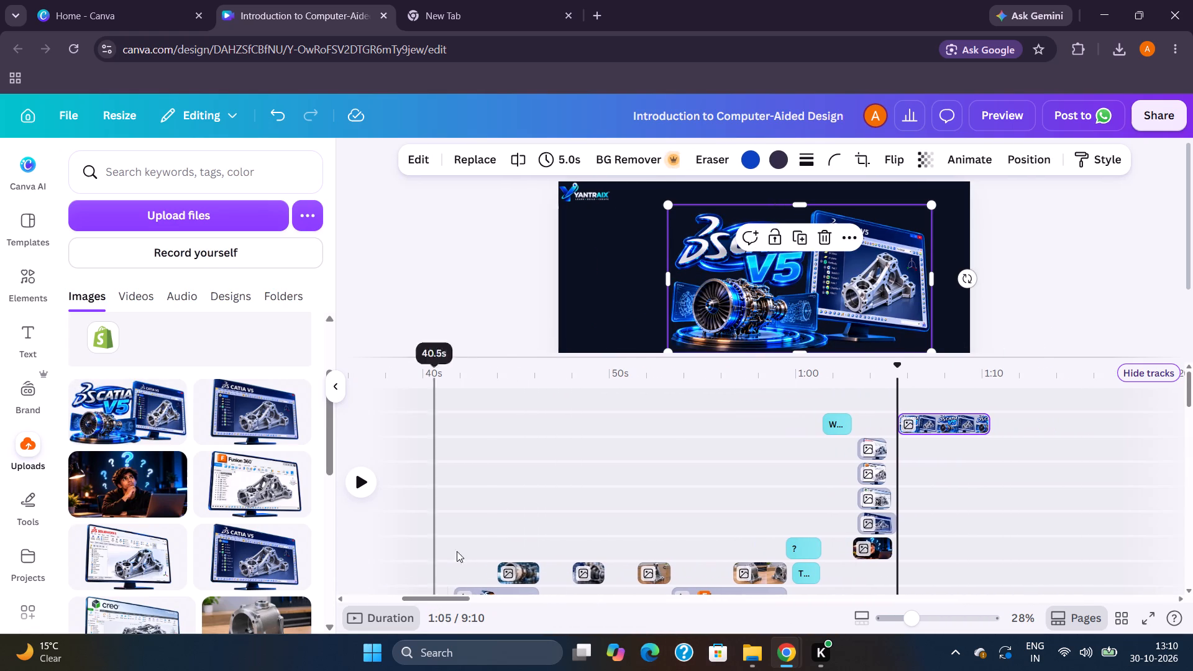
pyautogui.scroll(-1, 1007, 223)
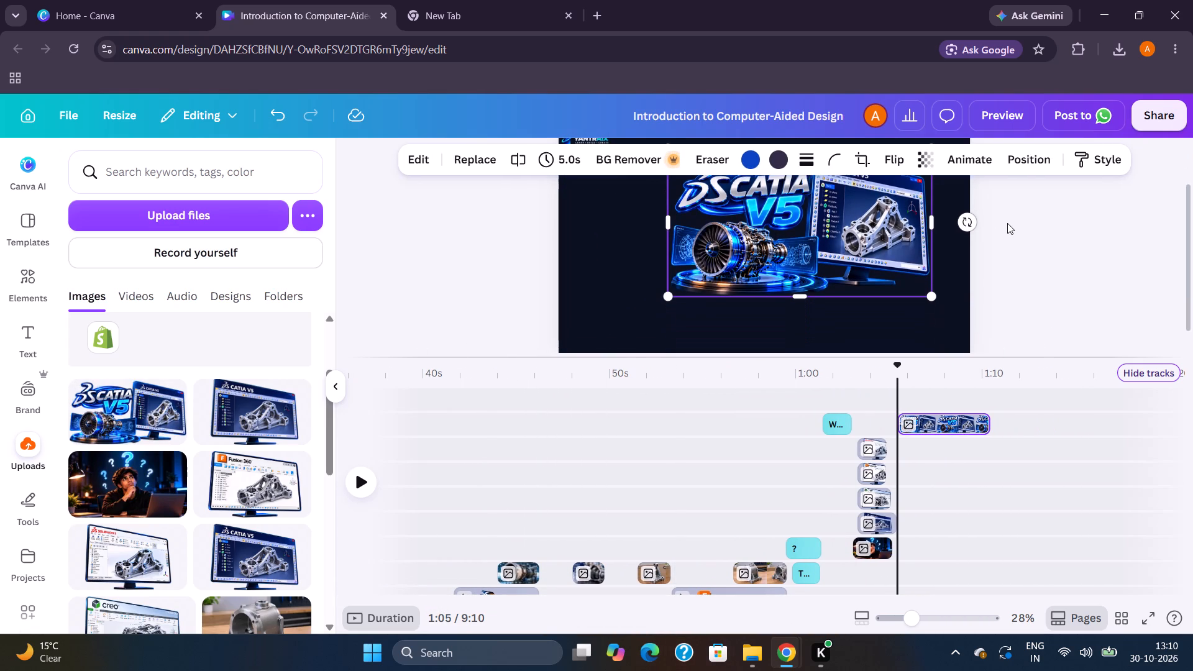
pyautogui.moveTo(850, 245); pyautogui.dragTo(812, 283)
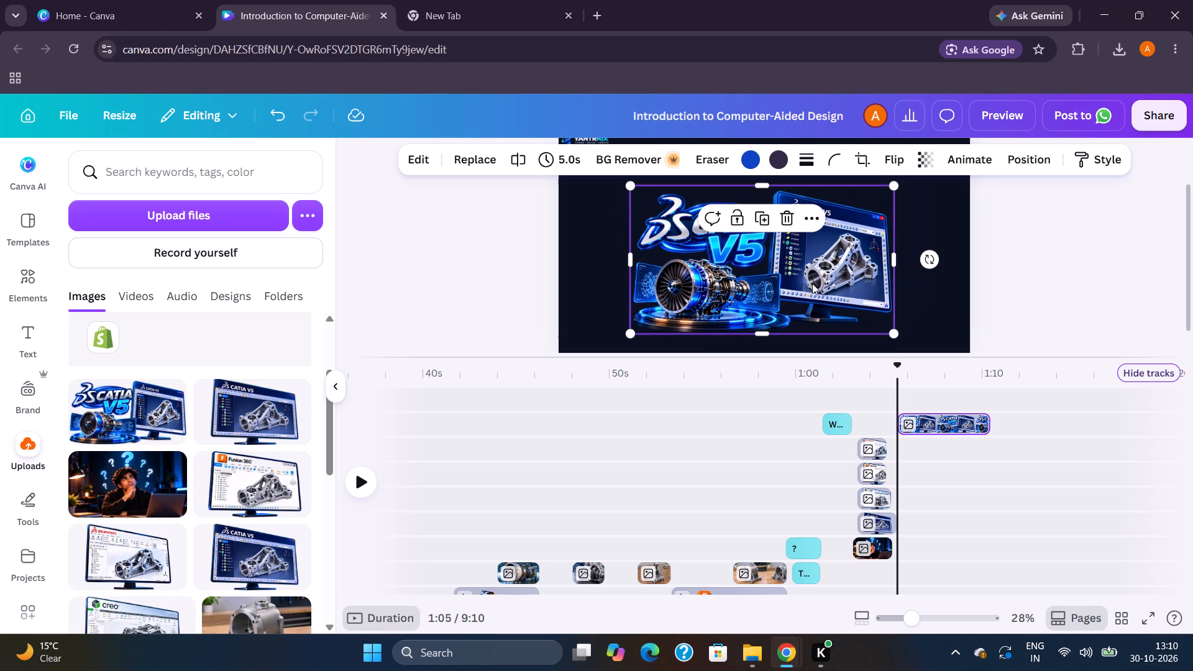
pyautogui.scroll(1, 812, 283)
pyautogui.scroll(-1, 812, 283)
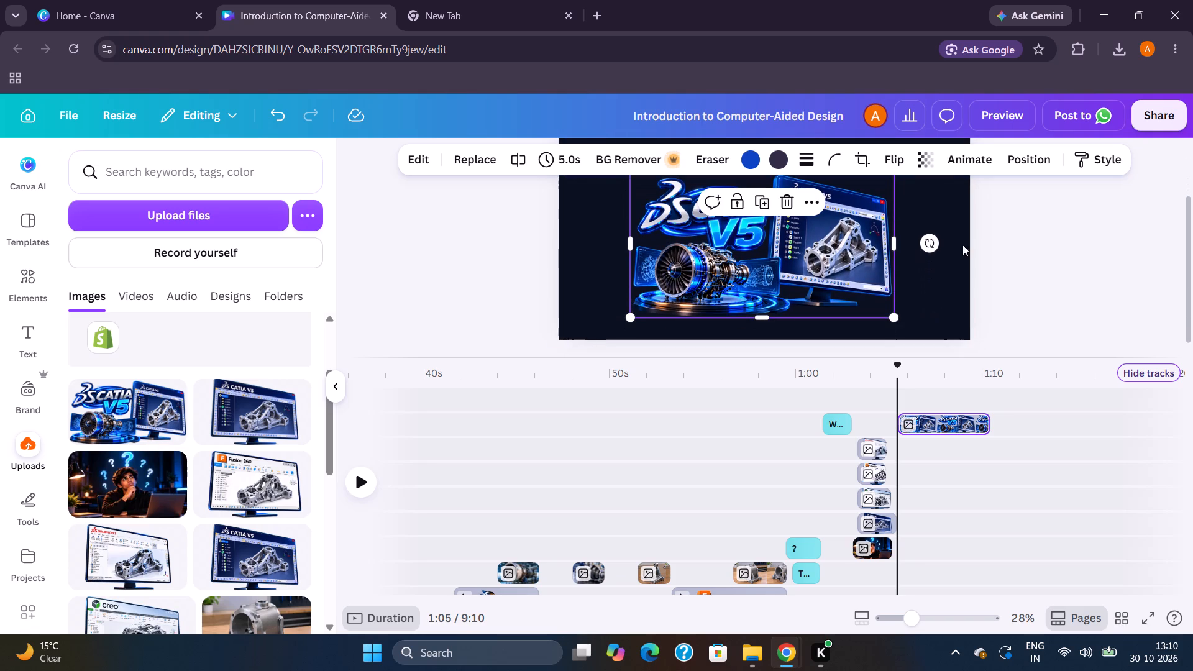
pyautogui.click(1022, 251)
pyautogui.scroll(1, 856, 248)
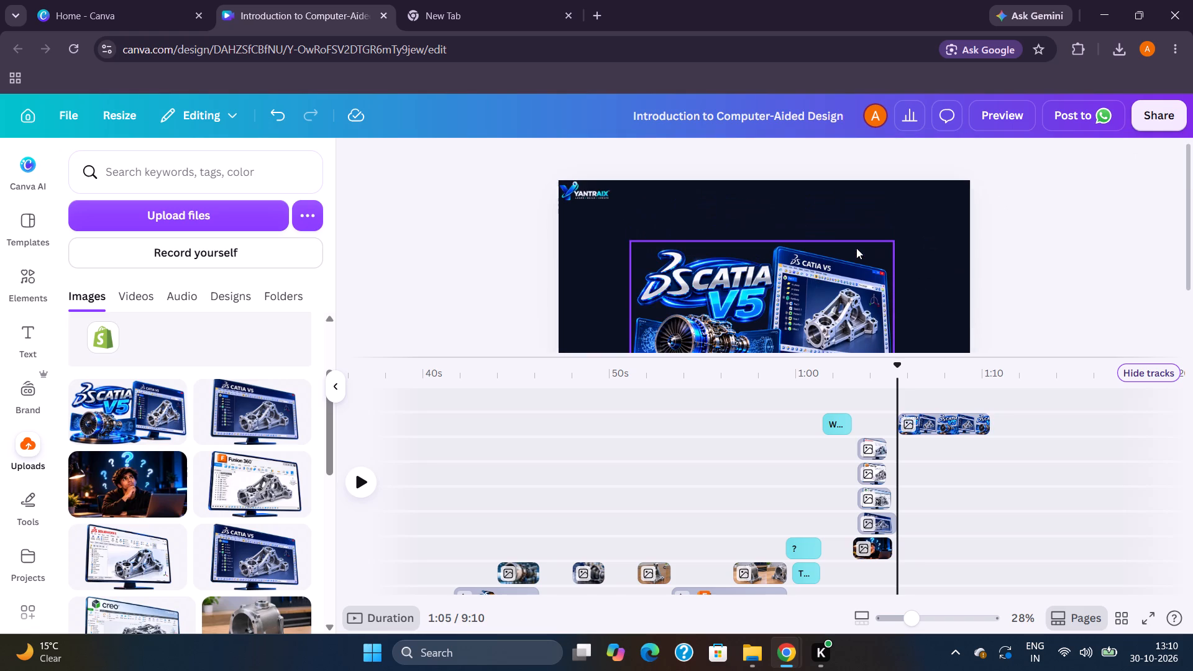
pyautogui.scroll(1, 856, 248)
pyautogui.scroll(-1, 856, 248)
pyautogui.doubleClick(856, 248)
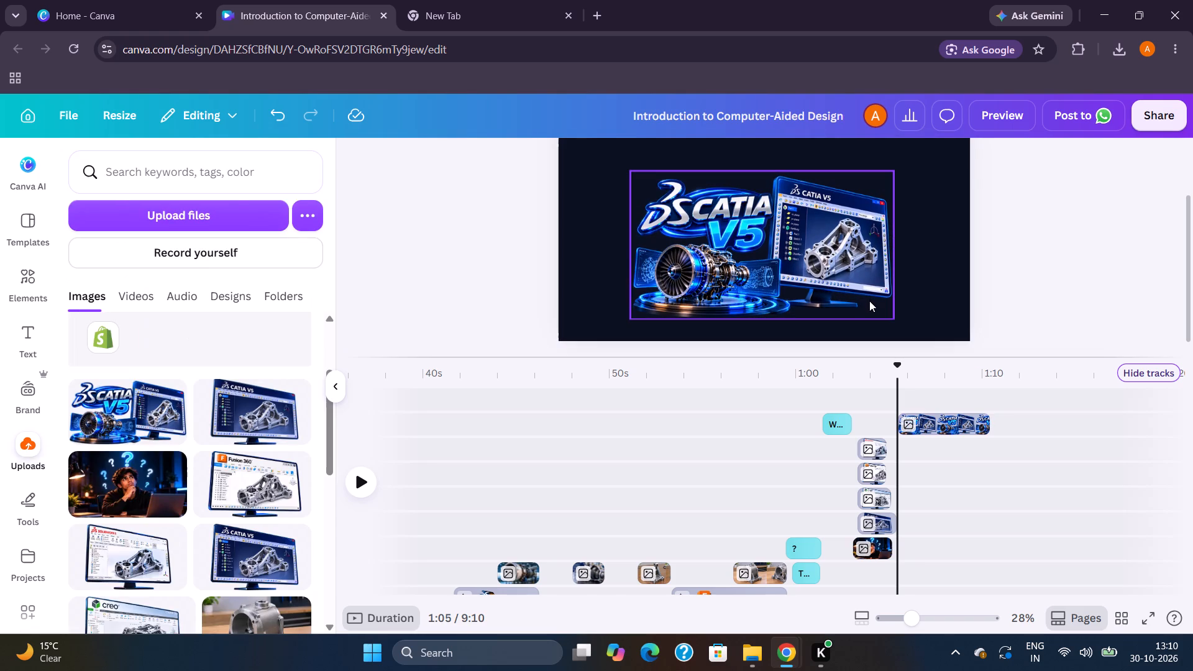
pyautogui.click(869, 301)
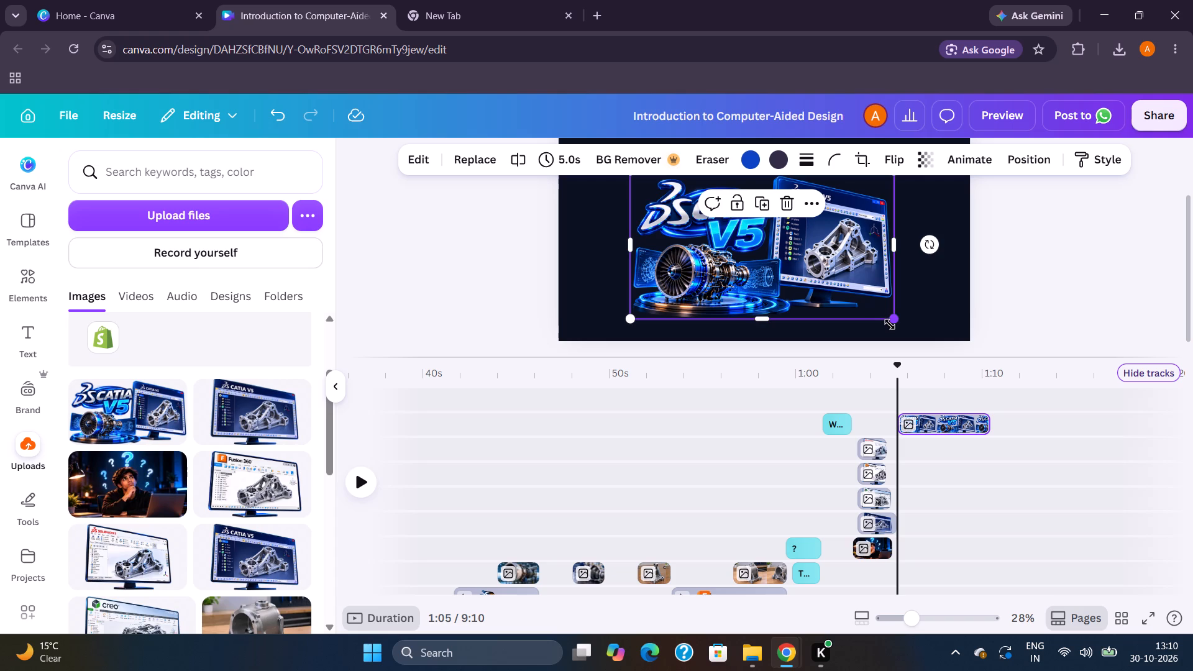
pyautogui.moveTo(890, 324); pyautogui.dragTo(886, 344)
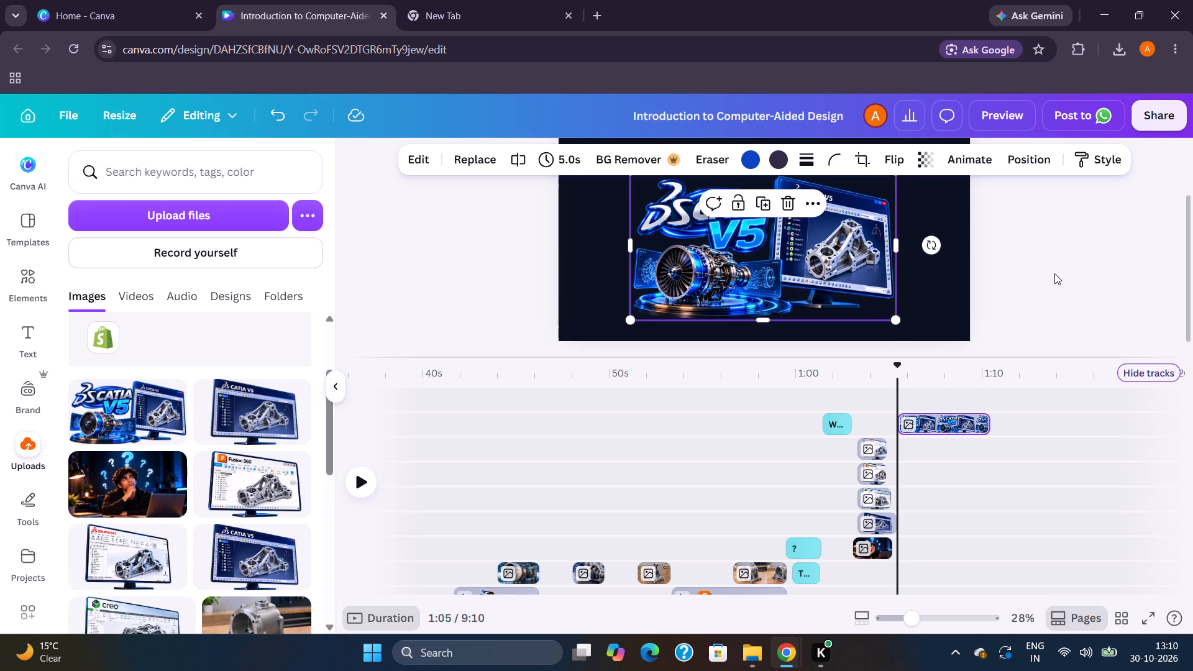
pyautogui.scroll(1, 1054, 273)
pyautogui.click(1054, 273)
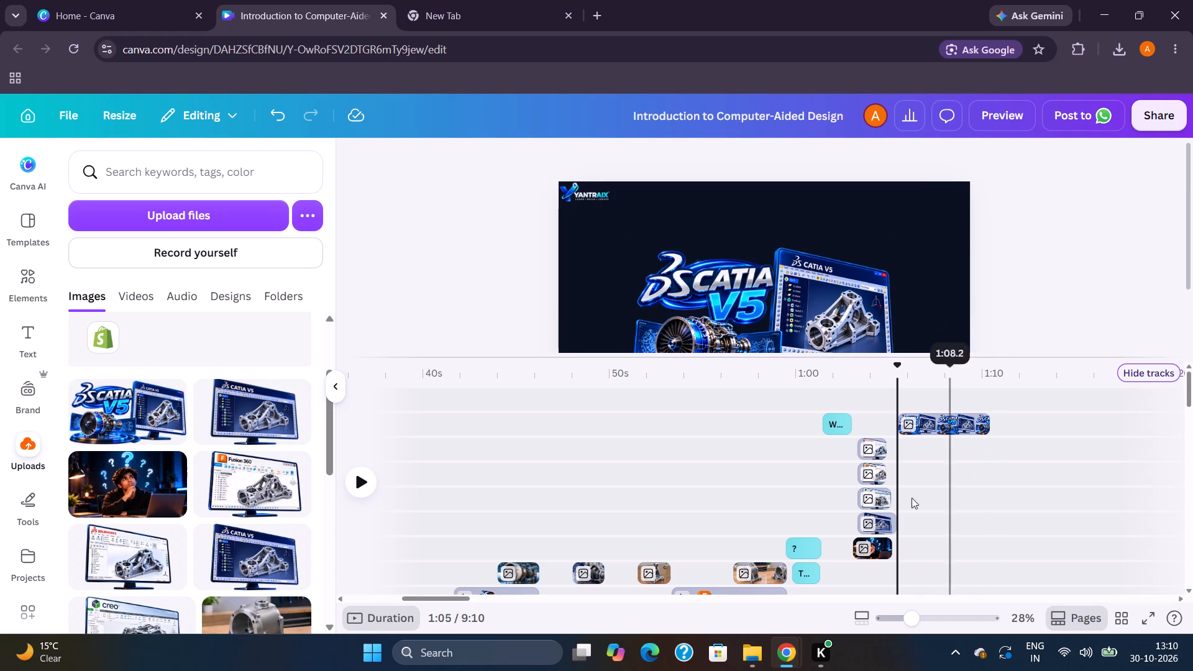
# Play the timeline from 1:05 through the CATIA V5 showcase clip and examine the tracks up to the next page.
pyautogui.press('space')
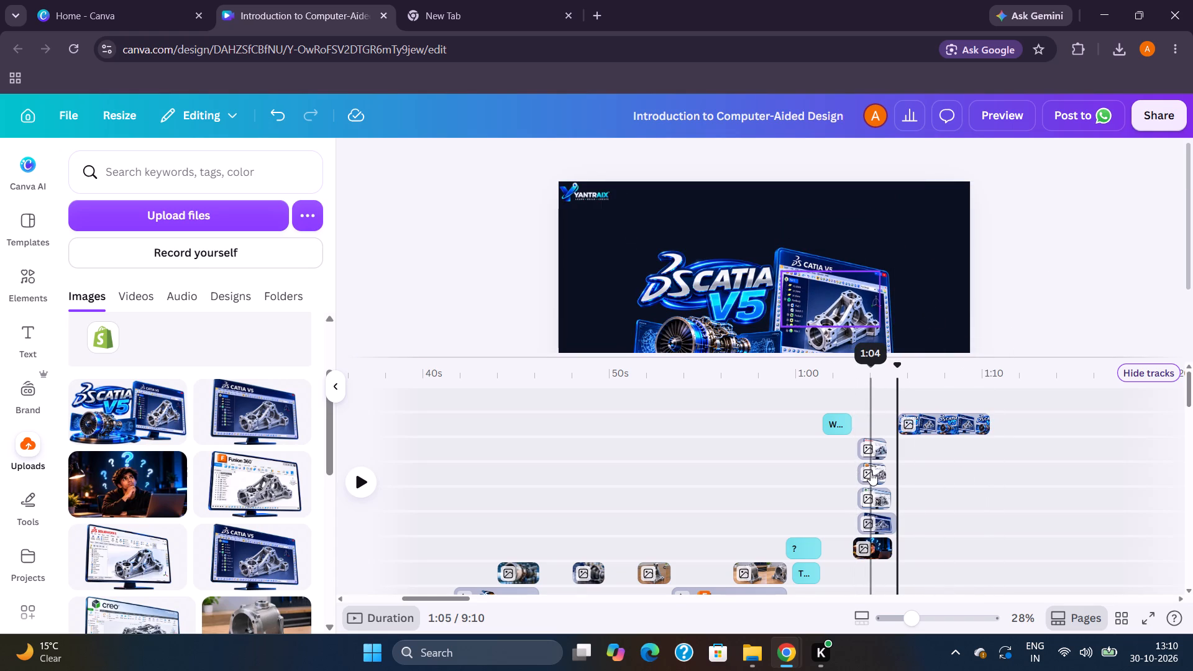
pyautogui.press('space')
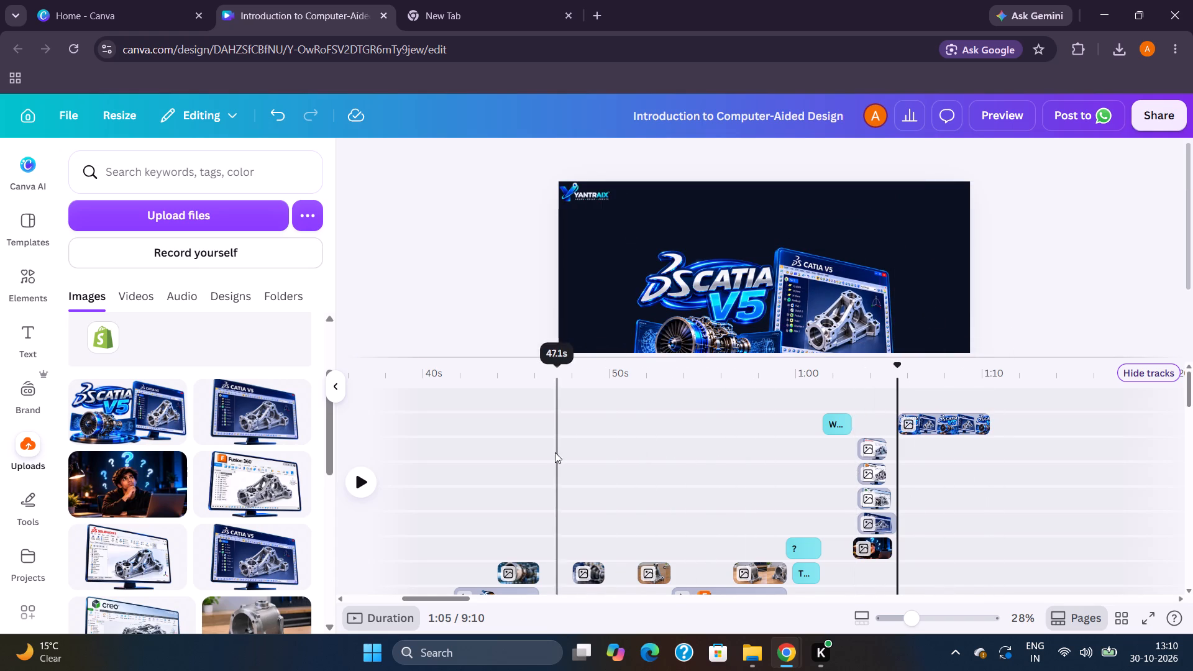
pyautogui.click(365, 477)
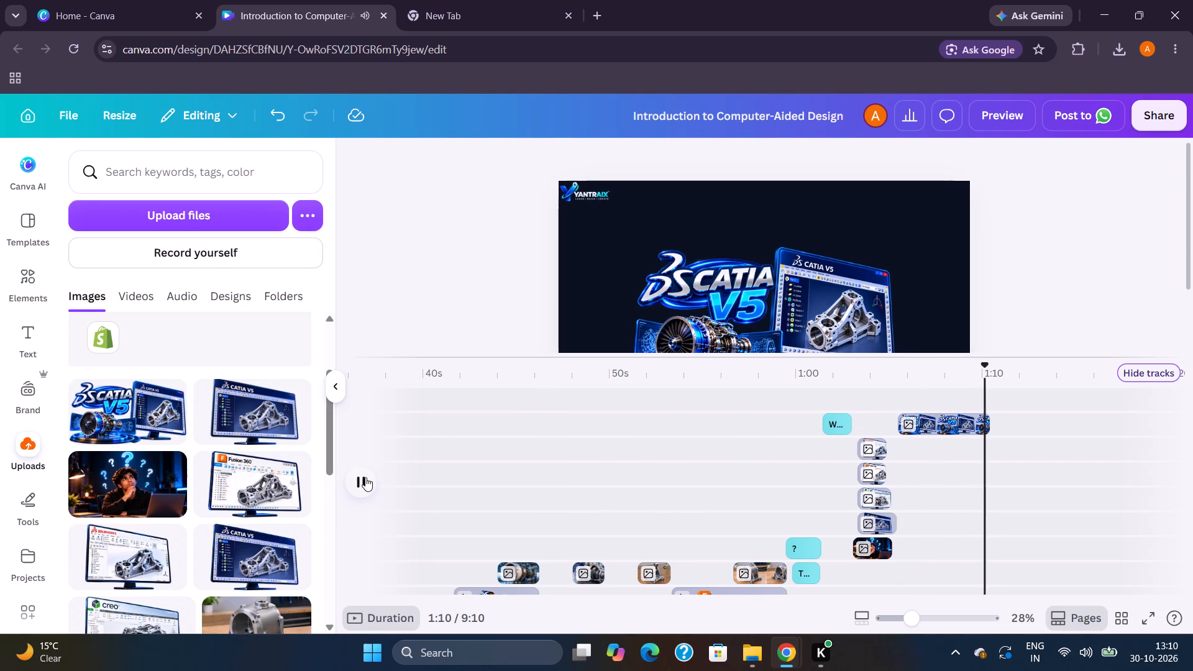
pyautogui.click(365, 477)
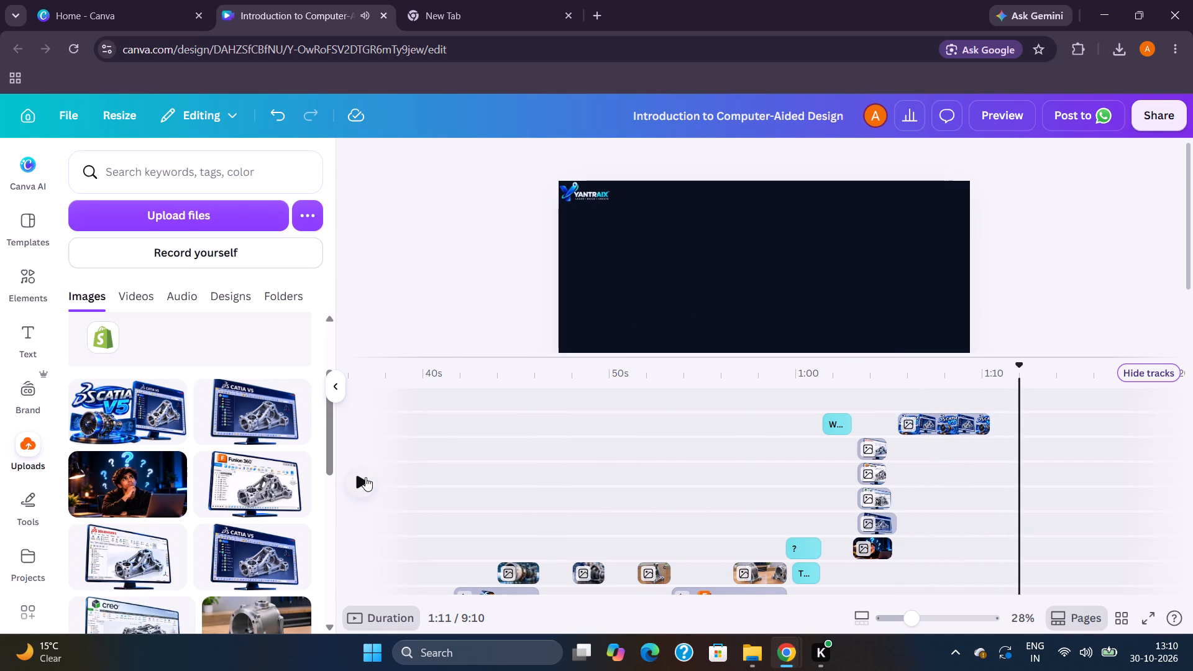
pyautogui.hscroll(-3, 773, 397)
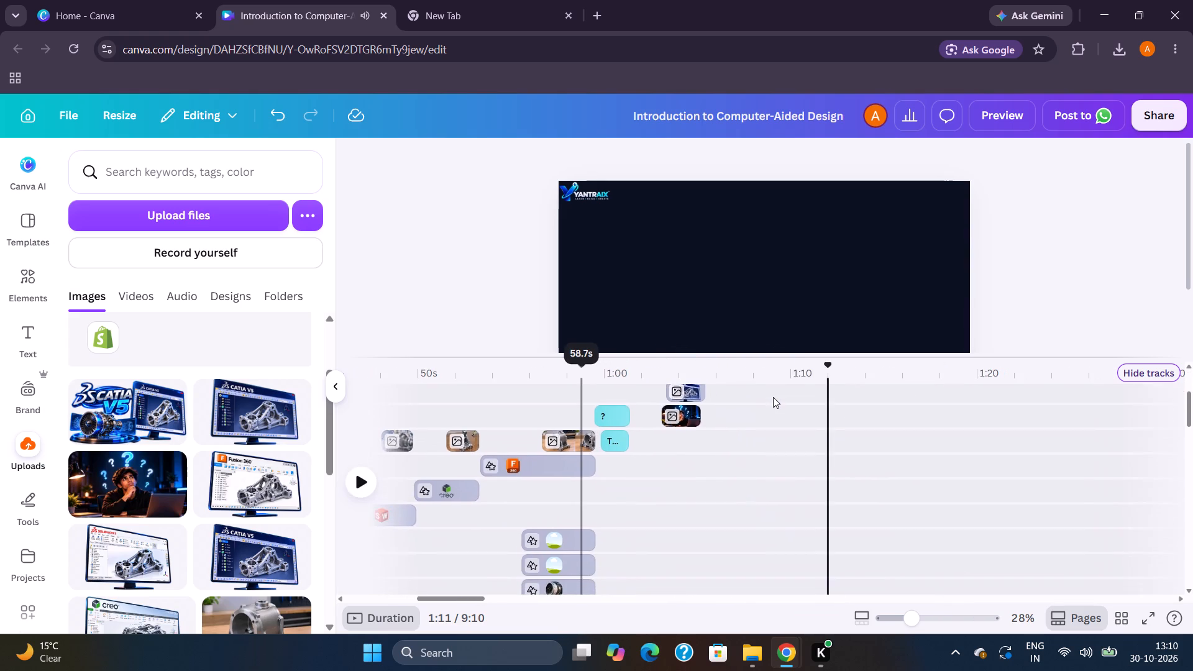
pyautogui.scroll(-6, 773, 397)
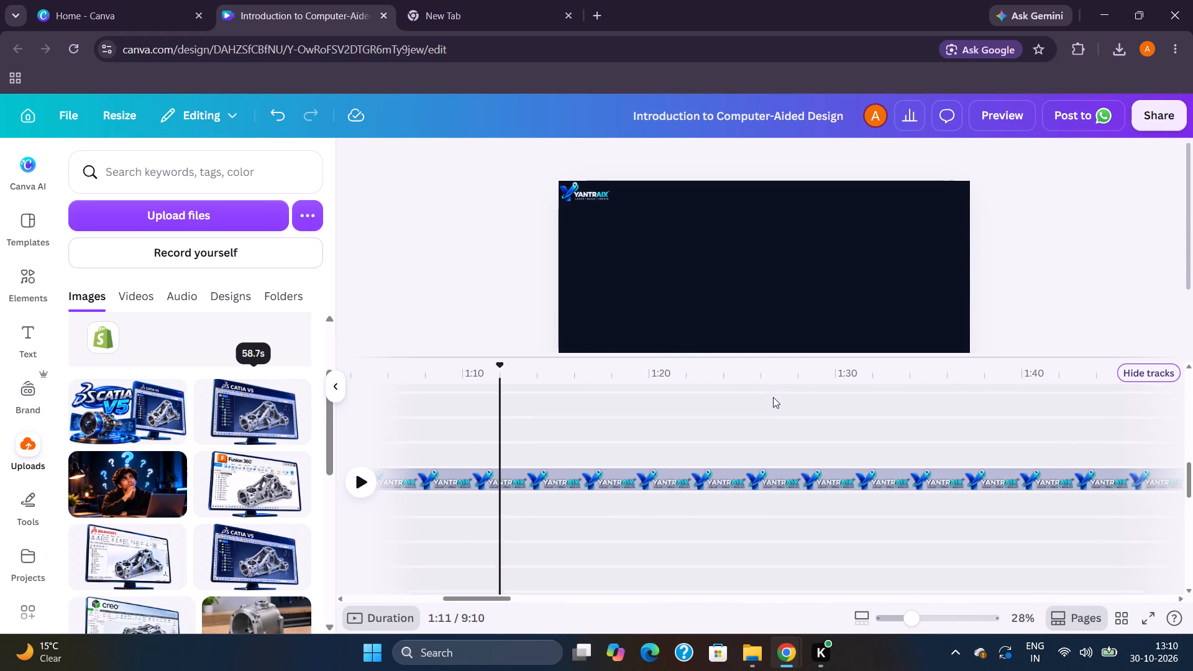
pyautogui.scroll(-4, 773, 397)
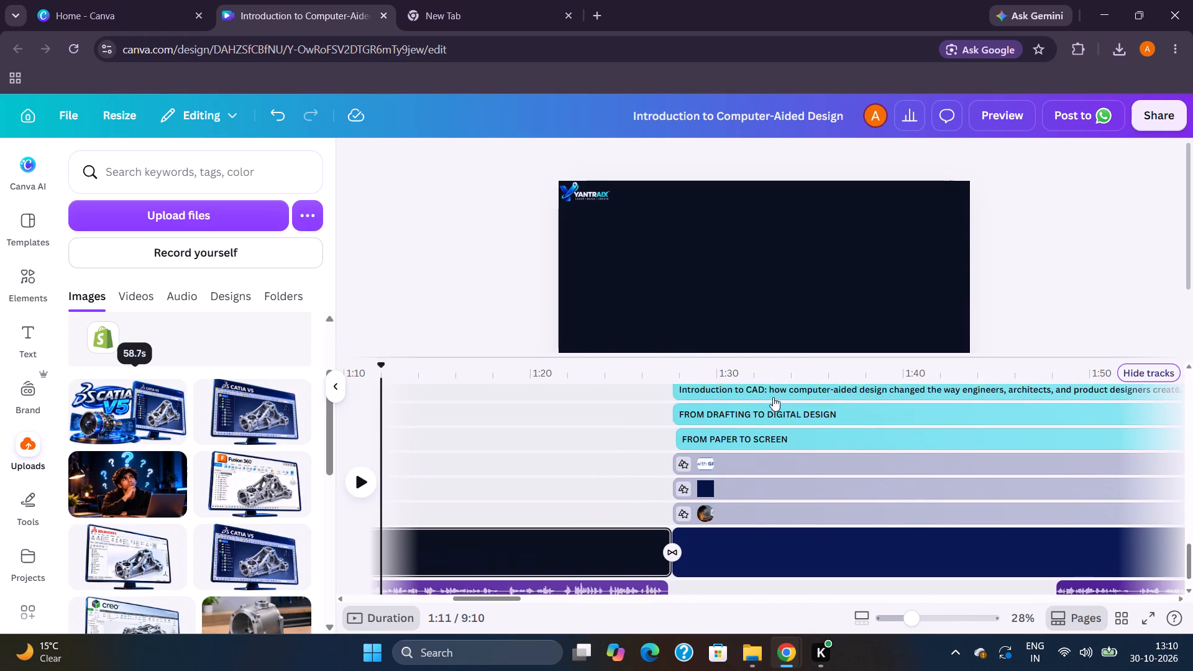
pyautogui.scroll(6, 773, 397)
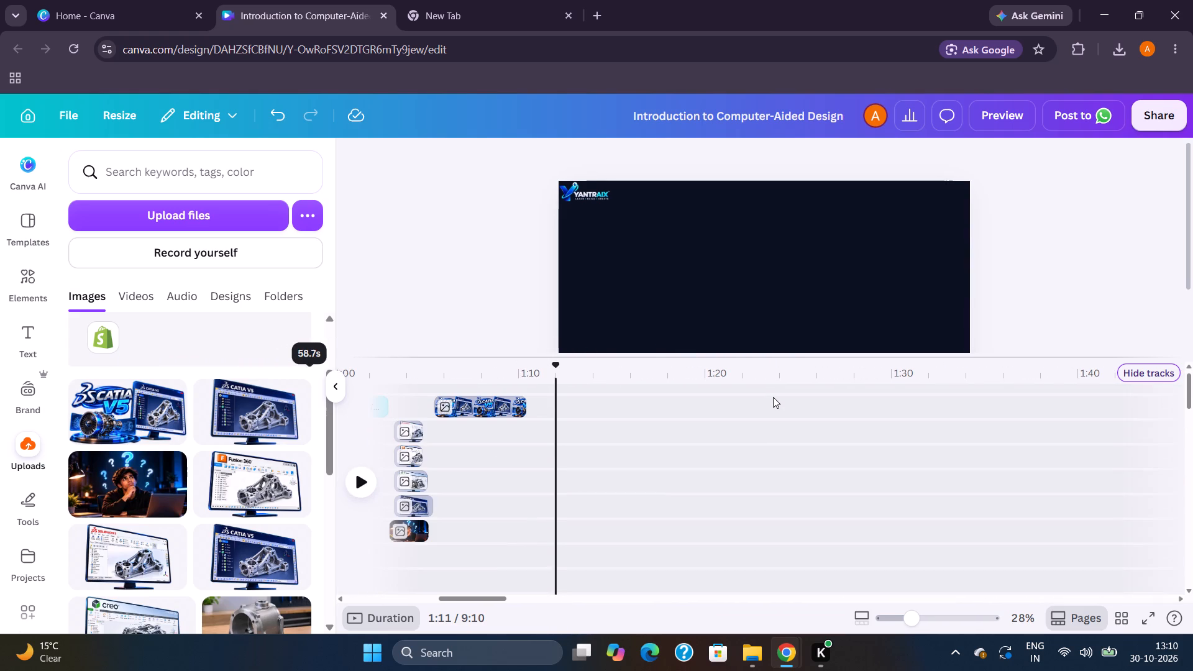
pyautogui.scroll(1, 773, 397)
pyautogui.hscroll(1, 773, 397)
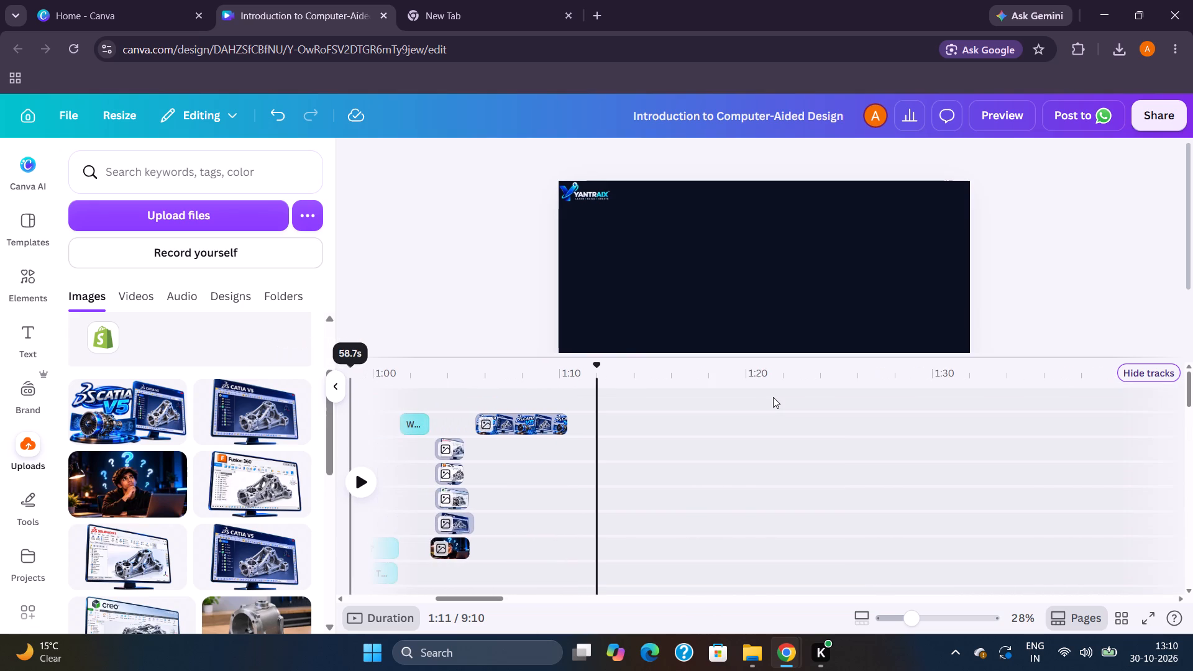
# Play the timeline from about 1:10 into the "FROM DRAFTING TO DIGITAL DESIGN" page to check the narration timing, and replay its start.
pyautogui.click(569, 481)
pyautogui.press('space')
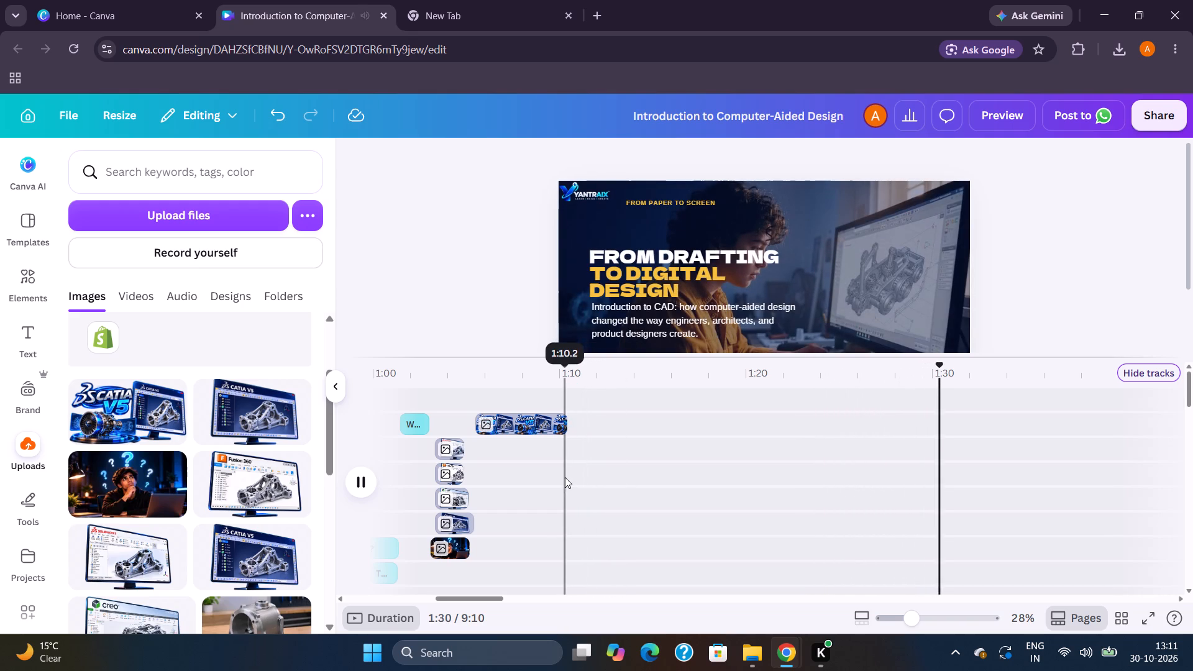
pyautogui.click(565, 477)
pyautogui.press('space')
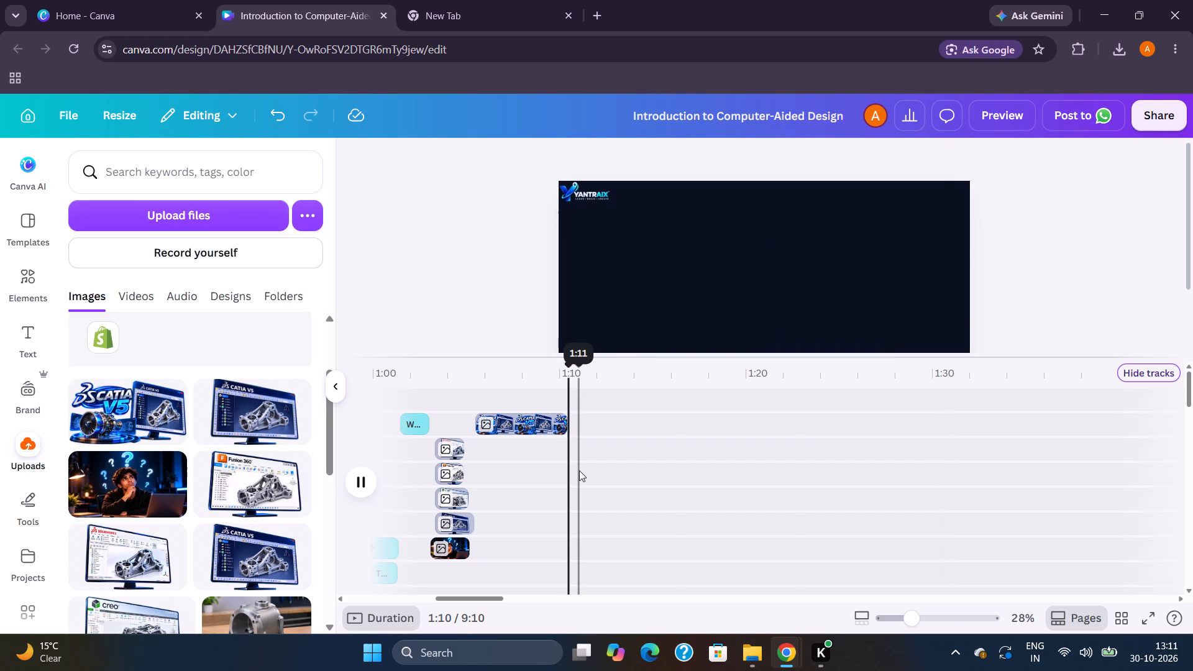
pyautogui.click(478, 467)
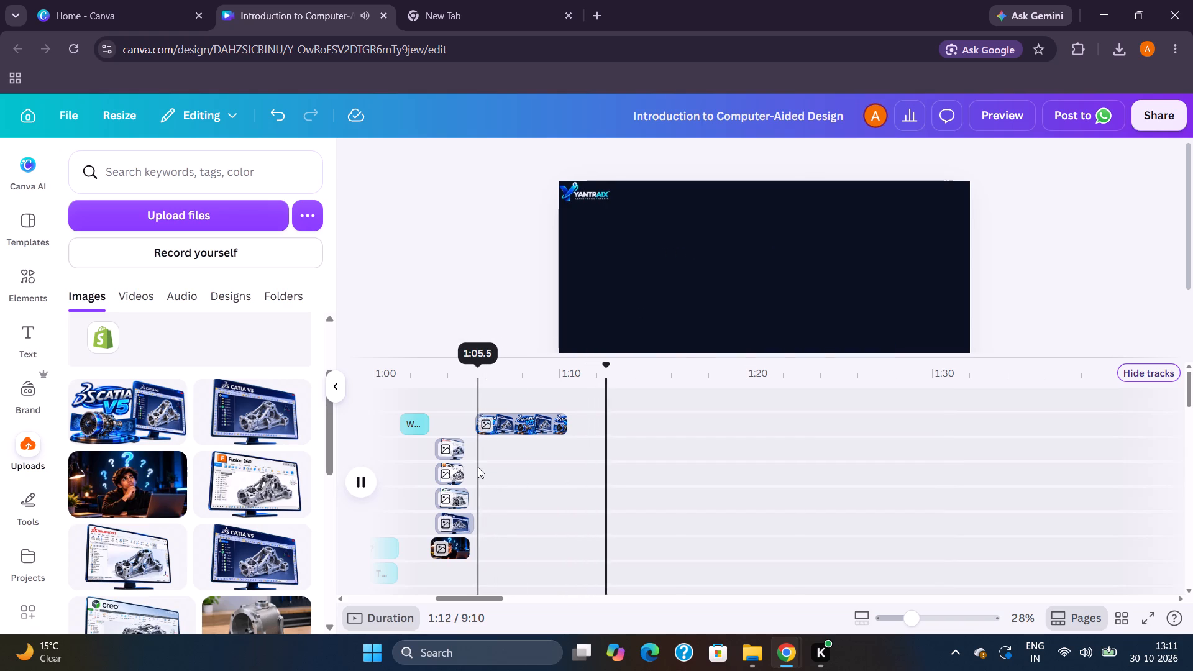
# Apply the Succession animation to the CATIA V5 showcase image, on both enter and exit at Medium speed.
pyautogui.click(526, 420)
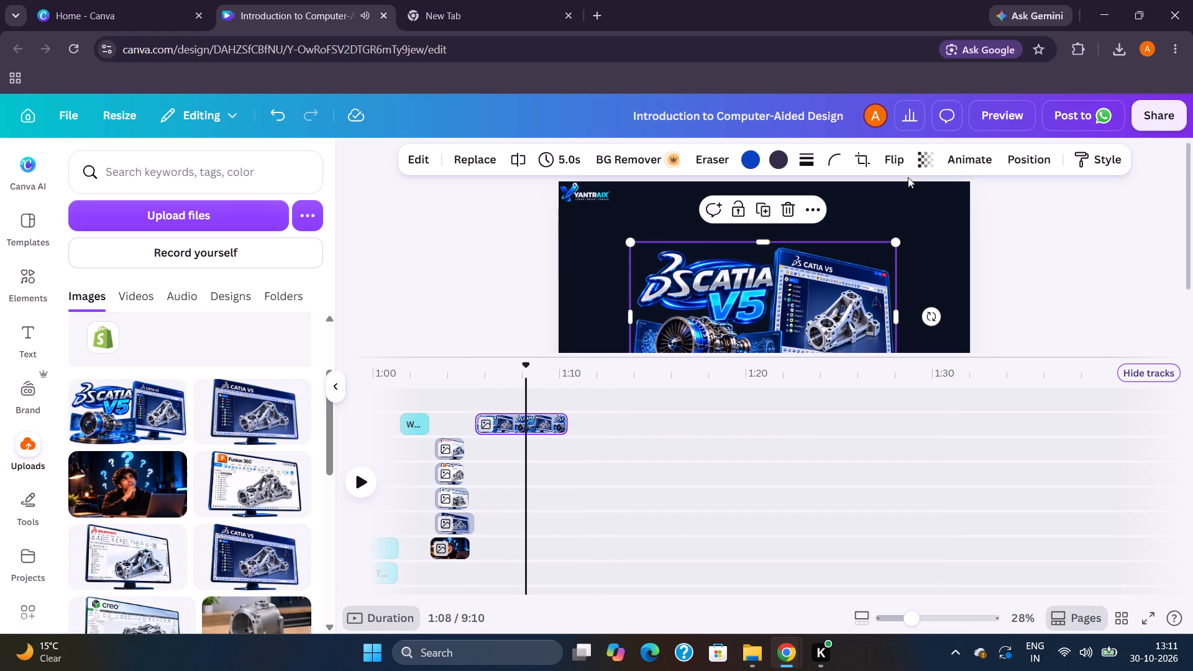
pyautogui.click(969, 152)
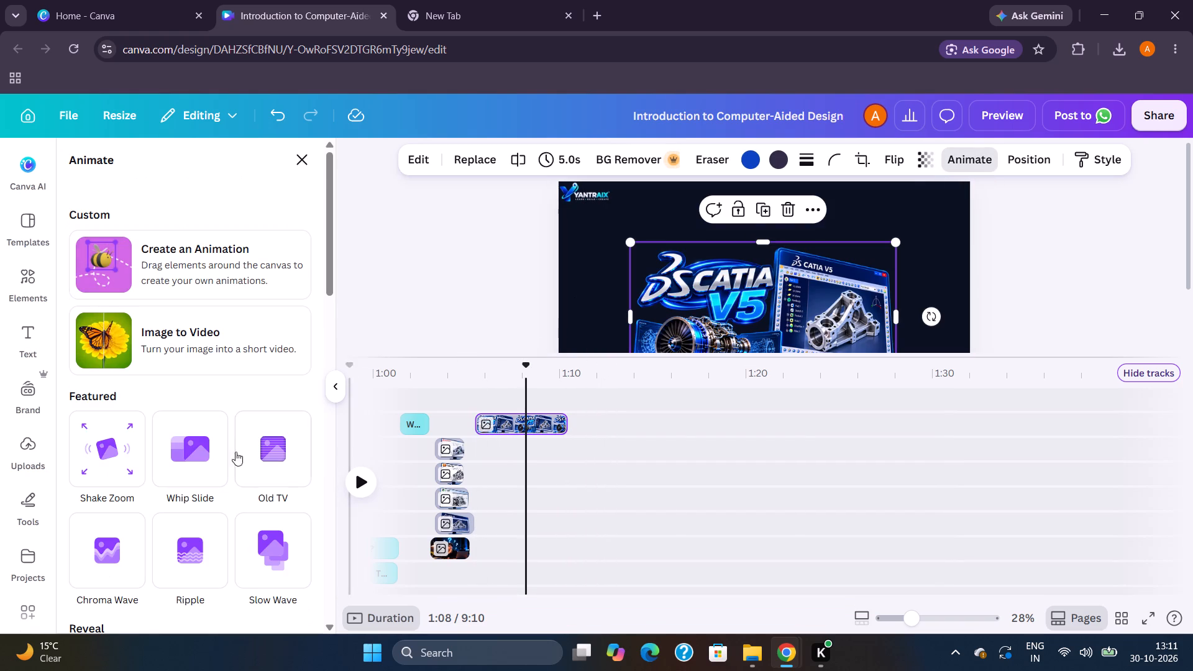
pyautogui.scroll(-4, 186, 460)
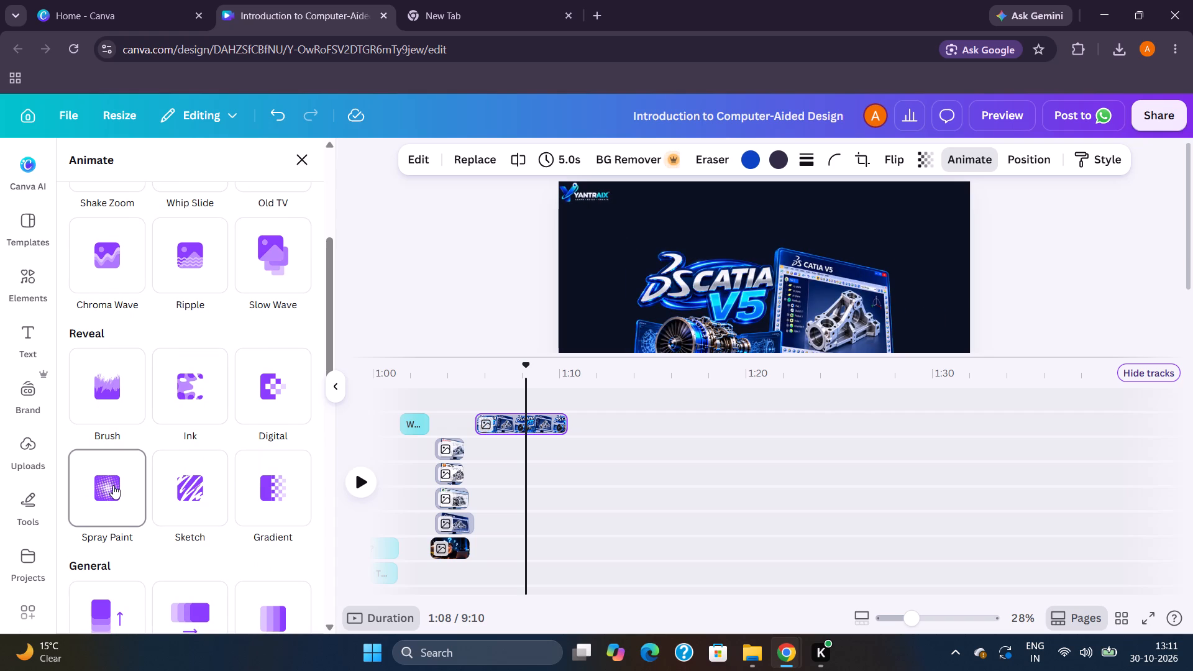
pyautogui.scroll(-2, 113, 485)
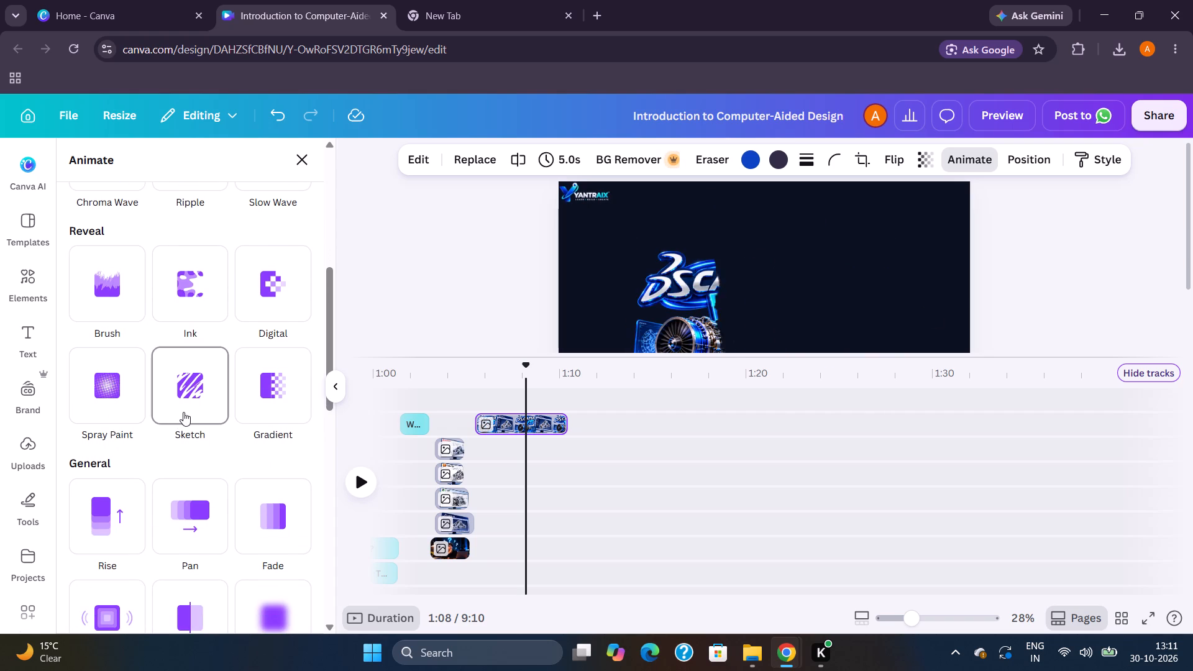
pyautogui.scroll(-2, 183, 412)
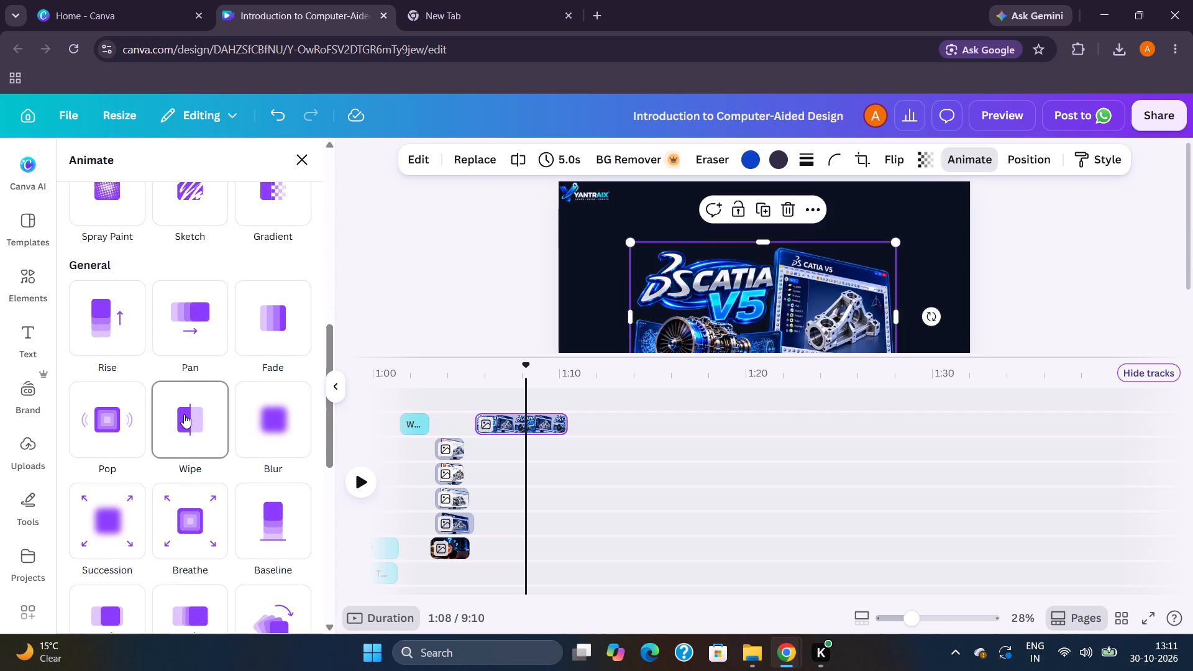
pyautogui.scroll(-1, 203, 466)
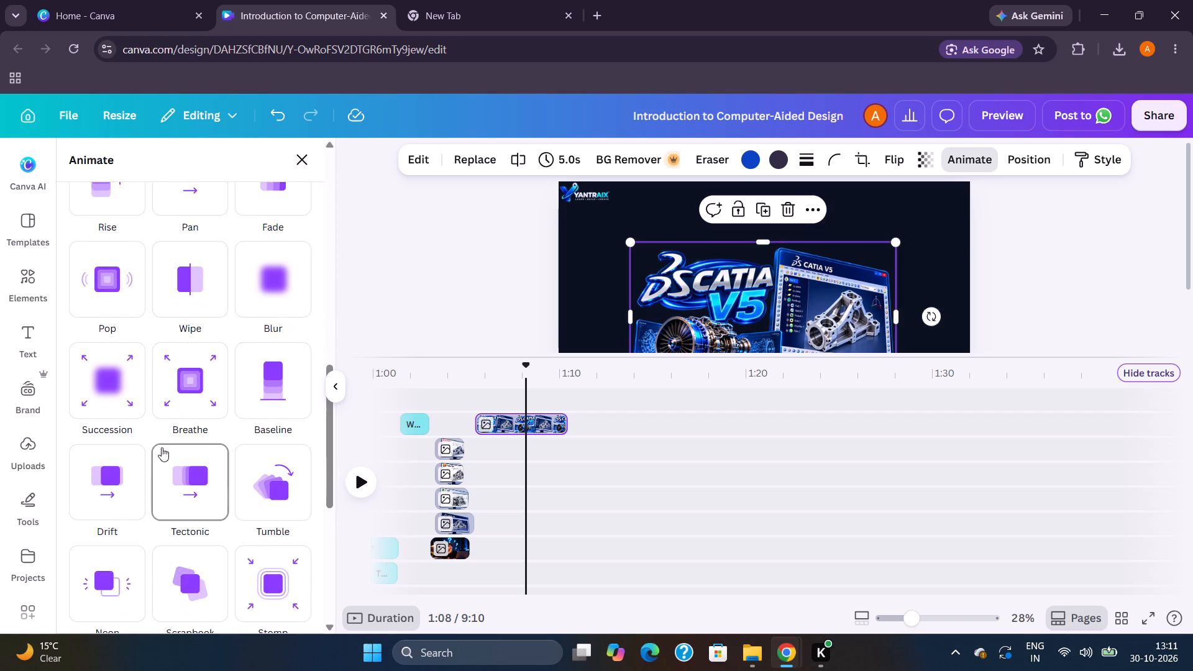
pyautogui.click(119, 390)
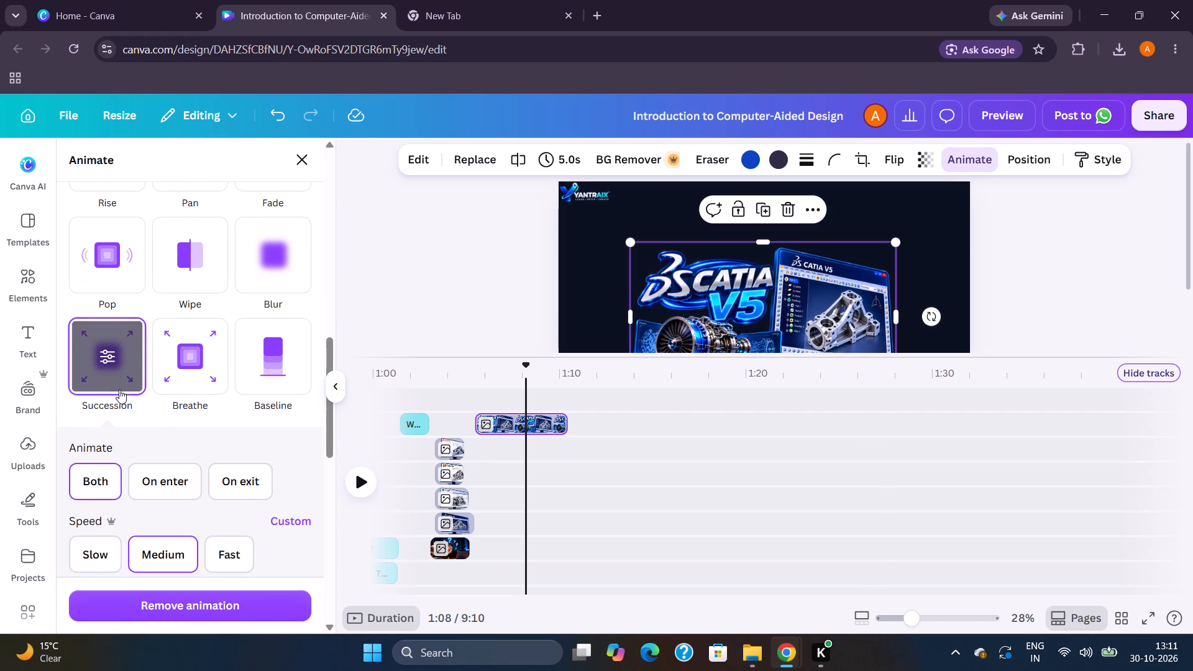
pyautogui.click(171, 560)
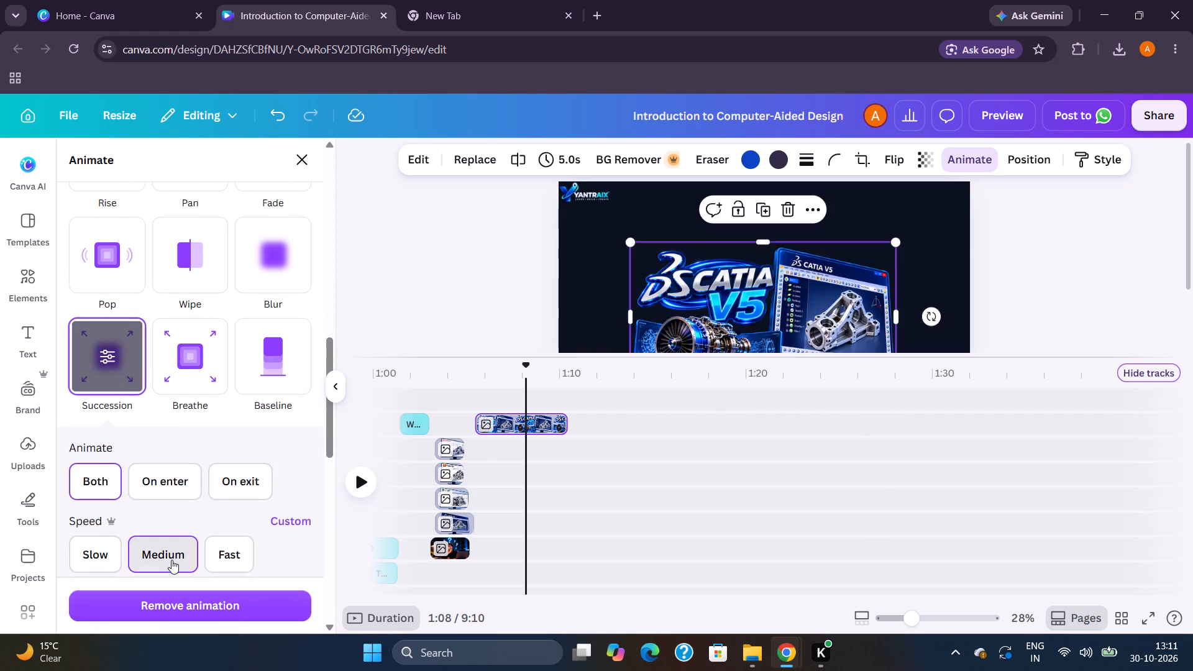
# Play the timeline from about 1:05 to 1:36 and examine the tracks and narration gap around the "FROM DRAFTING TO DIGITAL DESIGN" page.
pyautogui.click(470, 513)
pyautogui.press('space')
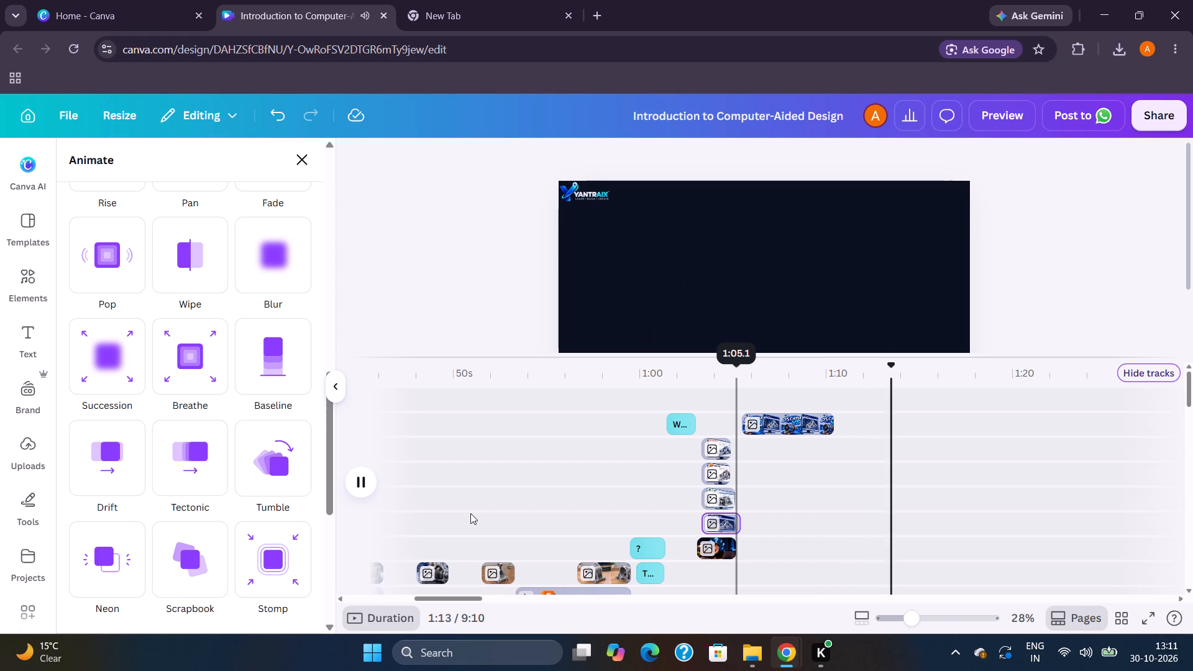
pyautogui.hscroll(1, 505, 503)
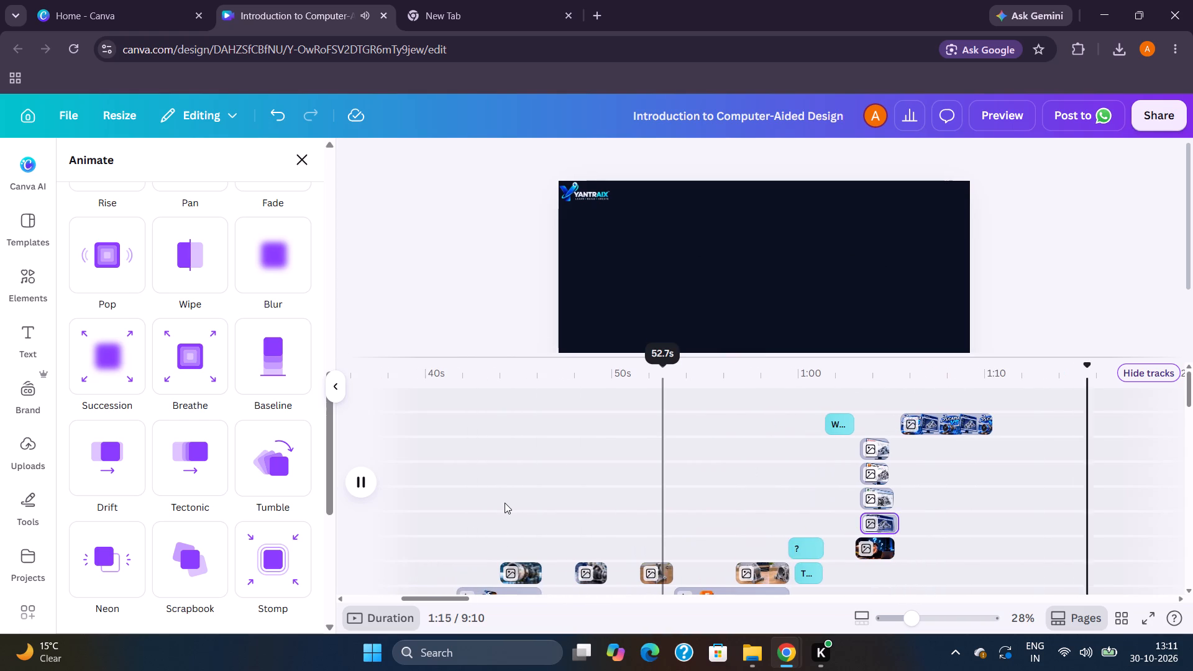
pyautogui.hscroll(2, 505, 503)
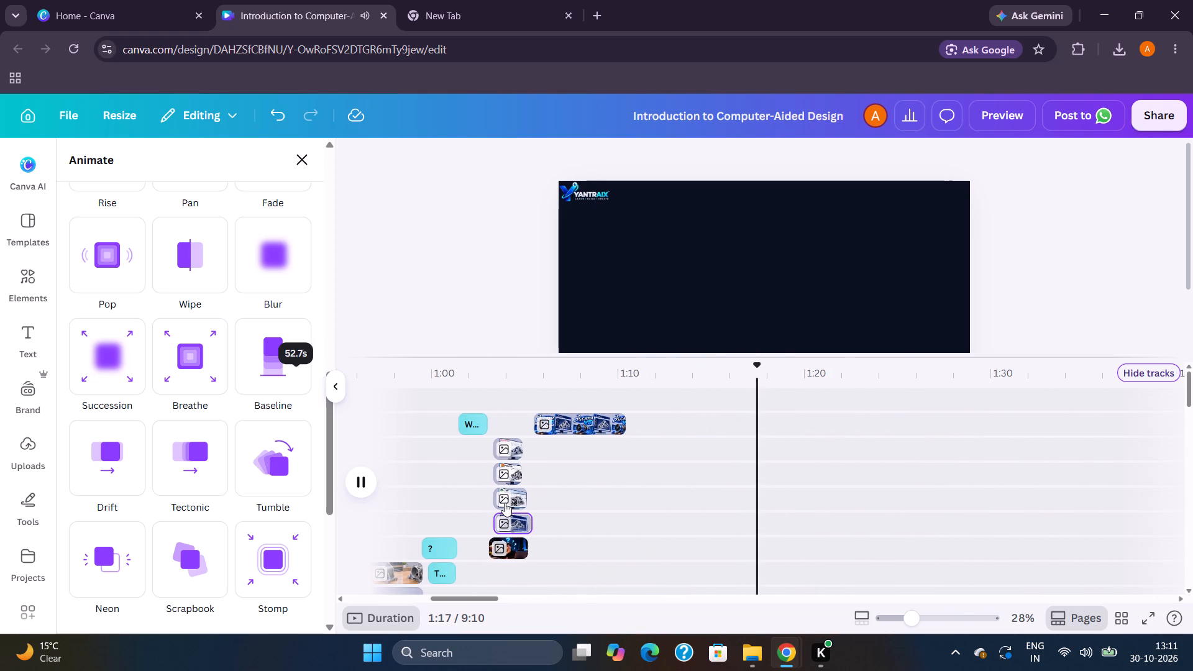
pyautogui.hscroll(2, 505, 503)
pyautogui.hscroll(-2, 505, 503)
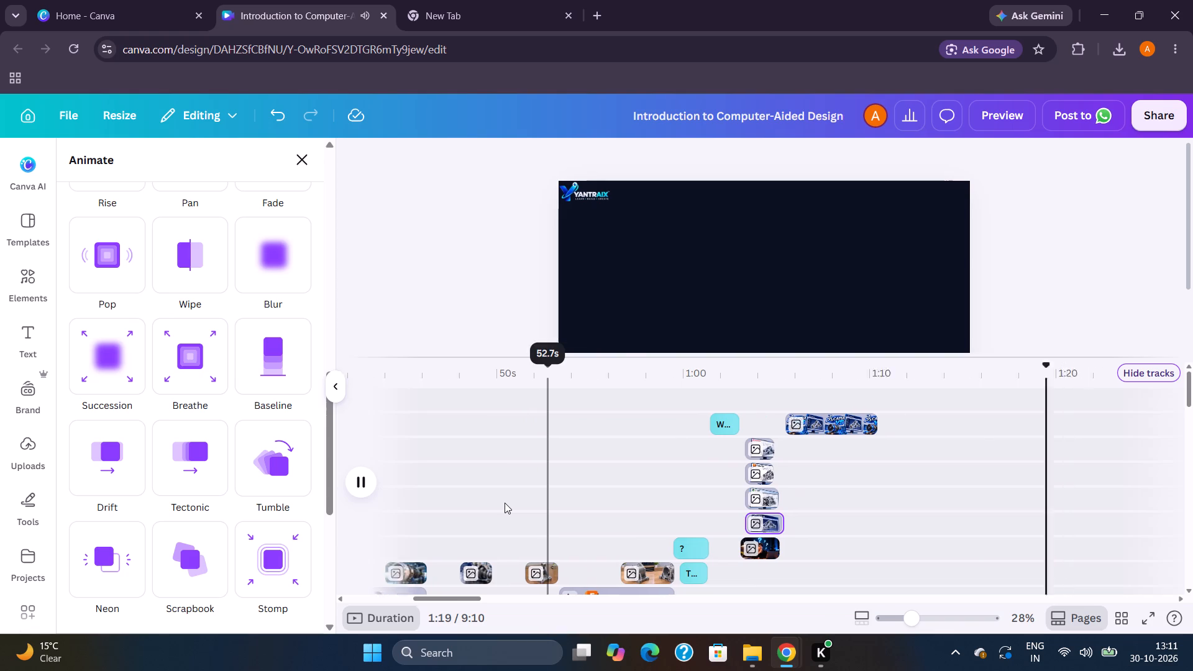
pyautogui.hscroll(-2, 505, 503)
pyautogui.hscroll(2, 505, 503)
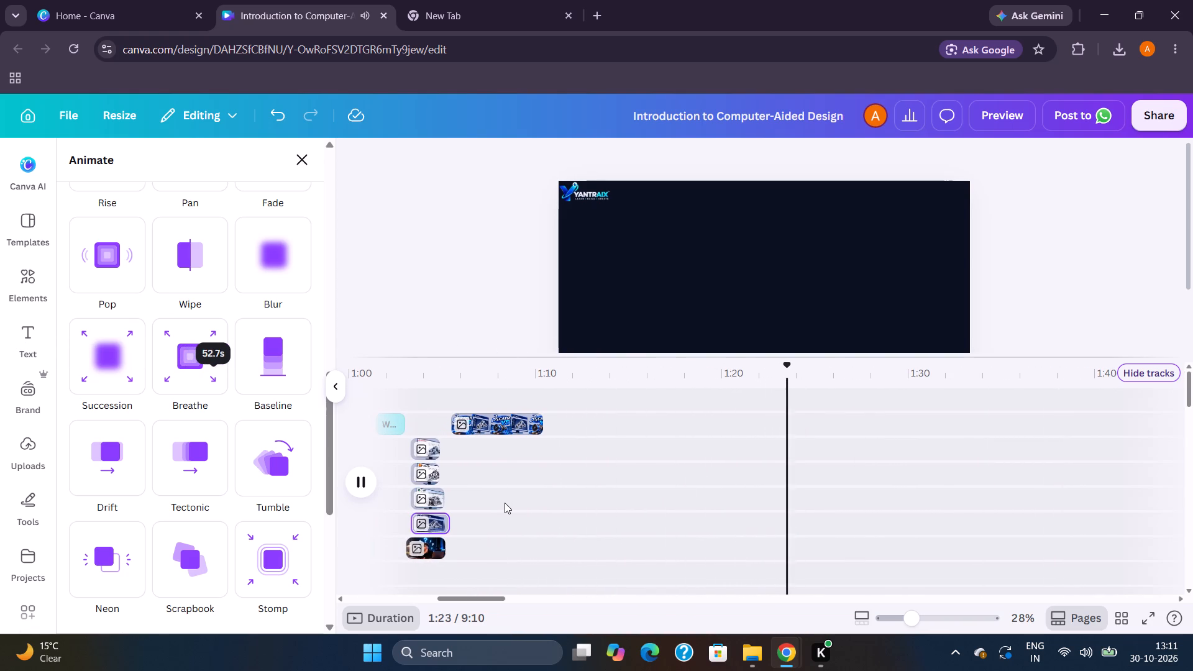
pyautogui.hscroll(3, 542, 516)
pyautogui.scroll(-1, 542, 516)
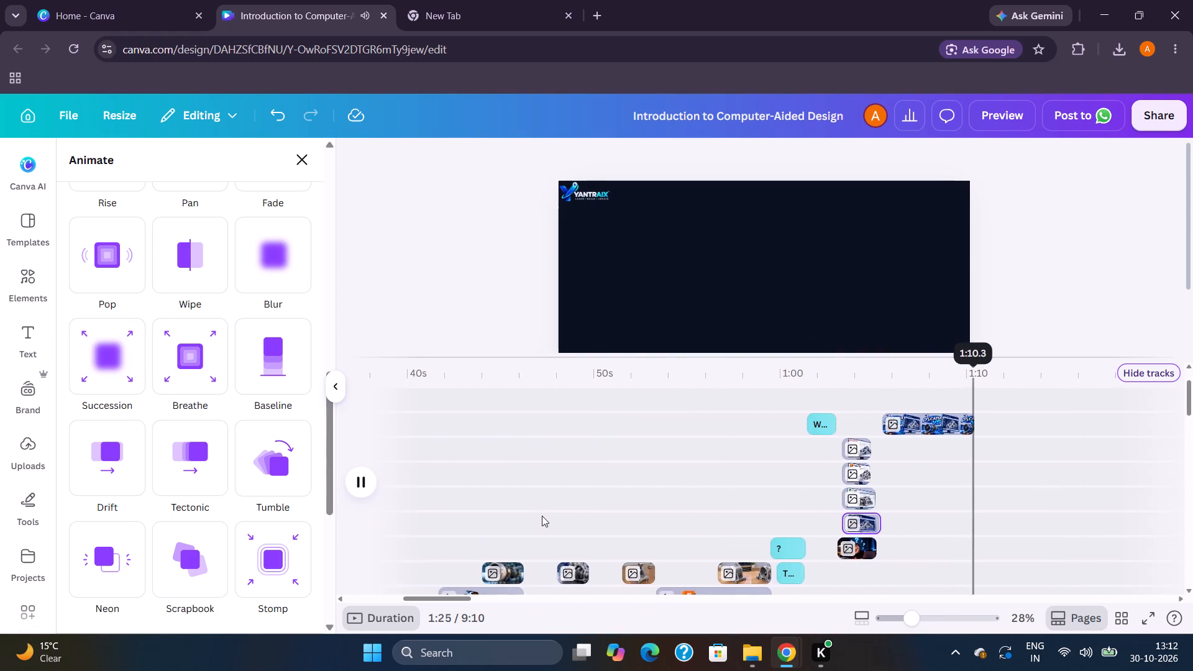
pyautogui.scroll(-1, 542, 516)
pyautogui.hscroll(8, 542, 516)
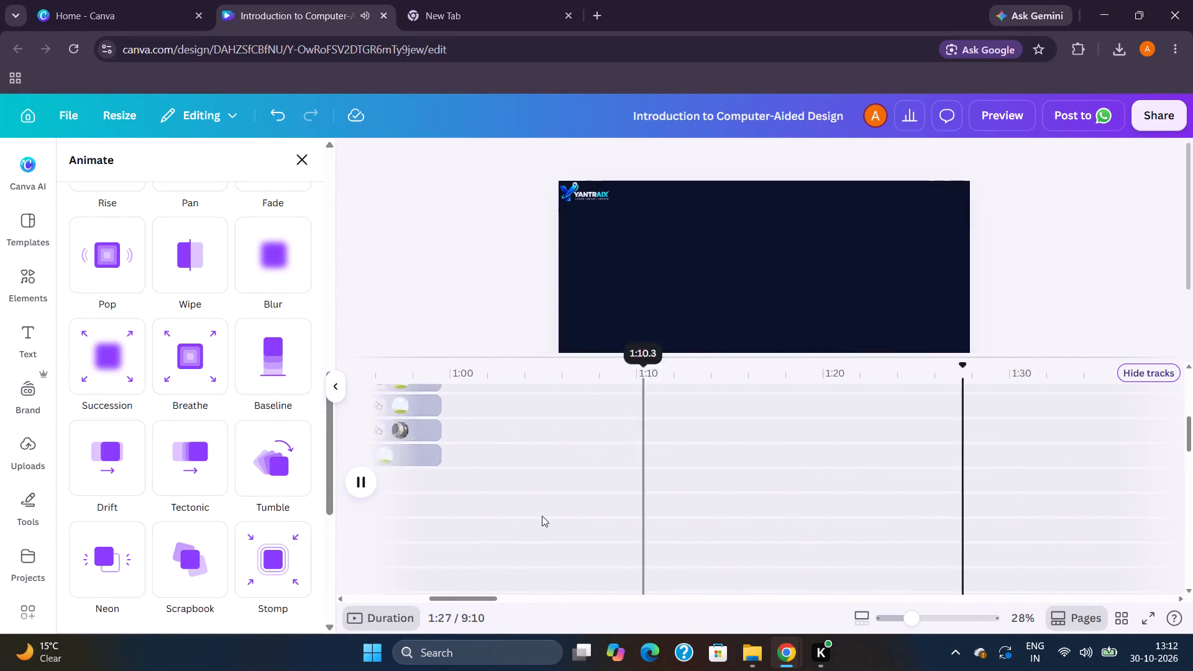
pyautogui.hscroll(3, 542, 516)
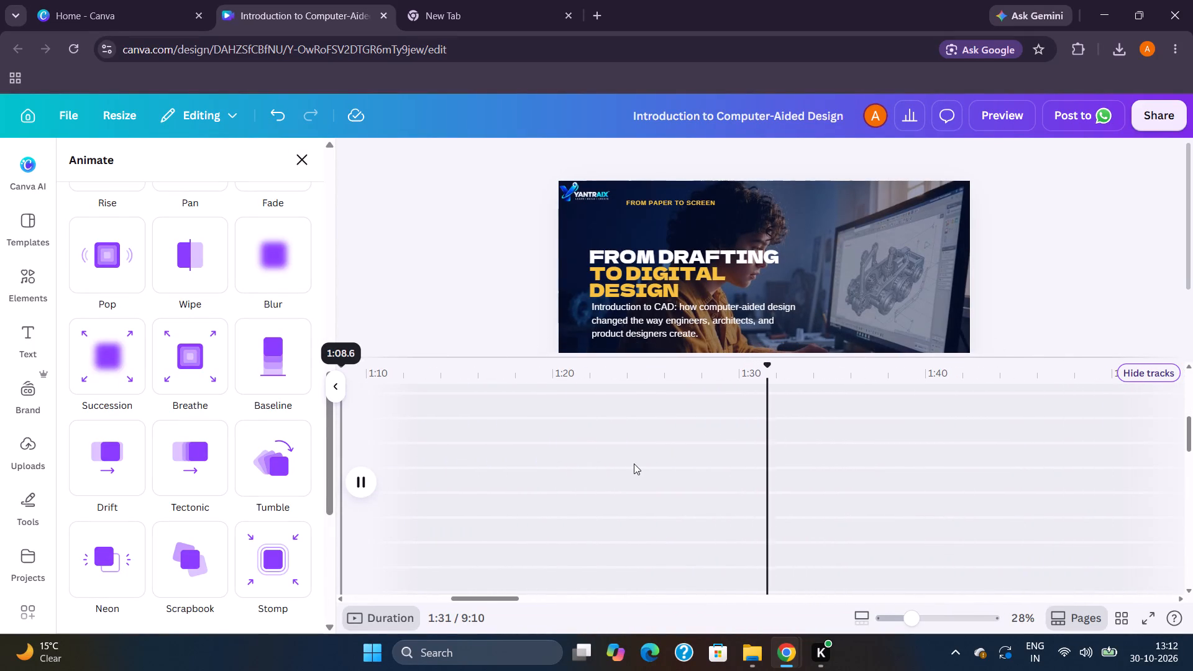
pyautogui.scroll(-6, 727, 498)
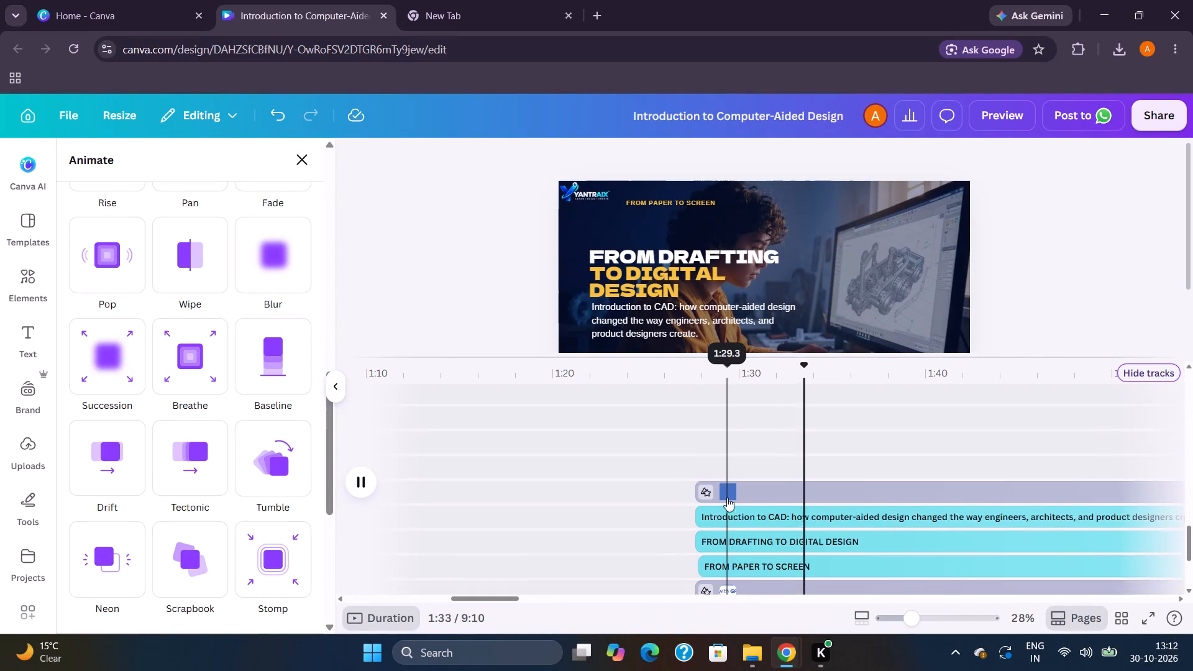
pyautogui.scroll(-2, 727, 498)
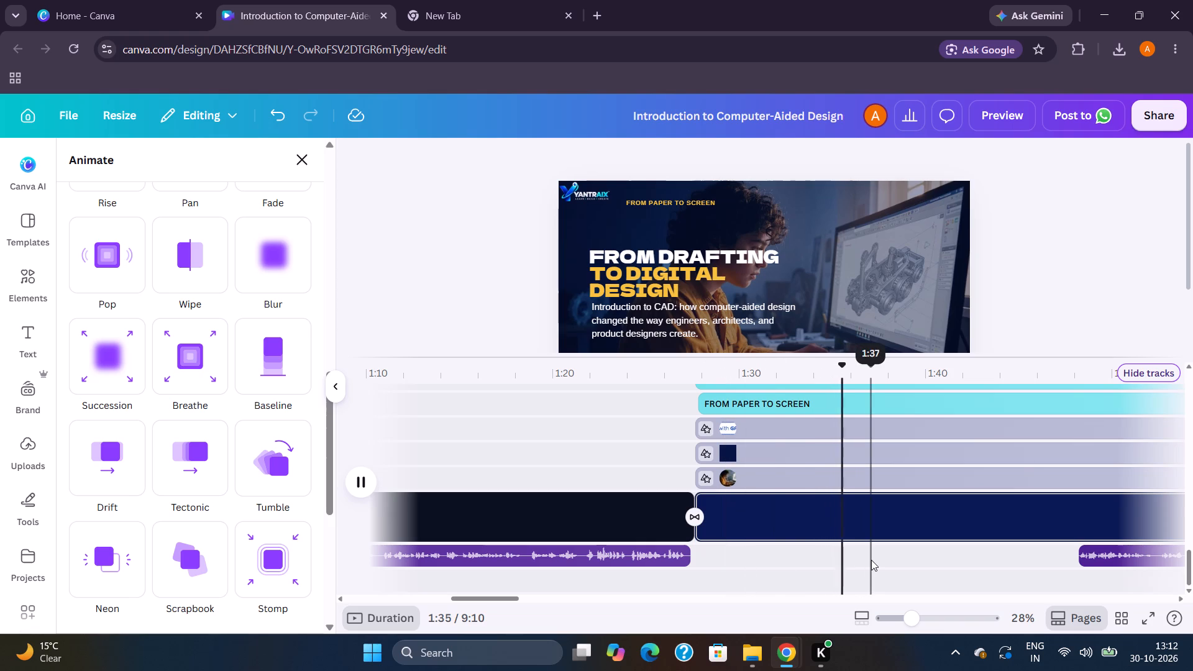
pyautogui.press('space')
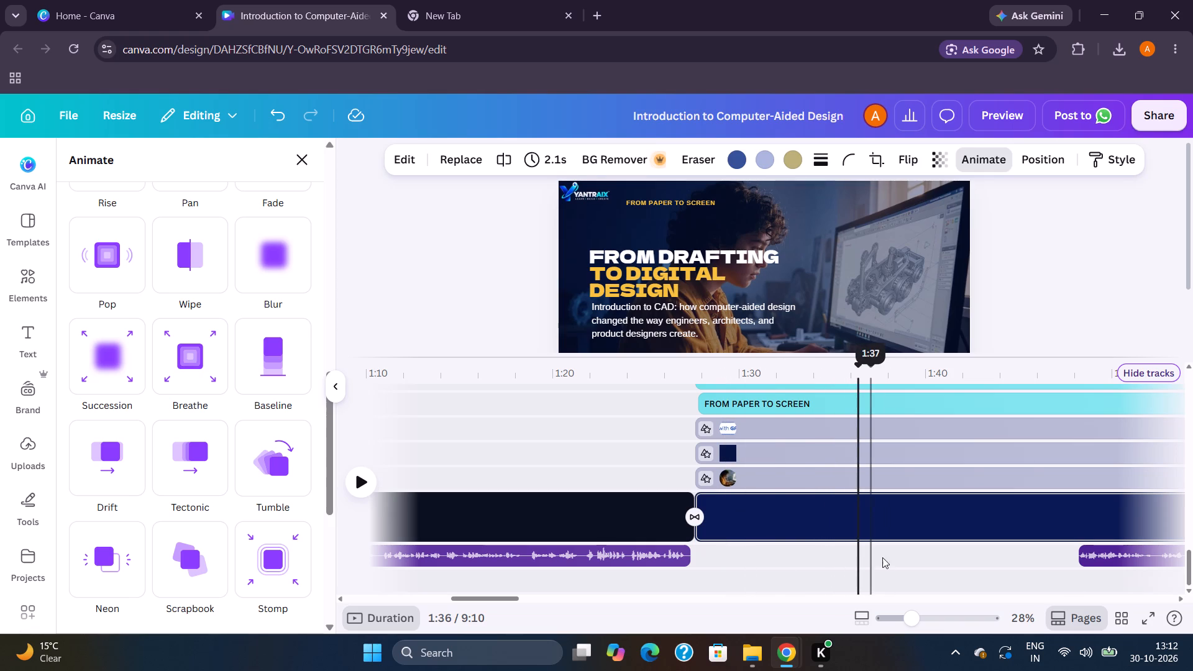
# Move the 3.mp3 narration clip earlier to the start of the "FROM DRAFTING TO DIGITAL DESIGN" page, at about 1:27.
pyautogui.moveTo(1127, 555); pyautogui.dragTo(762, 576)
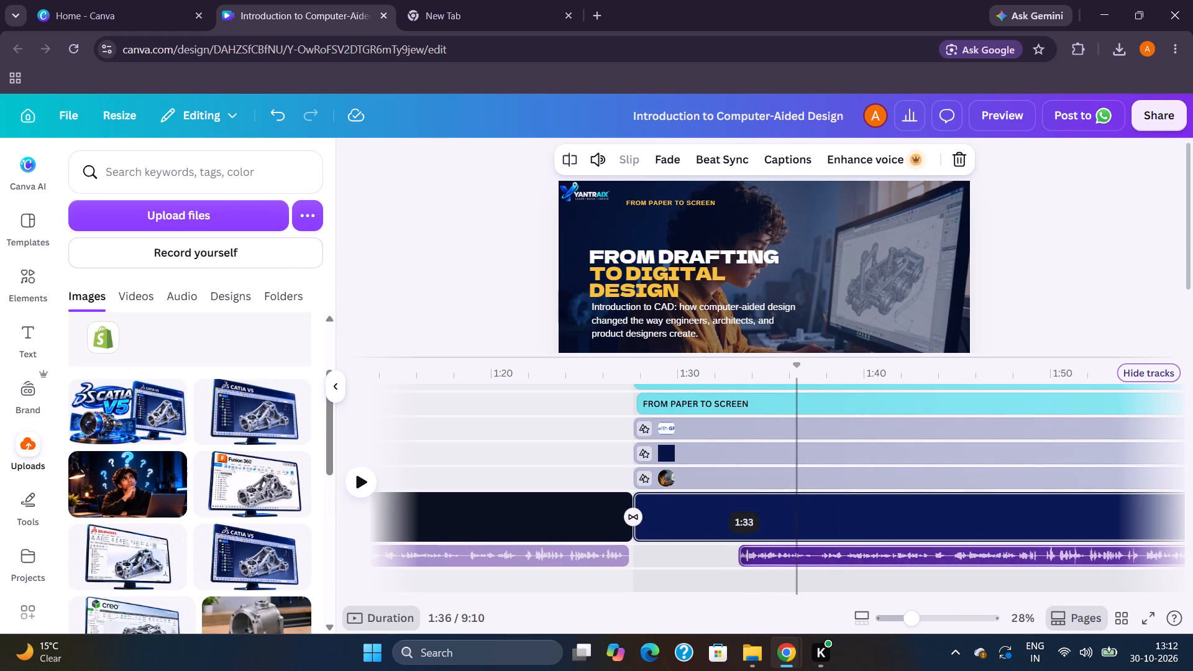
pyautogui.moveTo(762, 576); pyautogui.dragTo(683, 576)
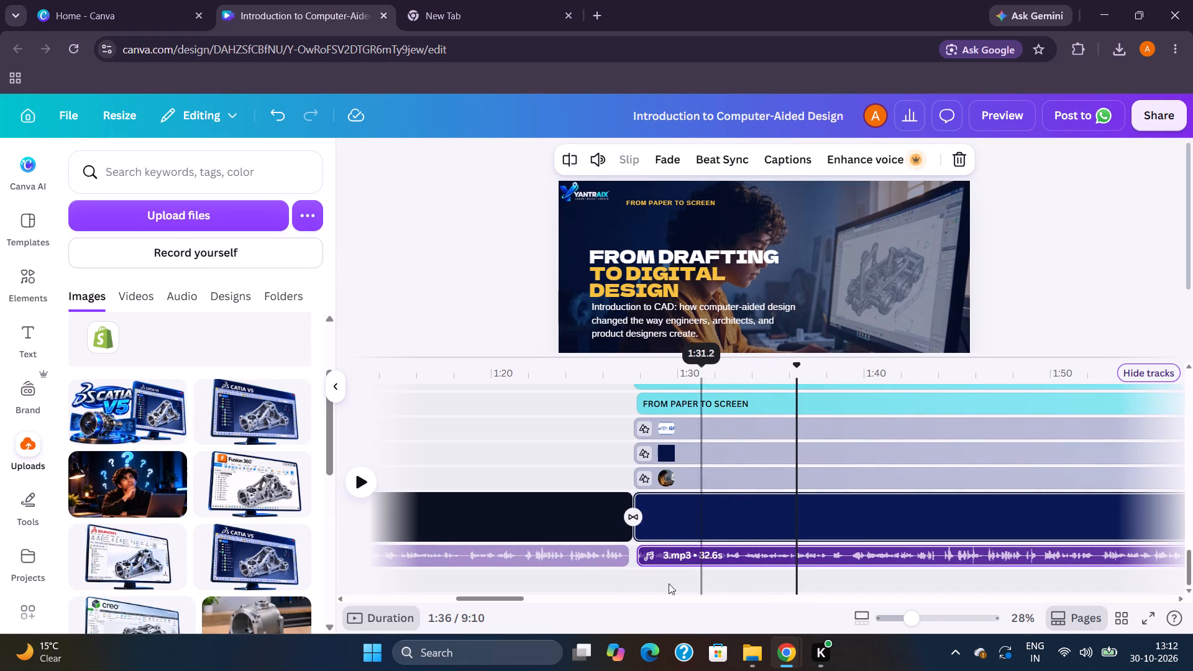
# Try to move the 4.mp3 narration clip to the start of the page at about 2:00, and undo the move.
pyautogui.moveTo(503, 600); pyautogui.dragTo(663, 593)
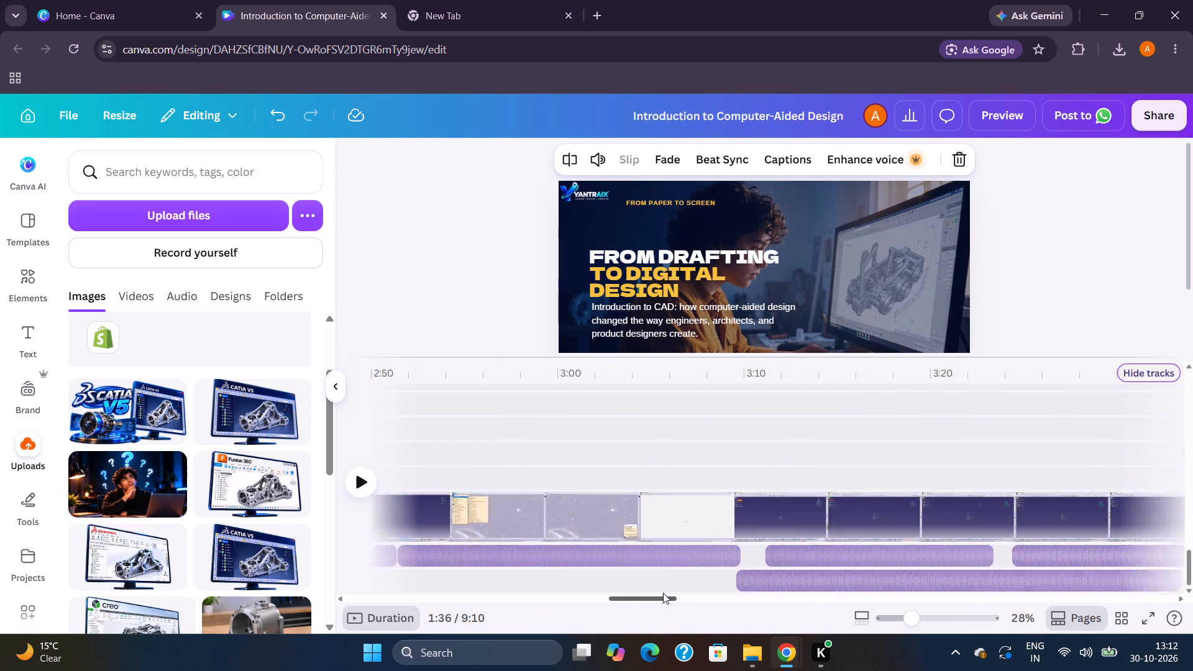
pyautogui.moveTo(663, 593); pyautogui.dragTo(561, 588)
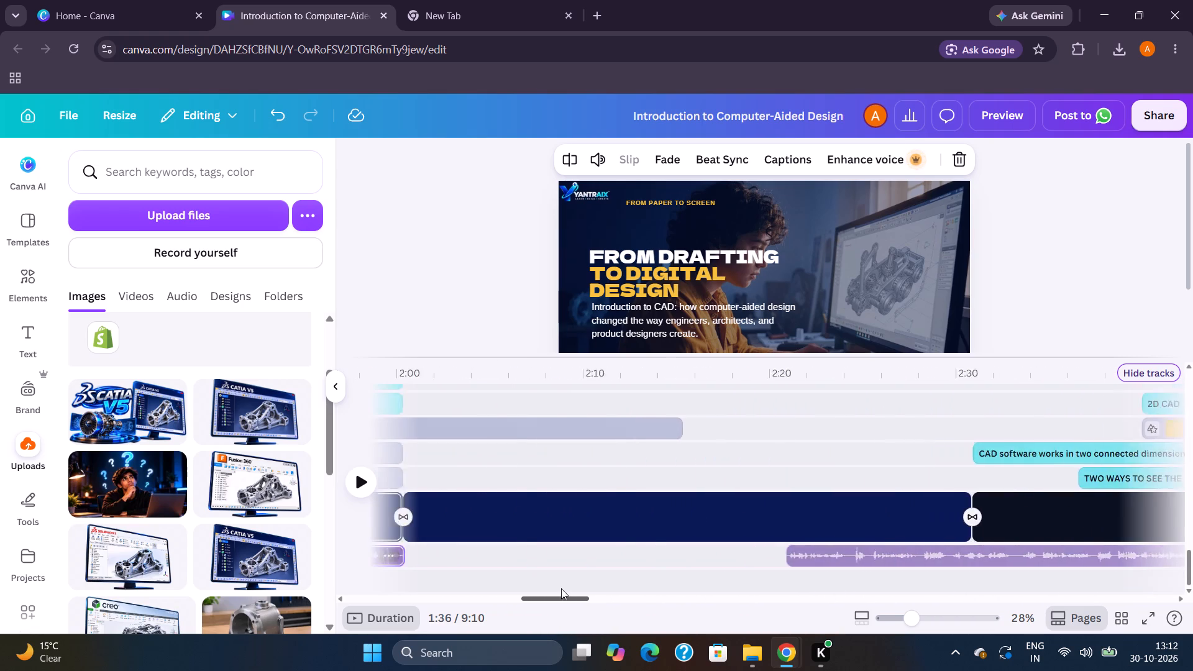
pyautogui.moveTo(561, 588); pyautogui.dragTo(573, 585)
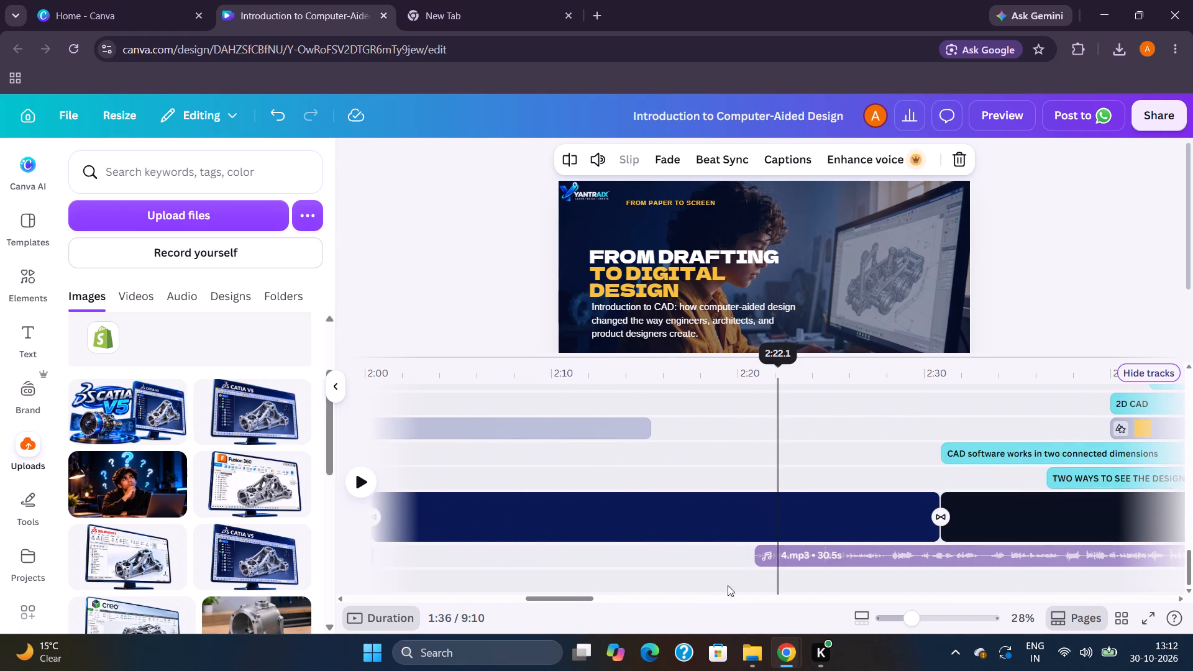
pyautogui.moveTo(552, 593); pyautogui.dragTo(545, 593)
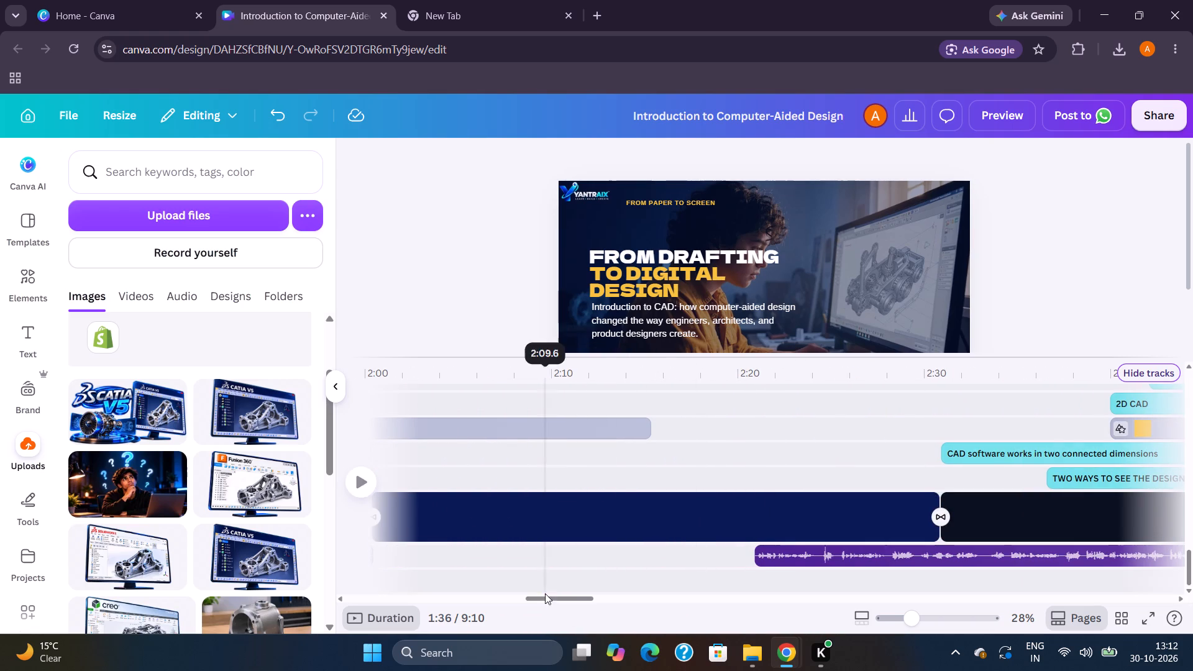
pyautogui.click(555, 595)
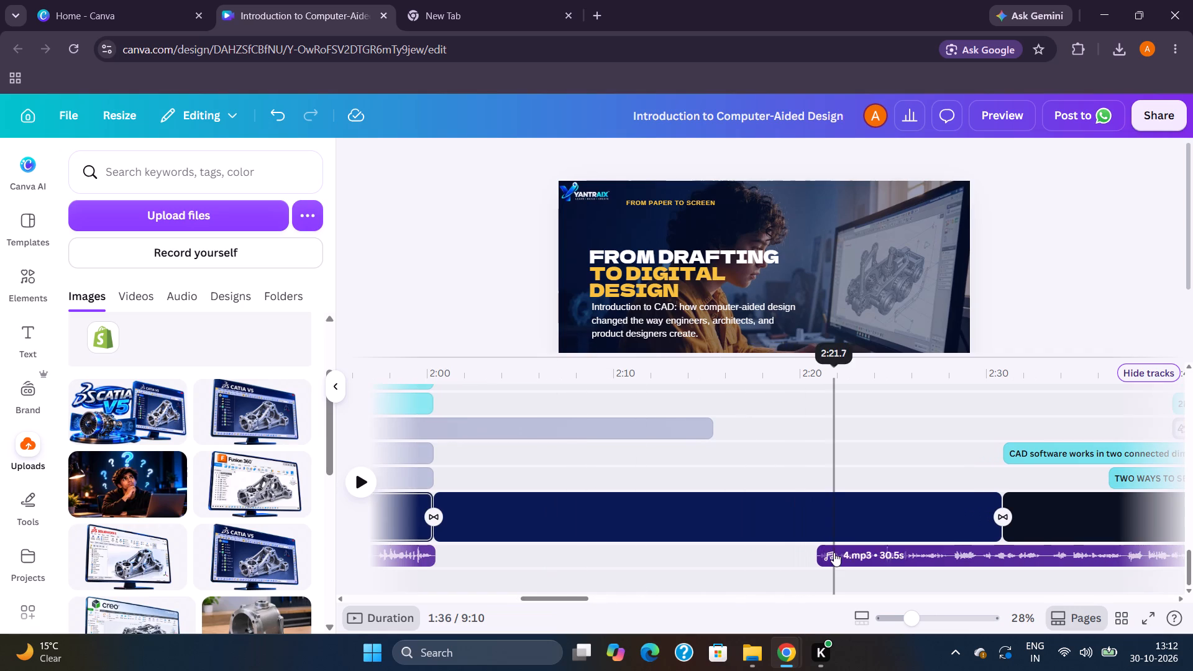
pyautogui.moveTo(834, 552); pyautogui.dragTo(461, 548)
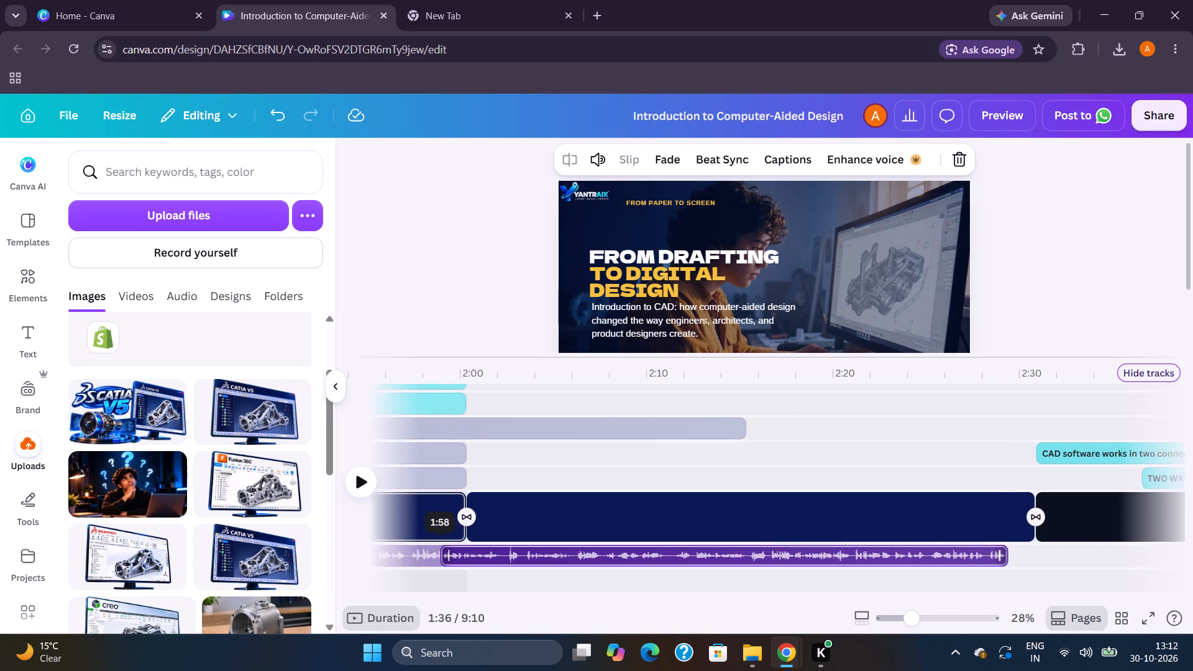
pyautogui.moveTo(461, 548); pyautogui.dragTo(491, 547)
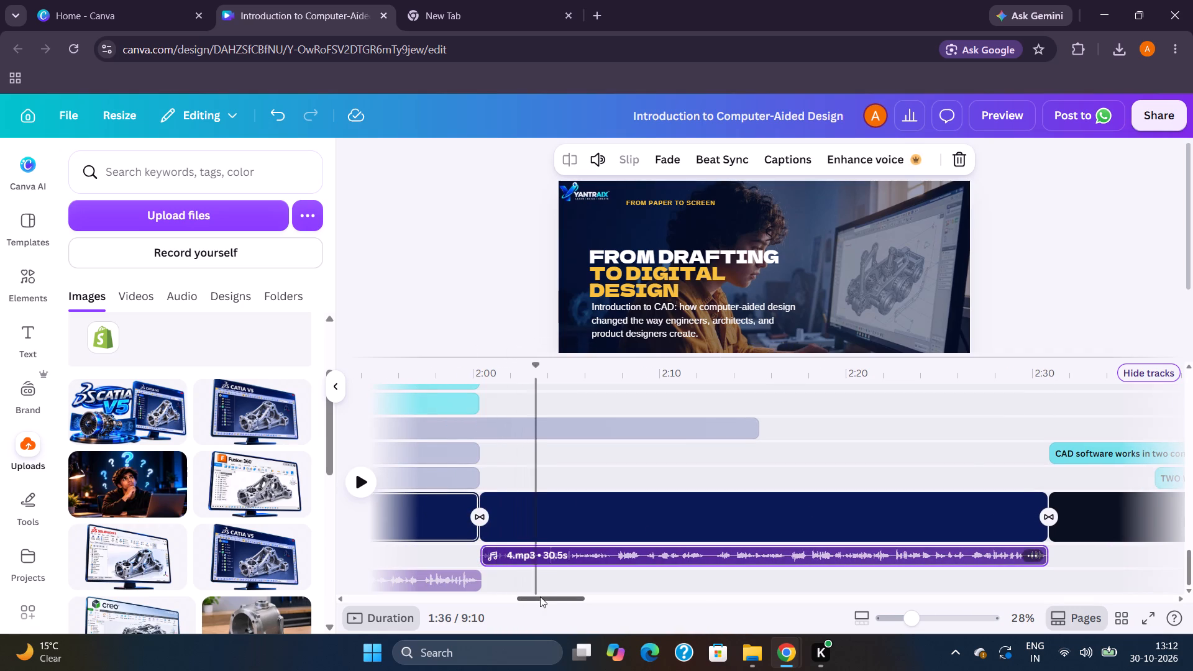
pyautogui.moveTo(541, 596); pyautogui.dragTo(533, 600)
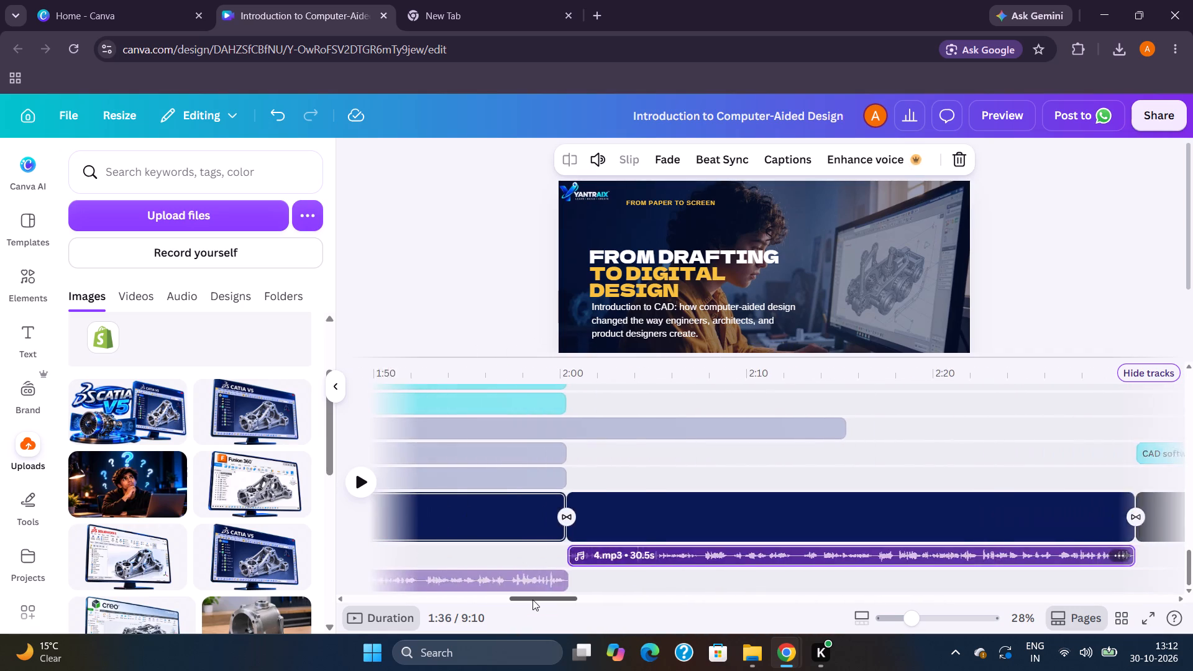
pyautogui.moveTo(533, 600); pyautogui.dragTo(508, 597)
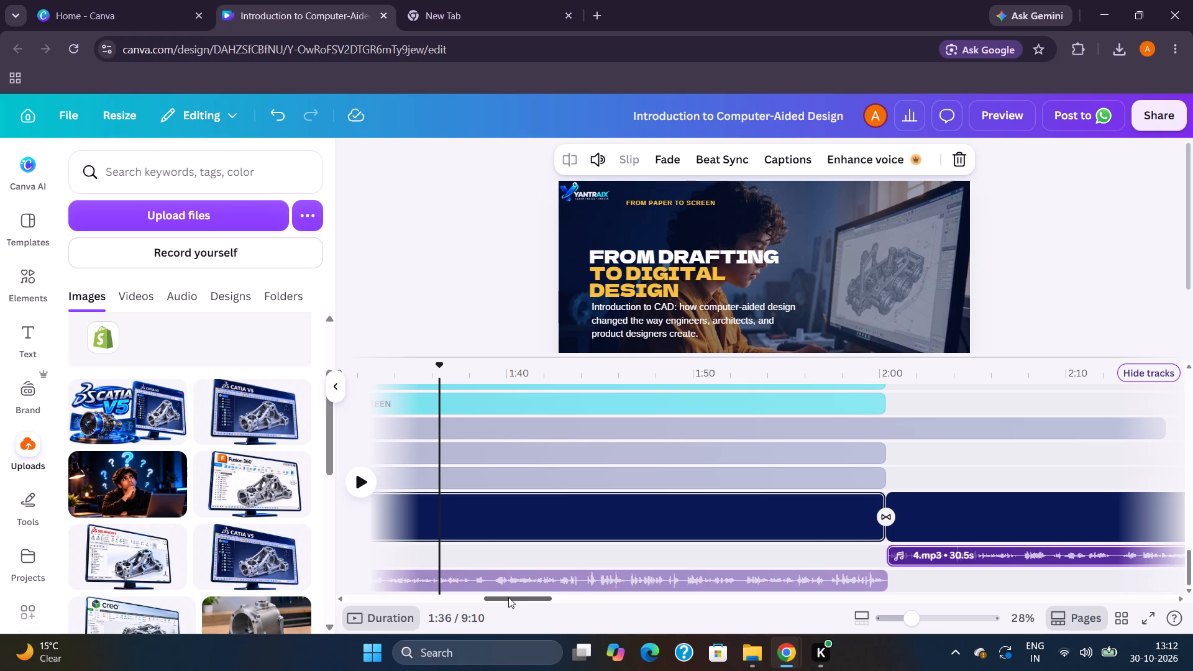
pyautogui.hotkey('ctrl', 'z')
# Move the 4.mp3 narration clip to the start of the page at about 2:00, directly after 3.mp3 on the same audio track.
pyautogui.scroll(-2, 785, 580)
pyautogui.hscroll(-5, 922, 555)
pyautogui.moveTo(1022, 558); pyautogui.dragTo(734, 564)
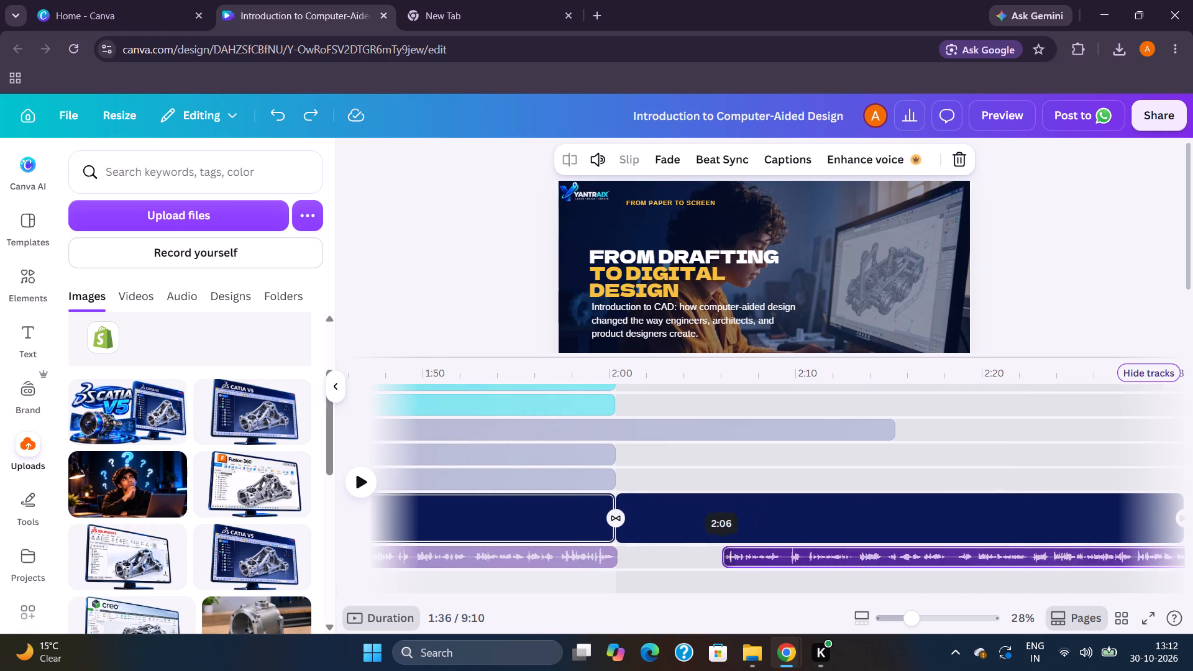
pyautogui.moveTo(734, 564); pyautogui.dragTo(640, 560)
# Move the 5 (0).mp3 narration clip to the start of the "TWO WAYS TO SEE THE DESIGN" page, at about 2:31.
pyautogui.hscroll(-4, 691, 579)
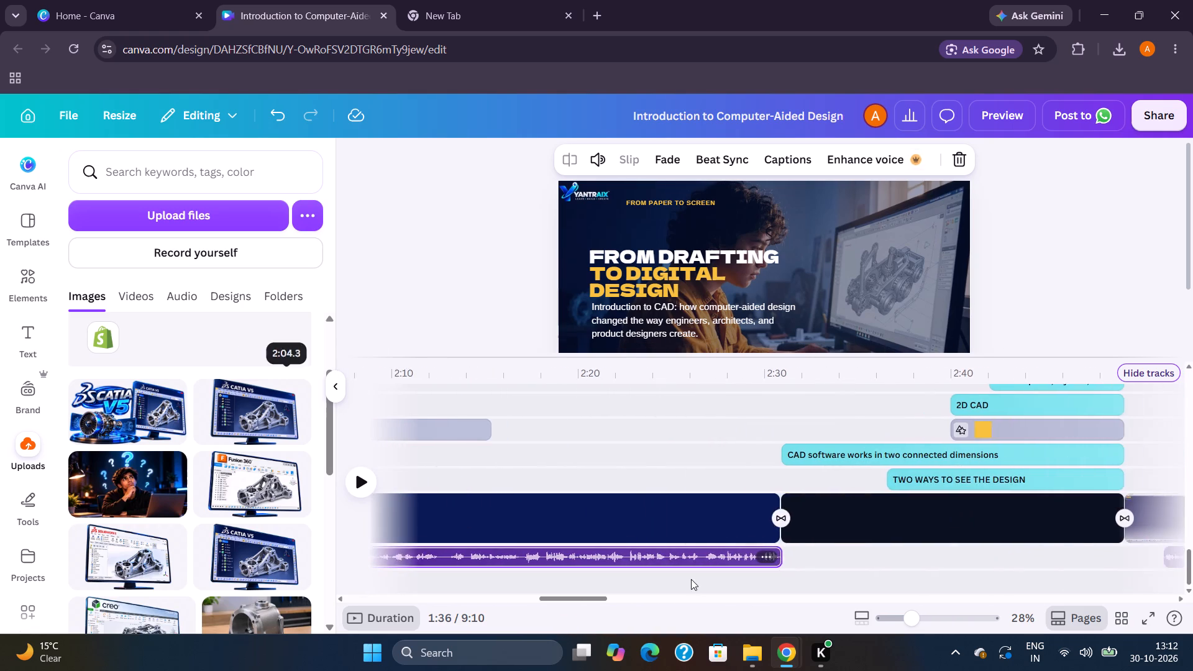
pyautogui.hscroll(-2, 862, 573)
pyautogui.hscroll(-1, 979, 568)
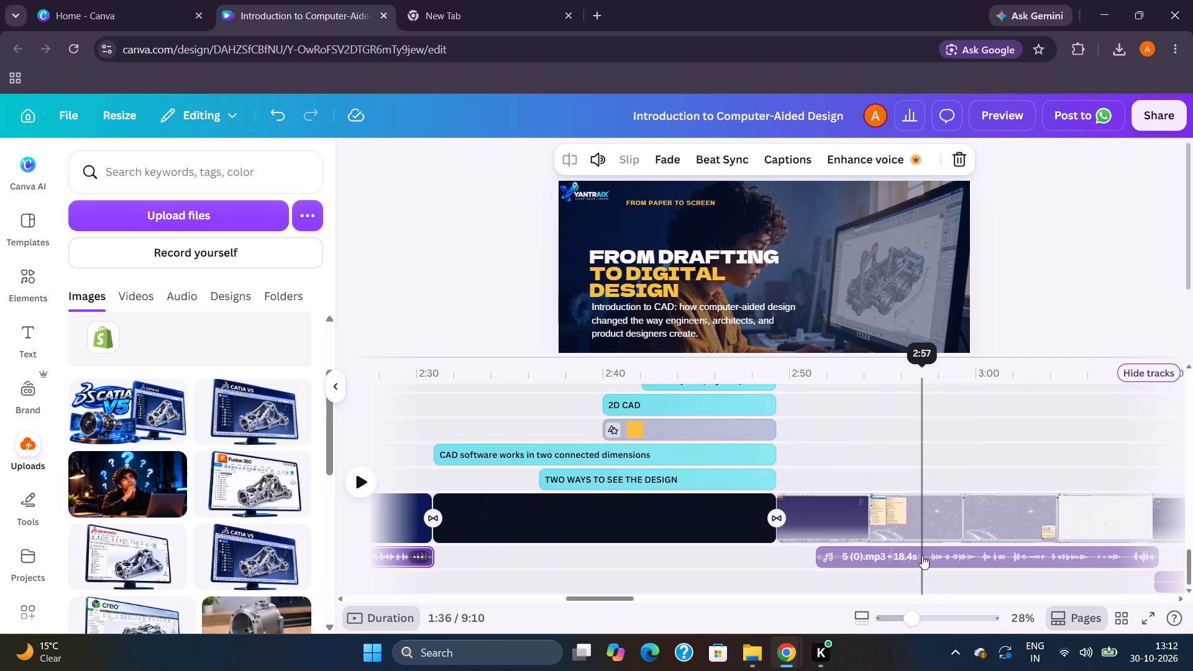
pyautogui.moveTo(921, 555); pyautogui.dragTo(586, 561)
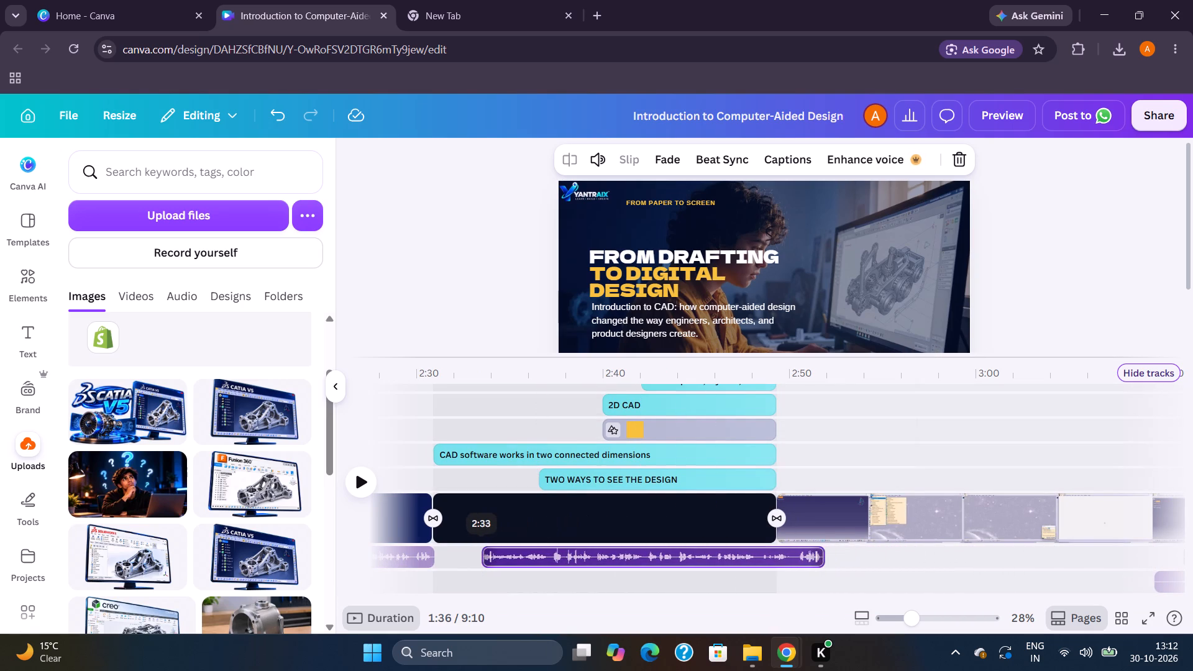
pyautogui.moveTo(586, 561); pyautogui.dragTo(541, 560)
pyautogui.hscroll(-3, 864, 567)
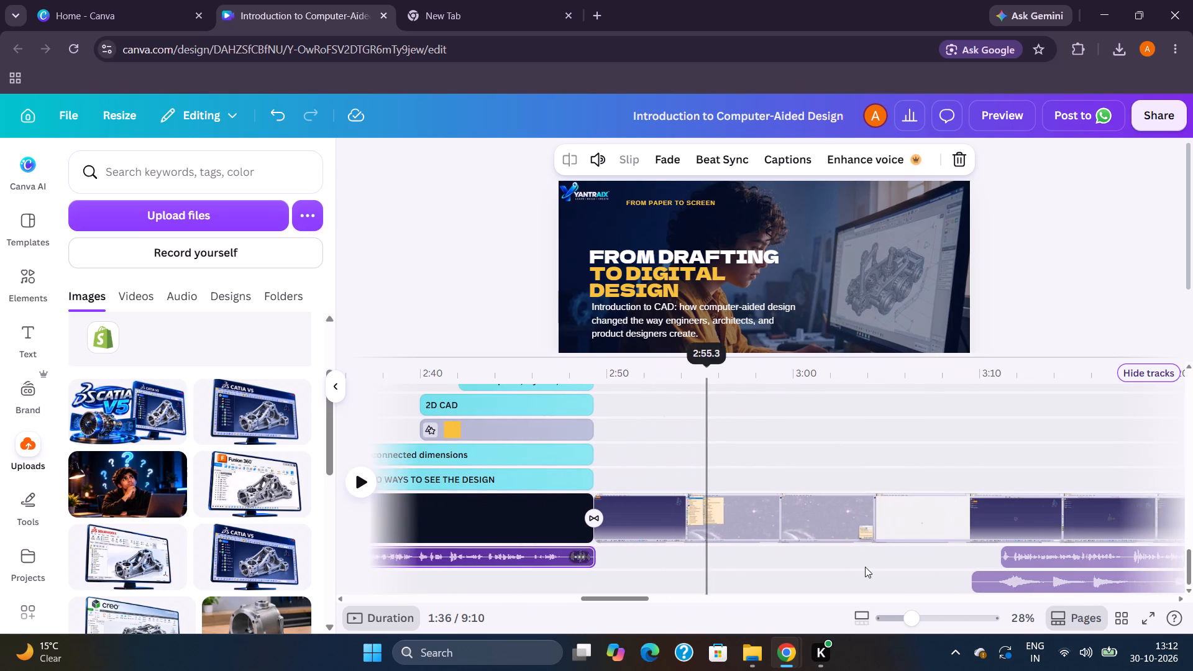
# Move the 5 (1).mp3 narration clip earlier to the page start at about 2:49, directly after 5 (0).mp3.
pyautogui.hscroll(-1, 959, 568)
pyautogui.moveTo(964, 560); pyautogui.dragTo(588, 572)
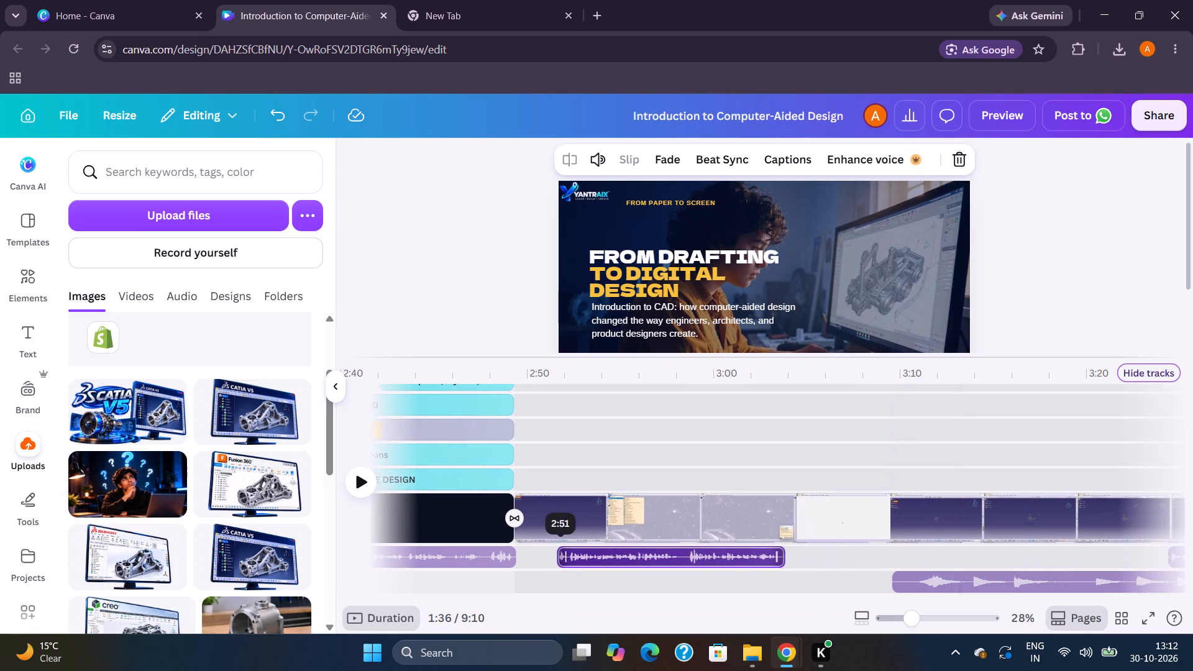
pyautogui.moveTo(588, 572); pyautogui.dragTo(558, 570)
pyautogui.hscroll(-4, 903, 575)
pyautogui.scroll(-1, 908, 572)
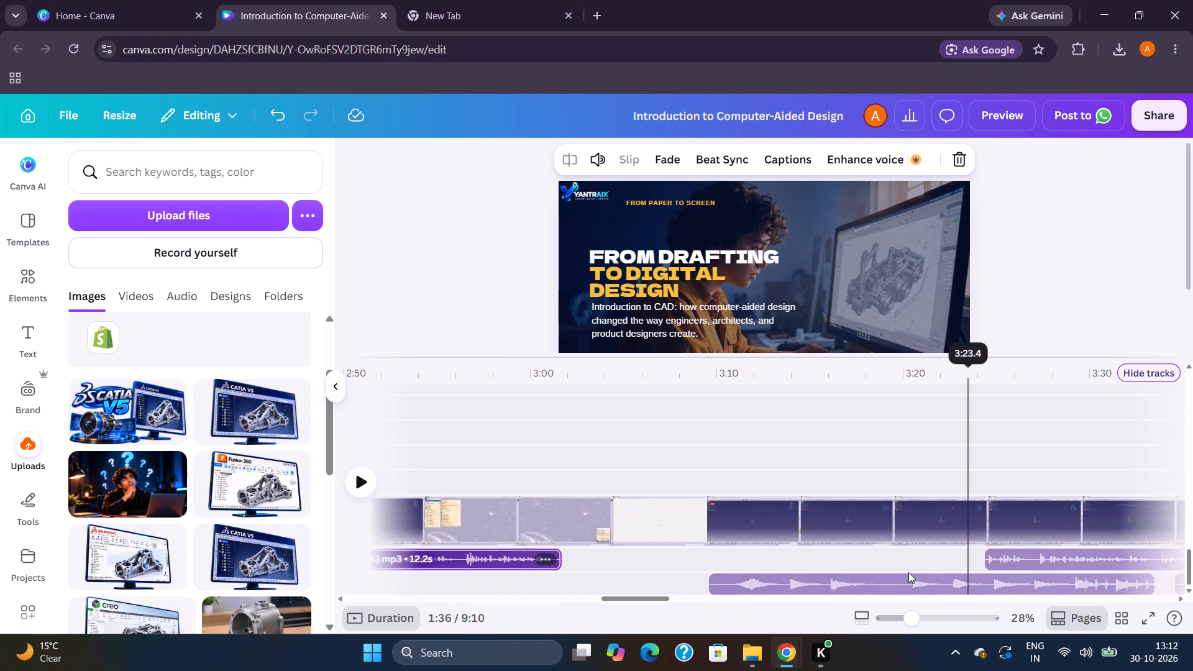
pyautogui.scroll(-2, 908, 572)
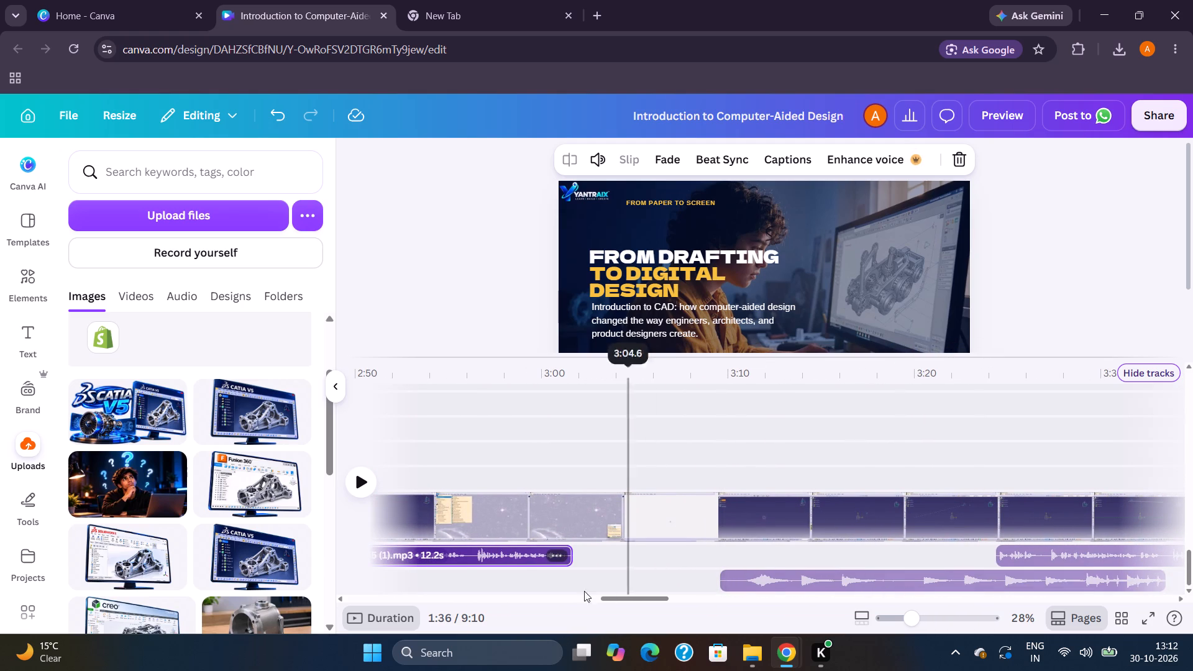
# Move the 23.9 s uri_ifs .m4a audio clip earlier to about 3:02, where 5 (1).mp3 ends, keeping it on the lower audio track.
pyautogui.click(498, 585)
pyautogui.press('space')
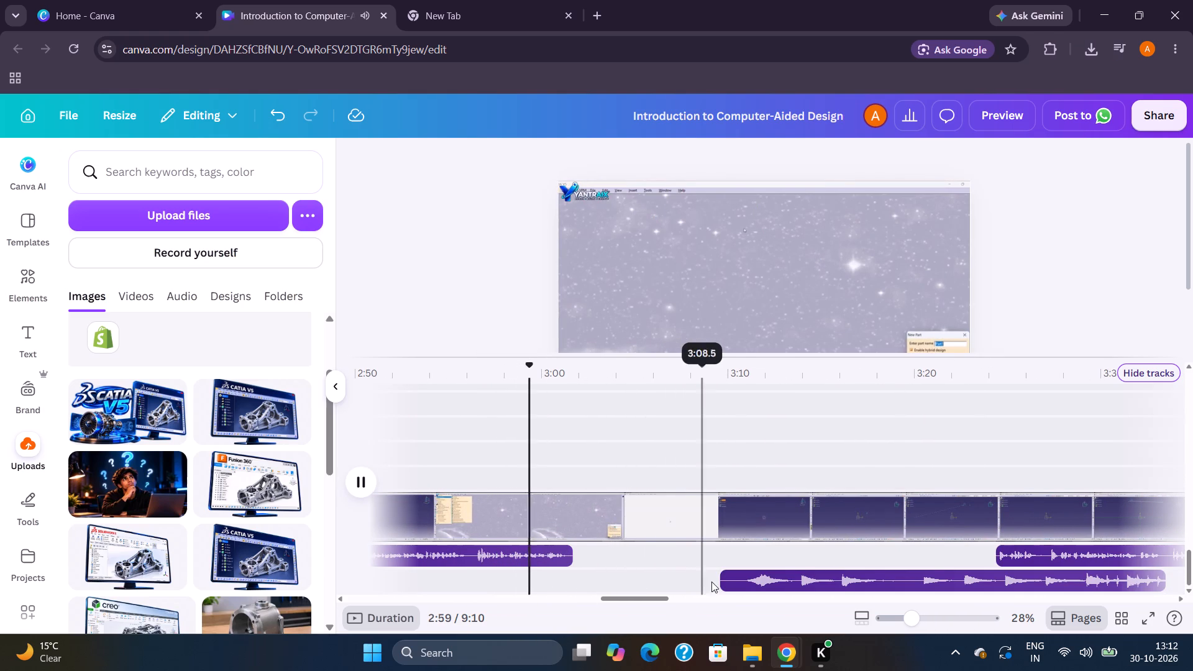
pyautogui.moveTo(763, 581); pyautogui.dragTo(626, 573)
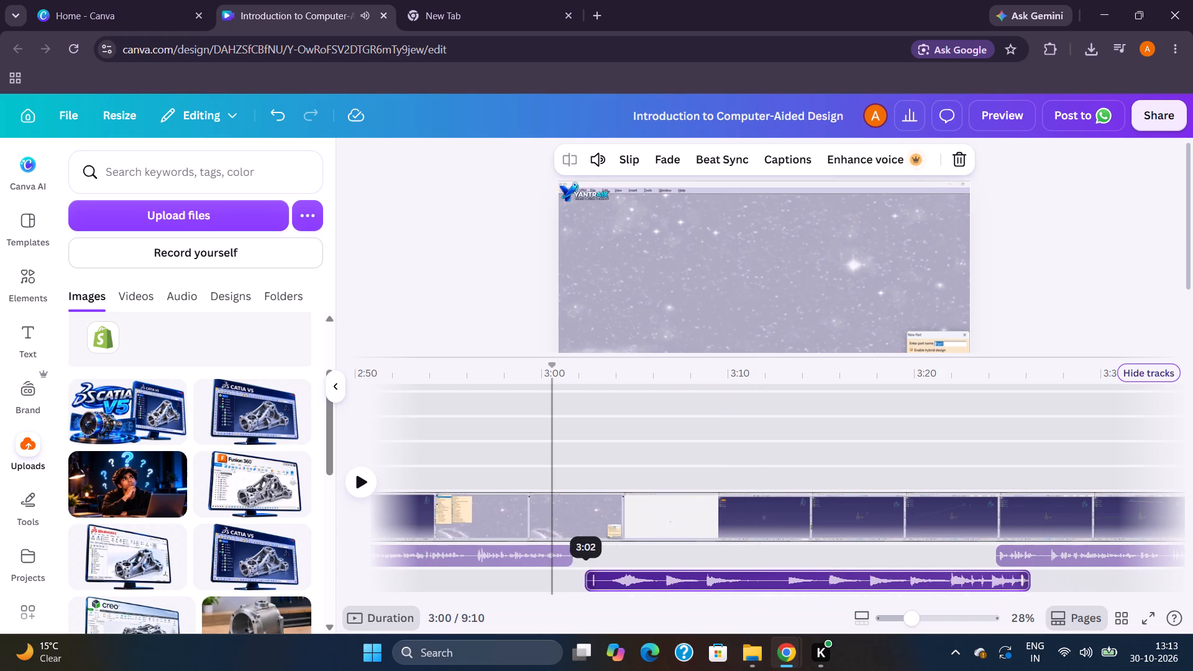
pyautogui.moveTo(626, 573); pyautogui.dragTo(619, 573)
# Play on to about 3:06 and move the 5 (2).mp3 narration clip to start there.
pyautogui.press('space')
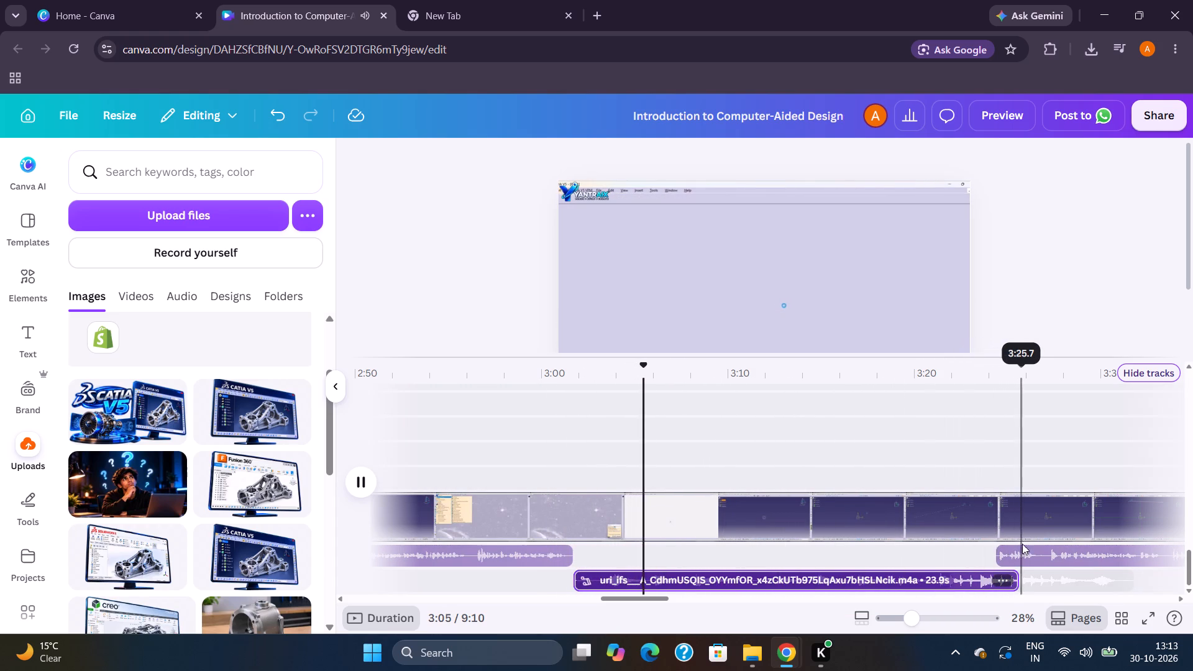
pyautogui.press('space')
pyautogui.moveTo(1023, 552); pyautogui.dragTo(974, 552)
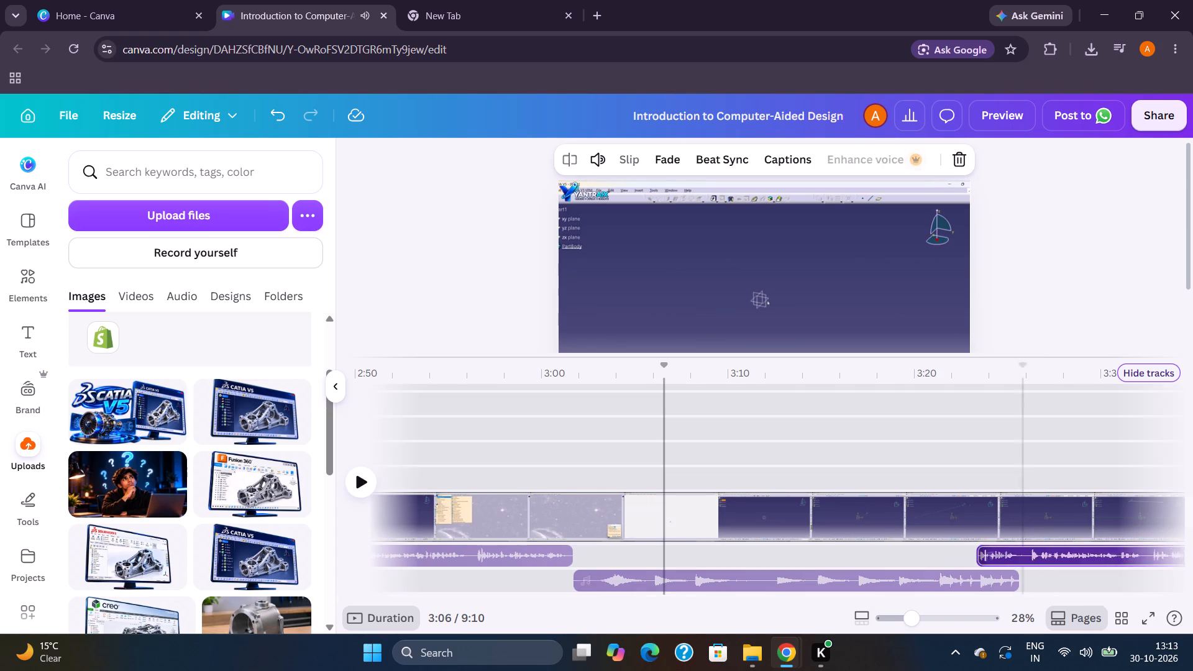
pyautogui.moveTo(974, 552); pyautogui.dragTo(692, 555)
# Play on to about 3:22 and move the 5 (3).mp3 narration clip to start there.
pyautogui.press('space')
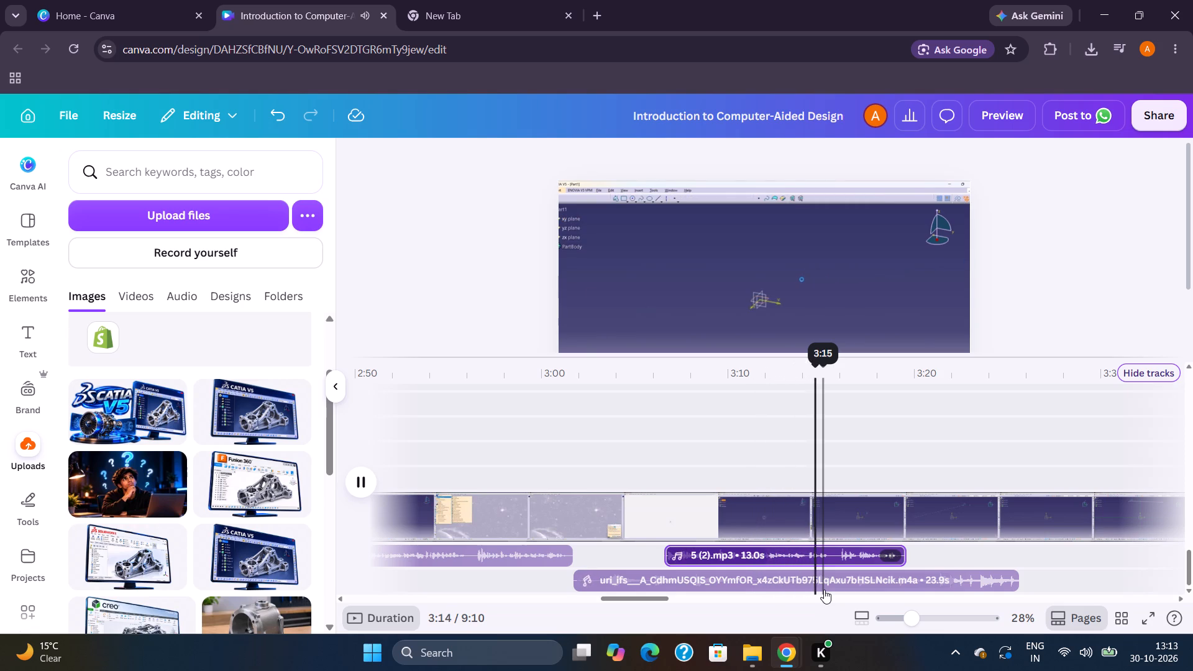
pyautogui.hscroll(-3, 824, 590)
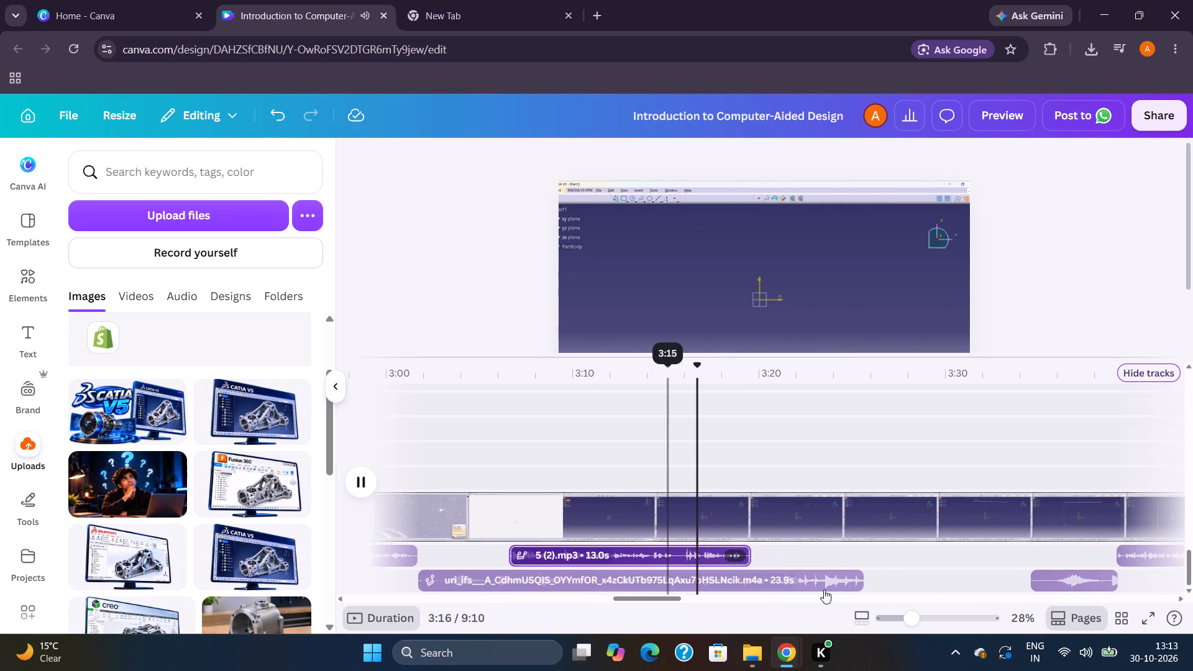
pyautogui.hscroll(-1, 824, 590)
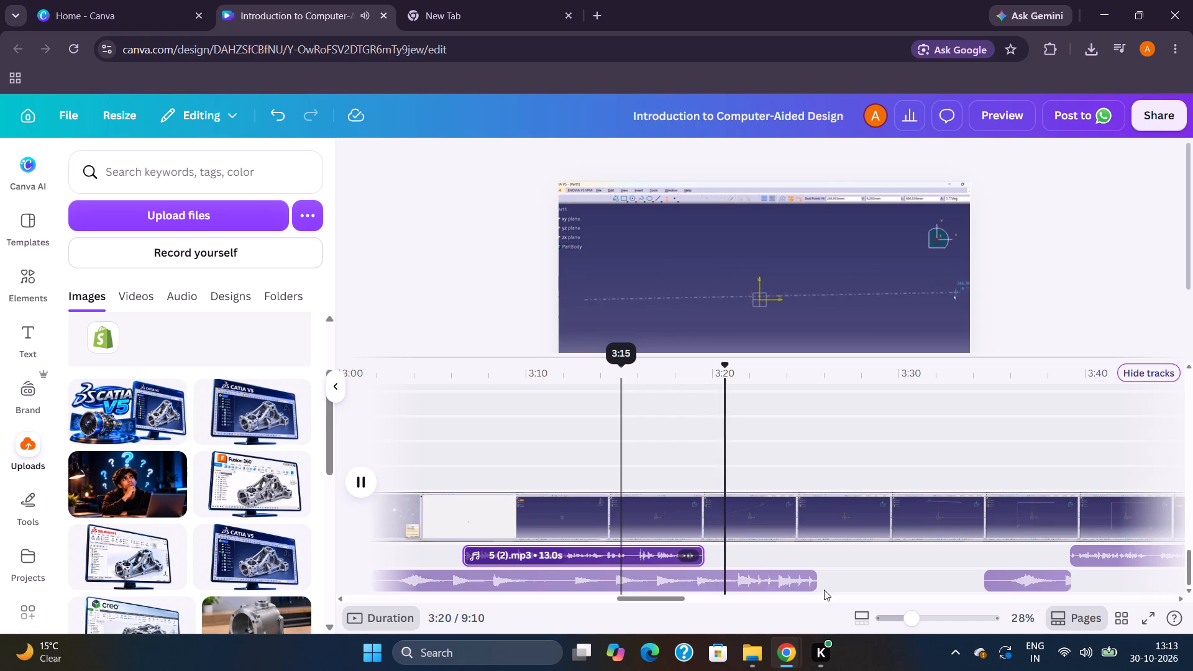
pyautogui.press('space')
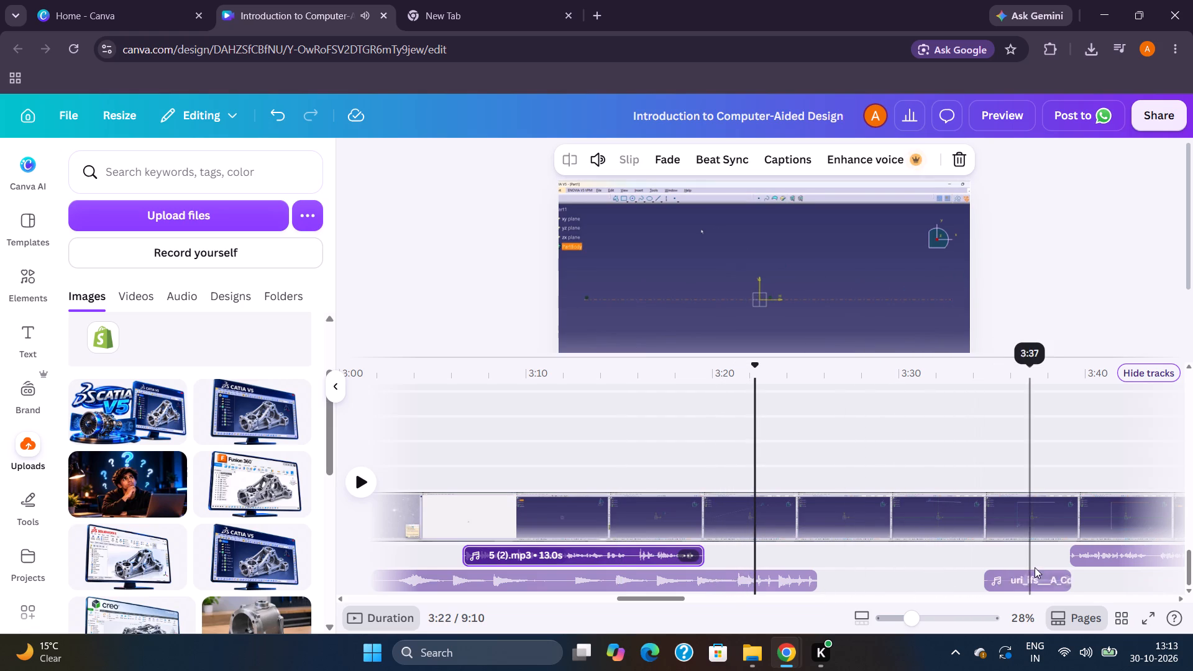
pyautogui.hscroll(-2, 1035, 567)
pyautogui.moveTo(1031, 559); pyautogui.dragTo(716, 565)
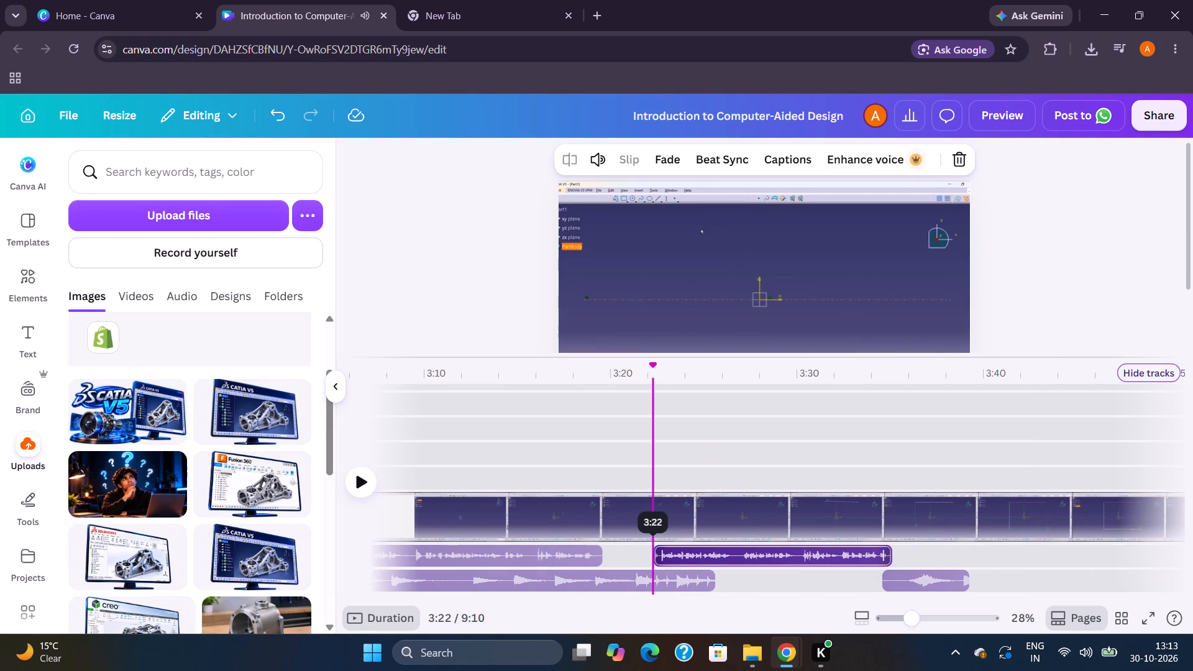
pyautogui.moveTo(716, 565); pyautogui.dragTo(717, 565)
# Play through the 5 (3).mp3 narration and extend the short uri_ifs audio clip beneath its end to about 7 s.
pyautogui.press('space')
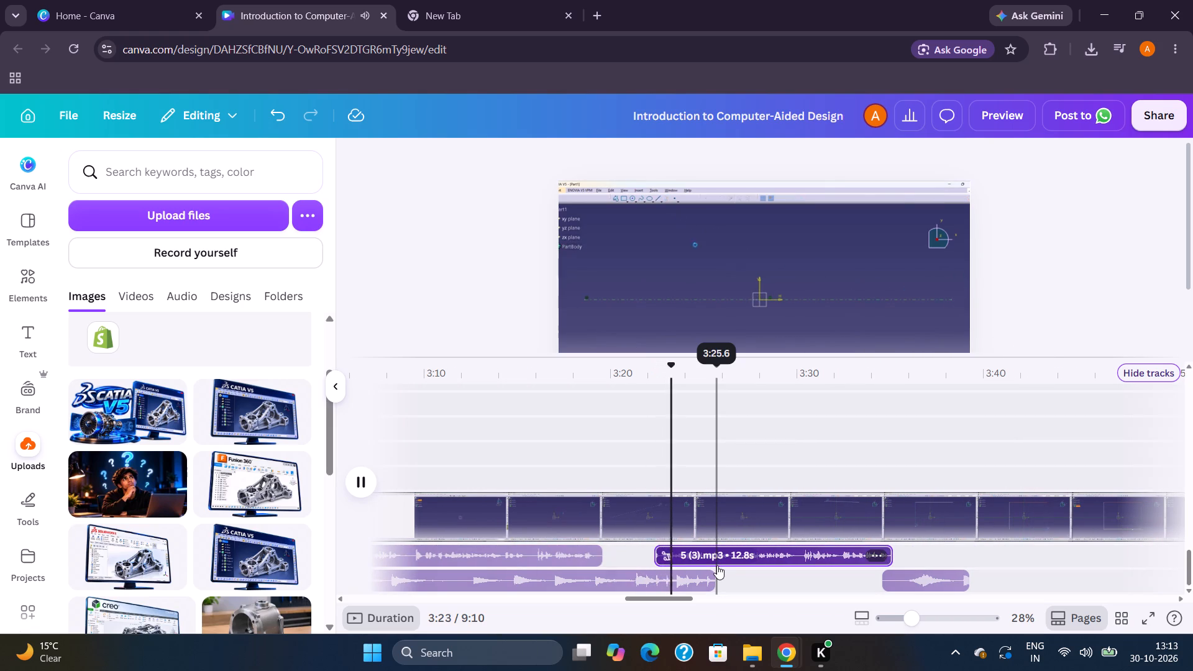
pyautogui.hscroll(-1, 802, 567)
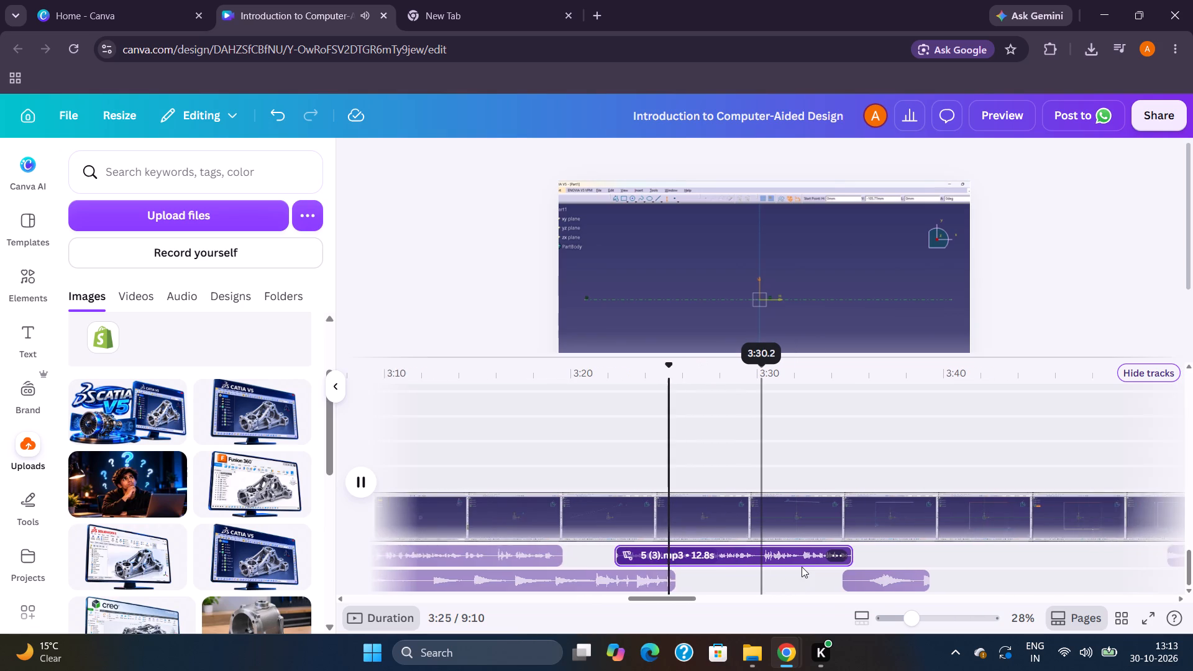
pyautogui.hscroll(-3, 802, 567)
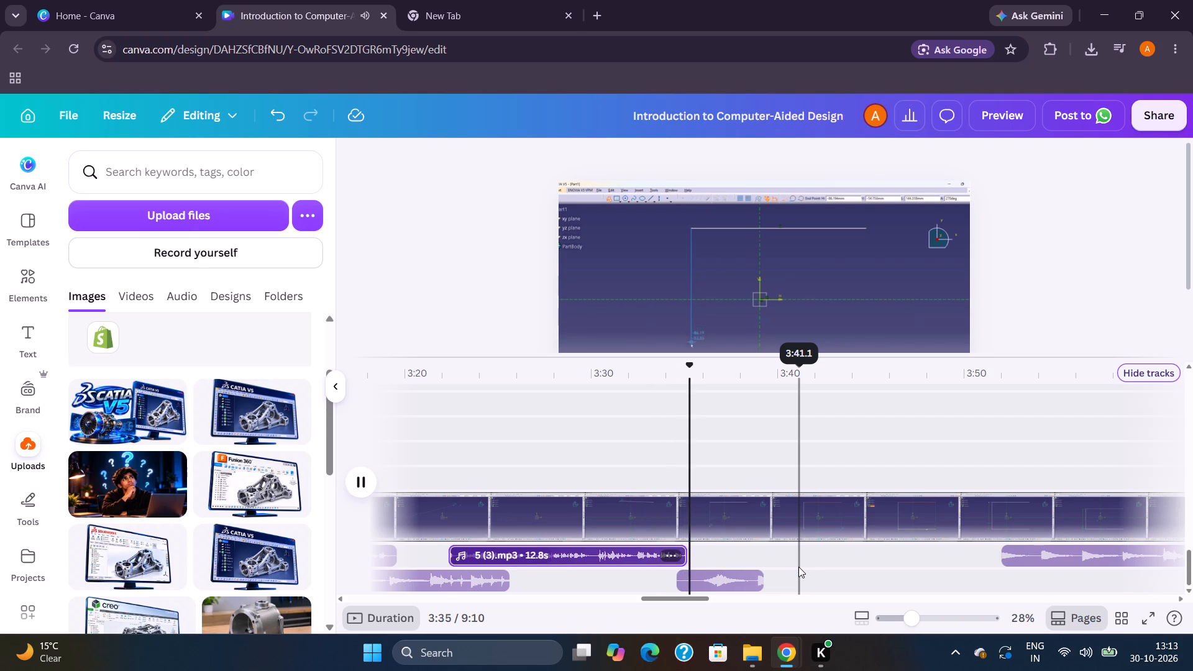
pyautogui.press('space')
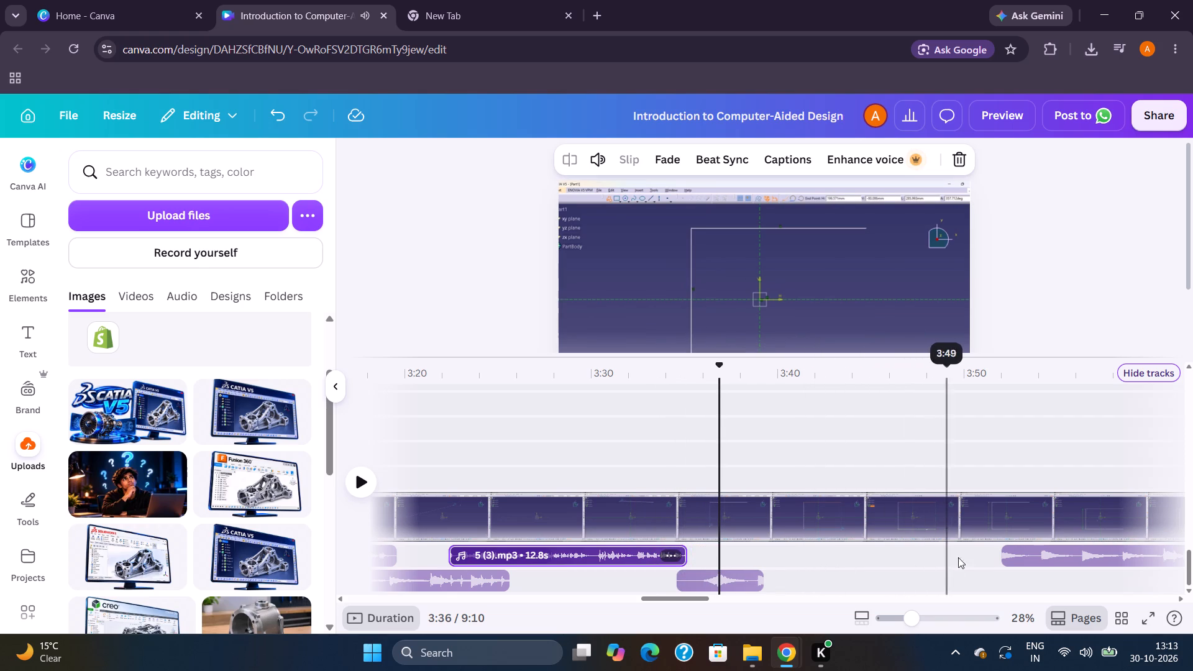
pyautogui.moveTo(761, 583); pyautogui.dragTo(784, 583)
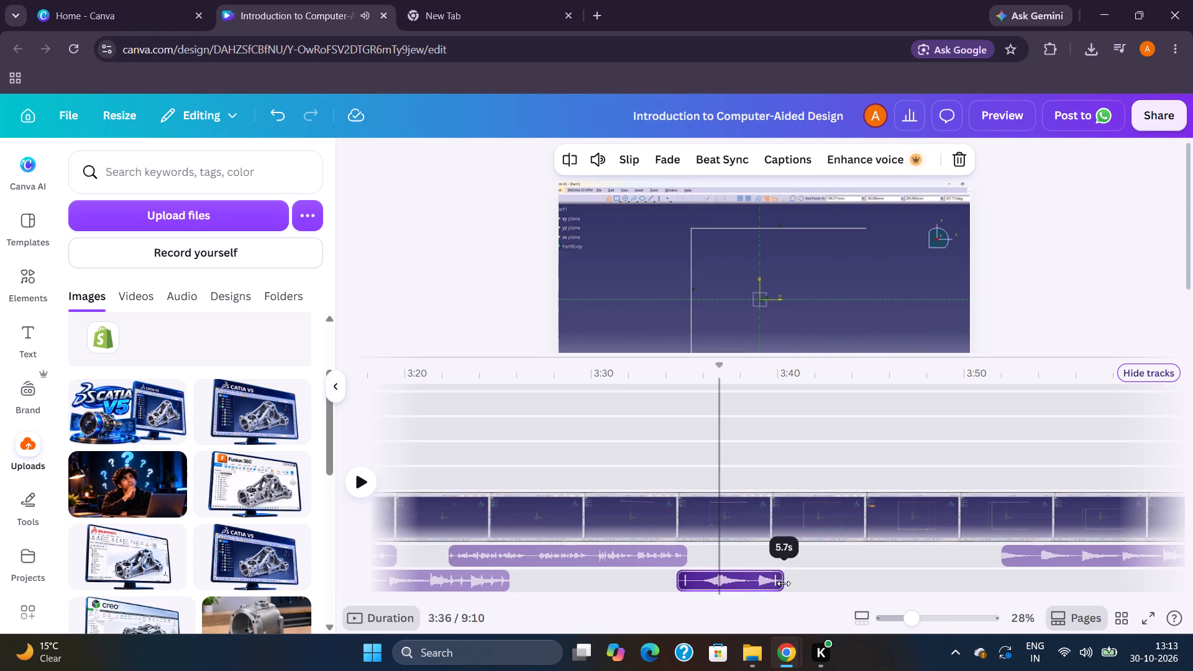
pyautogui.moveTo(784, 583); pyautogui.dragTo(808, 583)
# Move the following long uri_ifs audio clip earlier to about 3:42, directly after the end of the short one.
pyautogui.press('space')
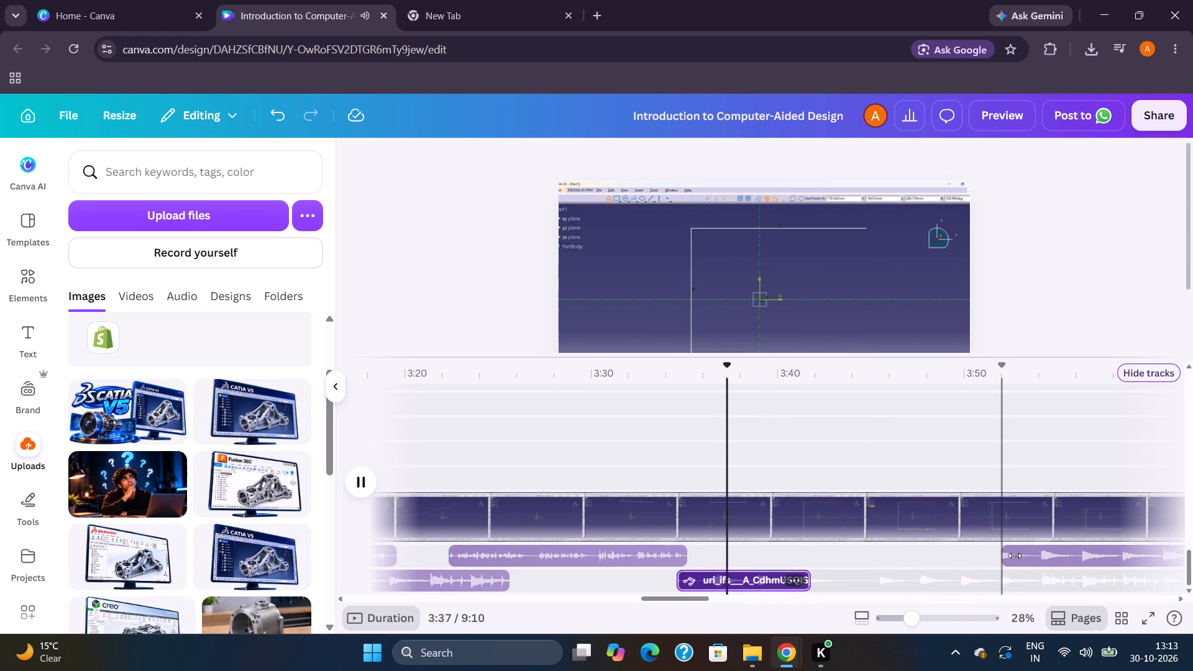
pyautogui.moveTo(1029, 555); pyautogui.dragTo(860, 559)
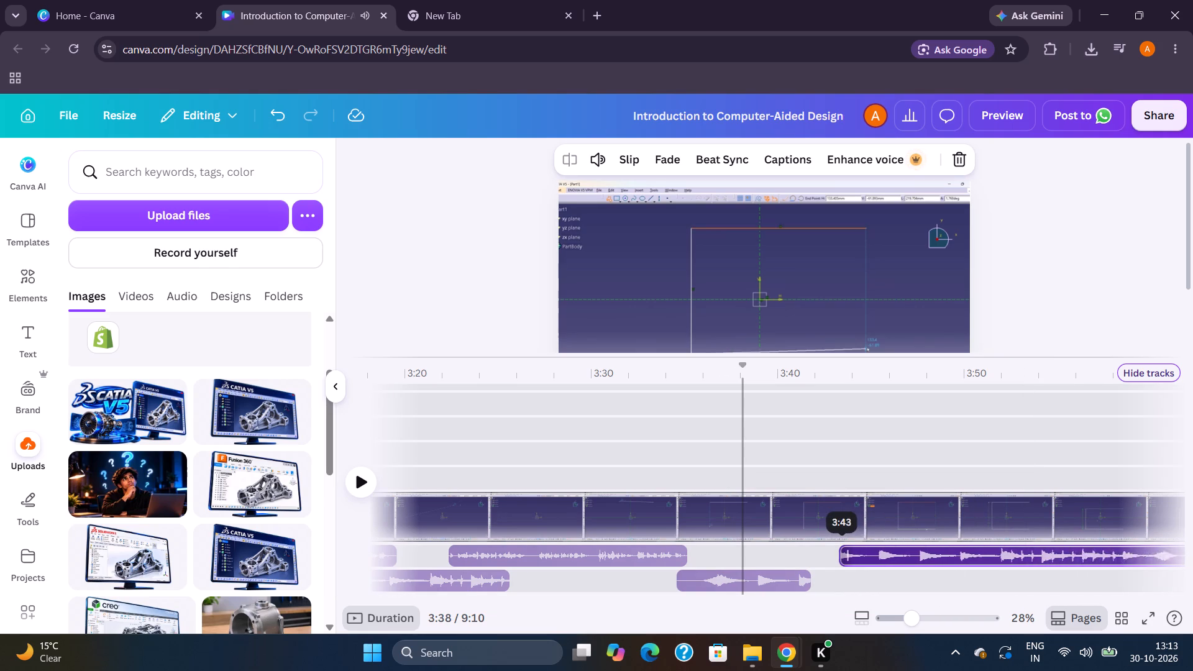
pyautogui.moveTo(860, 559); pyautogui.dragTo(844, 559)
# Play through the junction of the two uri_ifs audio clips and delete the longer one starting at about 3:42.
pyautogui.press('space')
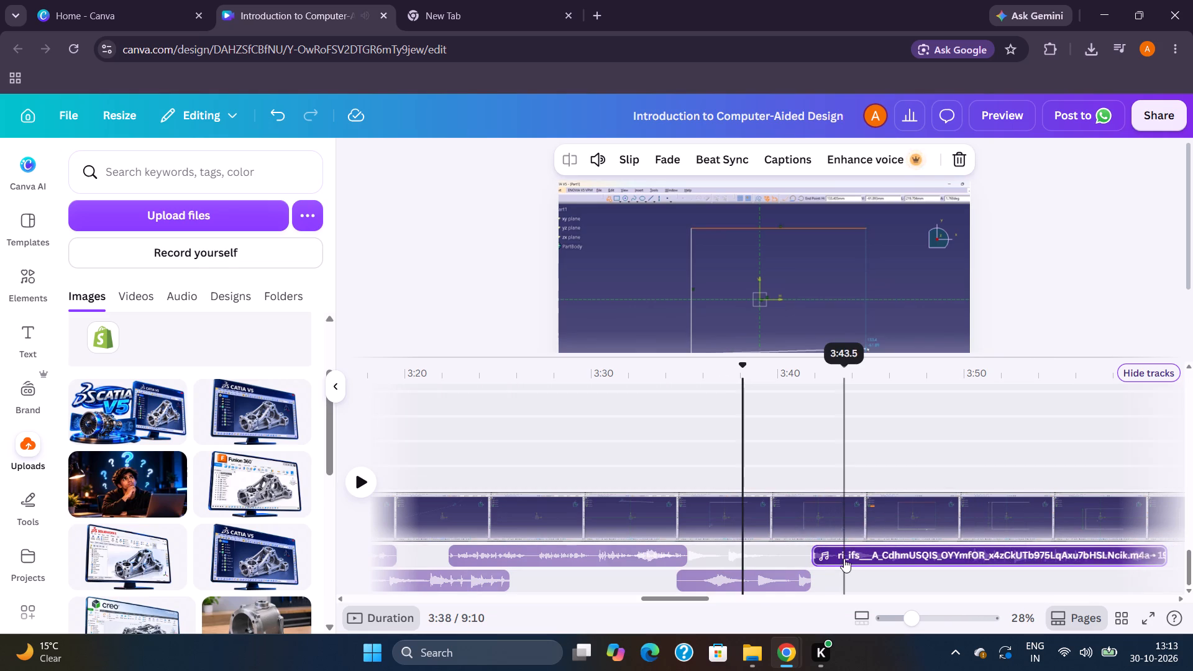
pyautogui.hscroll(-4, 880, 582)
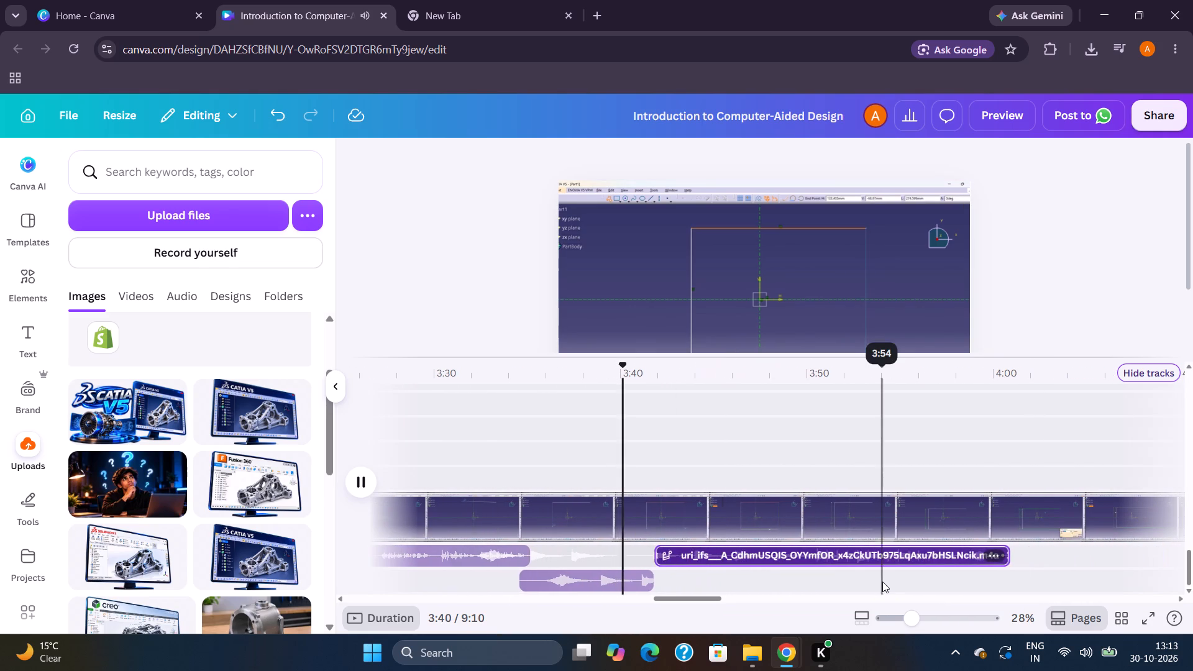
pyautogui.hscroll(-2, 889, 582)
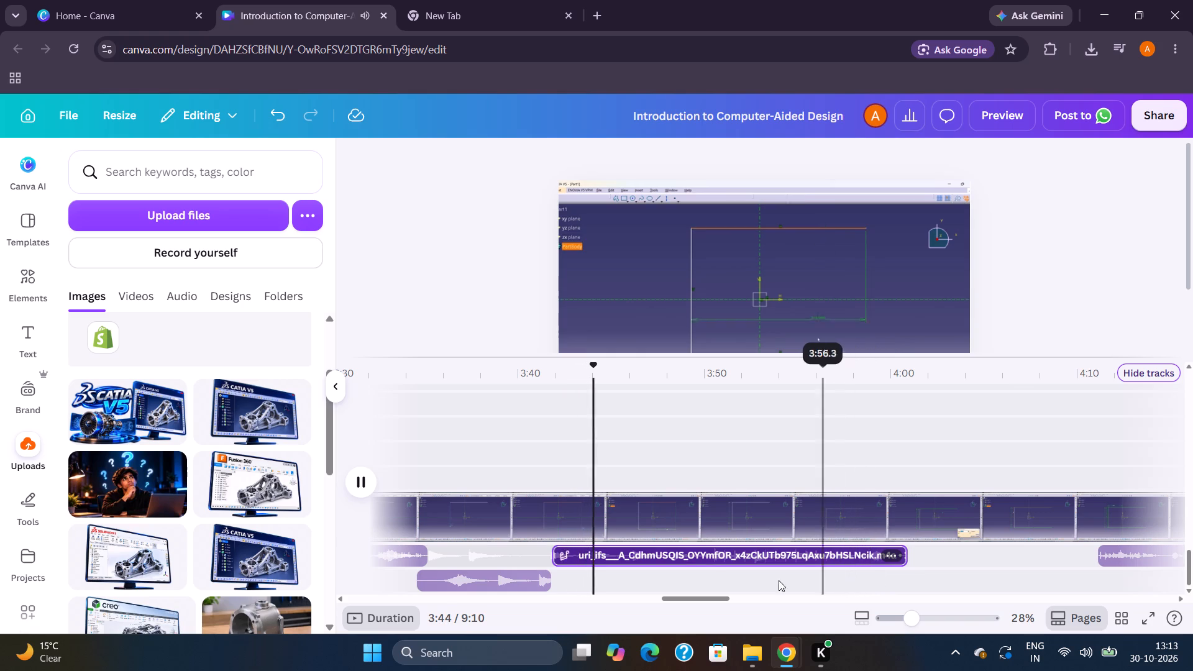
pyautogui.click(652, 555)
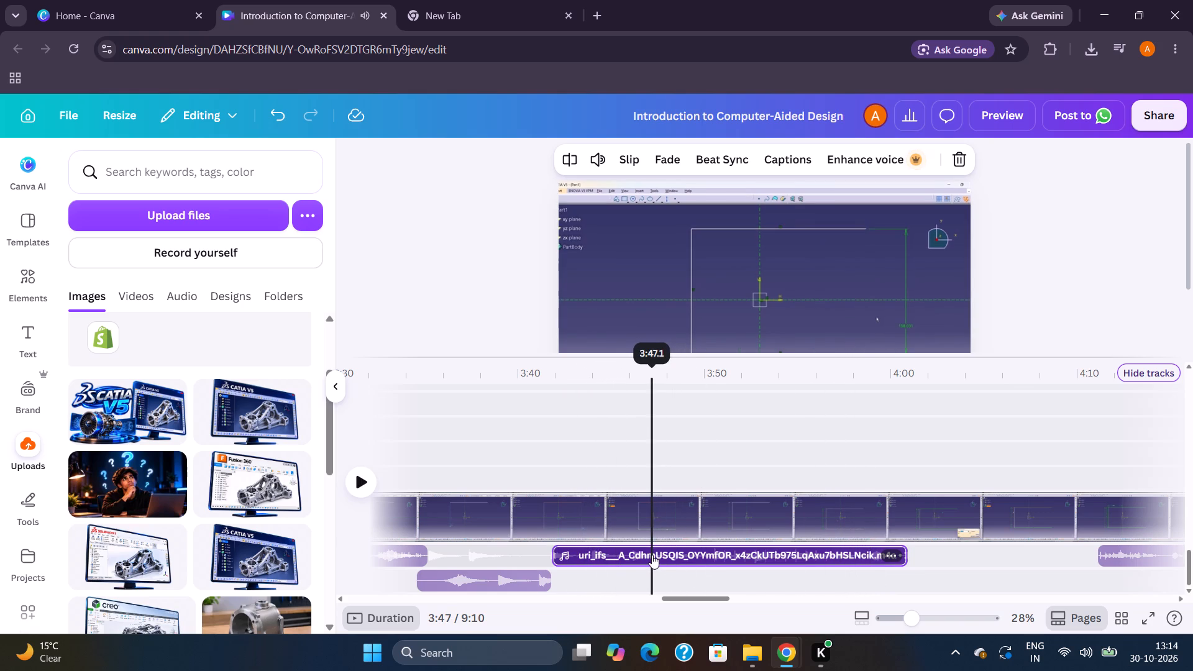
pyautogui.press('Delete')
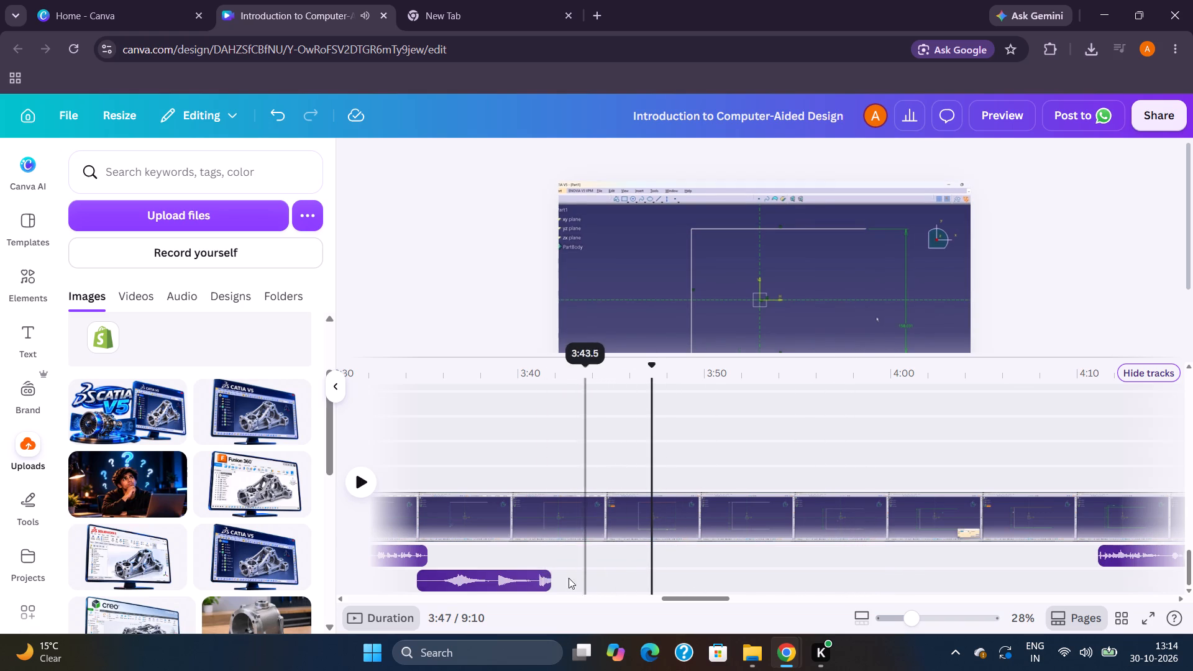
# Move the short uri_ifs audio clip up to the narration track, directly after 5 (3).mp3 at about 3:35.
pyautogui.moveTo(529, 580); pyautogui.dragTo(529, 567)
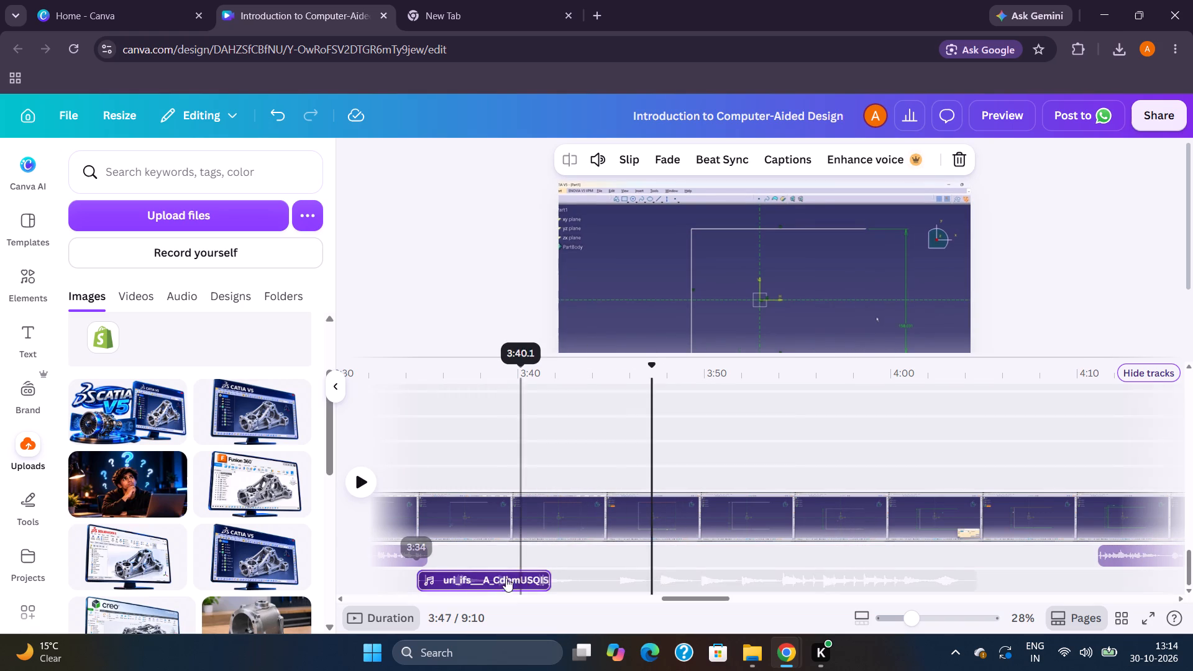
pyautogui.moveTo(498, 581); pyautogui.dragTo(497, 565)
pyautogui.moveTo(453, 575); pyautogui.dragTo(453, 555)
pyautogui.moveTo(448, 575); pyautogui.dragTo(450, 564)
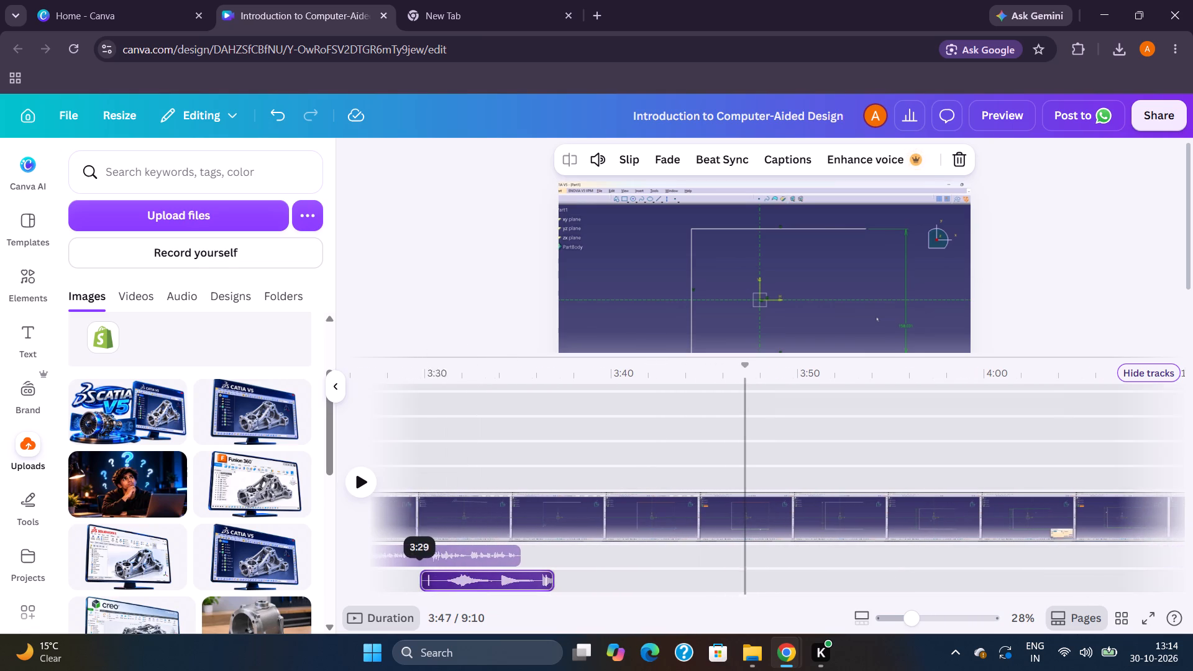
pyautogui.moveTo(450, 564); pyautogui.dragTo(603, 541)
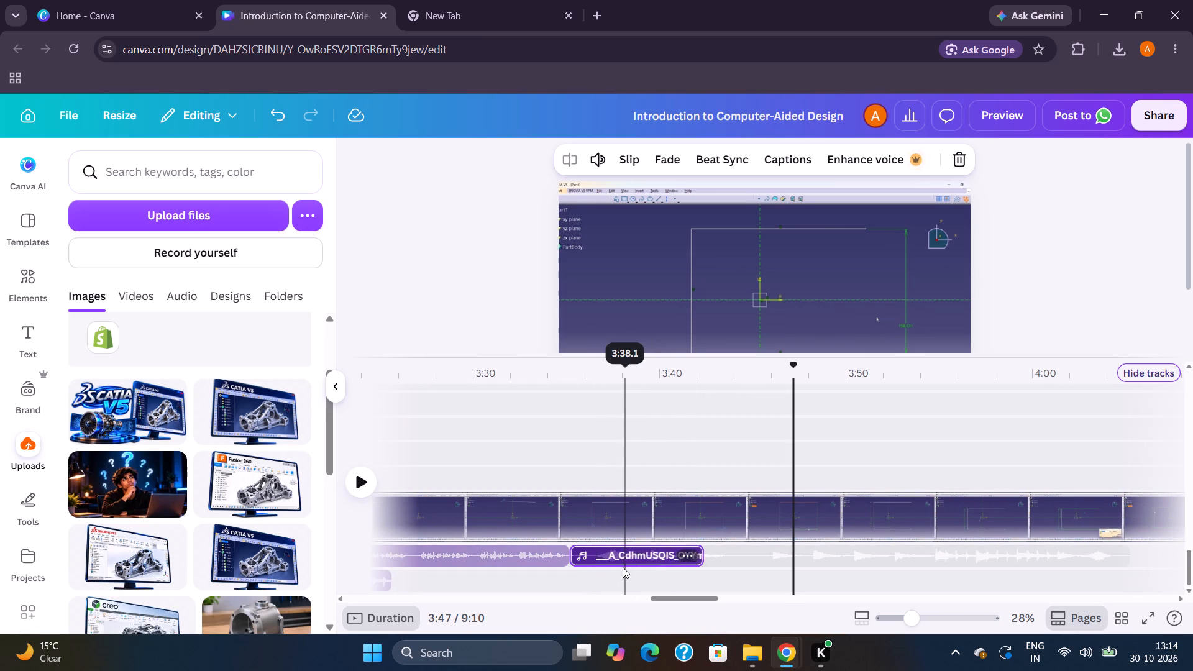
# Play from about 3:40 and extend the end of the short uri_ifs audio clip to about 3:53.
pyautogui.press('space')
pyautogui.click(670, 585)
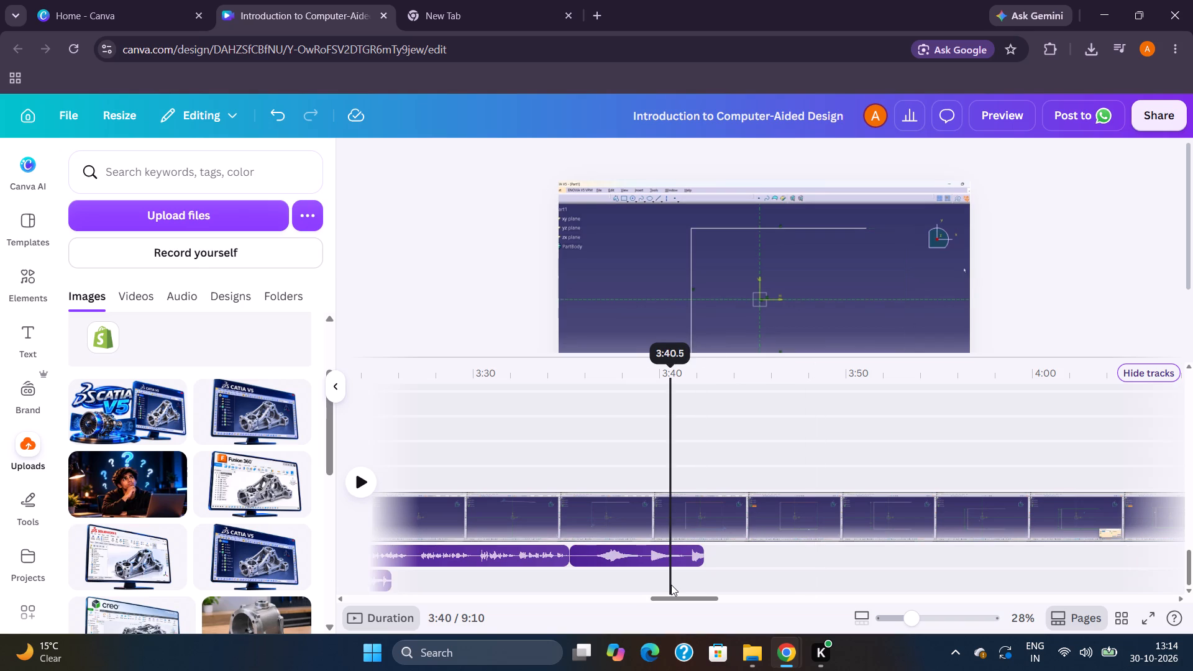
pyautogui.hscroll(-2, 671, 585)
pyautogui.press('space')
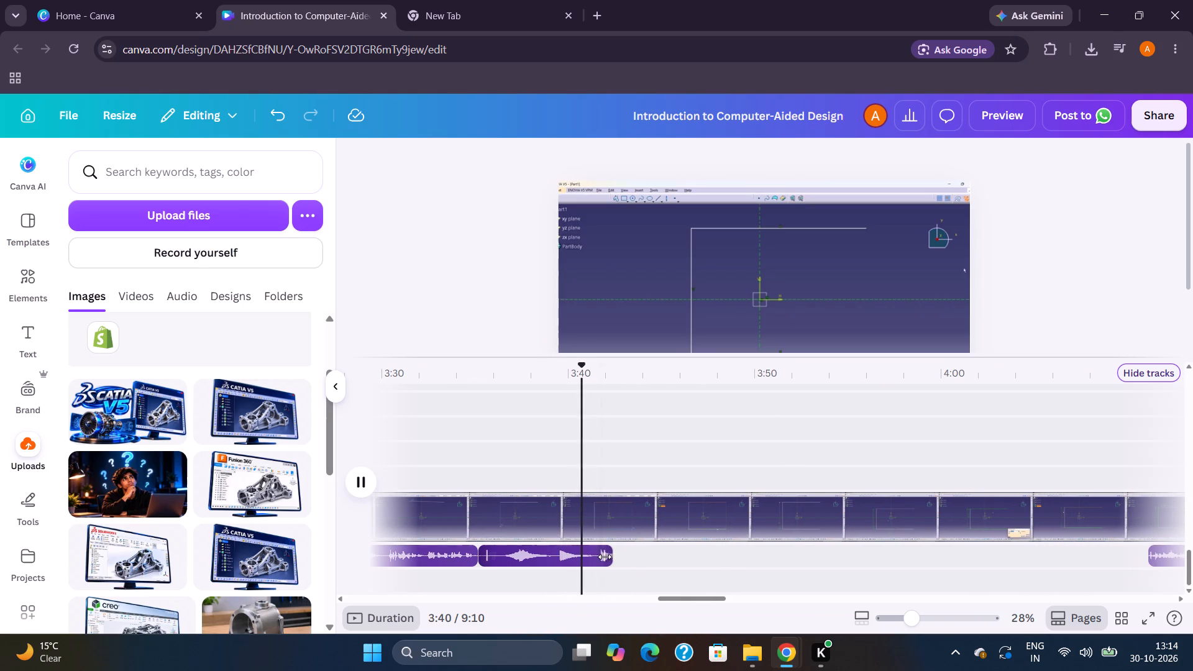
pyautogui.moveTo(605, 555); pyautogui.dragTo(810, 560)
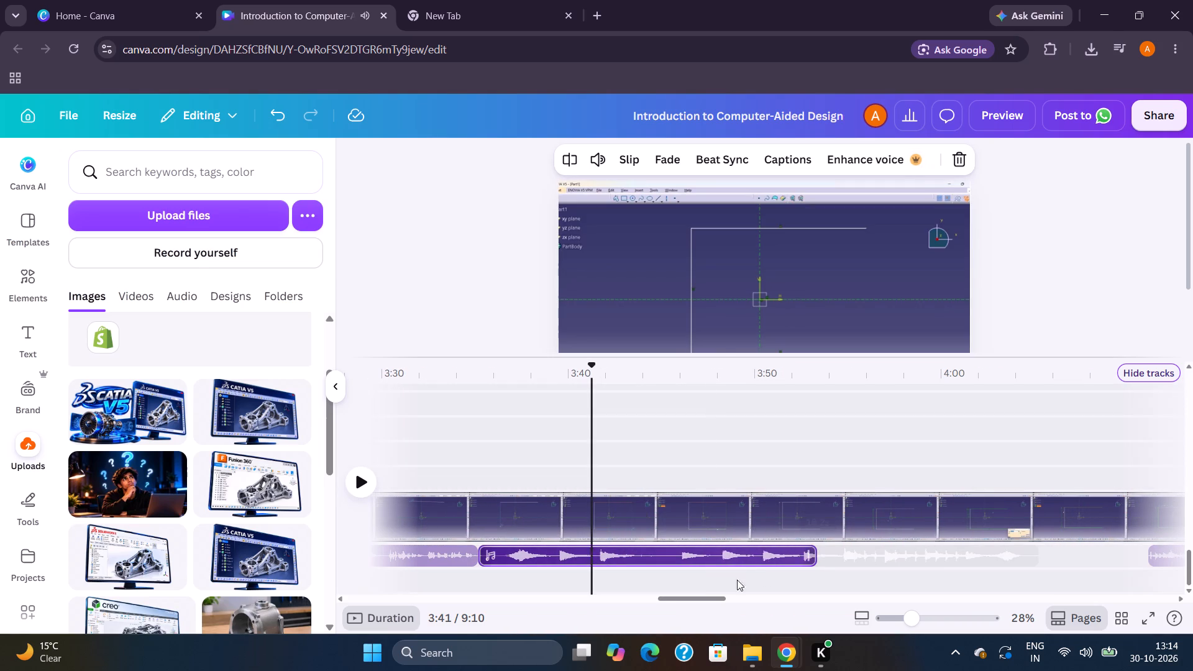
pyautogui.hscroll(-3, 708, 582)
# Play the extended audio and move the 5 (4).mp3 narration clip directly after it, at about 3:53.
pyautogui.press('space')
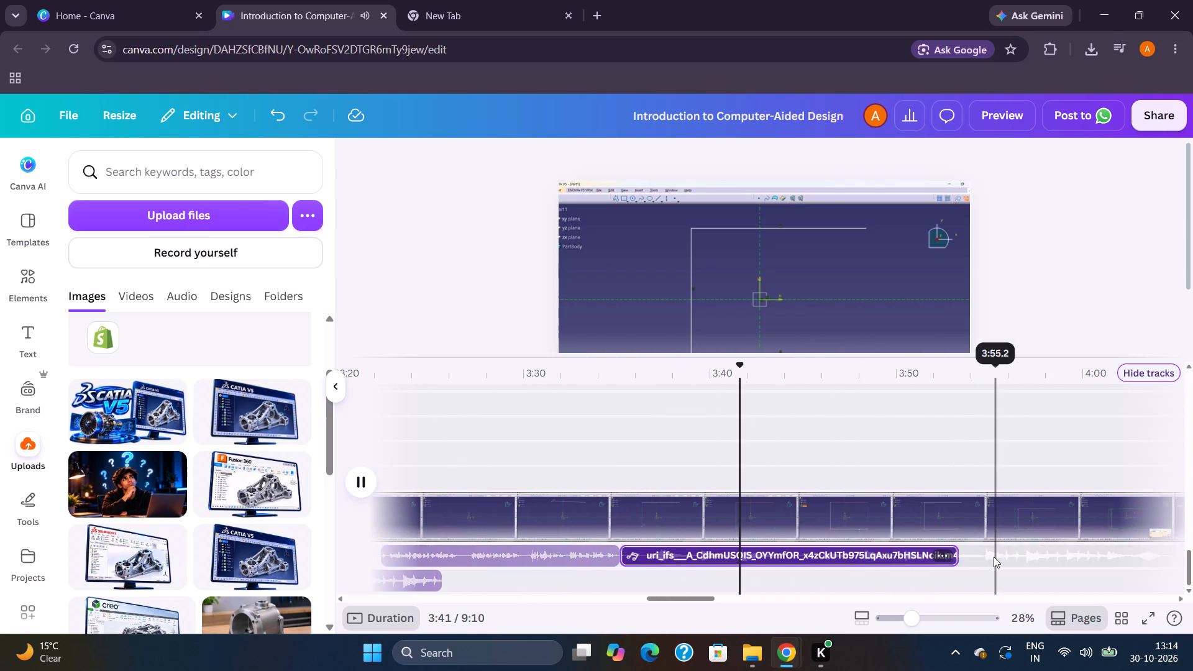
pyautogui.hscroll(-5, 983, 559)
pyautogui.hscroll(-1, 920, 559)
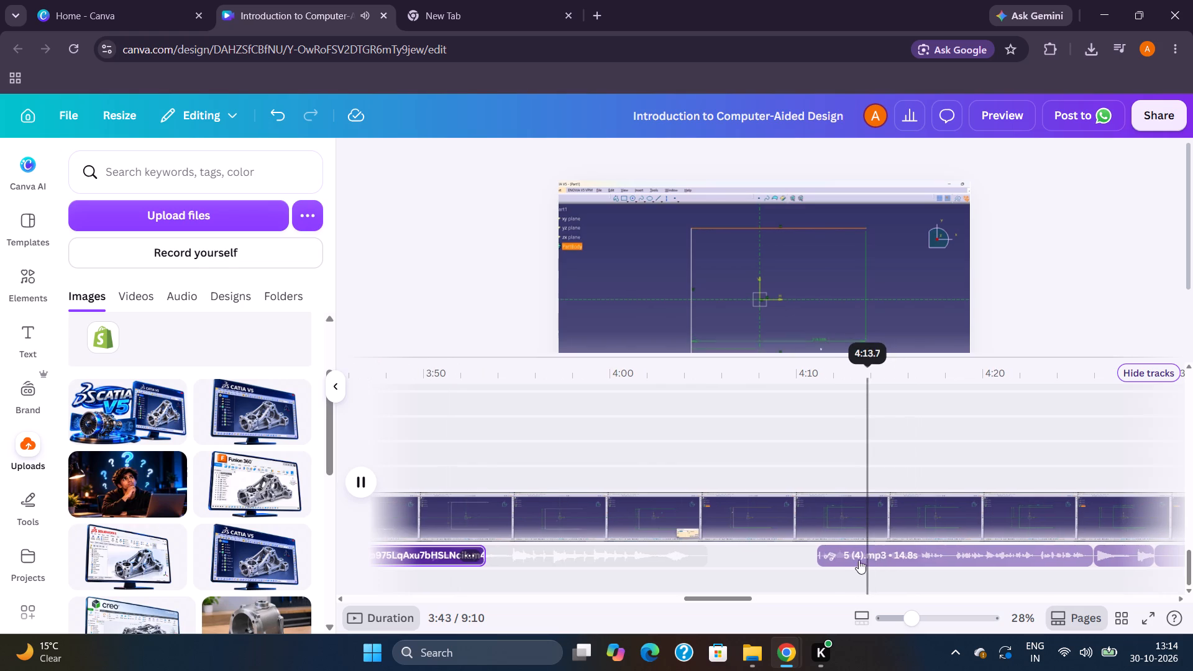
pyautogui.press('space')
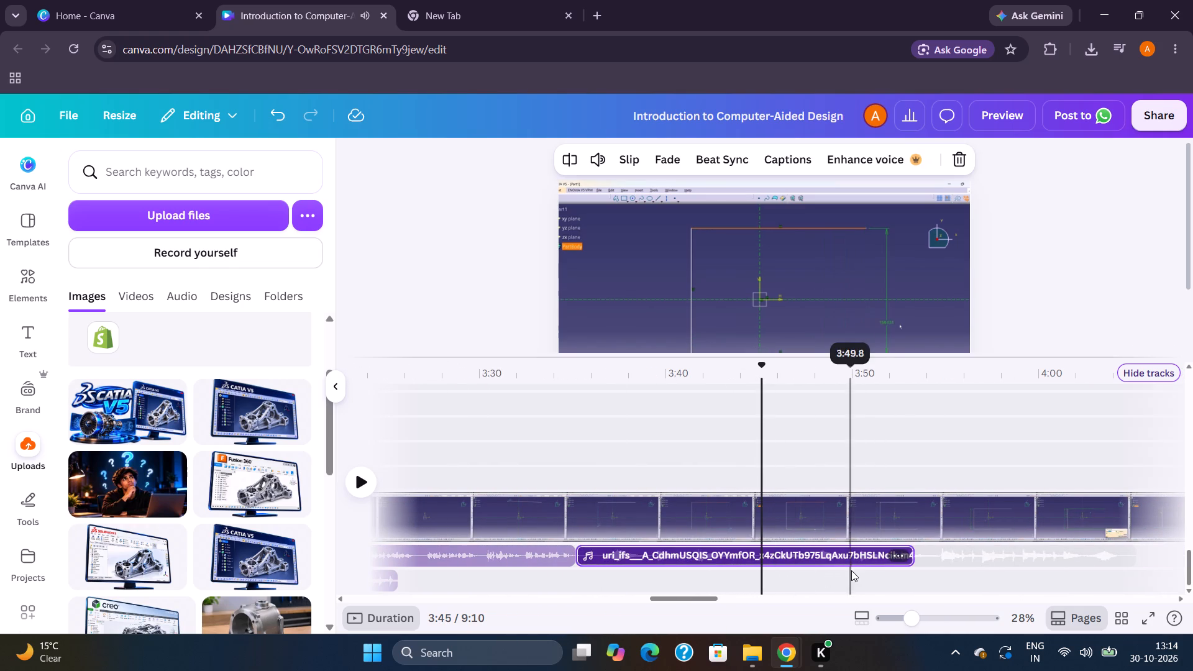
pyautogui.hscroll(-4, 852, 570)
pyautogui.moveTo(1017, 552); pyautogui.dragTo(722, 555)
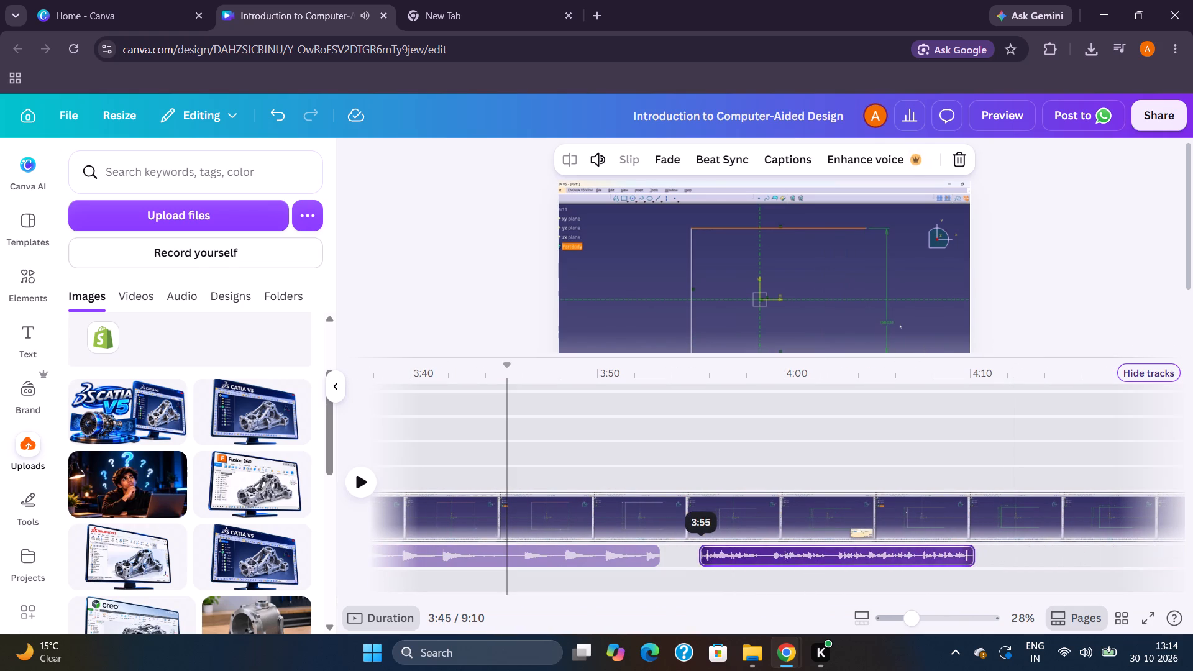
pyautogui.moveTo(722, 555); pyautogui.dragTo(689, 554)
pyautogui.press('space')
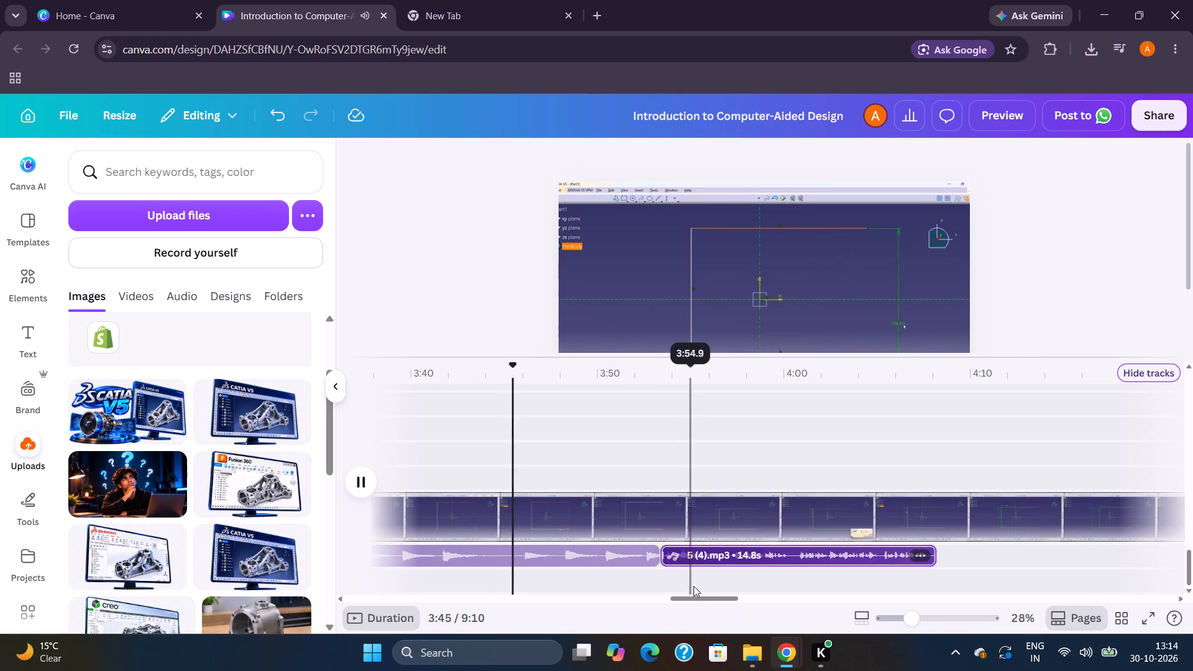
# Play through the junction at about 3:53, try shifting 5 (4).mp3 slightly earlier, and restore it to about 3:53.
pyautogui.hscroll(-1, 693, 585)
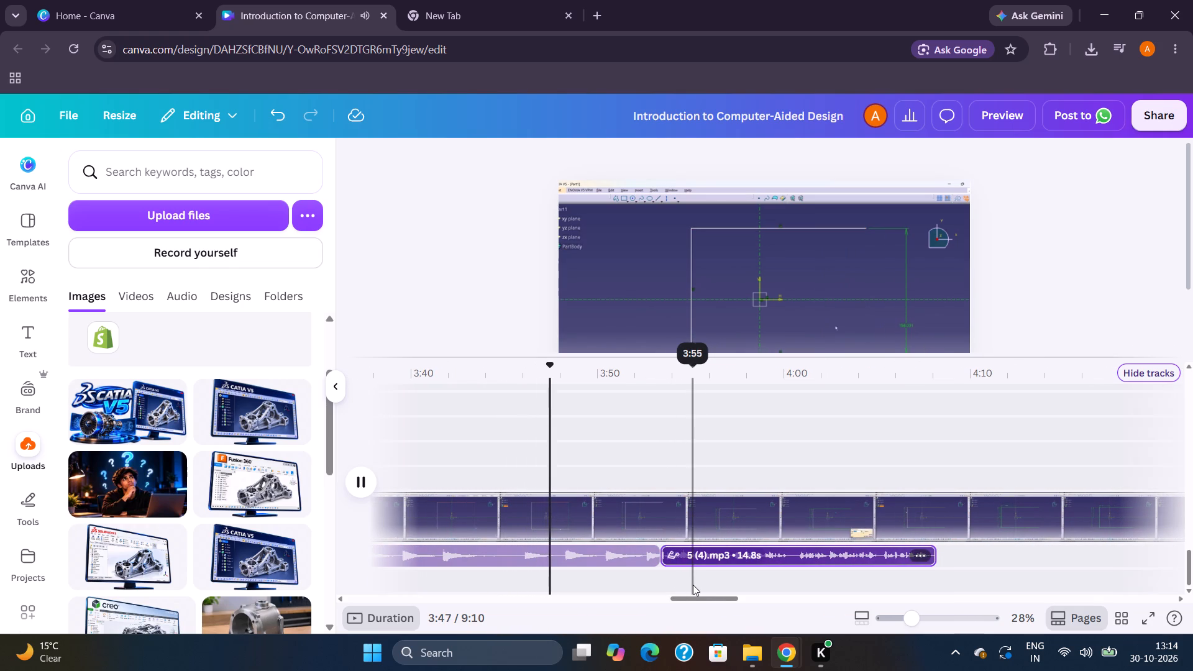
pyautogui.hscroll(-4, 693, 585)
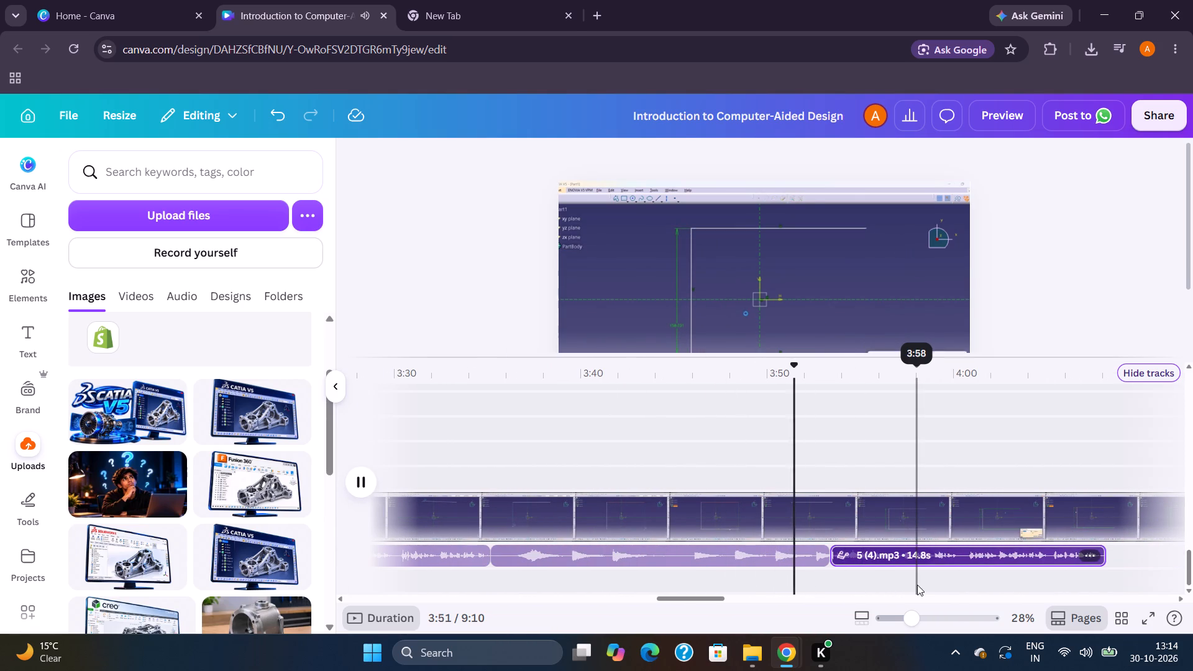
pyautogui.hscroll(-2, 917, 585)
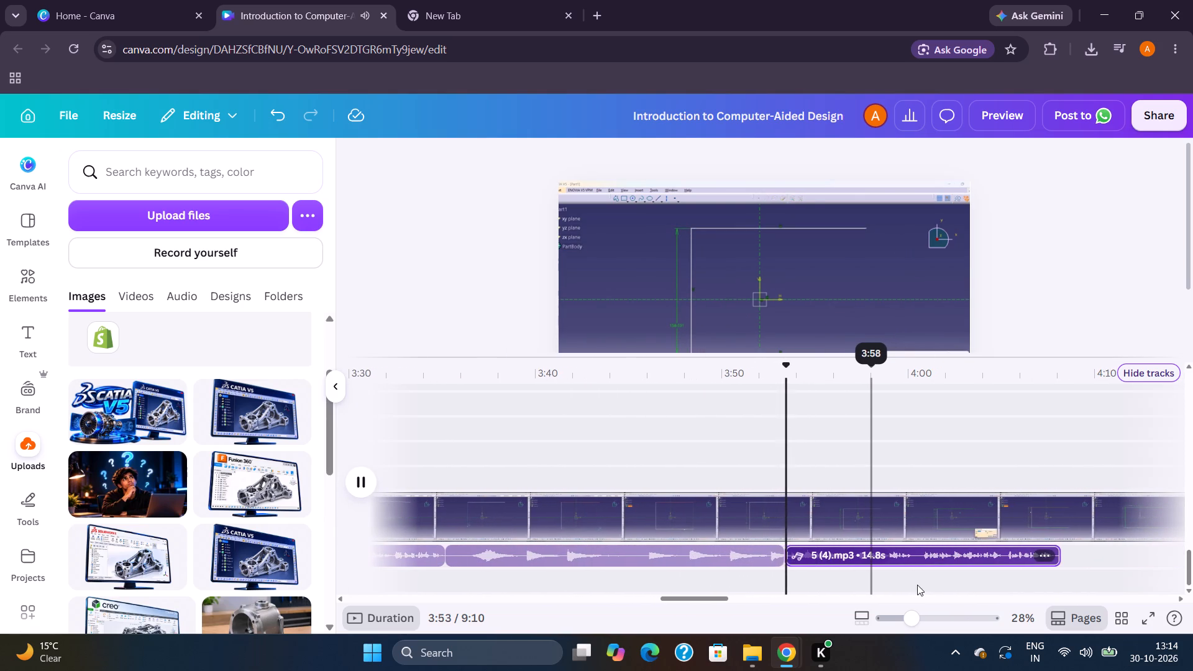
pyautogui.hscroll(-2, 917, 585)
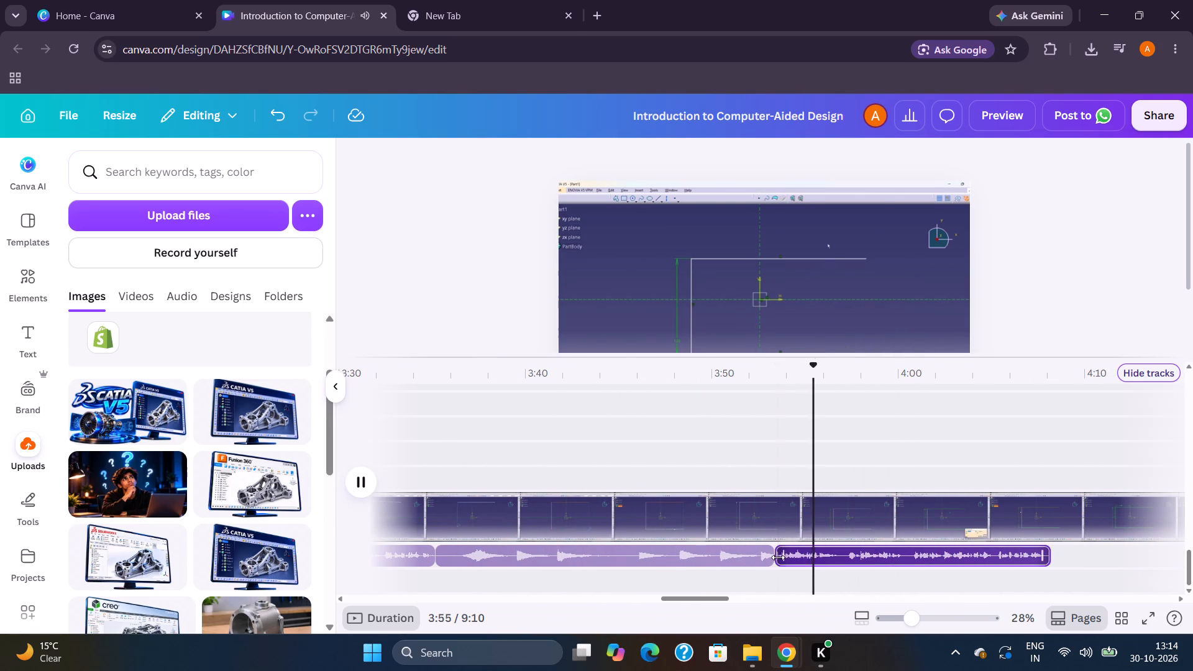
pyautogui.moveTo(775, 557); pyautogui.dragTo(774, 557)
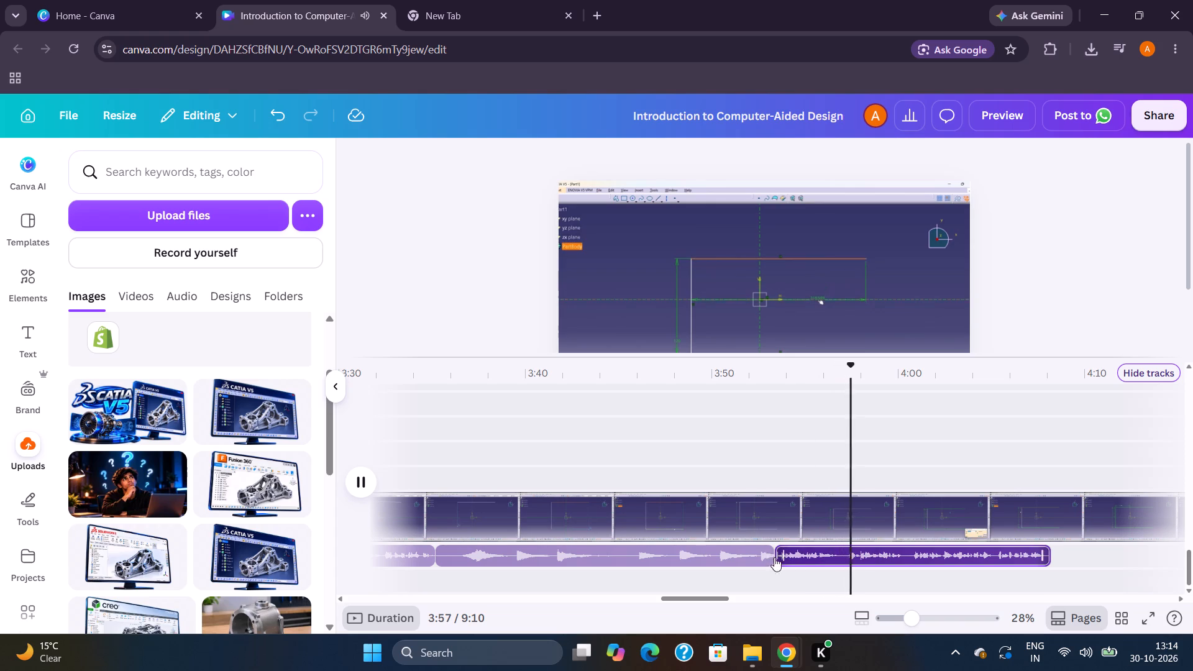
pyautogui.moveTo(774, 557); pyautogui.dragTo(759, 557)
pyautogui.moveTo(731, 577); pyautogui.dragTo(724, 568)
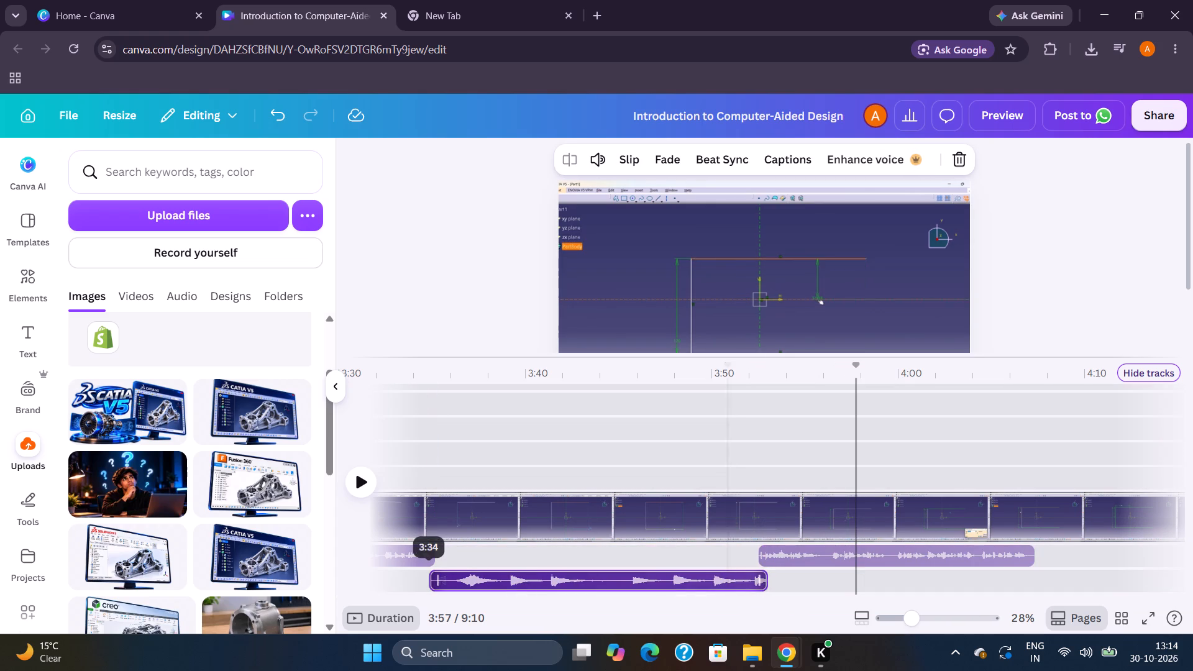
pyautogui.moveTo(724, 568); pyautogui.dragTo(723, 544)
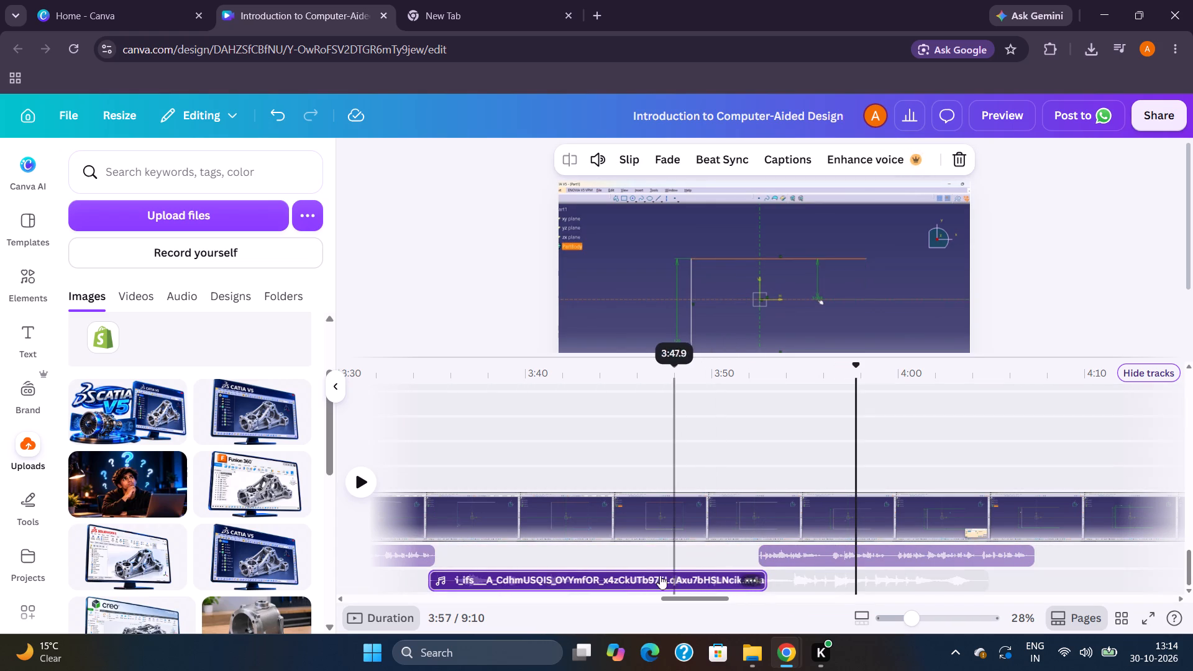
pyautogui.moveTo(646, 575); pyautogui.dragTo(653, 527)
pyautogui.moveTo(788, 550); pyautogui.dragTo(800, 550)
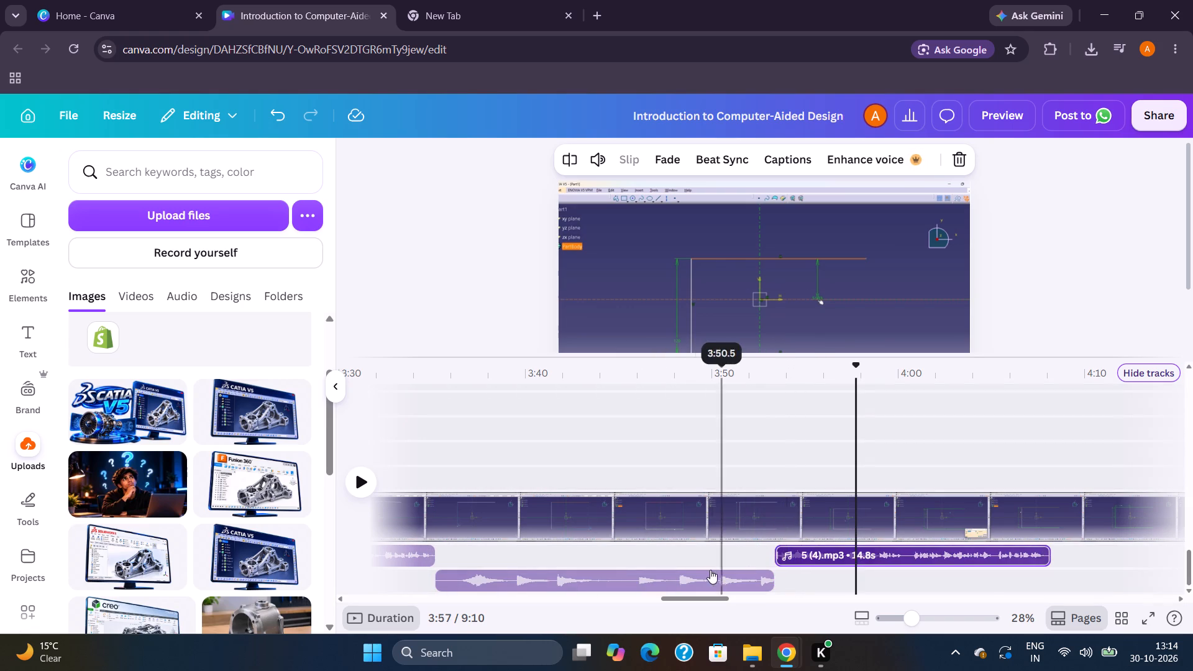
# Nudge the uri_ifs audio clip slightly later, starting just after 5 (3).mp3 at about 3:35.
pyautogui.moveTo(702, 575); pyautogui.dragTo(698, 543)
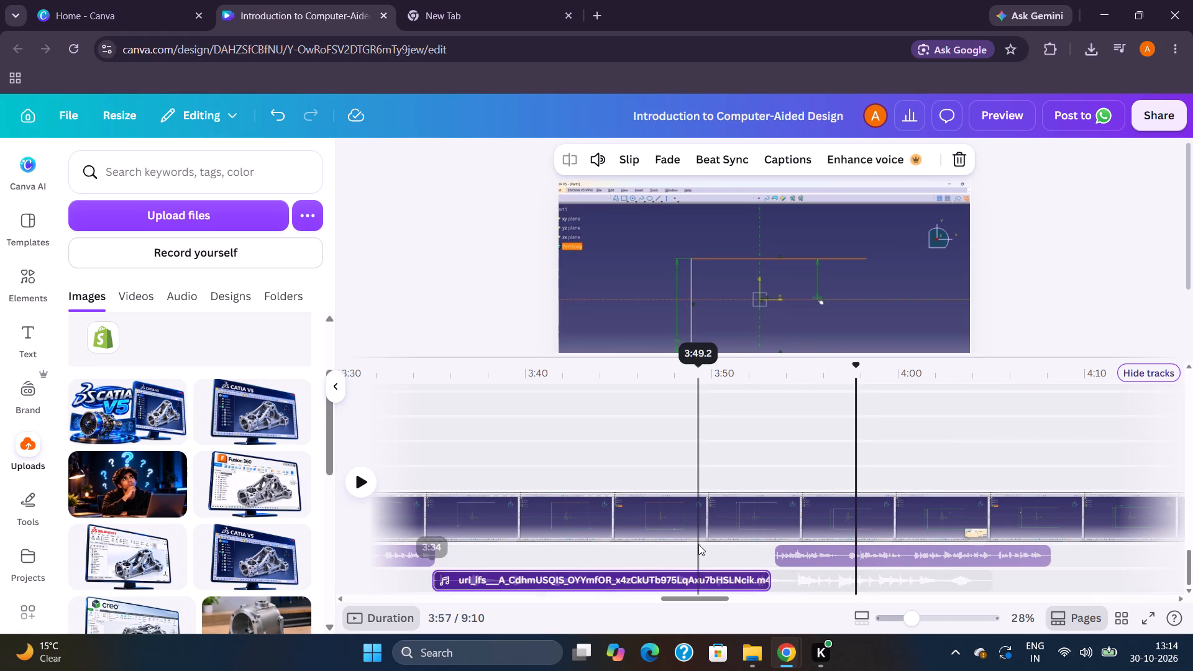
pyautogui.moveTo(667, 579); pyautogui.dragTo(670, 545)
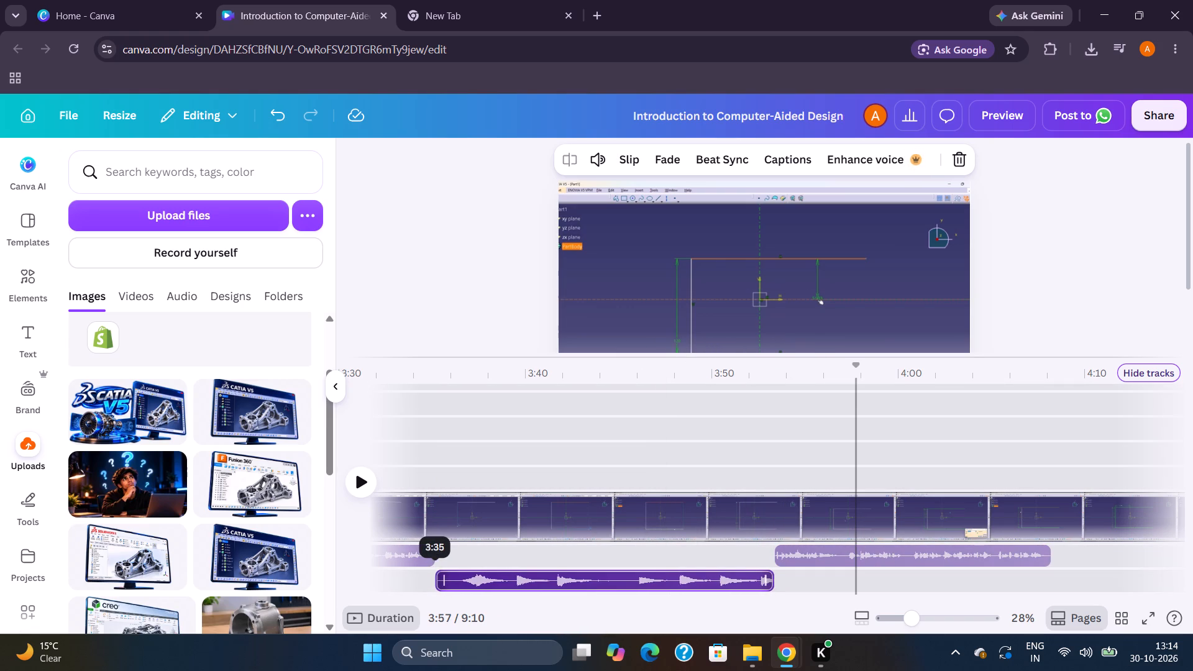
pyautogui.moveTo(670, 545); pyautogui.dragTo(674, 545)
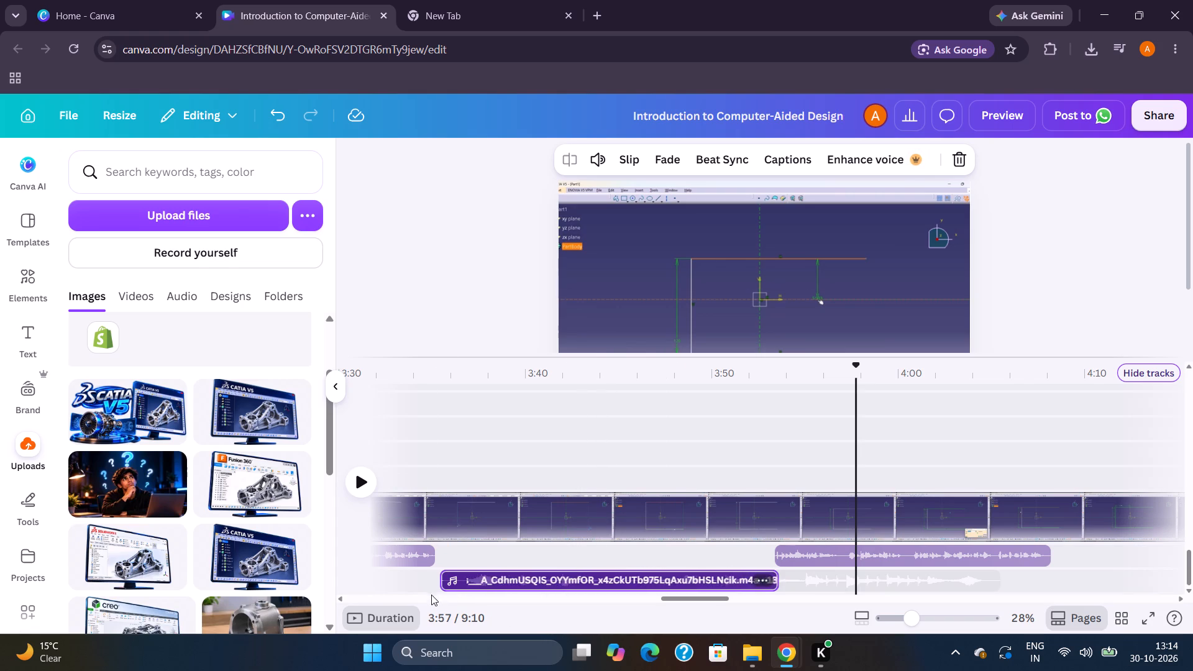
# Play from about 3:35 into 5 (4).mp3 and trim the end of the uri_ifs clip to about 3:53.
pyautogui.click(435, 587)
pyautogui.press('space')
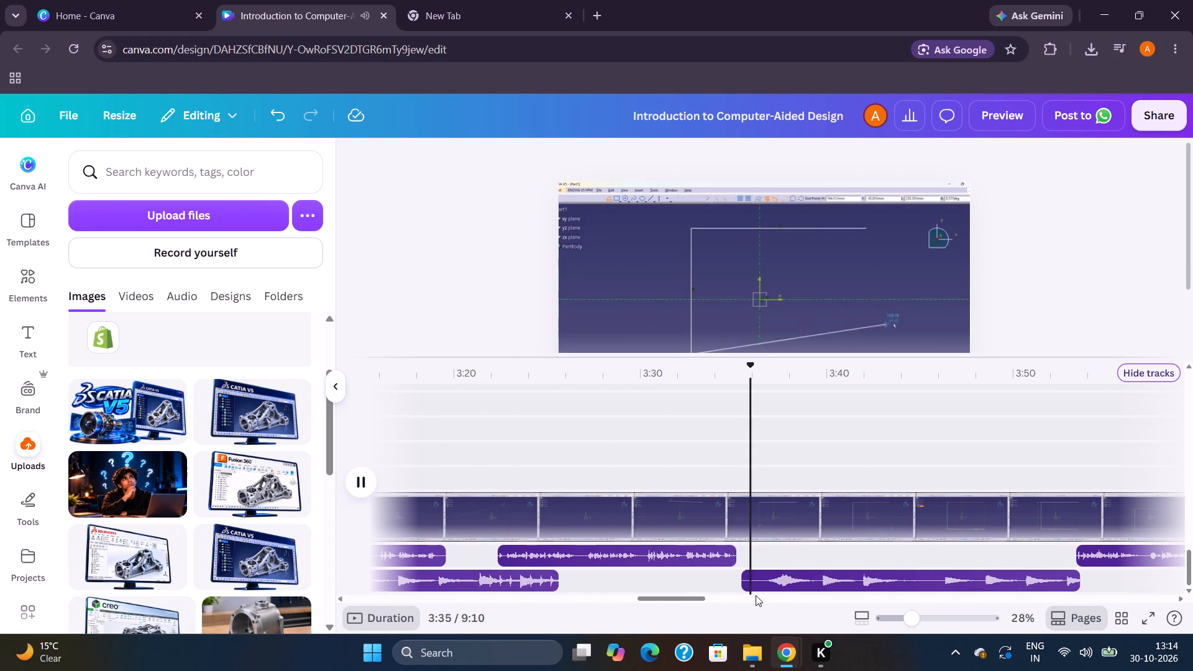
pyautogui.hscroll(-3, 756, 595)
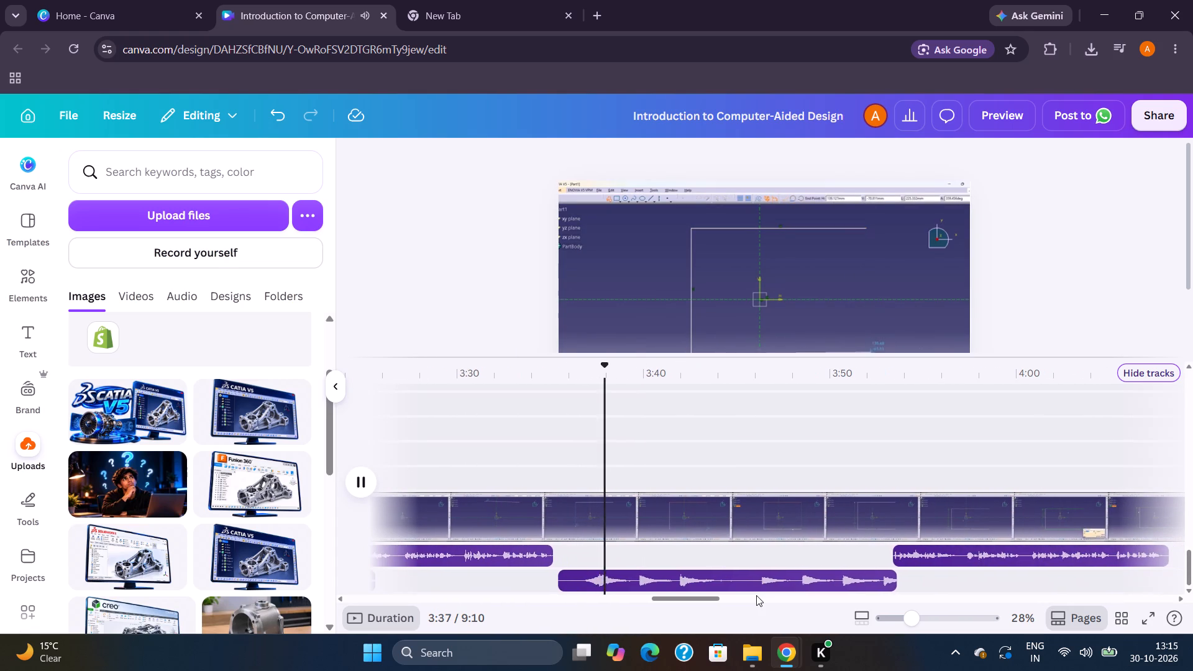
pyautogui.hscroll(-3, 756, 595)
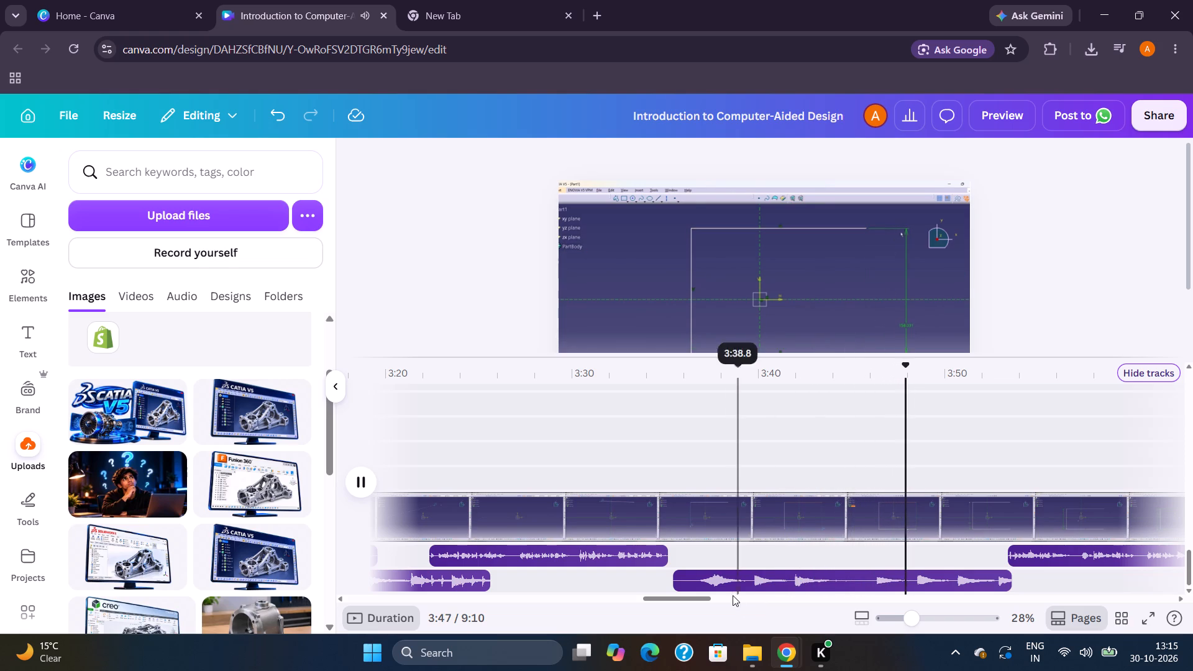
pyautogui.hscroll(-5, 744, 590)
pyautogui.scroll(-3, 746, 598)
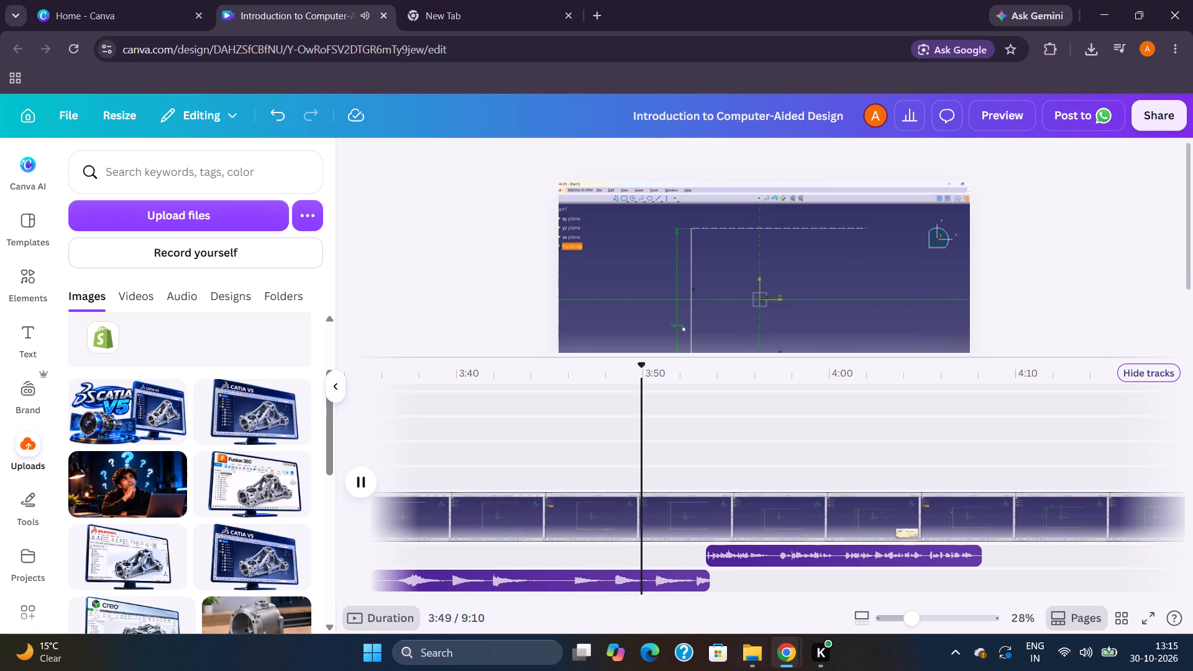
pyautogui.hscroll(-1, 769, 646)
pyautogui.hscroll(-2, 784, 595)
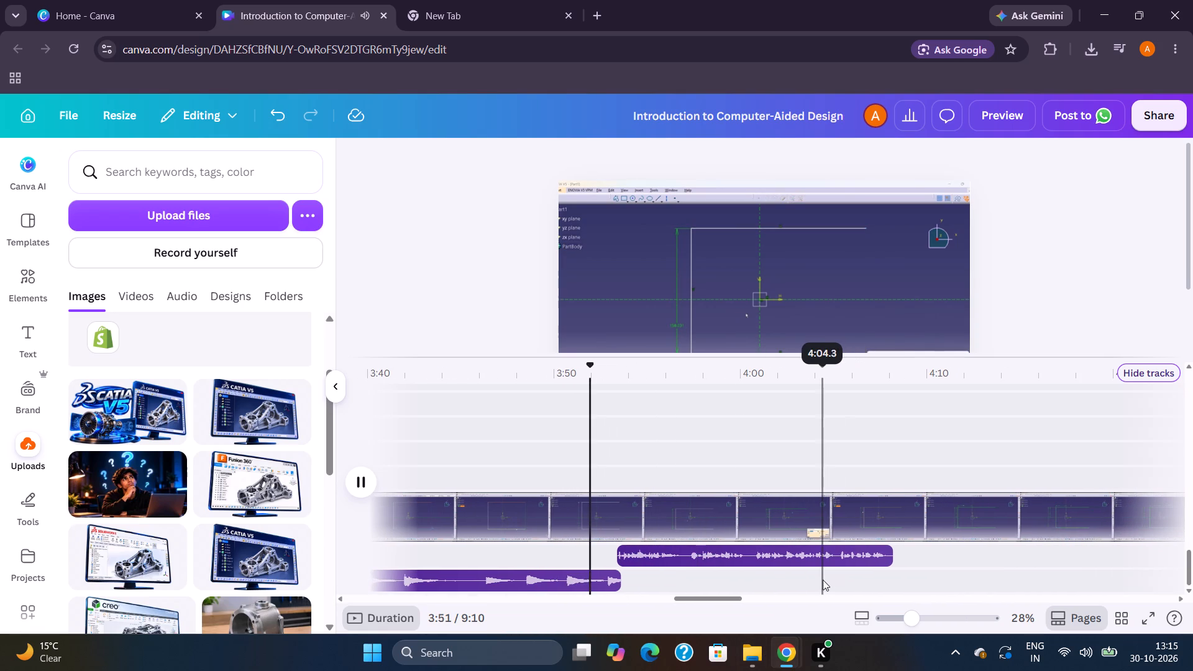
pyautogui.hscroll(-1, 823, 580)
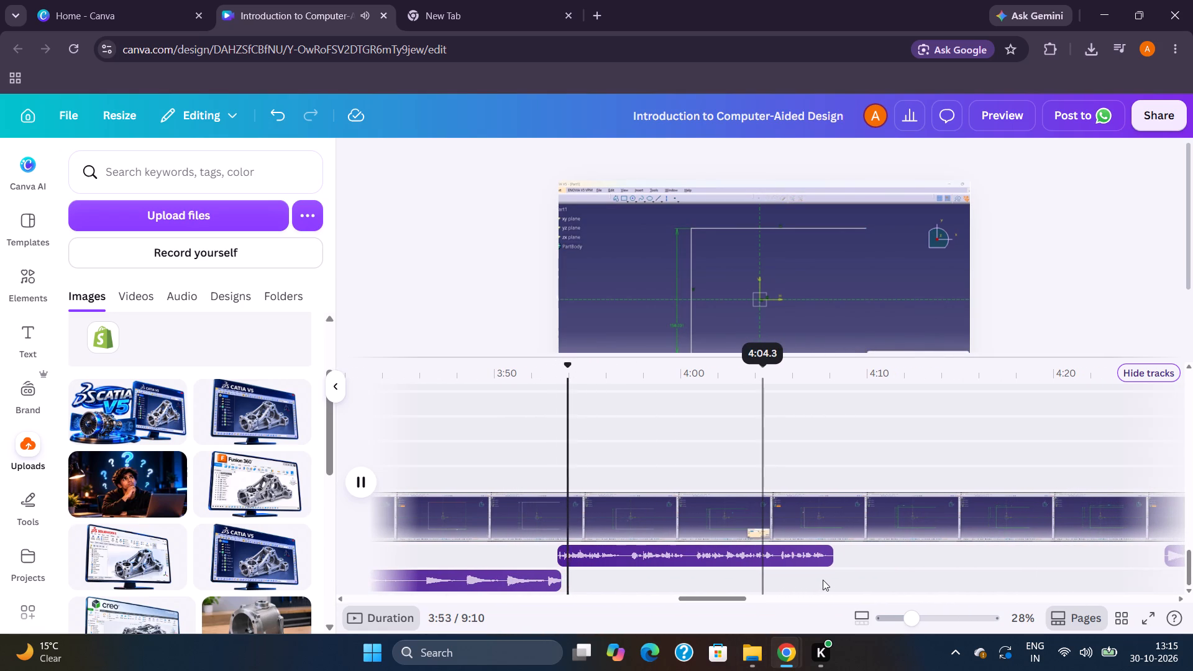
pyautogui.hscroll(-1, 721, 578)
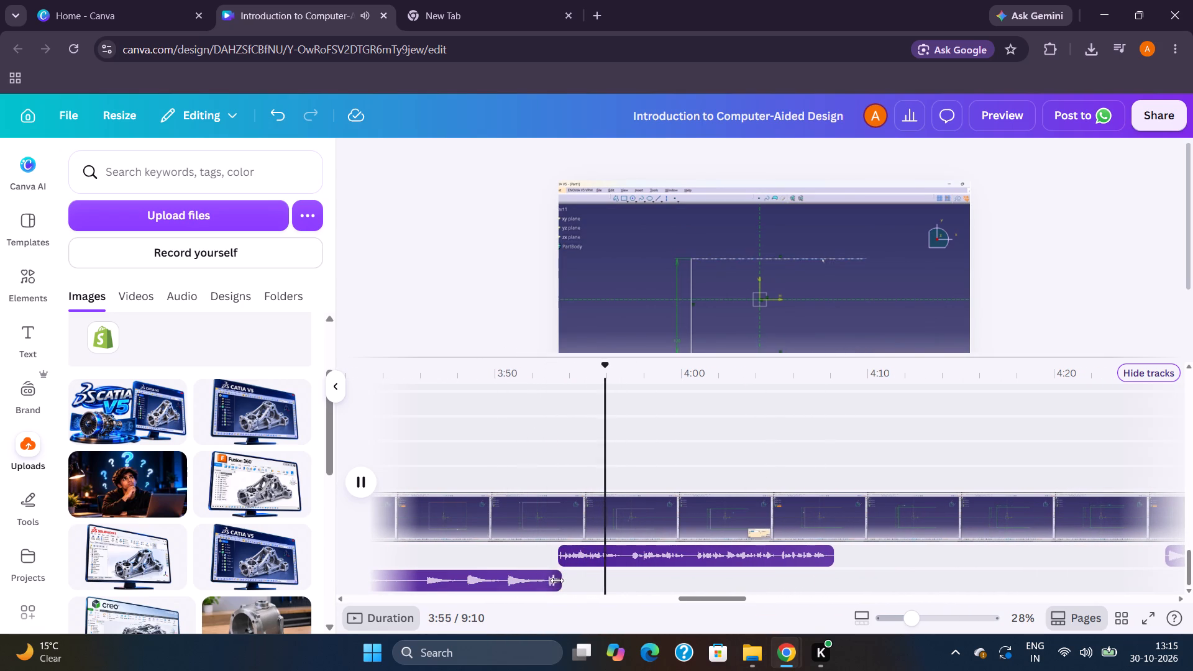
pyautogui.moveTo(560, 580); pyautogui.dragTo(544, 573)
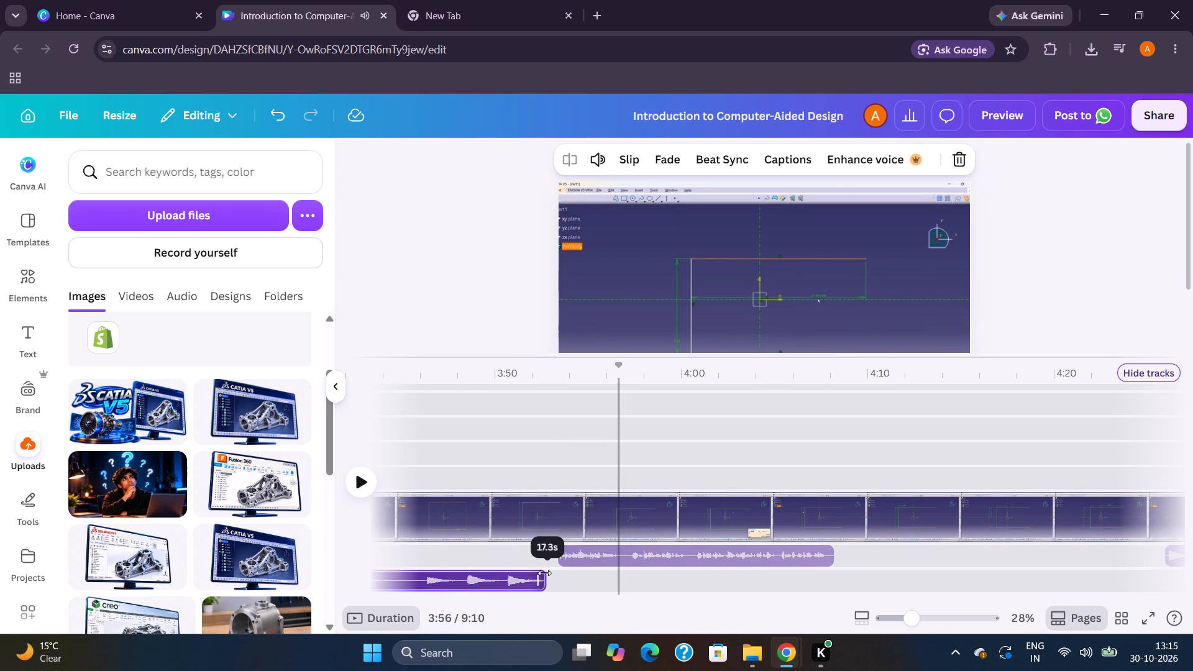
pyautogui.moveTo(544, 573); pyautogui.dragTo(548, 573)
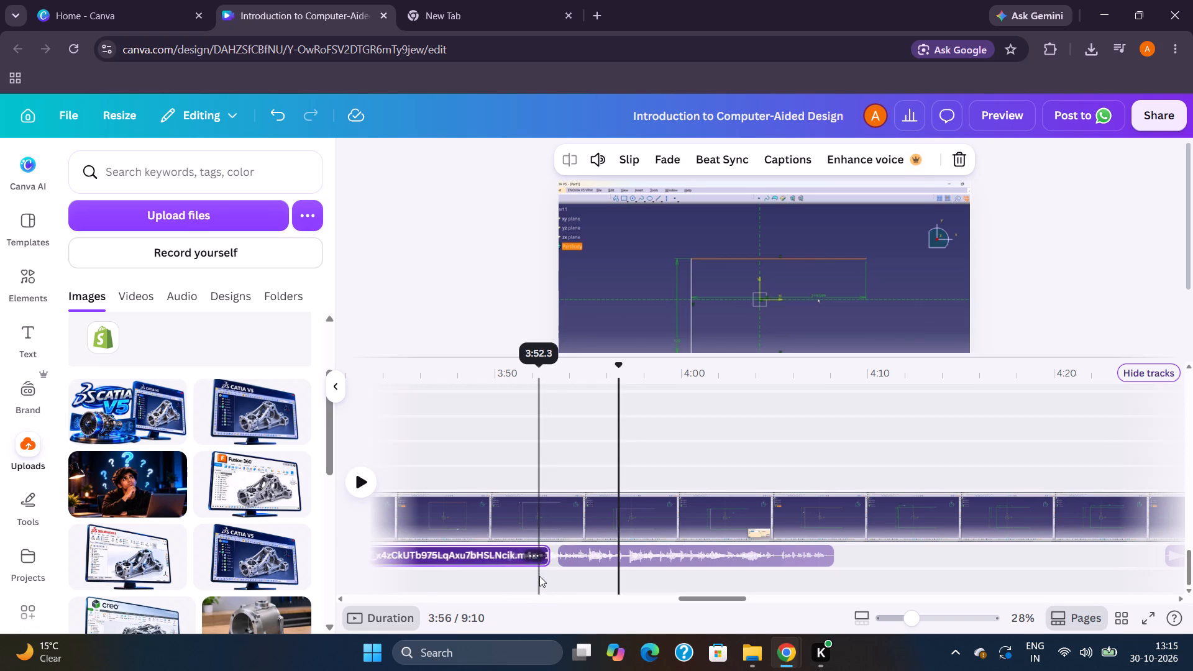
# Play from about 3:52 through the 5 (4).mp3 narration to check the trimmed transition and the footage after it.
pyautogui.click(539, 576)
pyautogui.press('space')
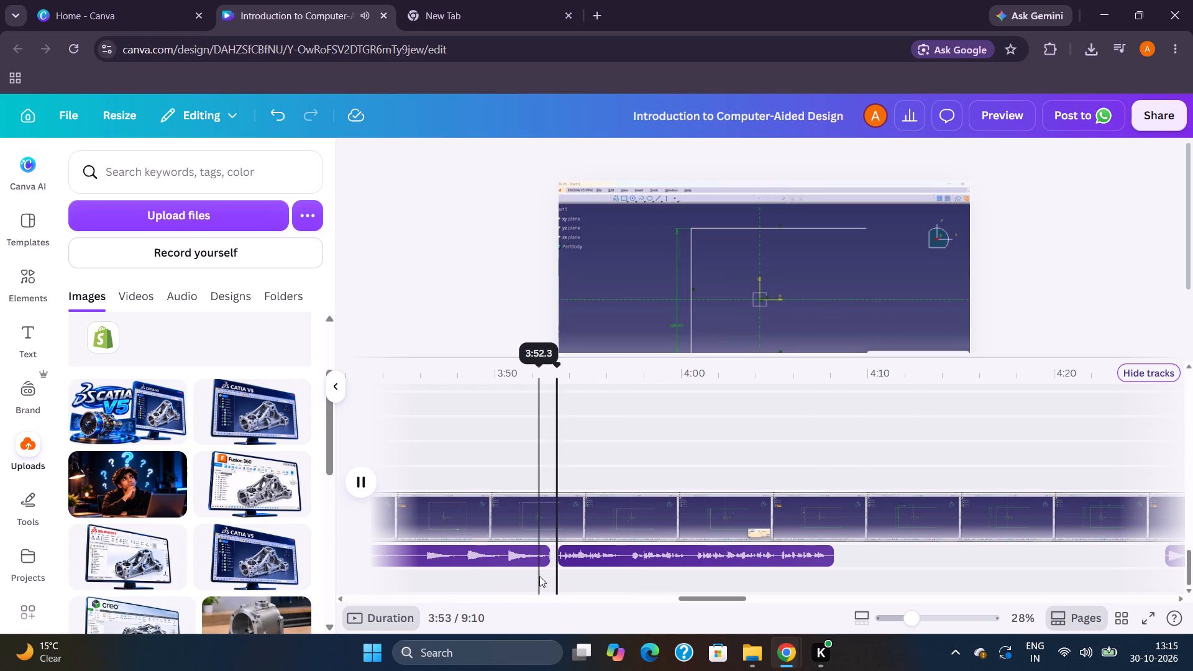
pyautogui.hscroll(-1, 859, 545)
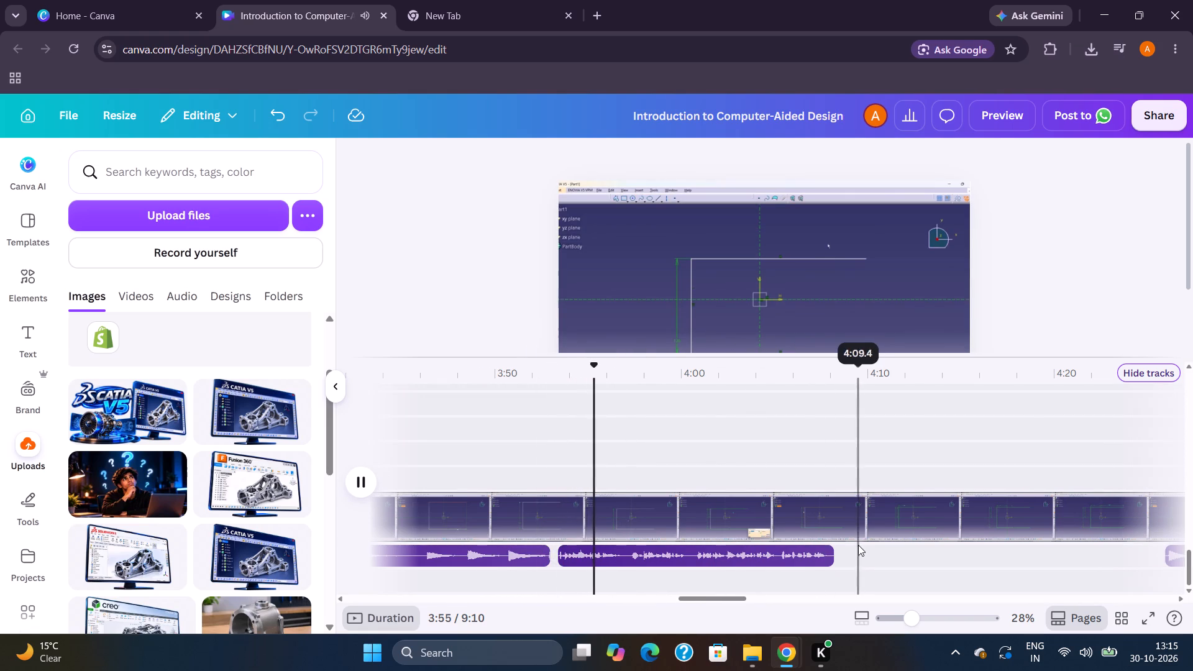
pyautogui.hscroll(-2, 858, 545)
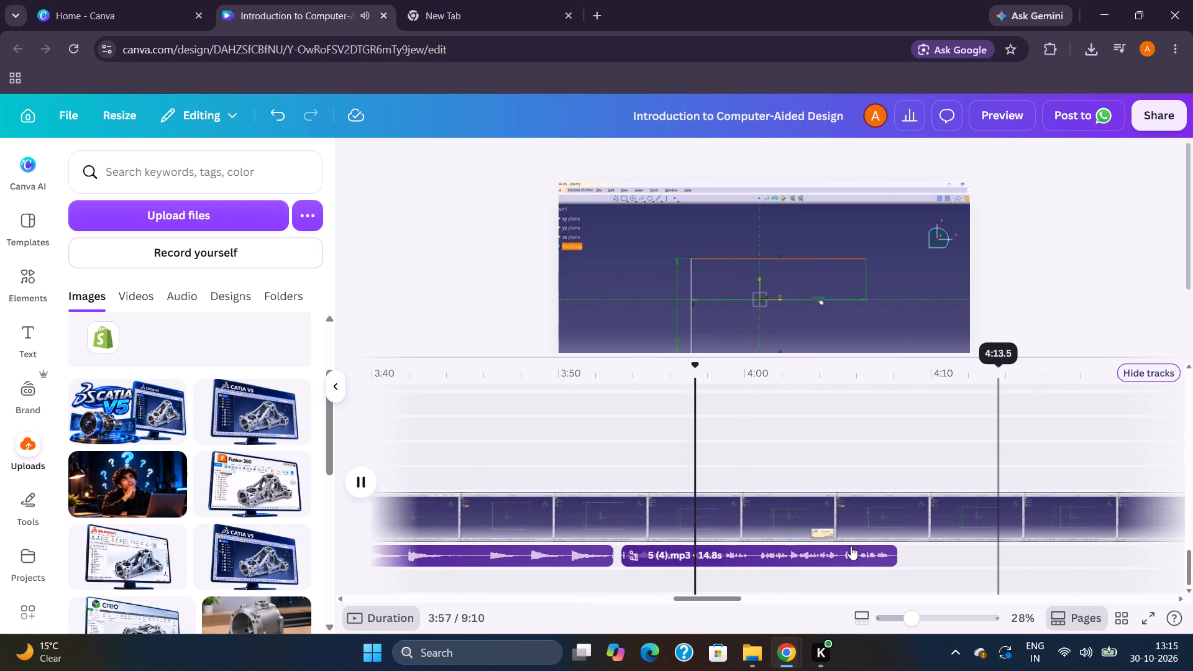
pyautogui.moveTo(734, 598); pyautogui.dragTo(757, 598)
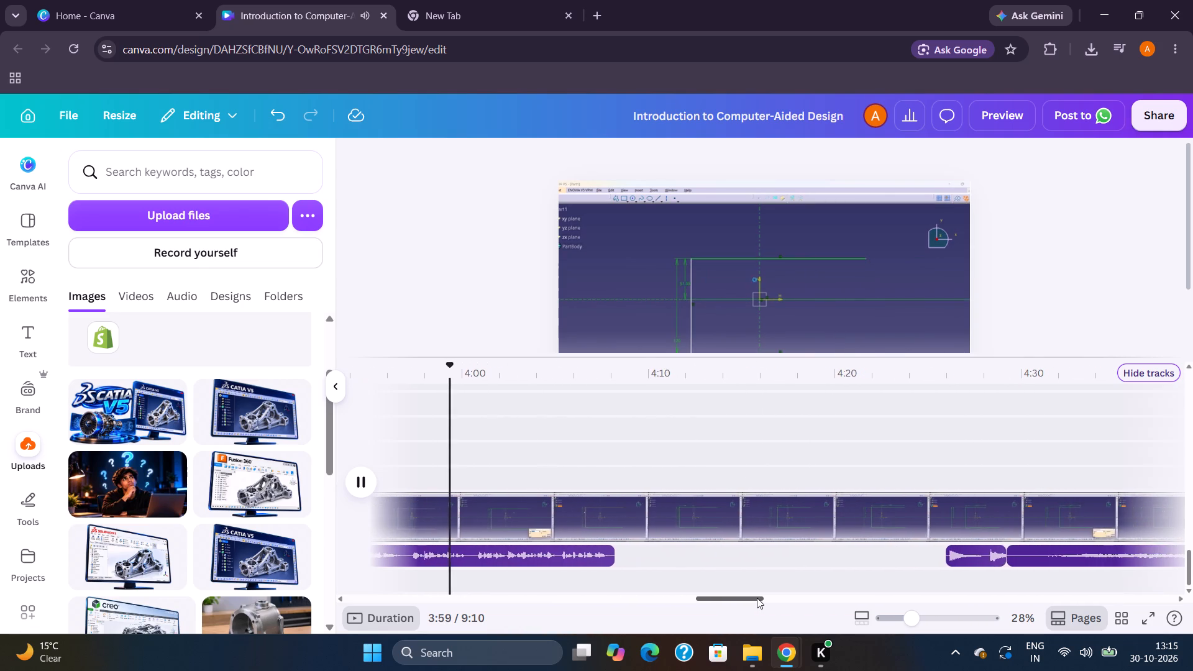
pyautogui.click(747, 597)
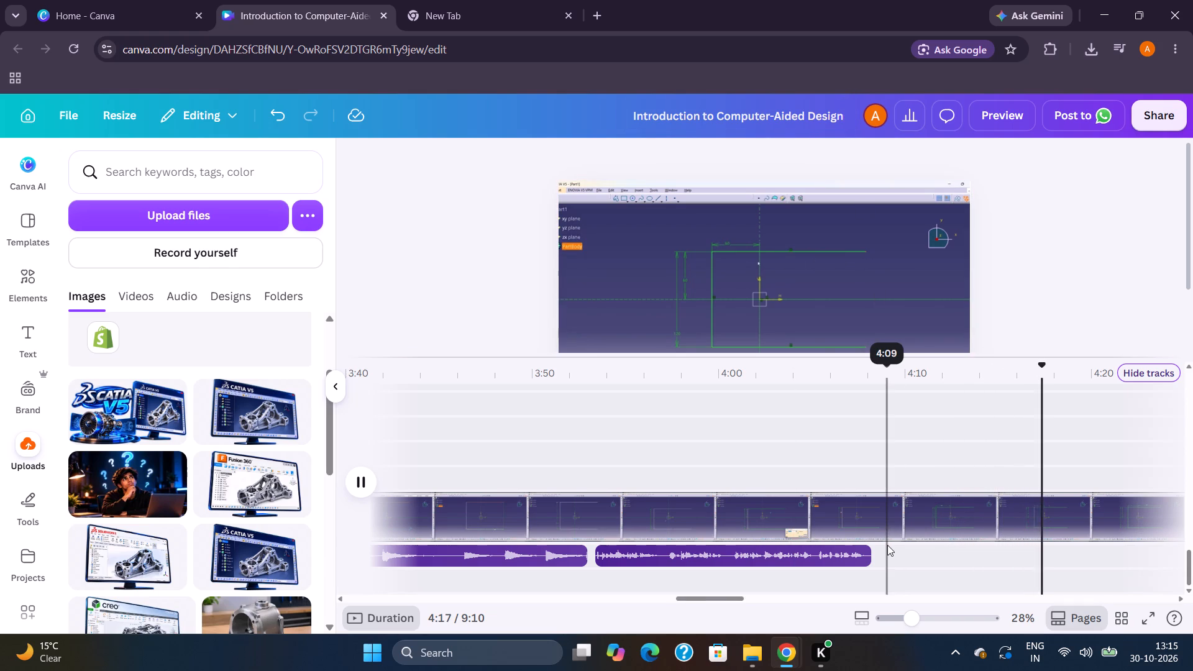
# Move the short uri_ifs audio clip from about 4:26 to directly after 5 (4).mp3, at about 4:08.
pyautogui.hscroll(-2, 887, 545)
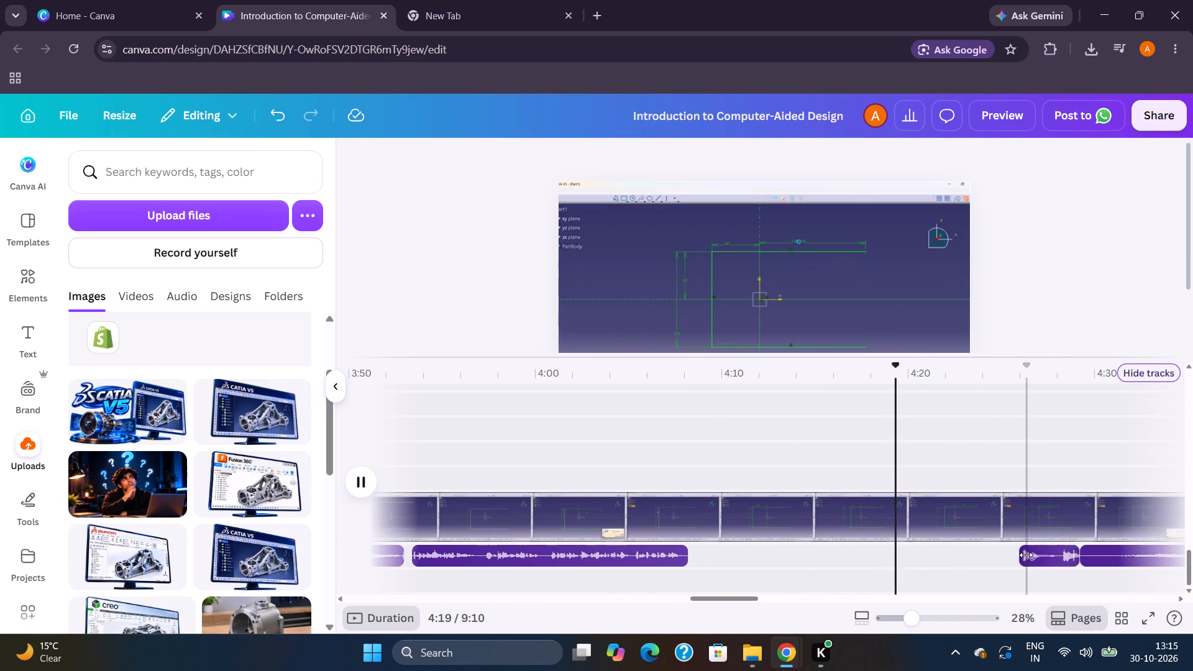
pyautogui.moveTo(1021, 554); pyautogui.dragTo(916, 570)
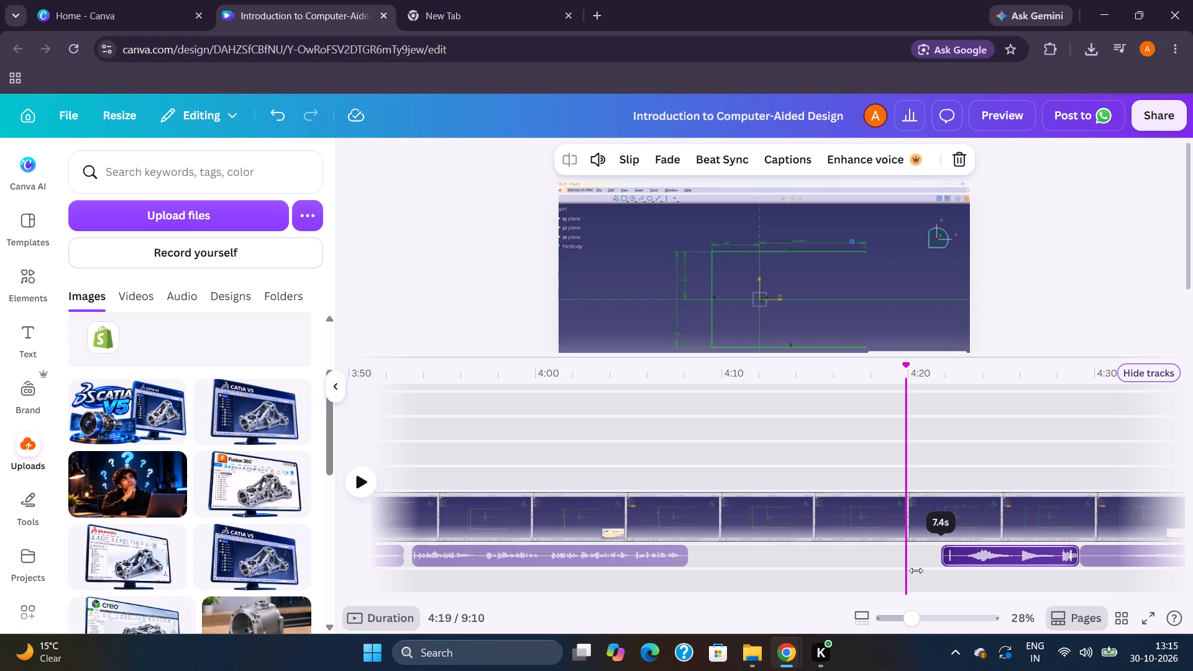
pyautogui.moveTo(916, 570); pyautogui.dragTo(741, 551)
pyautogui.moveTo(946, 552); pyautogui.dragTo(873, 556)
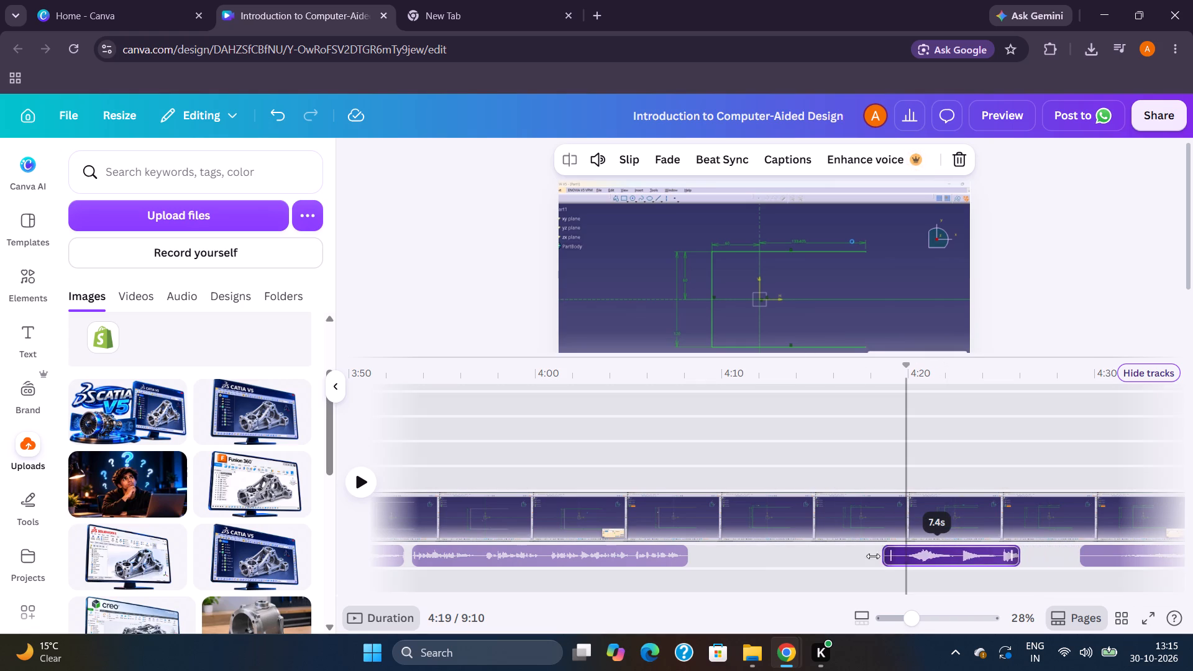
pyautogui.moveTo(873, 556); pyautogui.dragTo(695, 555)
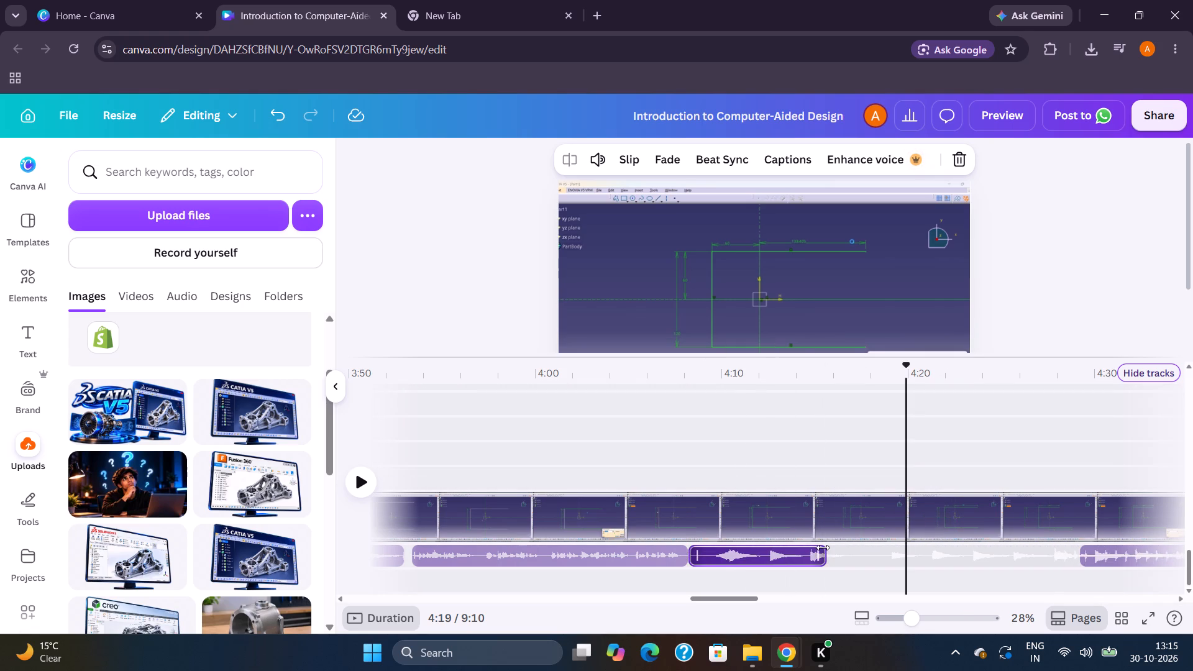
# Extend the end of that uri_ifs clip to 20.9 s, meeting the following audio clip at about 4:29.
pyautogui.moveTo(823, 548); pyautogui.dragTo(1060, 555)
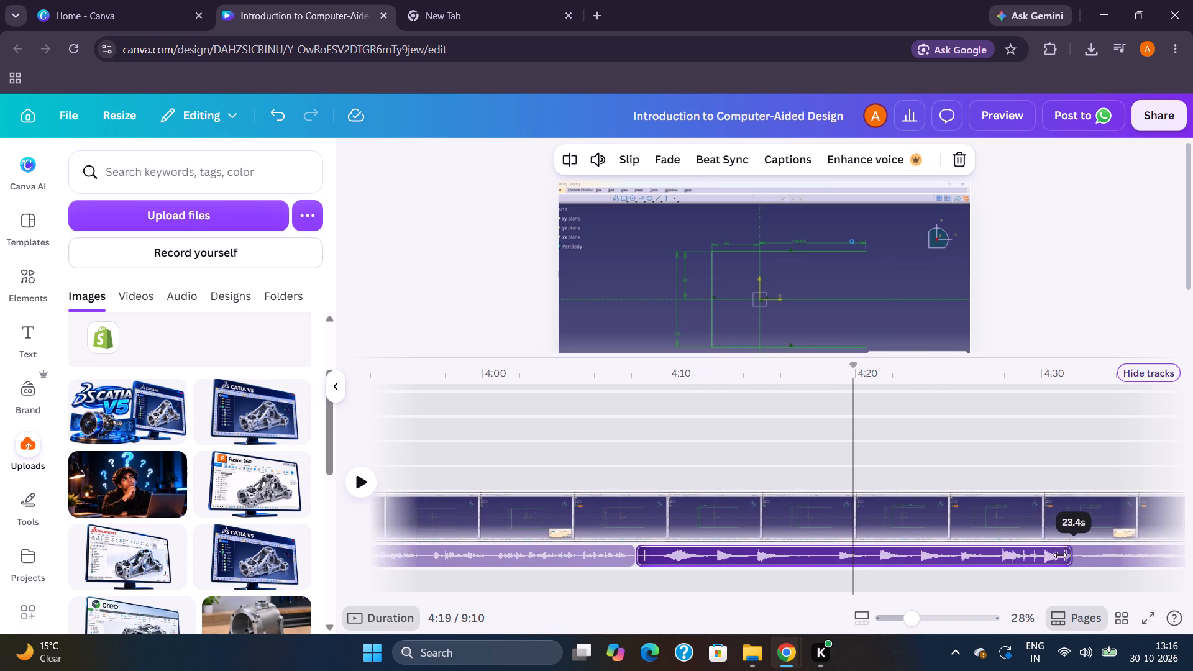
pyautogui.moveTo(1060, 555); pyautogui.dragTo(1006, 546)
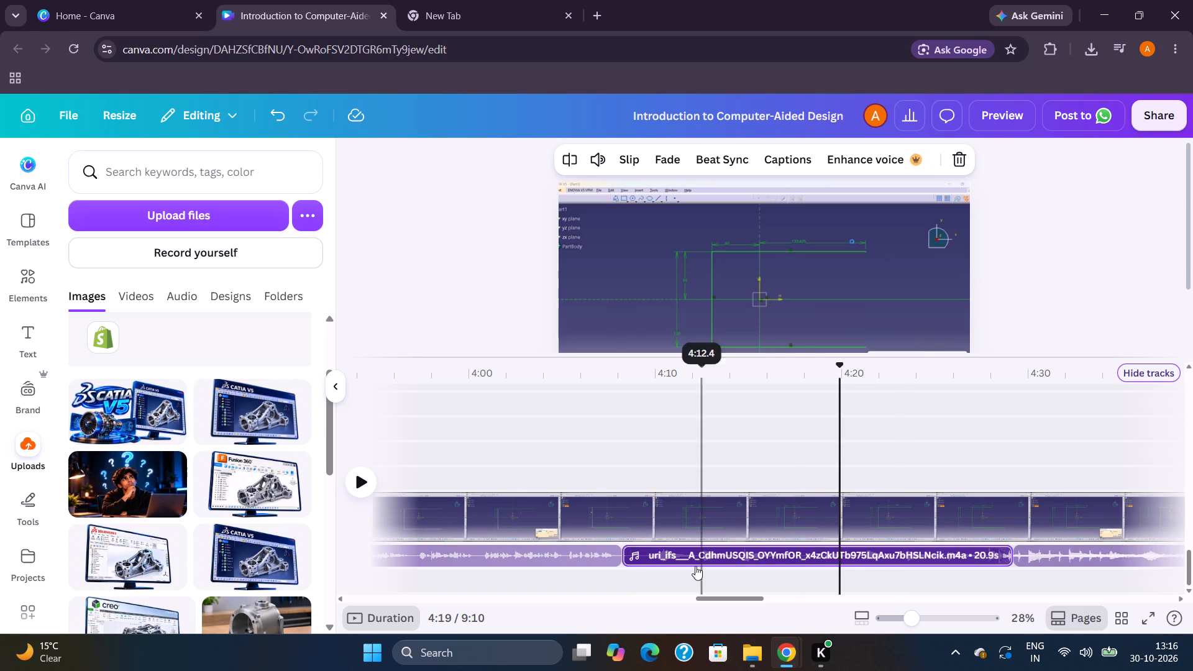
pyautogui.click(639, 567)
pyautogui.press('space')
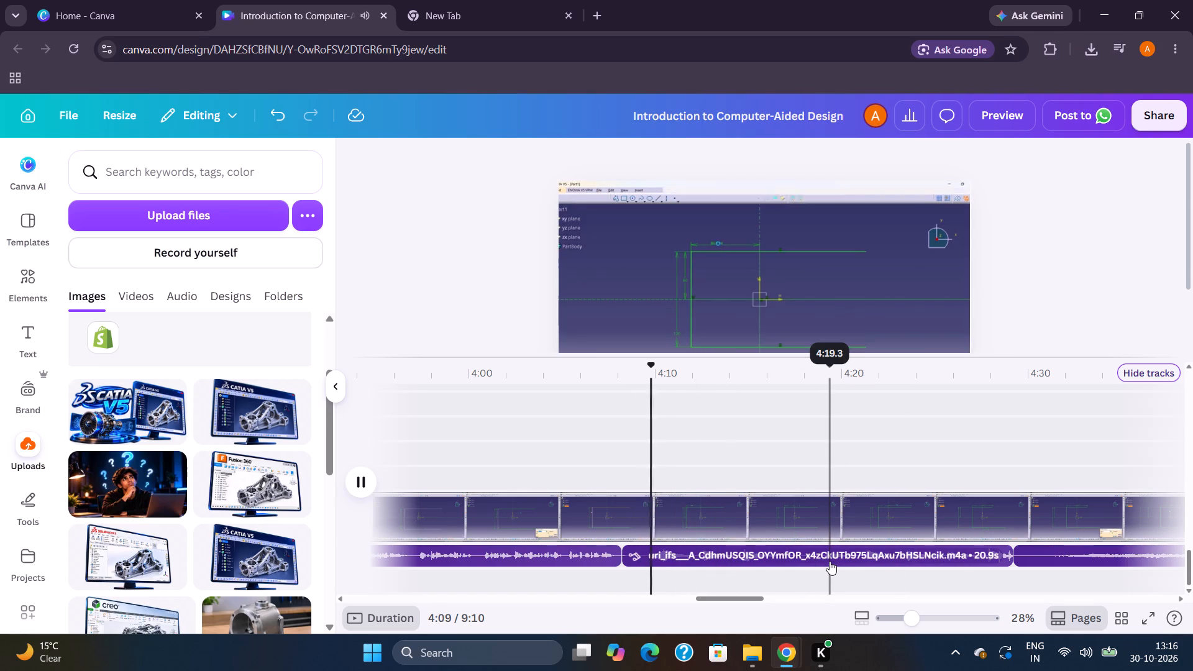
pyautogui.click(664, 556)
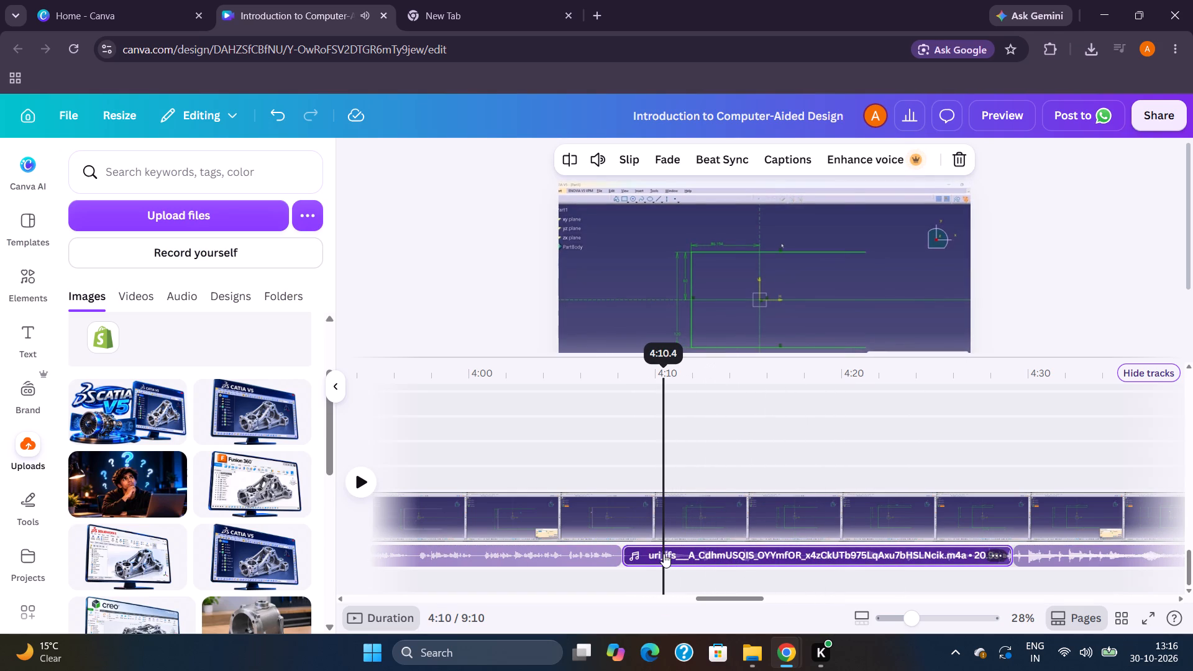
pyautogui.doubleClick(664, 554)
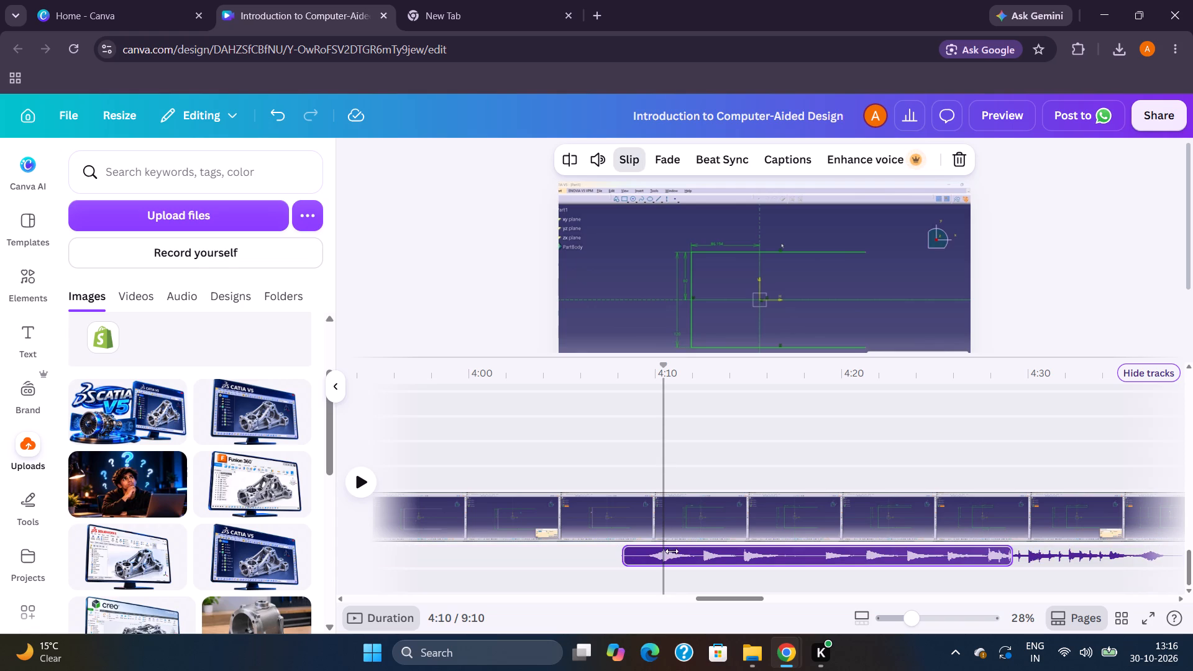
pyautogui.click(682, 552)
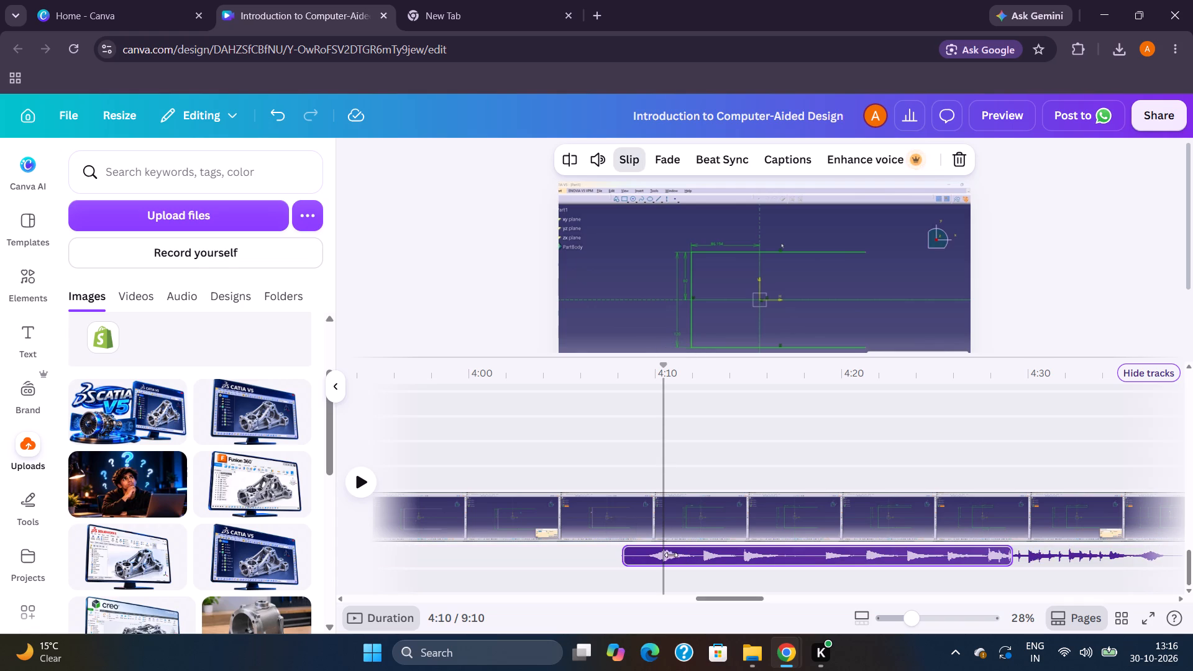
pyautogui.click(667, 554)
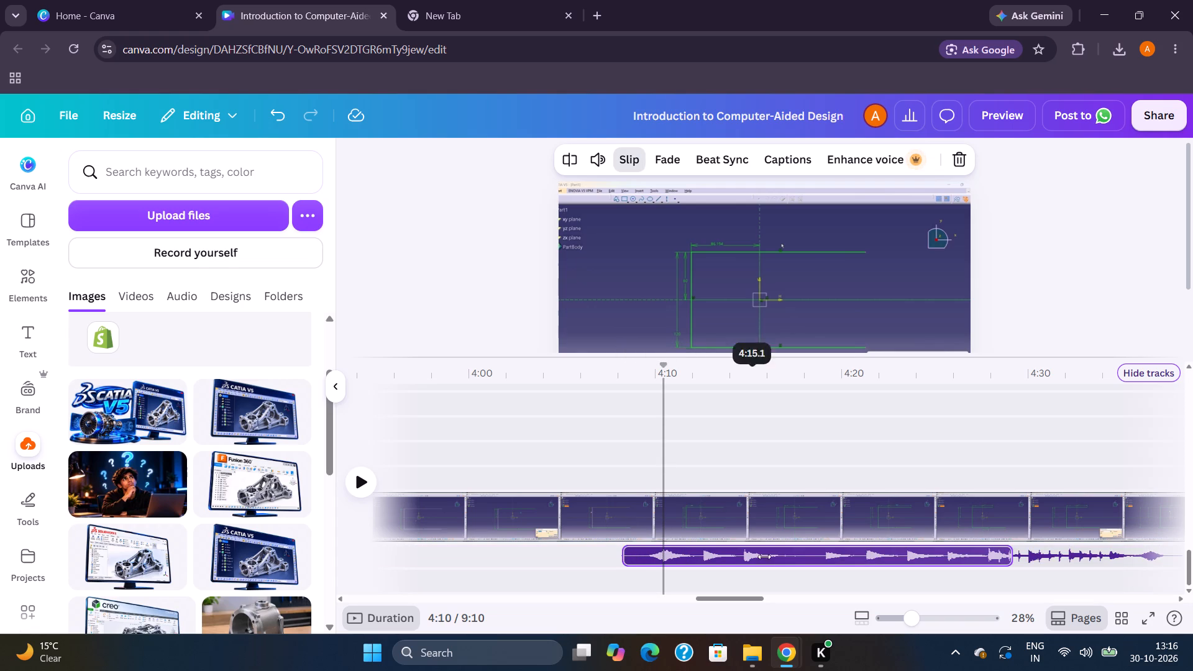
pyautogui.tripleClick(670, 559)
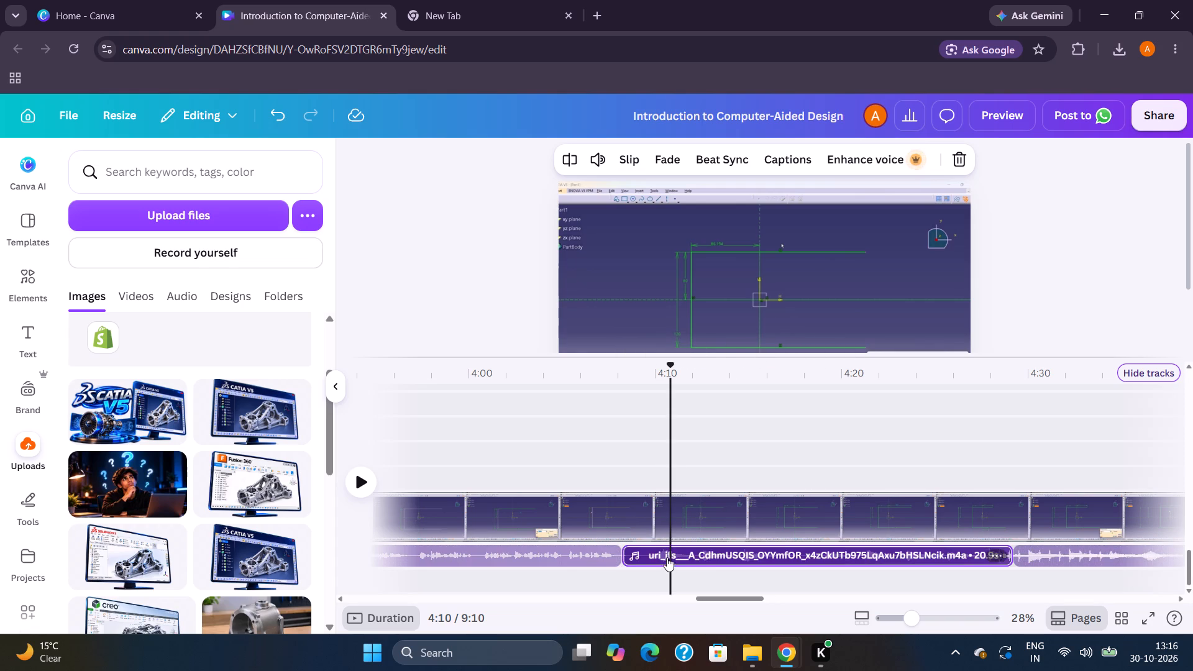
# Play from about 4:08 through the 20.9 s uri_ifs clip and into the following 29.9 s uri_ifs clip, stopping at about 4:40.
pyautogui.click(620, 570)
pyautogui.press('space')
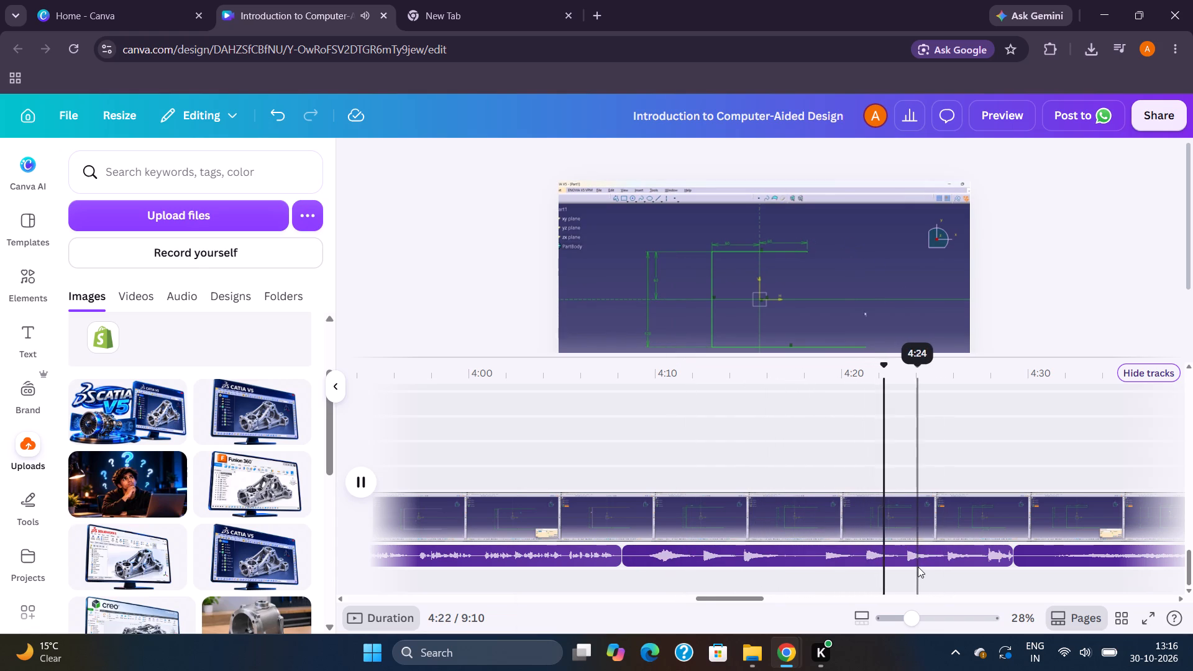
pyautogui.hscroll(-5, 918, 567)
pyautogui.hscroll(-1, 733, 562)
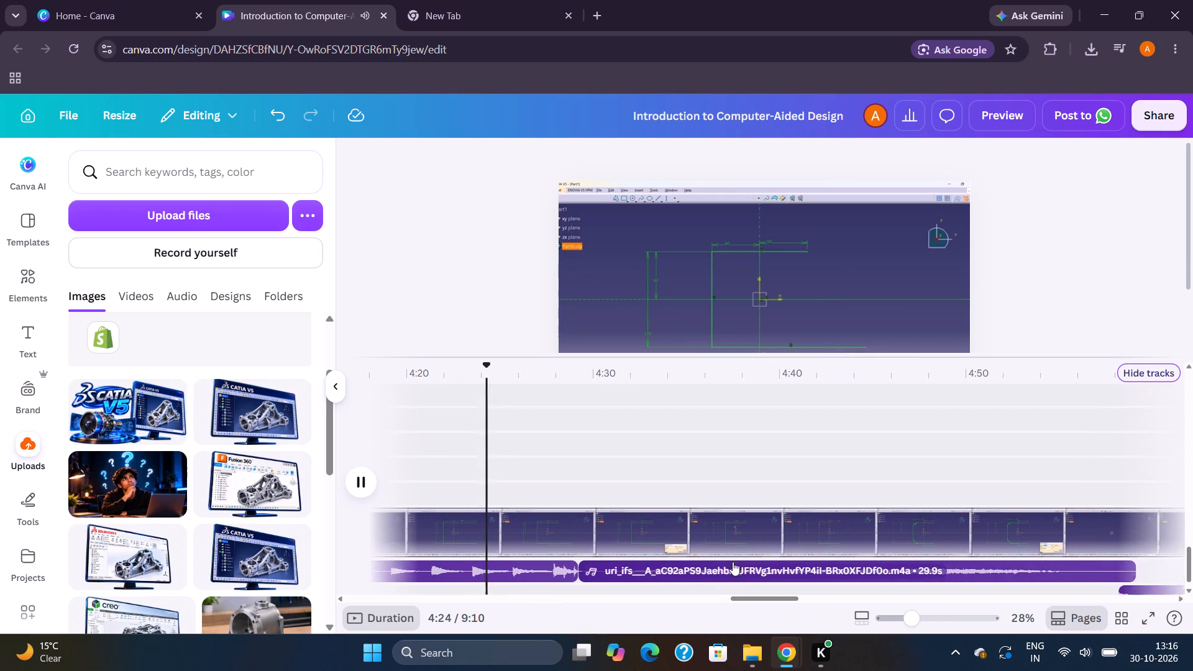
pyautogui.hscroll(-2, 733, 562)
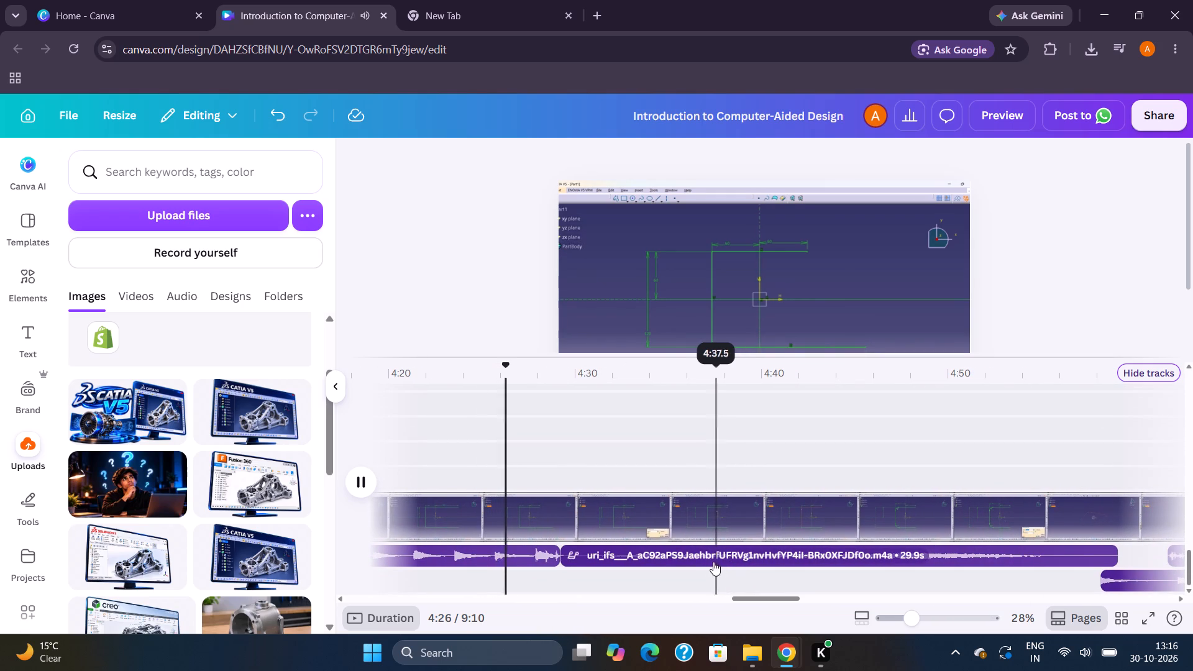
pyautogui.hscroll(-1, 677, 562)
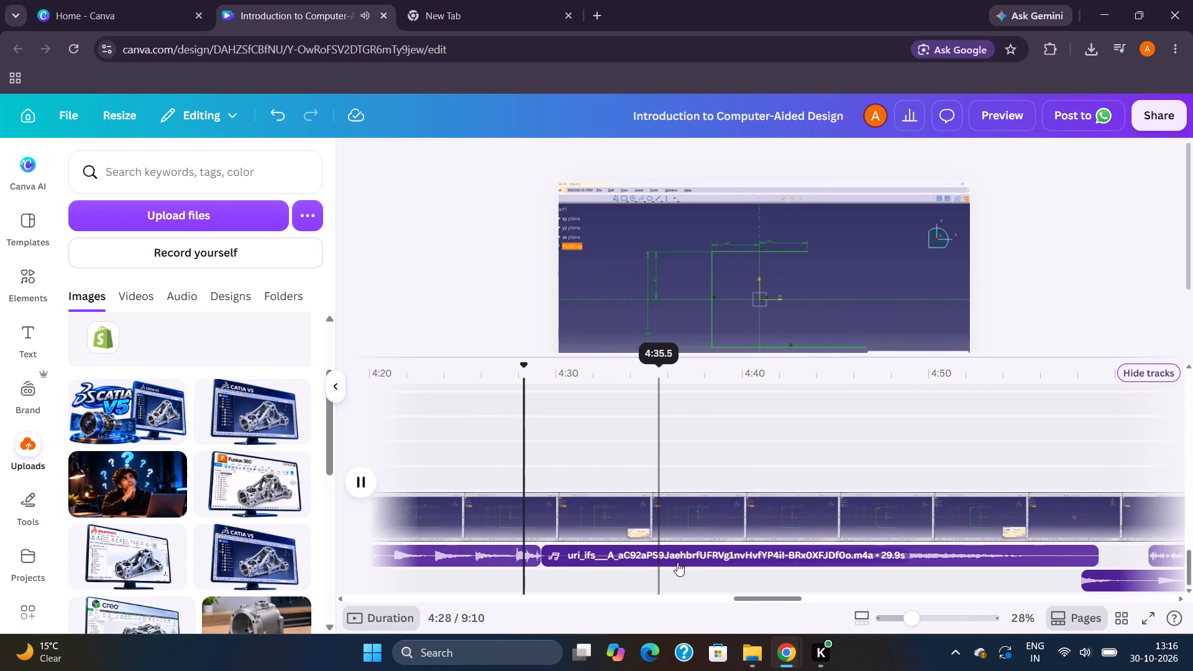
pyautogui.hscroll(-1, 677, 562)
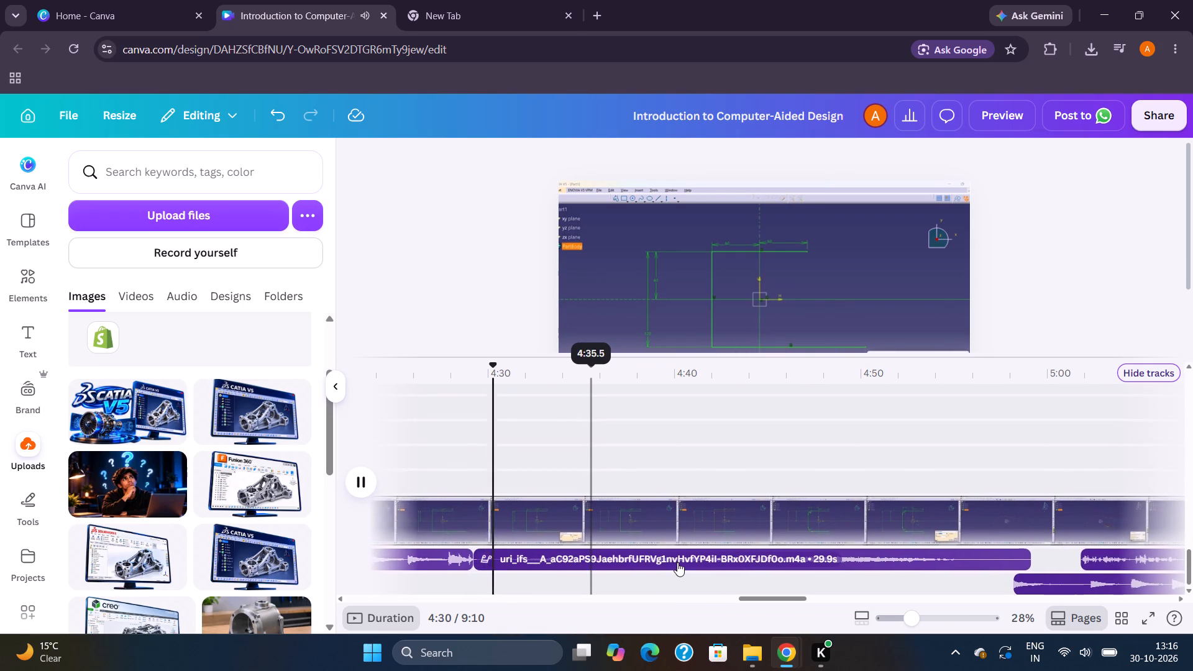
pyautogui.hscroll(-2, 677, 562)
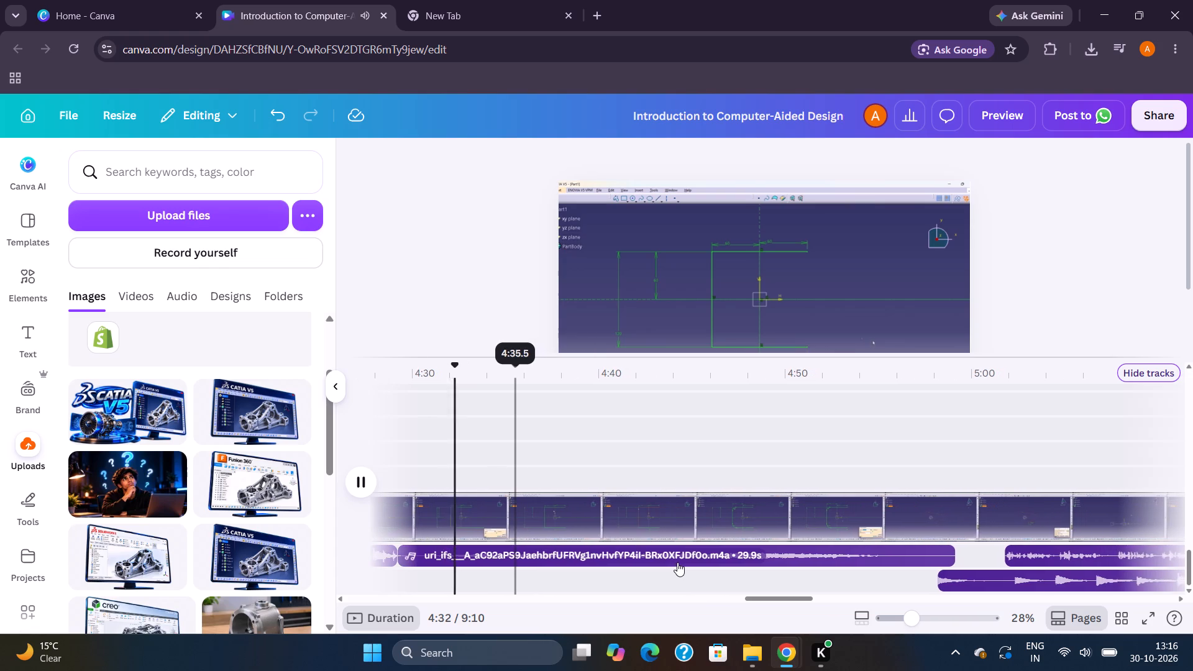
pyautogui.hscroll(-1, 677, 562)
pyautogui.scroll(-1, 816, 564)
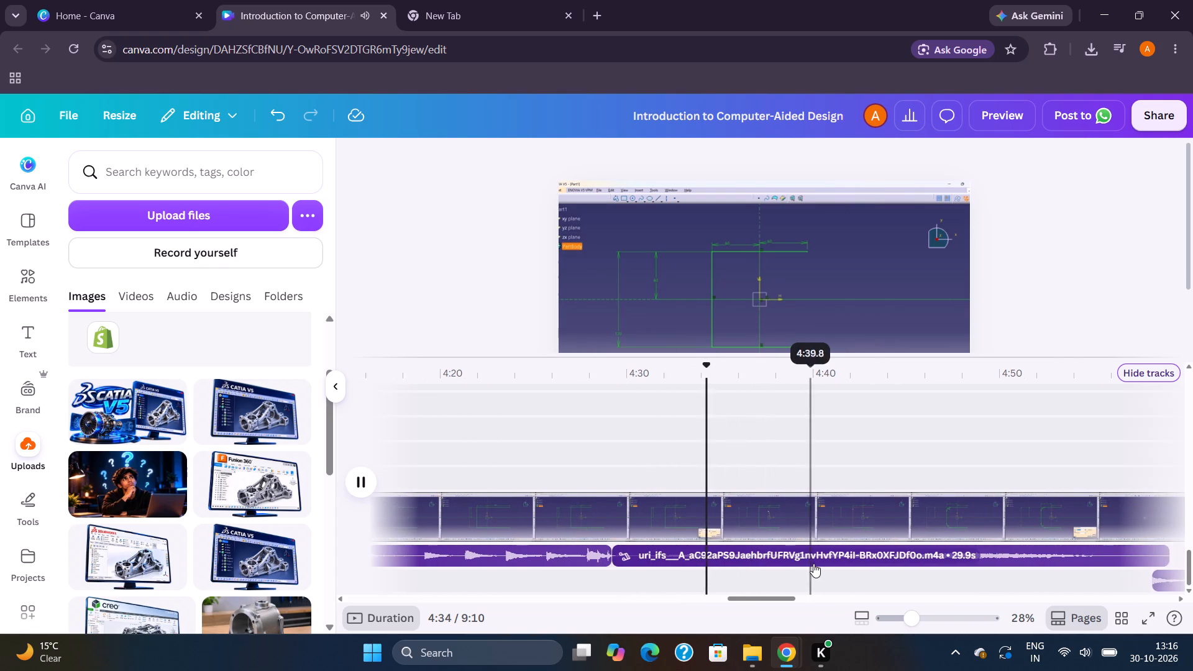
pyautogui.scroll(-1, 813, 564)
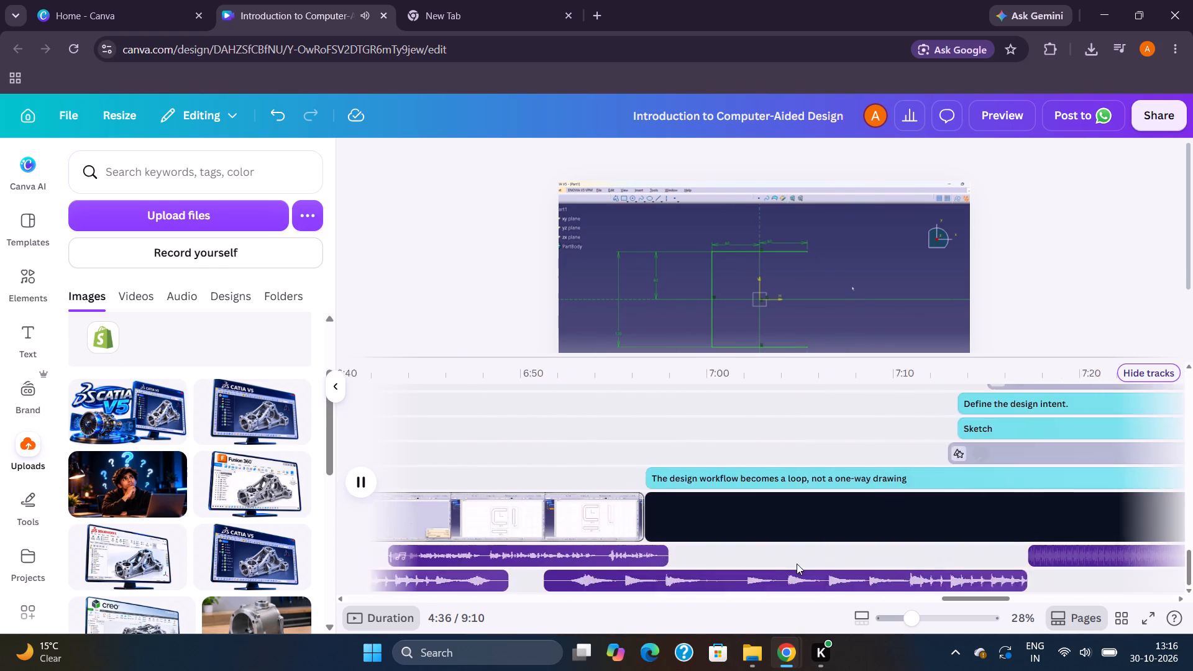
pyautogui.scroll(-1, 797, 564)
pyautogui.hscroll(3, 797, 564)
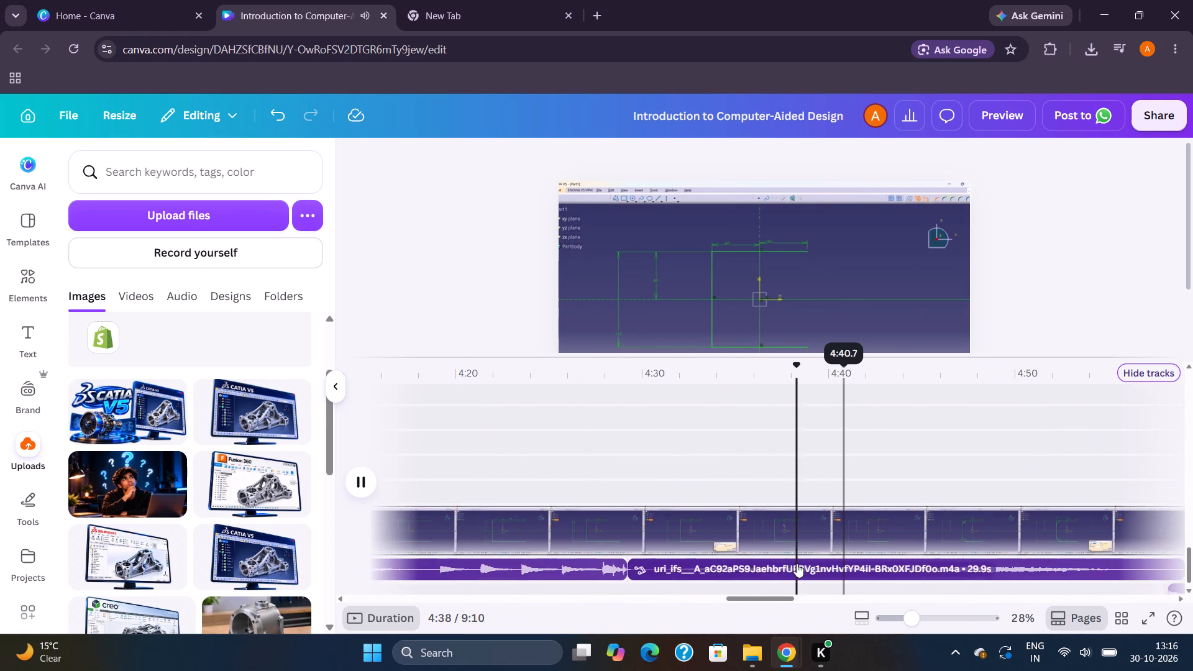
pyautogui.scroll(-1, 797, 564)
pyautogui.click(357, 484)
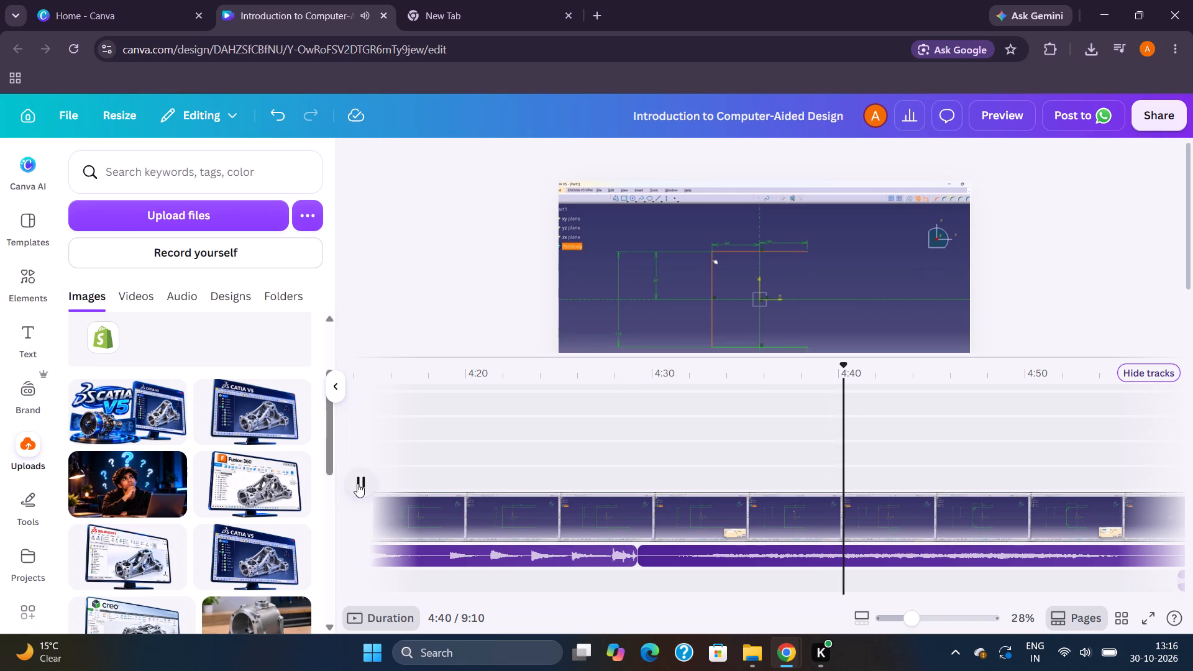
# Delete the 29.9 s uri_ifs audio clip that starts at about 4:29.
pyautogui.hscroll(-2, 681, 544)
pyautogui.click(773, 557)
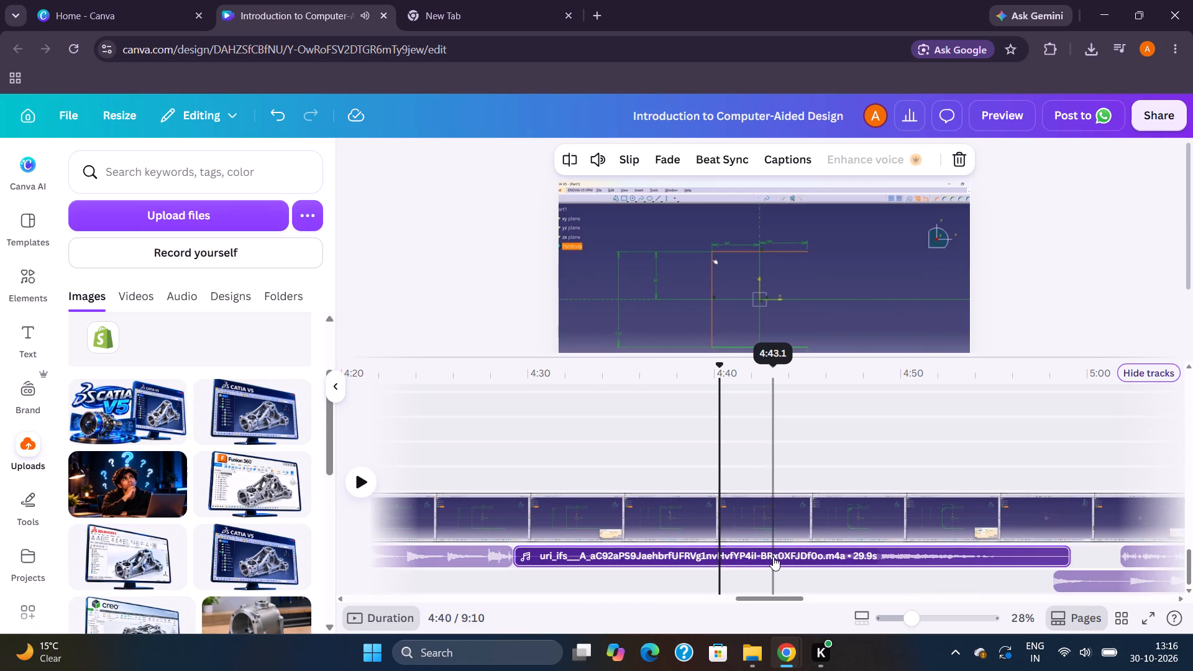
pyautogui.press('Delete')
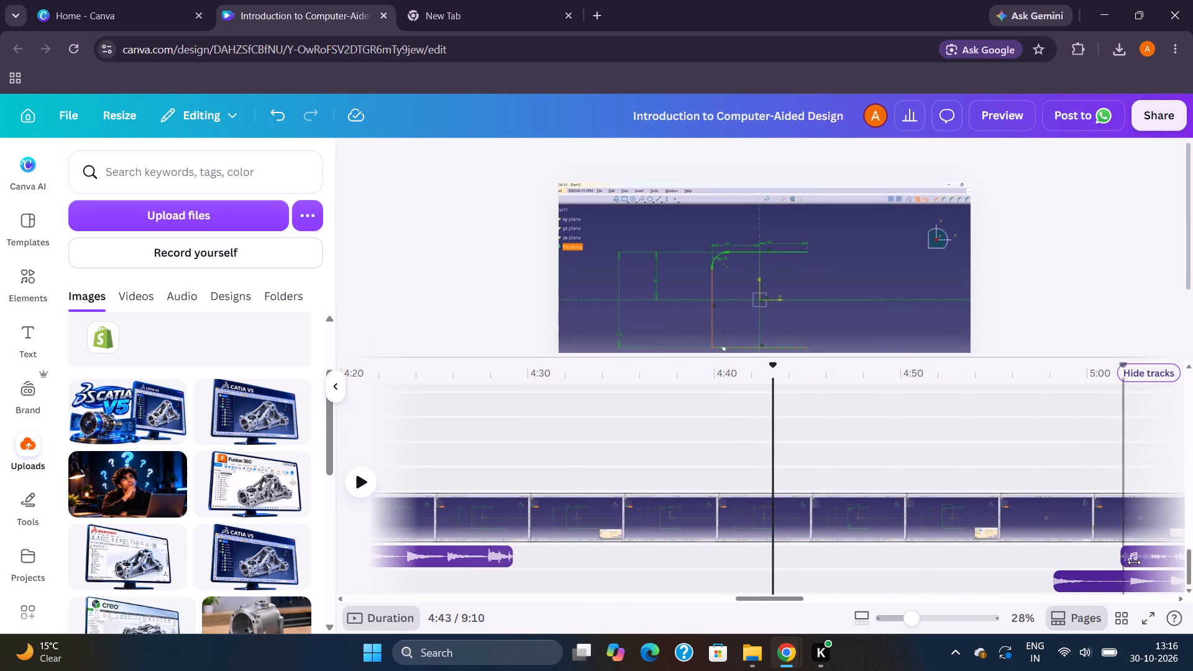
# Move the 5(5).mp3 narration clip from about 5:02 to about 4:39, playing it against the corner-rounding footage to check its timing.
pyautogui.moveTo(1138, 559); pyautogui.dragTo(403, 576)
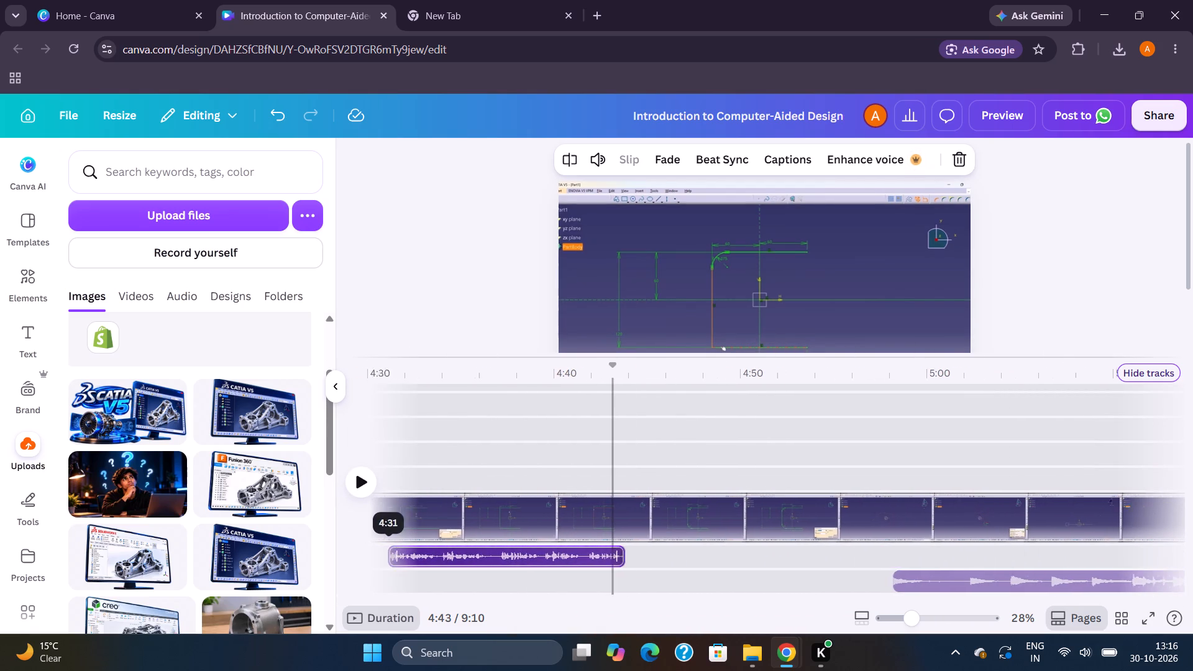
pyautogui.moveTo(403, 576); pyautogui.dragTo(595, 557)
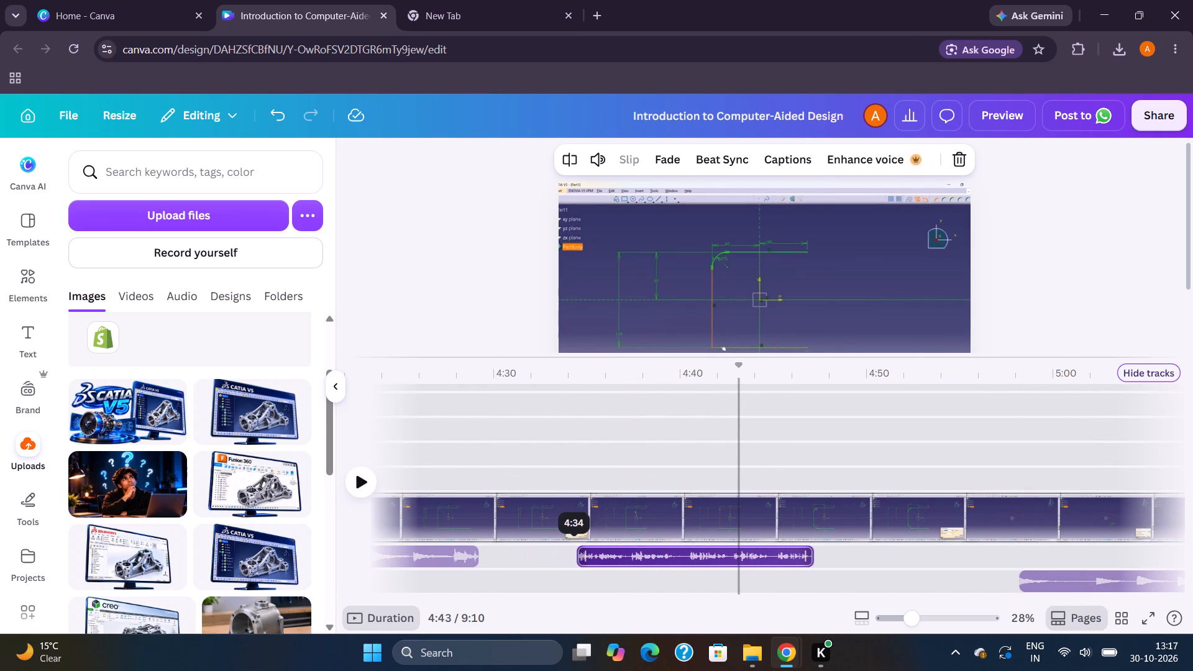
pyautogui.moveTo(595, 557); pyautogui.dragTo(700, 549)
pyautogui.press('space')
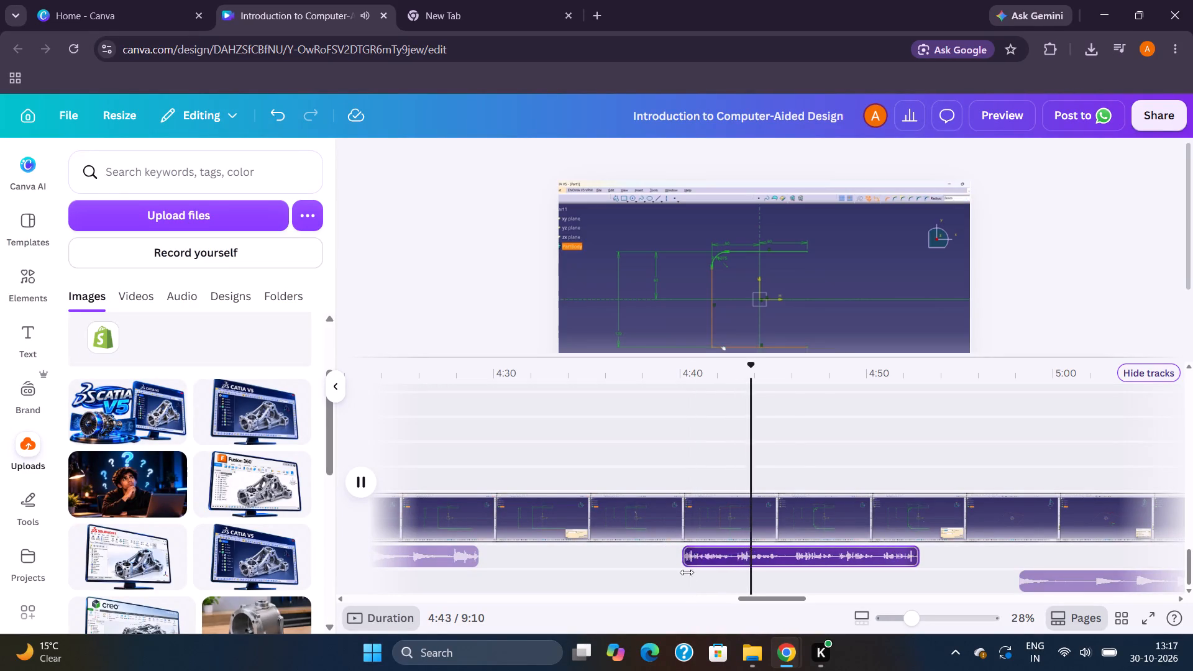
pyautogui.click(687, 573)
pyautogui.press('space')
pyautogui.moveTo(683, 554); pyautogui.dragTo(675, 553)
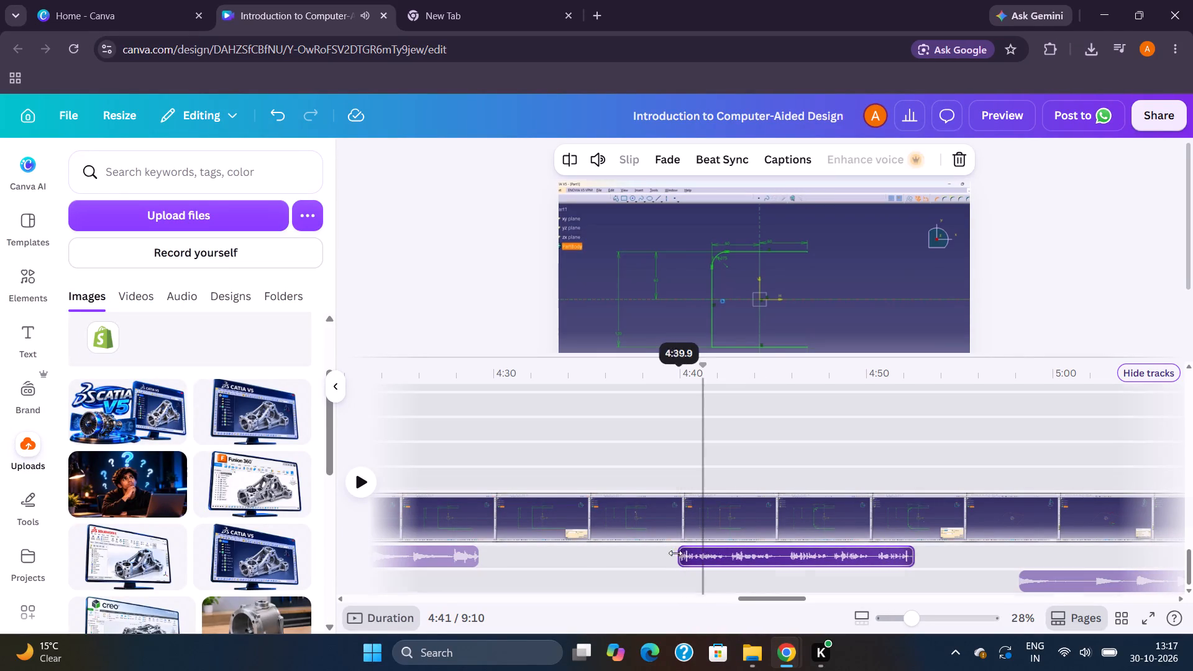
pyautogui.moveTo(675, 553); pyautogui.dragTo(669, 550)
pyautogui.press('space')
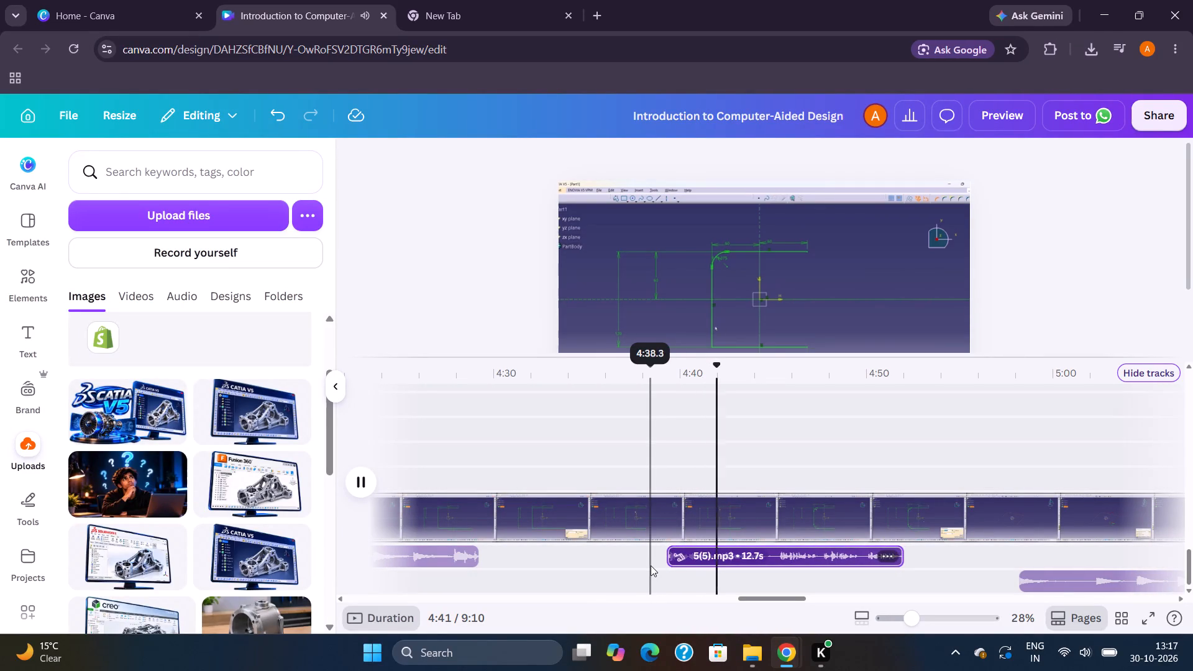
pyautogui.click(656, 567)
pyautogui.press('space')
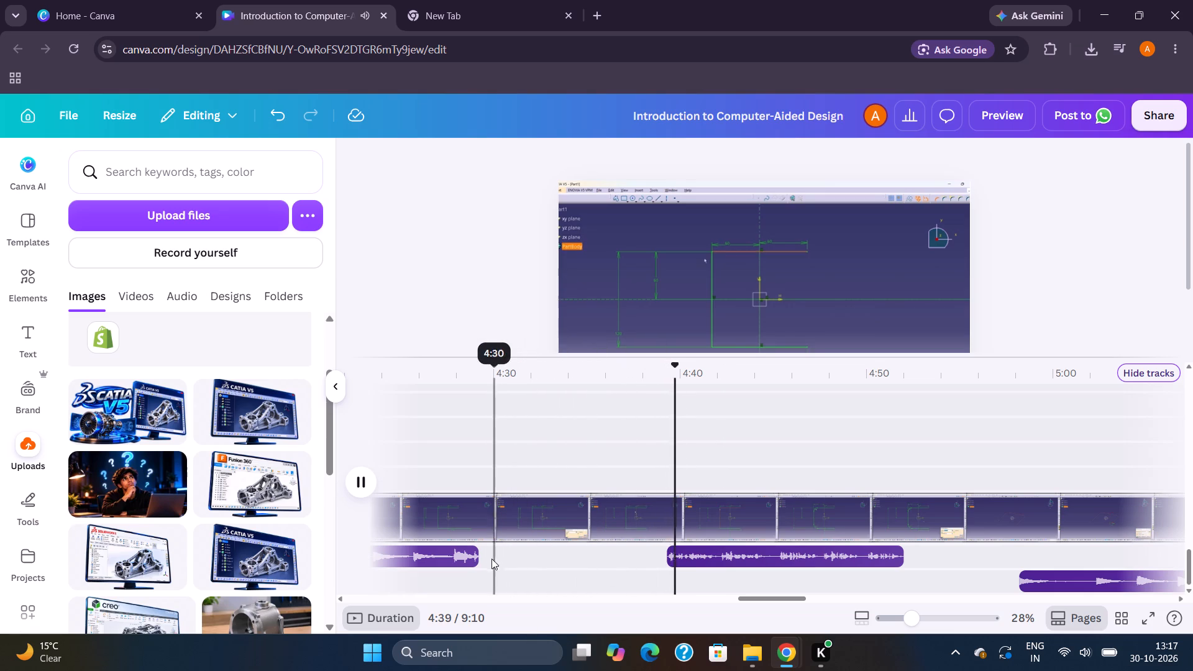
# Extend the end of the uri_ifs clip before 5(5).mp3 to about 4:38.
pyautogui.moveTo(474, 555); pyautogui.dragTo(606, 550)
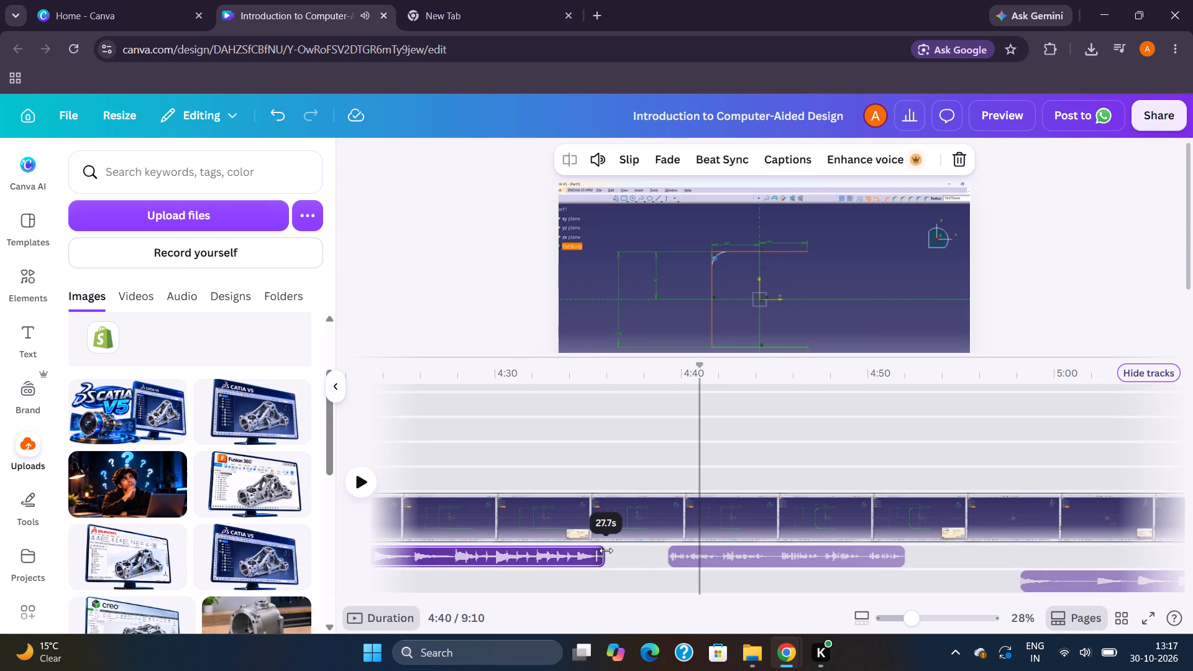
pyautogui.moveTo(606, 550); pyautogui.dragTo(665, 553)
# Move 5(5).mp3 directly after the extended uri_ifs clip, at about 4:38, and play the transition from about 4:33.
pyautogui.moveTo(680, 554); pyautogui.dragTo(680, 554)
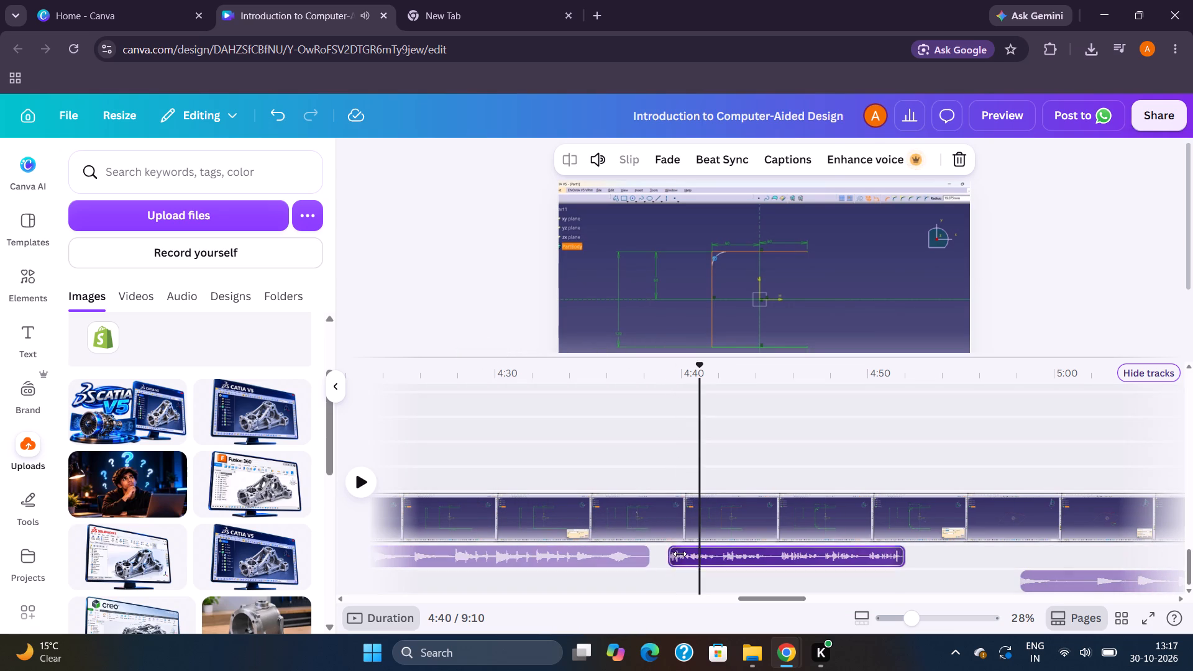
pyautogui.moveTo(680, 554); pyautogui.dragTo(665, 552)
pyautogui.click(563, 594)
pyautogui.press('space')
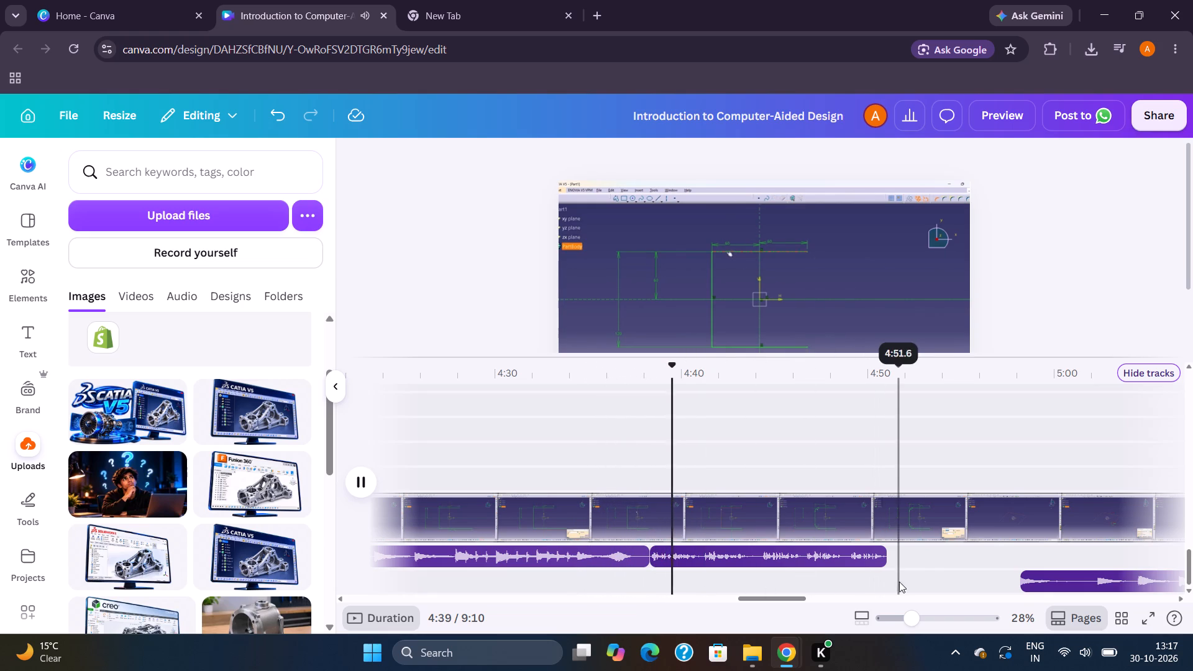
# Move the 23.2 s uri_ifs clip from about 4:58 to directly after 5(5).mp3, at about 4:51, on the same audio track.
pyautogui.hscroll(-3, 866, 555)
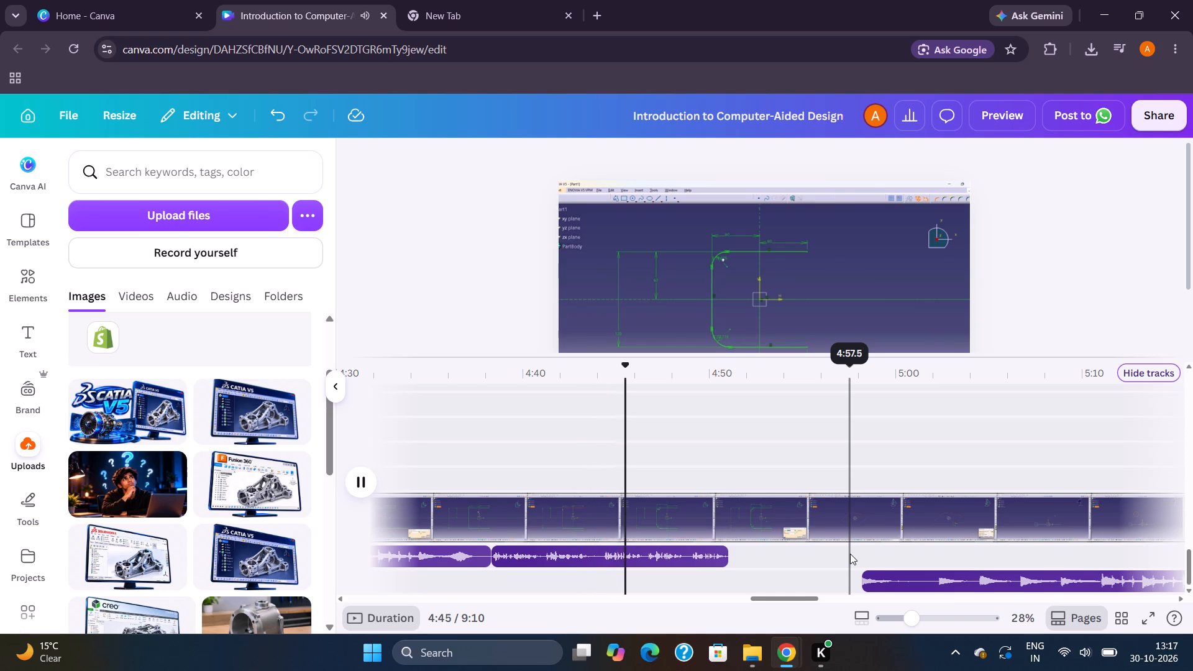
pyautogui.hscroll(-2, 850, 554)
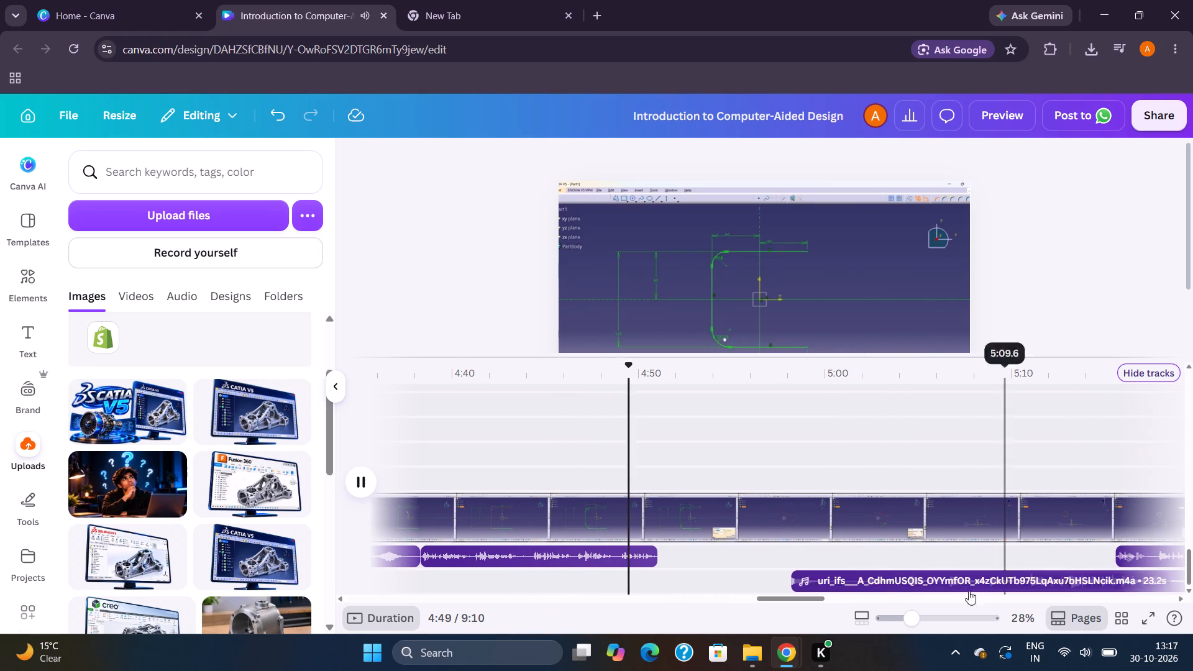
pyautogui.moveTo(887, 584); pyautogui.dragTo(762, 585)
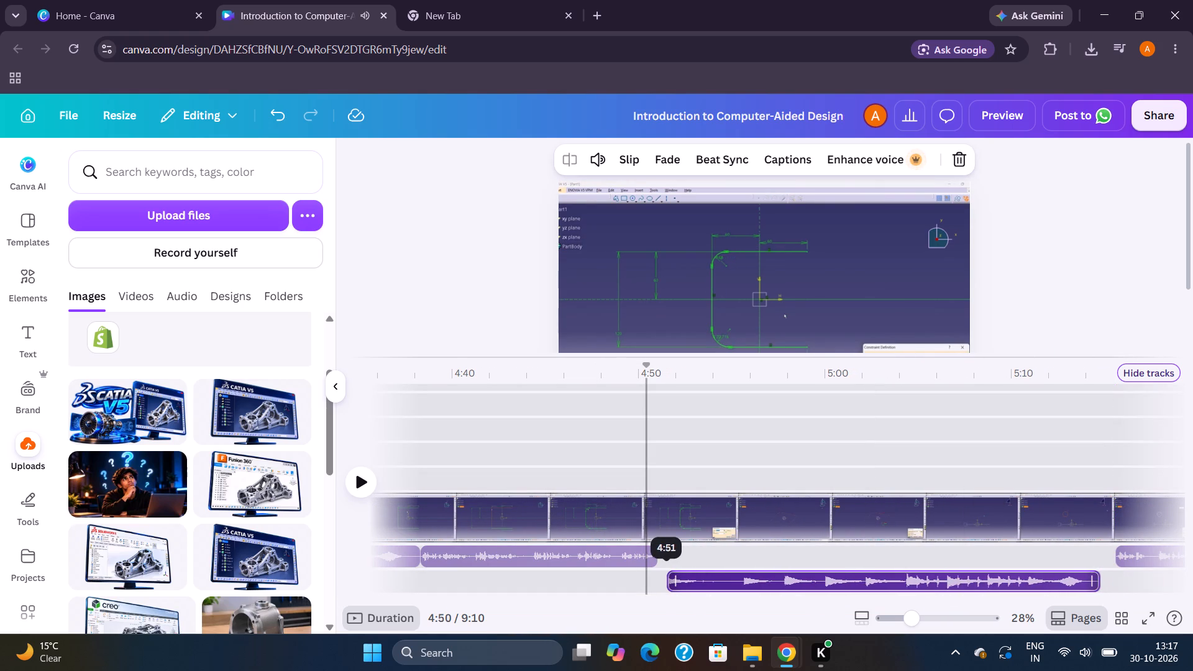
pyautogui.moveTo(762, 585); pyautogui.dragTo(756, 504)
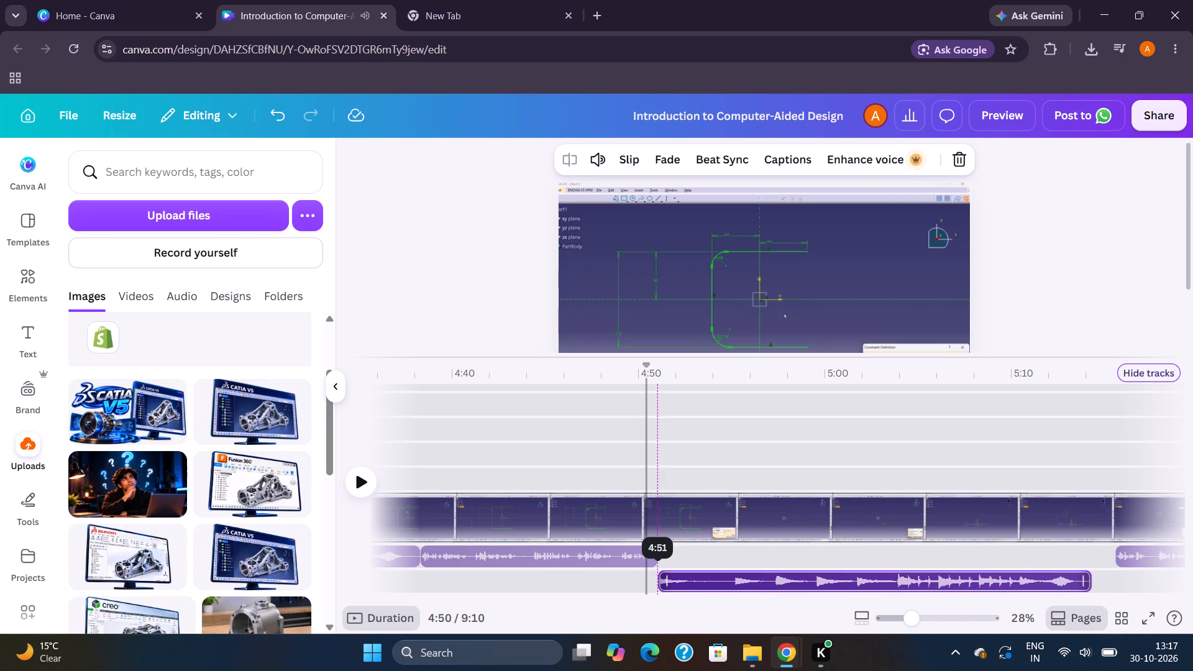
pyautogui.moveTo(756, 504); pyautogui.dragTo(755, 501)
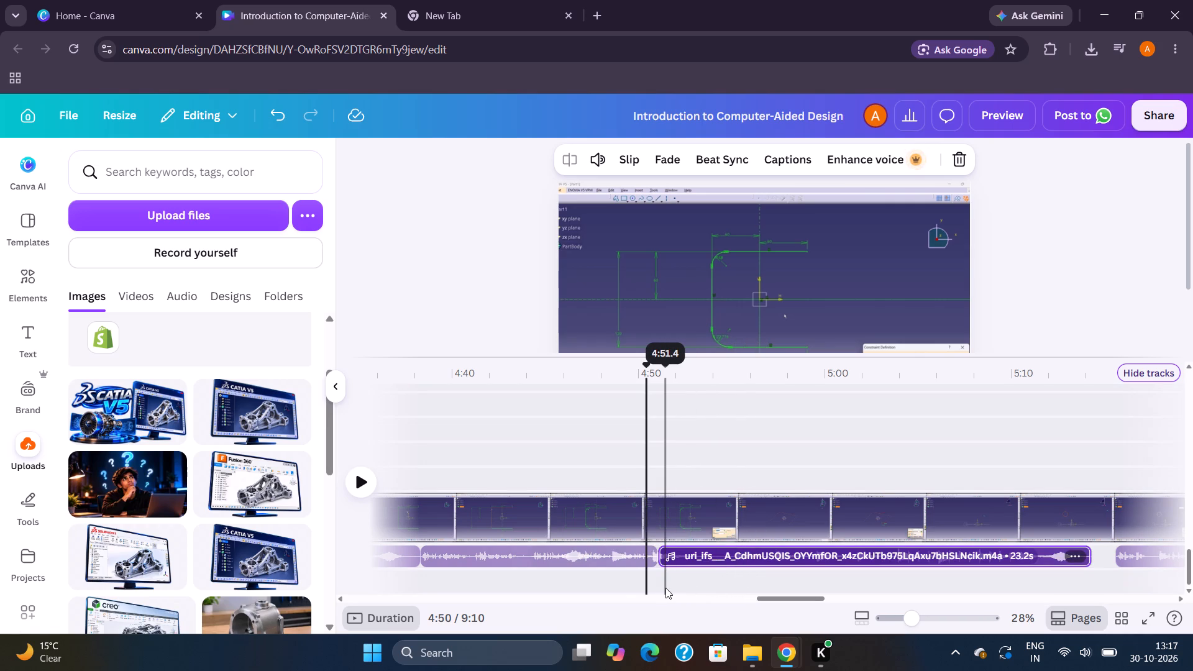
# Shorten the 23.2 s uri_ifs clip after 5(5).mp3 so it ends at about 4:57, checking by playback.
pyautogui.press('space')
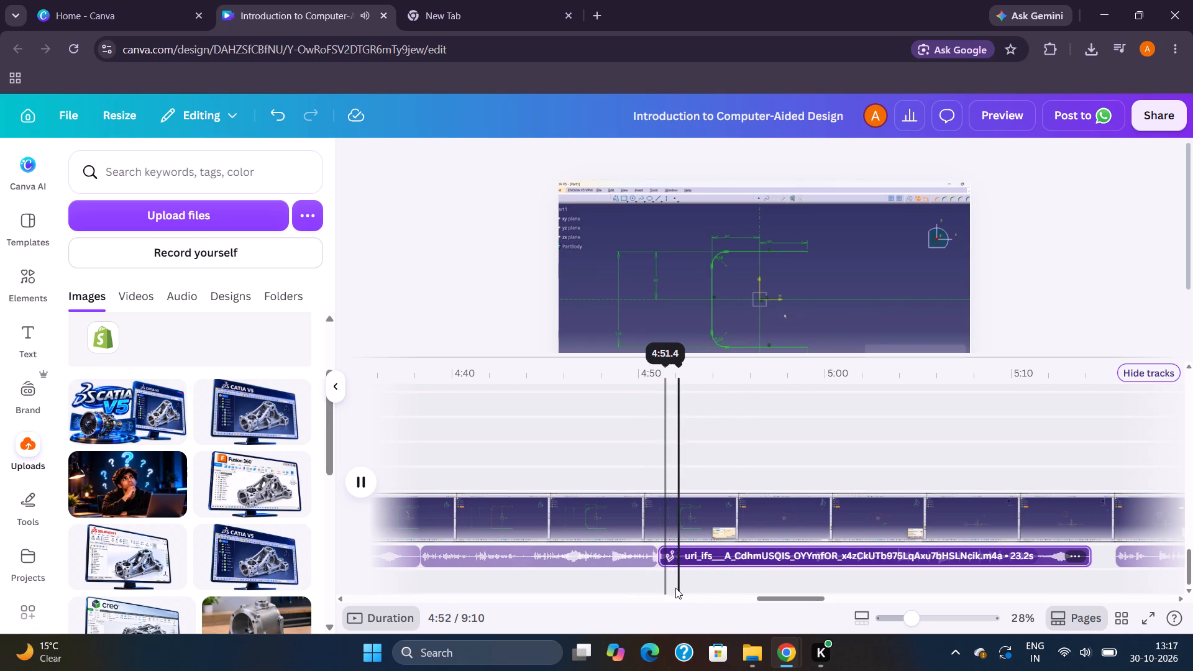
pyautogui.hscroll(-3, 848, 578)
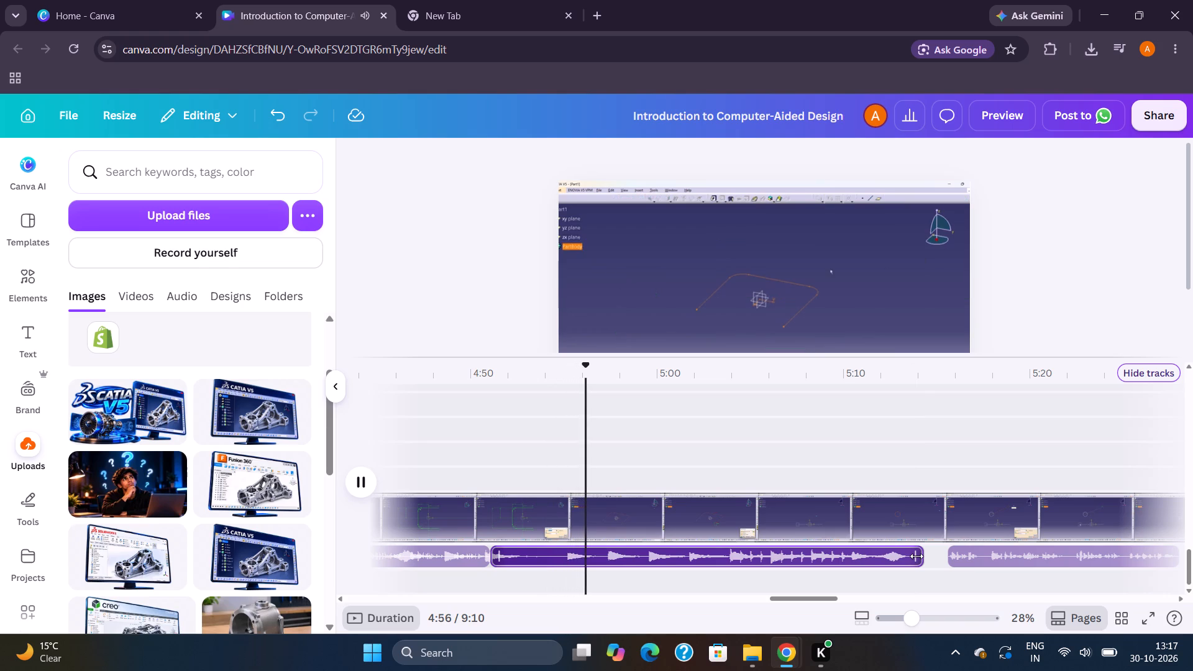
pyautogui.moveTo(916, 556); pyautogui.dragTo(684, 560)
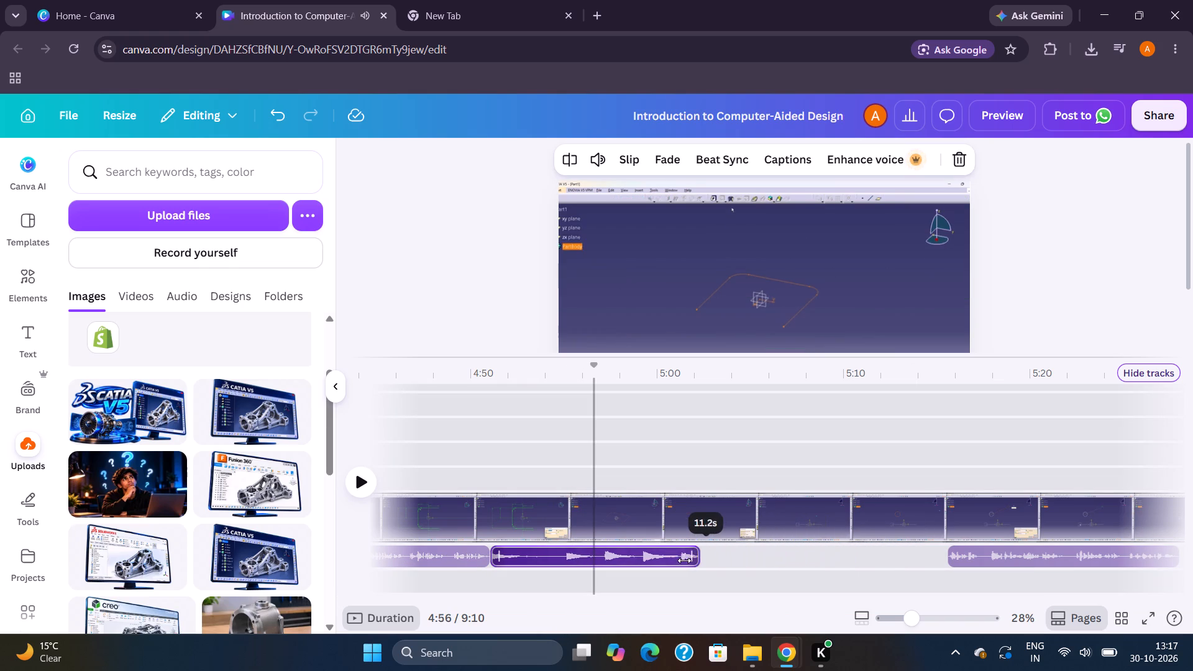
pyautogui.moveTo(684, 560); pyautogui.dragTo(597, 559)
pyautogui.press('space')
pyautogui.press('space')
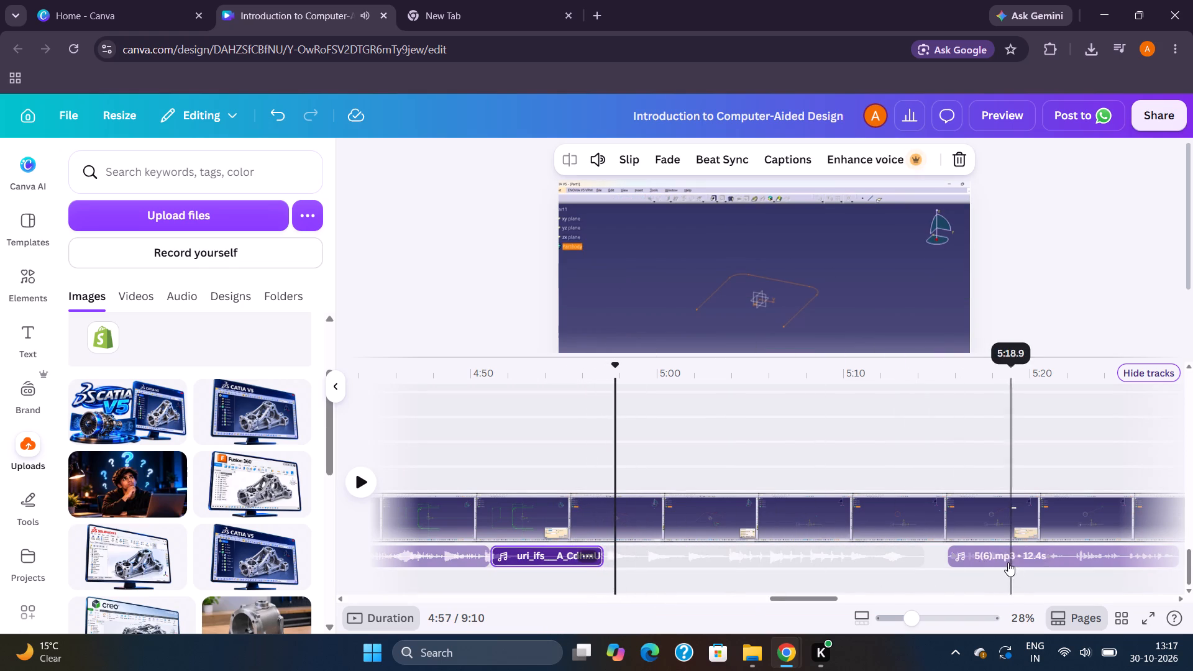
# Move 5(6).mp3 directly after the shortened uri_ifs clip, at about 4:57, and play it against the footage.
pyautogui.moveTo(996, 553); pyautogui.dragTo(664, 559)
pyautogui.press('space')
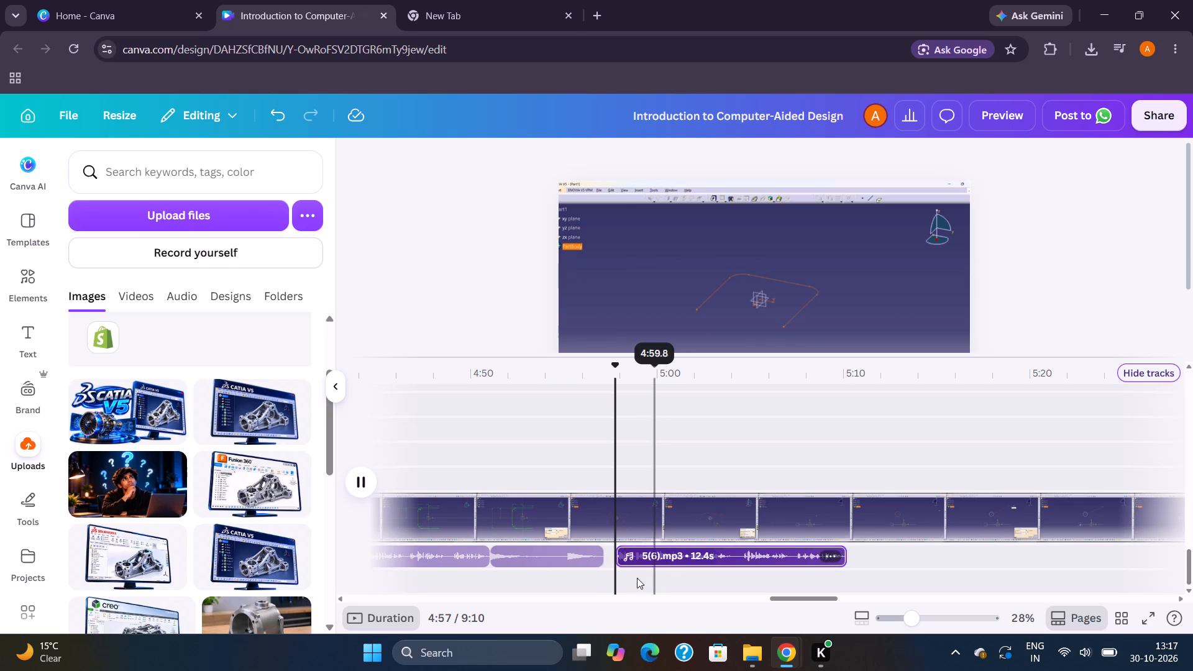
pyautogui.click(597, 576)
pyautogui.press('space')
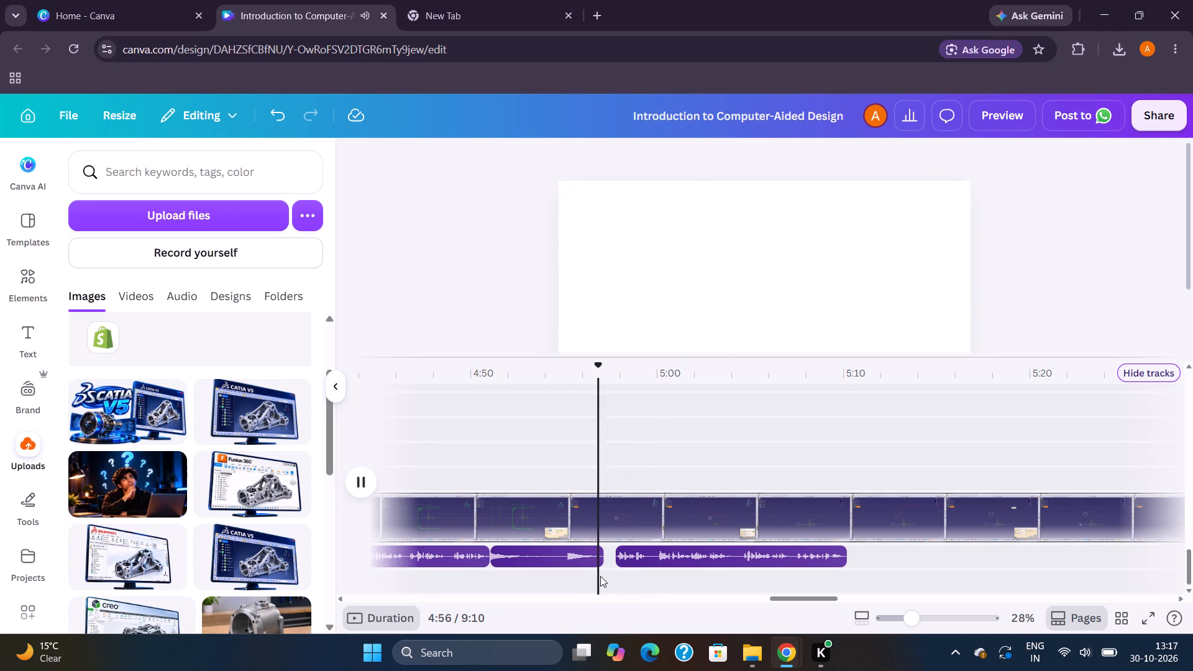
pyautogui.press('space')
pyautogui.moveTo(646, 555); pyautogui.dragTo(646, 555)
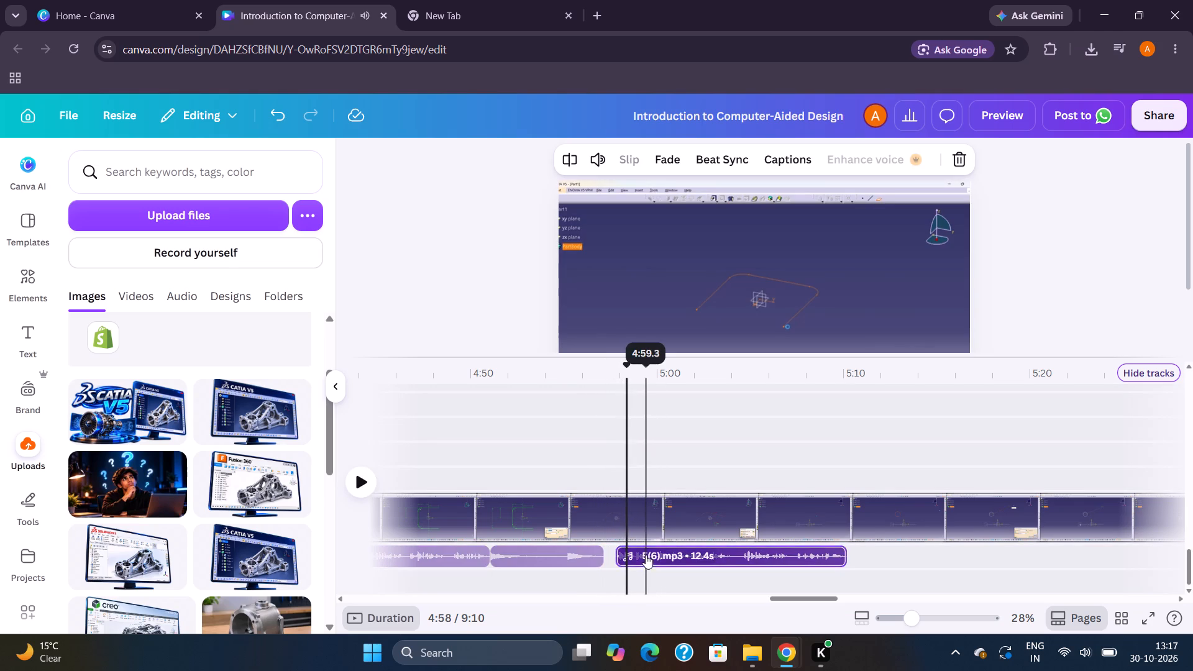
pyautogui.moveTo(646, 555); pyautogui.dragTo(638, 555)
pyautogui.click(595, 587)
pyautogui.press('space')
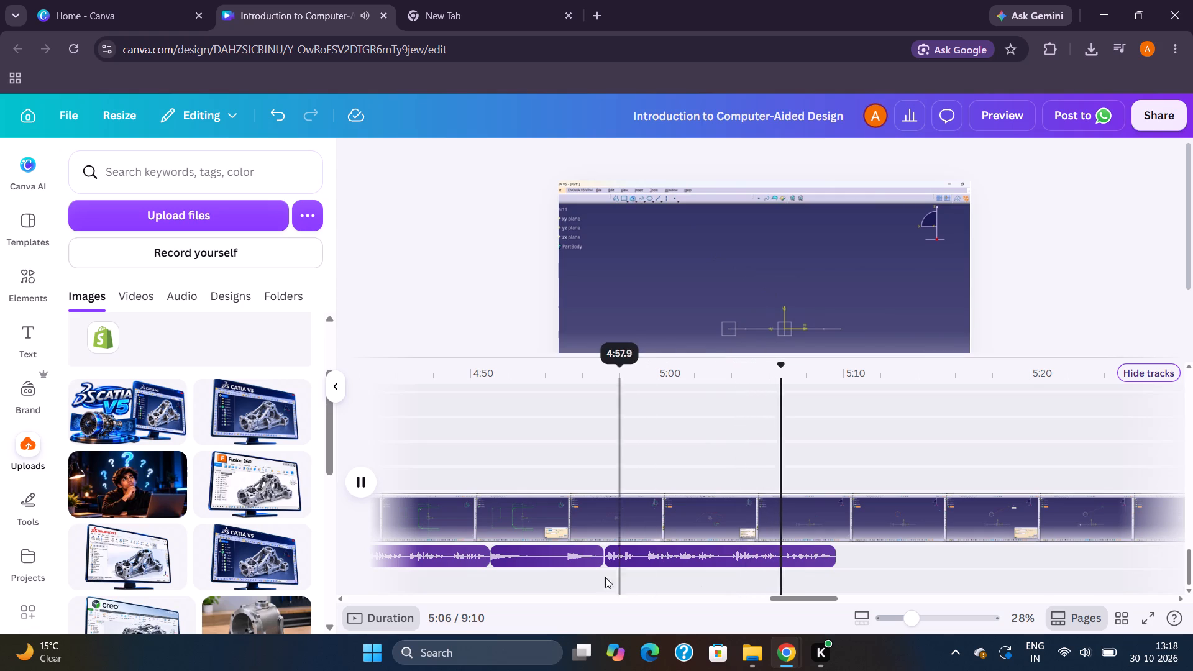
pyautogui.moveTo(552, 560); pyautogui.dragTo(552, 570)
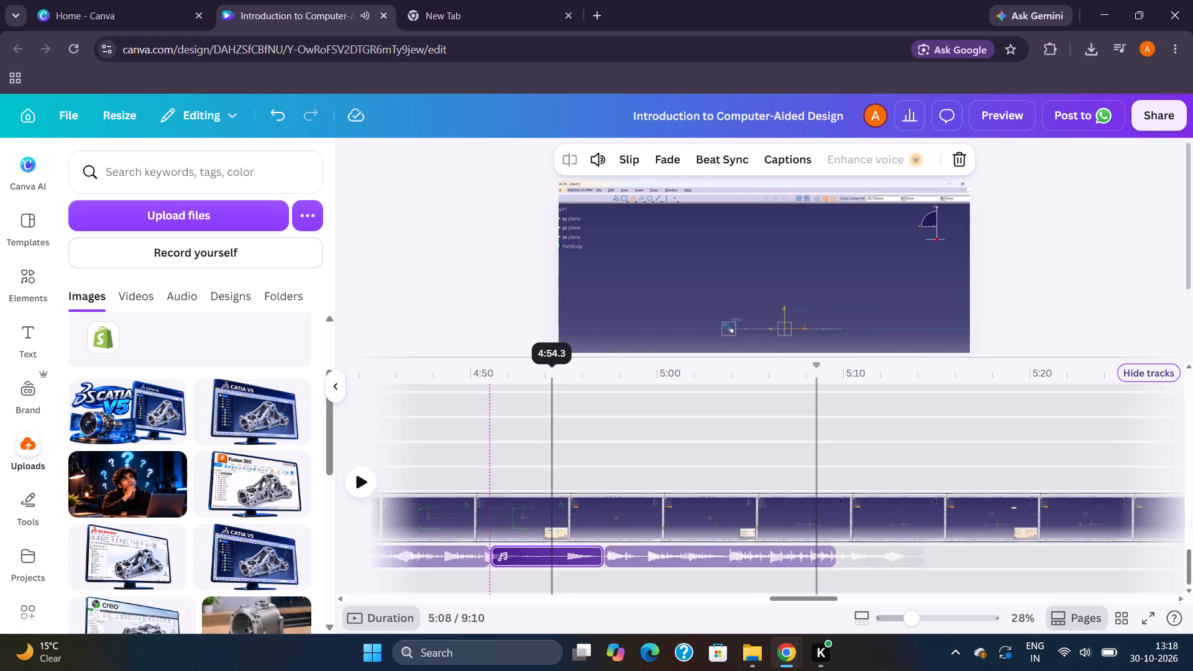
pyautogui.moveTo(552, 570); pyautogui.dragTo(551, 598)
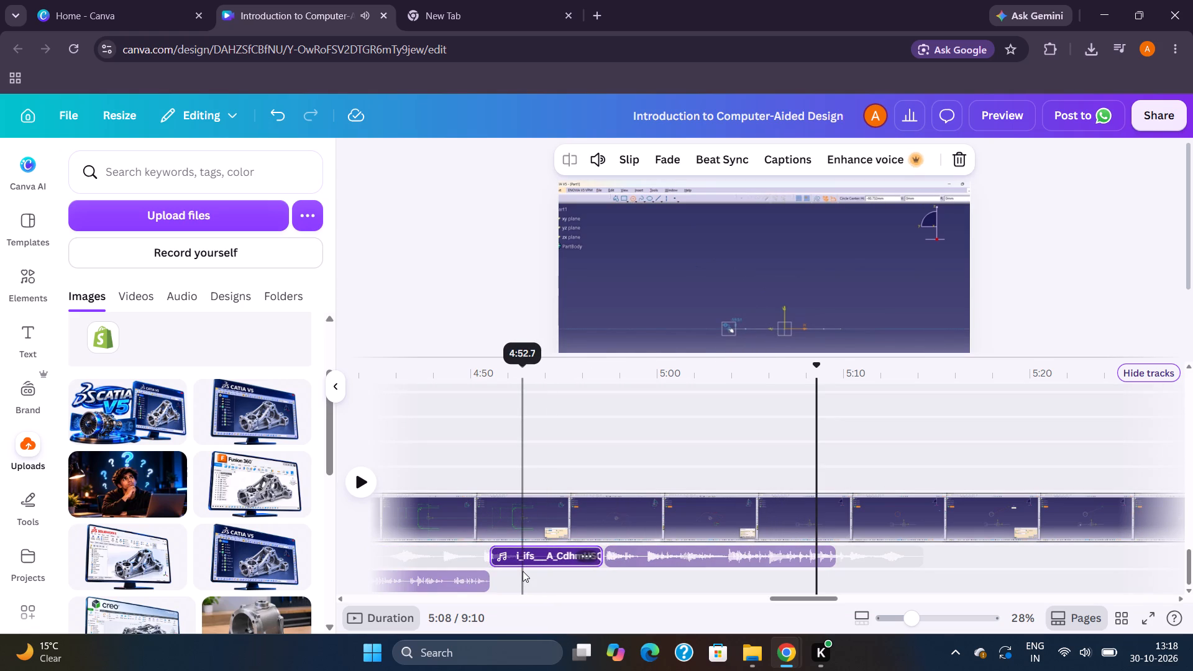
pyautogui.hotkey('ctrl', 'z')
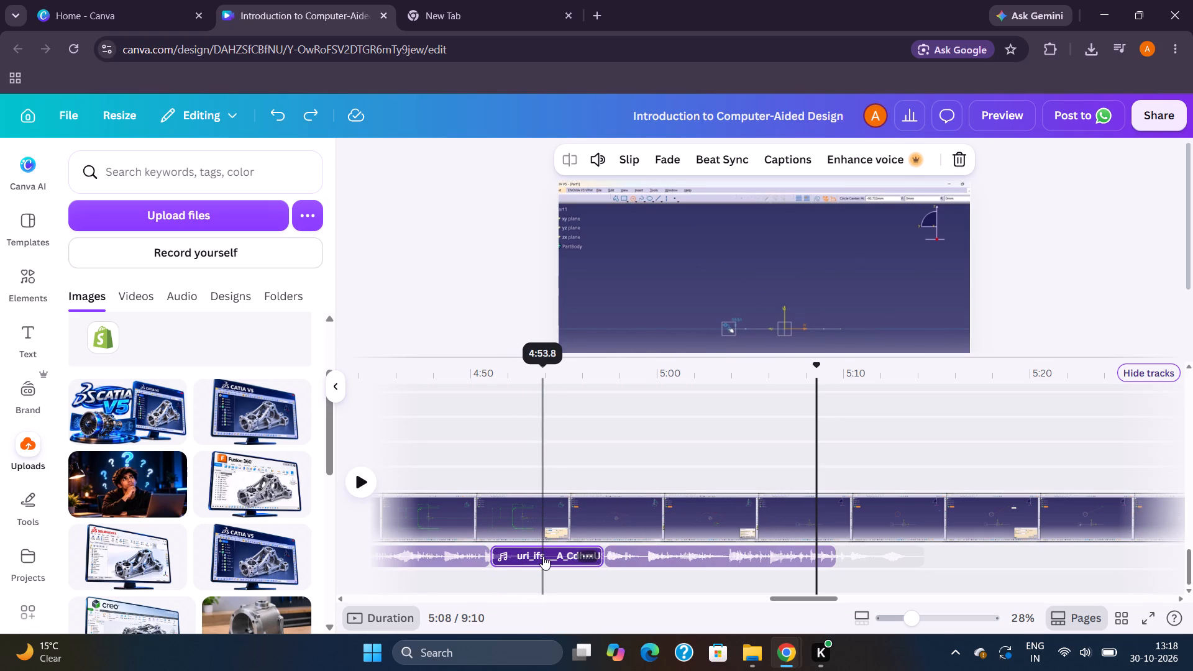
# Delete the shortened uri_ifs clip between 5(5).mp3 and 5(6).mp3.
pyautogui.press('Delete')
# Move 5(6).mp3 directly after 5(5).mp3, at about 4:51, and play it through against the footage.
pyautogui.moveTo(628, 559); pyautogui.dragTo(521, 557)
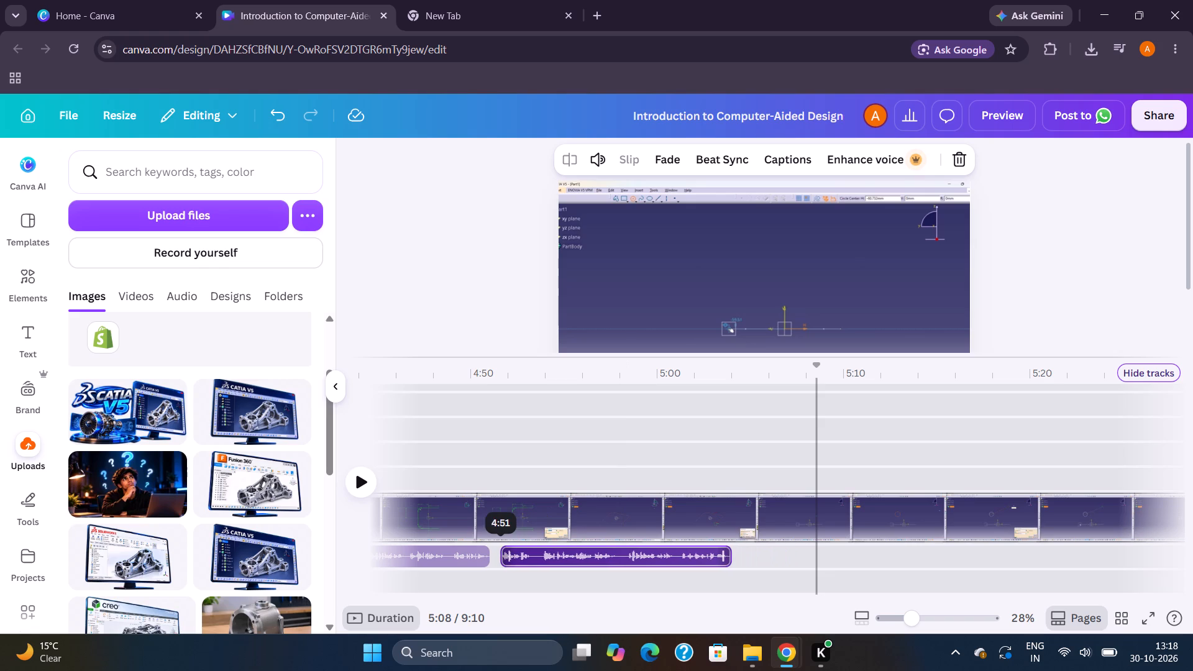
pyautogui.moveTo(521, 557); pyautogui.dragTo(516, 557)
pyautogui.click(500, 580)
pyautogui.press('space')
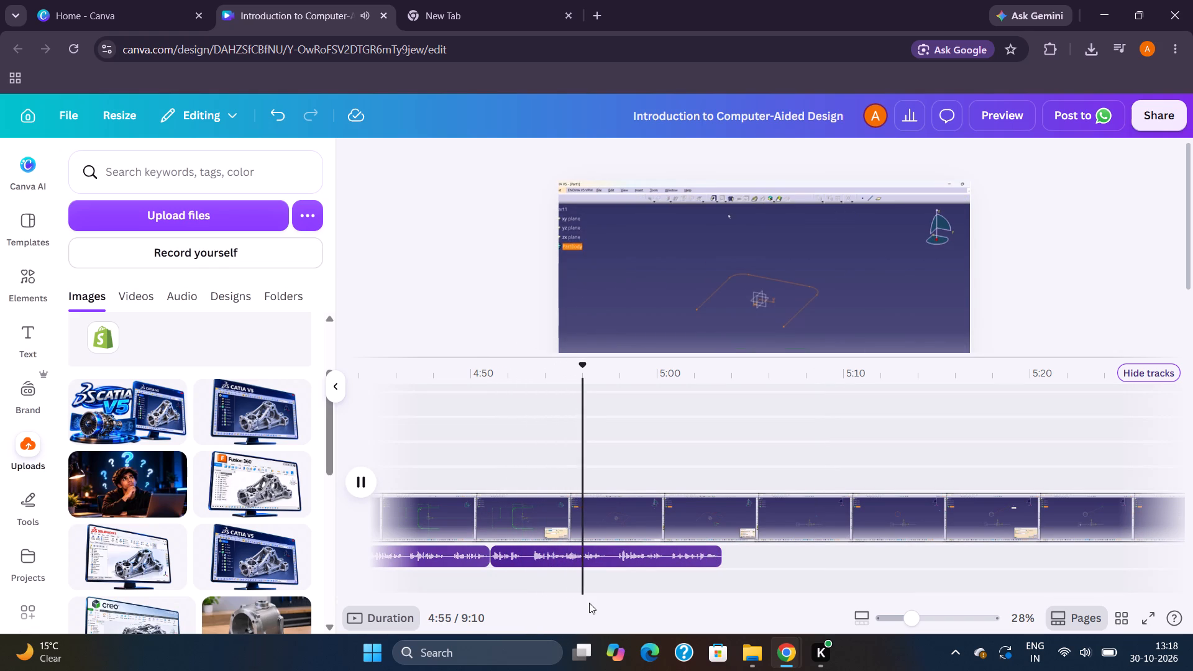
pyautogui.scroll(-1, 665, 605)
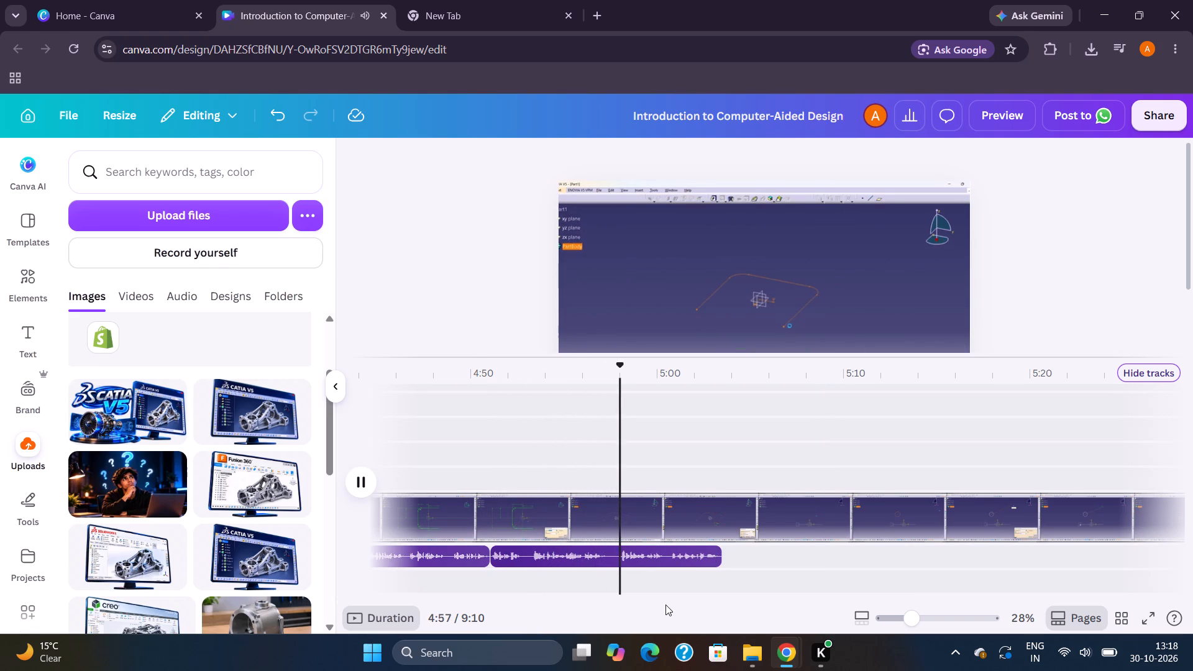
pyautogui.scroll(-1, 665, 605)
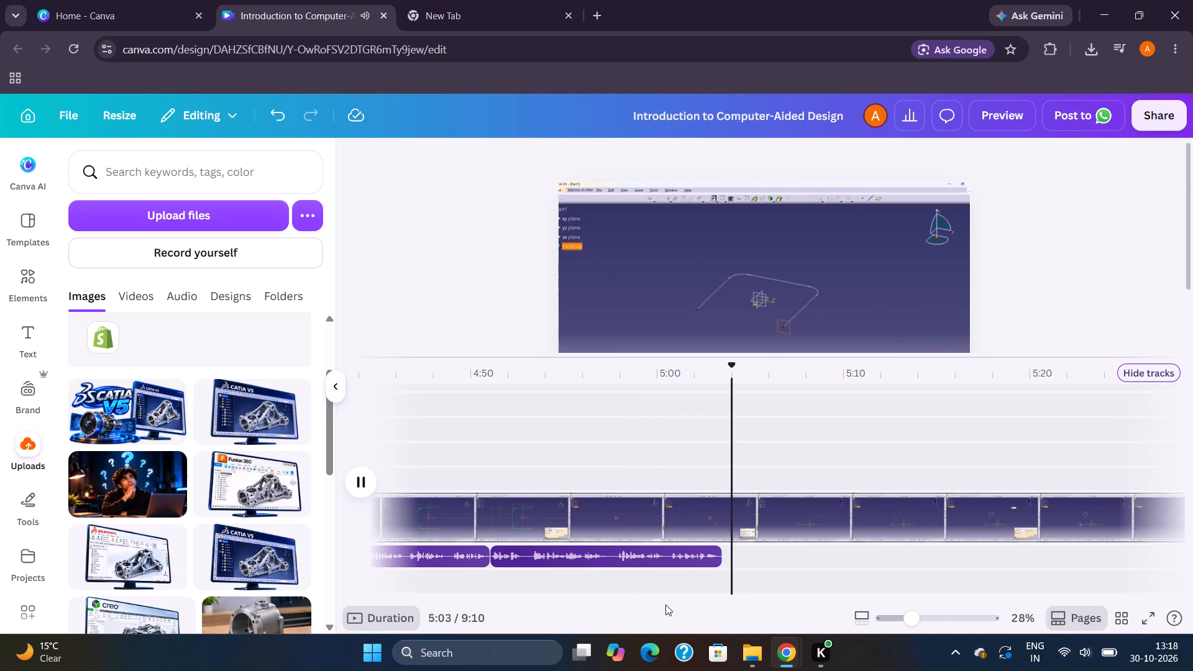
pyautogui.press('space')
# Move 5(7).mp3 earlier to about 5:06, leaving a short gap after 5(6).mp3, and play it through.
pyautogui.hscroll(-1, 677, 637)
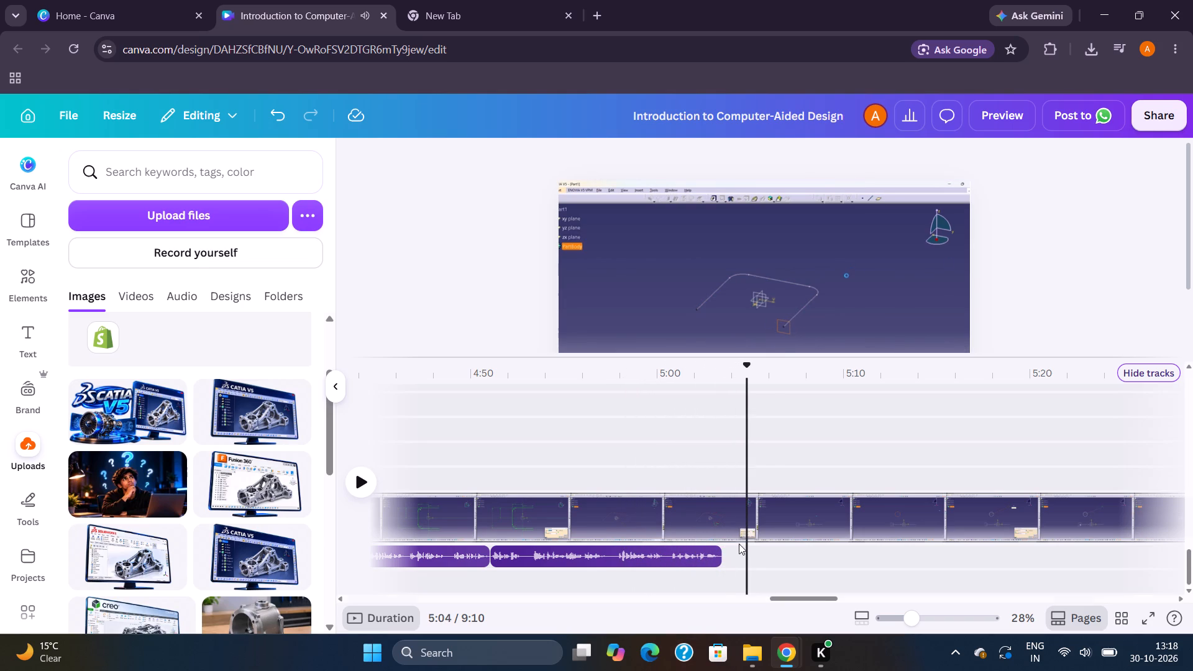
pyautogui.hscroll(-3, 782, 565)
pyautogui.moveTo(1048, 553); pyautogui.dragTo(891, 557)
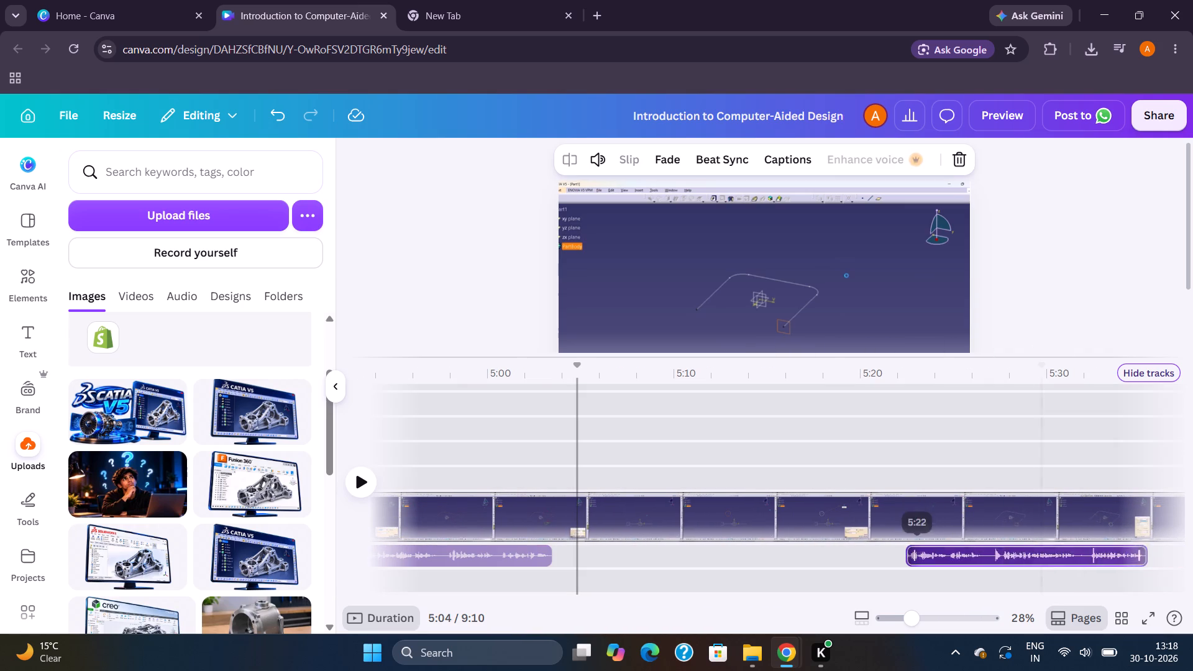
pyautogui.moveTo(891, 557); pyautogui.dragTo(613, 553)
pyautogui.press('space')
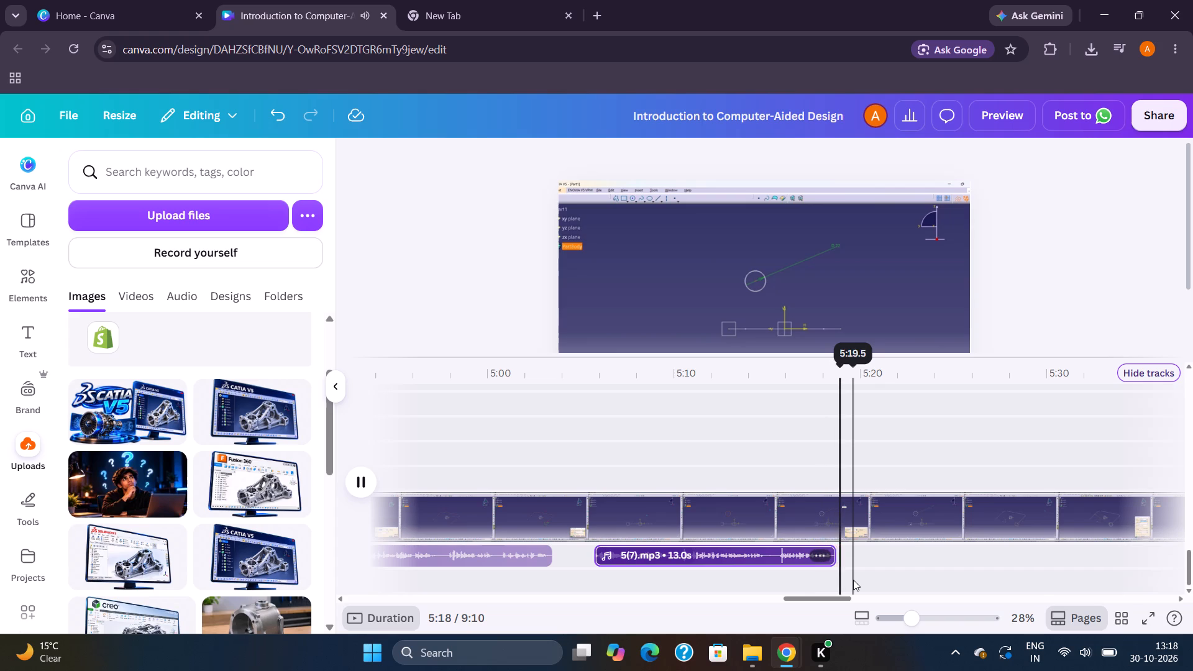
pyautogui.scroll(-3, 569, 585)
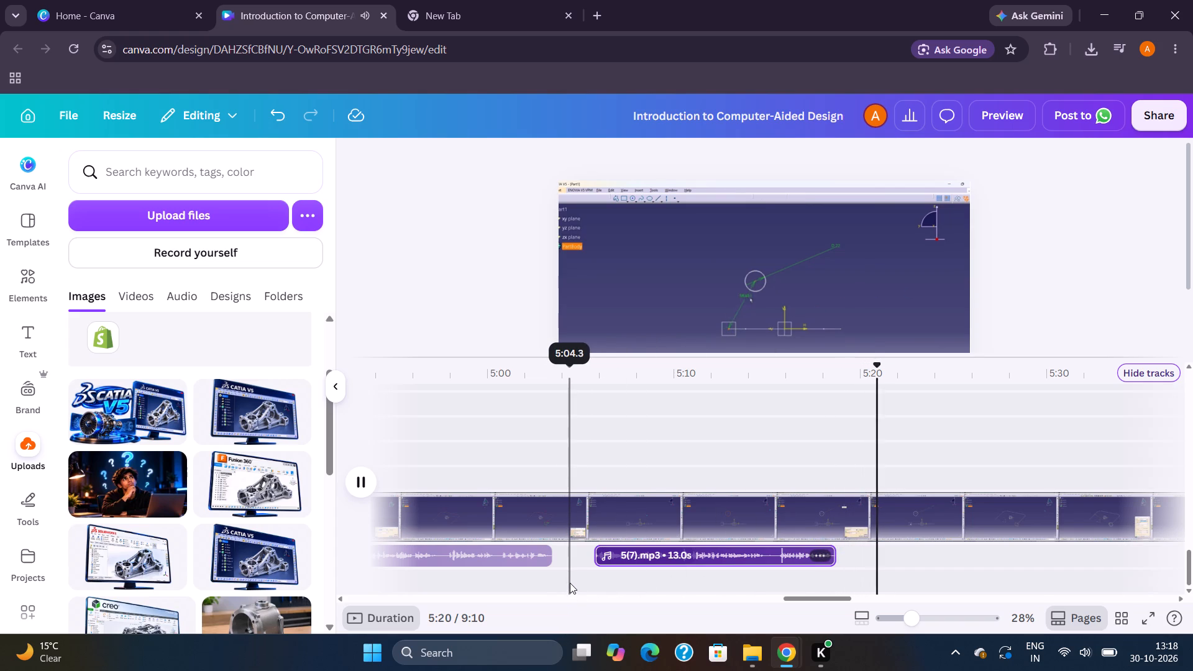
# Move the 30.0 s uri_ifs clip to start right after 5(6).mp3, at about 5:03, on the track below 5(7).mp3.
pyautogui.hscroll(5, 566, 582)
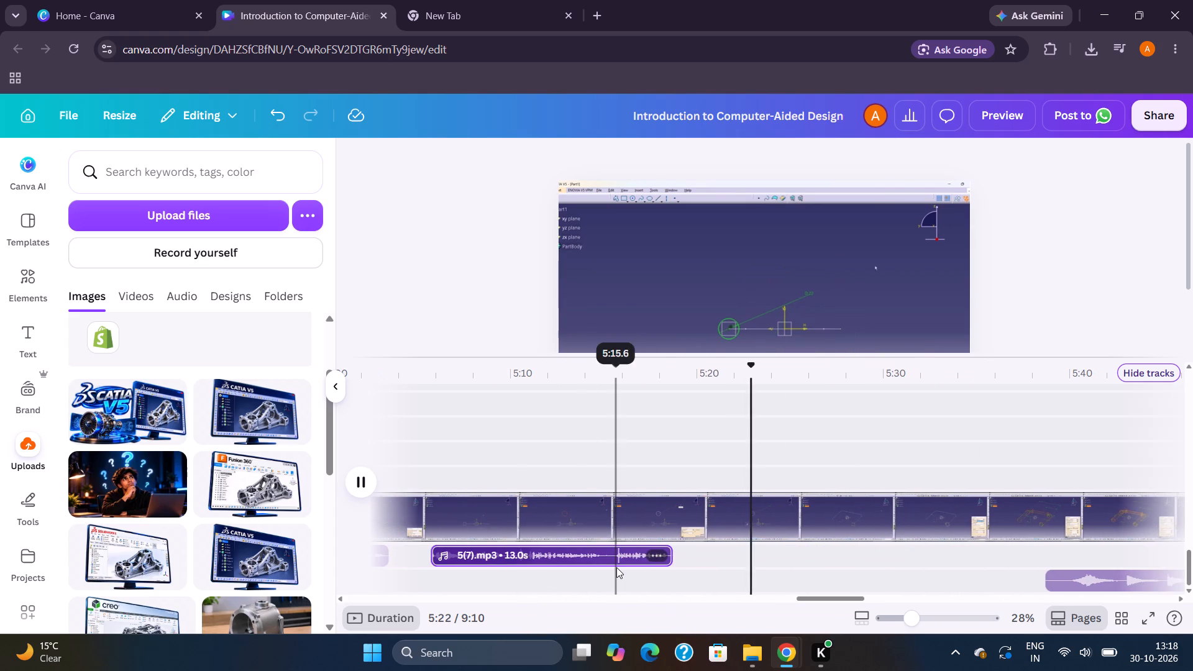
pyautogui.moveTo(1072, 582); pyautogui.dragTo(425, 603)
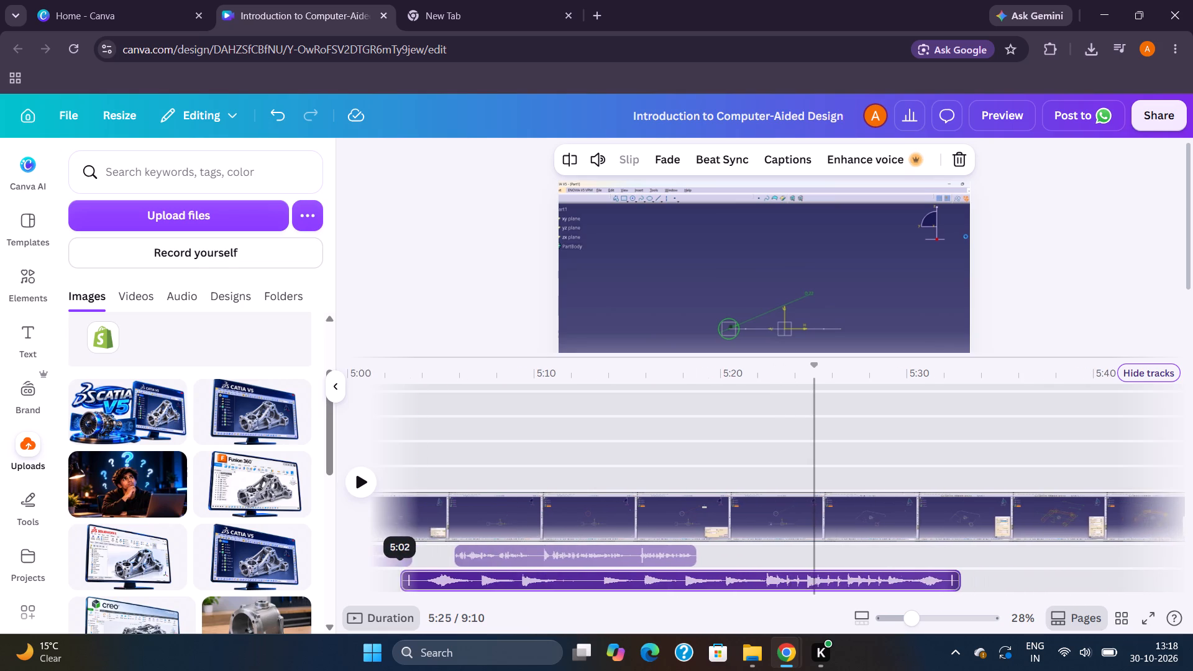
pyautogui.moveTo(425, 603); pyautogui.dragTo(492, 606)
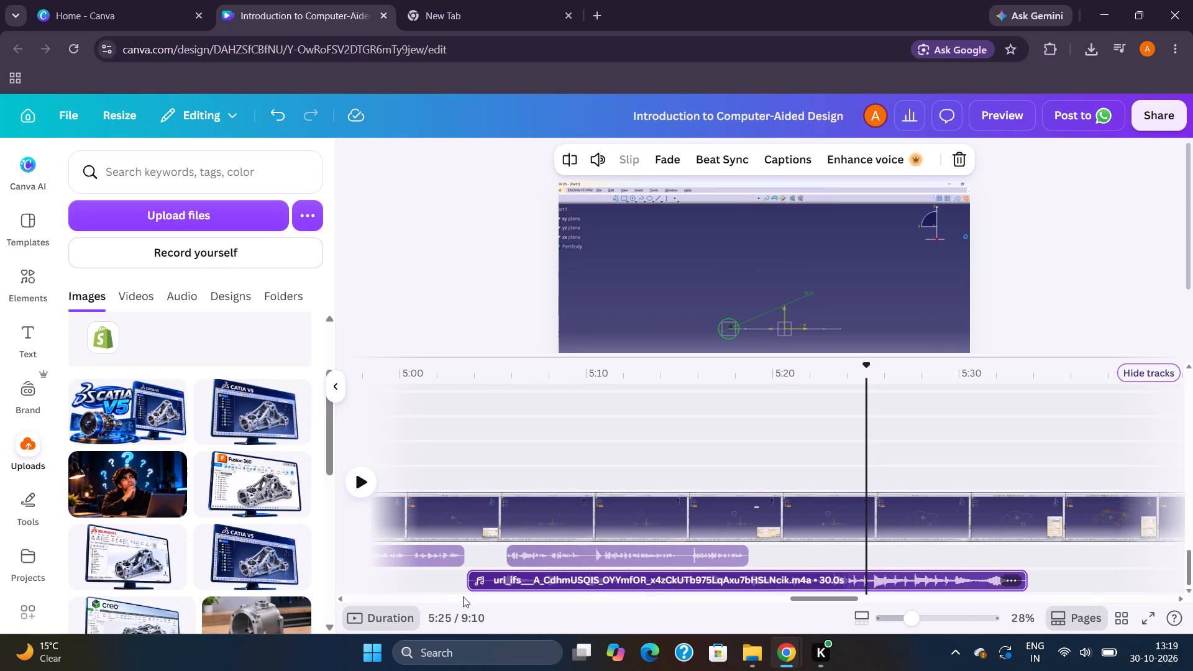
# Play the timeline from just before 5:03 to check 5(7).mp3 and the 30.0 s uri_ifs clip against the CATIA footage.
pyautogui.click(453, 592)
pyautogui.press('space')
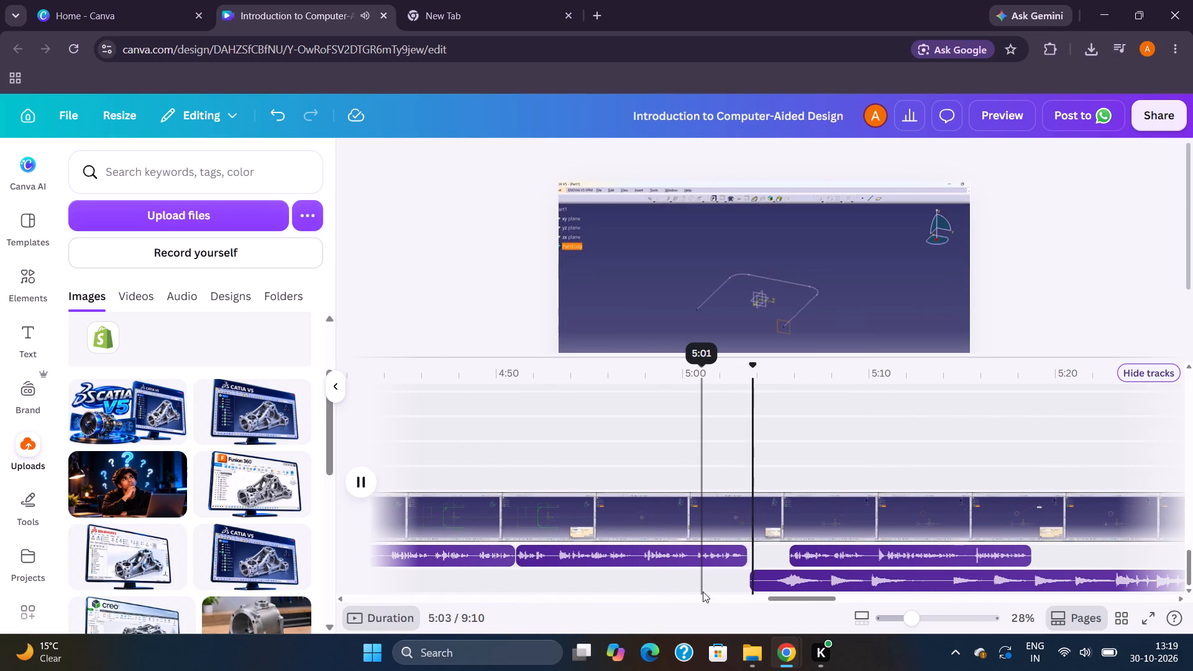
pyautogui.hscroll(-2, 703, 591)
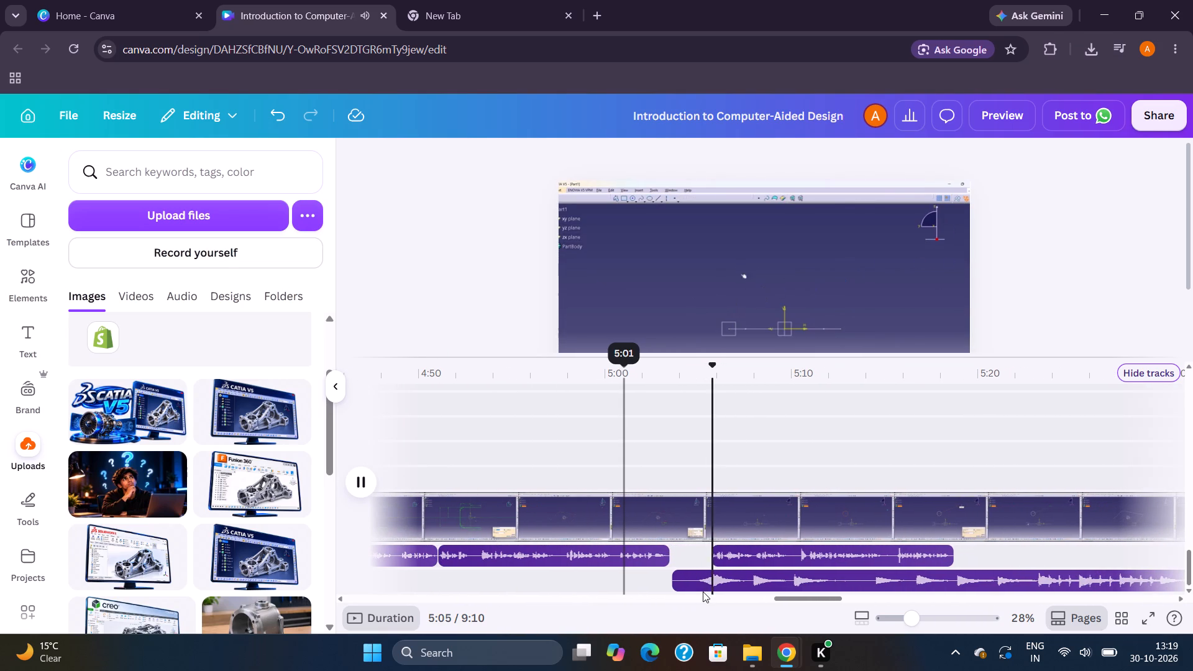
pyautogui.hscroll(-3, 703, 591)
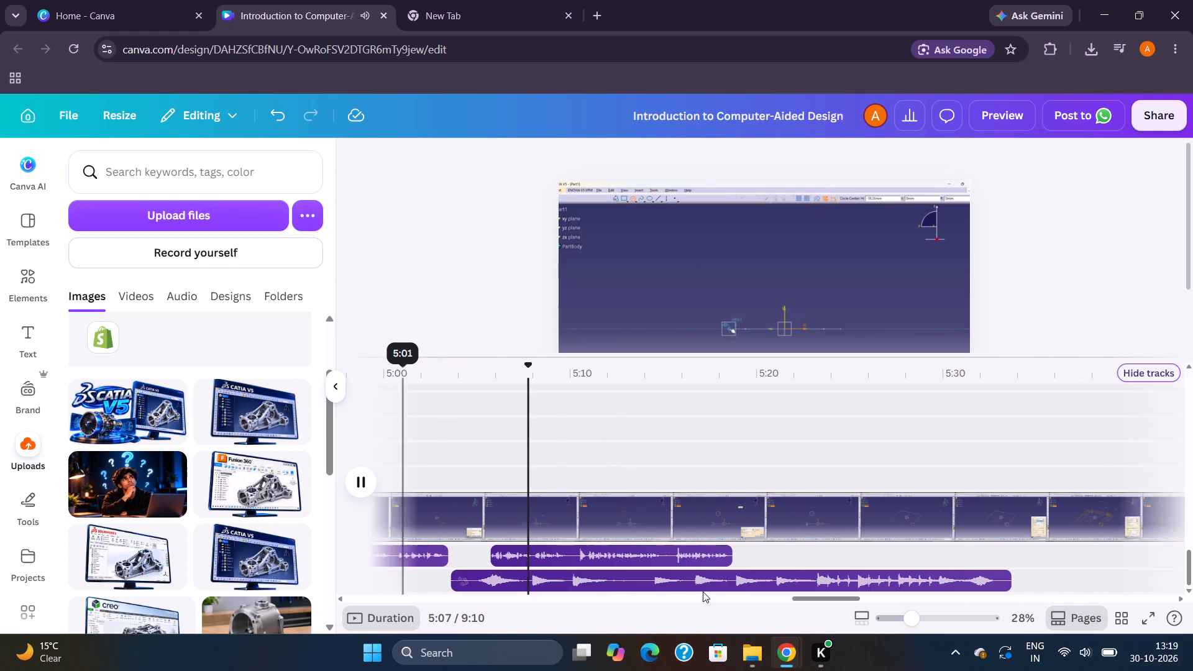
pyautogui.hscroll(-2, 703, 591)
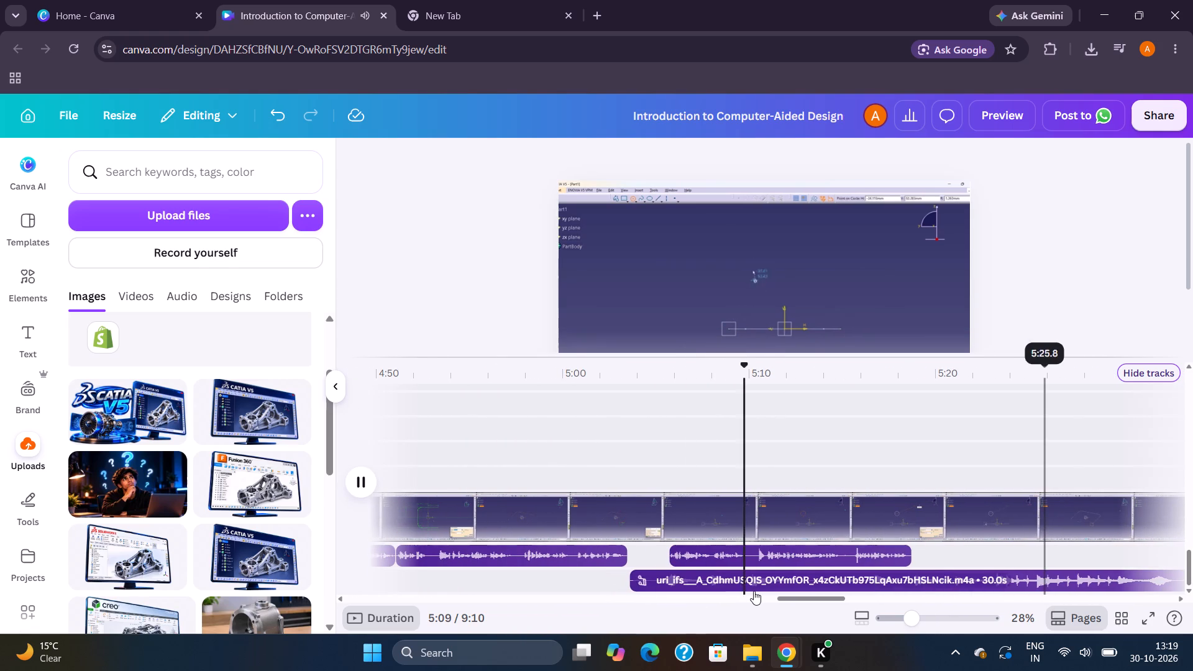
pyautogui.moveTo(802, 596); pyautogui.dragTo(826, 601)
pyautogui.moveTo(834, 601); pyautogui.dragTo(861, 601)
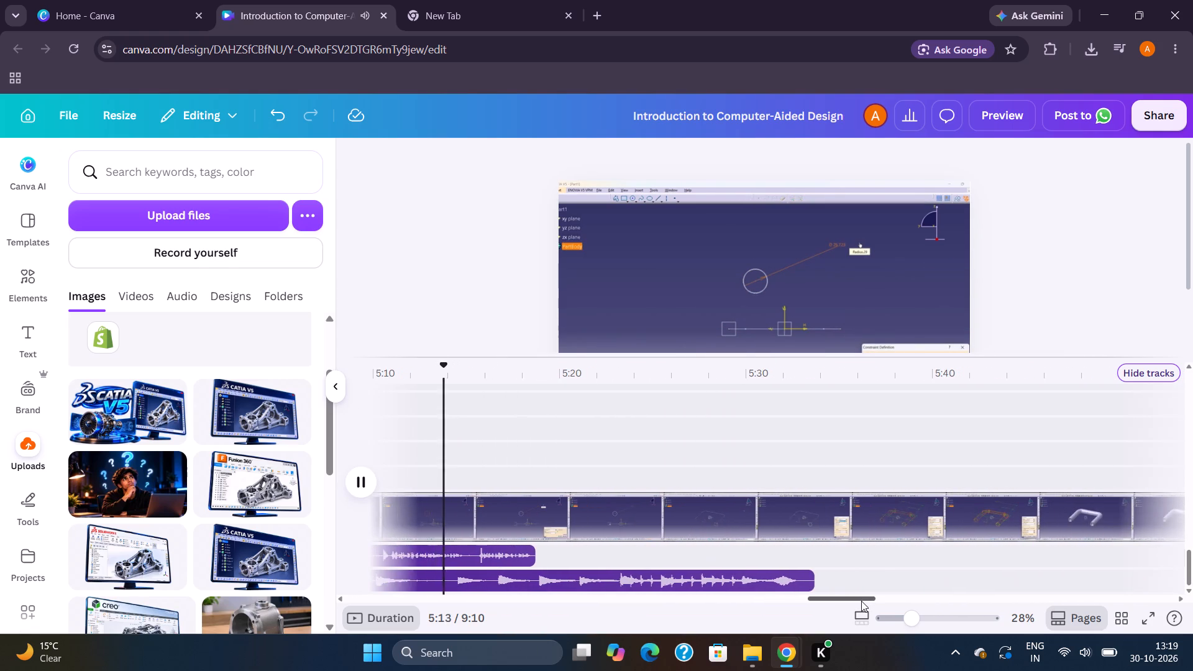
pyautogui.moveTo(861, 601); pyautogui.dragTo(866, 601)
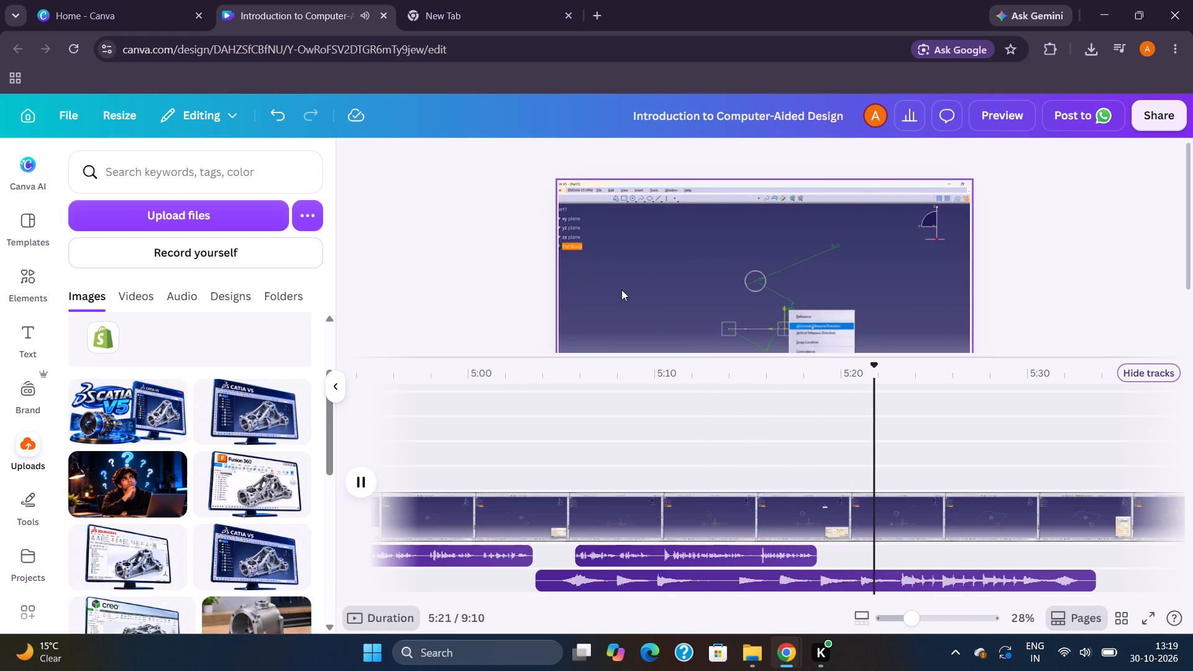
pyautogui.hscroll(-1, 624, 291)
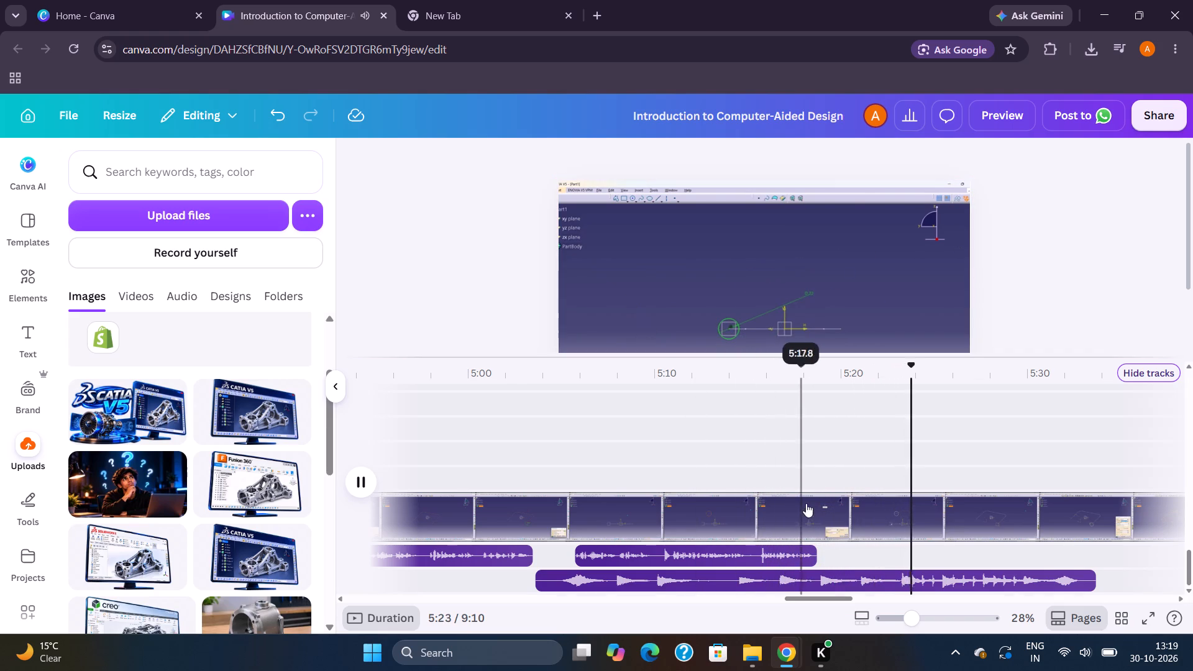
pyautogui.hscroll(-1, 867, 504)
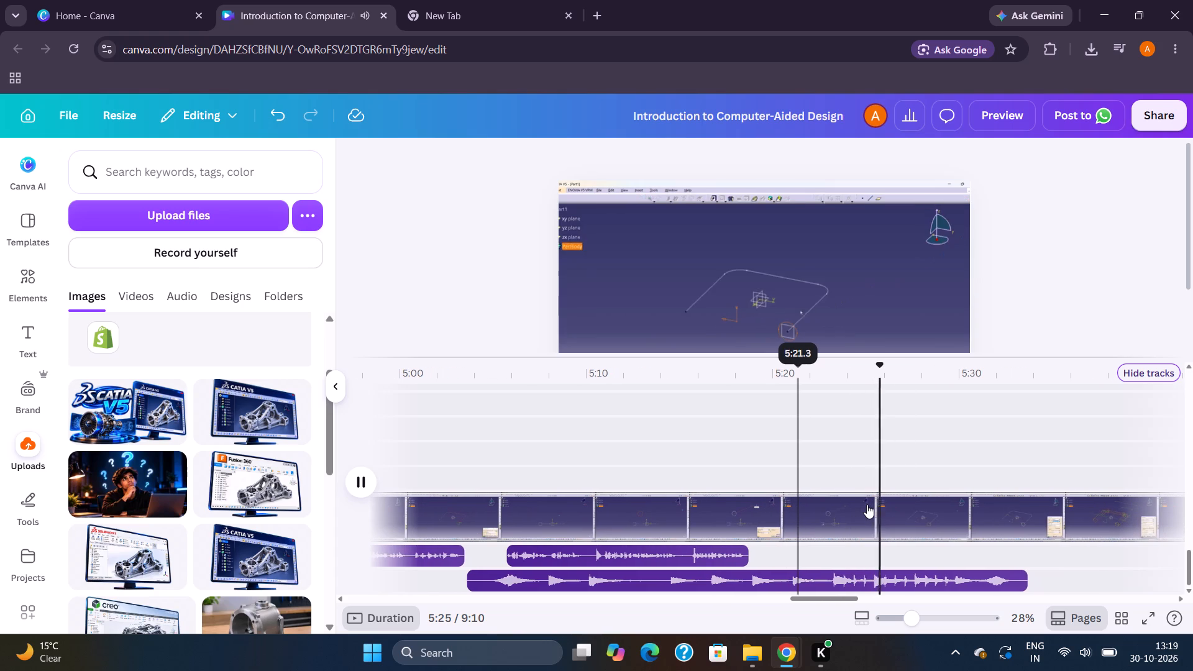
pyautogui.hscroll(-2, 867, 504)
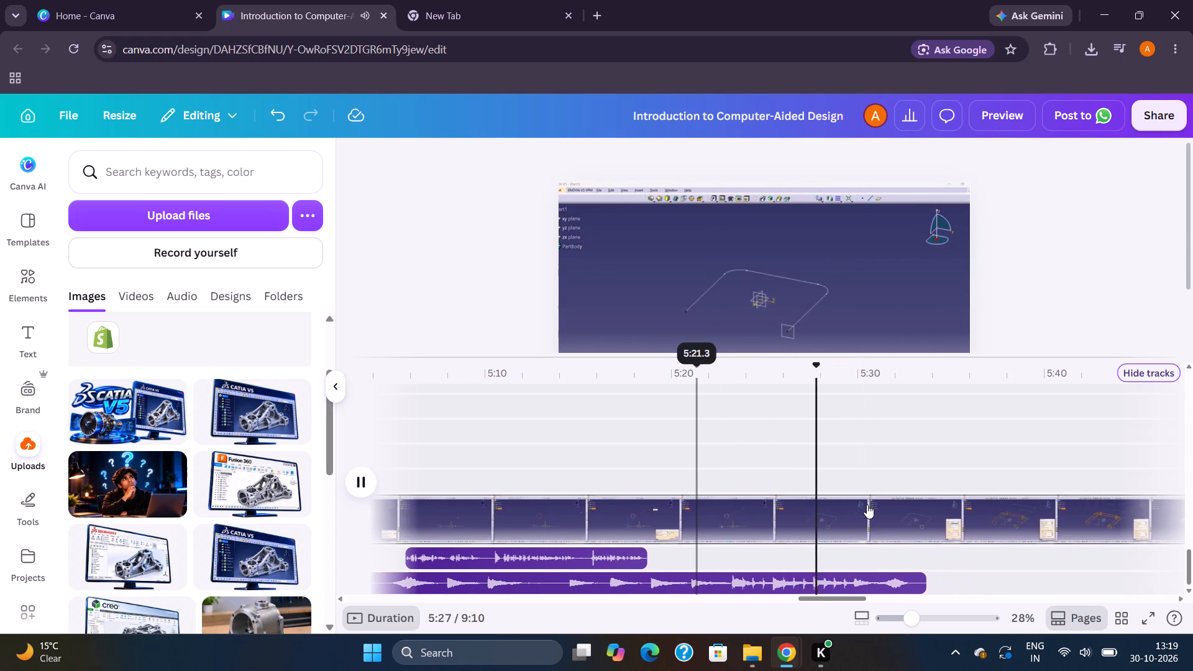
pyautogui.hscroll(-3, 867, 504)
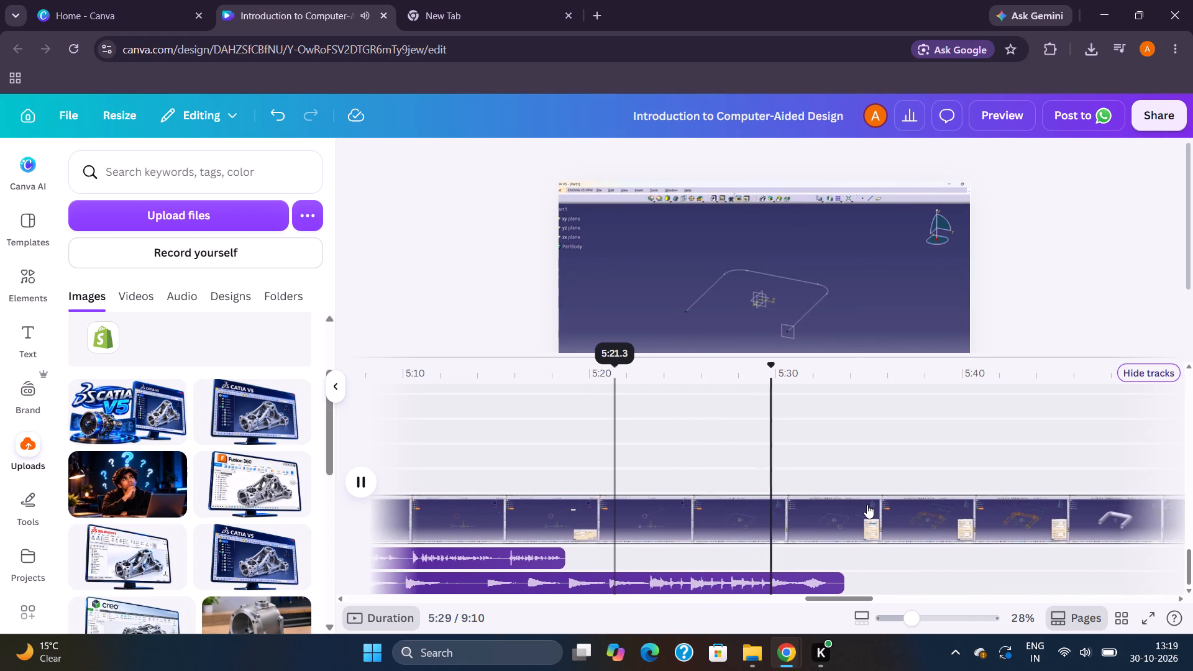
pyautogui.hscroll(-2, 867, 504)
pyautogui.scroll(-1, 866, 527)
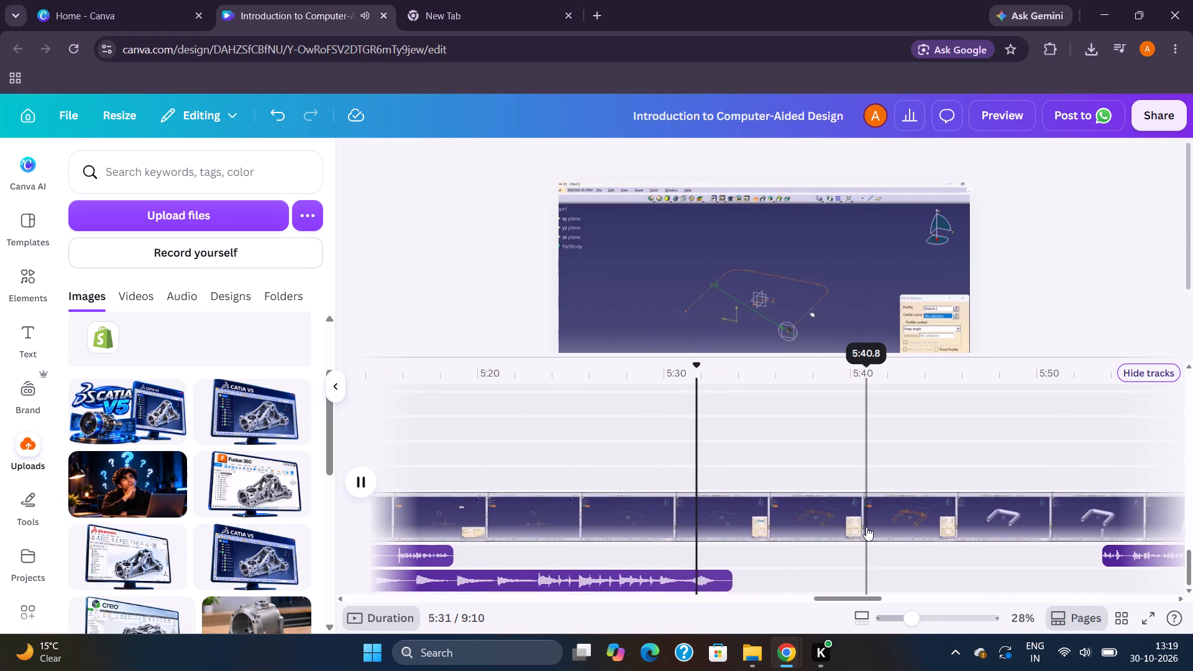
pyautogui.scroll(-1, 866, 527)
# Move 5(8).mp3 earlier to start at about 5:33, right where the 30.0 s uri_ifs clip ends, and play it against the footage.
pyautogui.moveTo(724, 573); pyautogui.dragTo(805, 568, button='right')
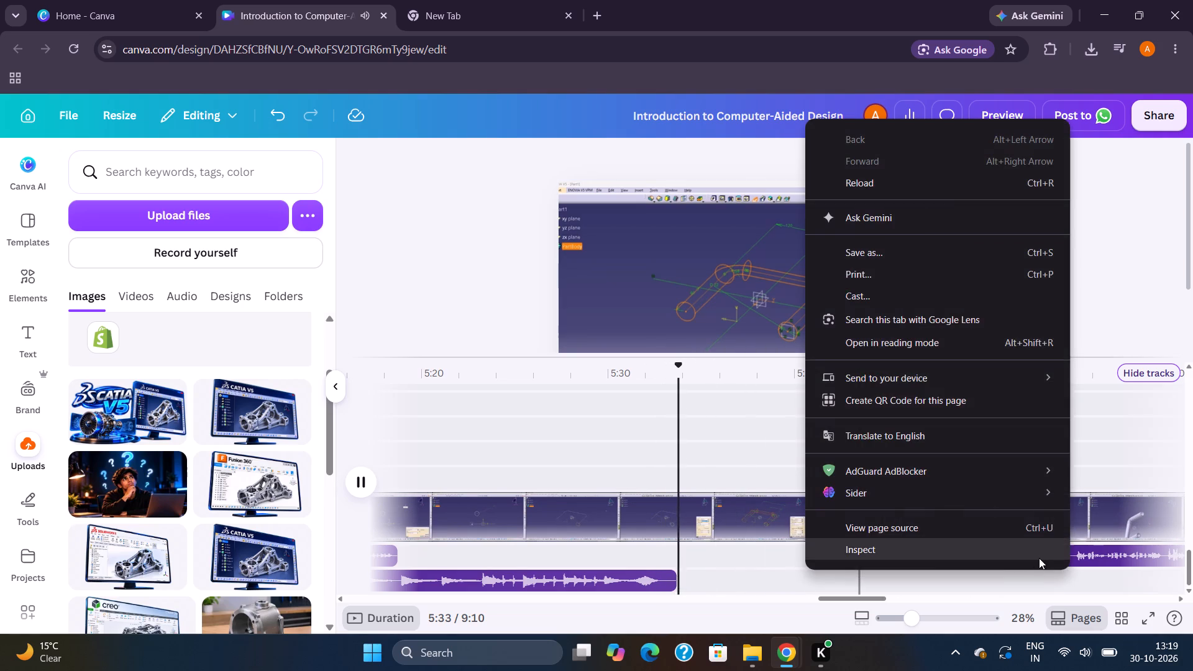
pyautogui.click(687, 575)
pyautogui.click(654, 577)
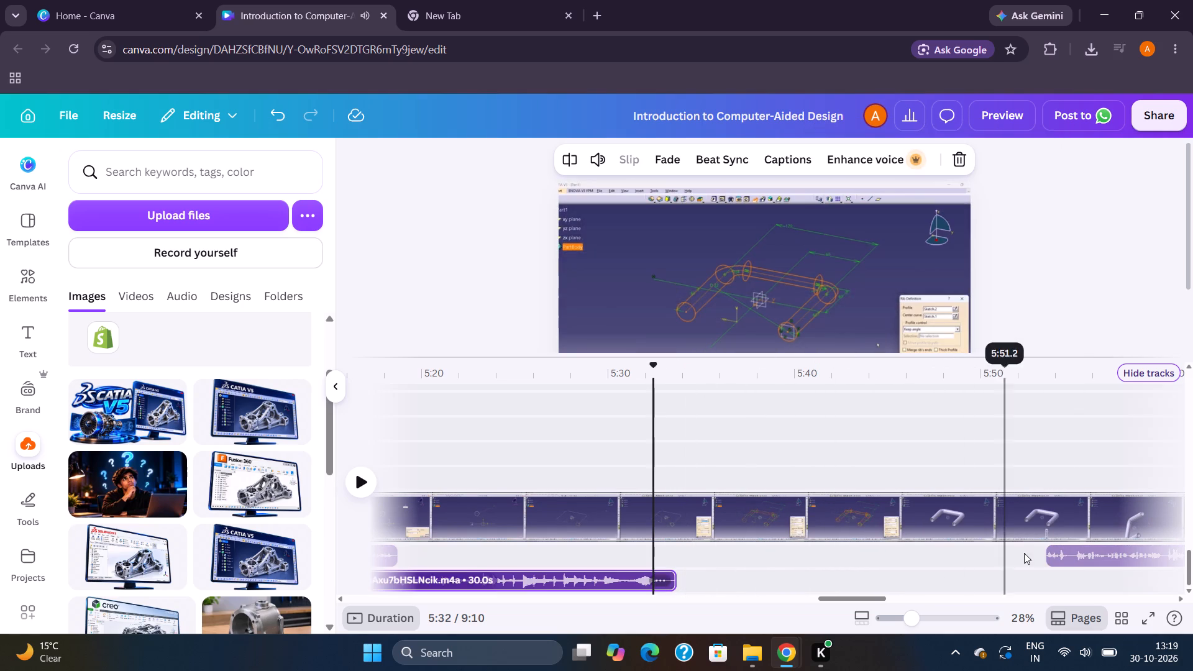
pyautogui.moveTo(1069, 555); pyautogui.dragTo(679, 570)
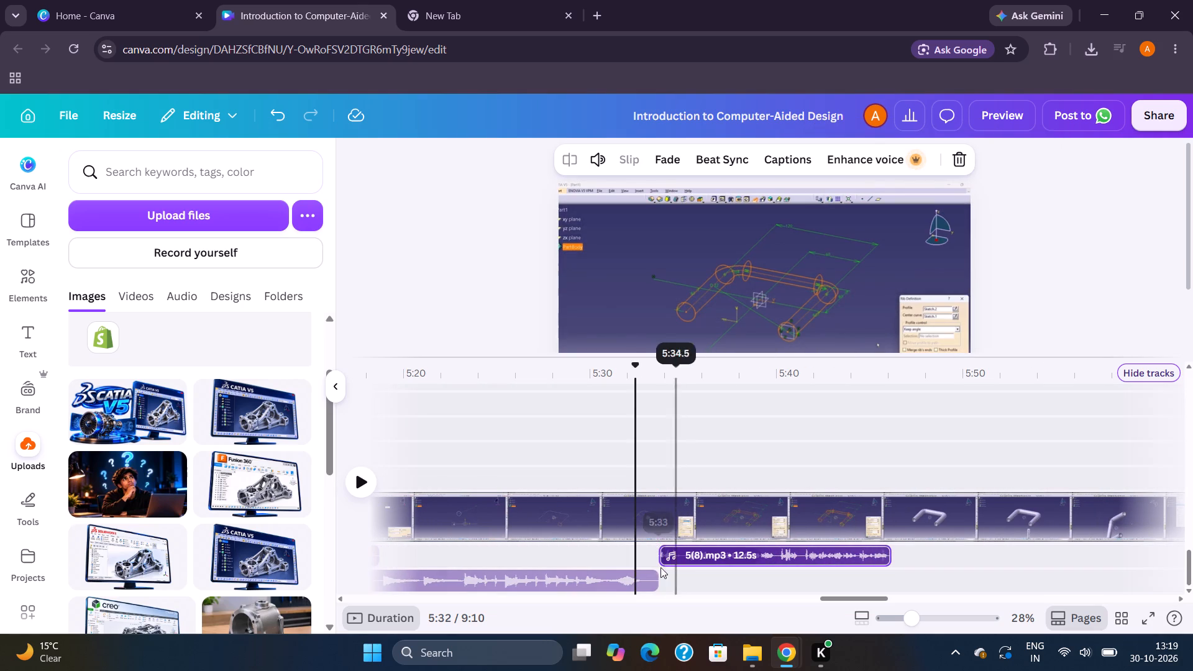
pyautogui.press('space')
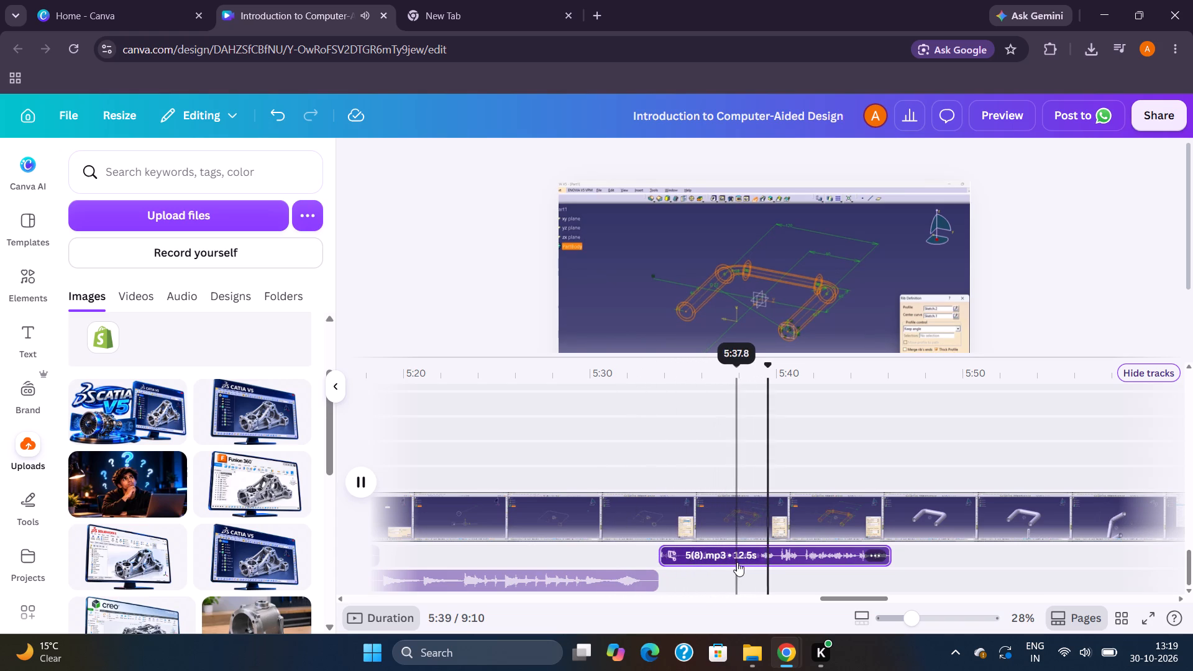
pyautogui.hscroll(-1, 741, 577)
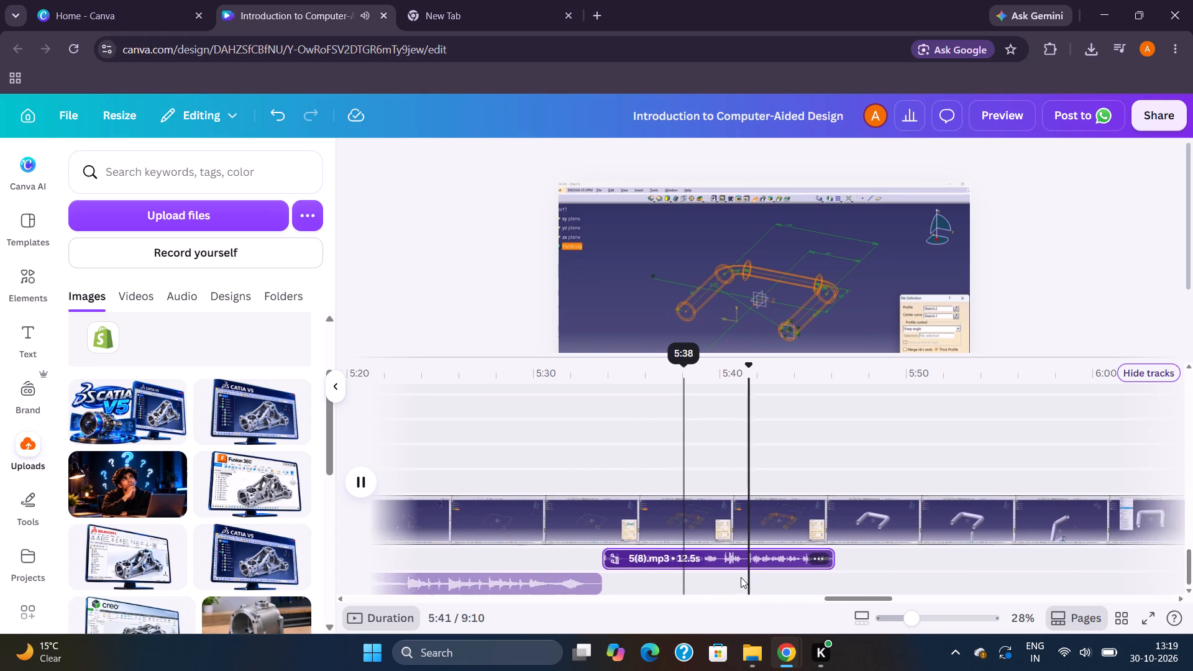
pyautogui.hscroll(-1, 741, 577)
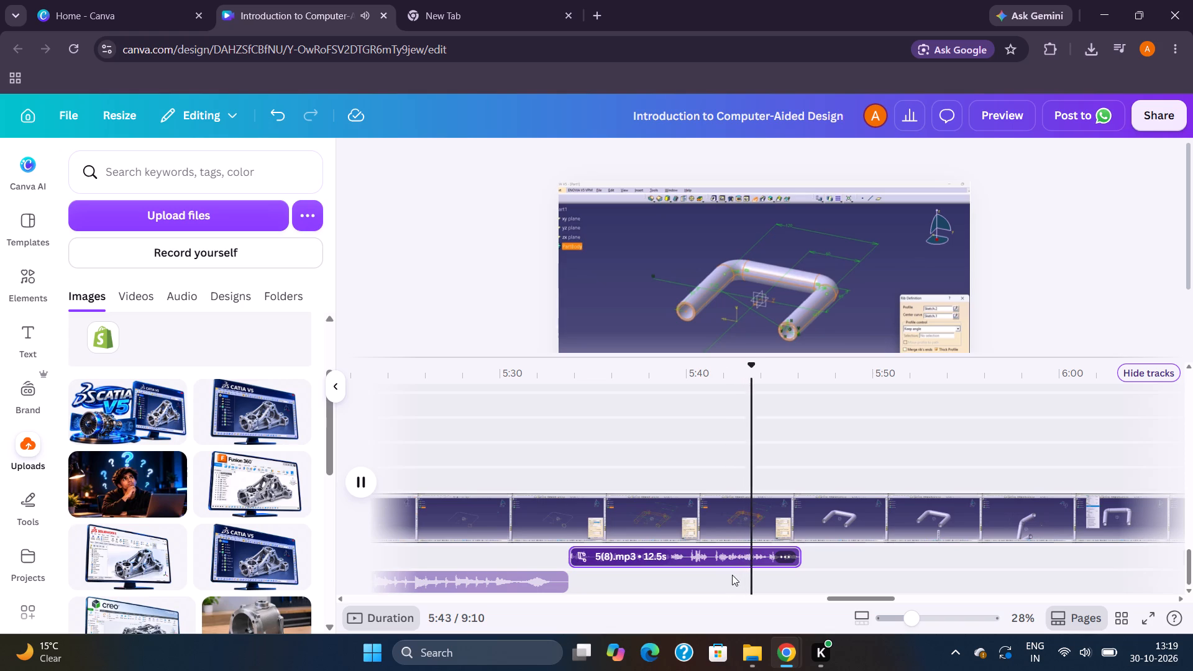
# Shift 5(8).mp3 to about 5:34, extend the end of the 30.0 s uri_ifs clip to meet it, and play from there.
pyautogui.moveTo(711, 553); pyautogui.dragTo(730, 553)
pyautogui.moveTo(564, 582); pyautogui.dragTo(577, 582)
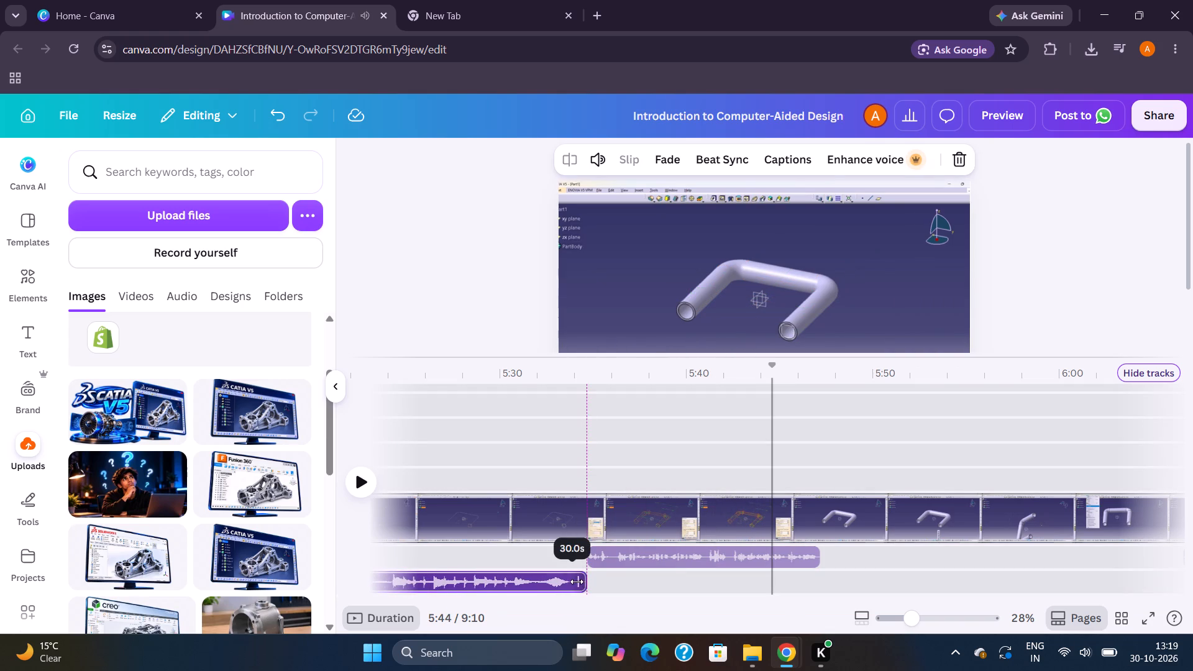
pyautogui.moveTo(577, 582); pyautogui.dragTo(578, 582)
pyautogui.scroll(-1, 562, 576)
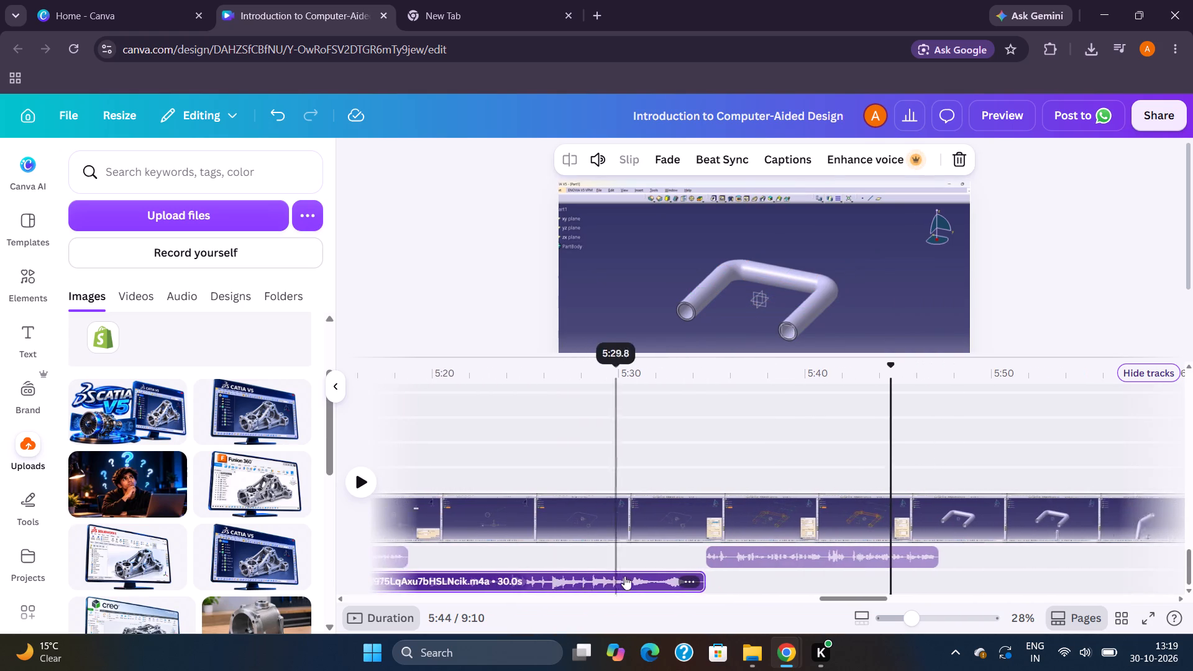
pyautogui.scroll(-1, 624, 576)
pyautogui.press('space')
pyautogui.click(607, 576)
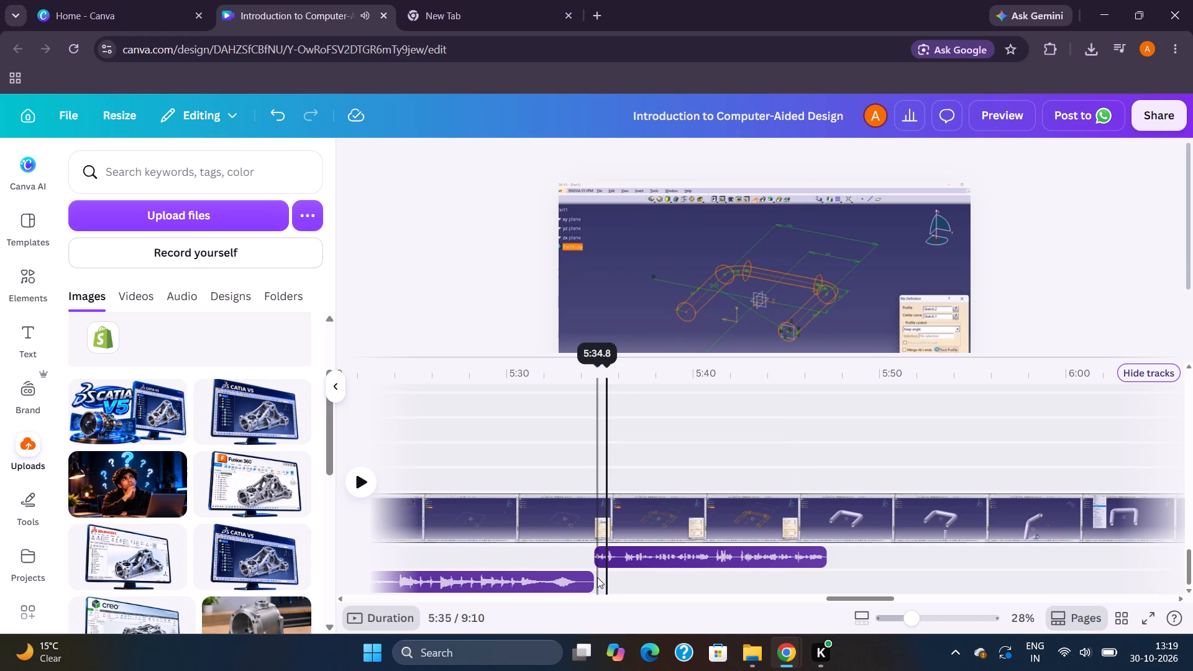
pyautogui.click(596, 577)
pyautogui.press('space')
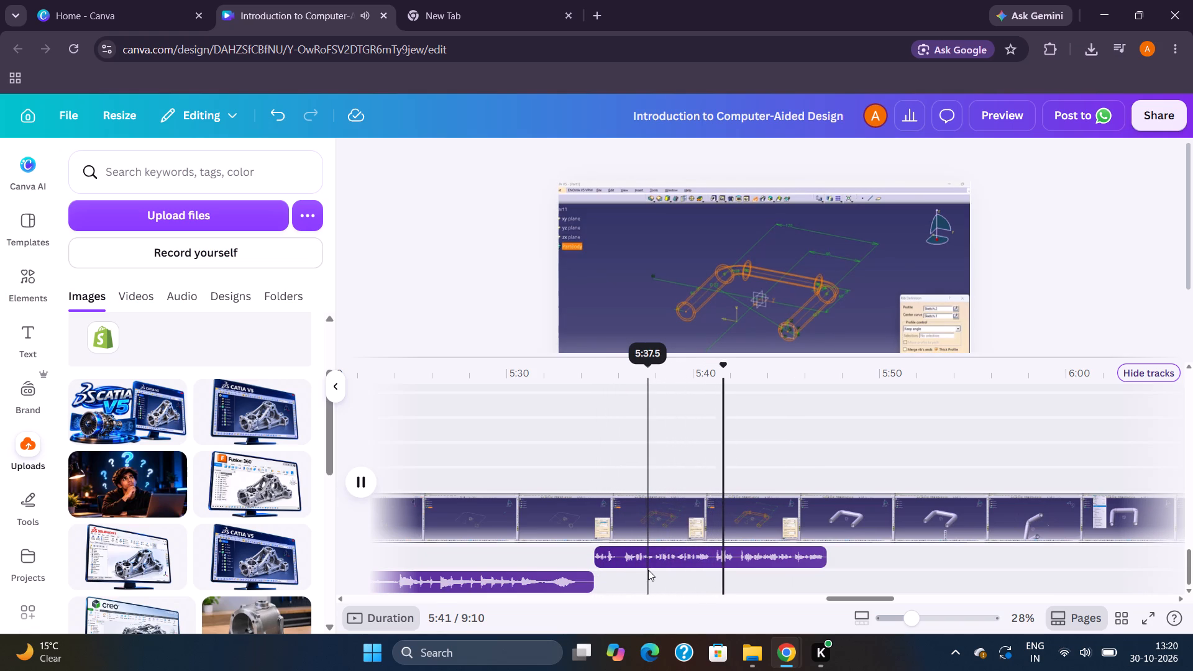
pyautogui.press('space')
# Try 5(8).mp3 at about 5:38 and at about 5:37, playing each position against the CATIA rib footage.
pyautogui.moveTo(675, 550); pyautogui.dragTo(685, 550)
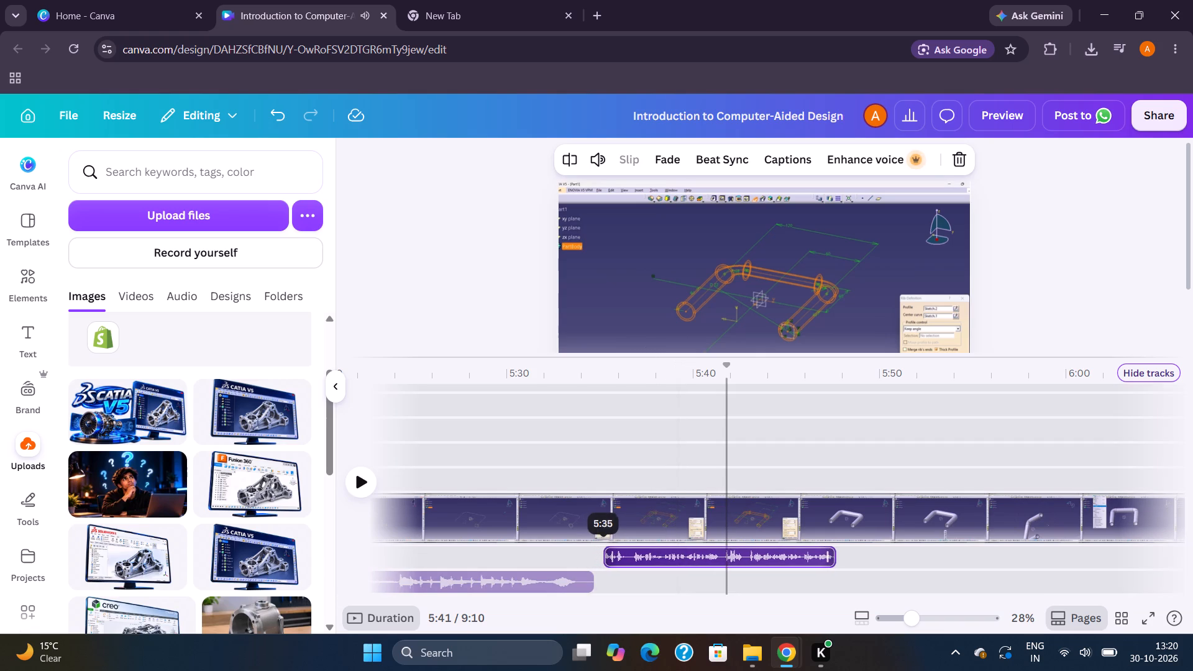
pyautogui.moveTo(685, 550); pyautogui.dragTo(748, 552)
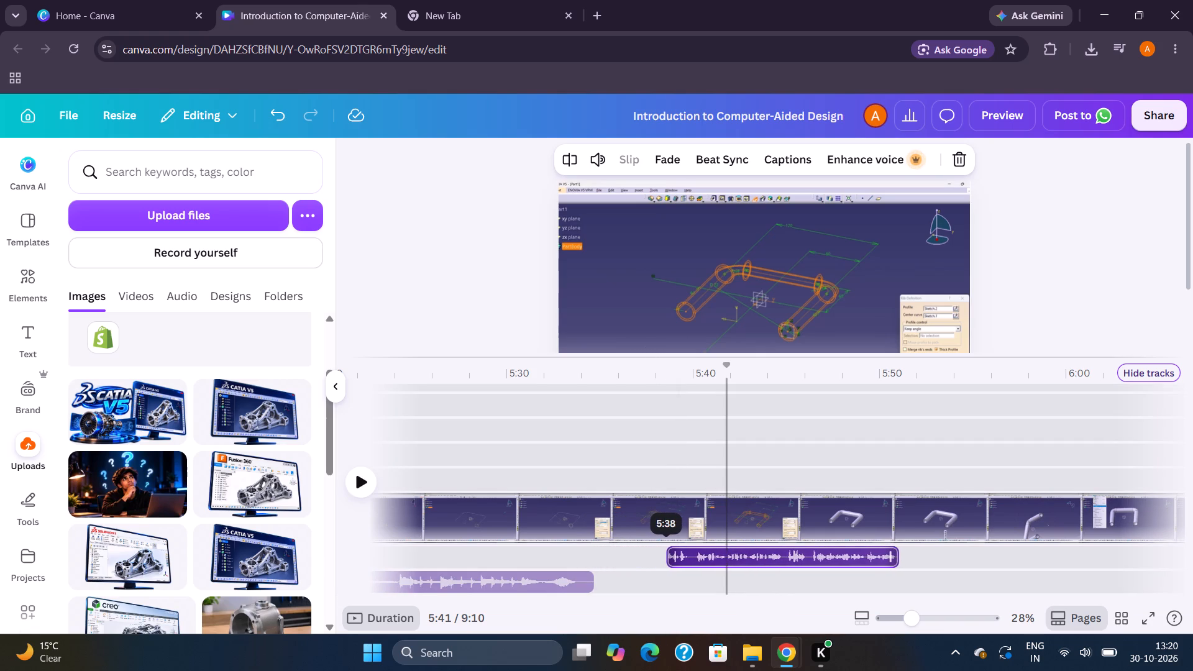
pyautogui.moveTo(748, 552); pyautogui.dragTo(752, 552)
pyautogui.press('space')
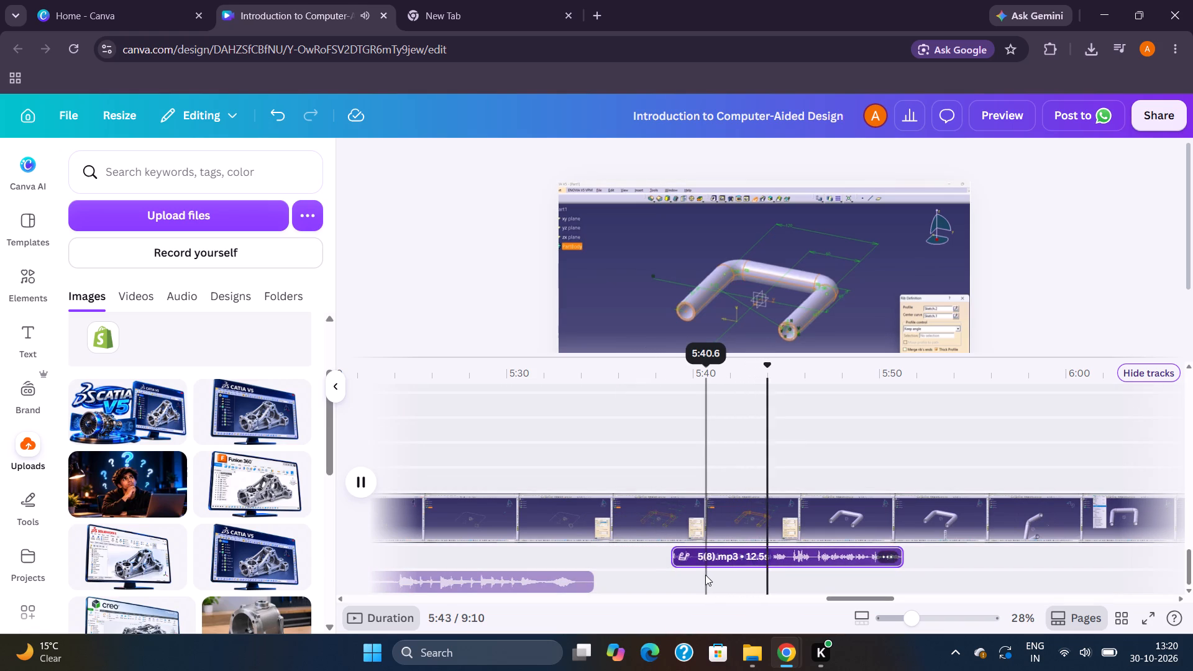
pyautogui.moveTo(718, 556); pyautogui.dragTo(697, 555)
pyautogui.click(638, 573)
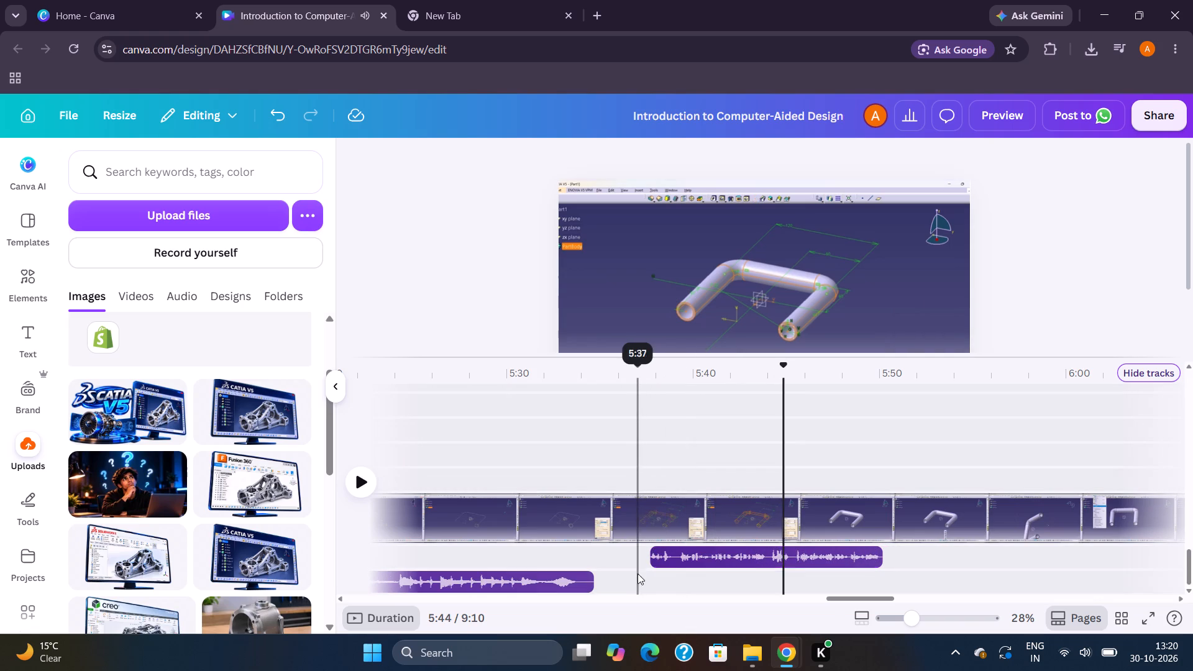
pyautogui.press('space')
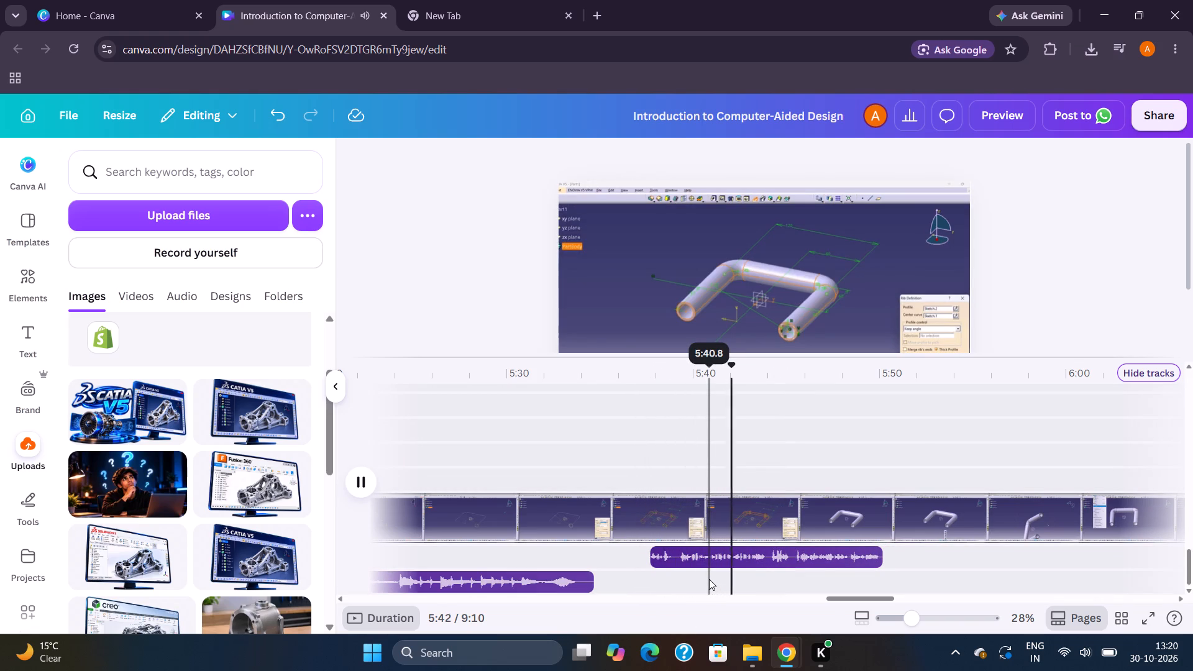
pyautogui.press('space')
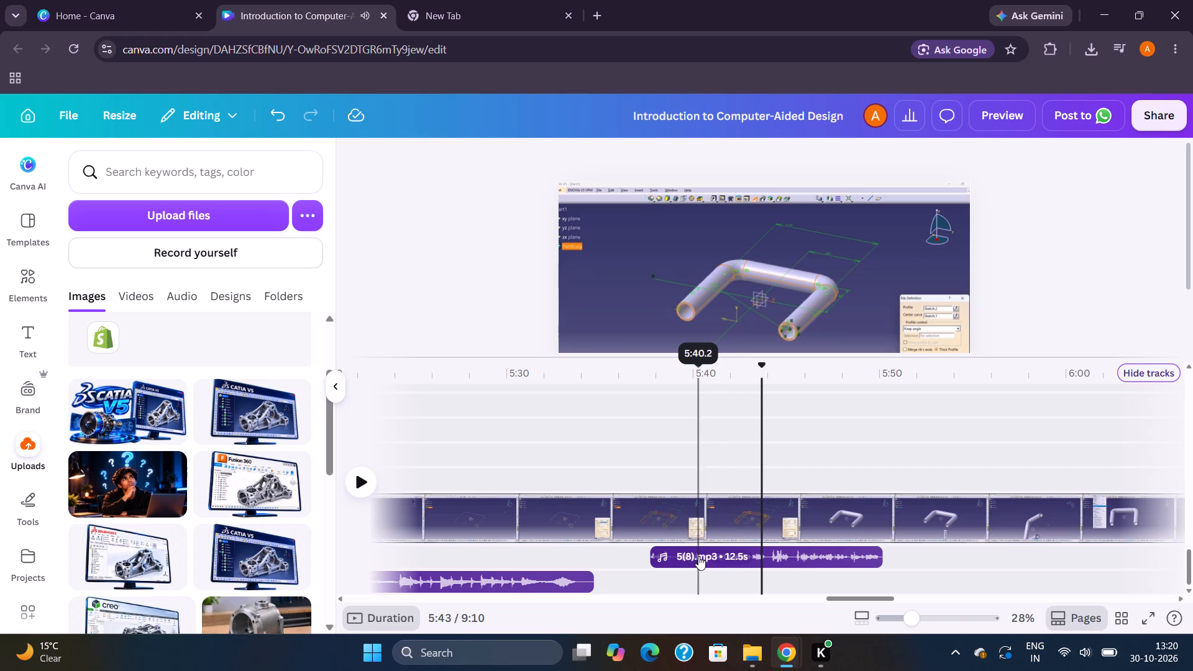
# Nudge 5(8).mp3 earlier in small moves to start at about 5:35, replaying it against the CATIA rib footage.
pyautogui.moveTo(716, 556); pyautogui.dragTo(704, 555)
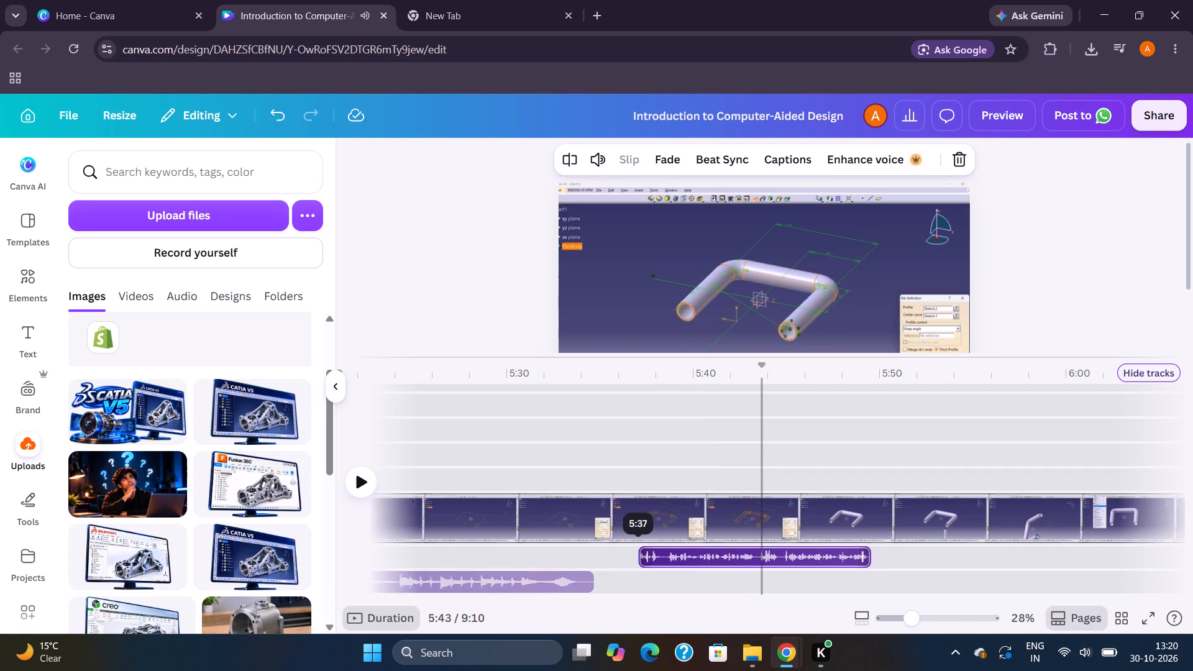
pyautogui.moveTo(704, 555); pyautogui.dragTo(699, 555)
pyautogui.click(681, 583)
pyautogui.press('space')
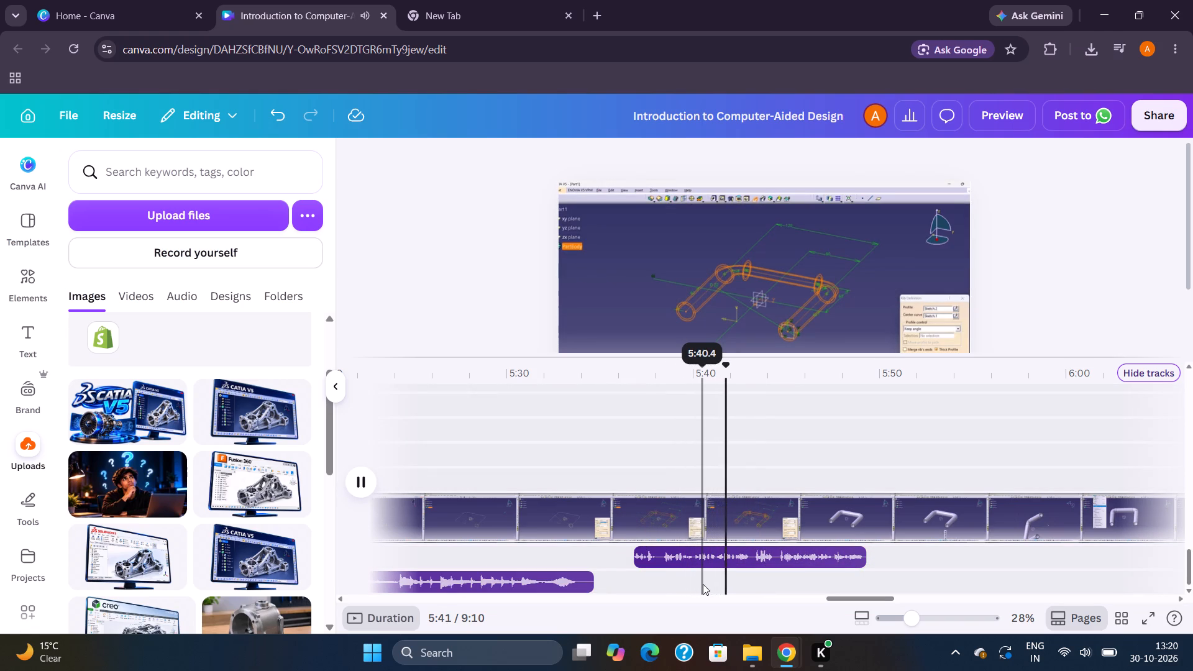
pyautogui.press('space')
pyautogui.moveTo(722, 552); pyautogui.dragTo(715, 550)
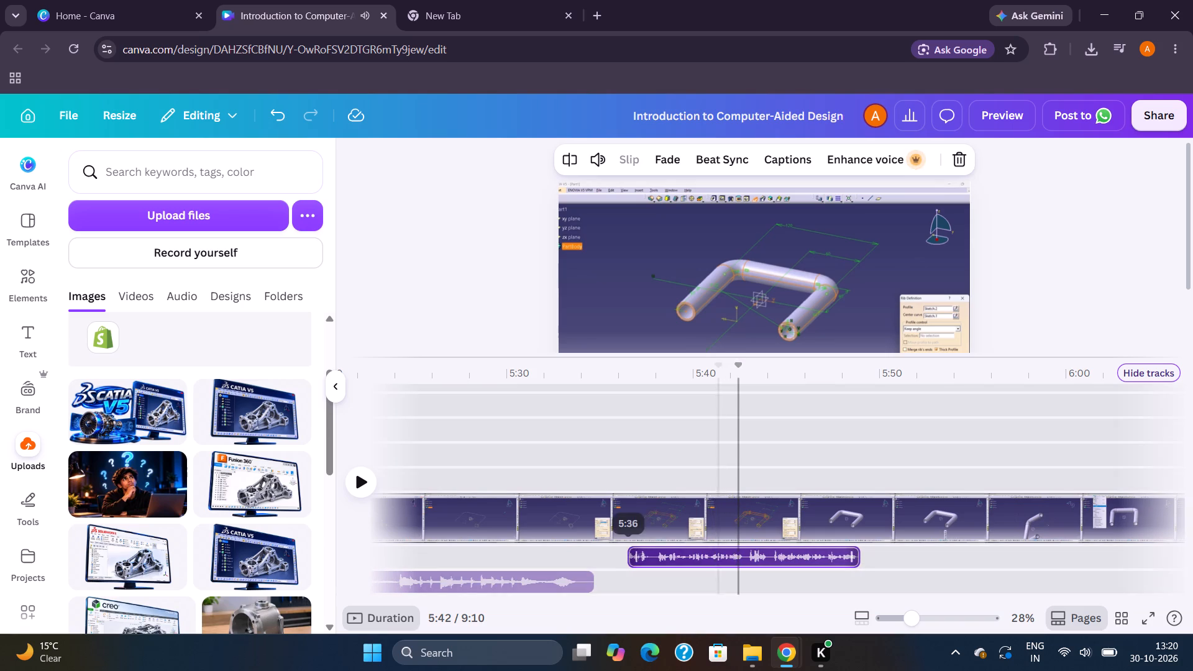
pyautogui.moveTo(715, 550); pyautogui.dragTo(709, 550)
pyautogui.click(665, 578)
pyautogui.press('space')
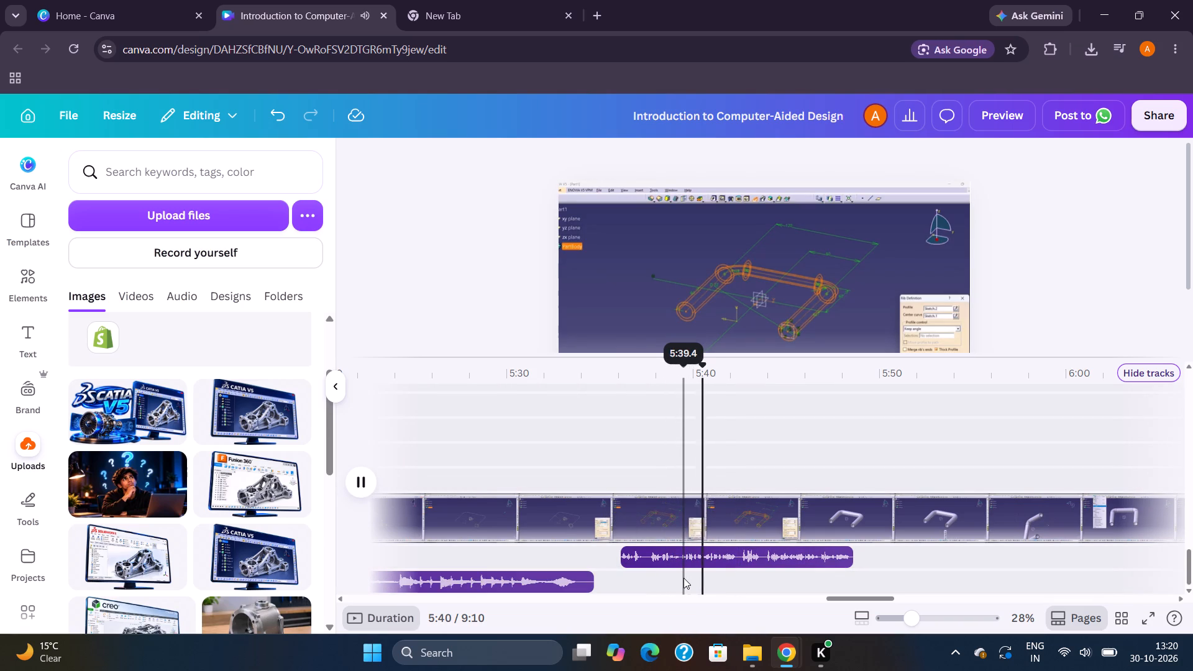
pyautogui.press('space')
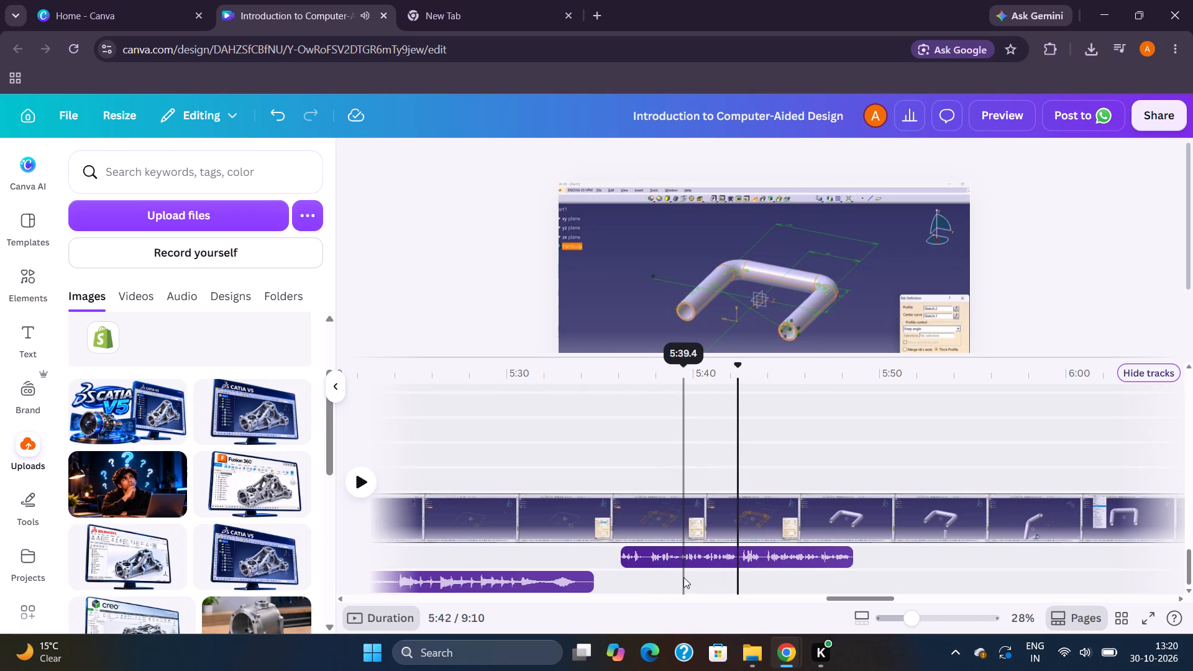
pyautogui.moveTo(685, 549); pyautogui.dragTo(676, 549)
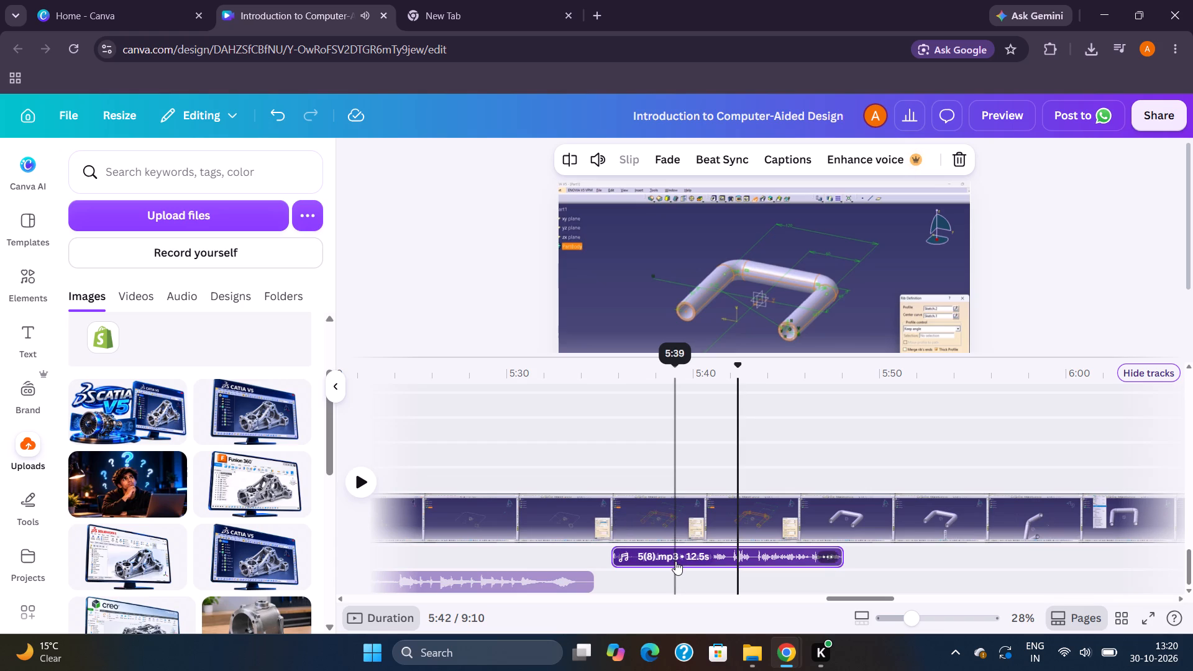
pyautogui.click(675, 561)
pyautogui.press('space')
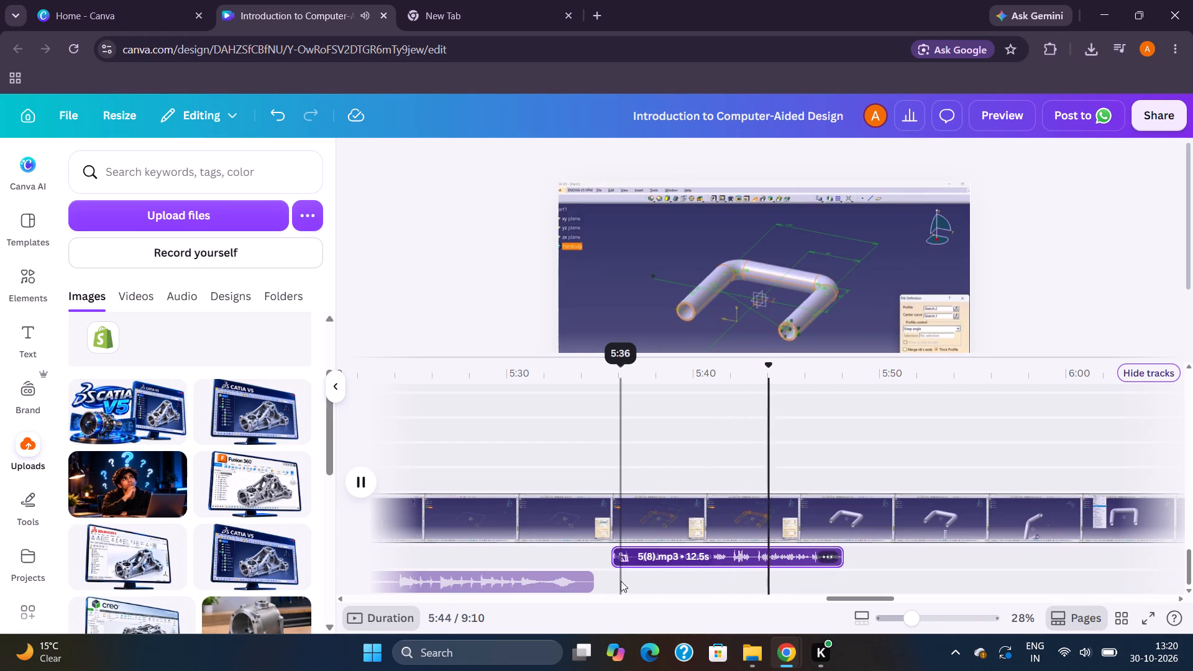
# Move 5(9).mp3 earlier to start at about 5:49, leaving a short gap after 5(8).mp3, and play from about 5:48.
pyautogui.hscroll(-1, 861, 580)
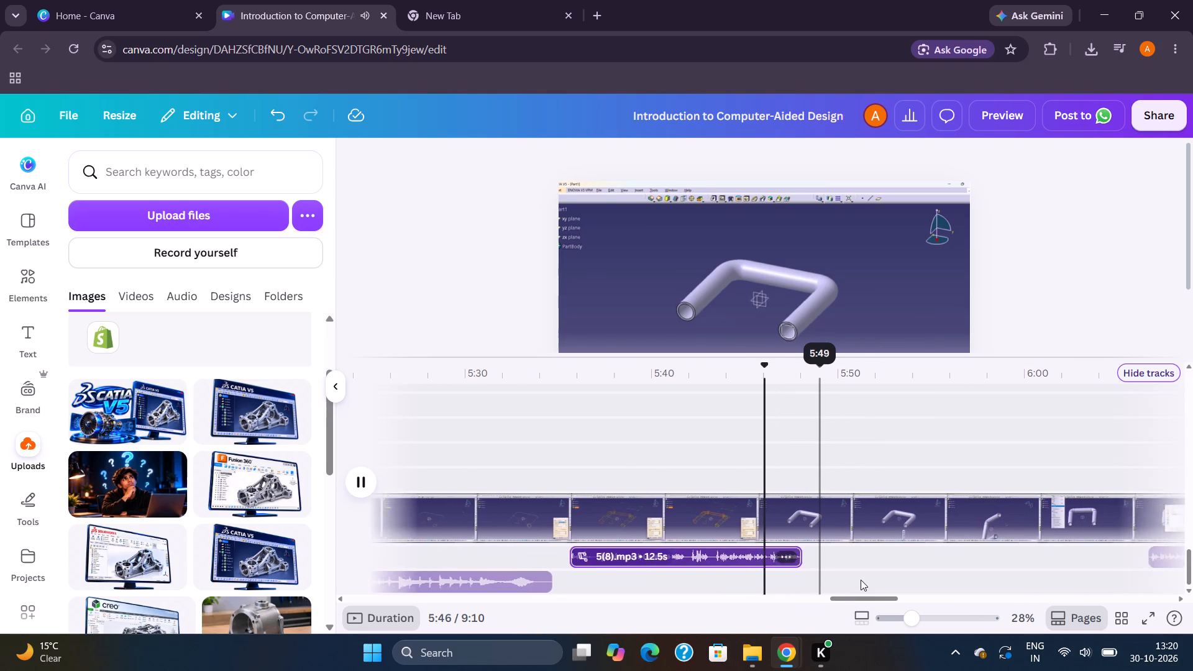
pyautogui.hscroll(-2, 861, 580)
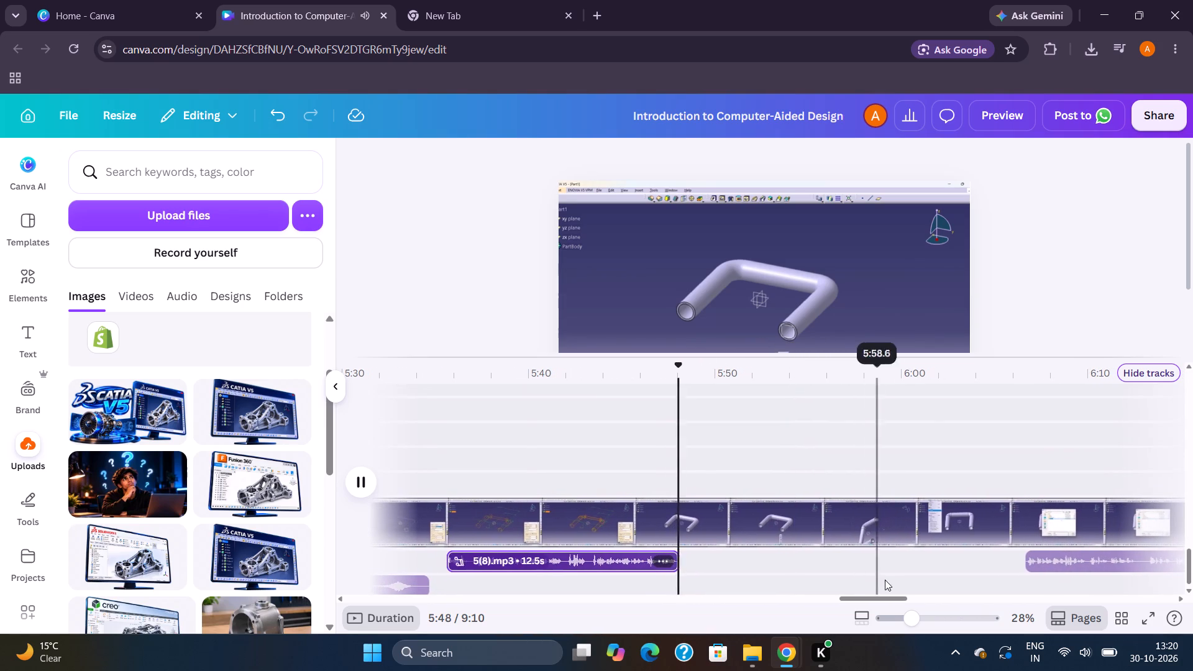
pyautogui.moveTo(1050, 556); pyautogui.dragTo(798, 559)
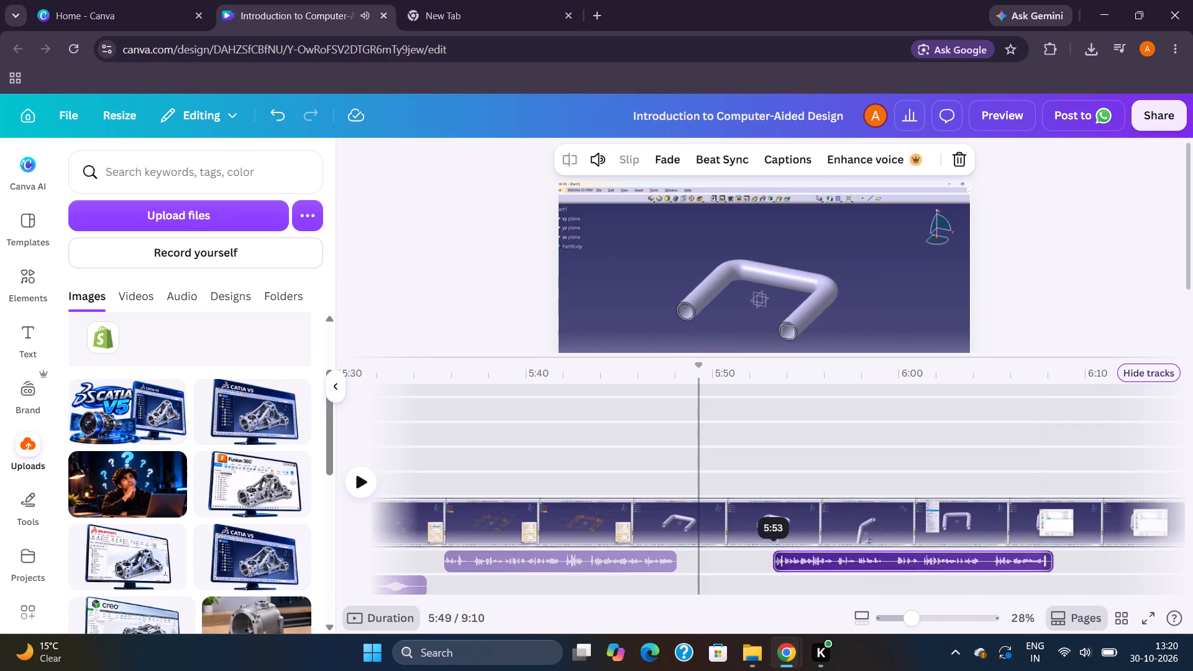
pyautogui.moveTo(798, 559); pyautogui.dragTo(735, 551)
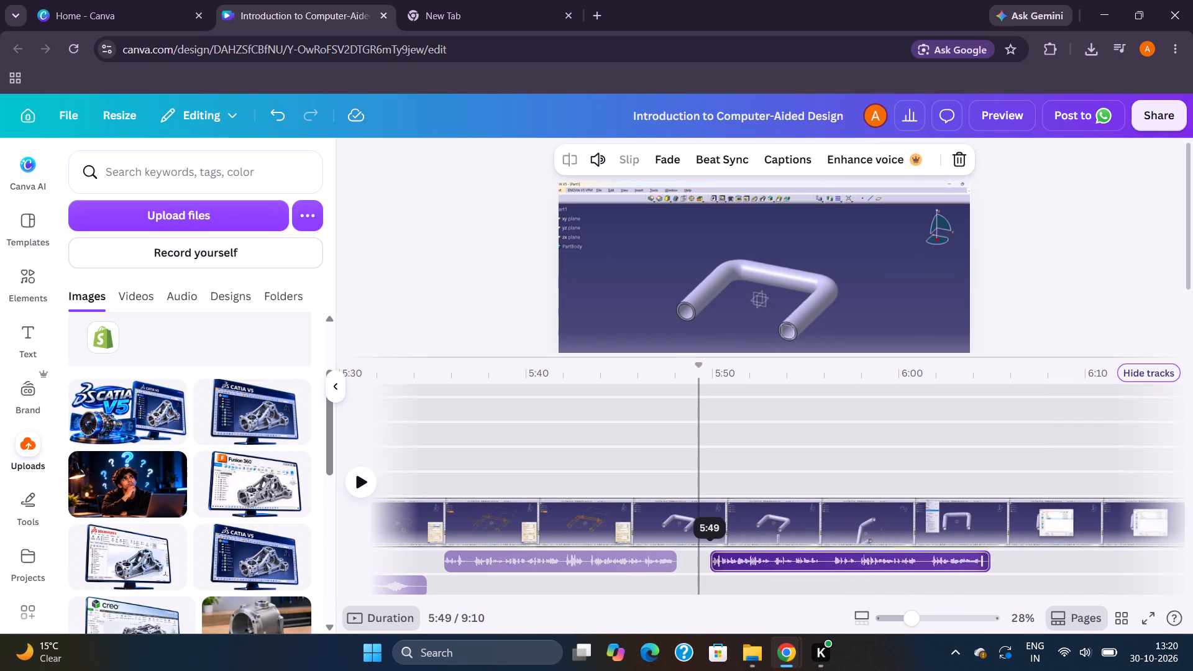
pyautogui.moveTo(735, 551); pyautogui.dragTo(728, 549)
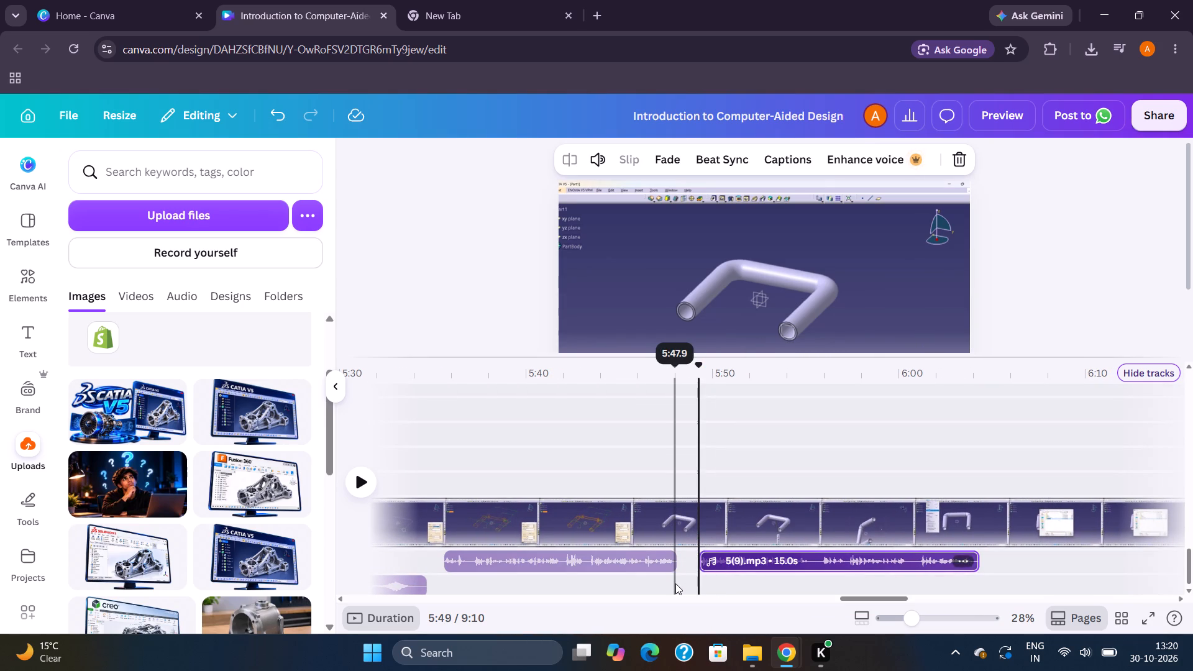
pyautogui.click(675, 583)
pyautogui.press('space')
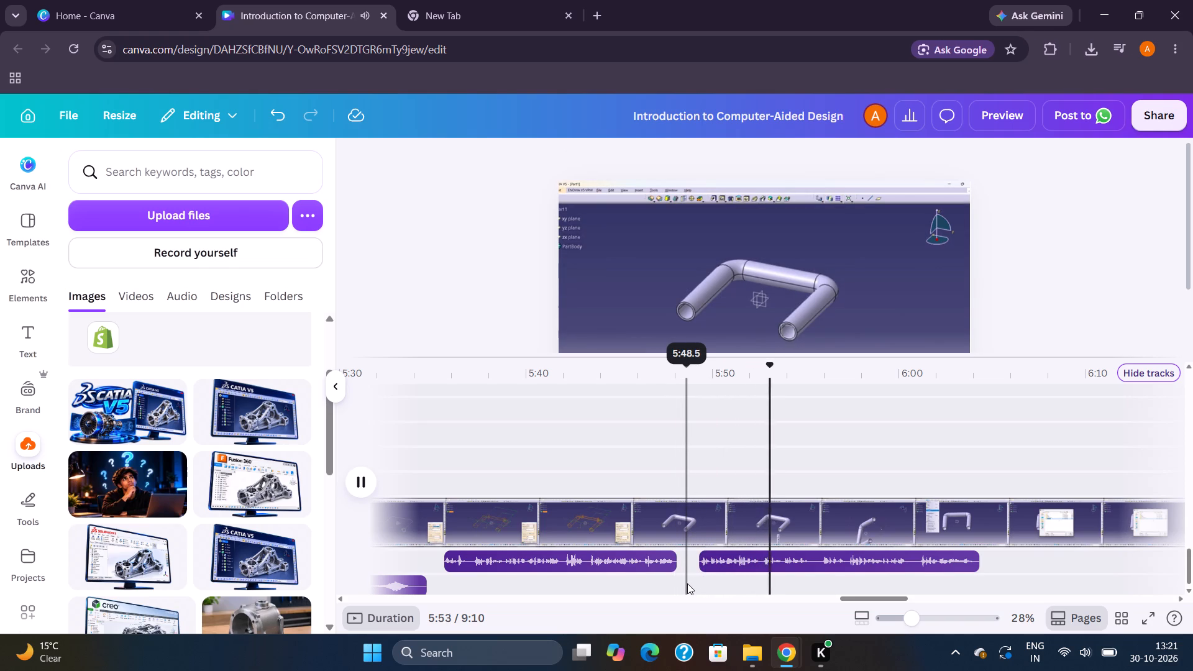
# Play 5(9).mp3 through to its end at about 6:04 against the CATIA footage and examine the audio clips that follow.
pyautogui.hscroll(-2, 687, 583)
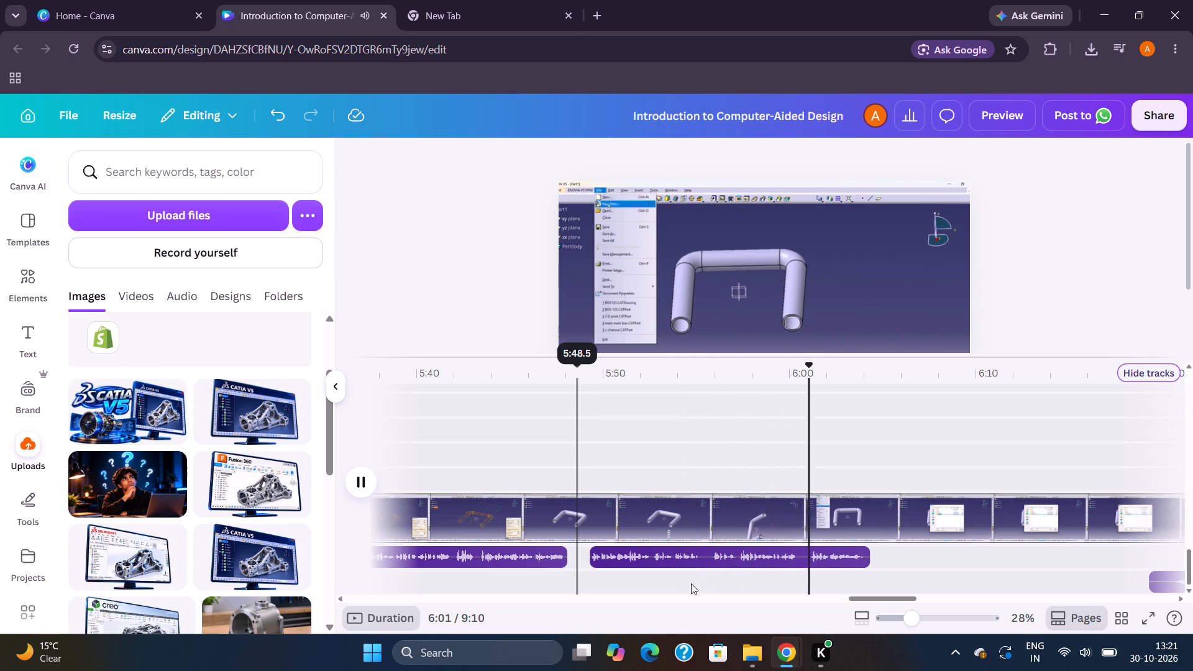
pyautogui.hscroll(-5, 806, 557)
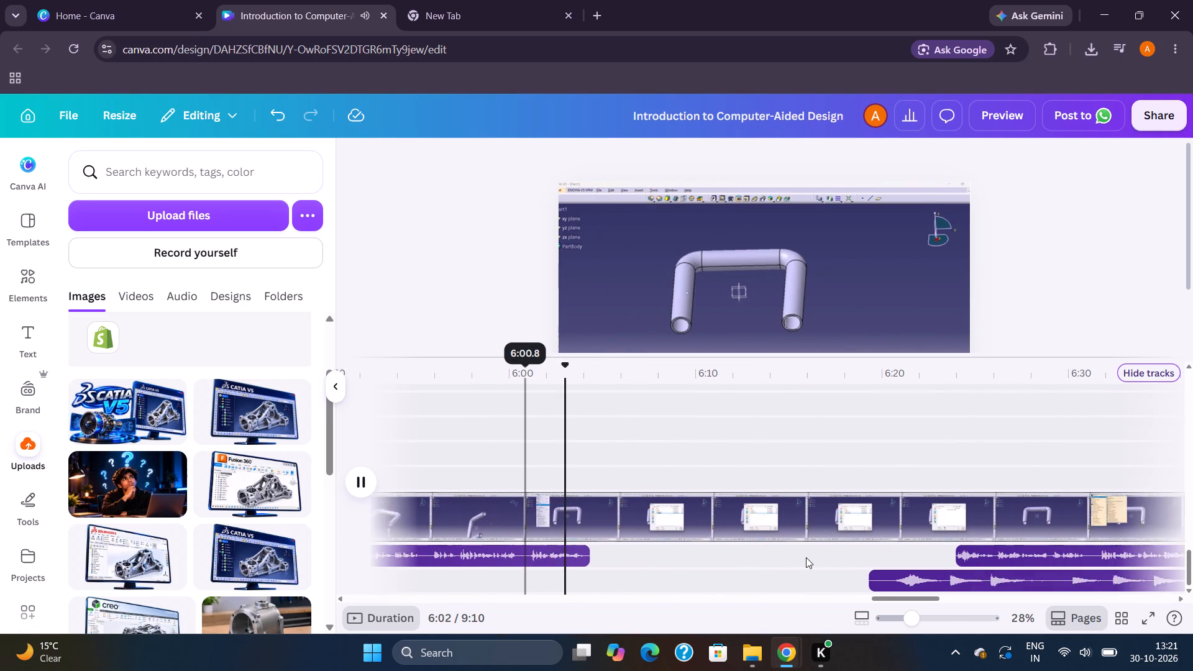
pyautogui.hscroll(-5, 806, 557)
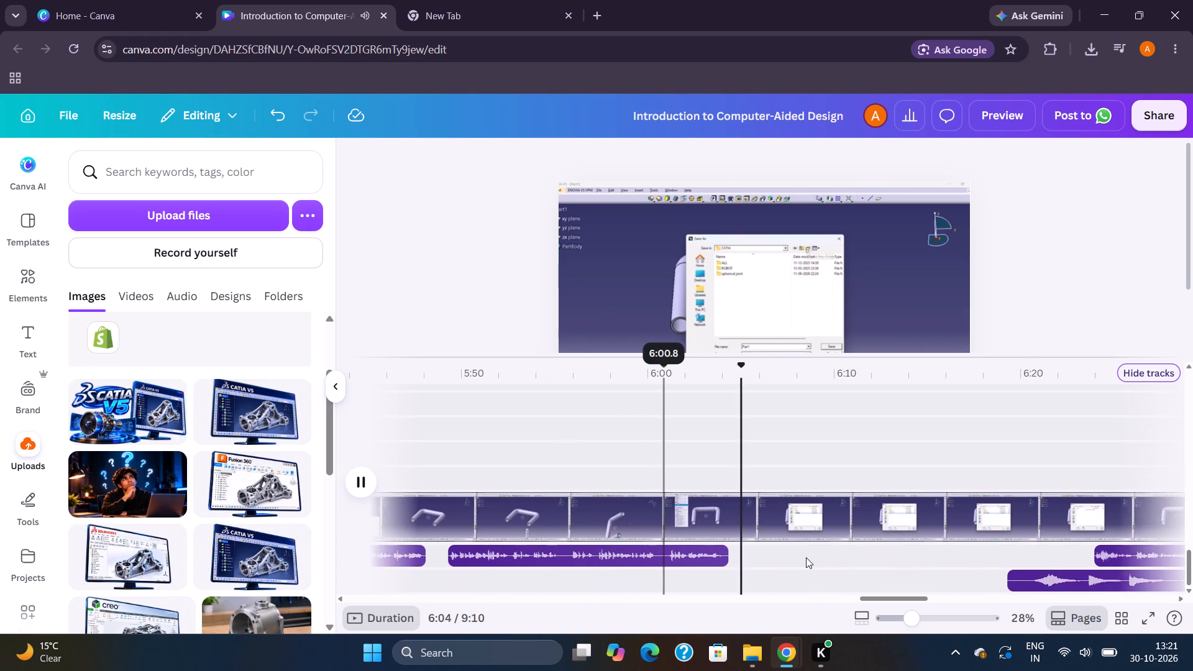
pyautogui.hscroll(-1, 806, 557)
pyautogui.hscroll(2, 815, 562)
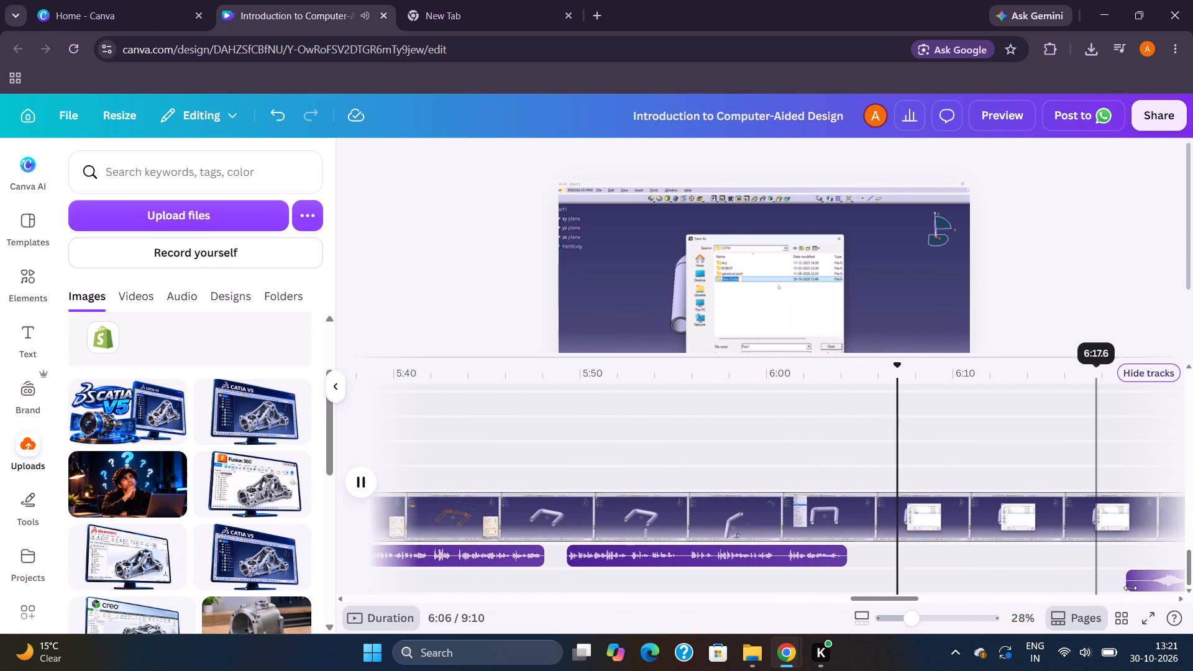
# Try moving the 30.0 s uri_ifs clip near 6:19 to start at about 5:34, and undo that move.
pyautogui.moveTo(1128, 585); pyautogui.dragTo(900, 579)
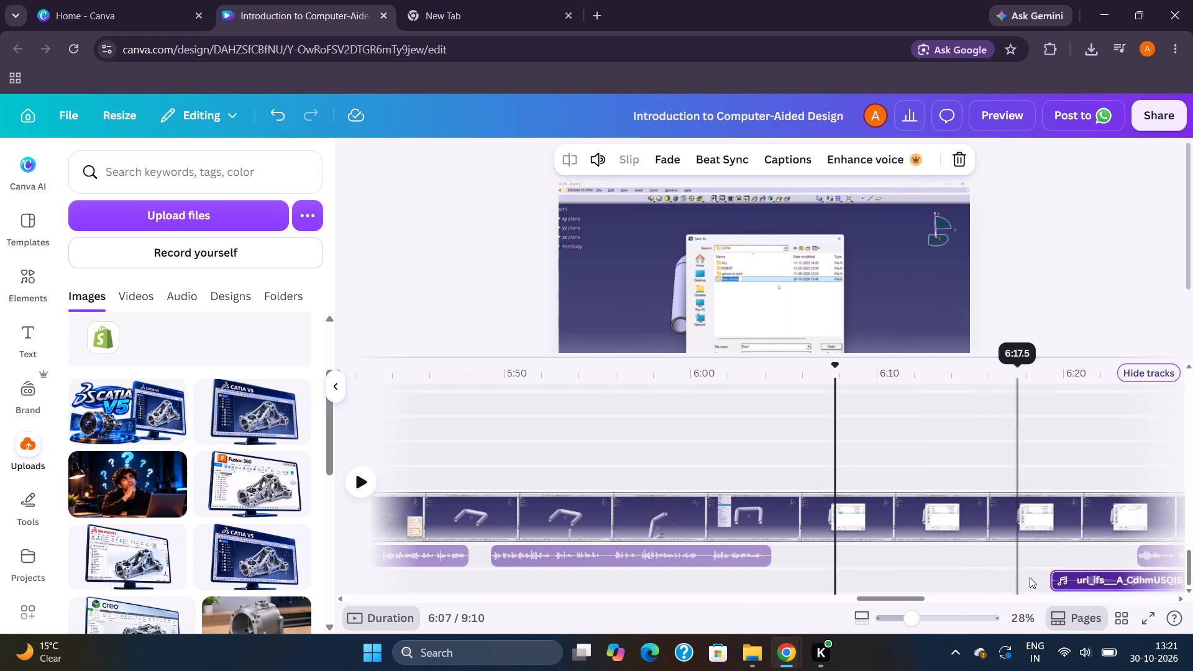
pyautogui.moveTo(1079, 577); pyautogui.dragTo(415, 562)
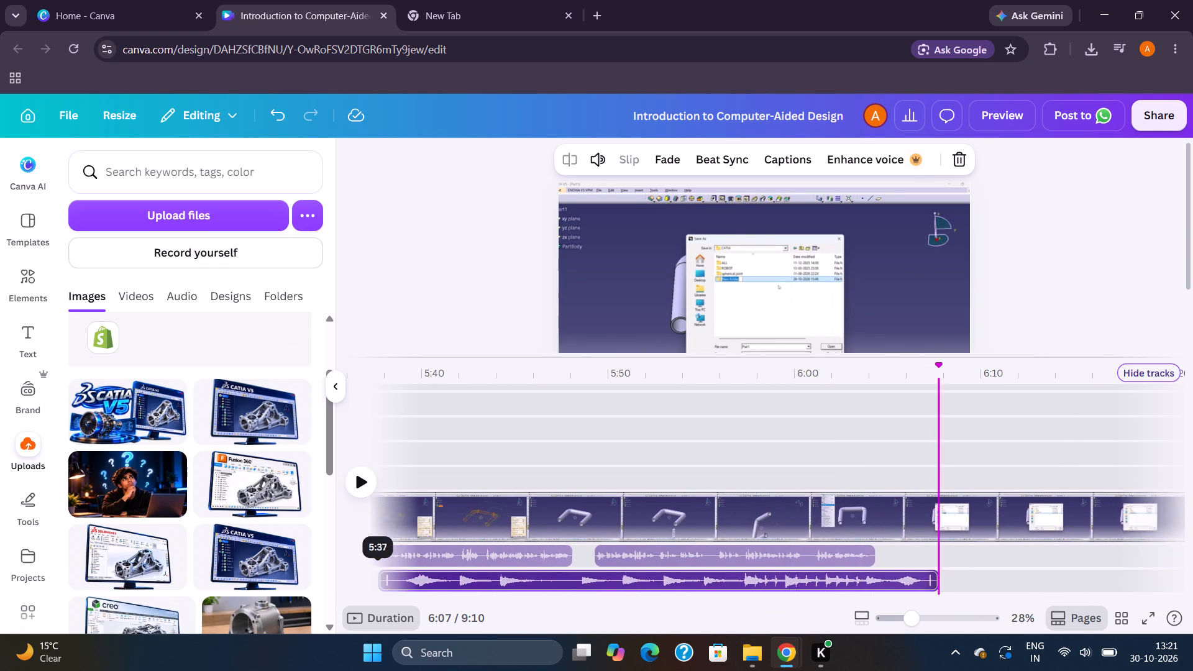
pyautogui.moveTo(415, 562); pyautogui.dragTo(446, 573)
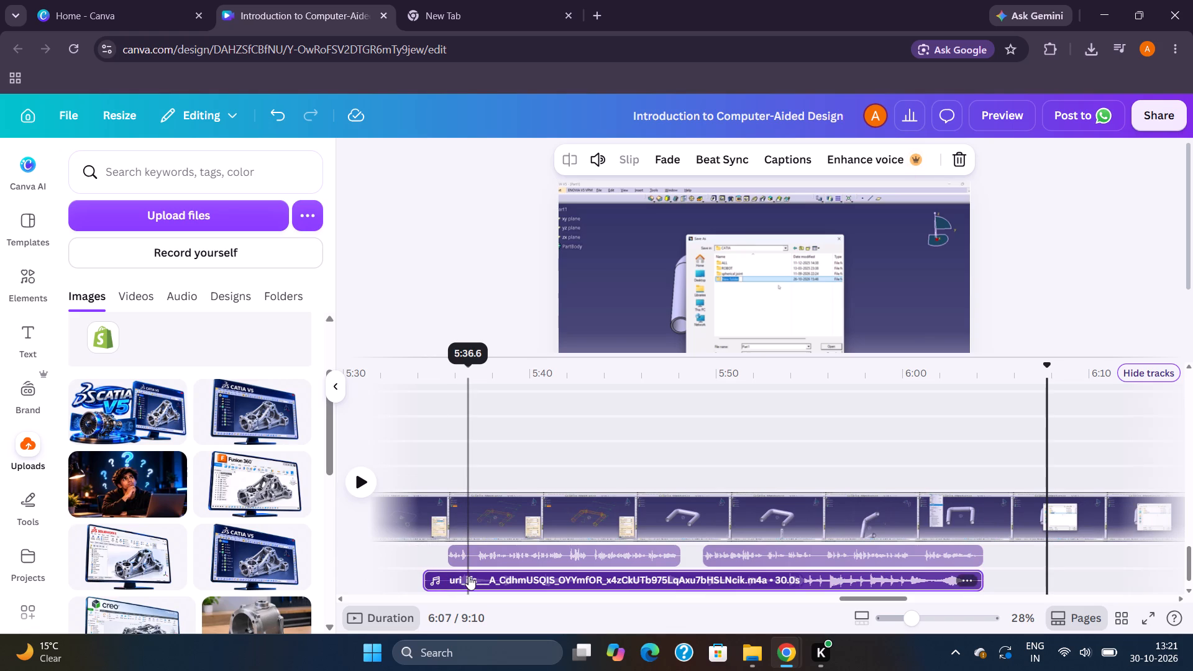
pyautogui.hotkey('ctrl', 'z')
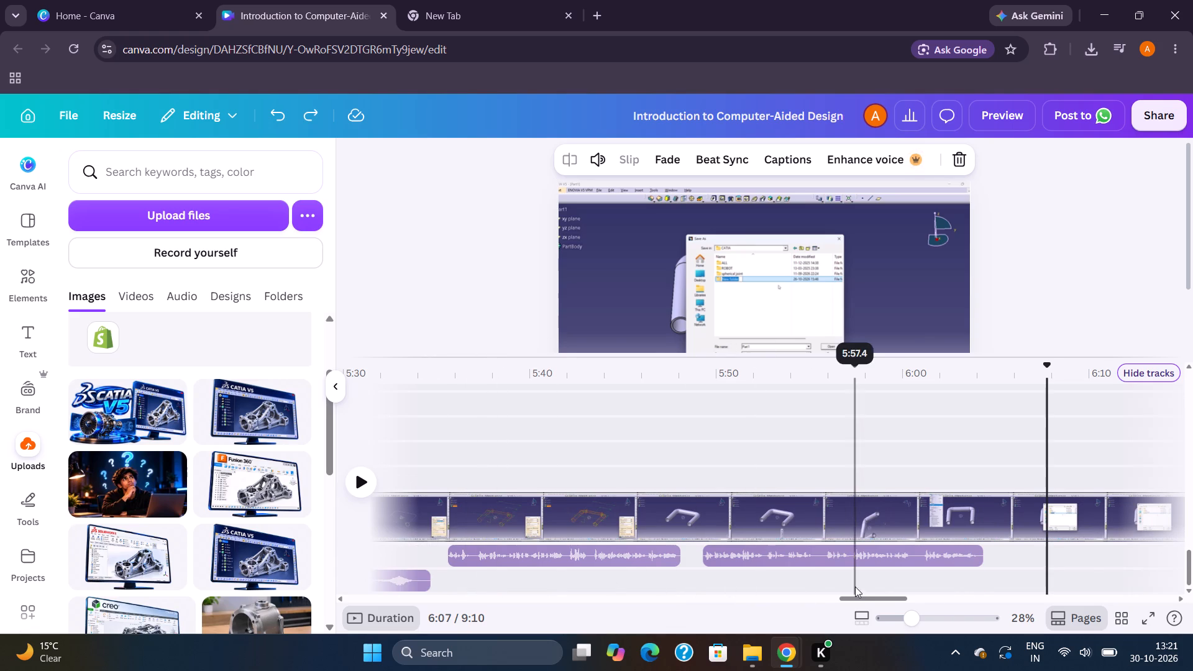
# Move the 30.0 s uri_ifs clip earlier to start at about 5:40 beneath 5(8).mp3 and 5(9).mp3, and play from about 6:03.
pyautogui.hscroll(-5, 855, 587)
pyautogui.moveTo(898, 585); pyautogui.dragTo(680, 583)
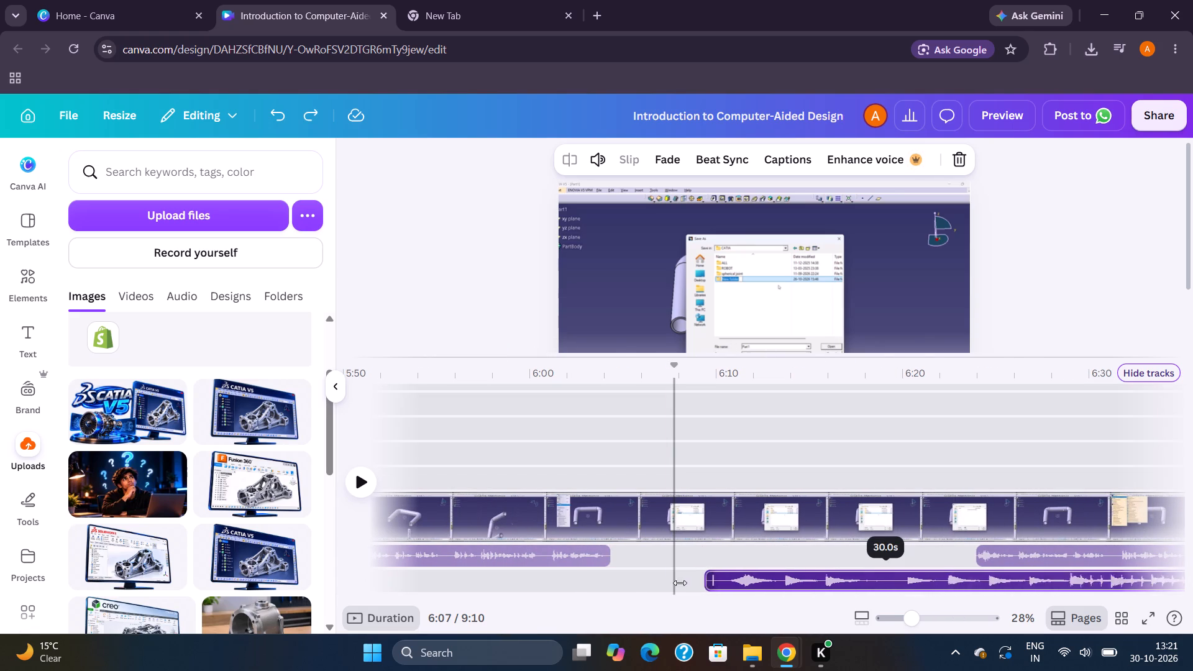
pyautogui.moveTo(680, 583); pyautogui.dragTo(497, 583)
pyautogui.moveTo(572, 580); pyautogui.dragTo(449, 585)
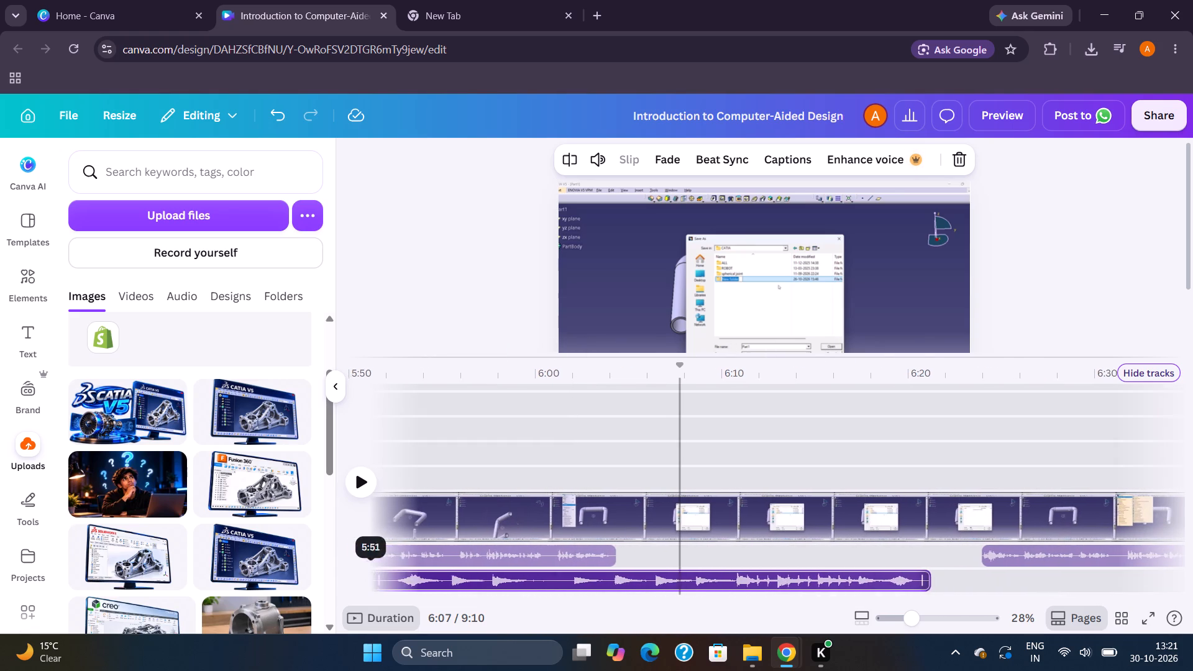
pyautogui.moveTo(449, 585); pyautogui.dragTo(459, 591)
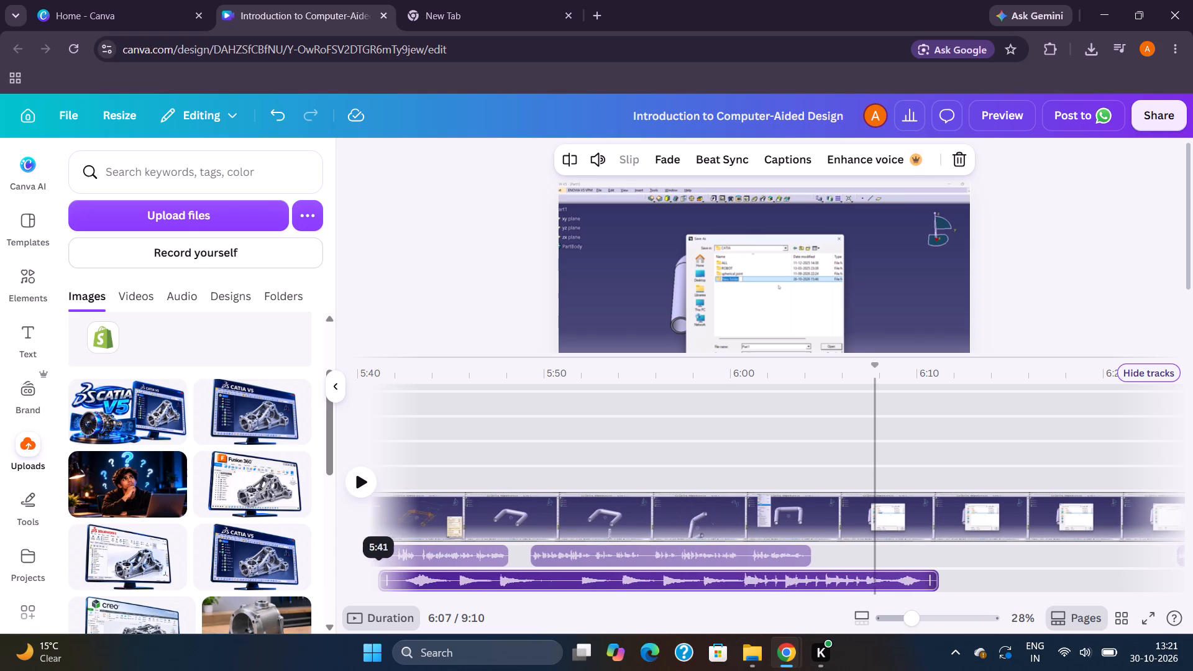
pyautogui.moveTo(459, 591); pyautogui.dragTo(459, 591)
pyautogui.click(802, 585)
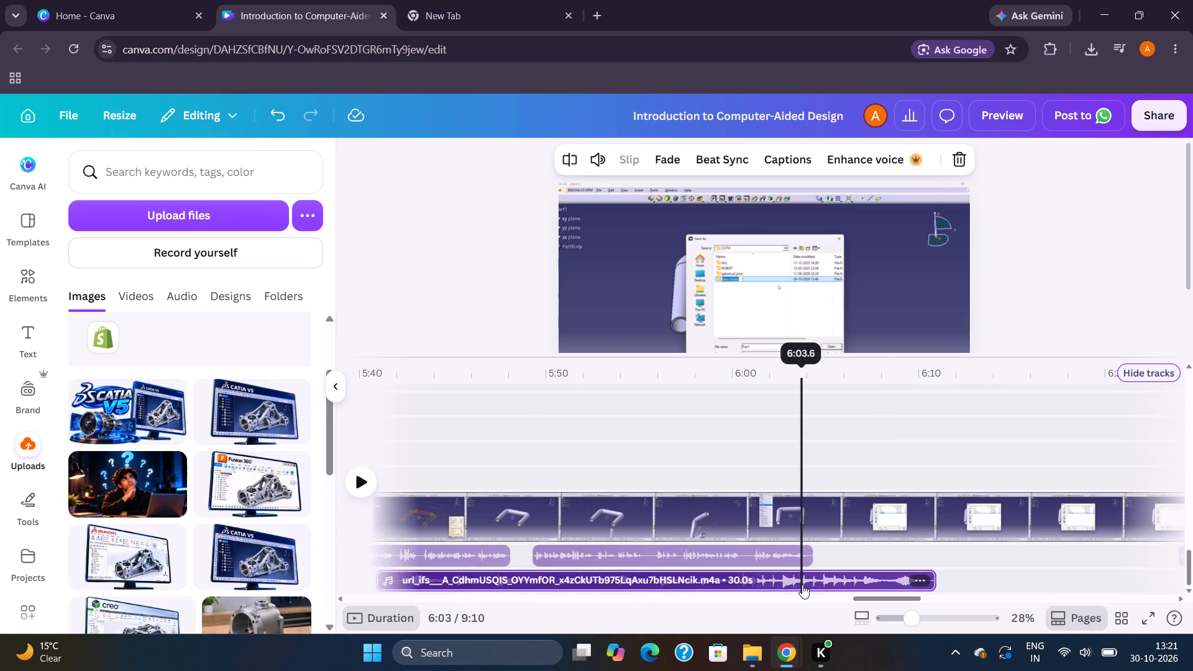
pyautogui.press('space')
# Move 5(10).mp3 earlier to start at about 6:10, where the uri_ifs clip ends, and play from about 6:11.
pyautogui.hscroll(-3, 854, 586)
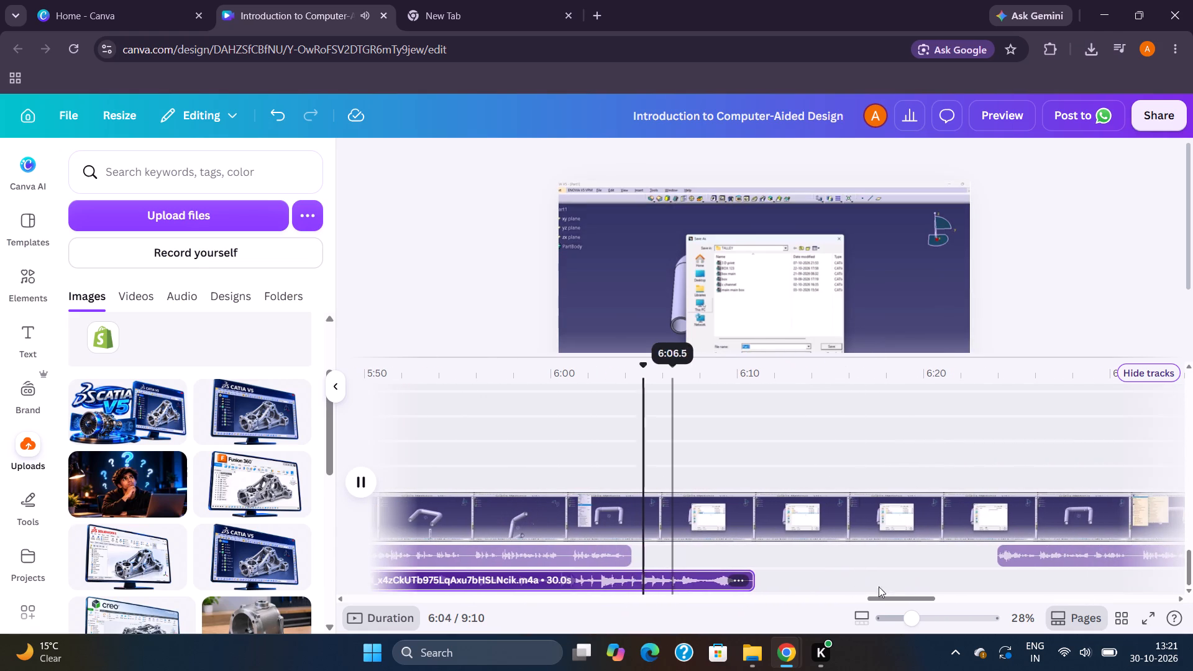
pyautogui.hscroll(-2, 954, 586)
pyautogui.scroll(-1, 951, 582)
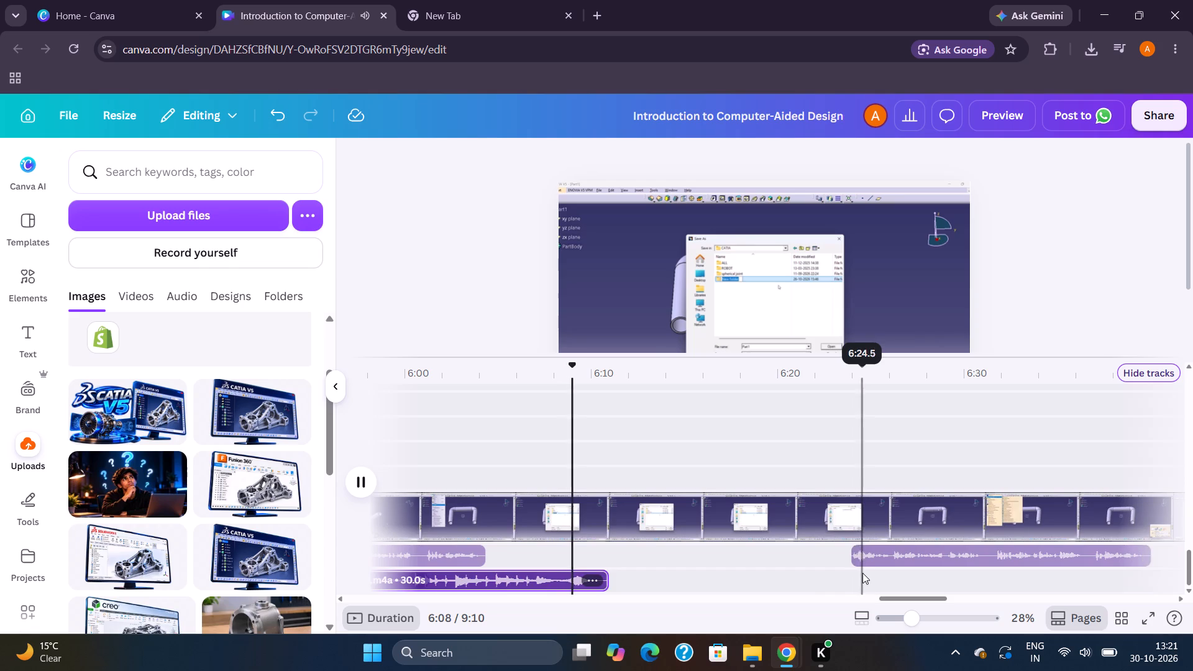
pyautogui.hscroll(-5, 827, 565)
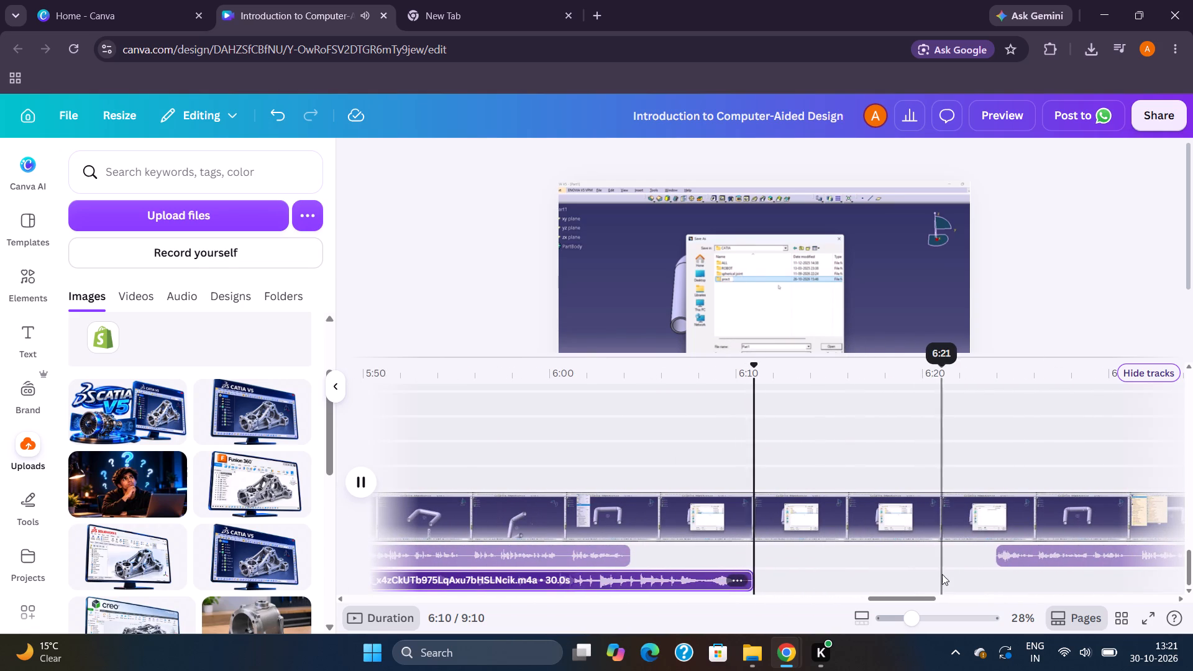
pyautogui.press('space')
pyautogui.click(985, 565)
pyautogui.moveTo(1016, 556); pyautogui.dragTo(954, 557)
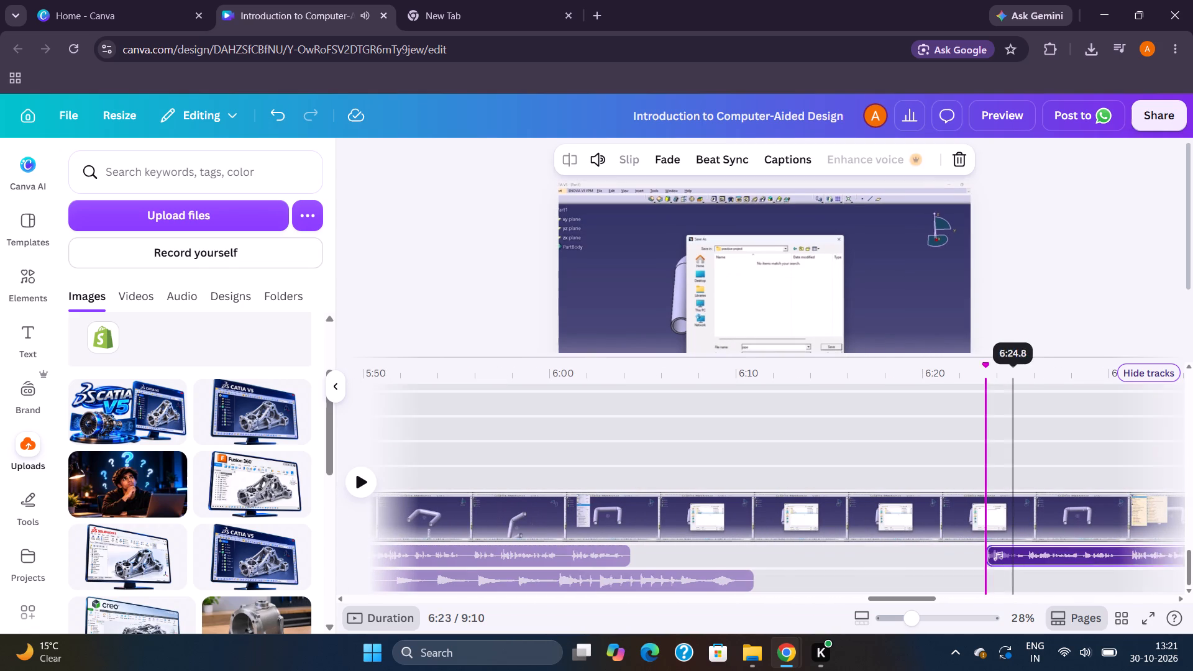
pyautogui.moveTo(954, 557); pyautogui.dragTo(777, 556)
pyautogui.press('space')
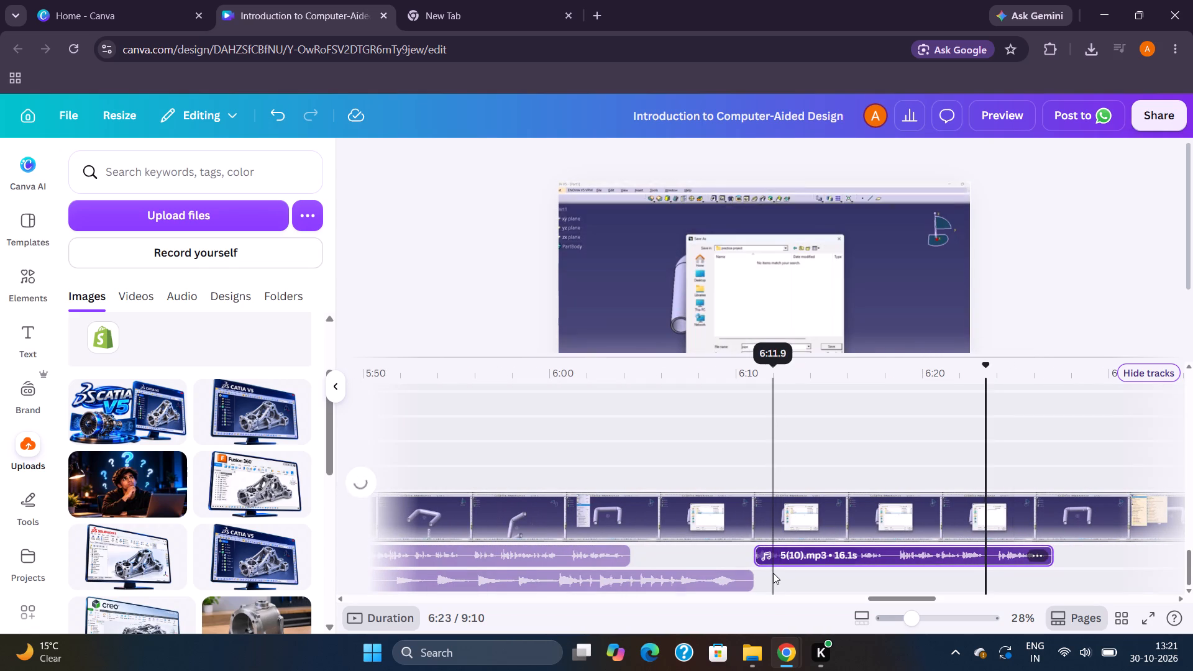
pyautogui.click(763, 573)
pyautogui.press('space')
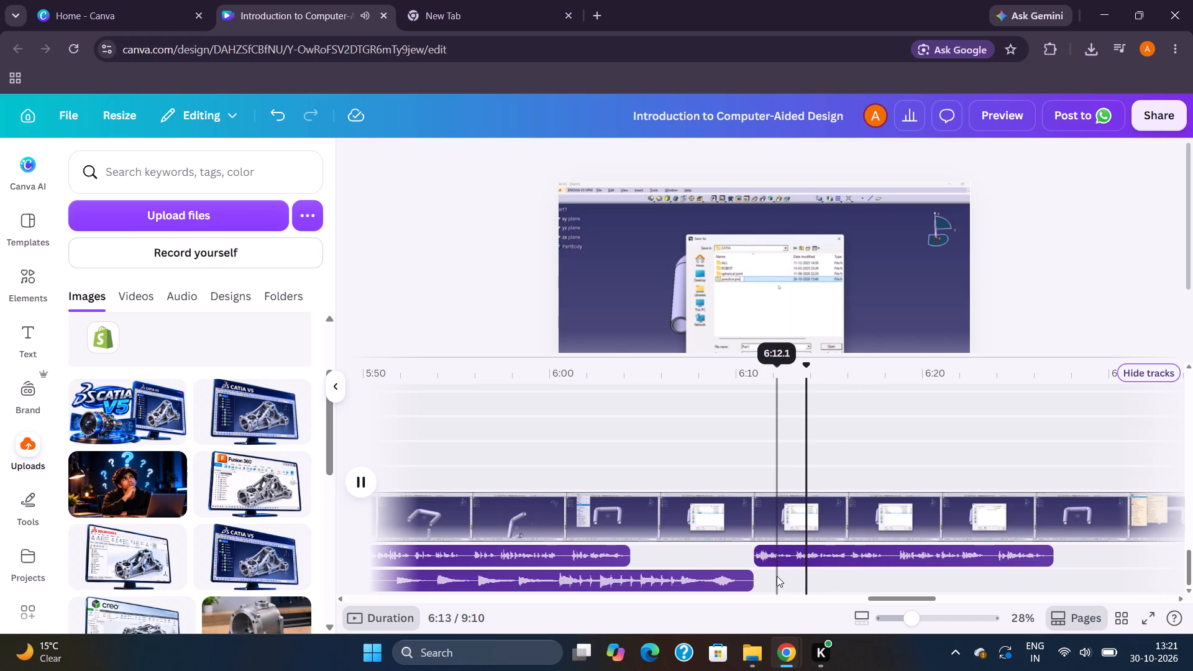
# Move 5(11).mp3 earlier to start at about 6:30 and play it from about 6:32 against the CATIA drawing-creation footage.
pyautogui.hscroll(-3, 814, 567)
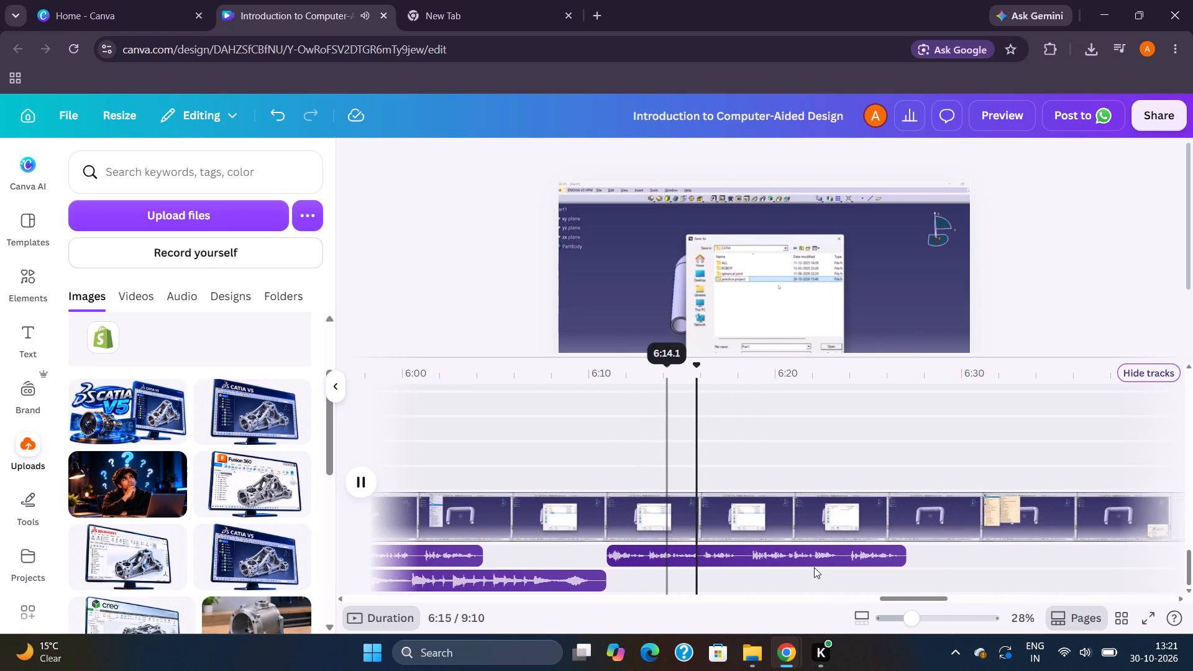
pyautogui.hscroll(-1, 891, 568)
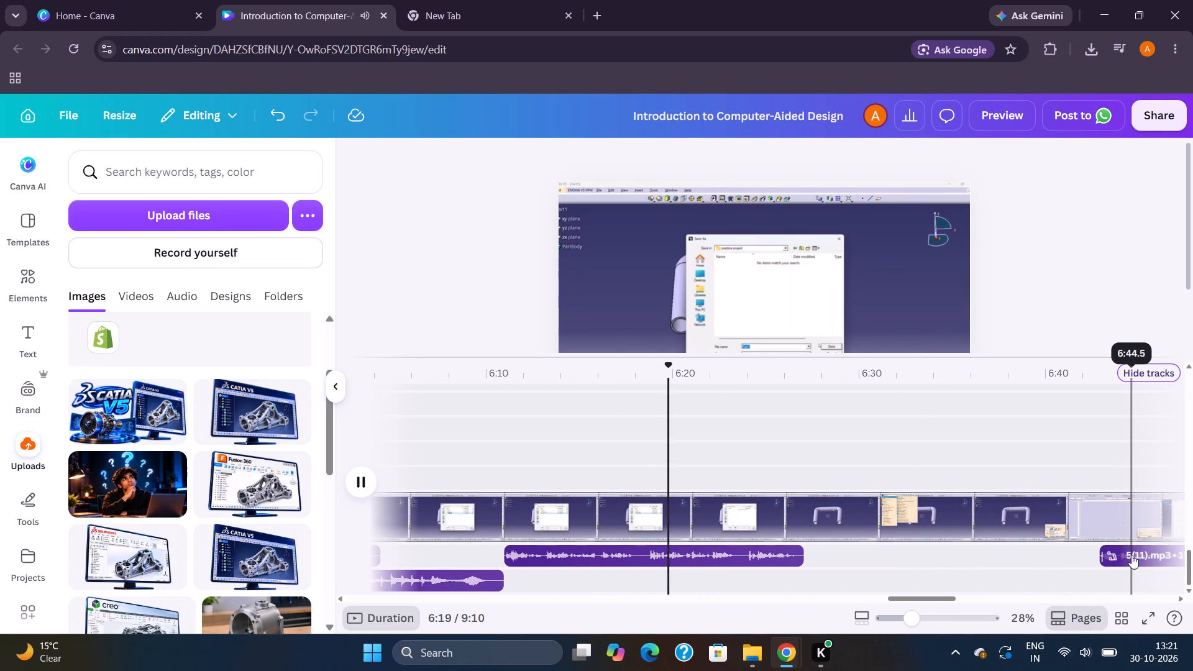
pyautogui.hscroll(-3, 1070, 556)
pyautogui.hscroll(-1, 971, 560)
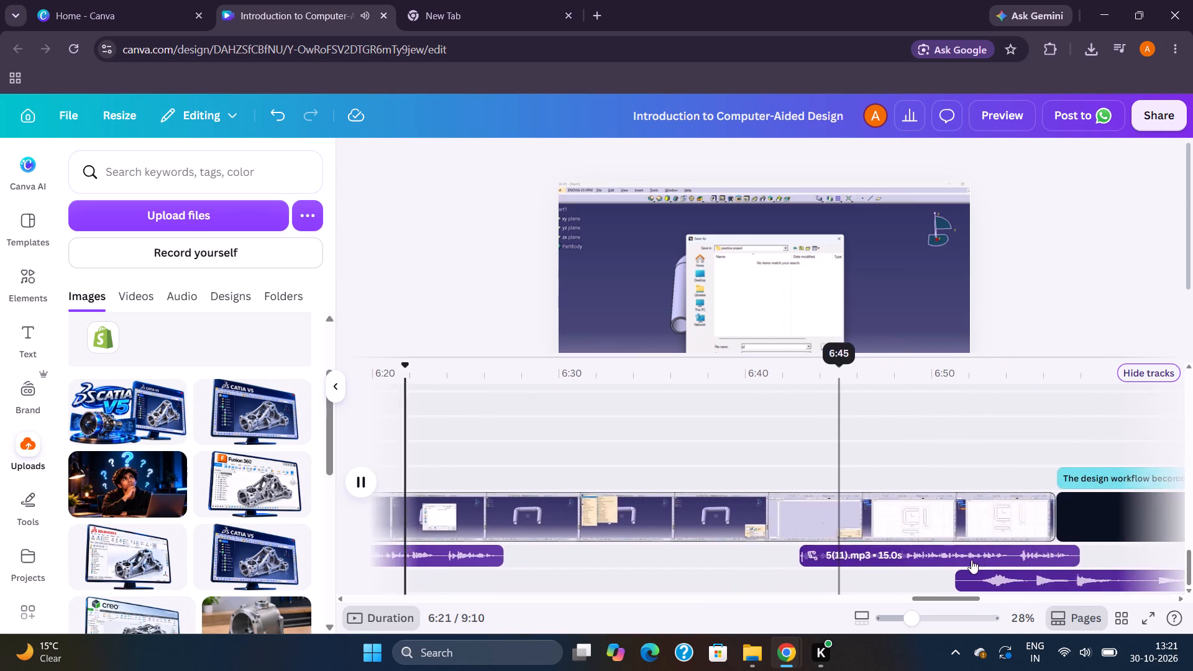
pyautogui.hscroll(-1, 971, 560)
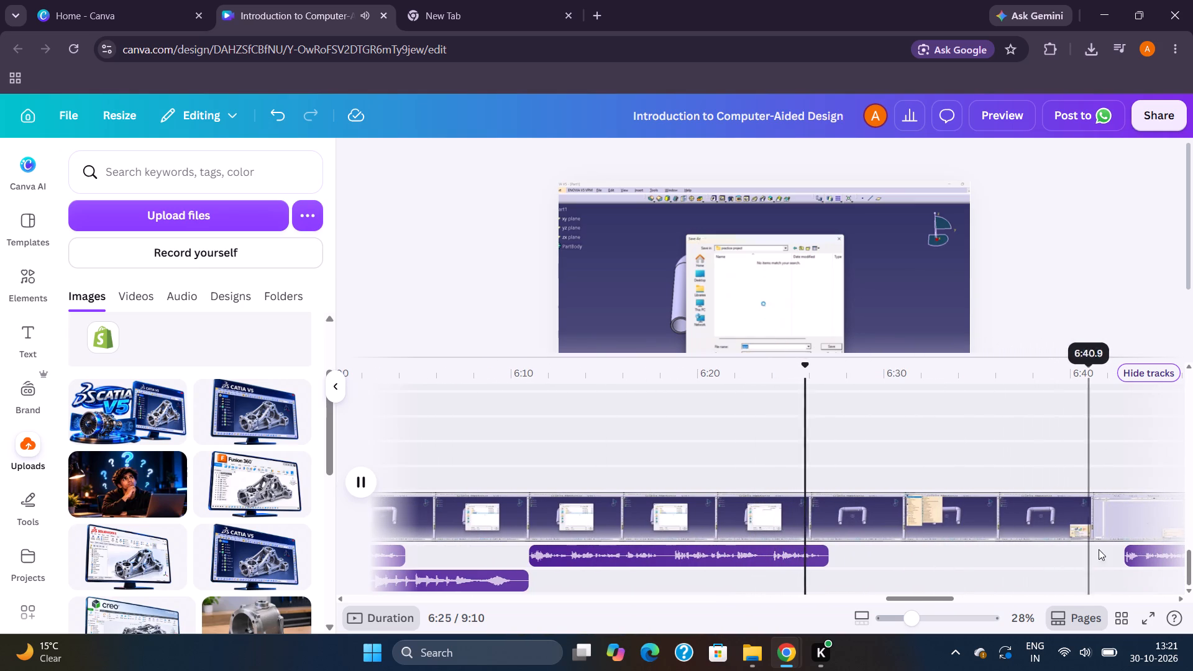
pyautogui.moveTo(1141, 557); pyautogui.dragTo(976, 564)
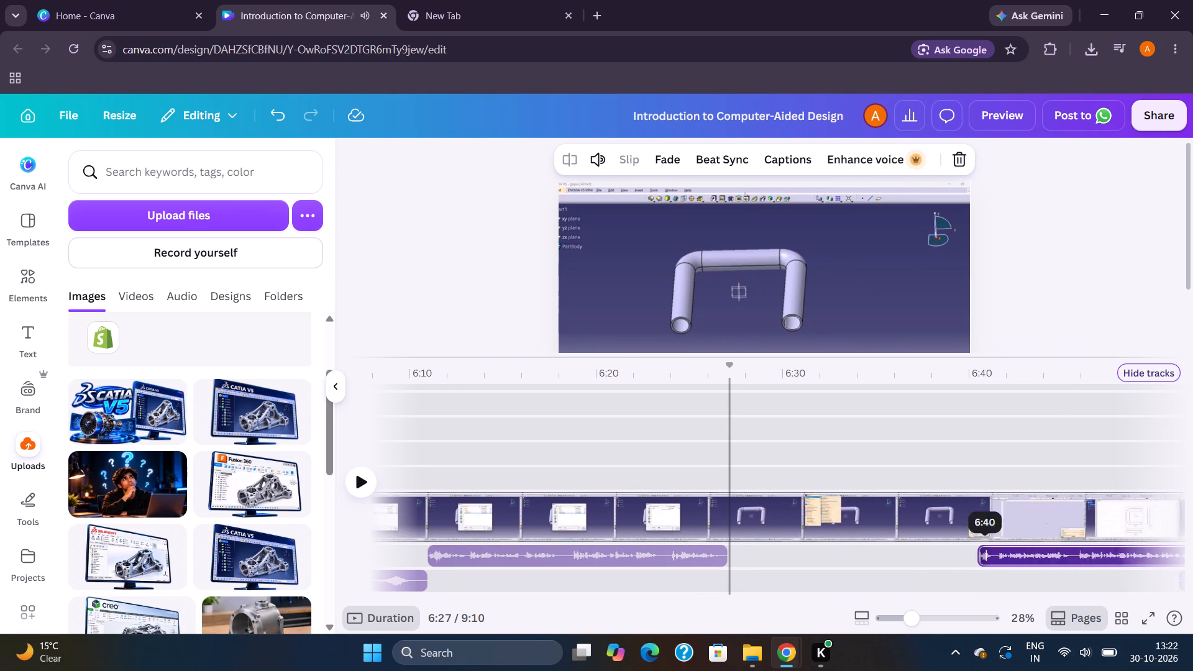
pyautogui.moveTo(976, 564); pyautogui.dragTo(798, 560)
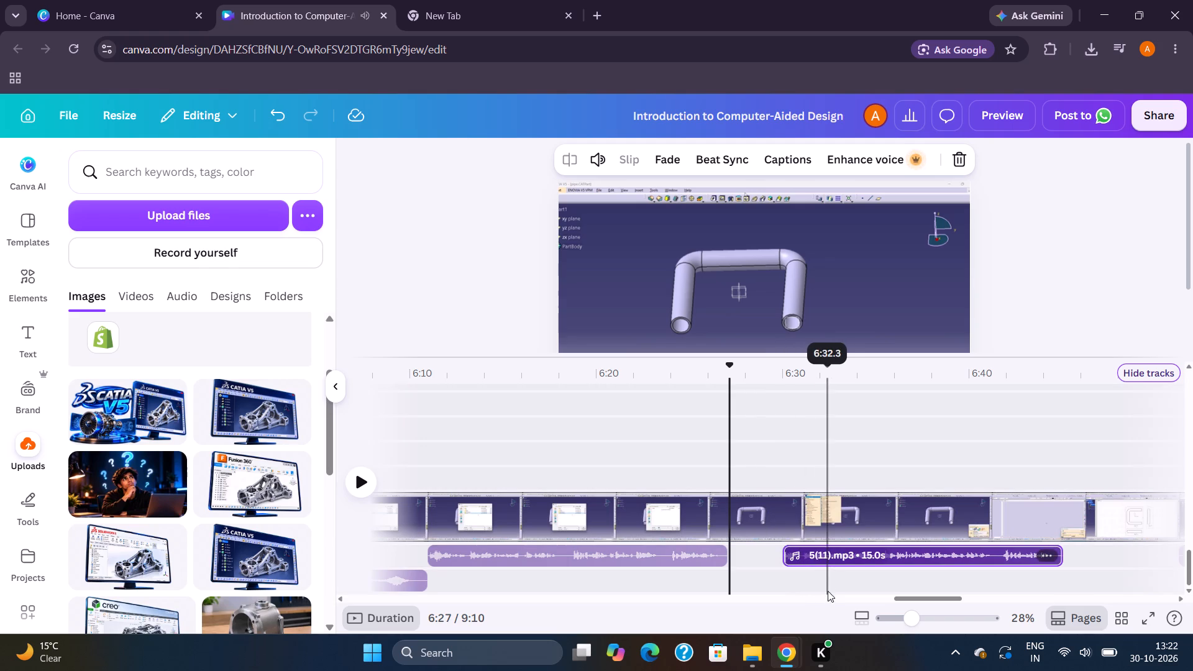
pyautogui.click(817, 594)
pyautogui.press('space')
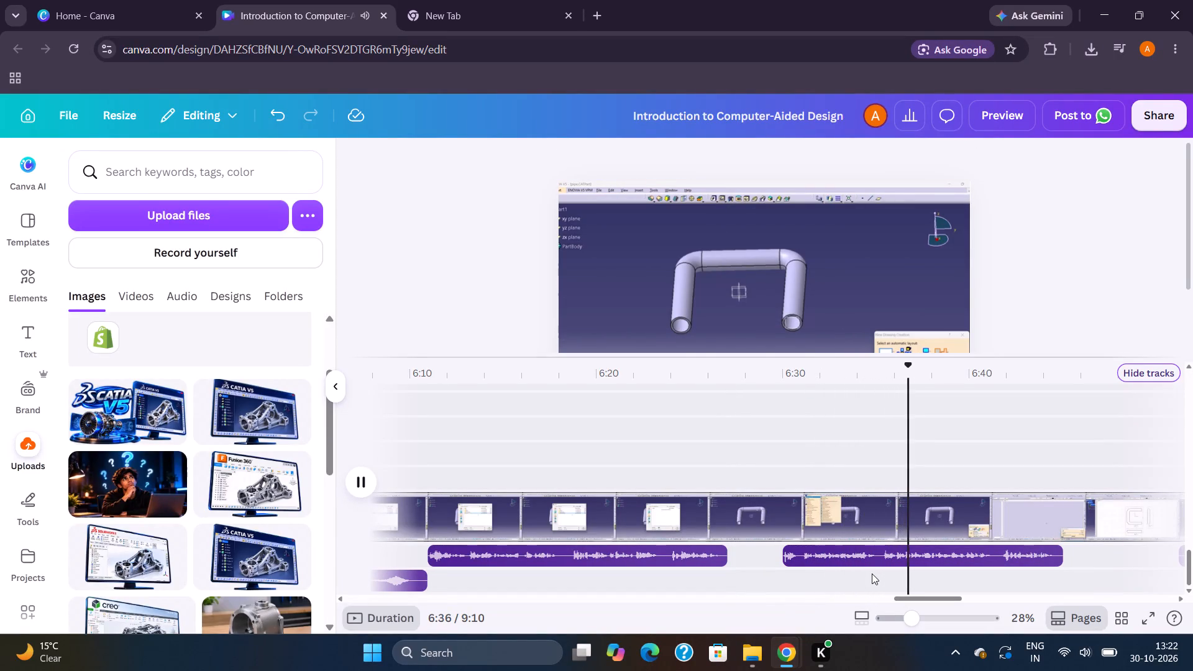
pyautogui.scroll(-1, 862, 316)
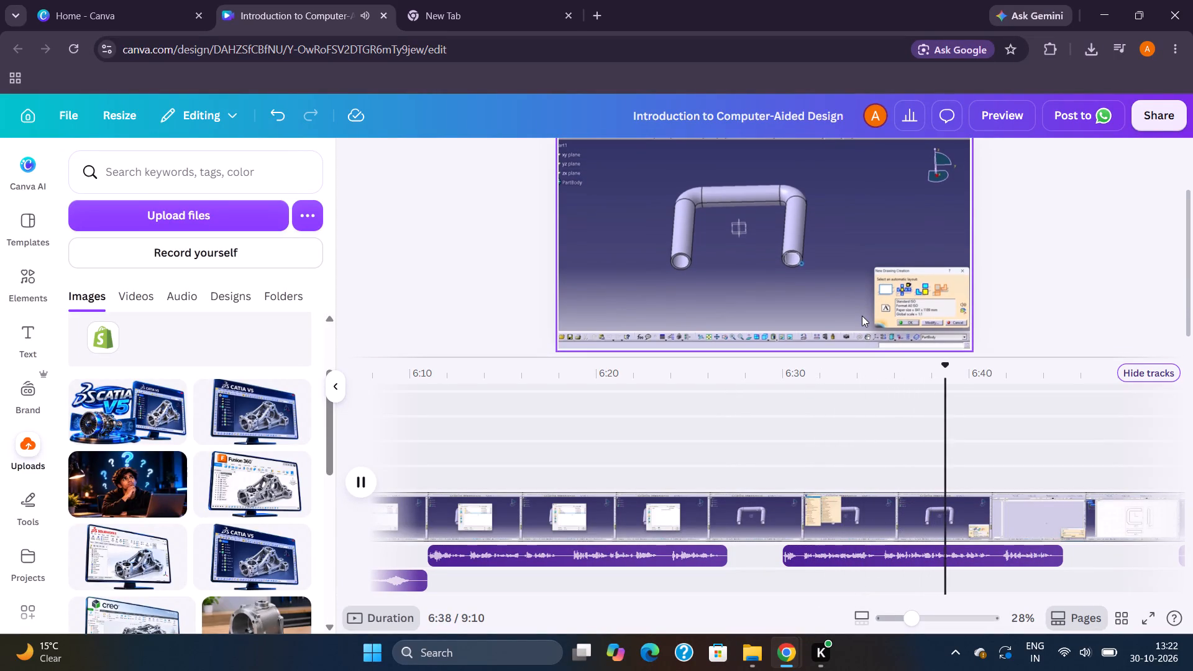
pyautogui.scroll(-1, 862, 316)
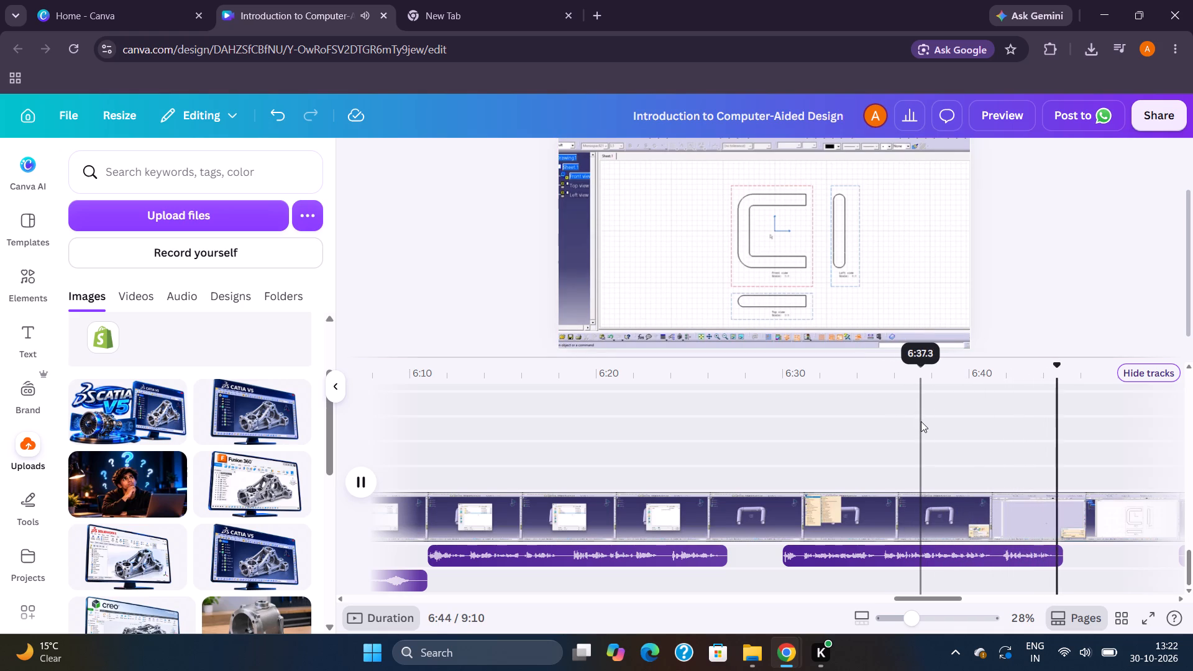
# Split the CATIA demonstration video at about 6:47, shortly after 5(11).mp3 ends, at the three-view drawing frame.
pyautogui.hscroll(-1, 921, 421)
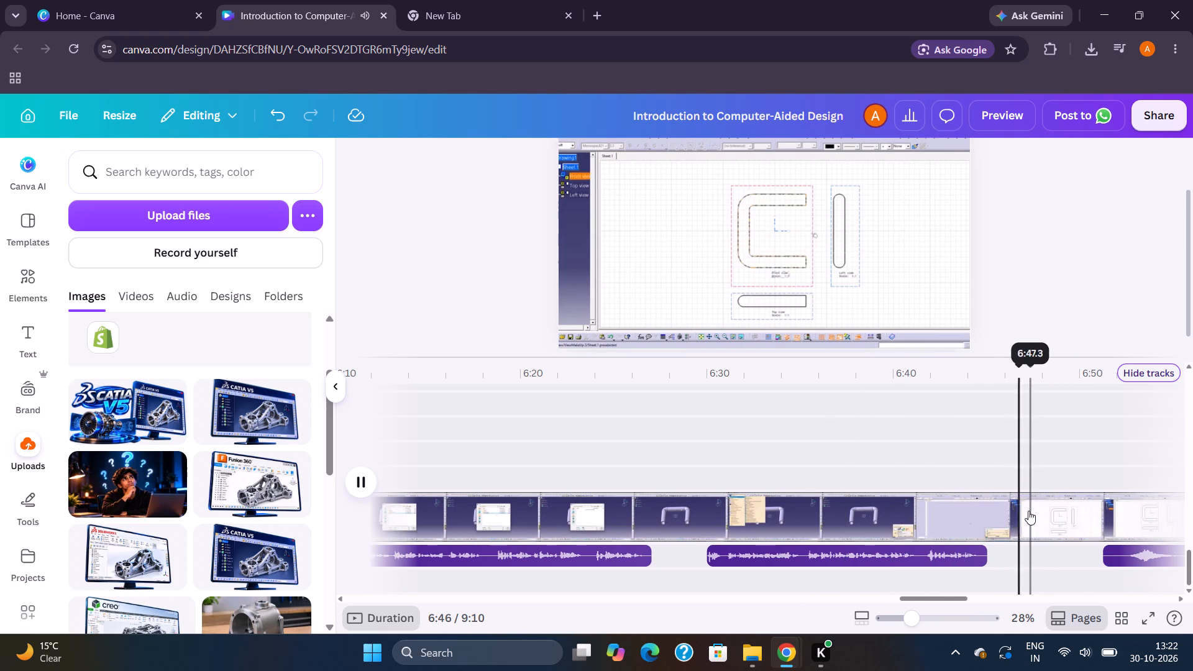
pyautogui.rightClick(1041, 547)
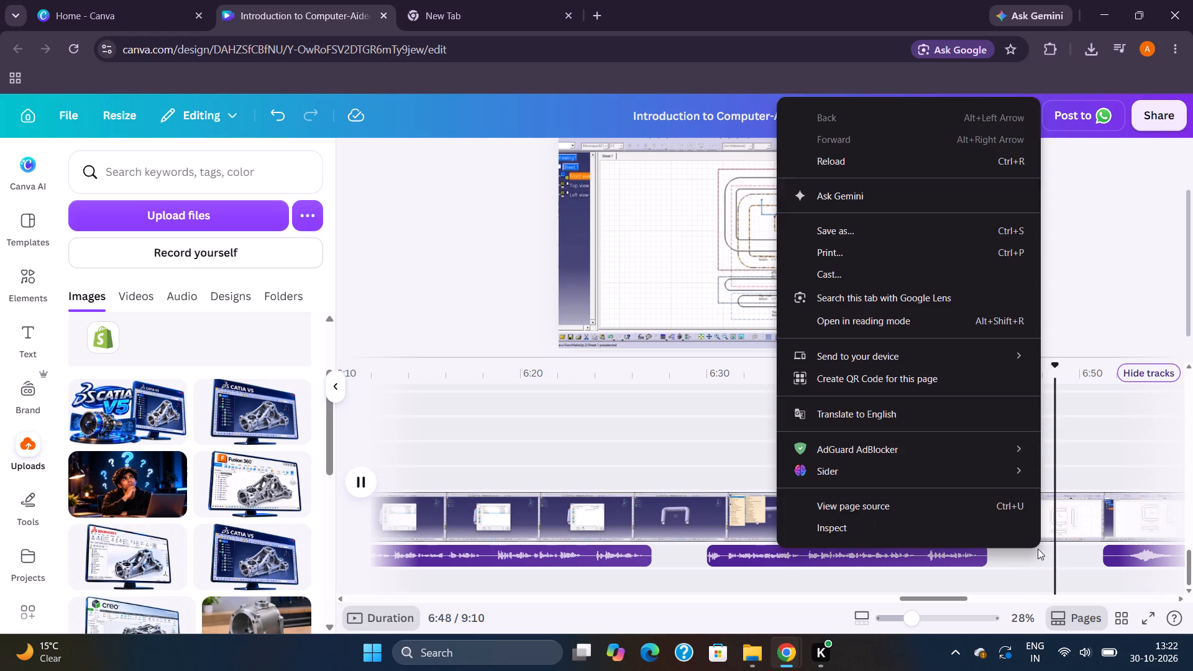
pyautogui.click(1040, 549)
pyautogui.hscroll(-3, 1020, 545)
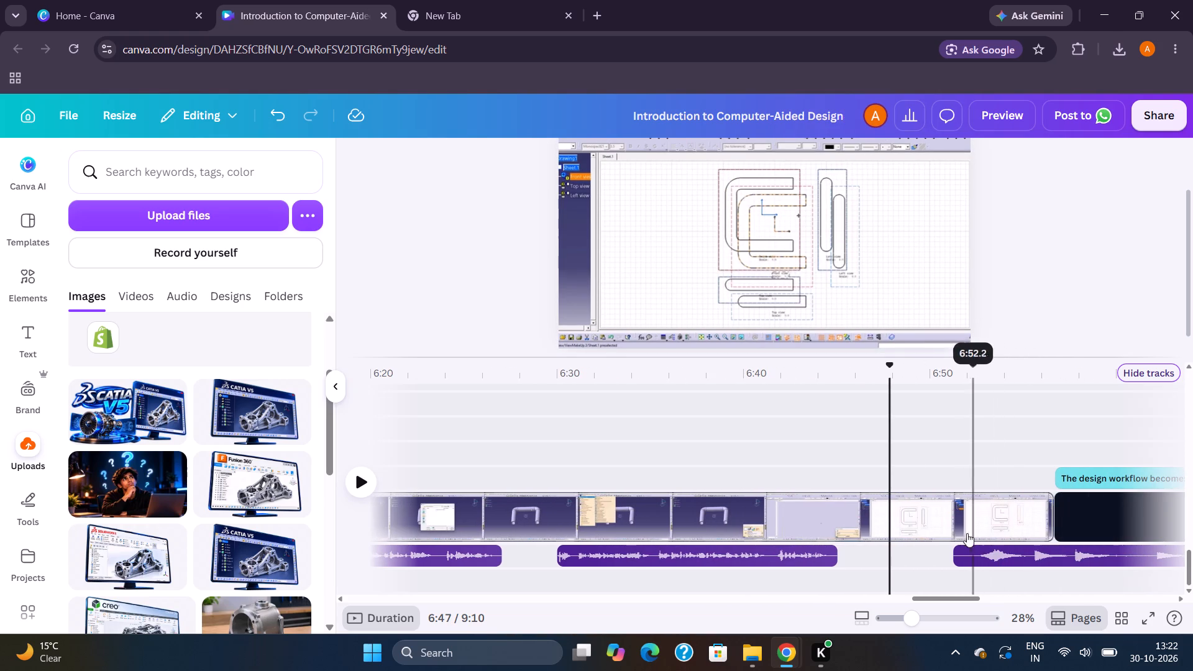
pyautogui.click(863, 548)
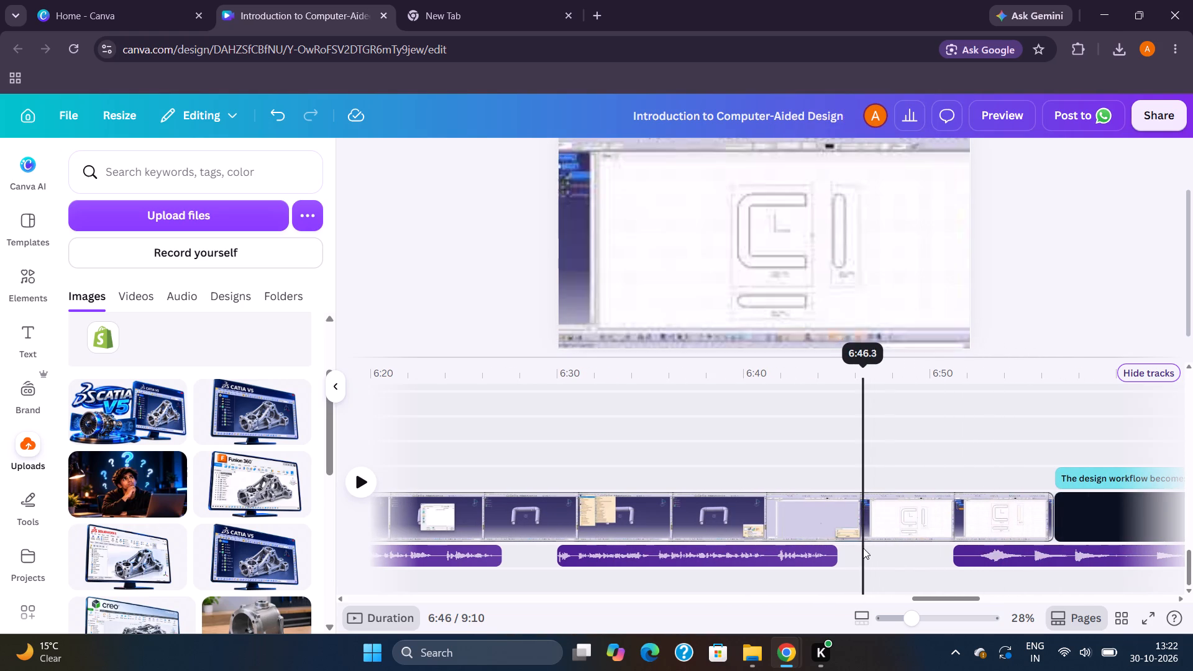
pyautogui.click(894, 547)
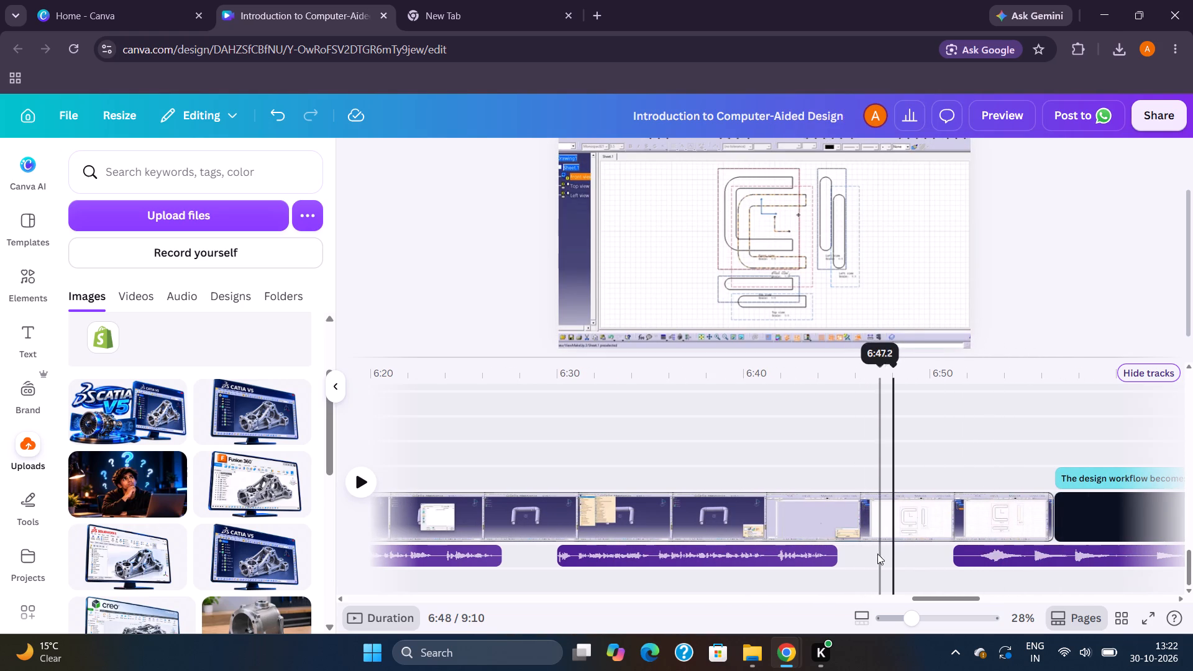
pyautogui.click(867, 554)
pyautogui.click(899, 508)
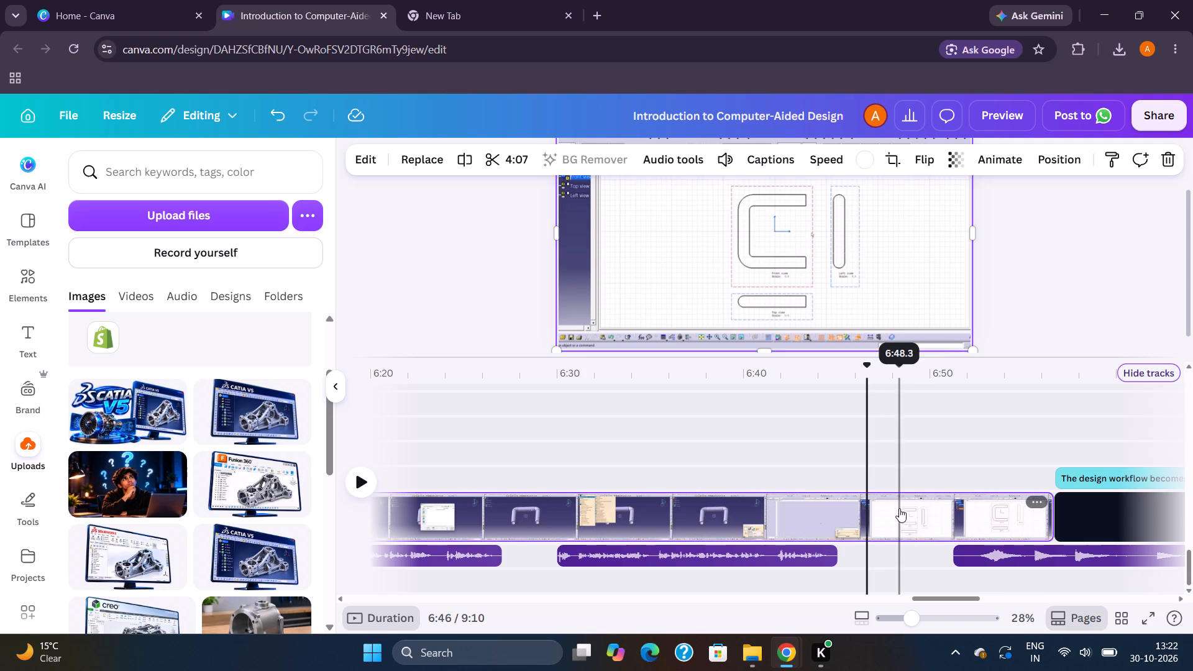
pyautogui.click(872, 519)
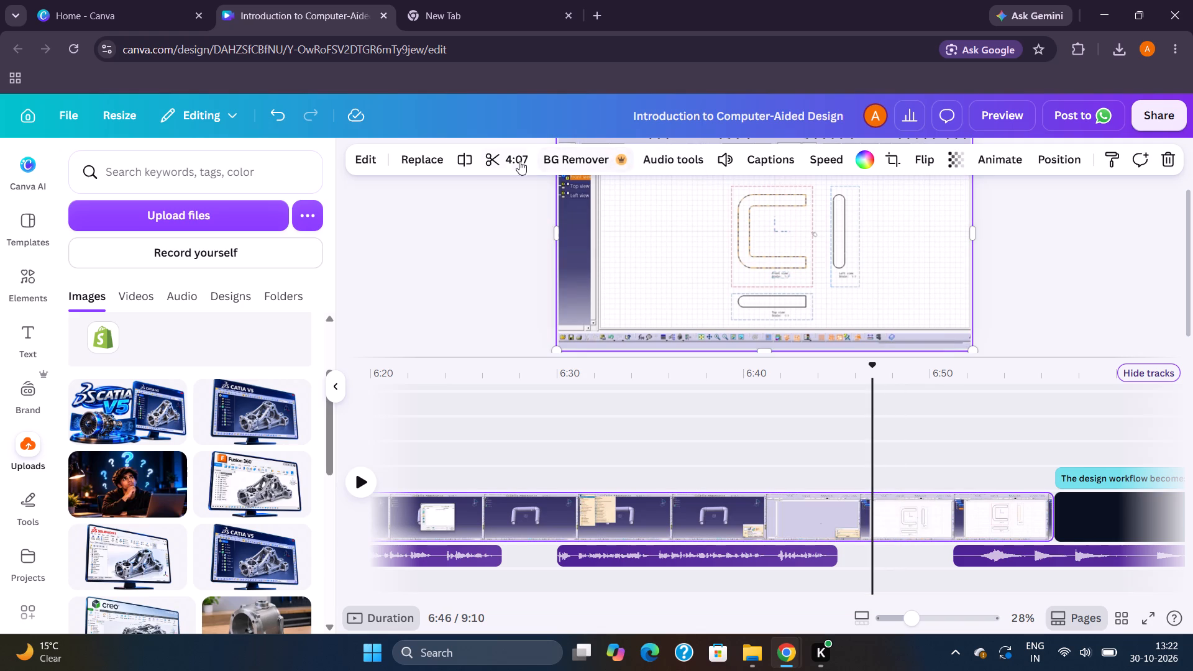
pyautogui.click(460, 158)
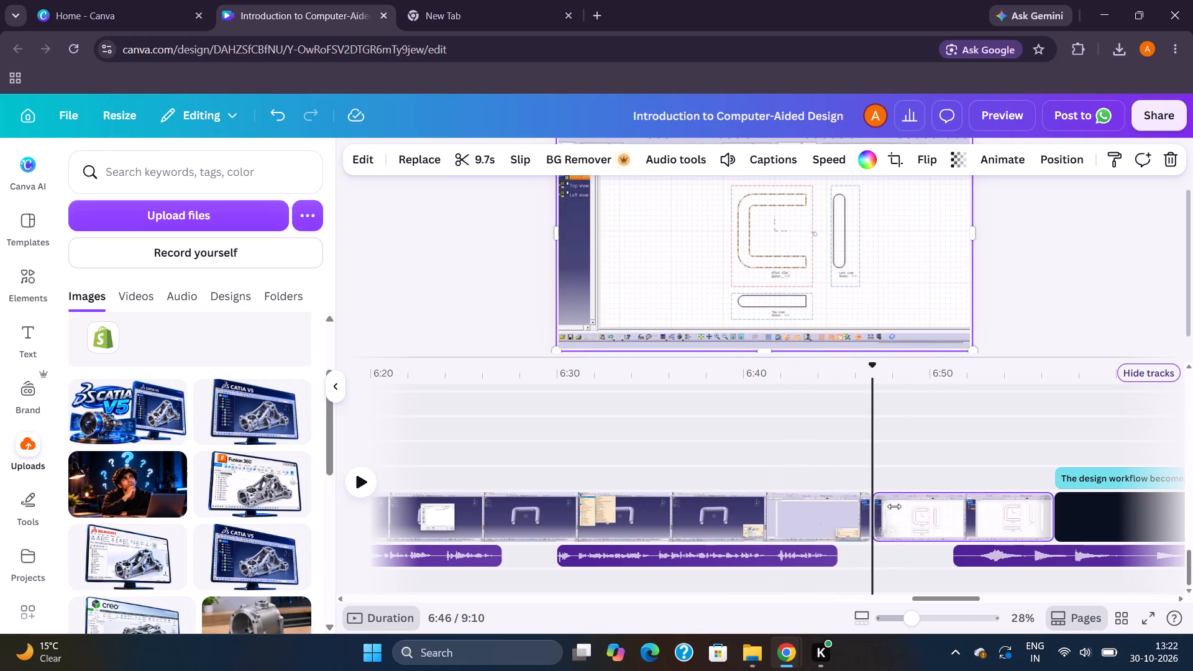
# Delete the leftover 9.7 s segment of CATIA video after the split and play from about 6:43 across the page change.
pyautogui.click(917, 511)
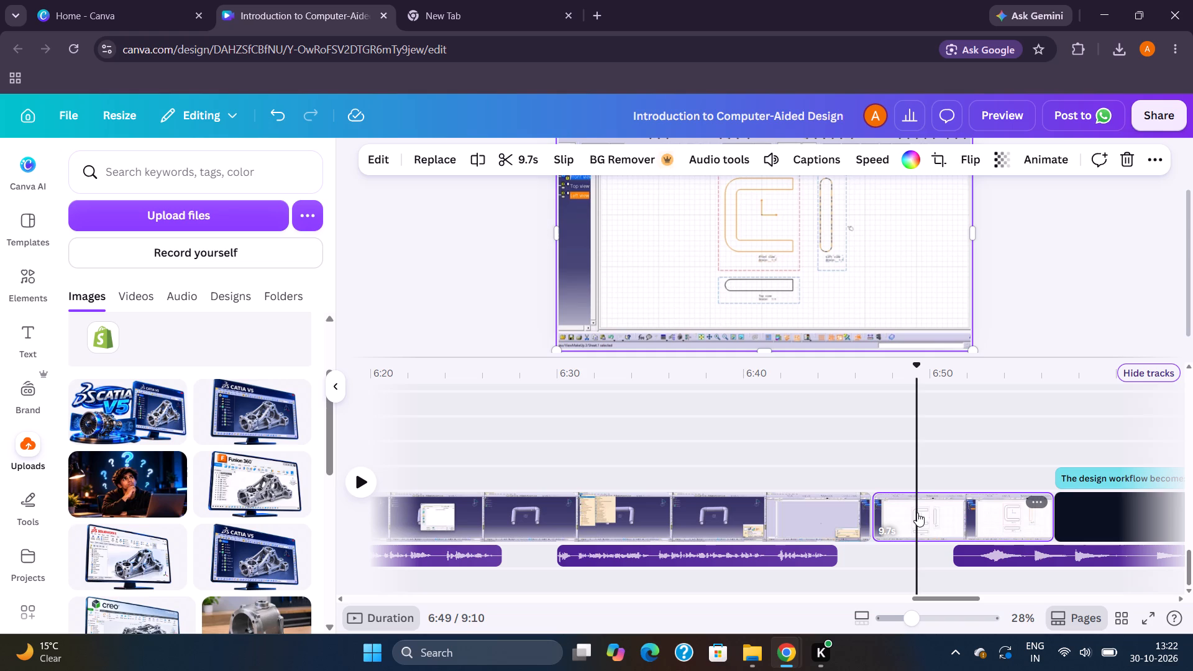
pyautogui.press('Delete')
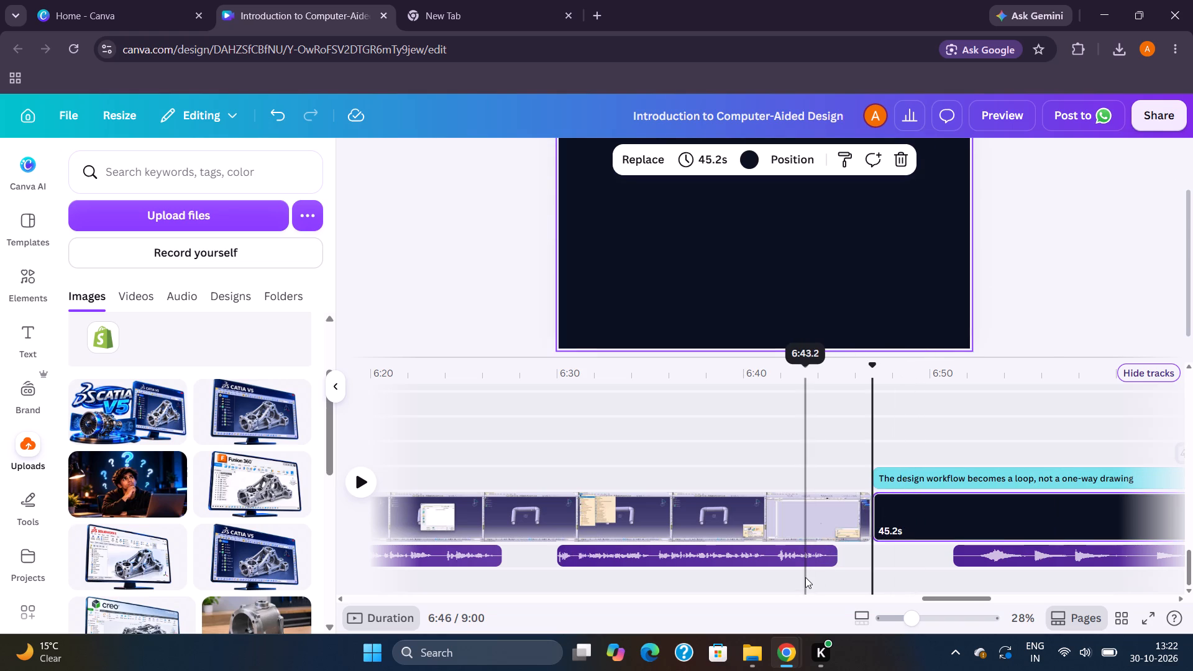
pyautogui.click(805, 577)
pyautogui.press('space')
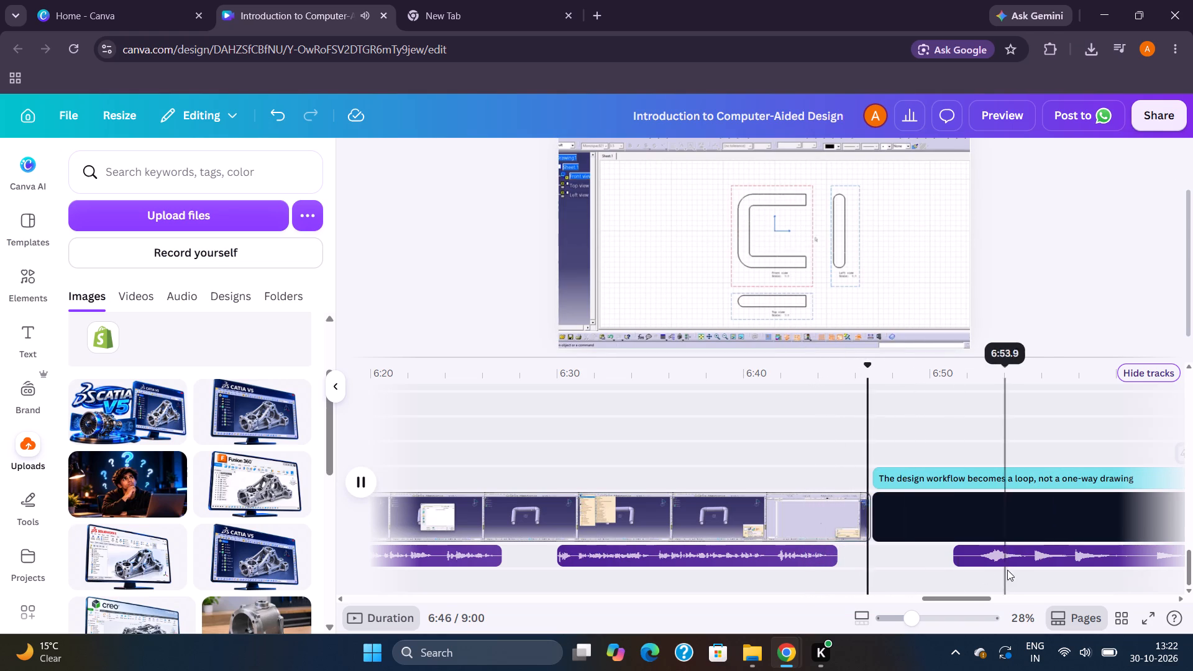
pyautogui.press('space')
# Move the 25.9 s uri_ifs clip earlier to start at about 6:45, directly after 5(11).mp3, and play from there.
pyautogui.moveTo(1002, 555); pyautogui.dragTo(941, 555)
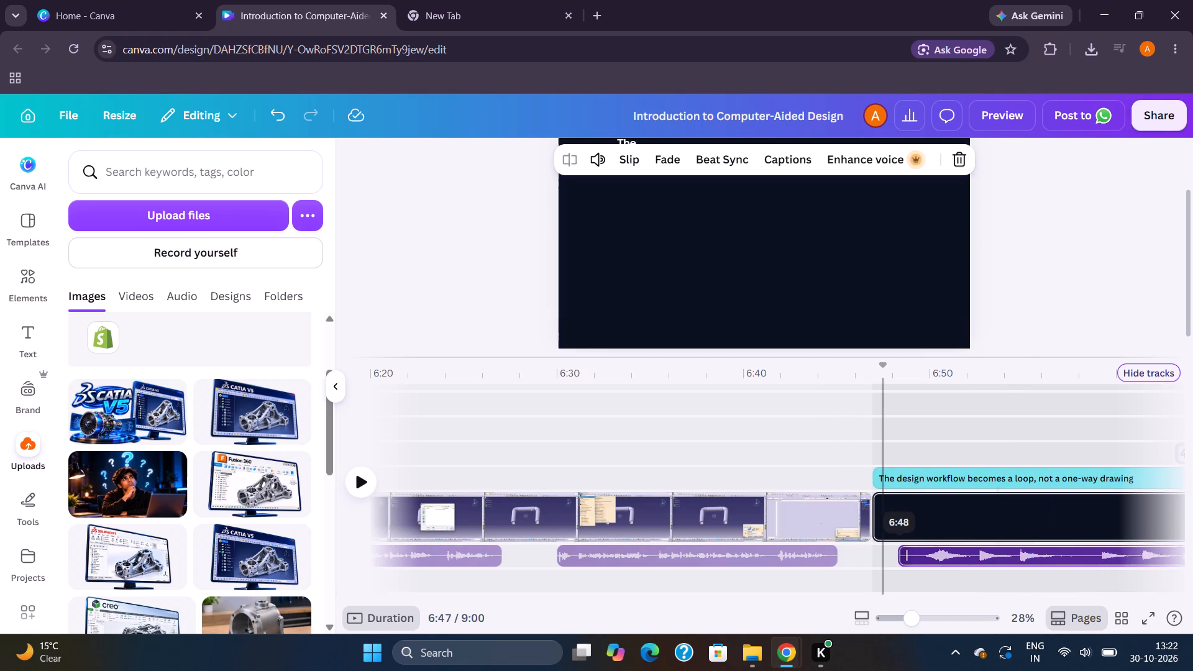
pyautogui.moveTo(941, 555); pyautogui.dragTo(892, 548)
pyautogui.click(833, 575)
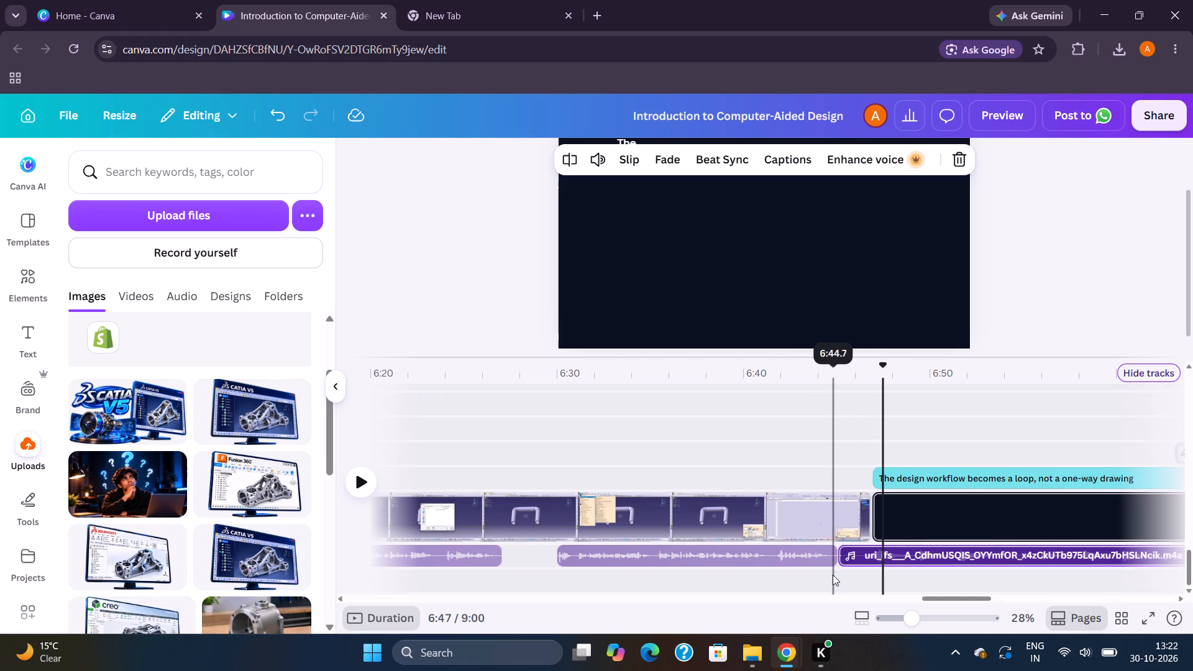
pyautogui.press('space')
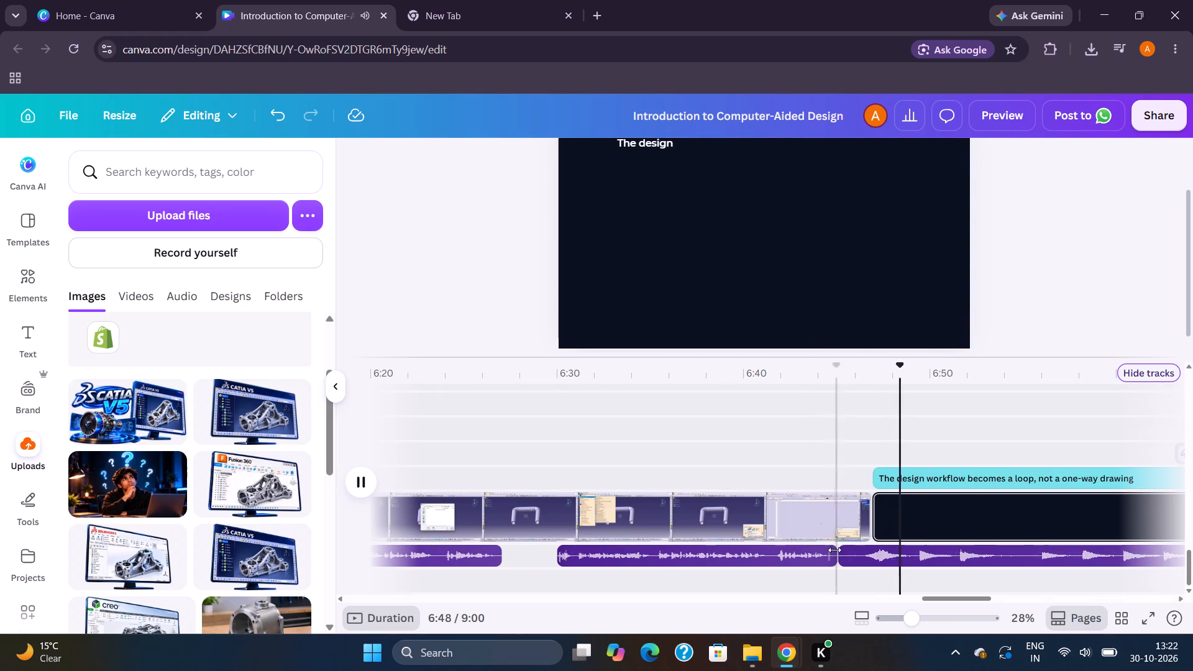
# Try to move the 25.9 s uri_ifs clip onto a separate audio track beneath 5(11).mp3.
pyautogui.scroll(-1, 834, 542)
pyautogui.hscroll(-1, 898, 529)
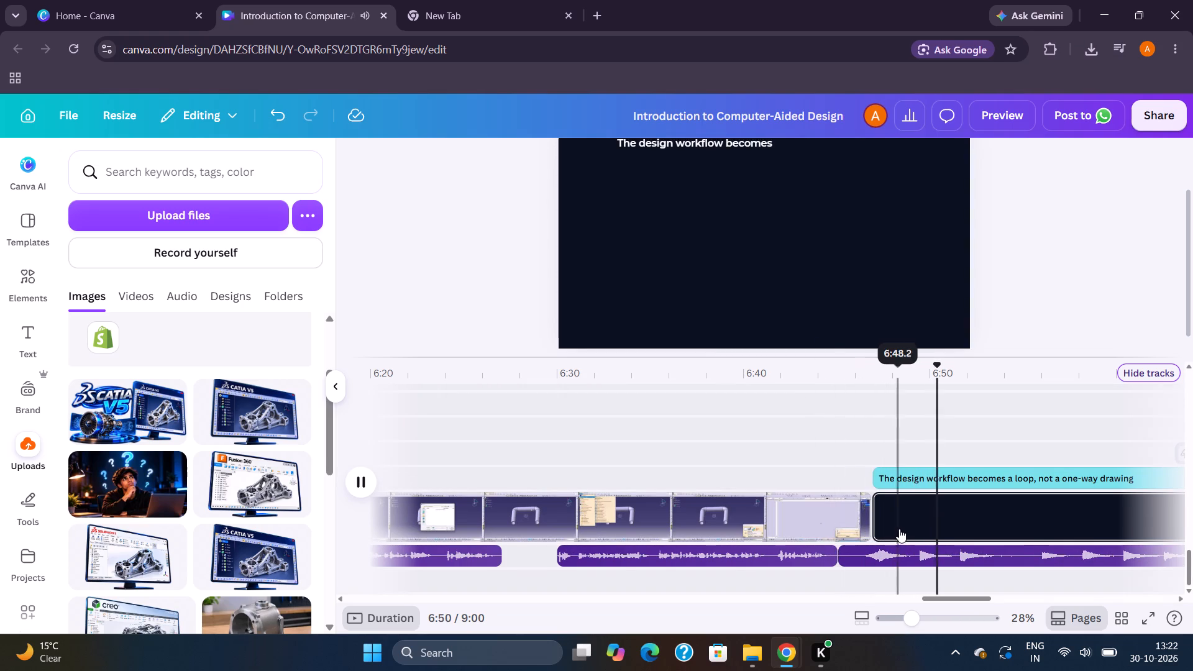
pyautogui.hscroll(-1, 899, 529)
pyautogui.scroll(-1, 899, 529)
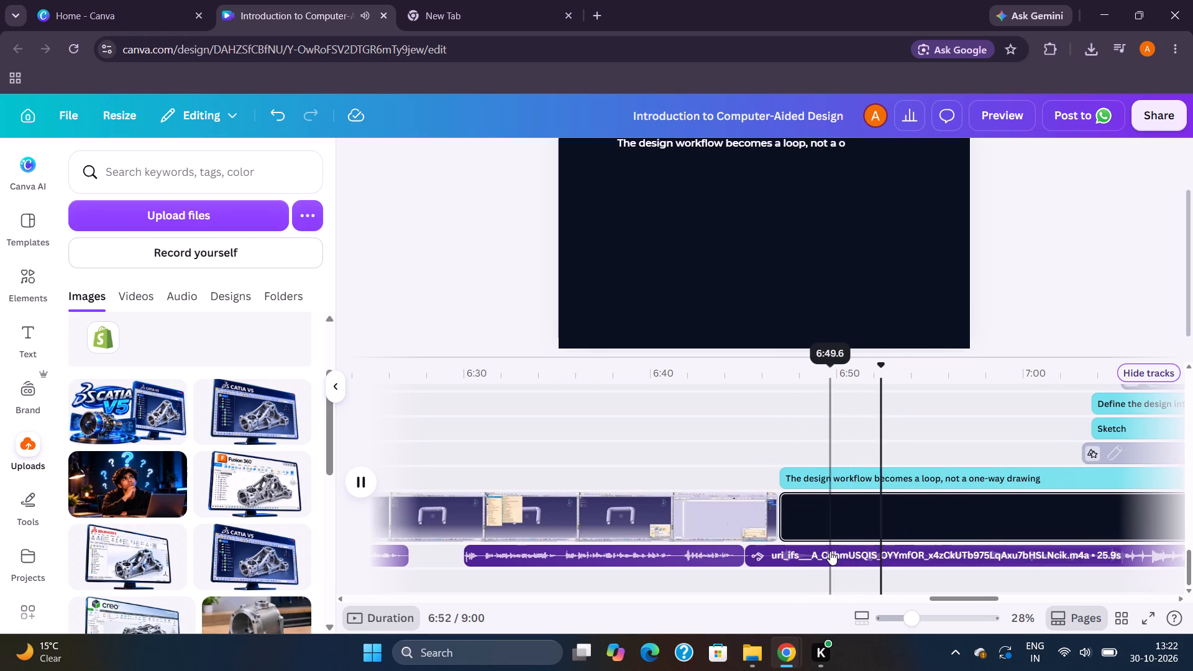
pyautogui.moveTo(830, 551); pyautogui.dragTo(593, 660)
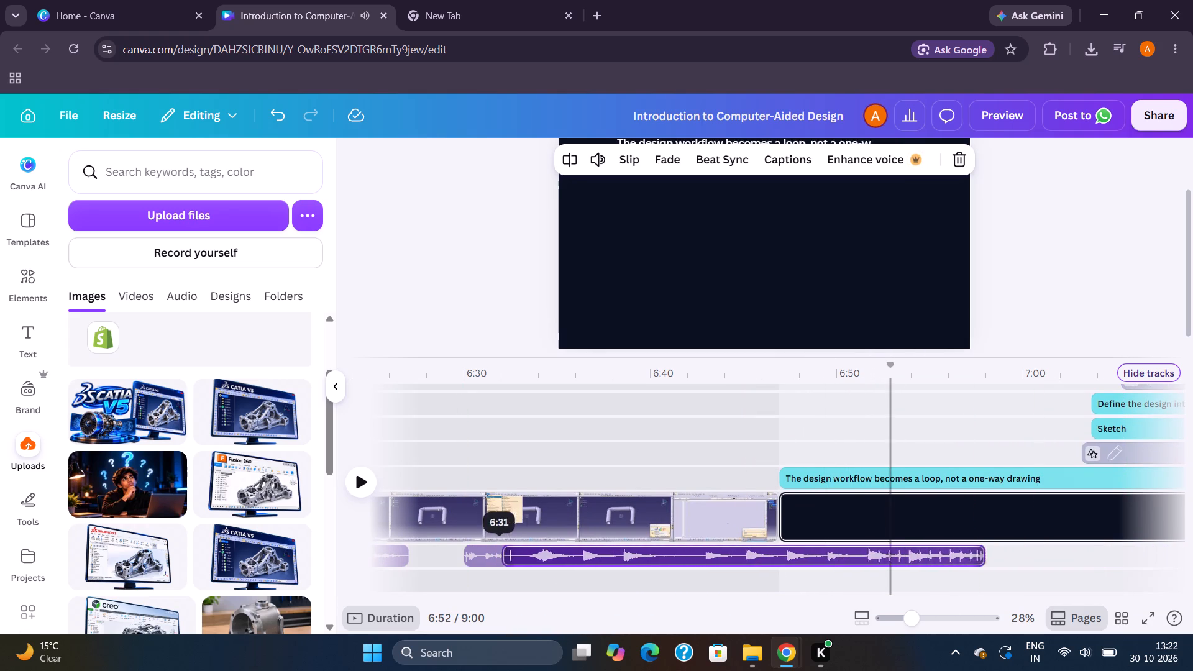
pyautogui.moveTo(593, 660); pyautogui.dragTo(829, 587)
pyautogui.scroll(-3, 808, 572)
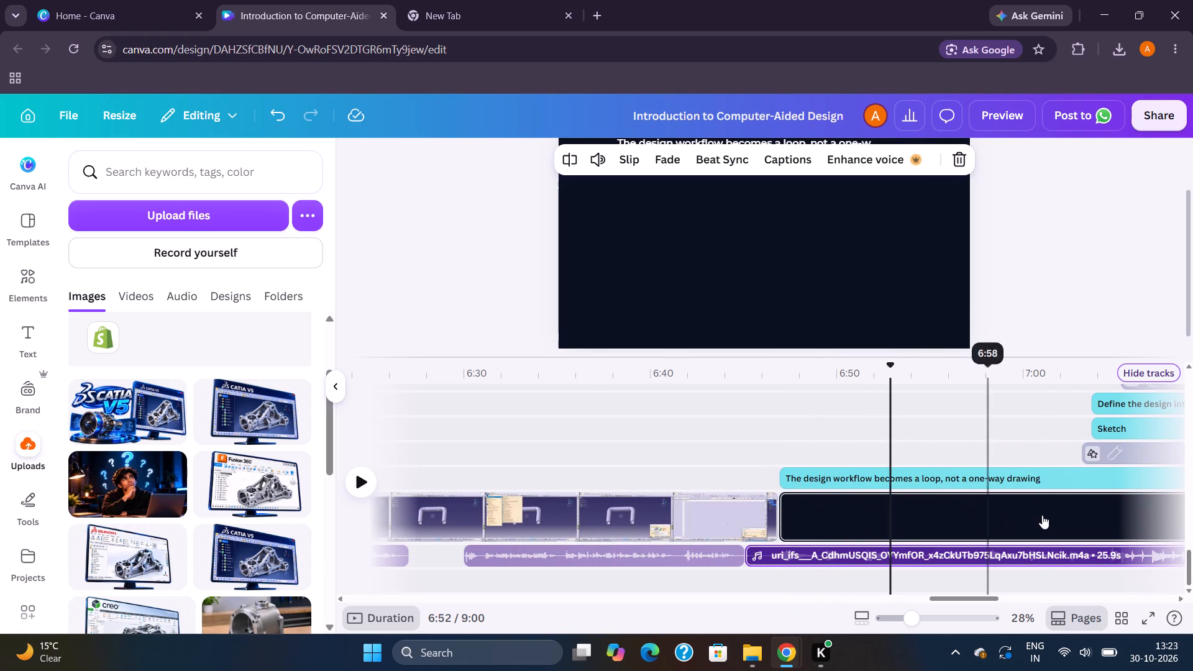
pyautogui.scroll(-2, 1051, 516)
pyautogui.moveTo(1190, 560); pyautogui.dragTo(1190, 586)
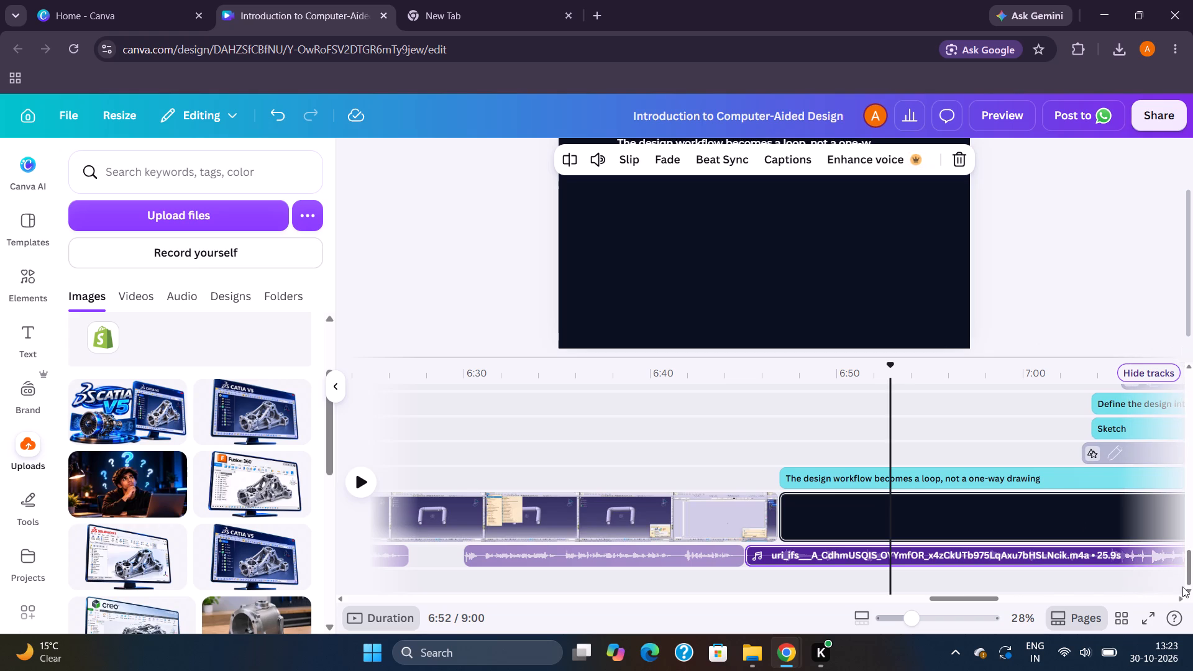
# Delete the 25.9 s uri_ifs clip that follows 5(11).mp3.
pyautogui.click(811, 557)
pyautogui.press('Delete')
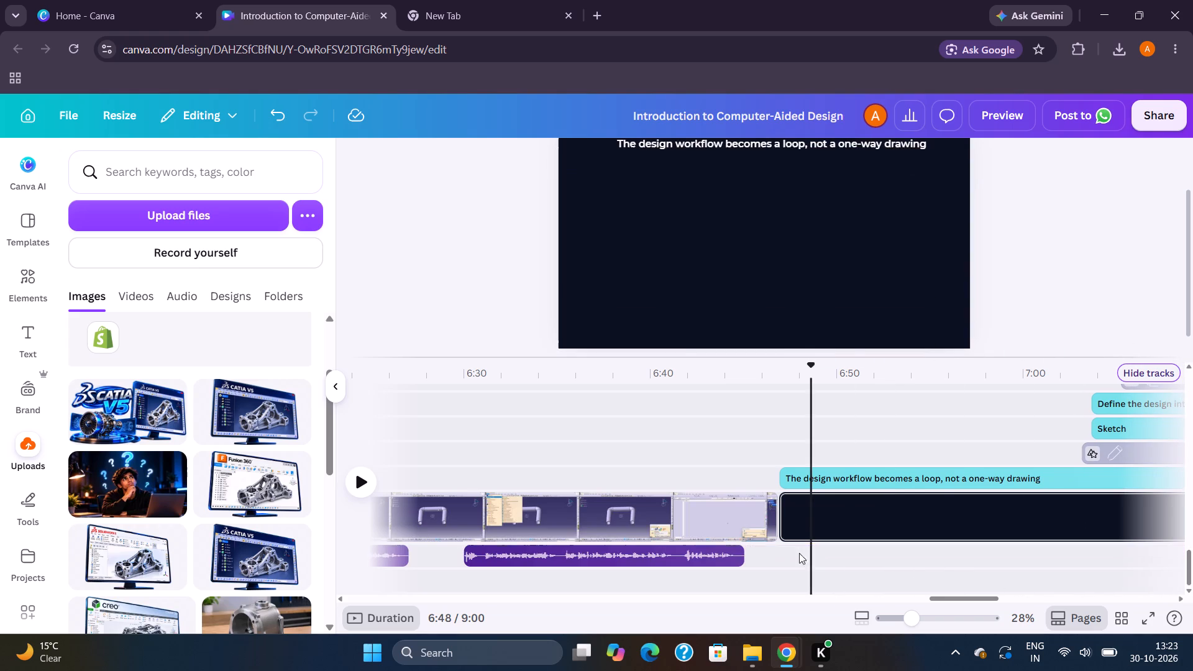
# Duplicate the 30.0 s uri_ifs clip and place the copy directly after the original, starting at about 6:11 beneath 5(10).mp3.
pyautogui.hscroll(6, 665, 516)
pyautogui.scroll(-1, 665, 515)
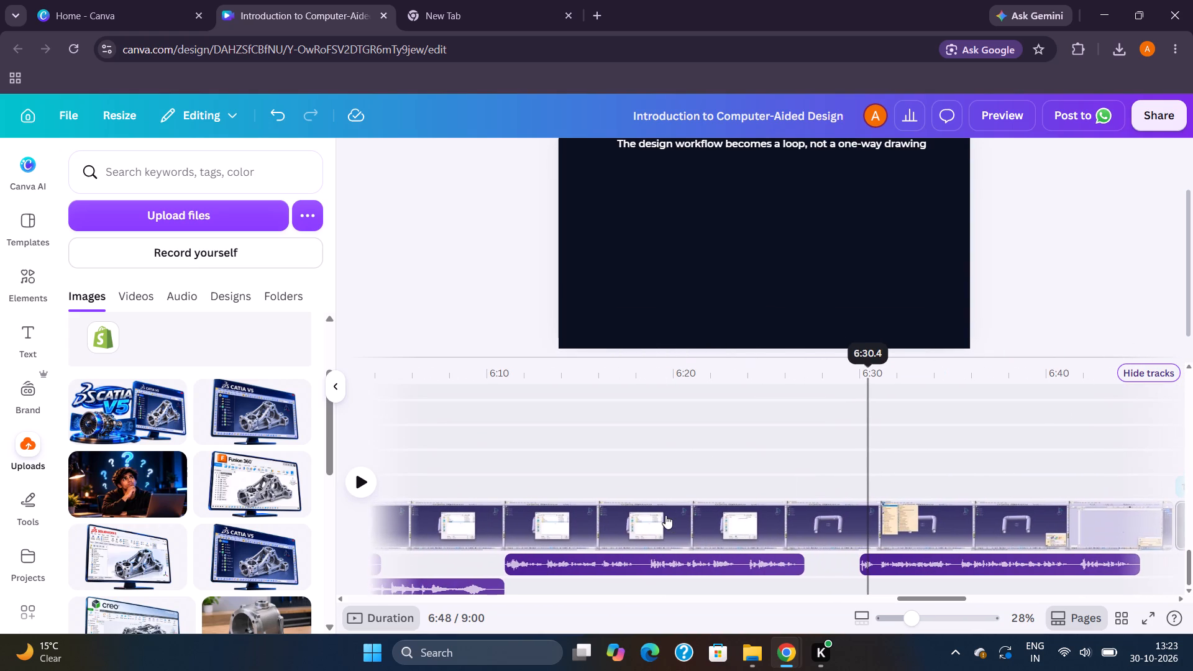
pyautogui.scroll(-1, 665, 515)
pyautogui.click(485, 572)
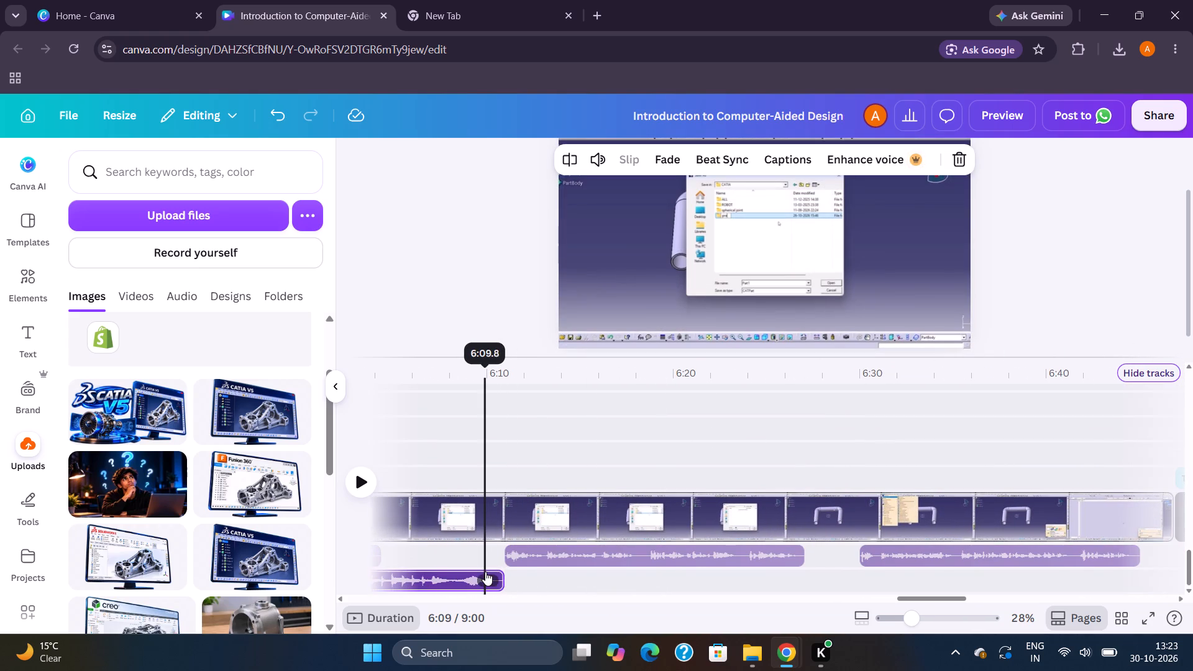
pyautogui.hotkey('ctrl', 'c')
pyautogui.click(549, 582)
pyautogui.hotkey('ctrl', 'v')
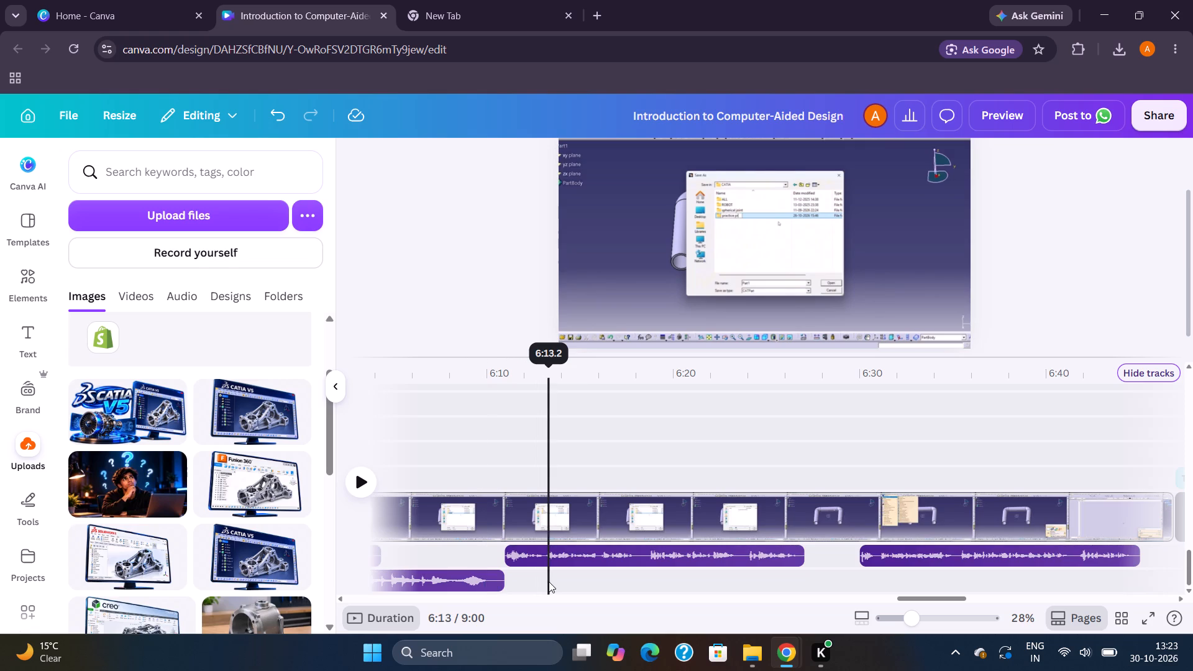
pyautogui.moveTo(576, 582); pyautogui.dragTo(553, 578)
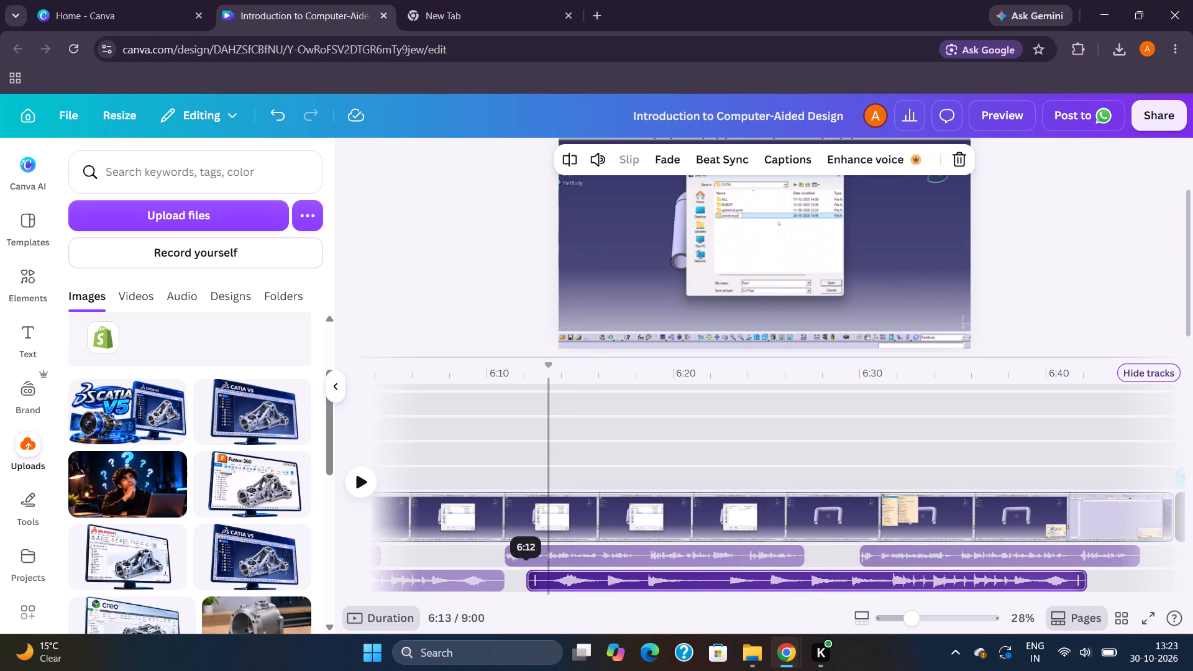
pyautogui.moveTo(553, 578); pyautogui.dragTo(537, 573)
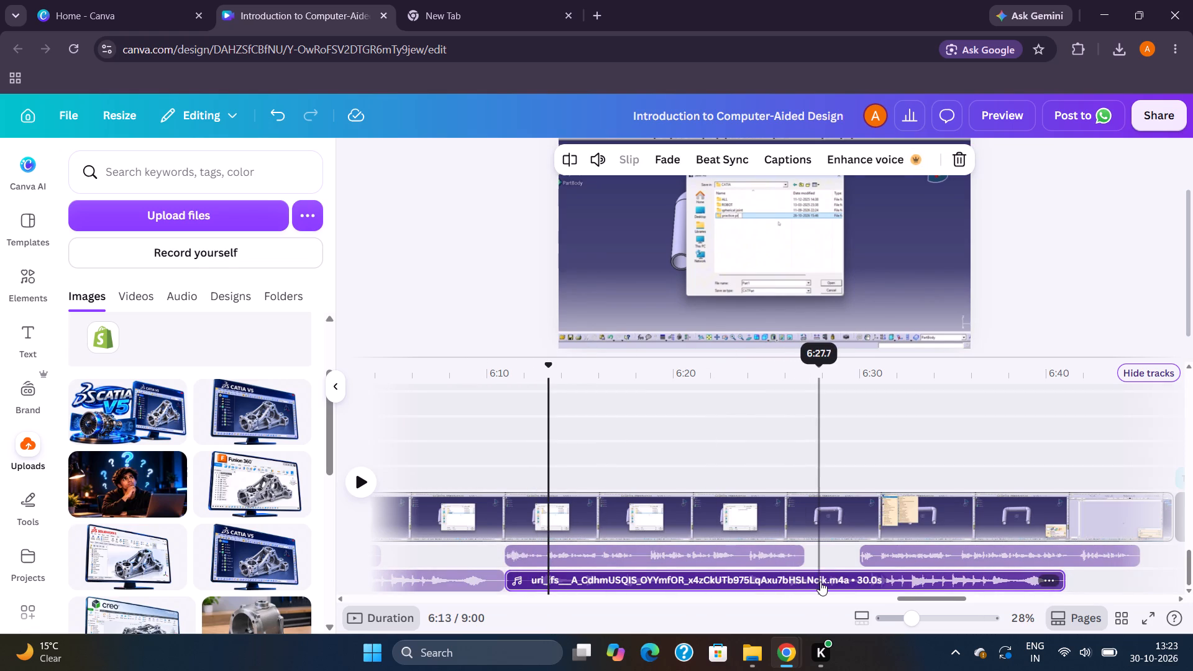
# Move the 45.2 s 6.mp3 narration earlier to start at about 6:47, at the start of the design workflow page.
pyautogui.hscroll(-8, 820, 582)
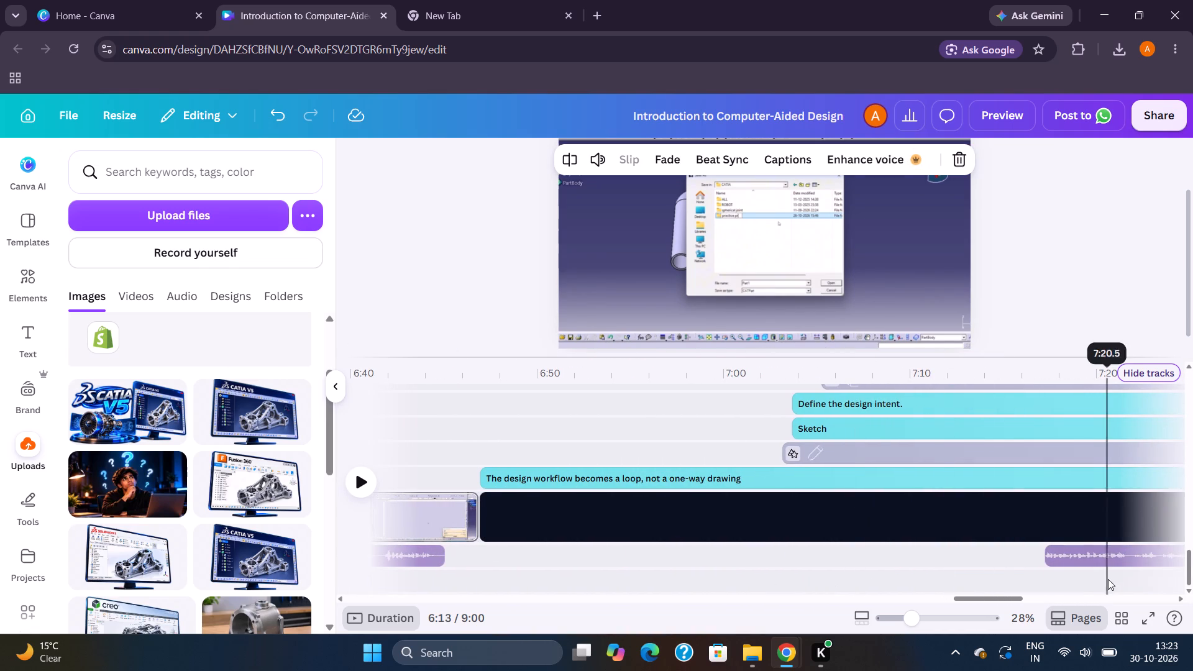
pyautogui.moveTo(1089, 553); pyautogui.dragTo(500, 554)
pyautogui.hscroll(5, 460, 565)
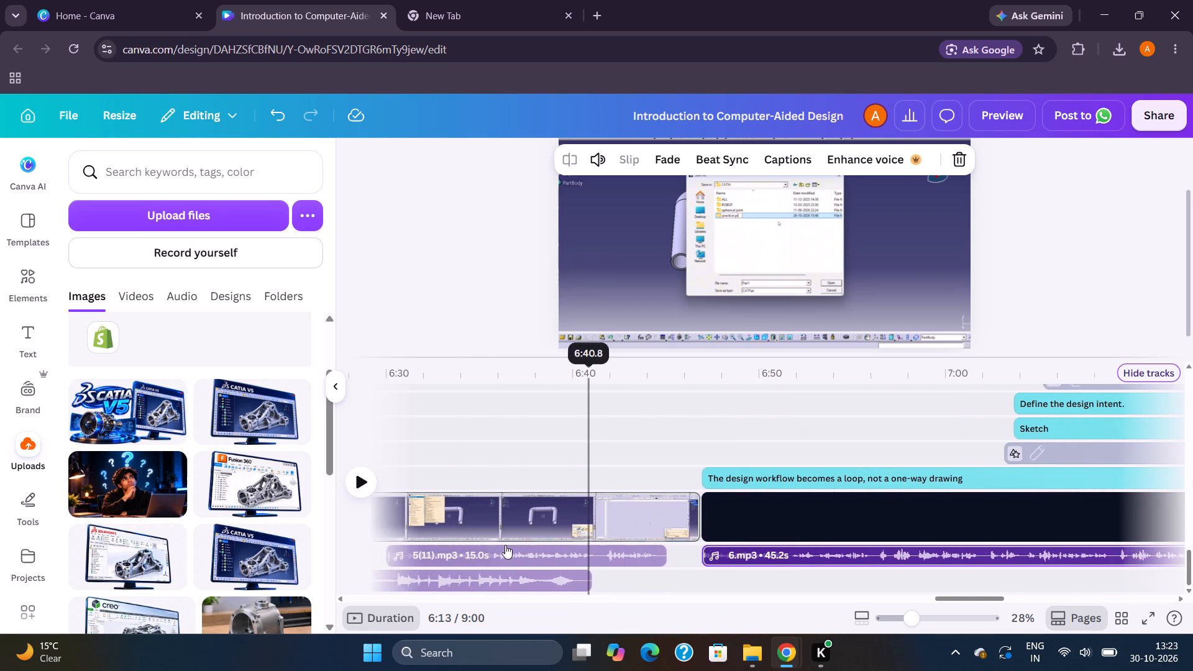
# Move 5(11).mp3 slightly later to start at about 6:31 and play from about 6:43 into the design workflow page.
pyautogui.moveTo(510, 552); pyautogui.dragTo(536, 552)
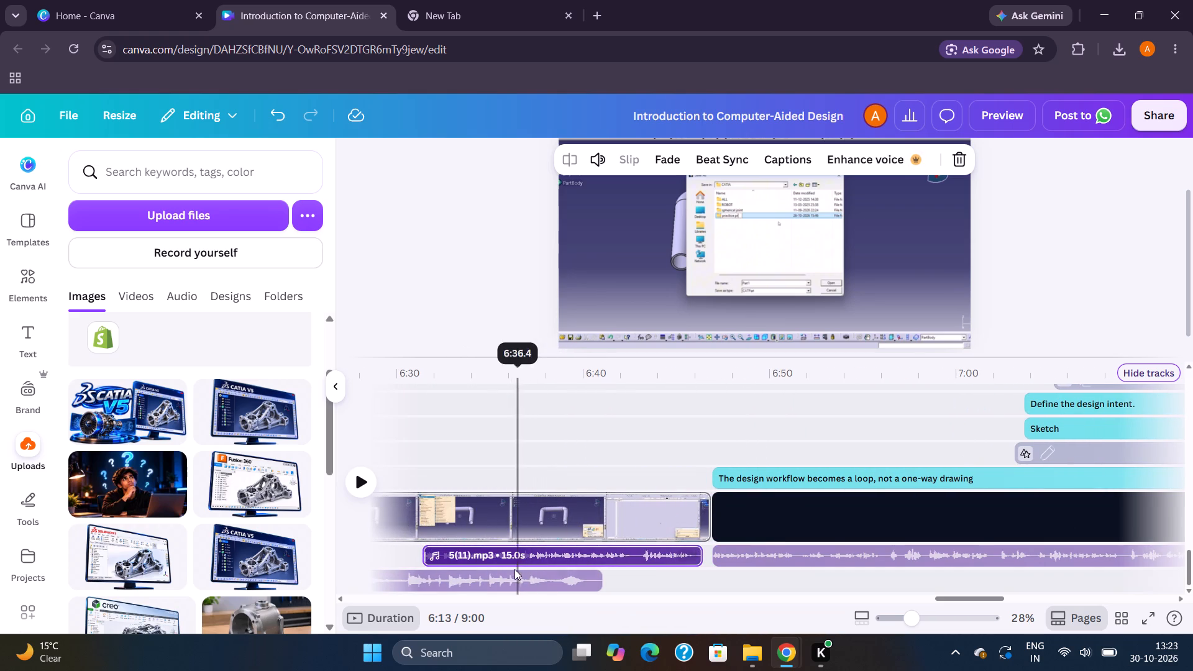
pyautogui.click(557, 586)
pyautogui.click(649, 586)
pyautogui.press('space')
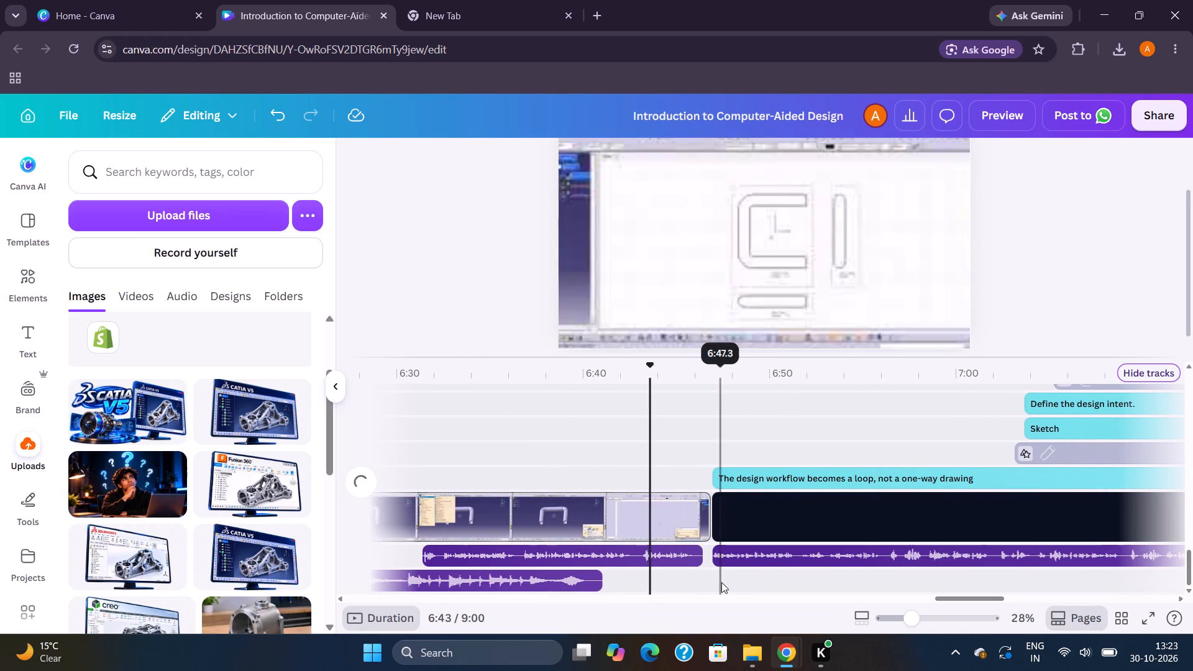
# Play the design workflow page with 6.mp3 to about 7:04, checking the narration against the heading and Sketch text.
pyautogui.hscroll(-3, 737, 567)
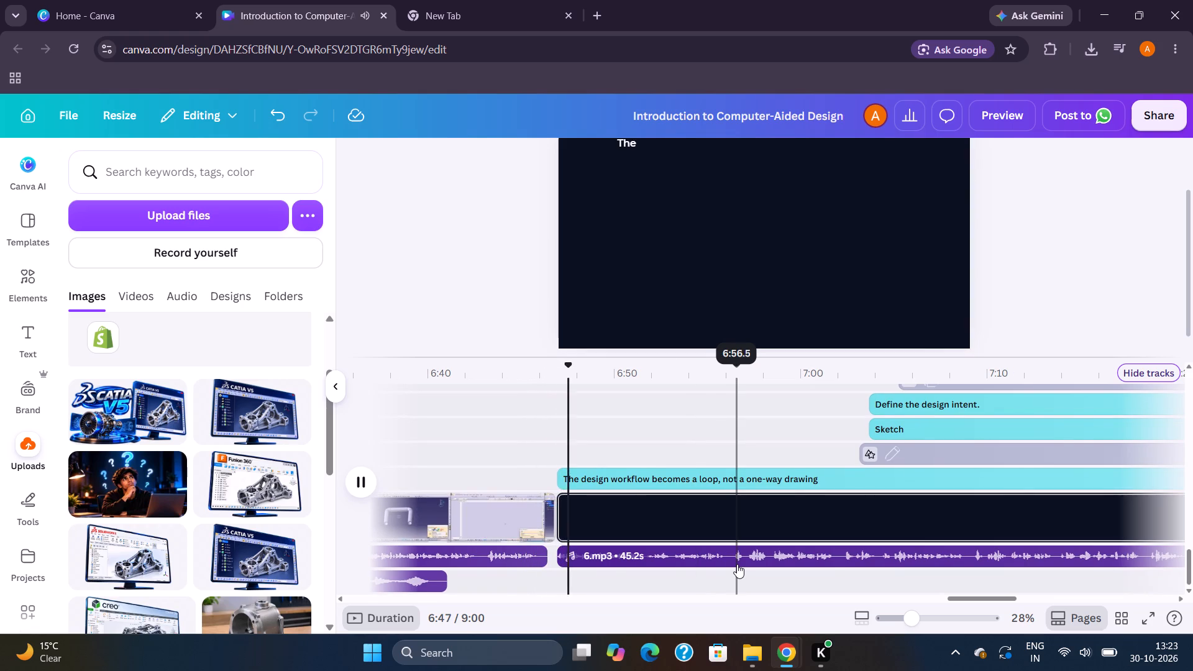
pyautogui.hscroll(-7, 737, 564)
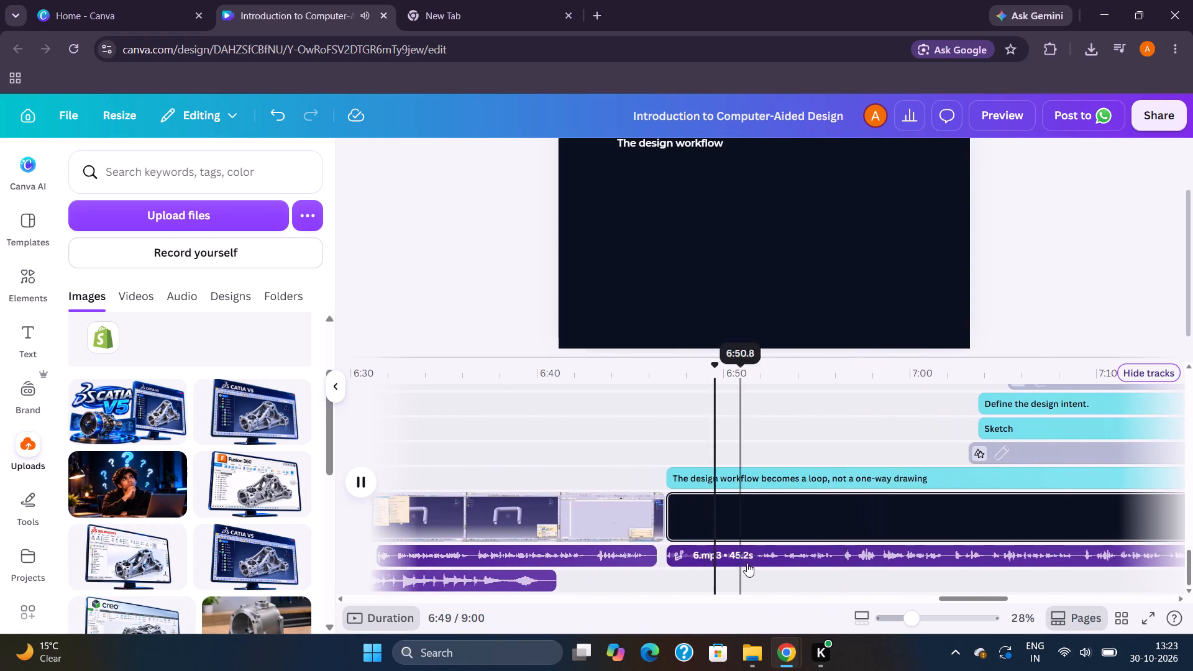
pyautogui.hscroll(-2, 747, 563)
pyautogui.hscroll(-2, 885, 560)
pyautogui.hscroll(-1, 981, 573)
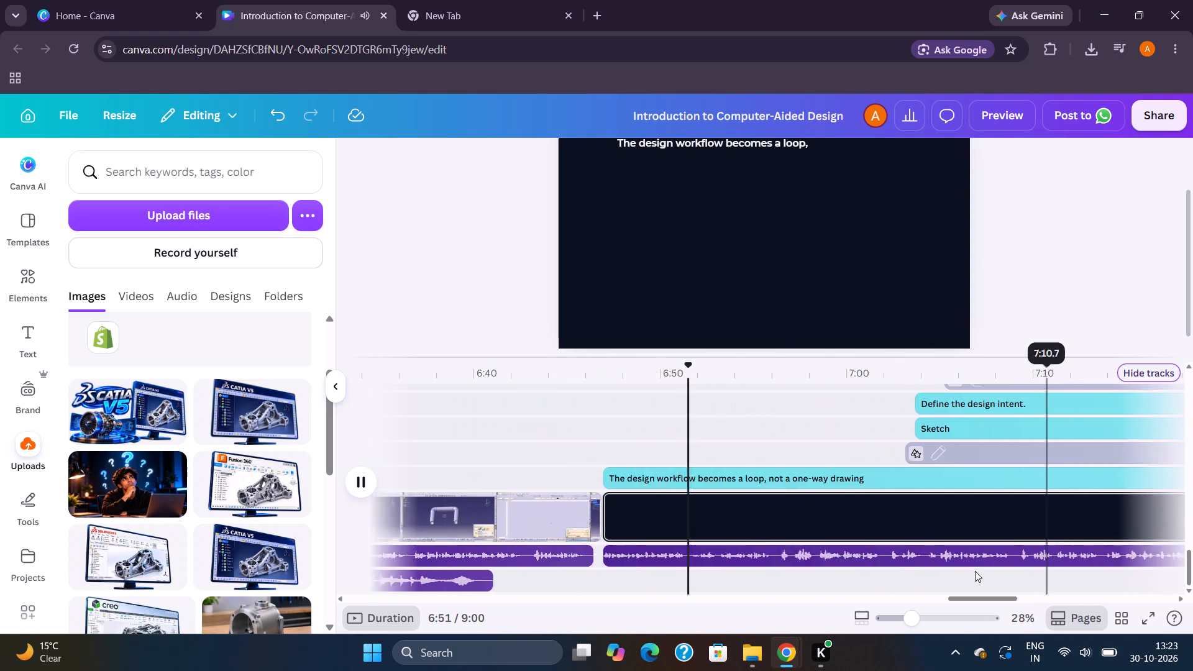
pyautogui.hscroll(-5, 975, 571)
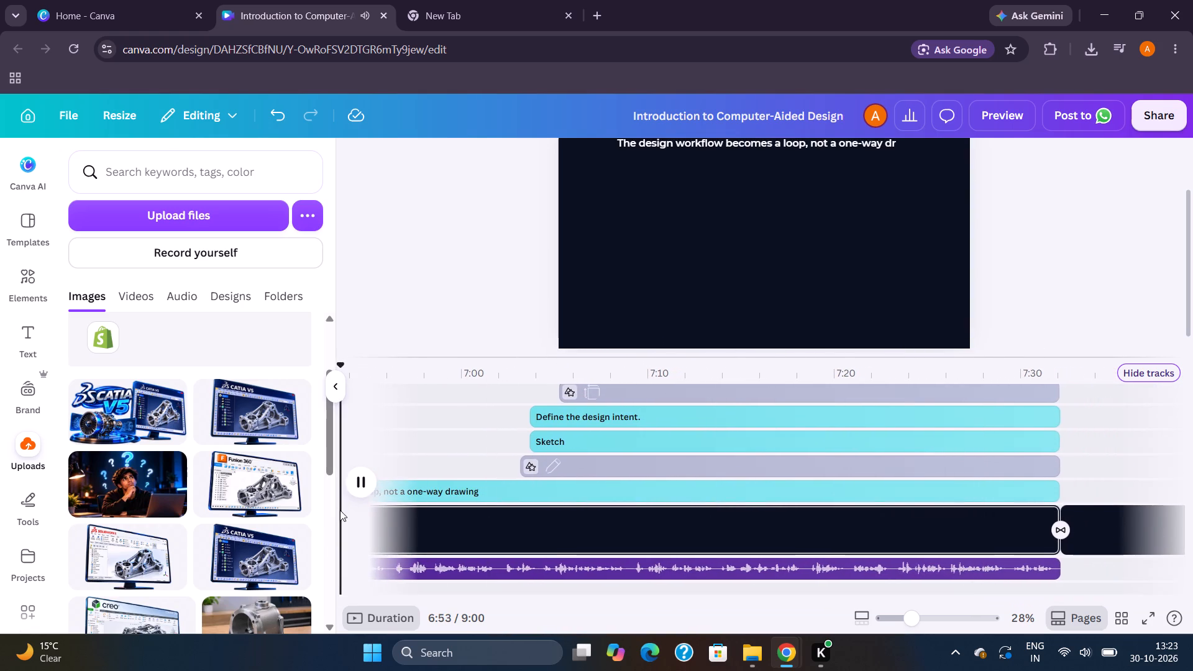
pyautogui.click(364, 482)
pyautogui.hscroll(-5, 813, 486)
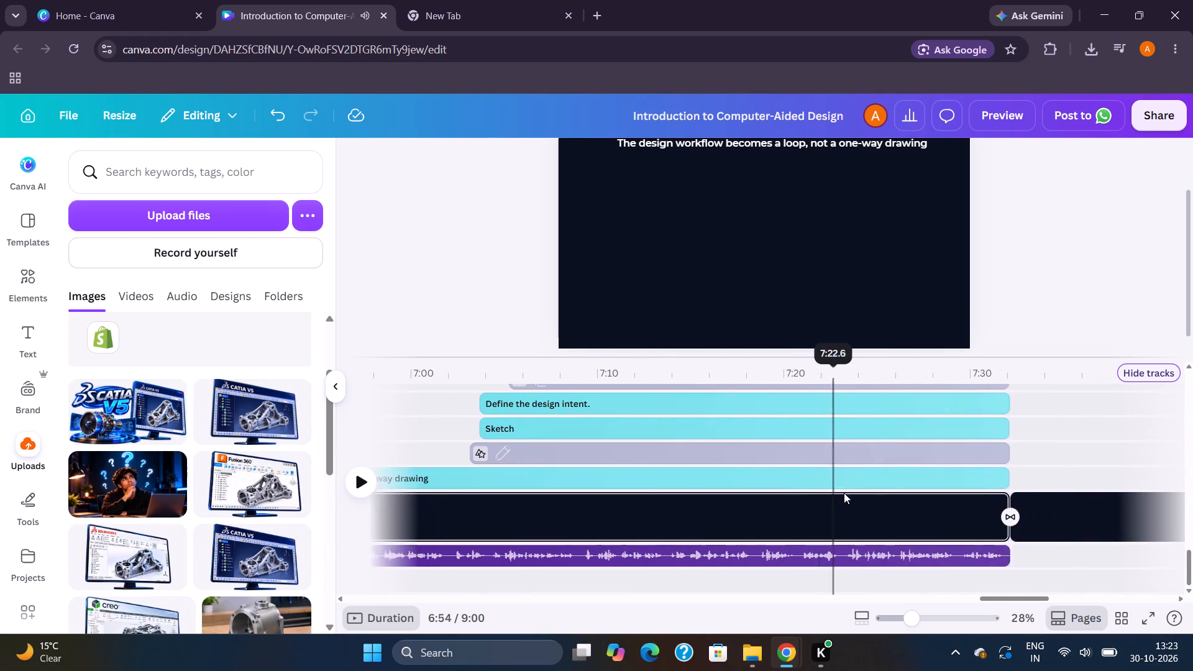
pyautogui.hscroll(-3, 854, 496)
pyautogui.hscroll(4, 856, 501)
pyautogui.click(365, 480)
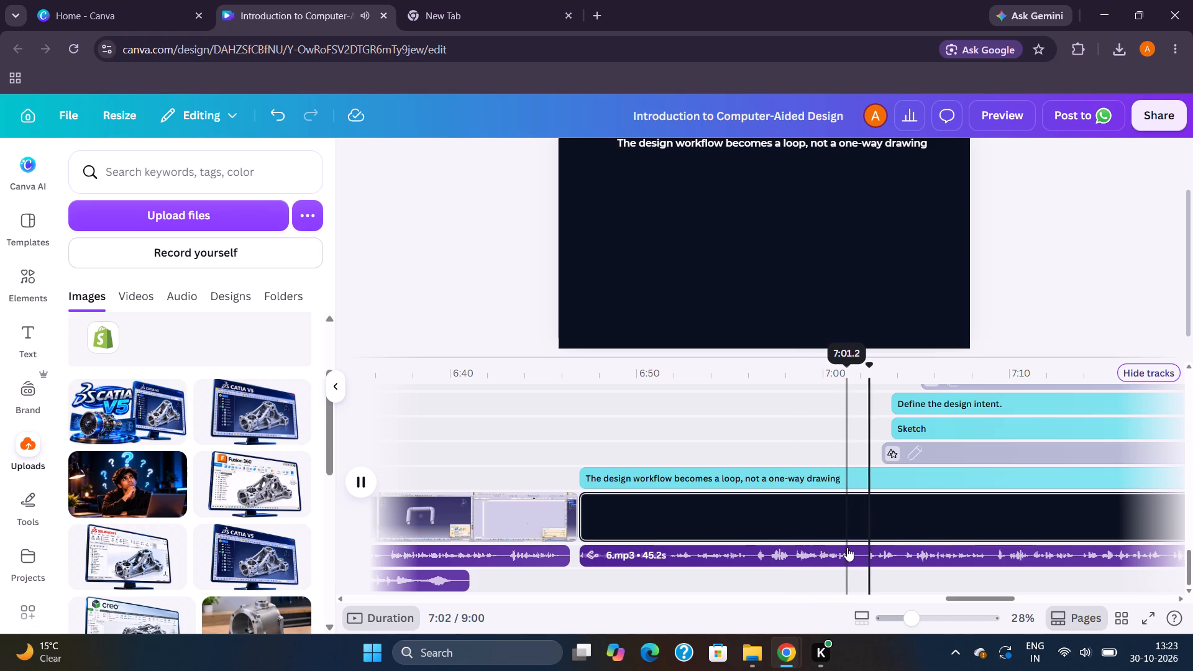
pyautogui.click(364, 478)
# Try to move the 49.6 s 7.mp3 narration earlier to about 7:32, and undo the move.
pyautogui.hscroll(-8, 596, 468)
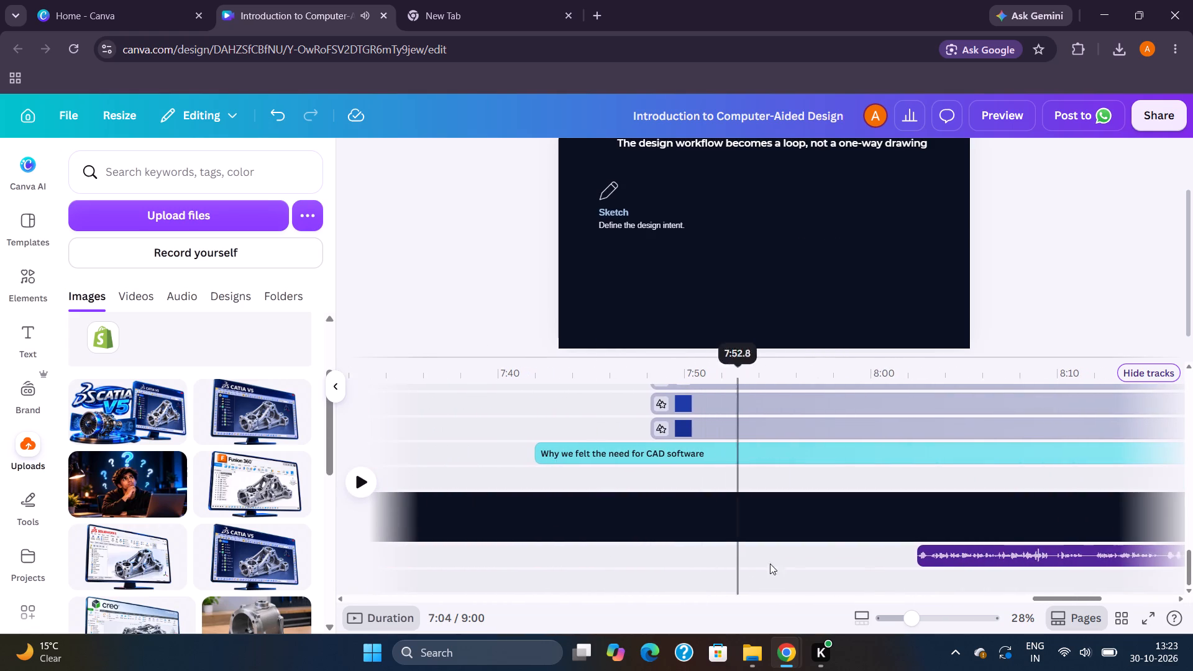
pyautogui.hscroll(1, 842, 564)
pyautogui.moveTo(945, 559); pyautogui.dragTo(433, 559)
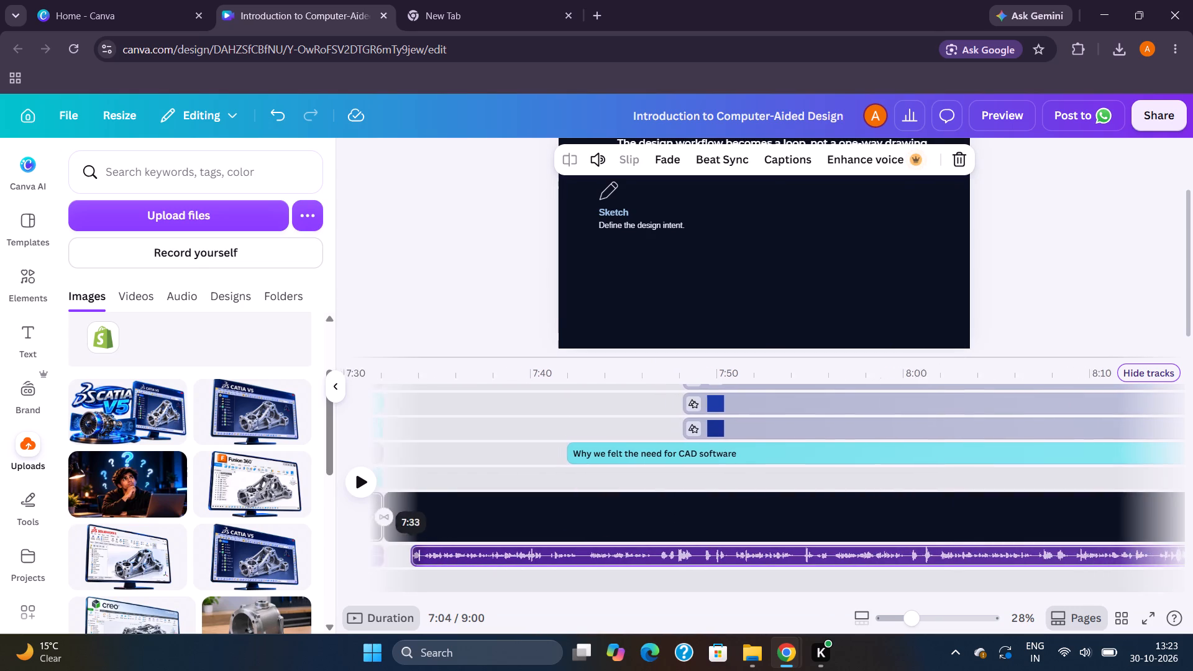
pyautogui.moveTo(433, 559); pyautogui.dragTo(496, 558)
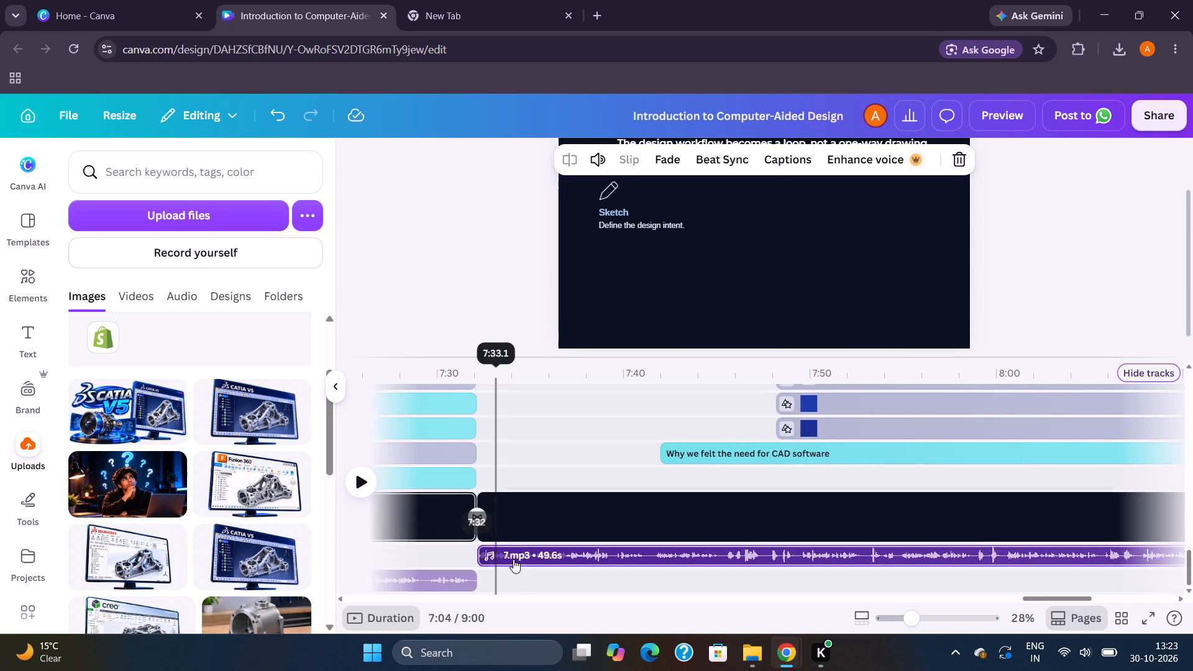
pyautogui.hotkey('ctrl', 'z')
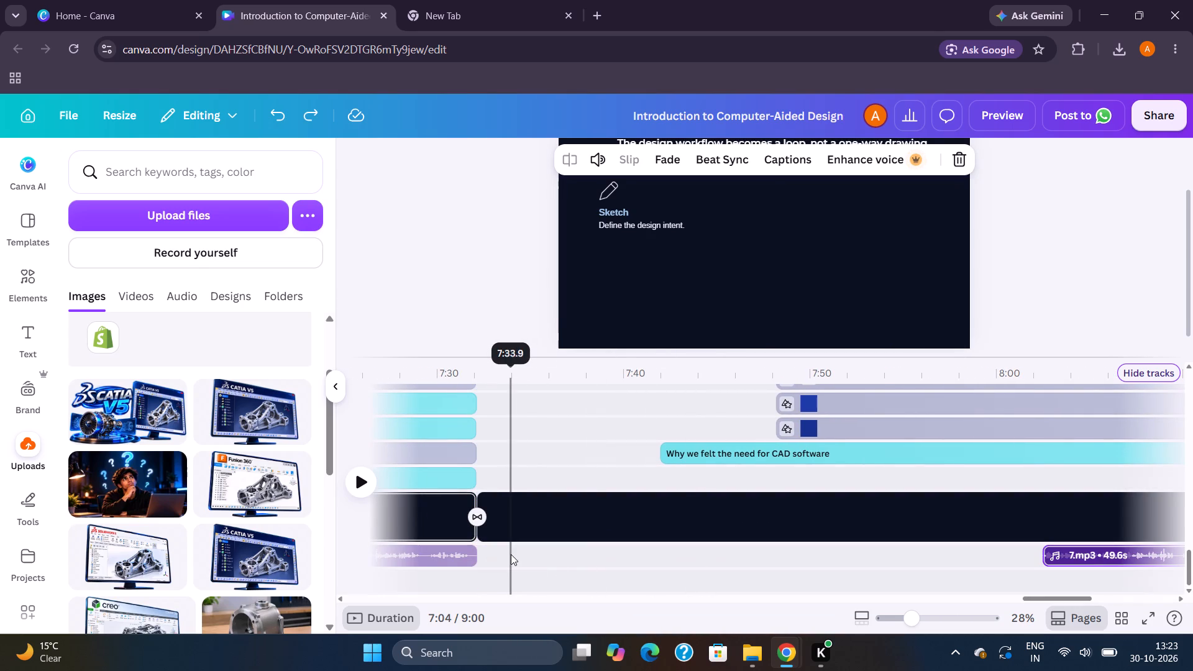
# Move 7.mp3 earlier to start at about 7:32, at the start of the "Why we felt the need for CAD software" page.
pyautogui.moveTo(1068, 553); pyautogui.dragTo(507, 542)
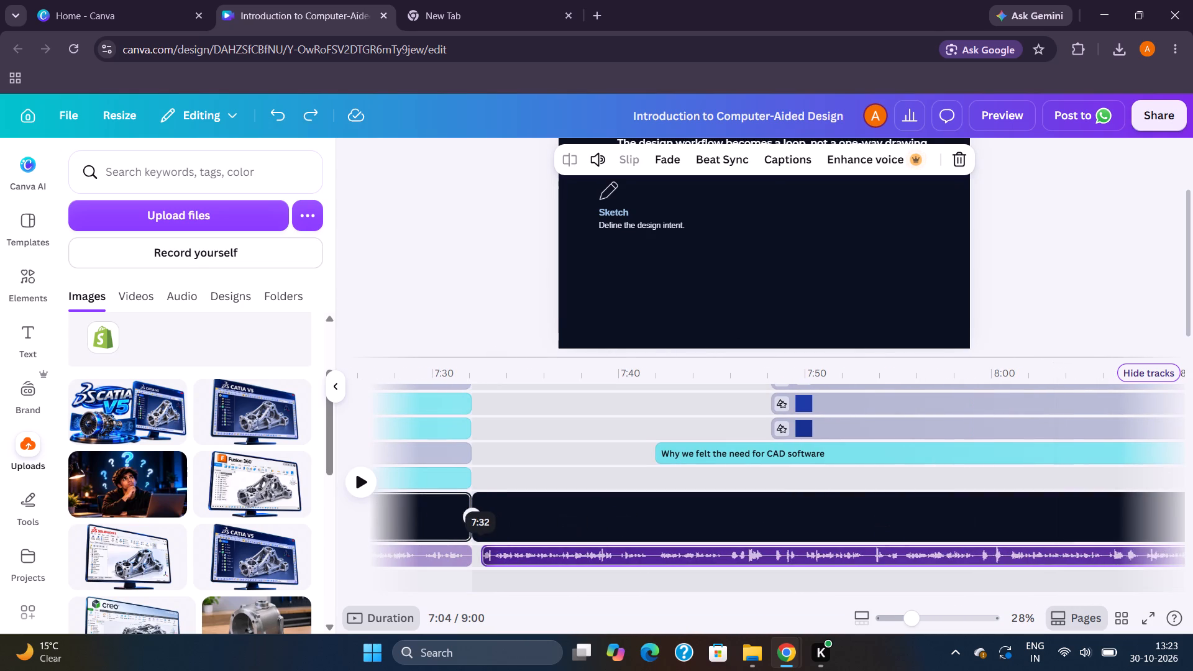
pyautogui.moveTo(507, 542); pyautogui.dragTo(504, 542)
# Play the end of 7.mp3 from about 8:15 across the transition into the "Beyond the model" page.
pyautogui.hscroll(-5, 638, 551)
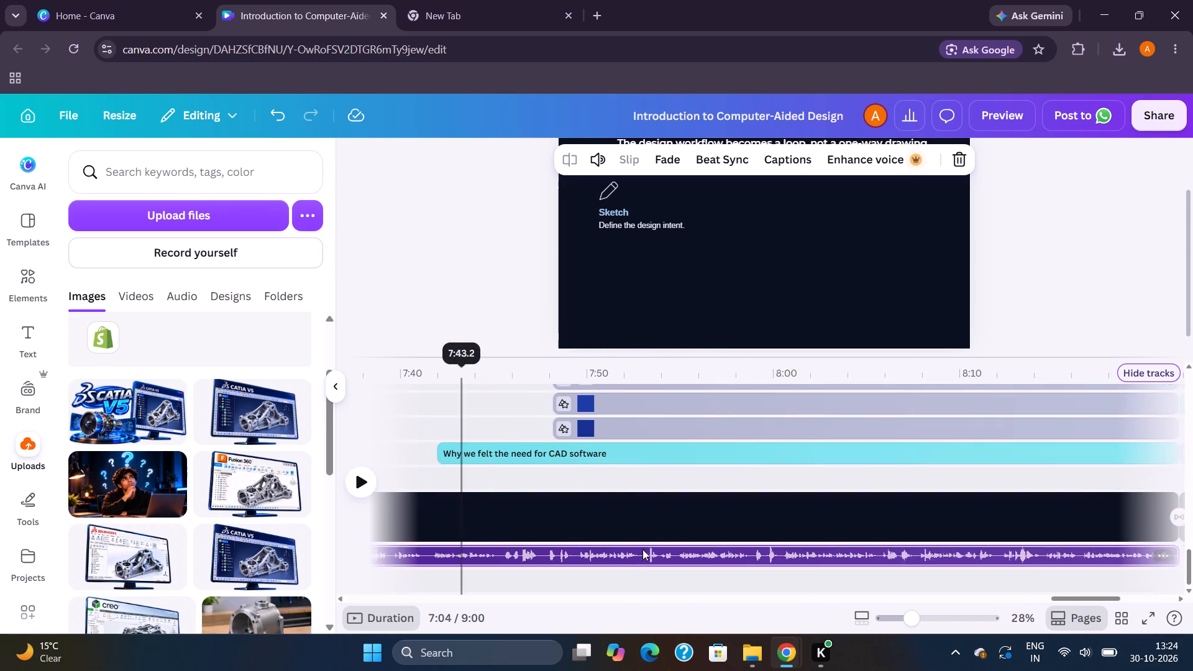
pyautogui.hscroll(-6, 742, 564)
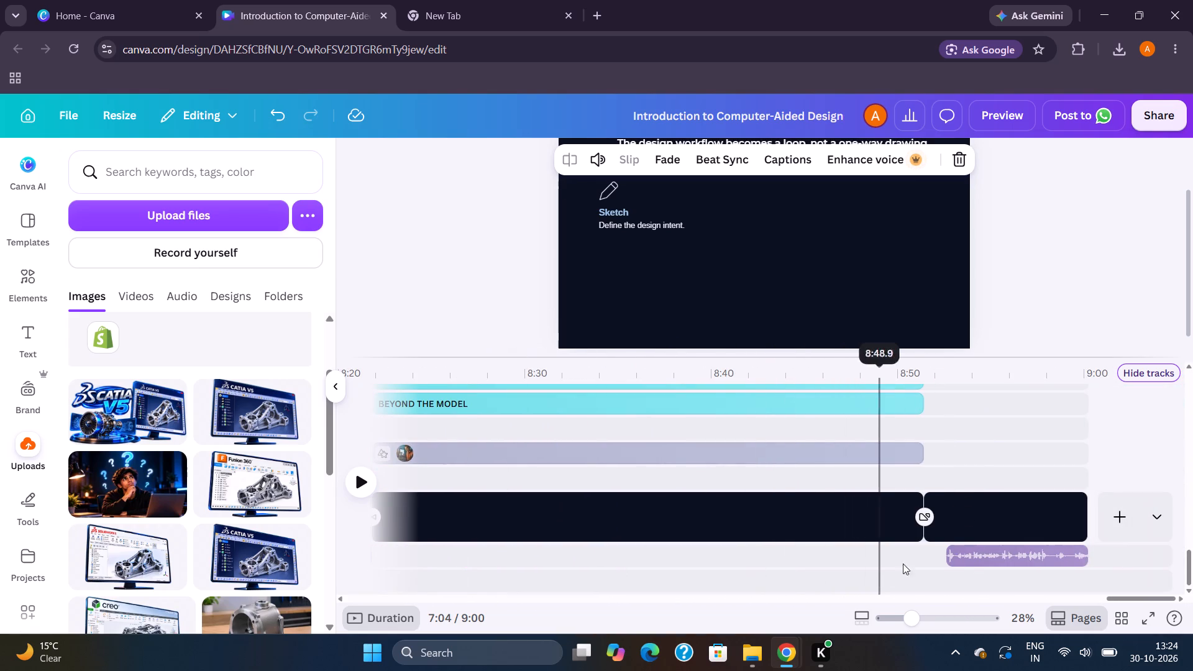
pyautogui.hscroll(1, 913, 549)
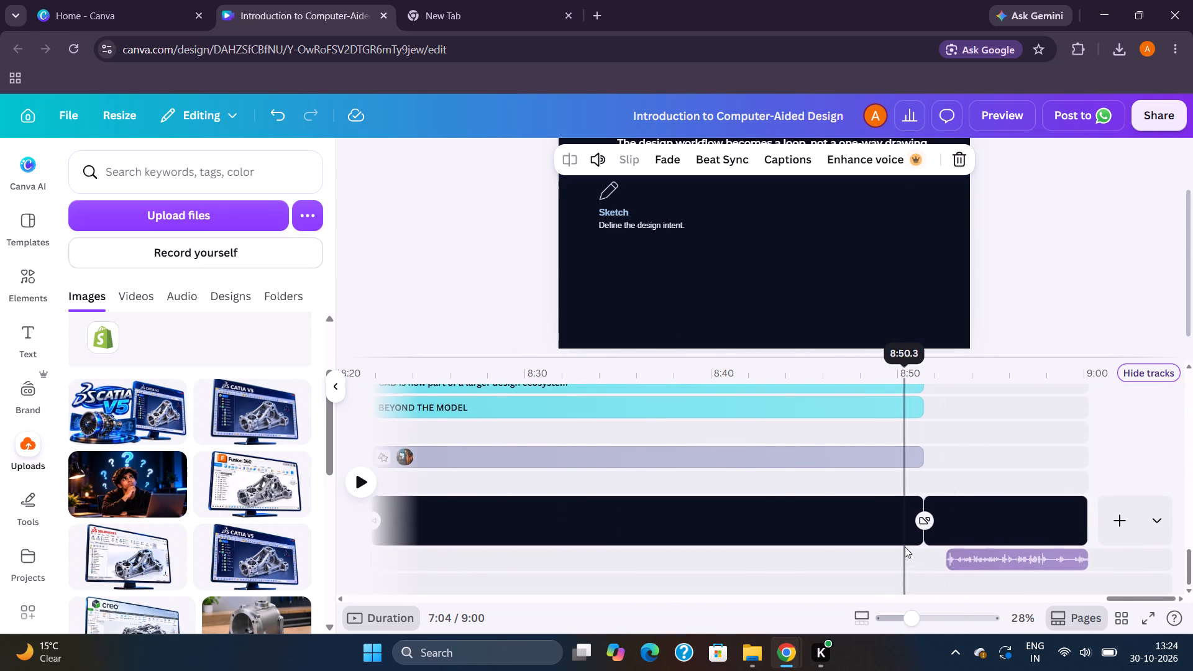
pyautogui.hscroll(3, 886, 546)
pyautogui.click(610, 583)
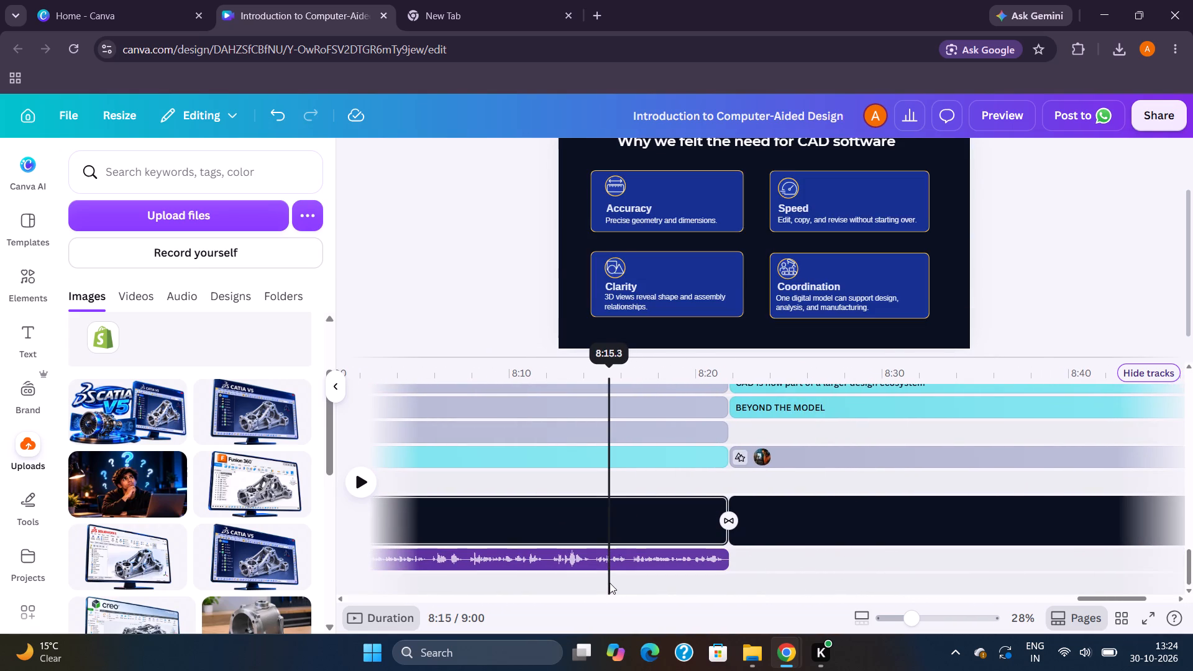
pyautogui.press('space')
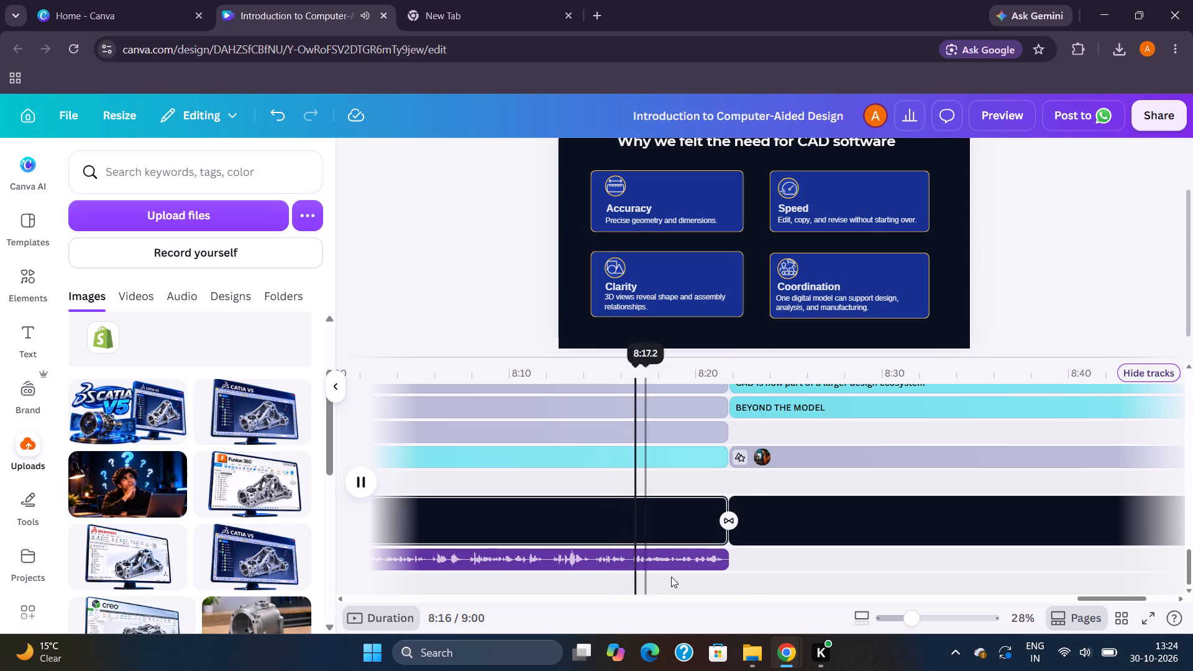
pyautogui.hscroll(-1, 756, 564)
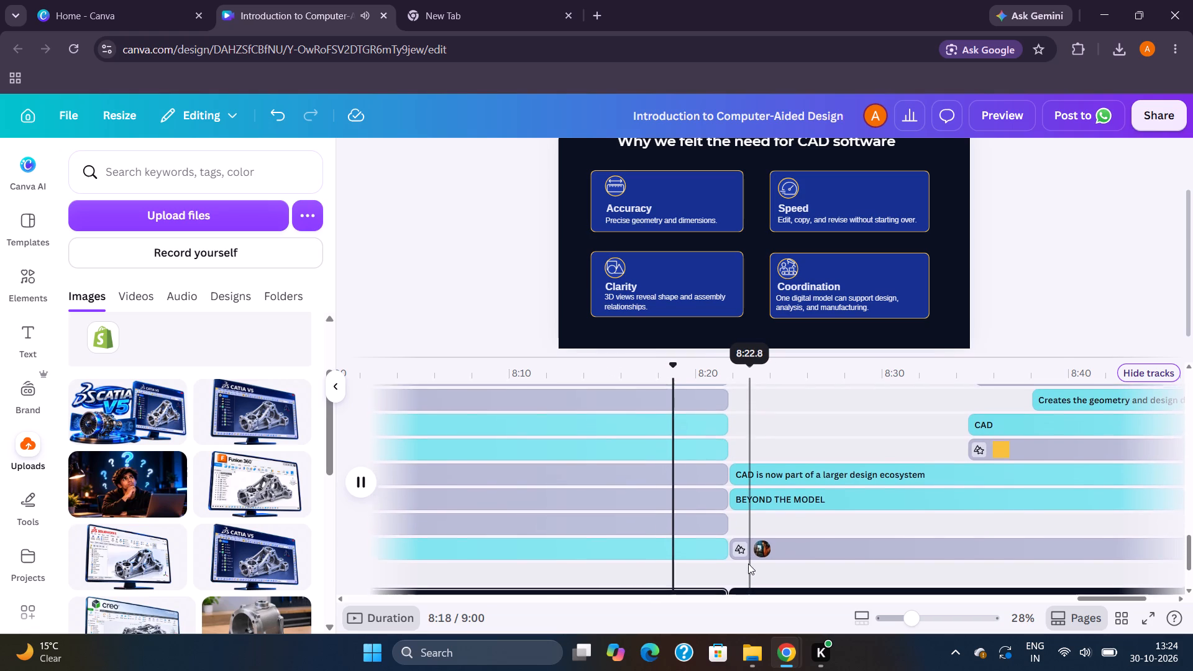
pyautogui.hscroll(-1, 748, 564)
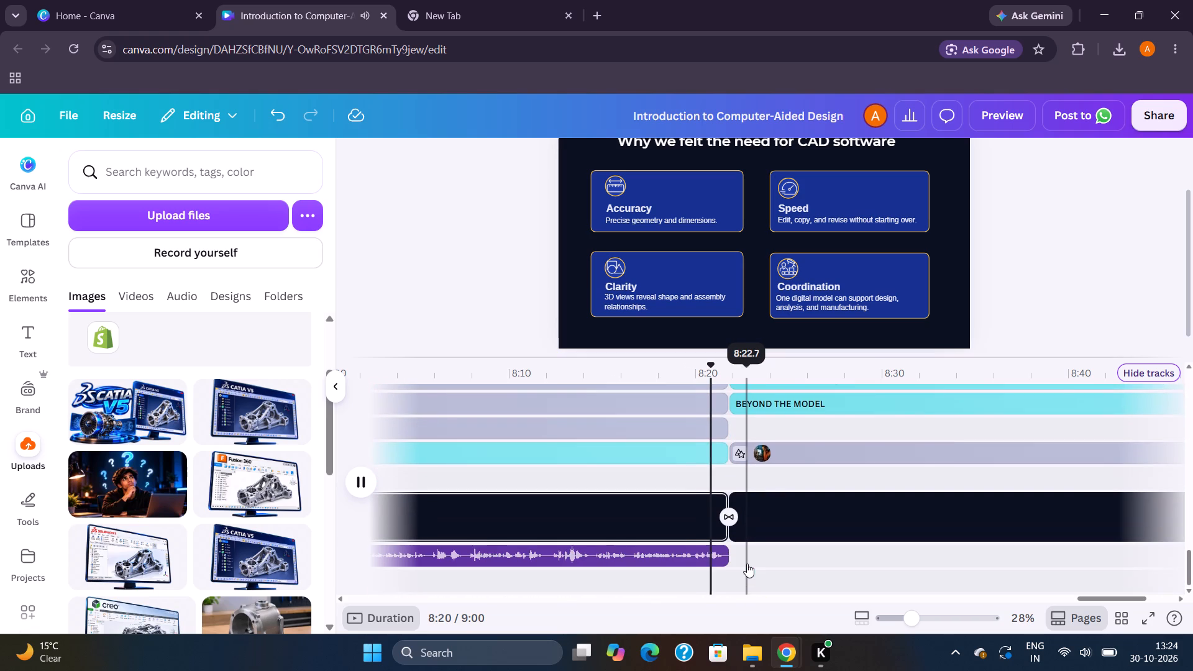
pyautogui.hscroll(-2, 747, 564)
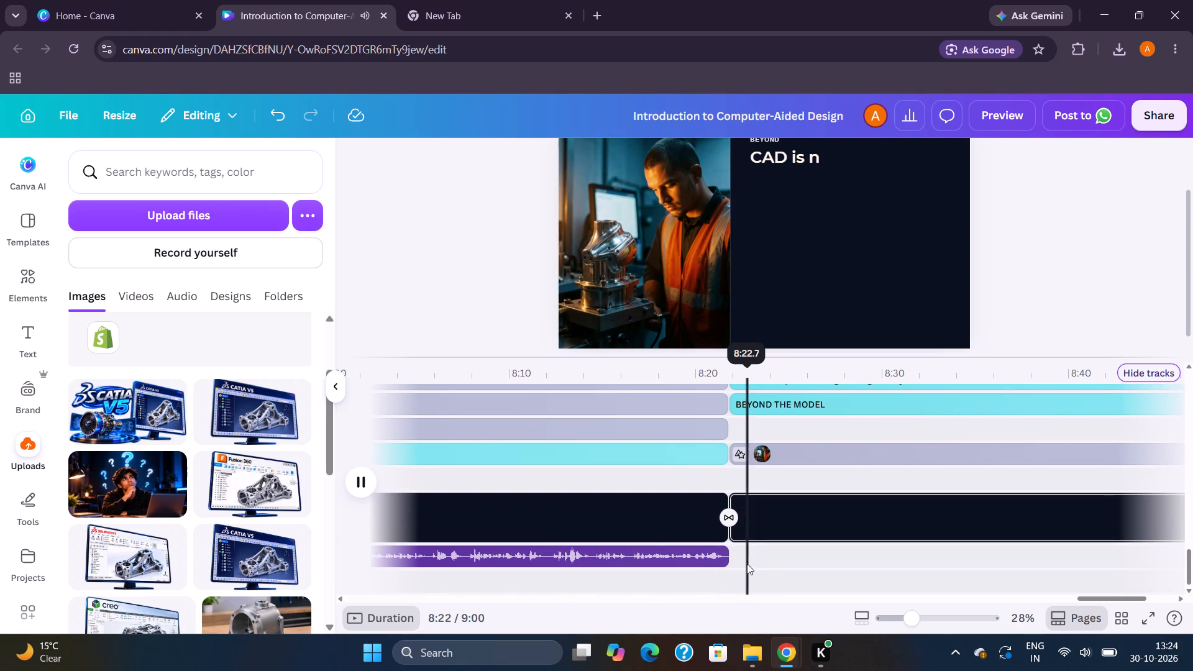
pyautogui.hscroll(-9, 747, 564)
pyautogui.hscroll(1, 807, 564)
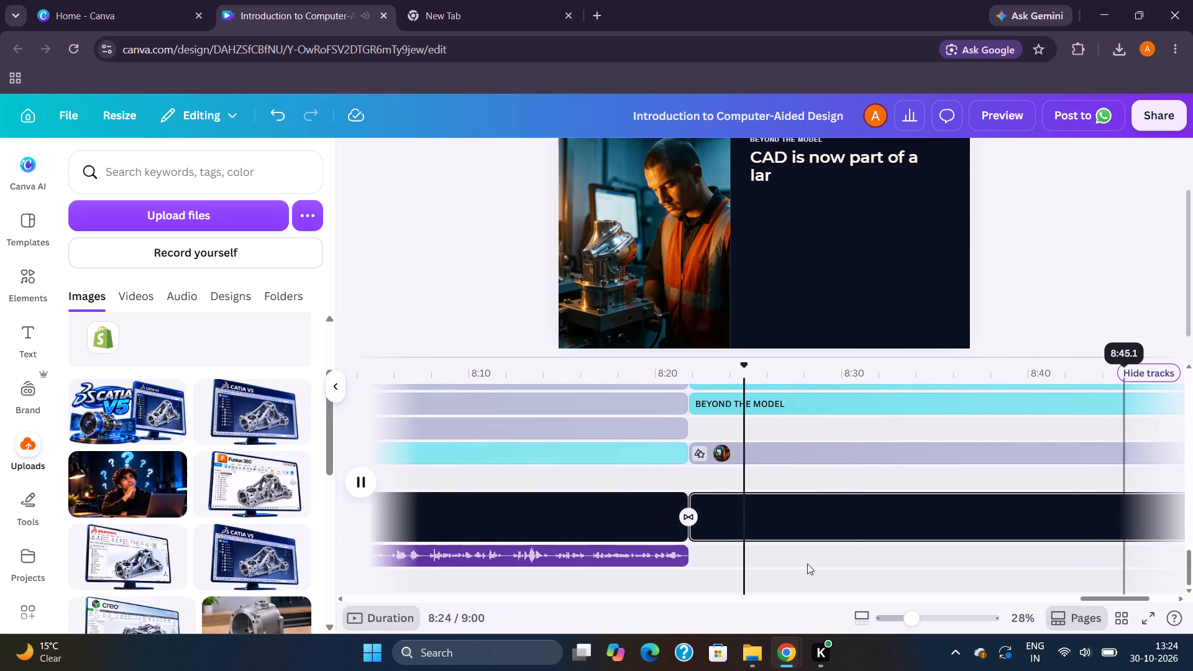
# Replay the last part of 7.mp3 from about 8:10 on the "Why we felt the need for CAD software" page.
pyautogui.hscroll(1, 807, 564)
pyautogui.click(572, 585)
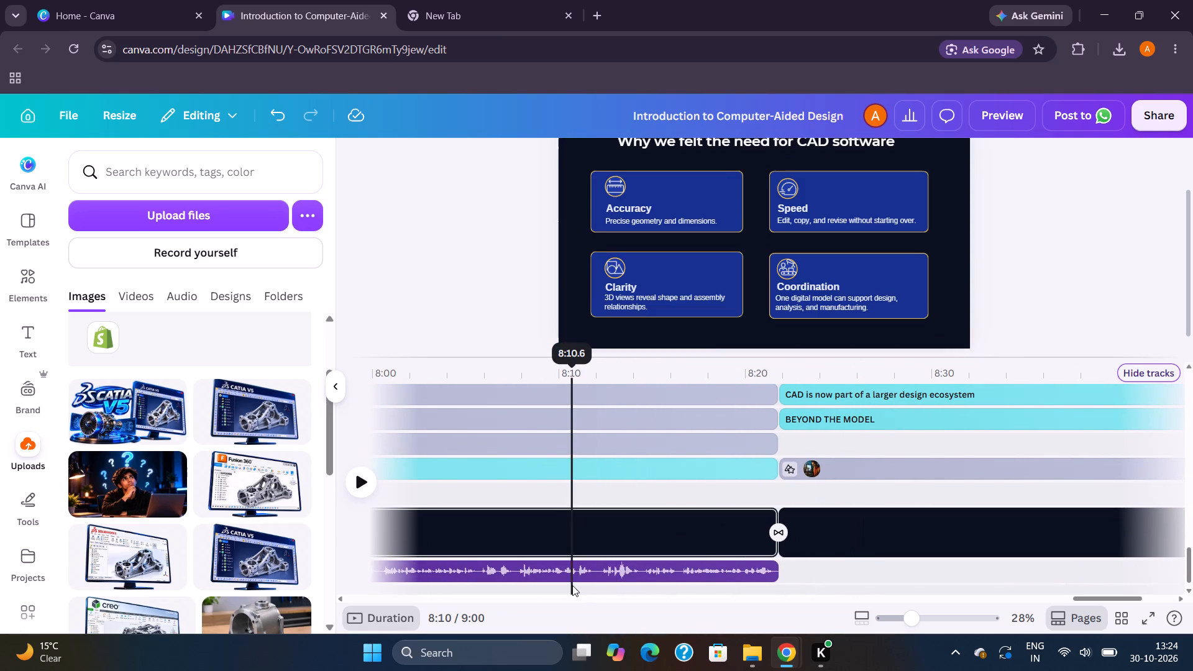
pyautogui.press('space')
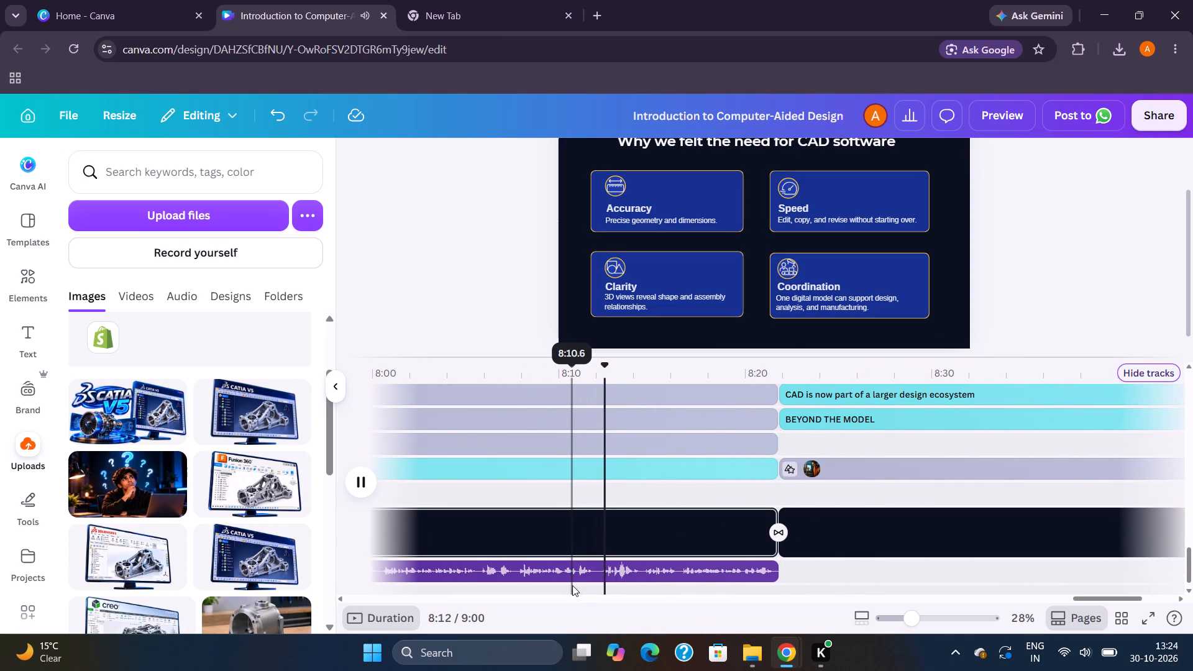
pyautogui.hscroll(4, 572, 585)
pyautogui.scroll(-2, 572, 585)
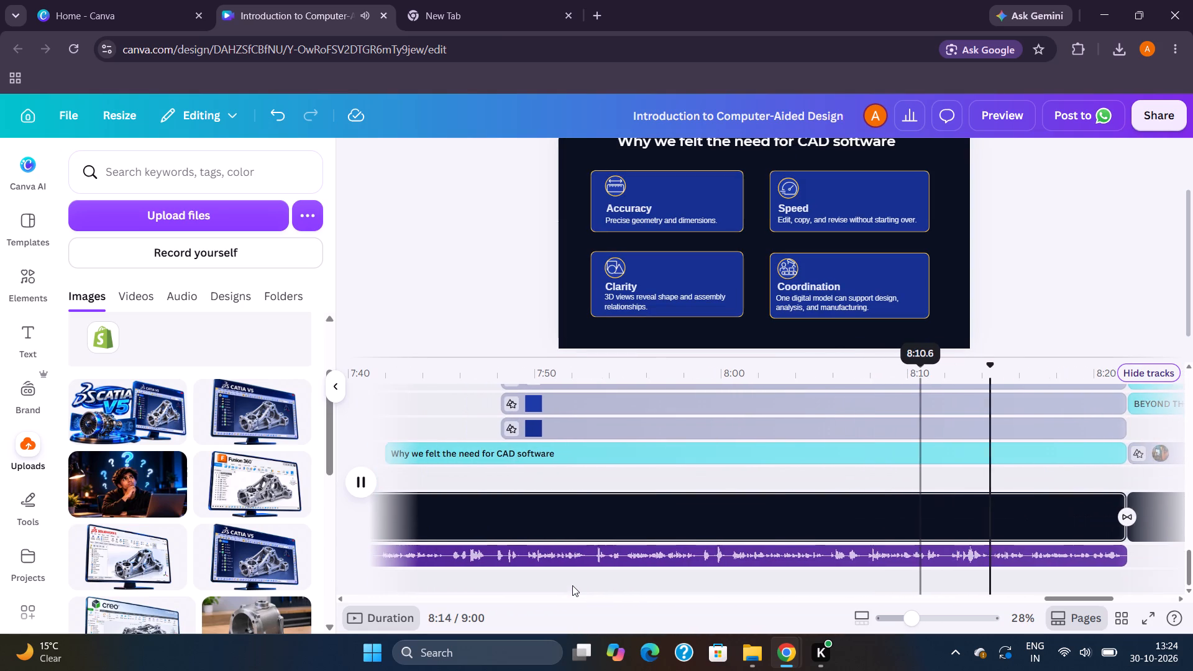
# Replay 7.mp3 from around 8:00 to about 8:23, checking the narration against the Clarity and Coordination cards and the page change.
pyautogui.hscroll(3, 491, 585)
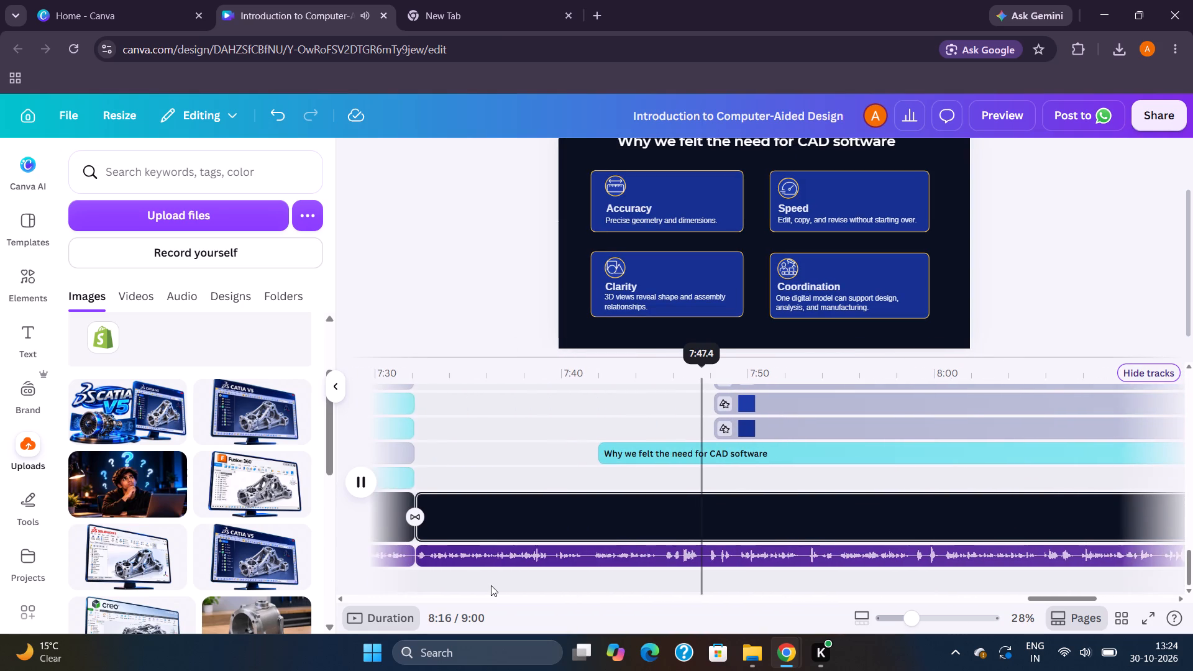
pyautogui.hscroll(1, 491, 585)
pyautogui.click(496, 585)
pyautogui.press('space')
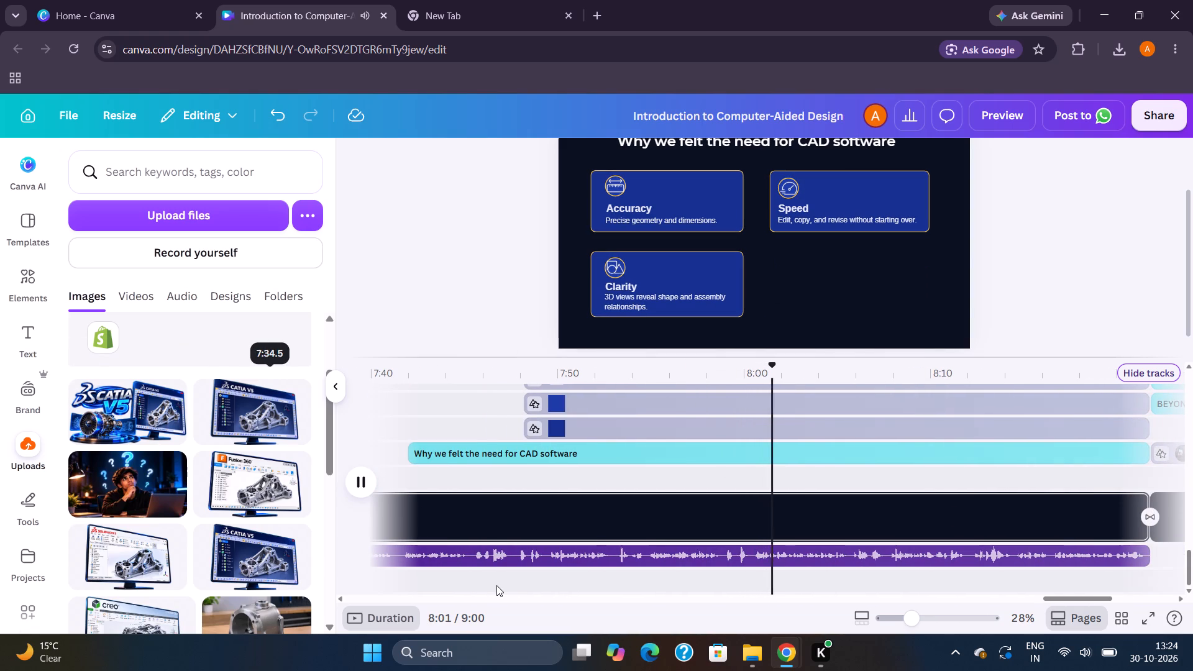
pyautogui.hscroll(-4, 779, 592)
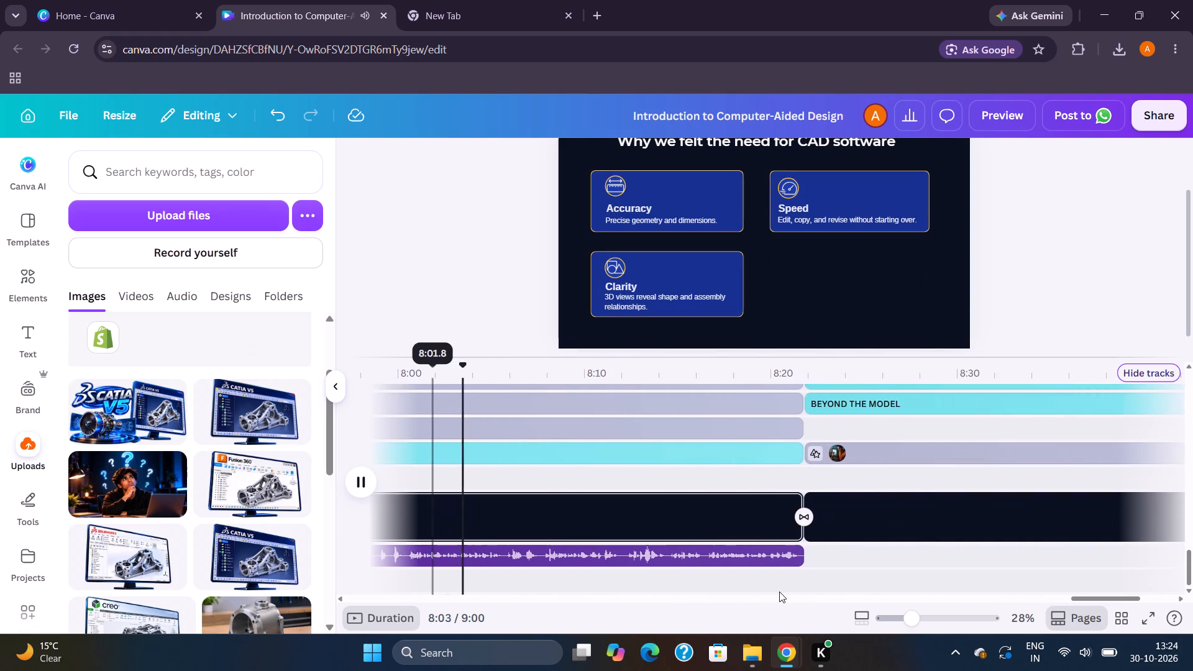
pyautogui.hscroll(-3, 779, 591)
pyautogui.scroll(-3, 779, 591)
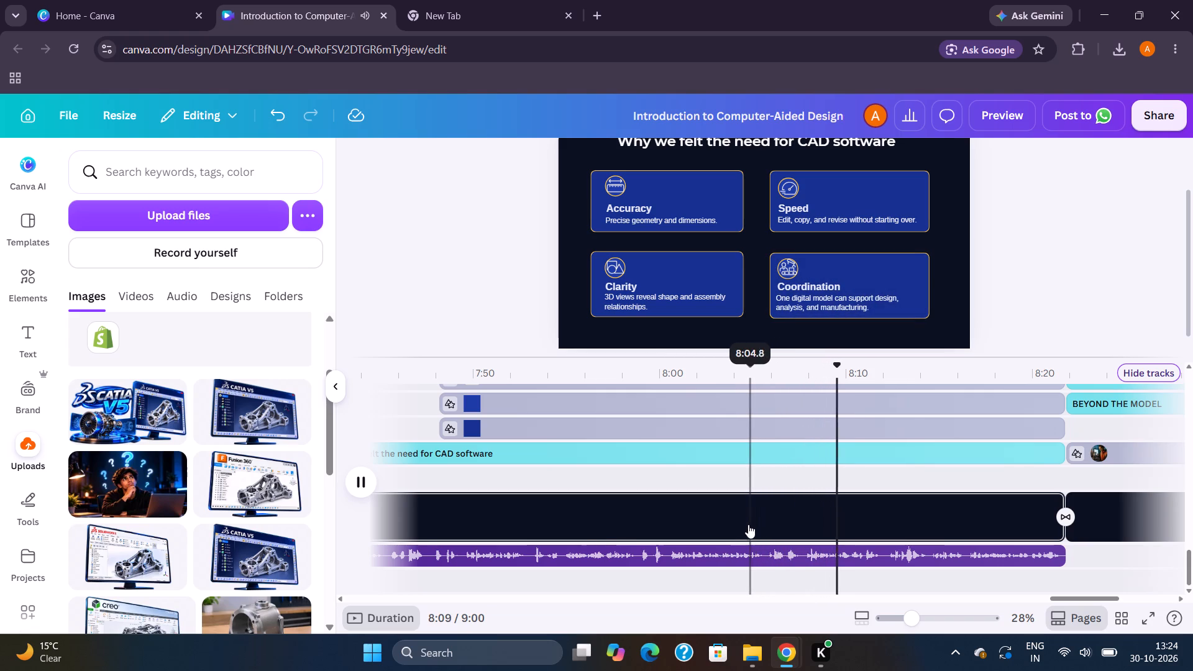
pyautogui.hscroll(-4, 748, 522)
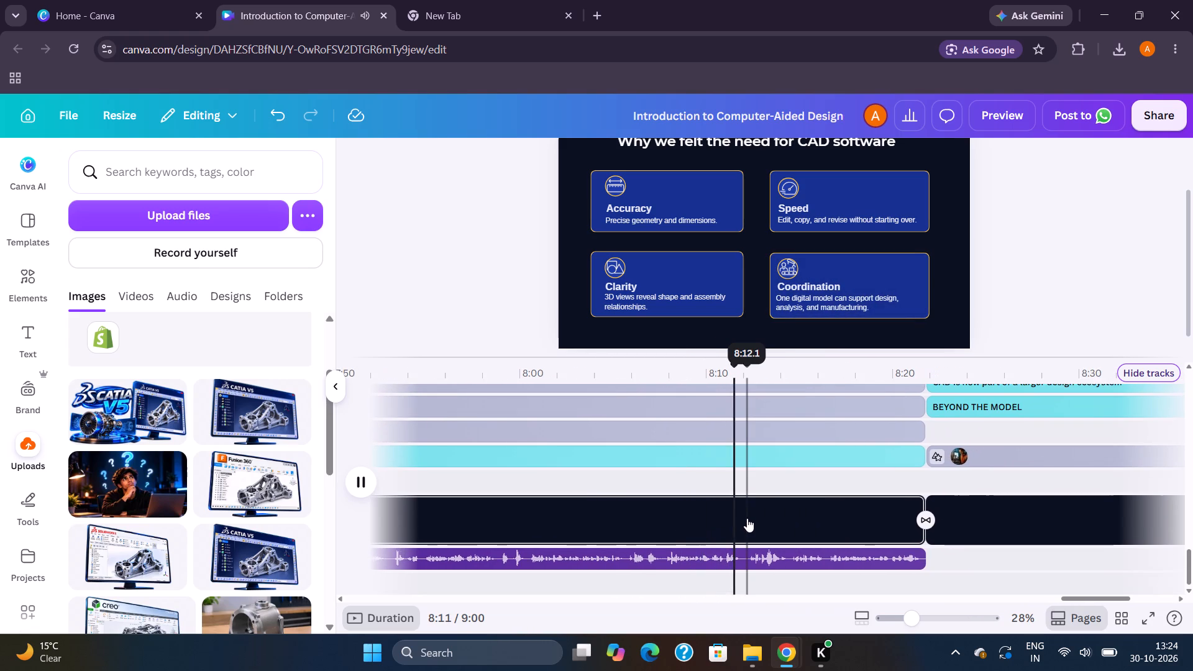
pyautogui.hscroll(-4, 747, 518)
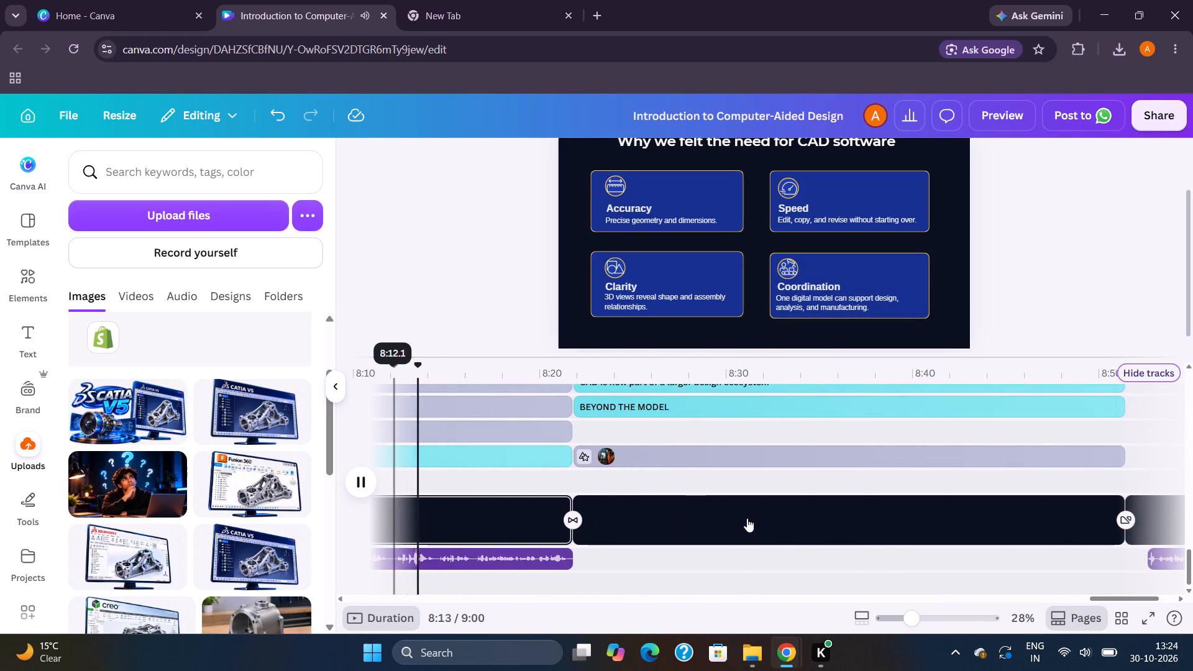
pyautogui.scroll(-1, 747, 518)
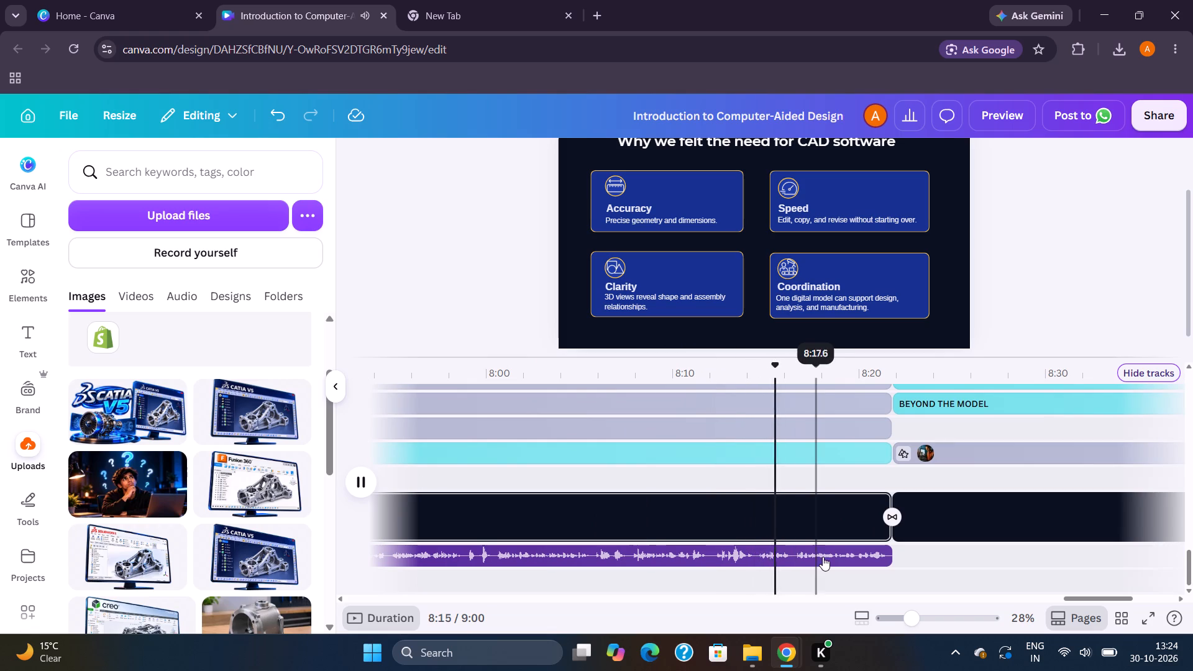
pyautogui.scroll(-2, 756, 547)
pyautogui.hscroll(1, 749, 543)
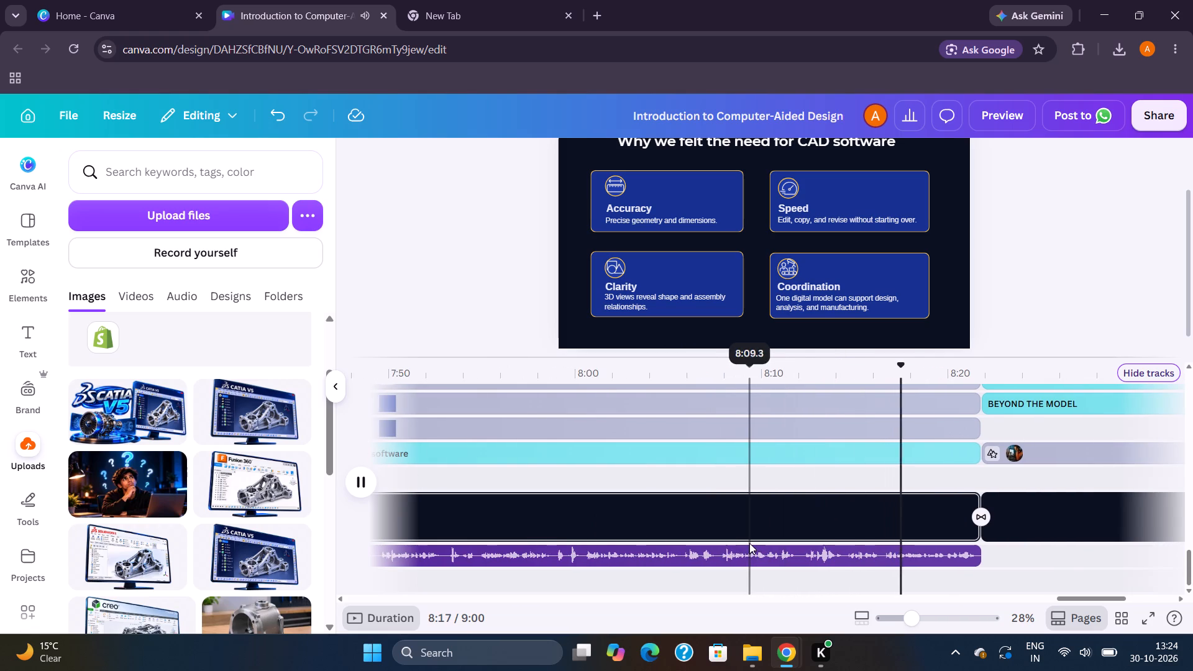
pyautogui.hscroll(5, 749, 543)
pyautogui.hscroll(-1, 749, 543)
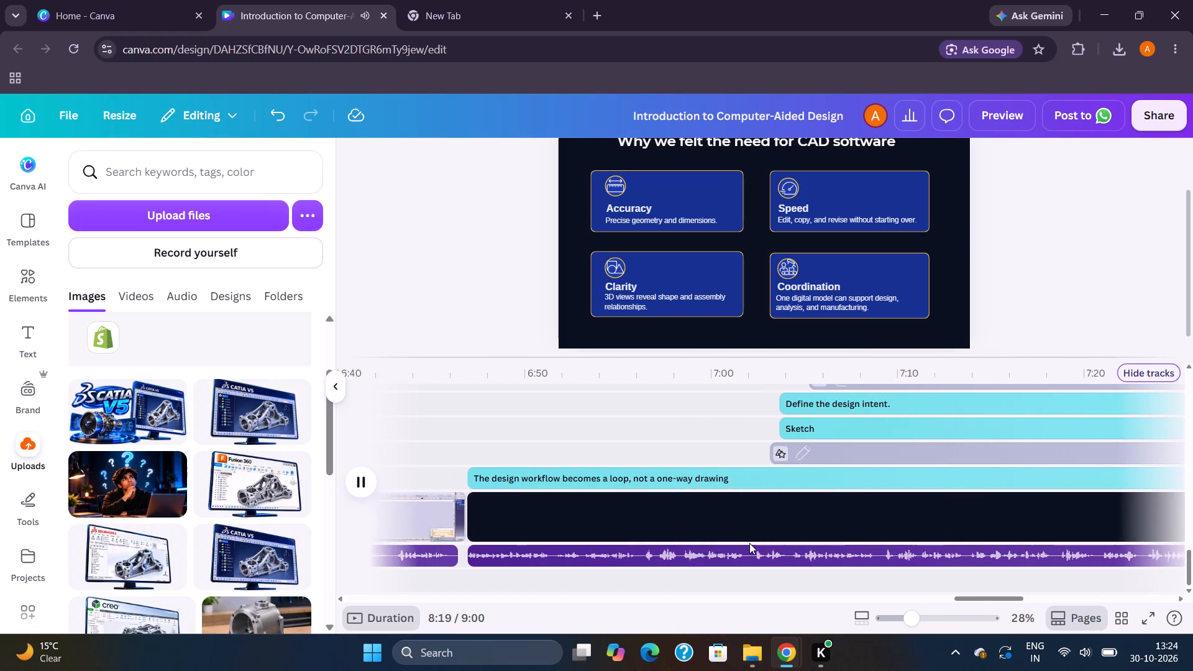
pyautogui.hscroll(-2, 749, 543)
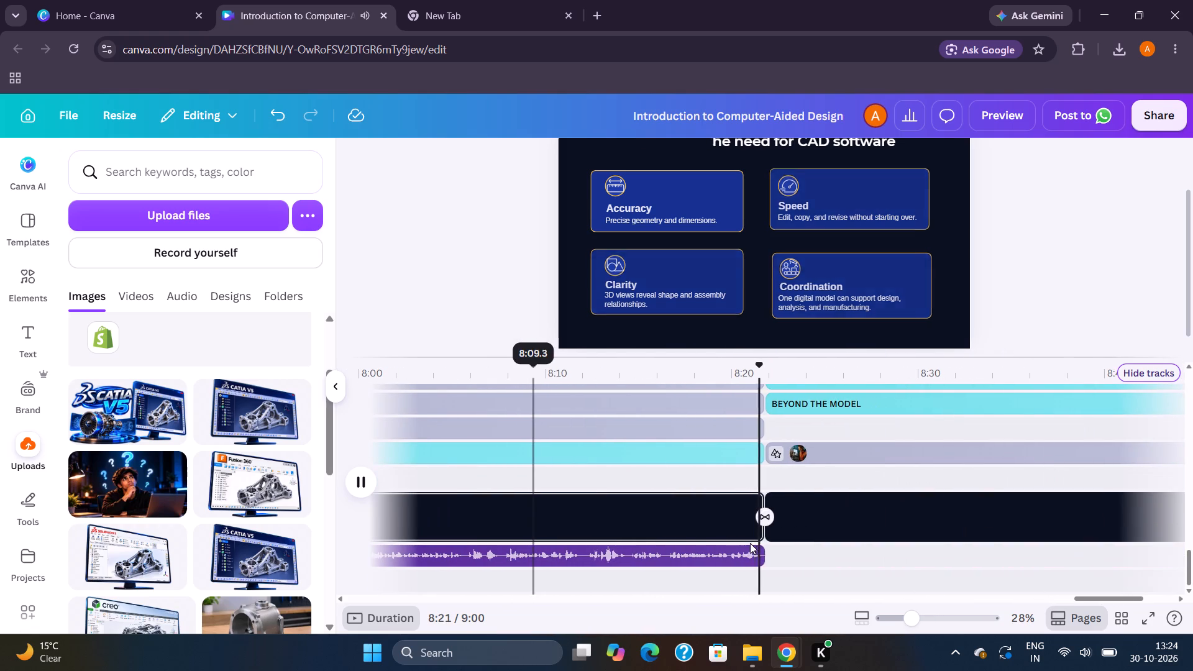
pyautogui.hscroll(-1, 843, 569)
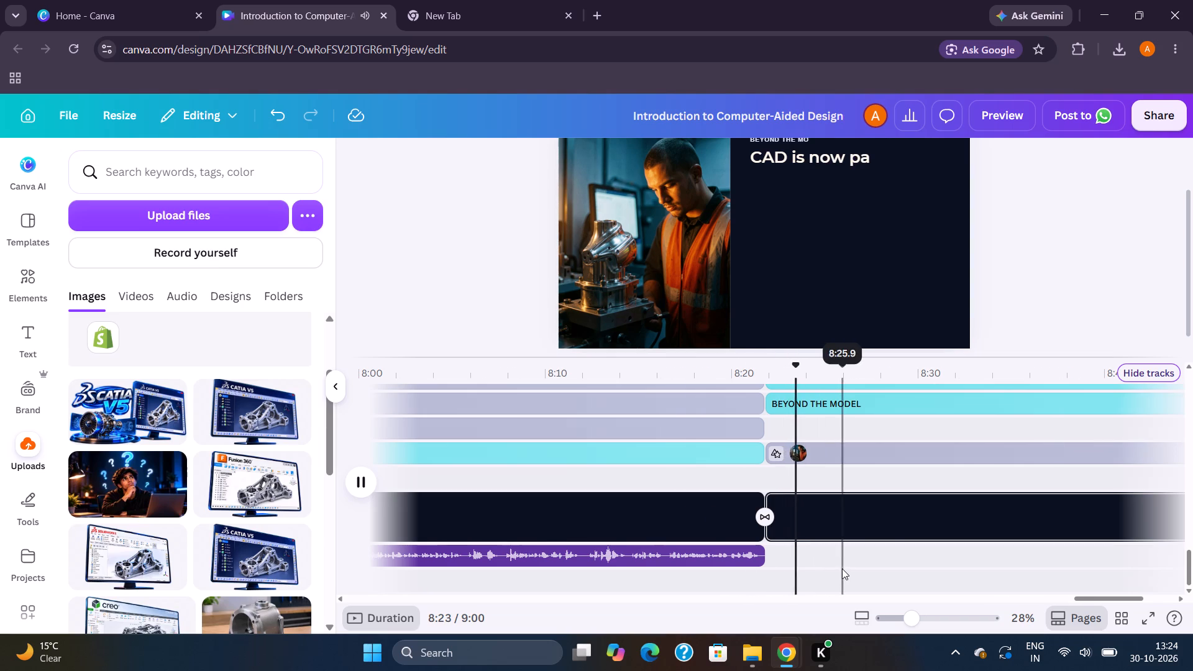
pyautogui.hscroll(-1, 842, 568)
pyautogui.hscroll(-2, 995, 567)
# Play the closing page's narration from about 8:53 into the Yantraix thank-you screen.
pyautogui.click(1013, 578)
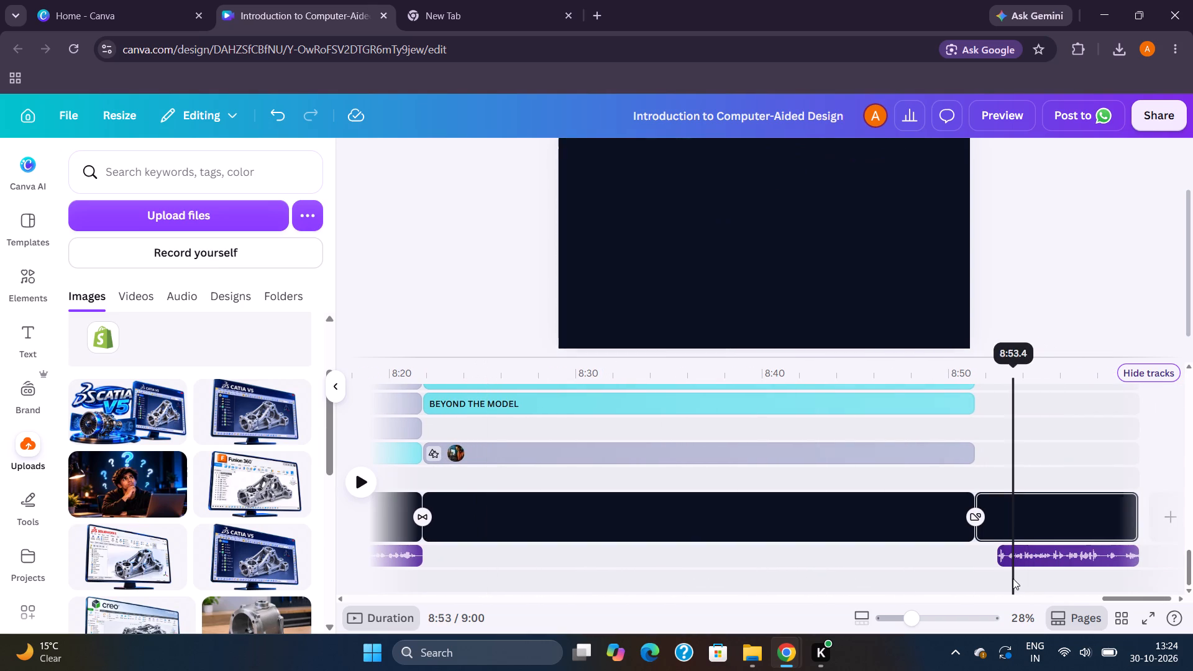
pyautogui.press('space')
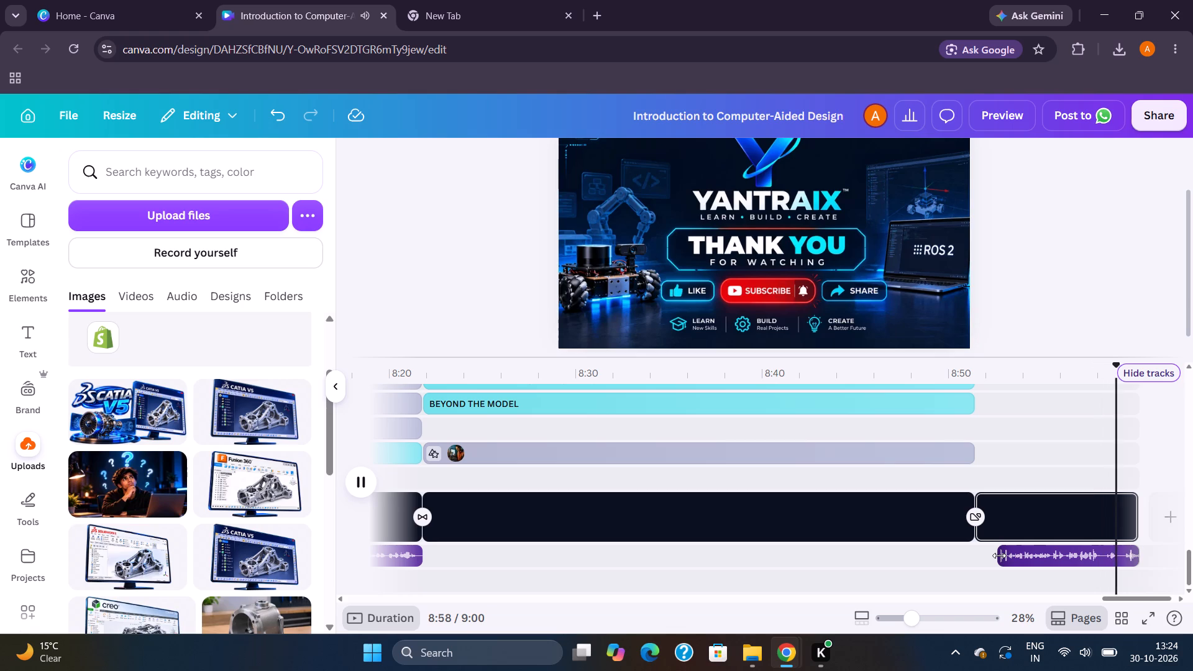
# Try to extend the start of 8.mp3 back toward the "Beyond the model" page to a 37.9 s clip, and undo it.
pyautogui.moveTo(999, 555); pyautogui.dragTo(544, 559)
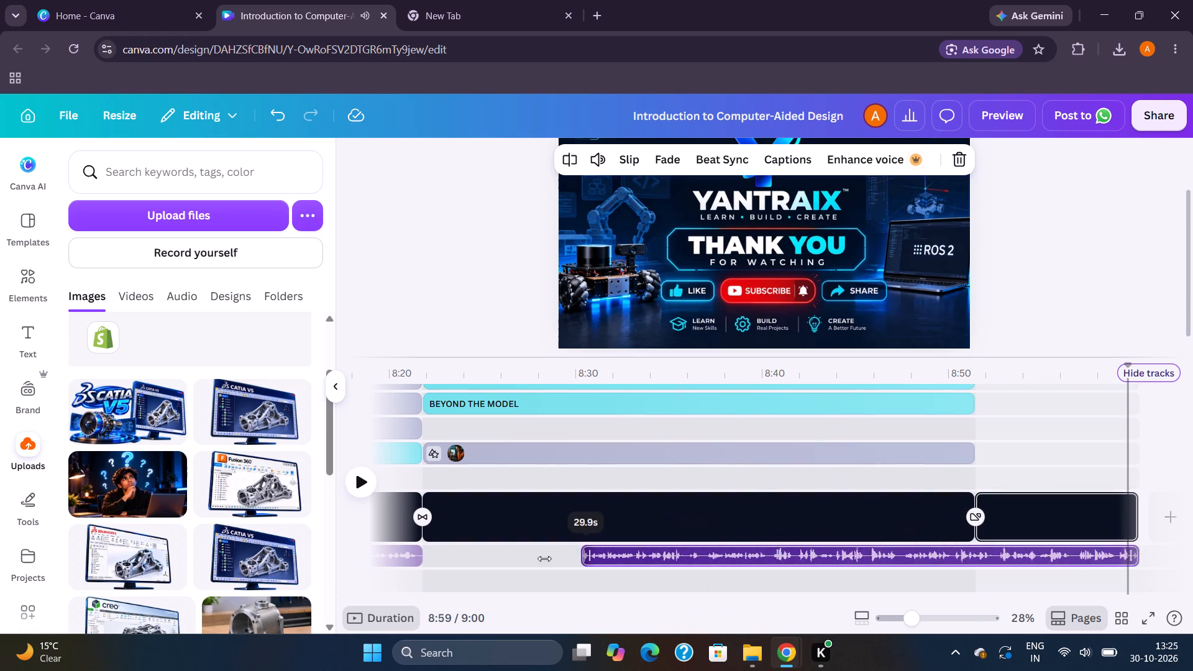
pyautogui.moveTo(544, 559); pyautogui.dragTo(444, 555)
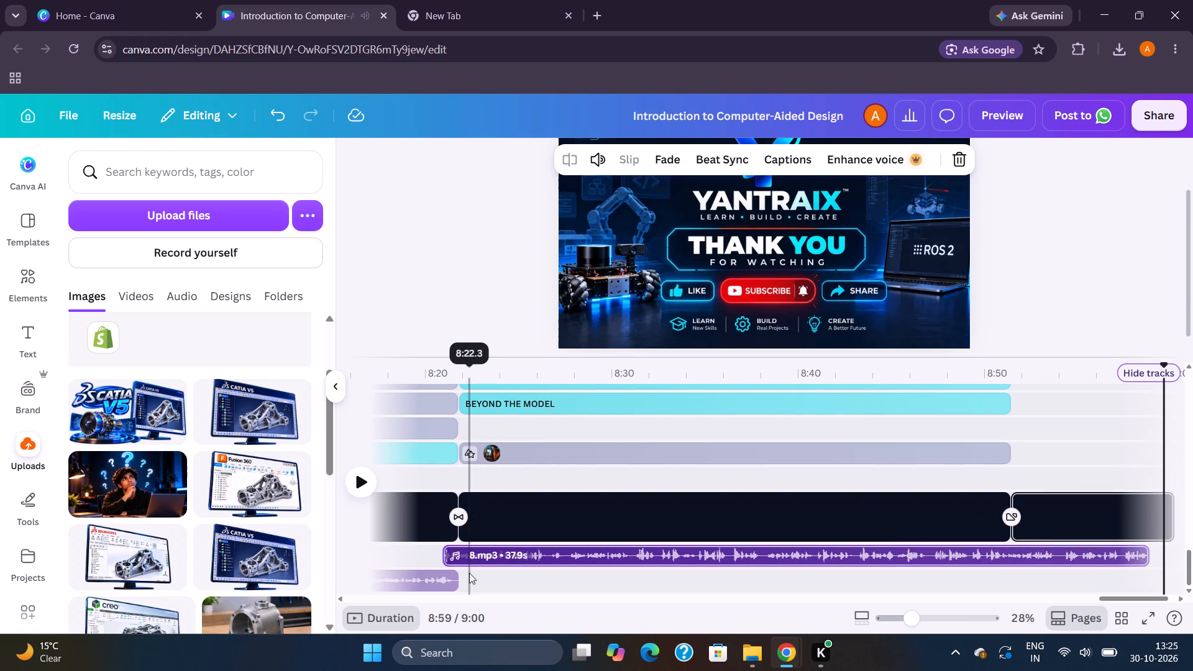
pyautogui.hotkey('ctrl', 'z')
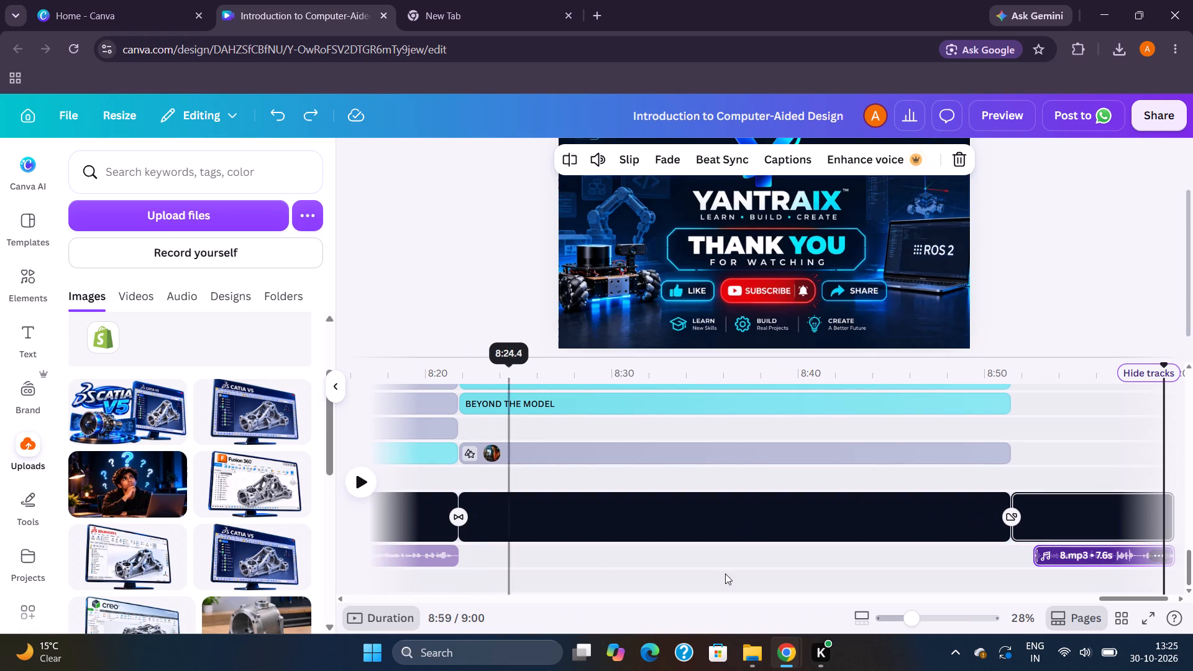
# Extend the start of 8.mp3 back to about 8:21, at the beginning of the "Beyond the model" page.
pyautogui.moveTo(1040, 558); pyautogui.dragTo(582, 563)
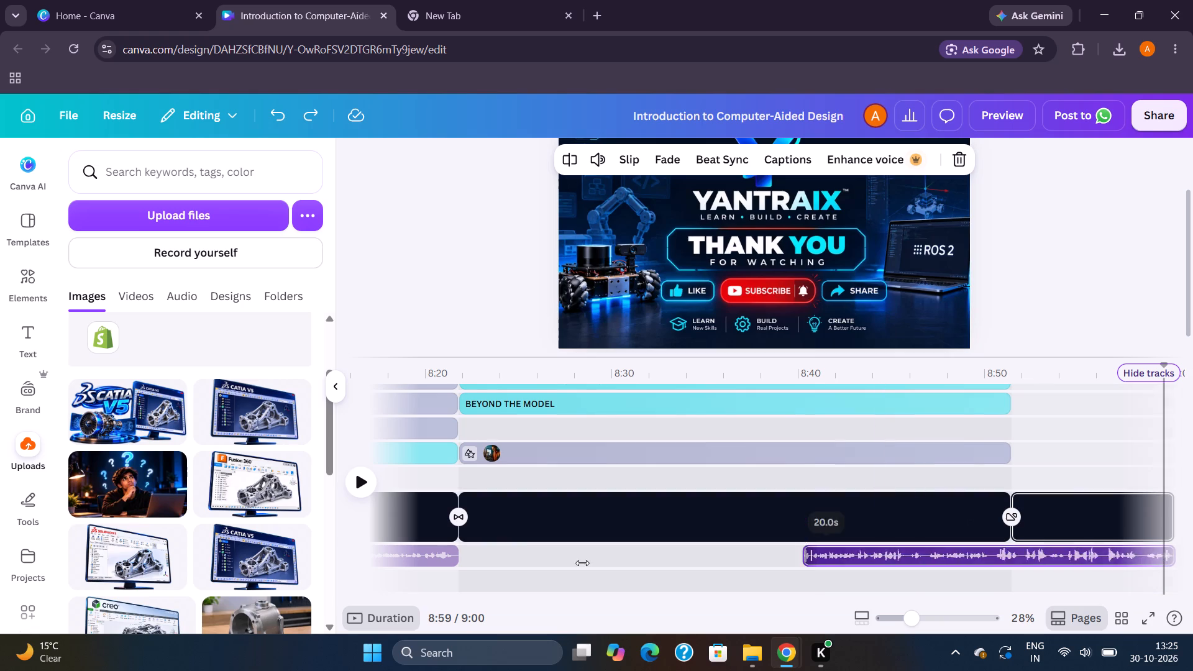
pyautogui.moveTo(582, 563); pyautogui.dragTo(471, 561)
# Play 8.mp3 from about 8:22 through the "Beyond the model" page into the Yantraix thank-you screen.
pyautogui.click(474, 582)
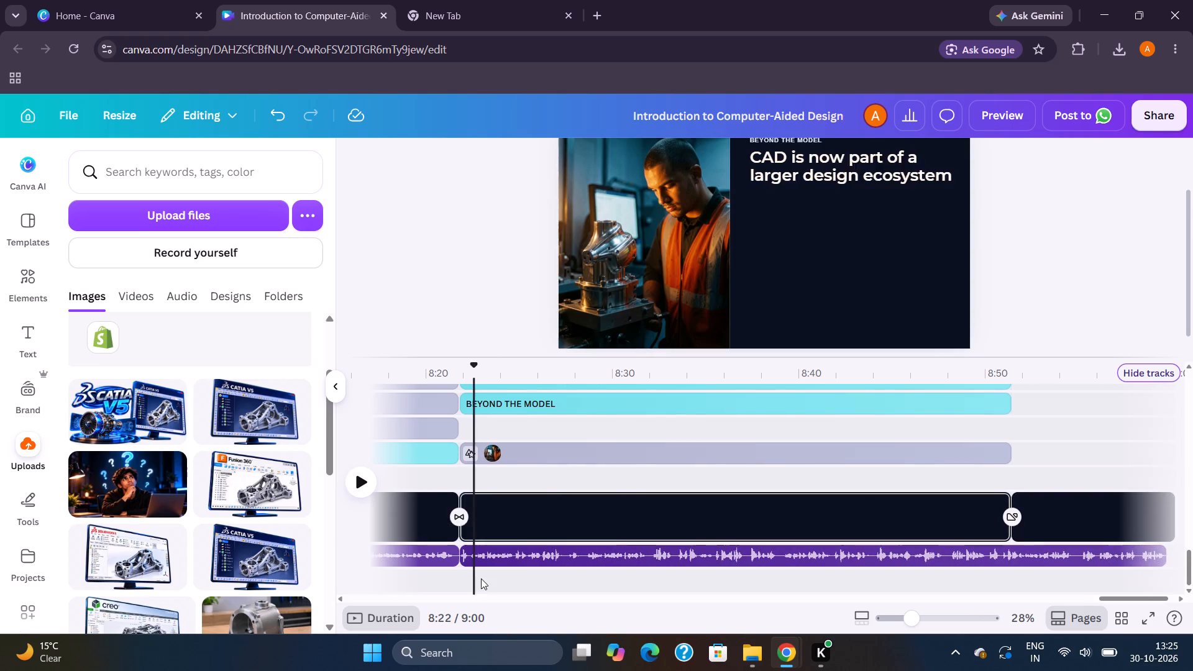
pyautogui.press('space')
pyautogui.hscroll(-2, 852, 570)
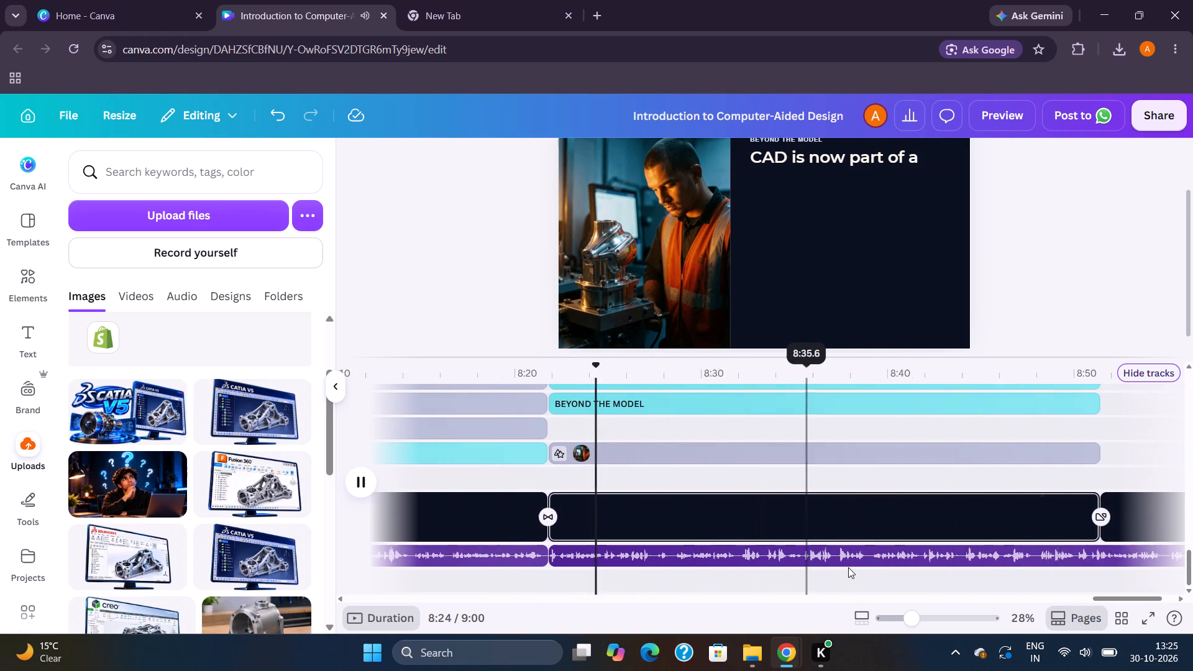
pyautogui.hscroll(-2, 848, 567)
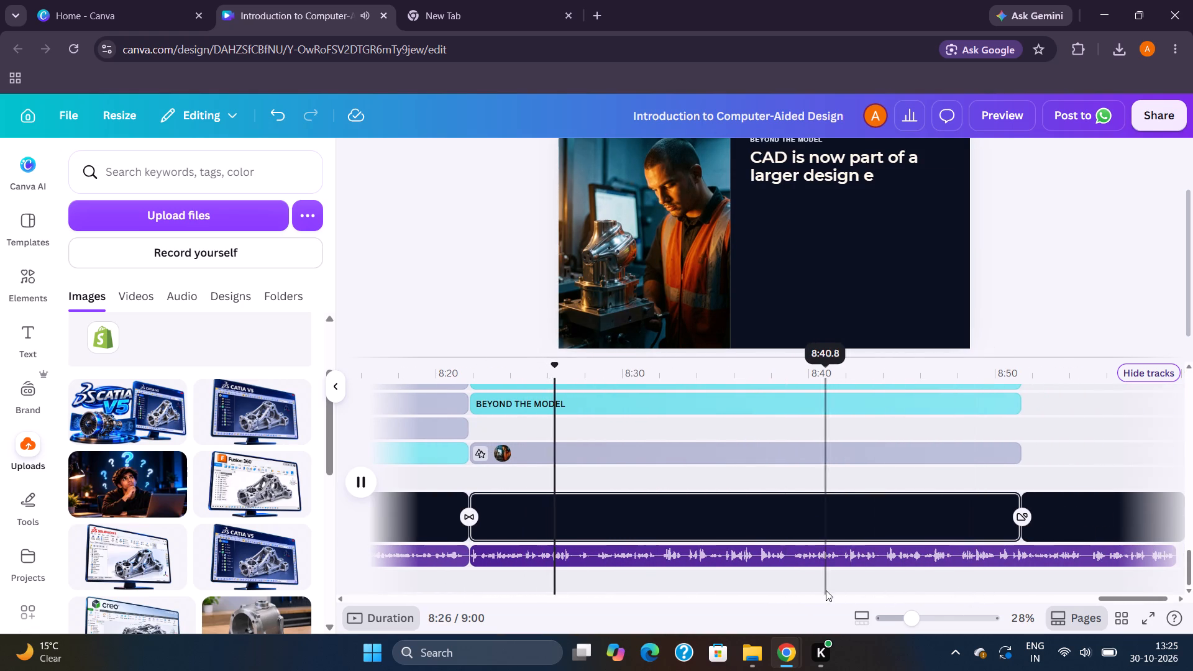
pyautogui.hscroll(5, 797, 585)
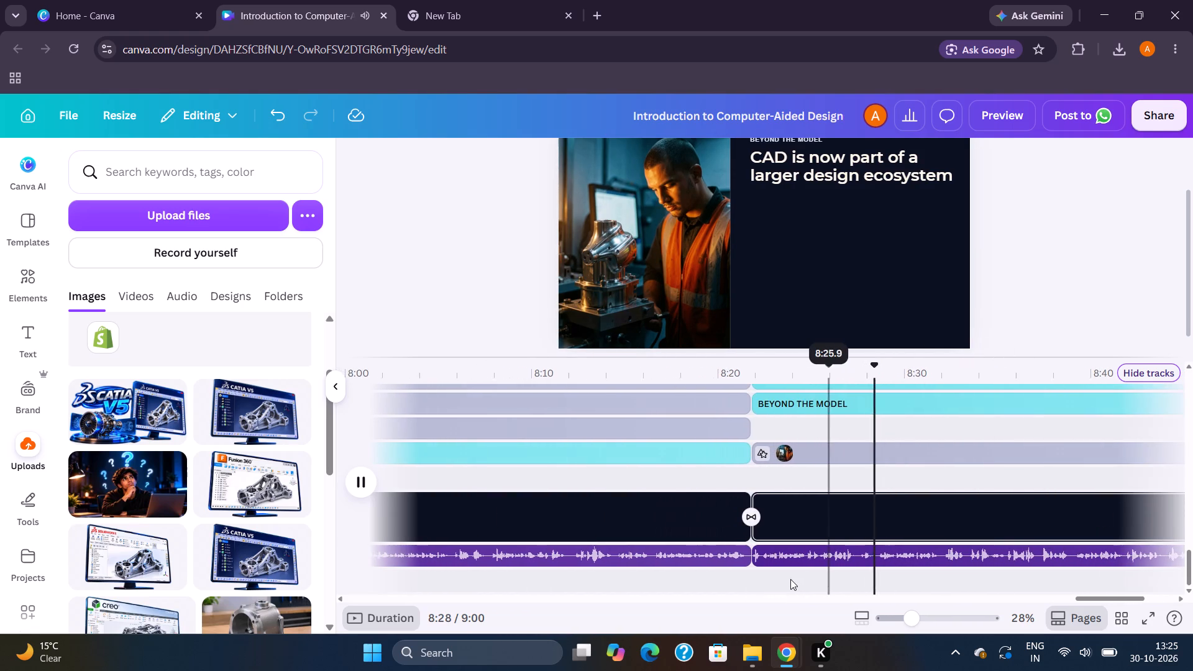
pyautogui.hscroll(2, 657, 572)
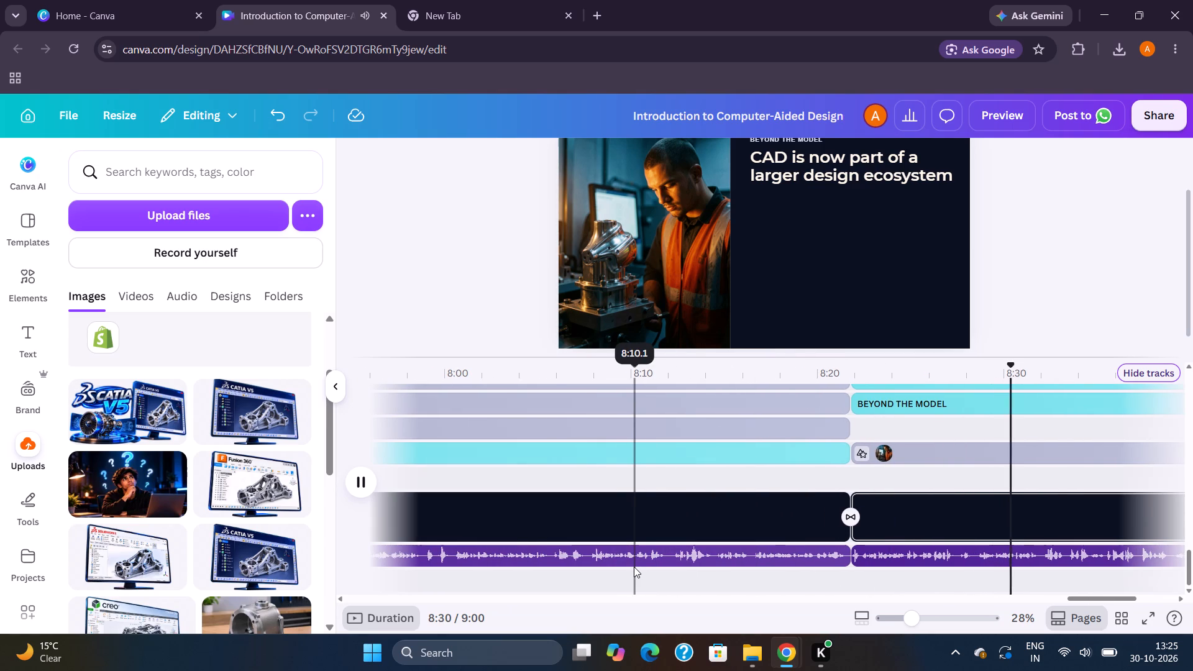
pyautogui.hscroll(2, 634, 567)
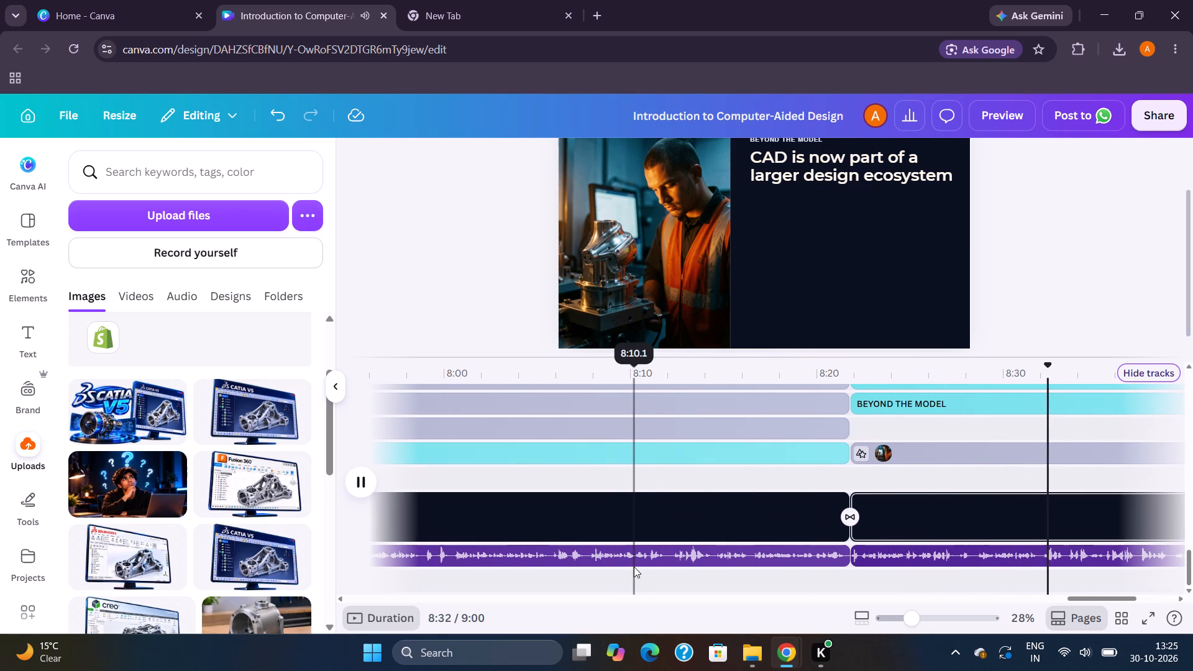
pyautogui.hscroll(3, 634, 567)
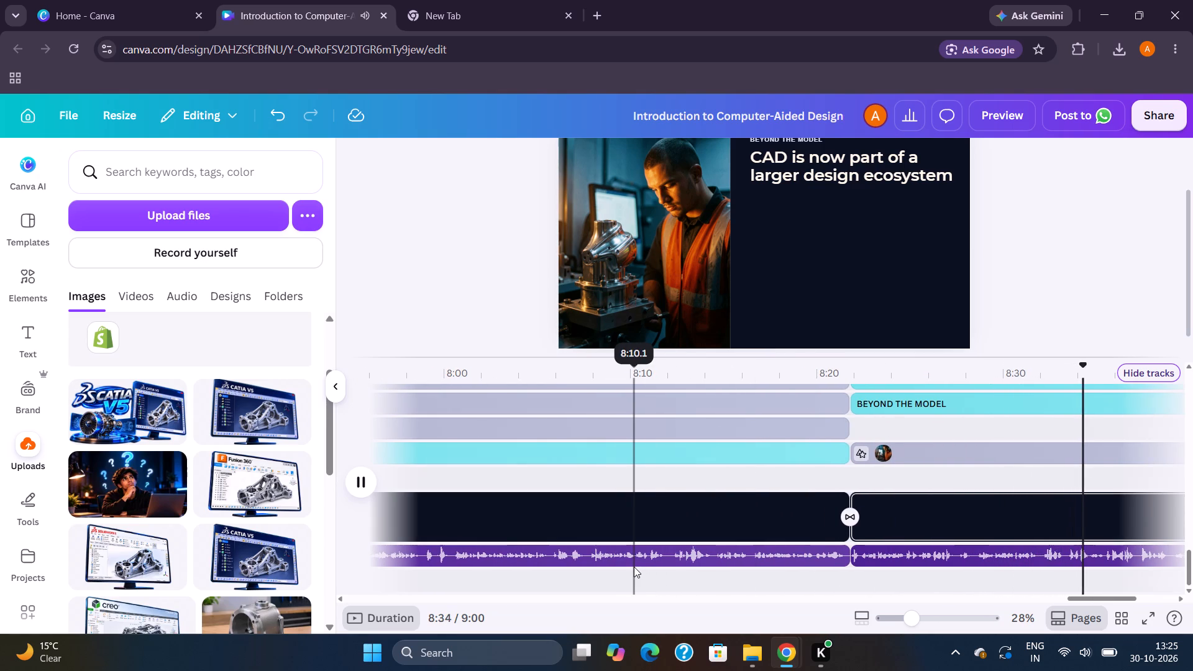
pyautogui.hscroll(1, 634, 567)
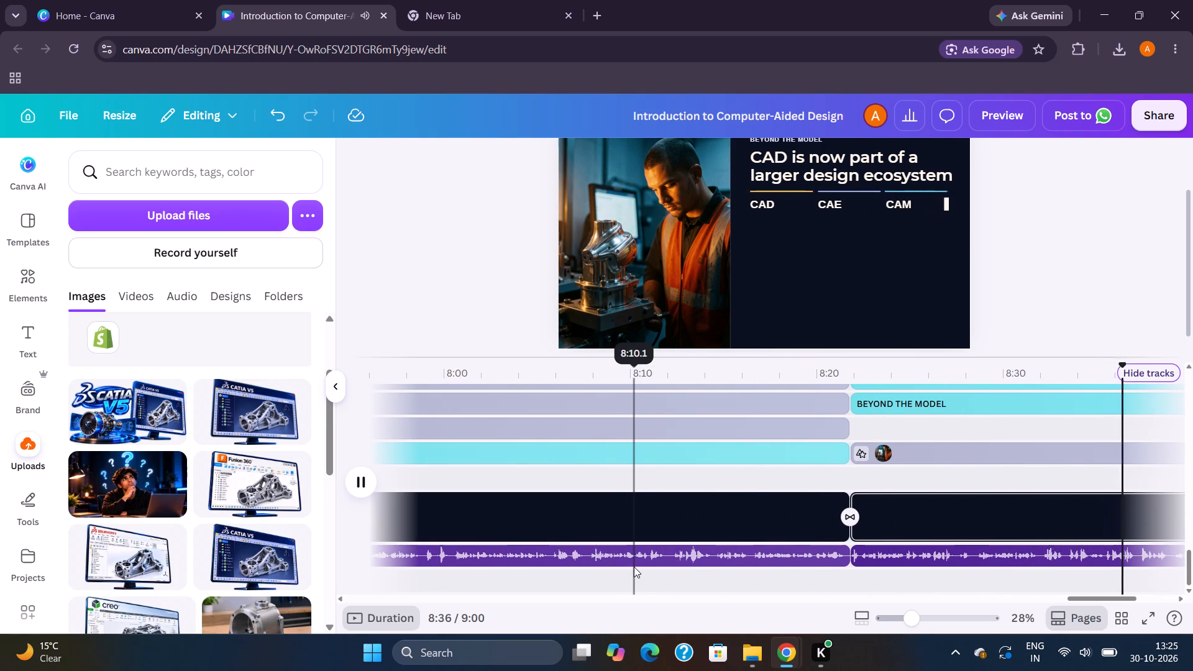
pyautogui.hscroll(2, 634, 567)
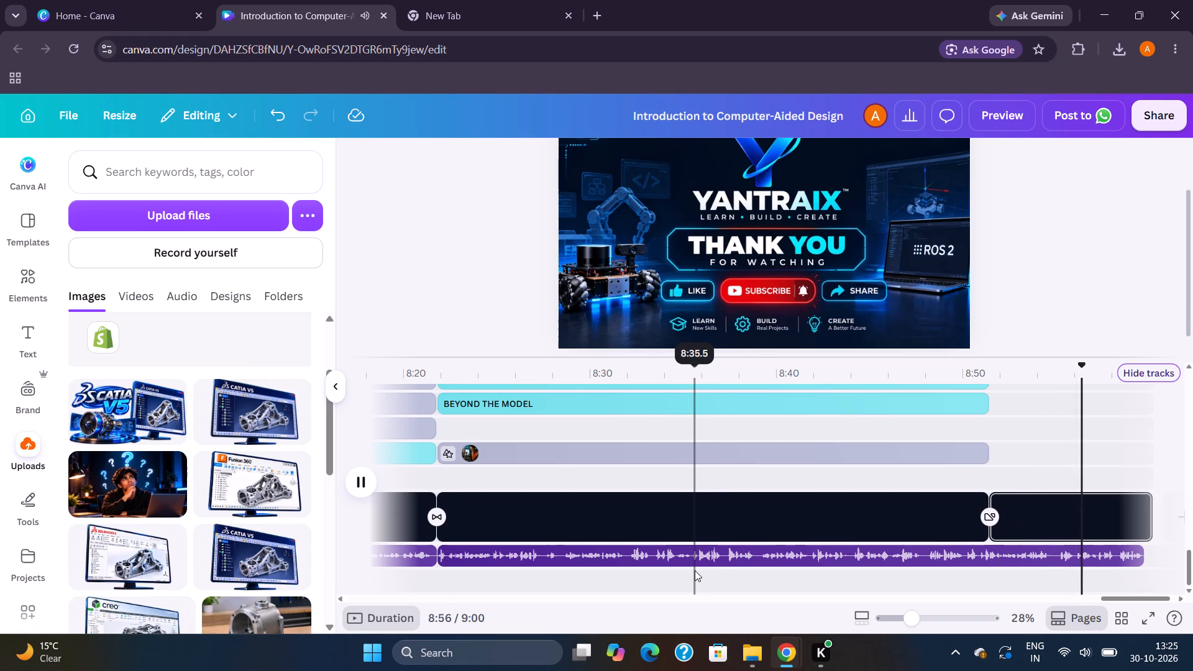
# Spot-check the narration at the starts of the "CAD software works in two connected dimensions" page and "The old way" page.
pyautogui.hscroll(11, 695, 570)
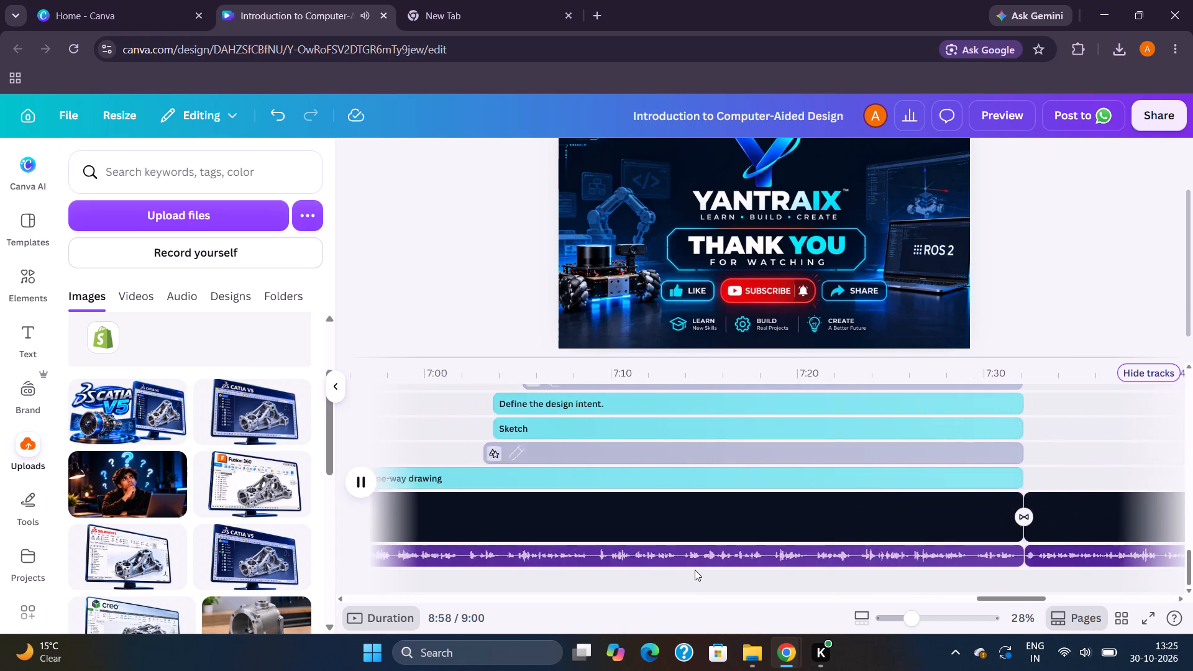
pyautogui.hscroll(5, 695, 570)
pyautogui.hscroll(-6, 695, 570)
pyautogui.scroll(-5, 695, 570)
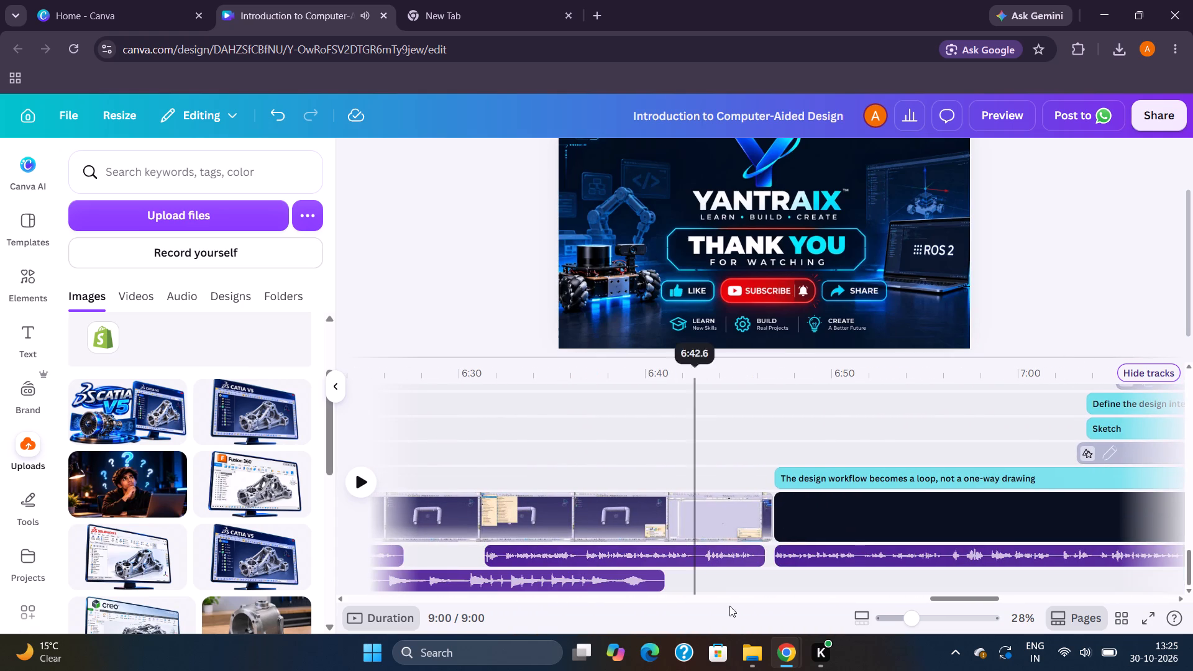
pyautogui.hscroll(8, 781, 577)
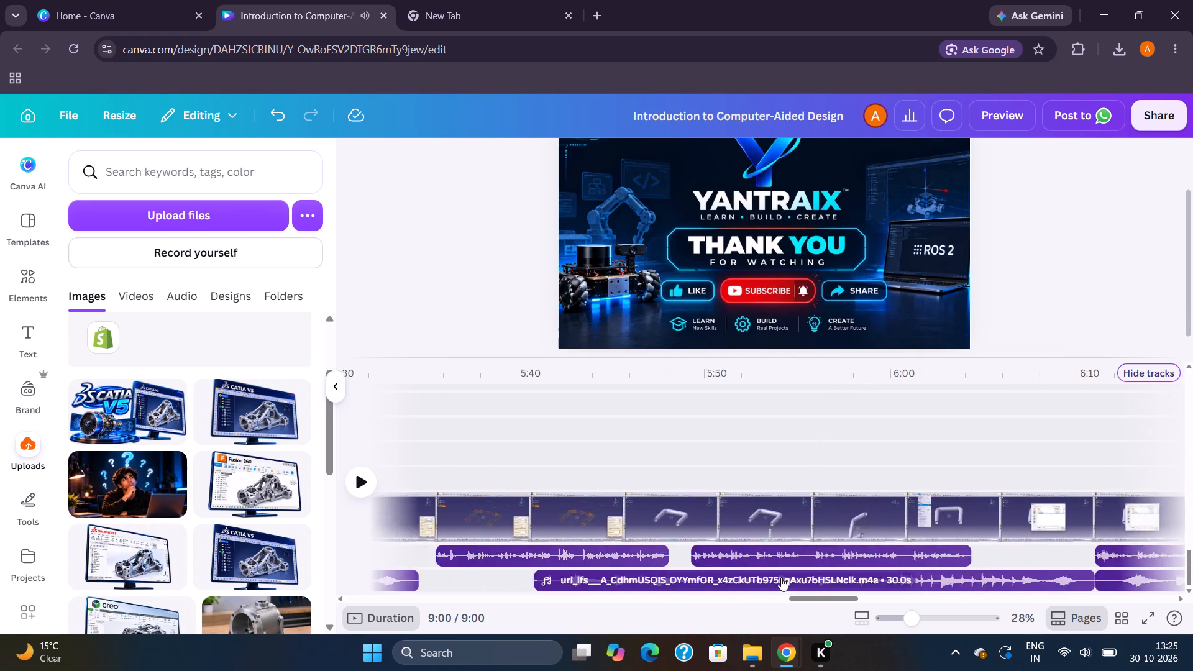
pyautogui.hscroll(3, 777, 576)
pyautogui.hscroll(8, 623, 568)
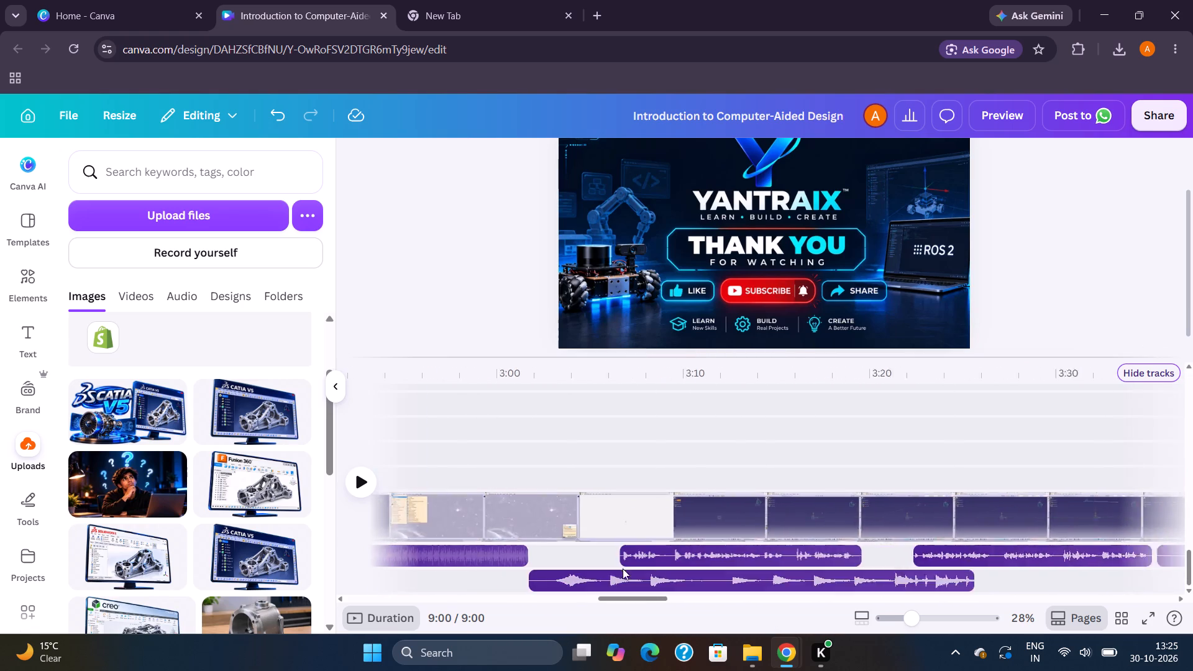
pyautogui.scroll(-1, 623, 568)
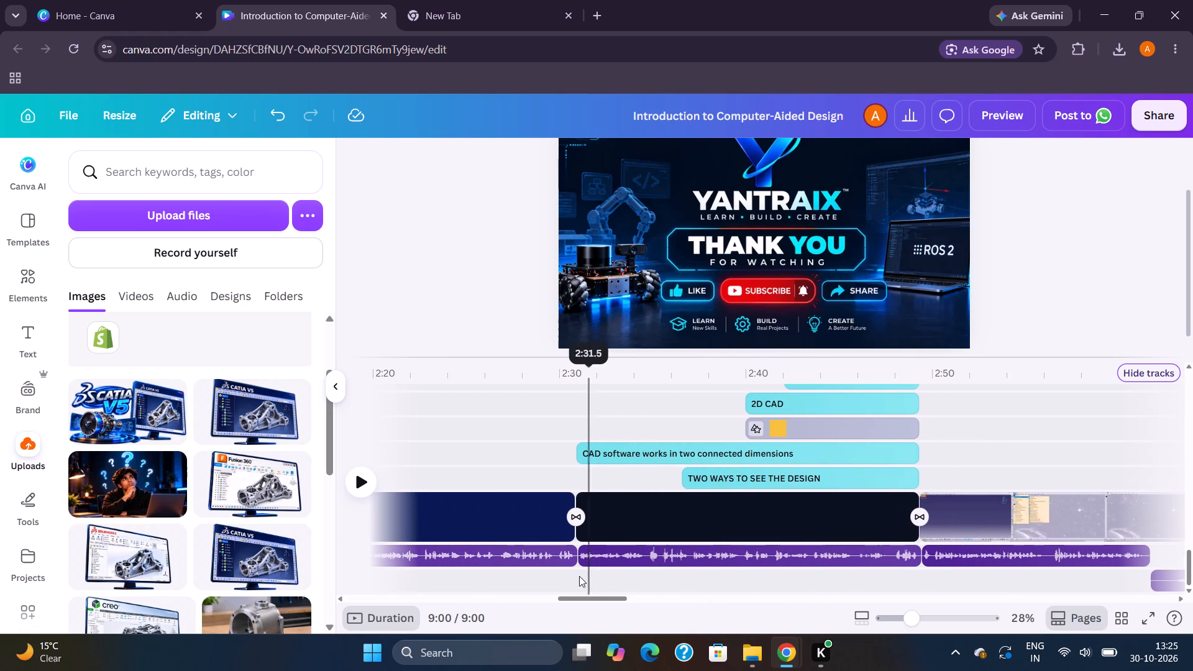
pyautogui.click(577, 576)
pyautogui.press('space')
pyautogui.click(567, 579)
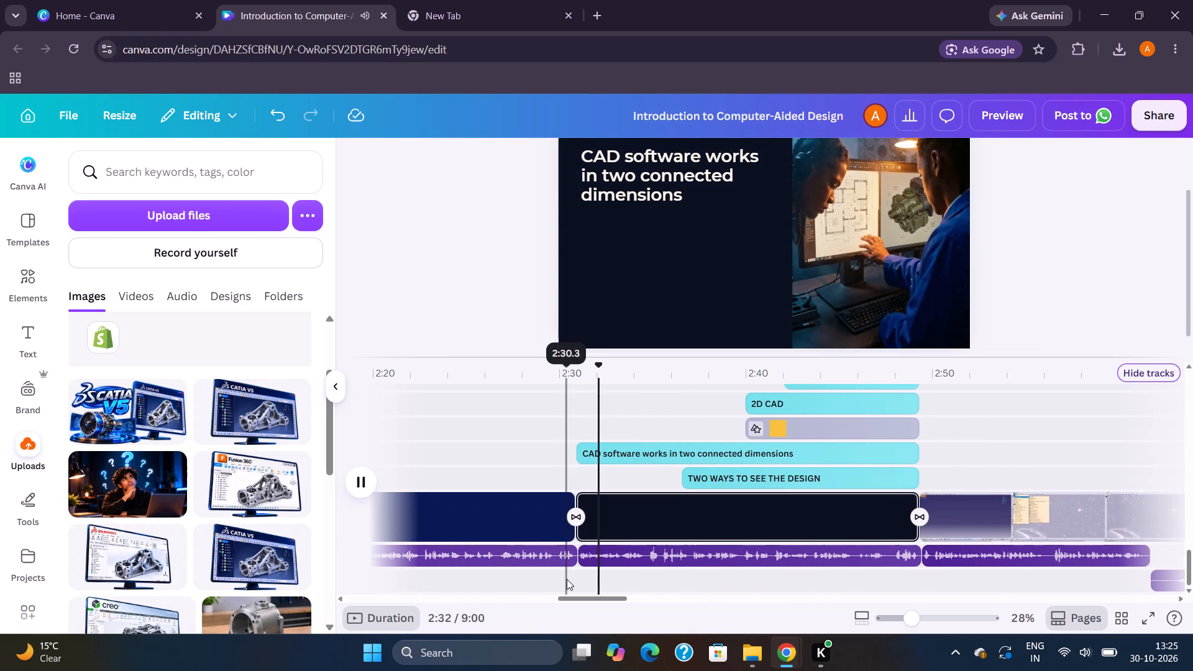
pyautogui.hscroll(5, 567, 579)
pyautogui.hscroll(-1, 567, 579)
pyautogui.click(640, 580)
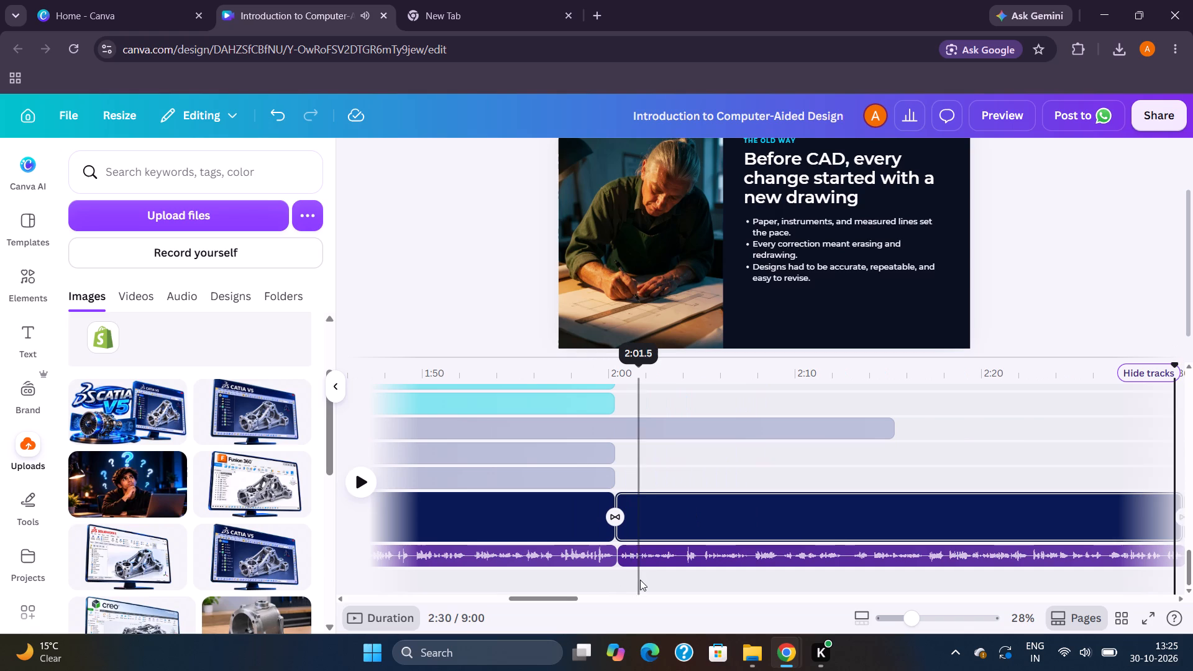
pyautogui.press('space')
pyautogui.press('space')
pyautogui.press('space')
pyautogui.press('space')
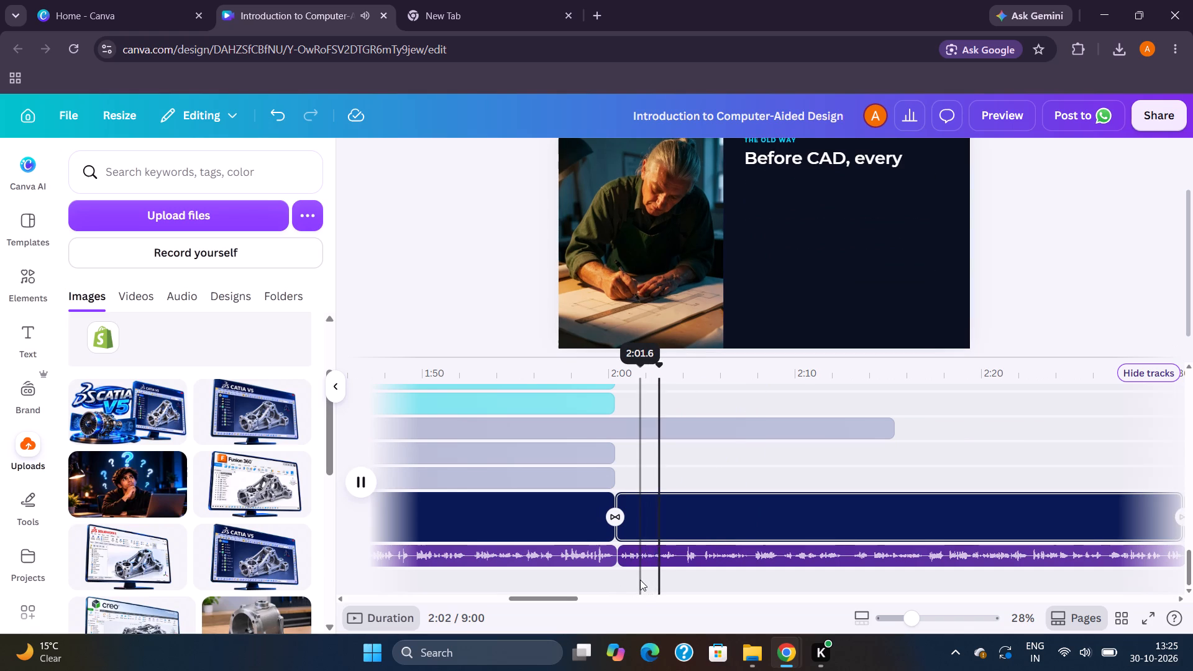
# Play the narration between about 1:03 and 1:13, checking it against the CATIA V5 image and where that image ends.
pyautogui.hscroll(10, 640, 580)
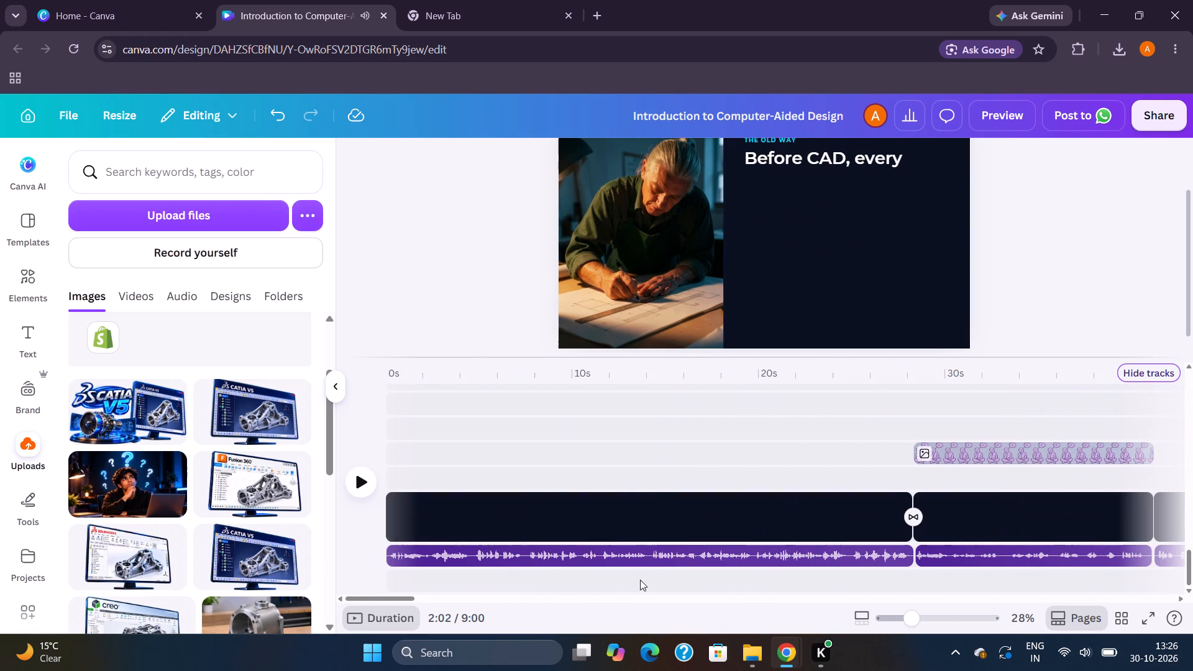
pyautogui.hscroll(-1, 640, 580)
pyautogui.hscroll(-5, 782, 586)
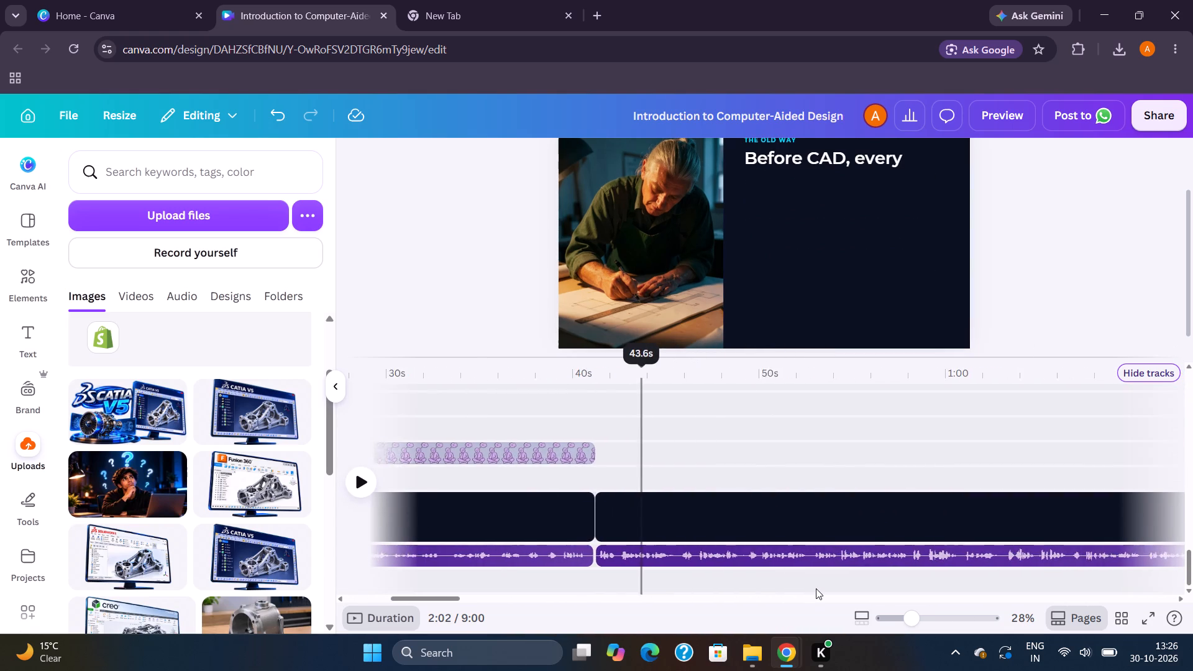
pyautogui.hscroll(-4, 816, 588)
pyautogui.click(599, 586)
pyautogui.hscroll(1, 599, 586)
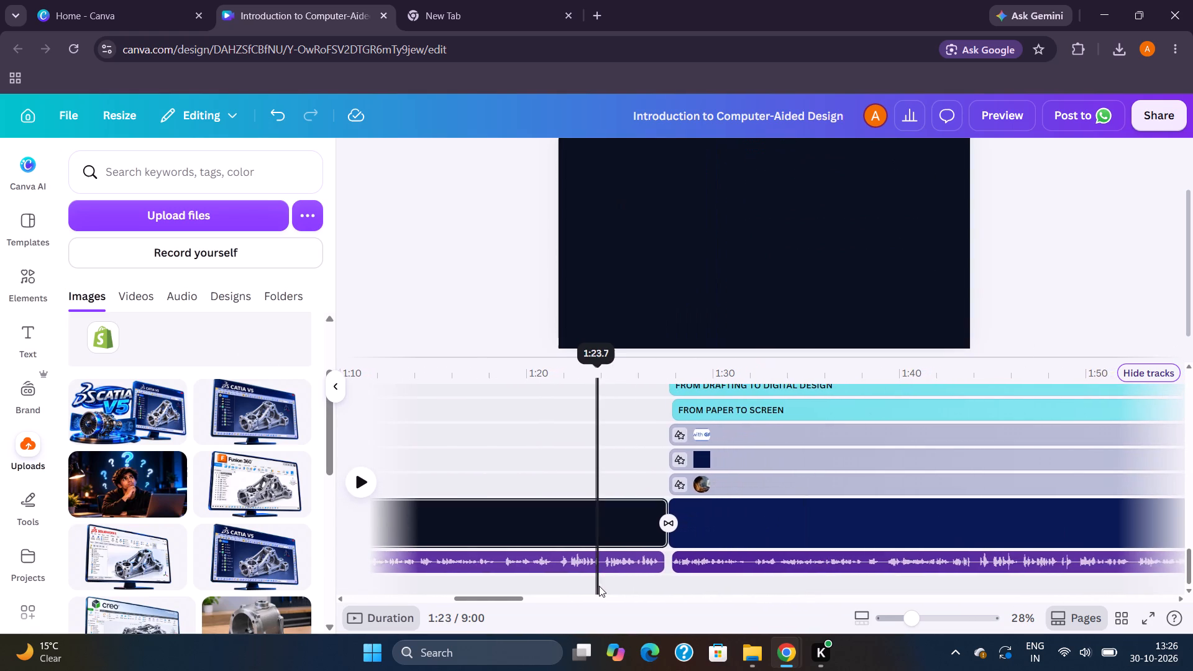
pyautogui.hscroll(2, 599, 586)
pyautogui.click(546, 586)
pyautogui.press('space')
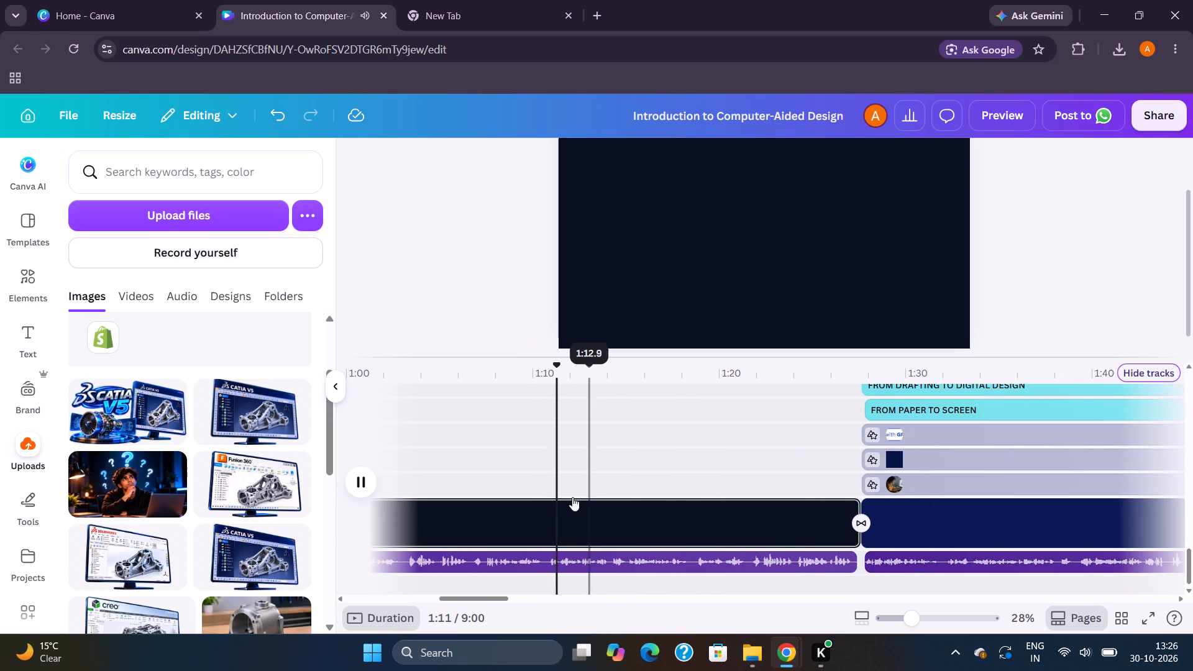
pyautogui.scroll(1, 519, 261)
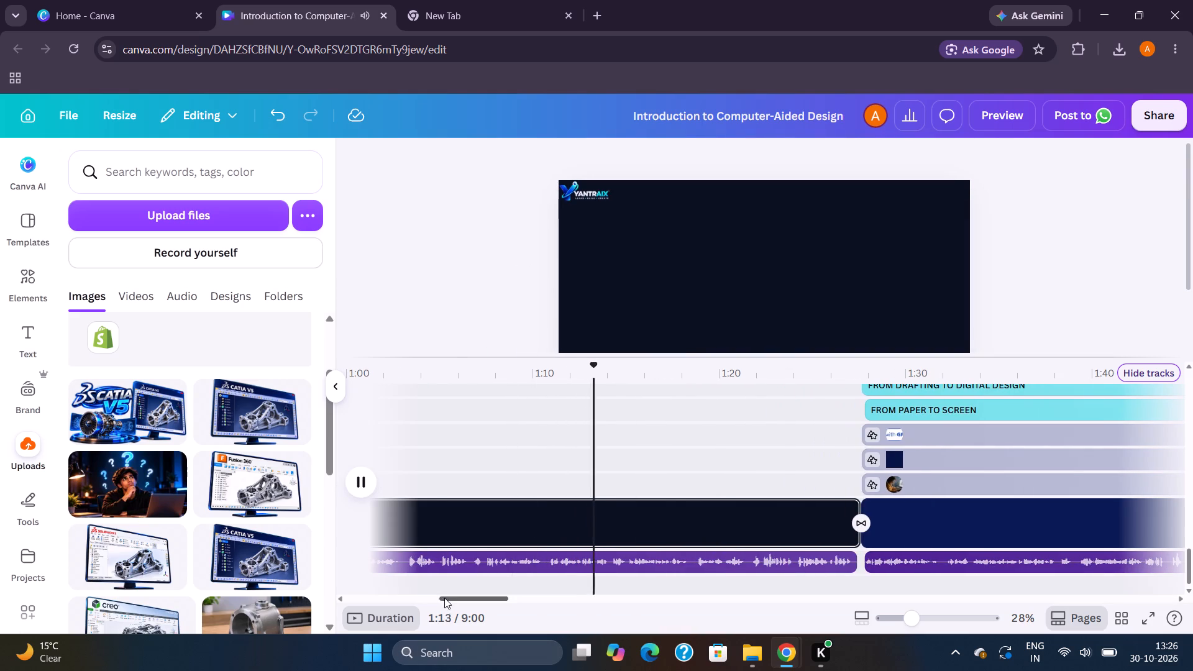
pyautogui.click(426, 585)
pyautogui.press('space')
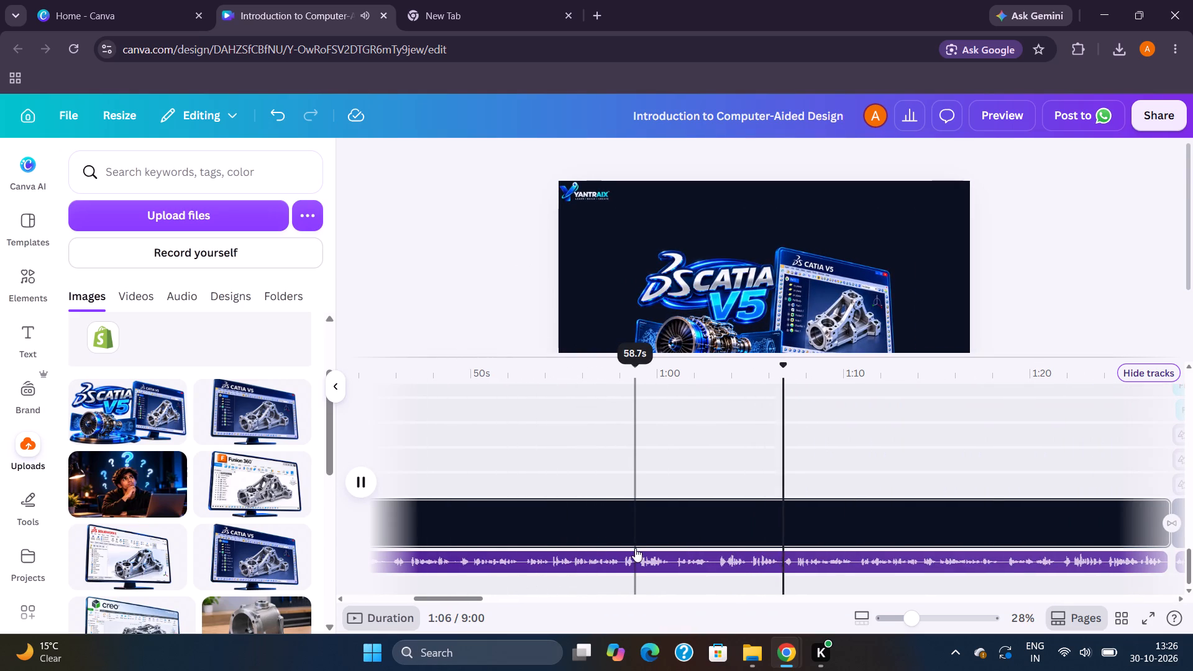
pyautogui.press('space')
pyautogui.press('space')
pyautogui.press('space')
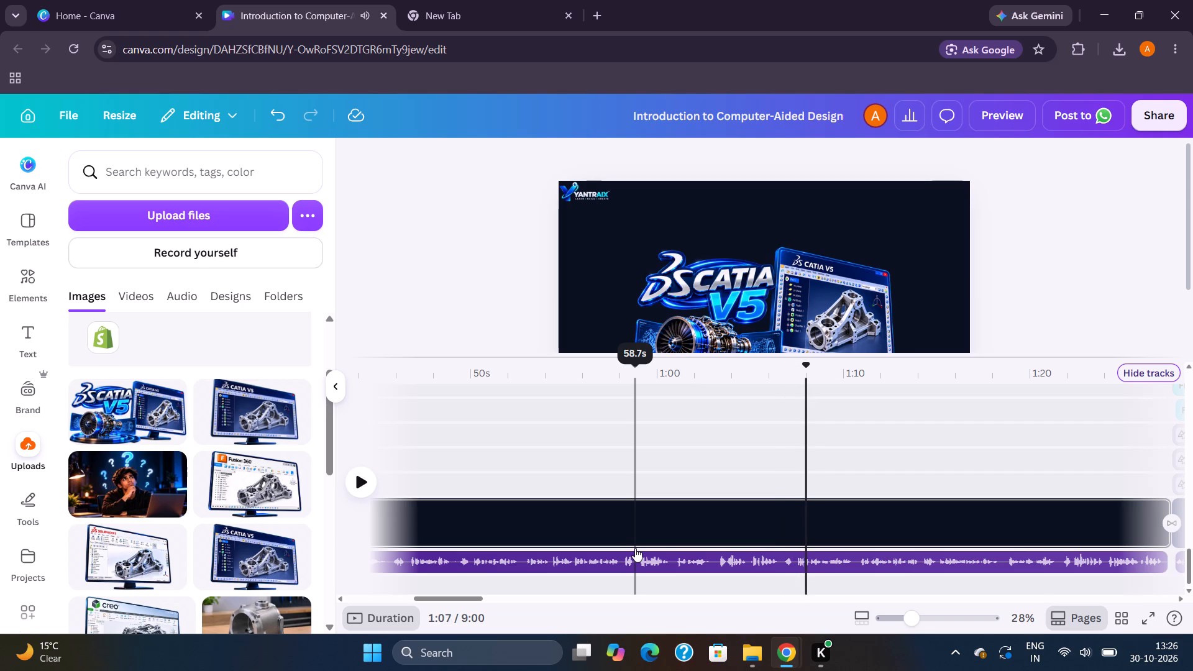
pyautogui.press('space')
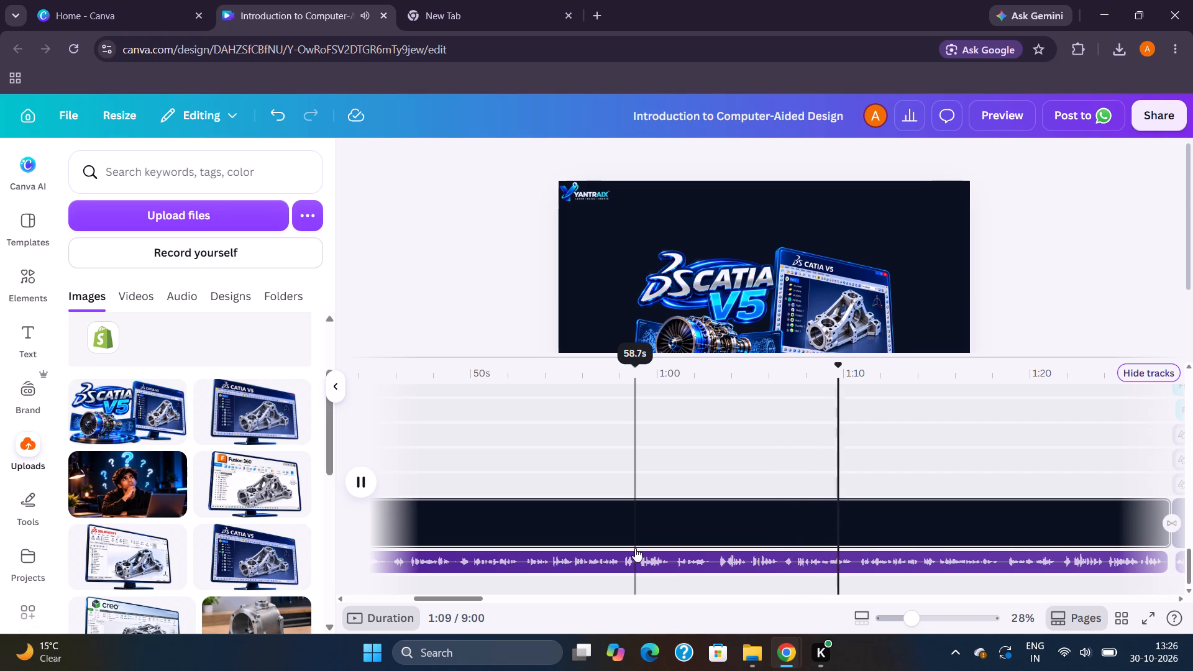
pyautogui.press('space')
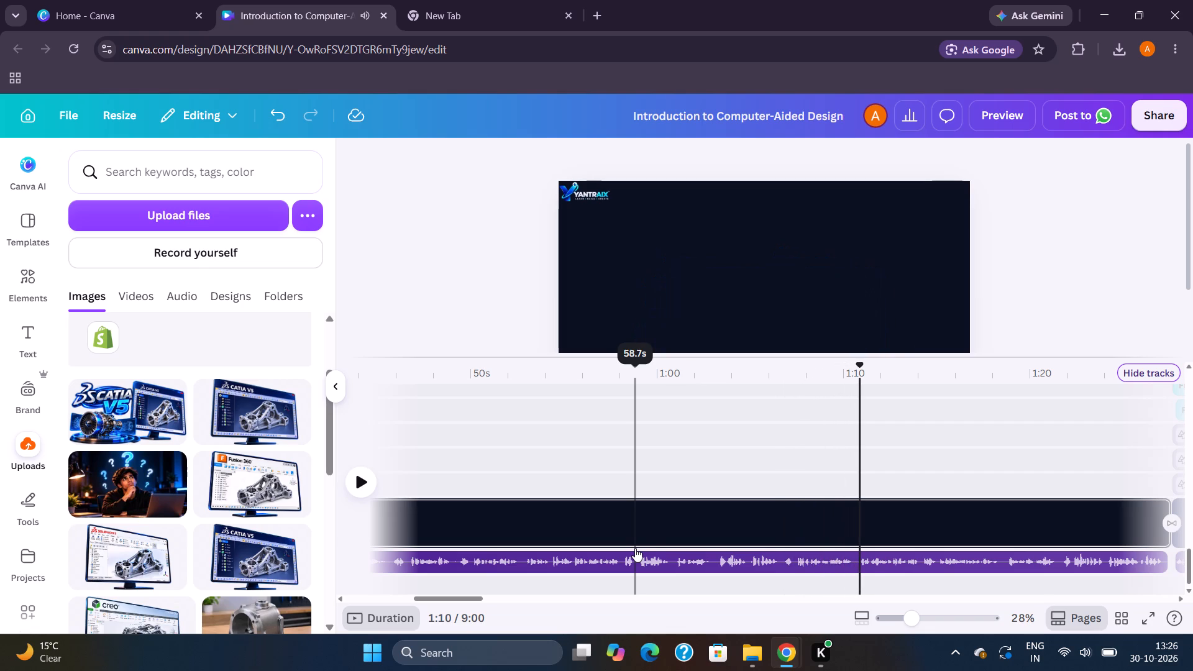
# Examine the image and text layers around 1:10 and look through the uploaded images for the stretch after the CATIA V5 image.
pyautogui.hscroll(-2, 847, 549)
pyautogui.scroll(5, 862, 555)
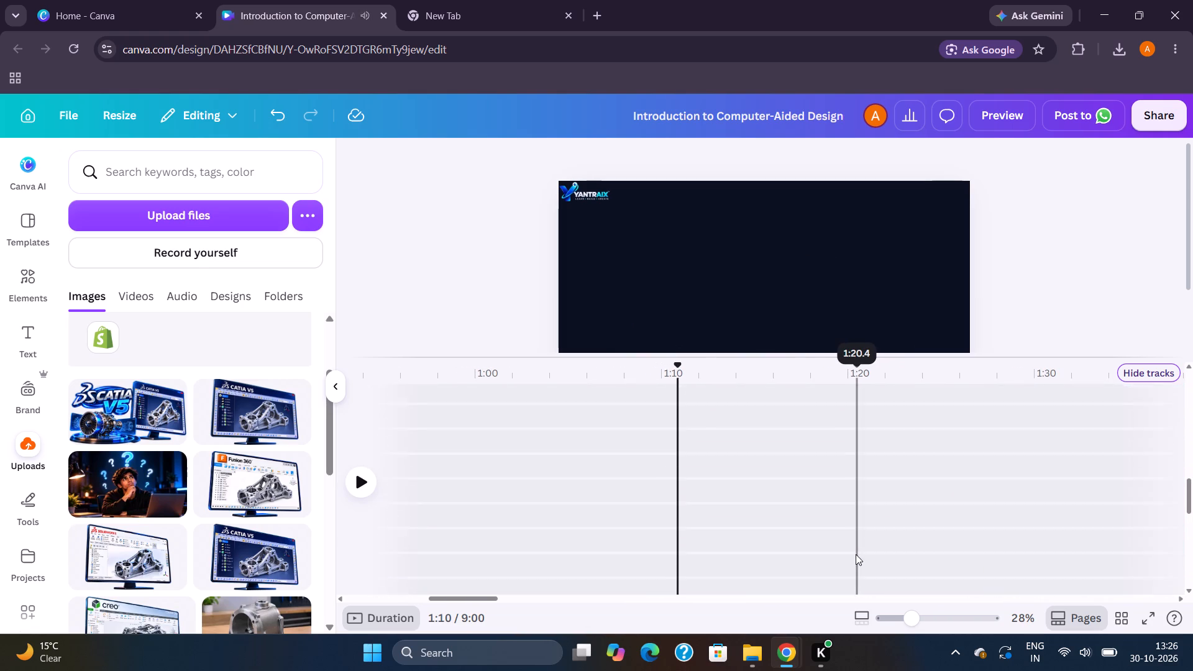
pyautogui.scroll(7, 853, 554)
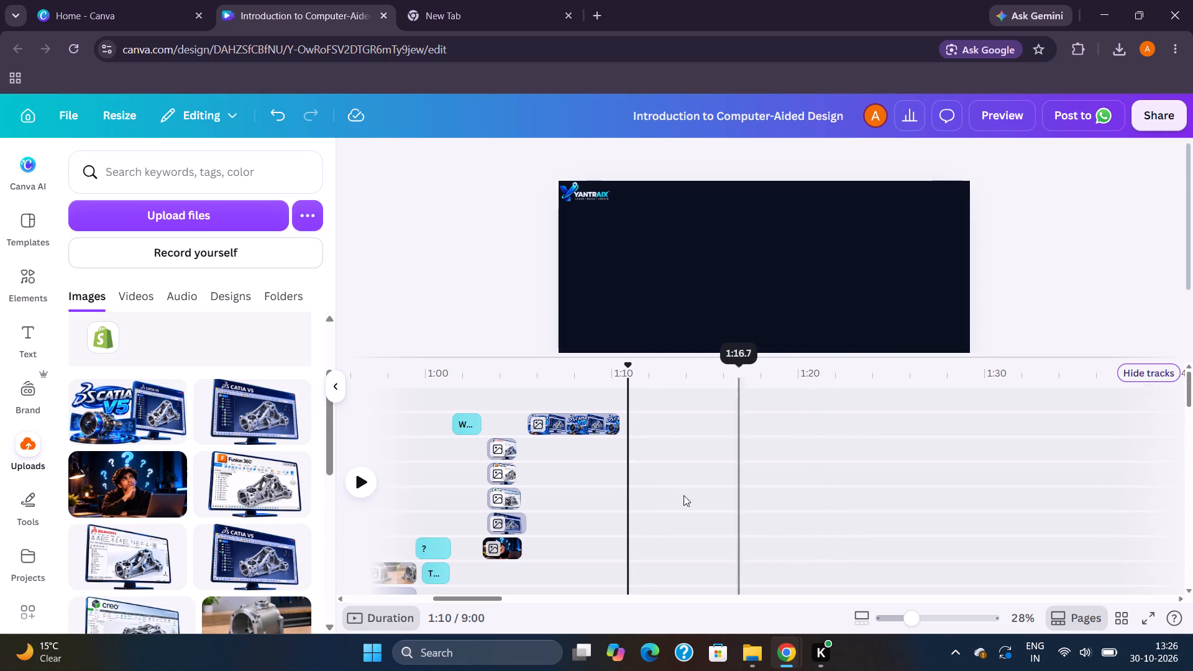
pyautogui.scroll(-6, 202, 498)
pyautogui.scroll(1, 204, 495)
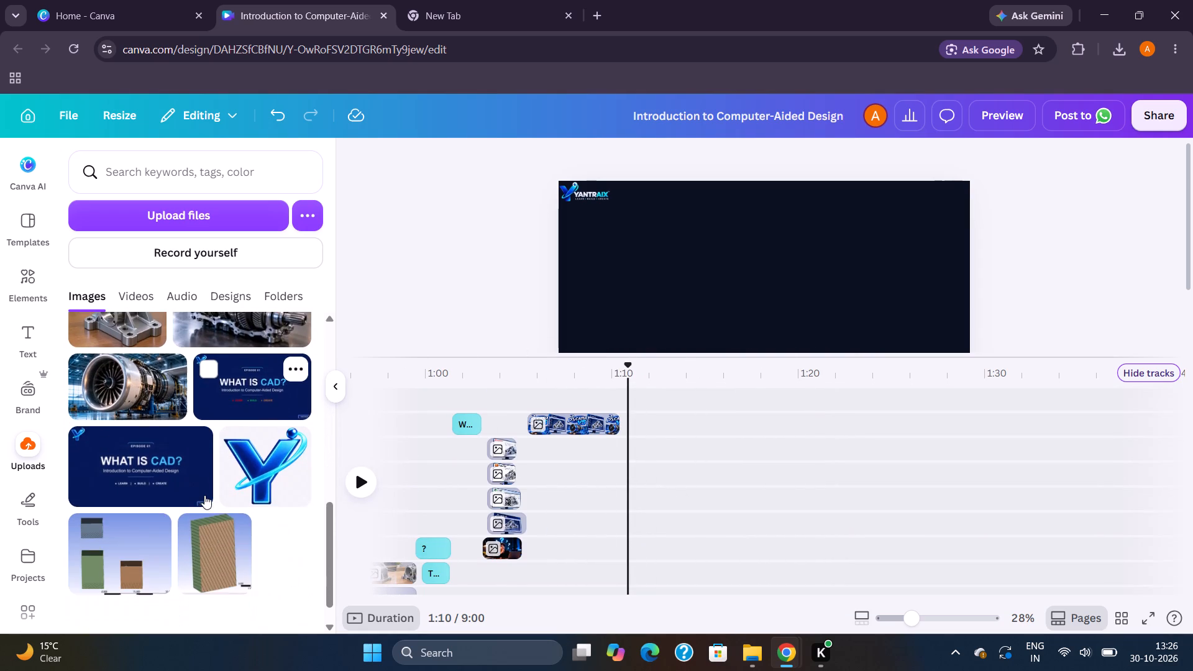
pyautogui.scroll(3, 204, 495)
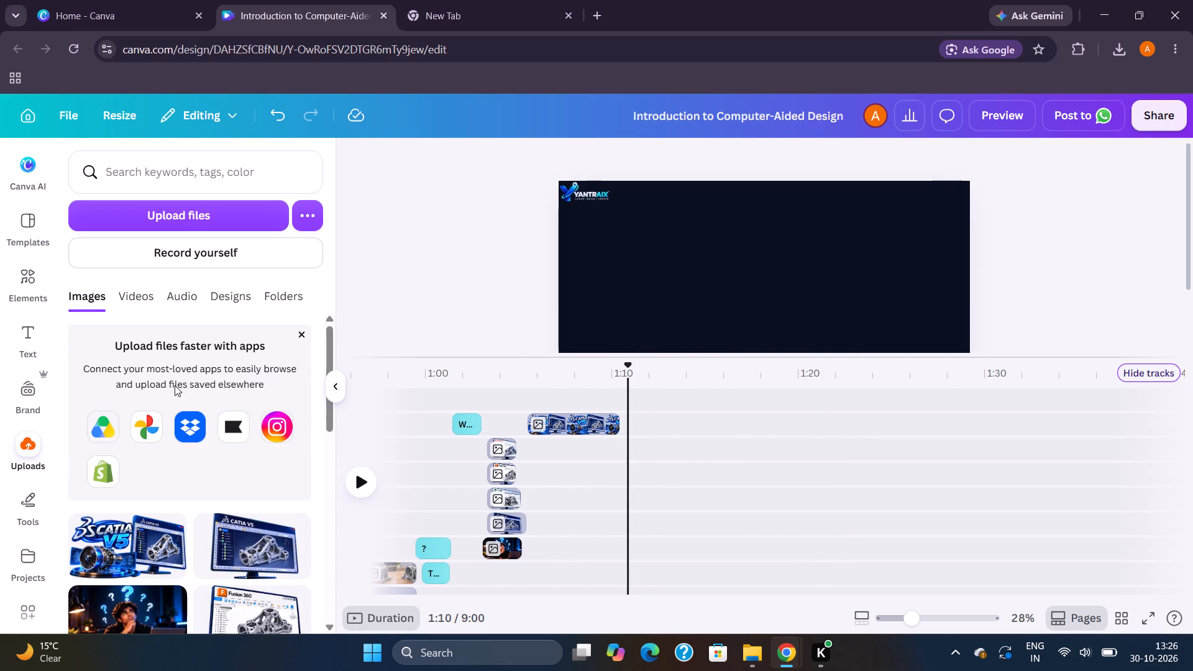
pyautogui.scroll(-2, 163, 360)
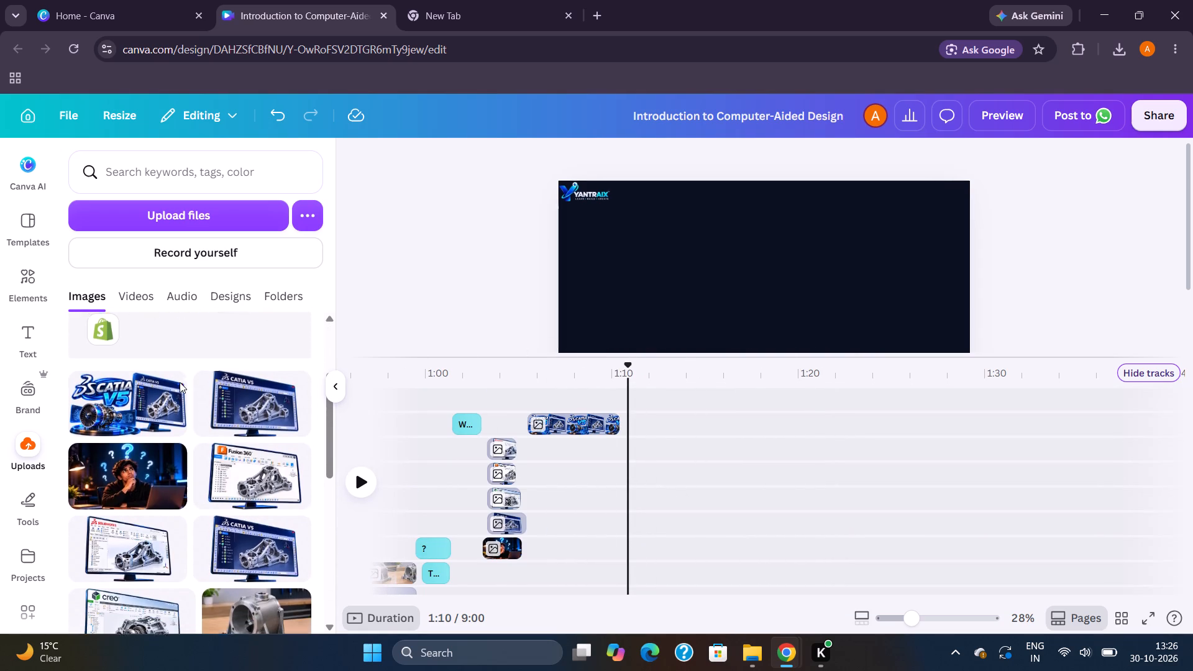
pyautogui.scroll(-6, 180, 382)
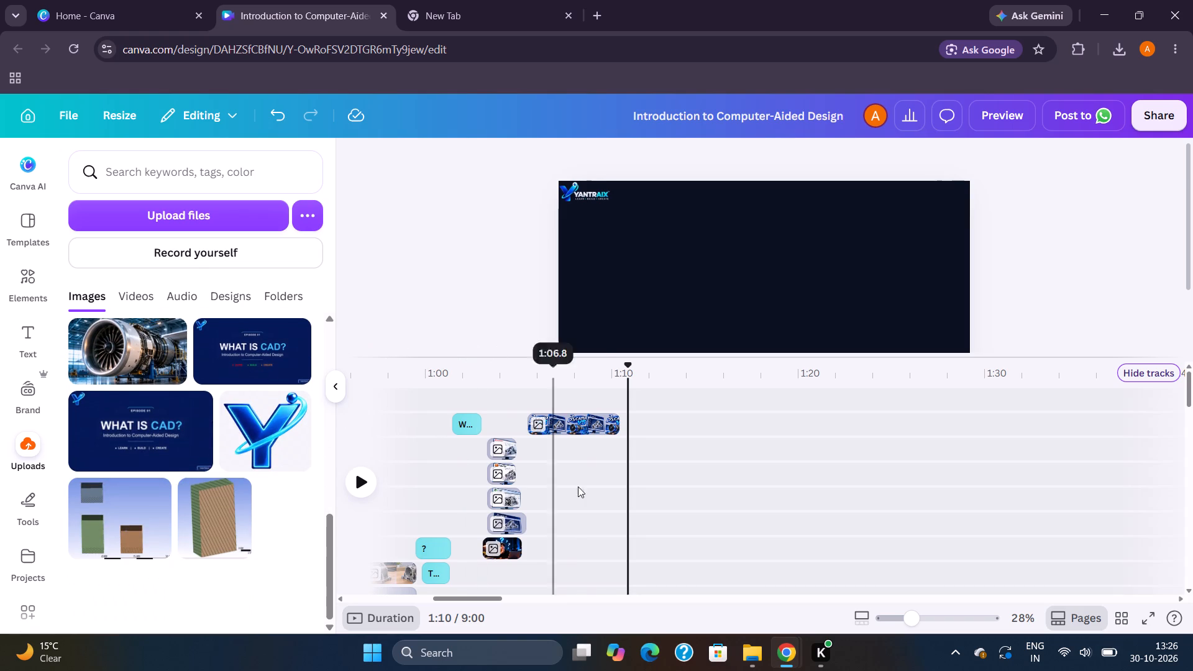
pyautogui.scroll(-12, 593, 491)
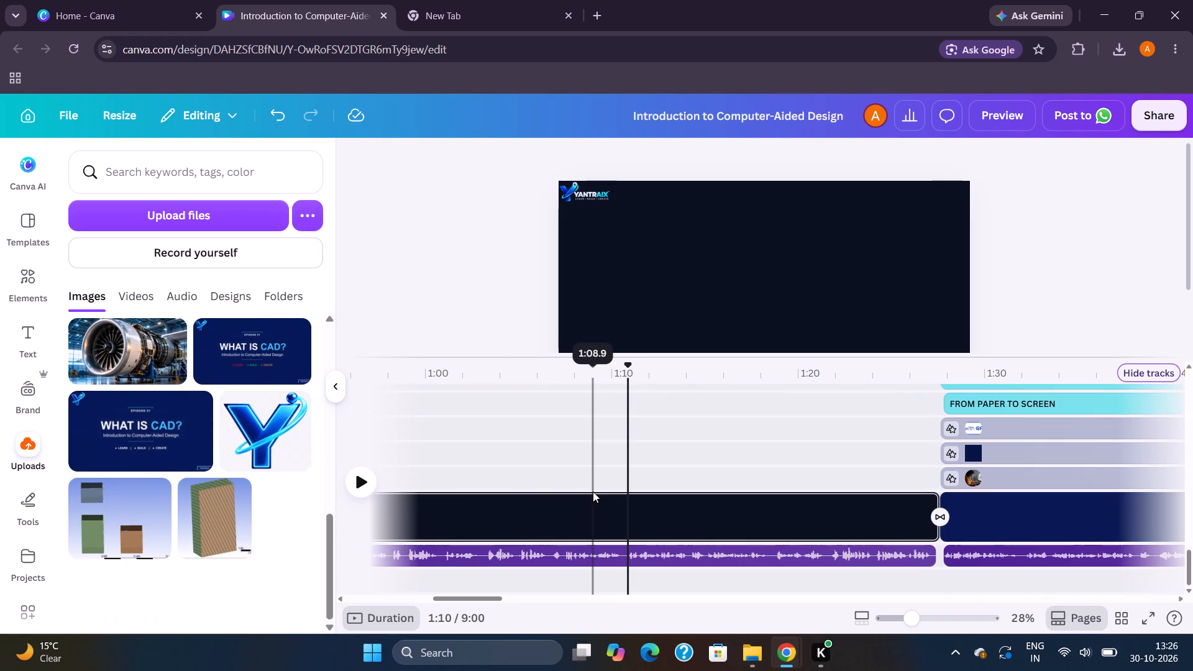
pyautogui.scroll(-1, 593, 491)
pyautogui.click(619, 576)
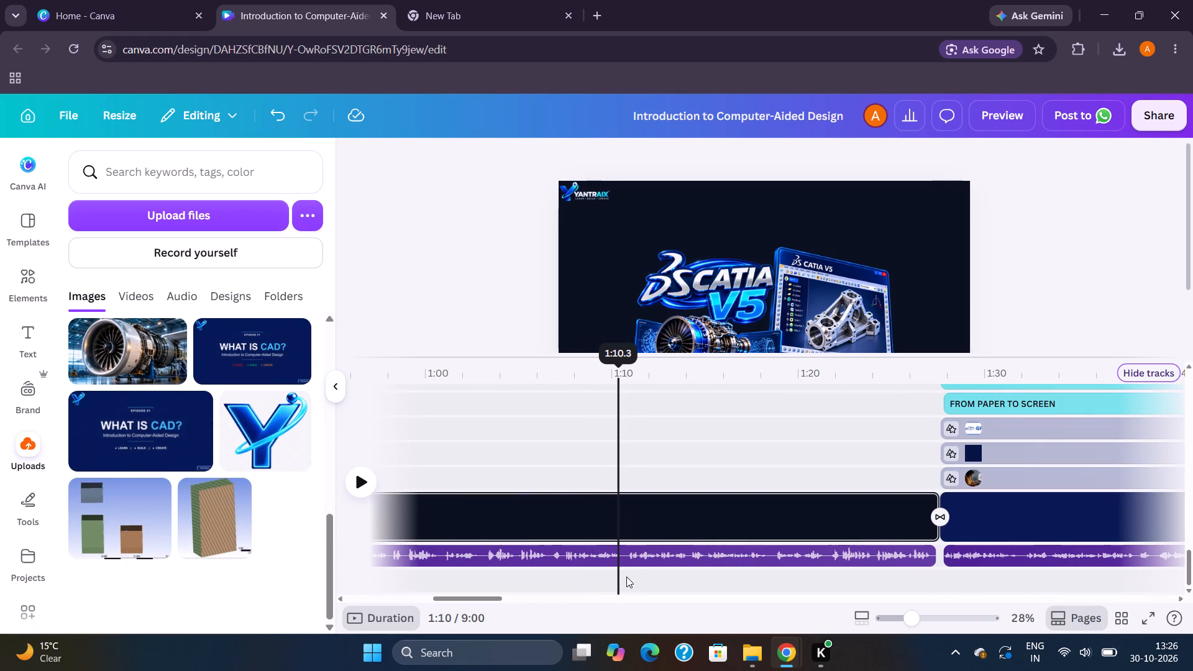
pyautogui.press('space')
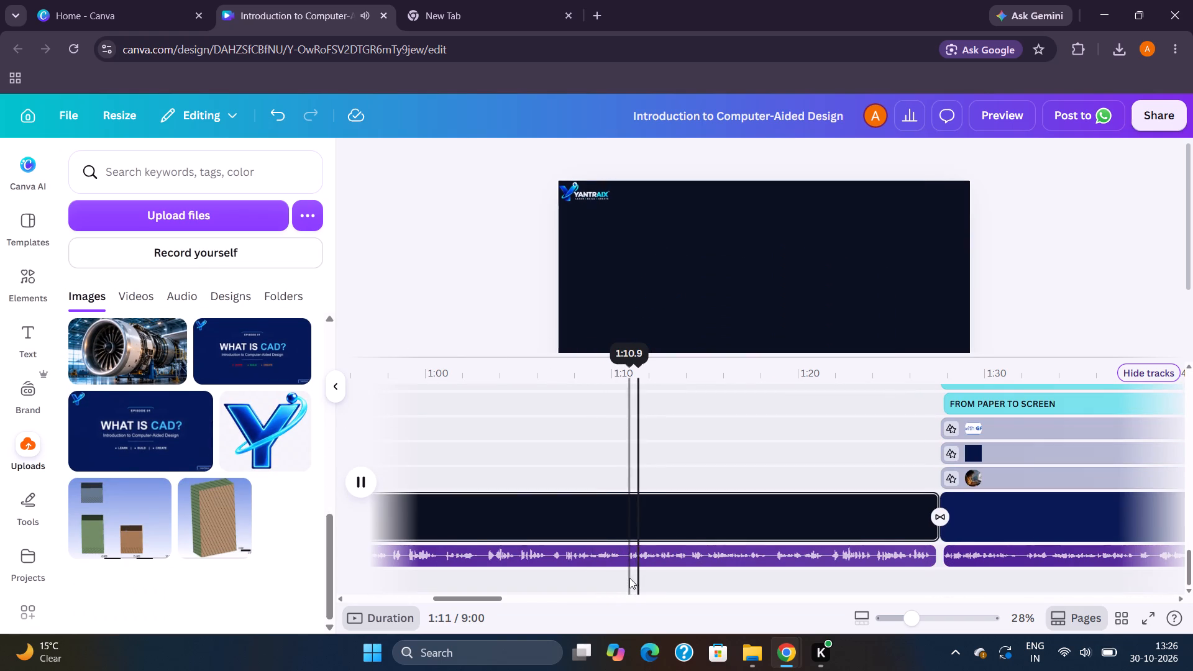
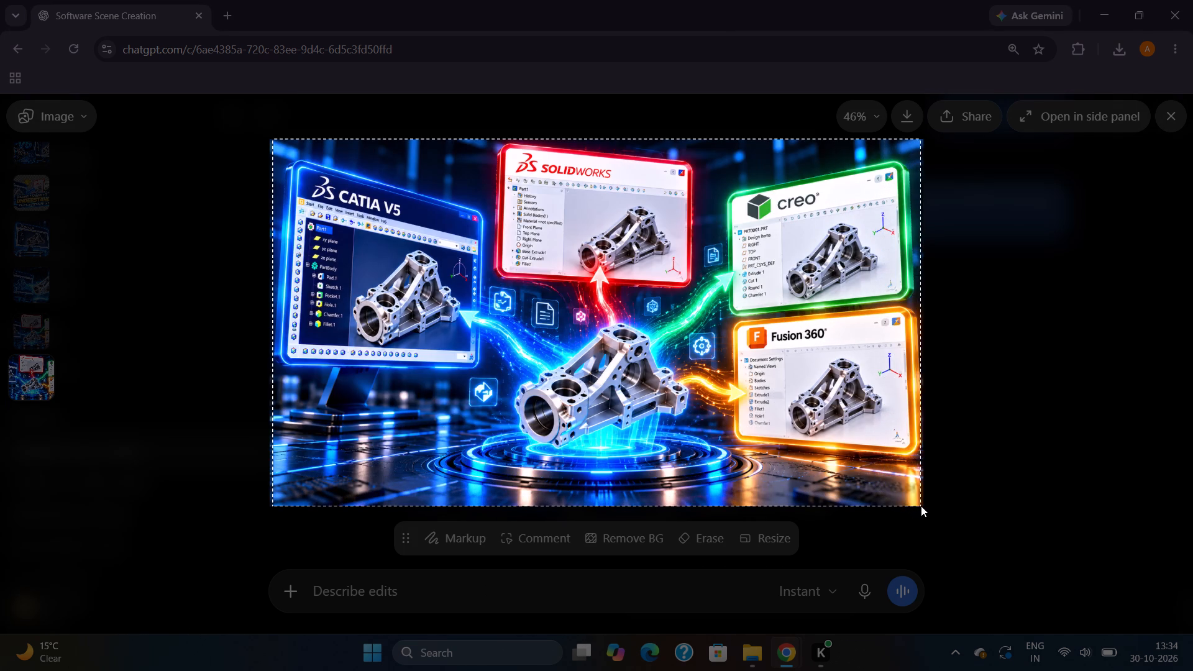
pyautogui.moveTo(921, 506); pyautogui.dragTo(923, 505)
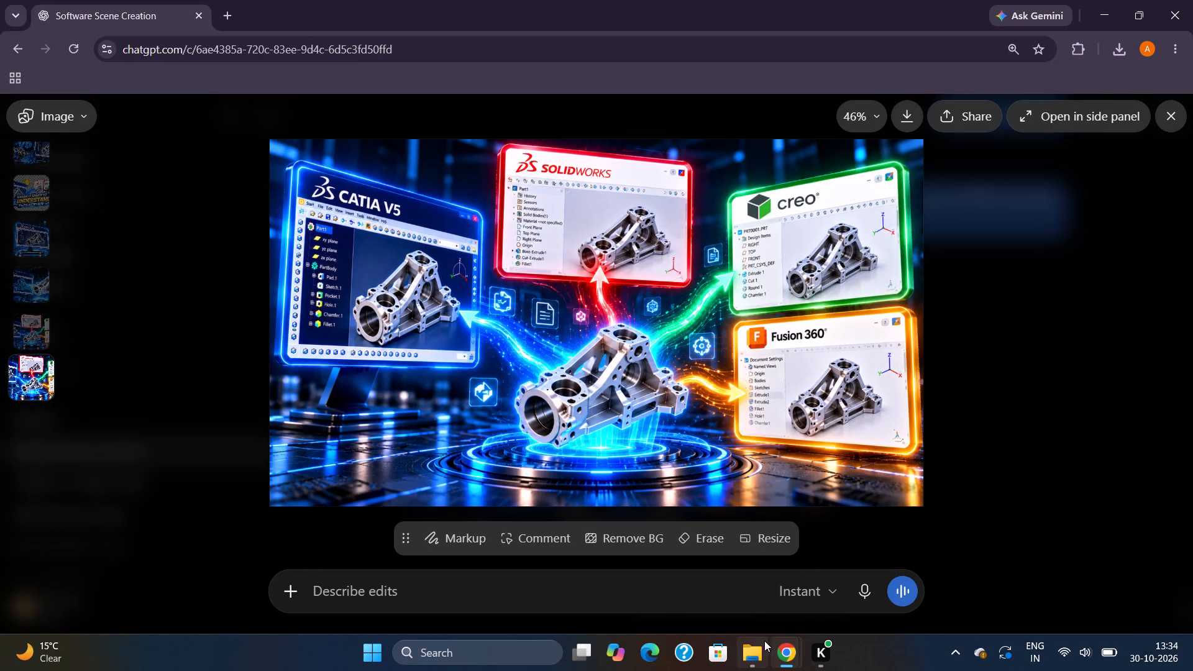
# Switch to File Explorer and look through the Gallery for the newly captured scene screenshots.
pyautogui.click(763, 641)
pyautogui.moveTo(89, 271); pyautogui.dragTo(86, 253)
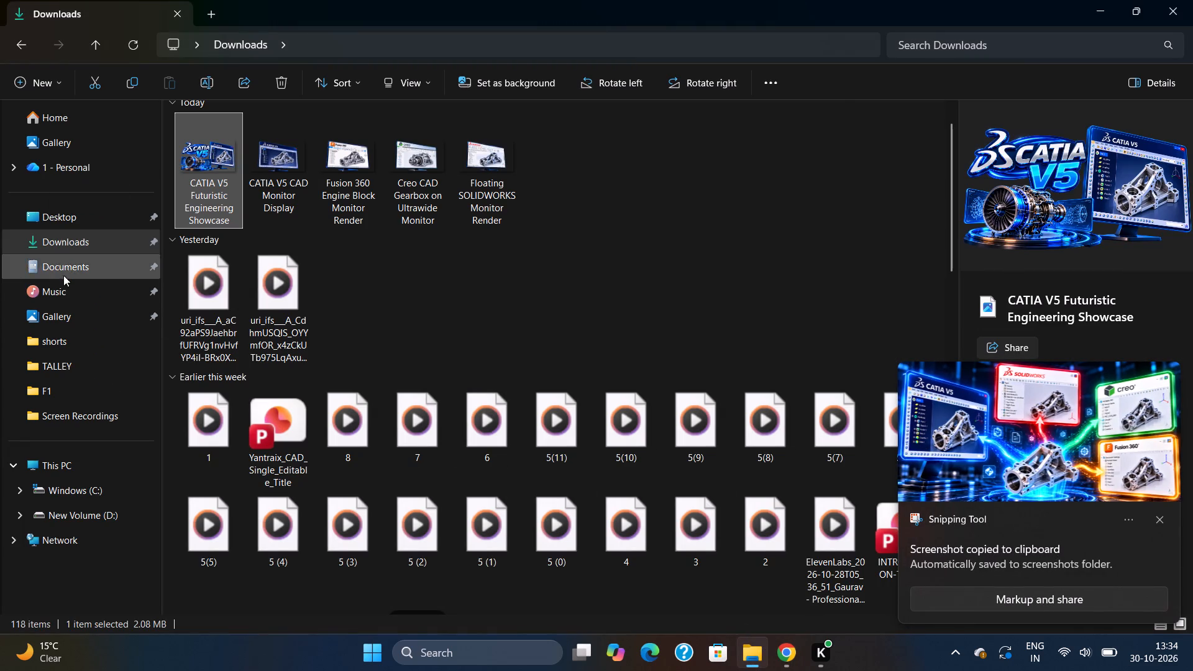
pyautogui.click(55, 309)
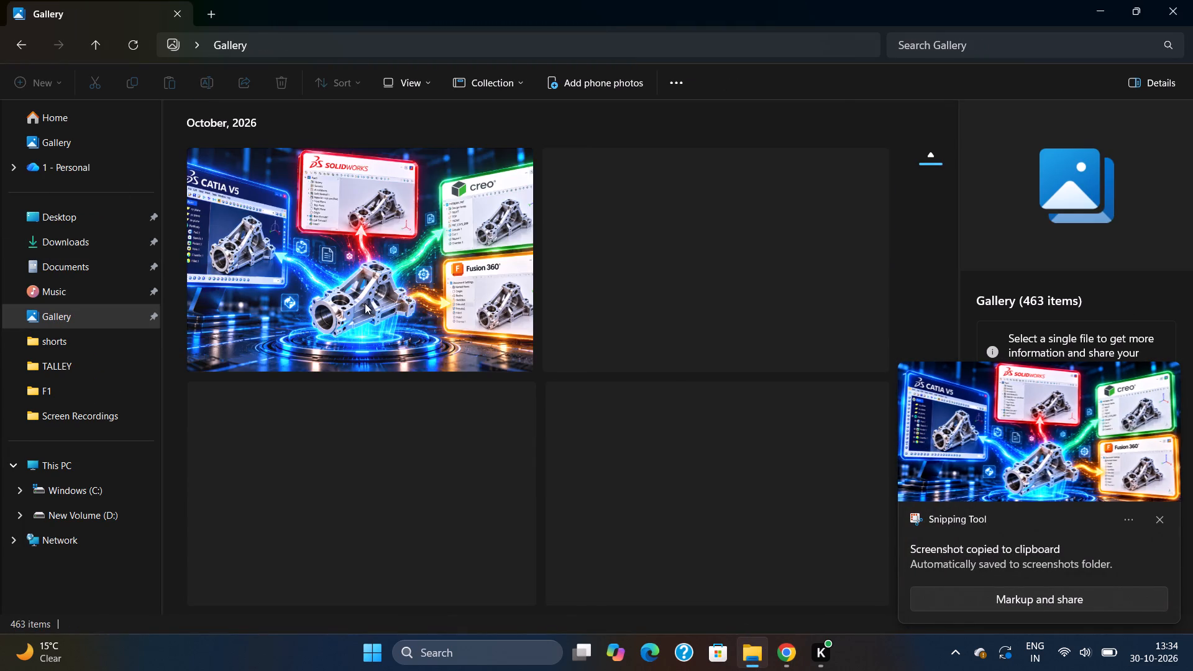
pyautogui.scroll(-3, 461, 329)
pyautogui.hscroll(-1, 461, 327)
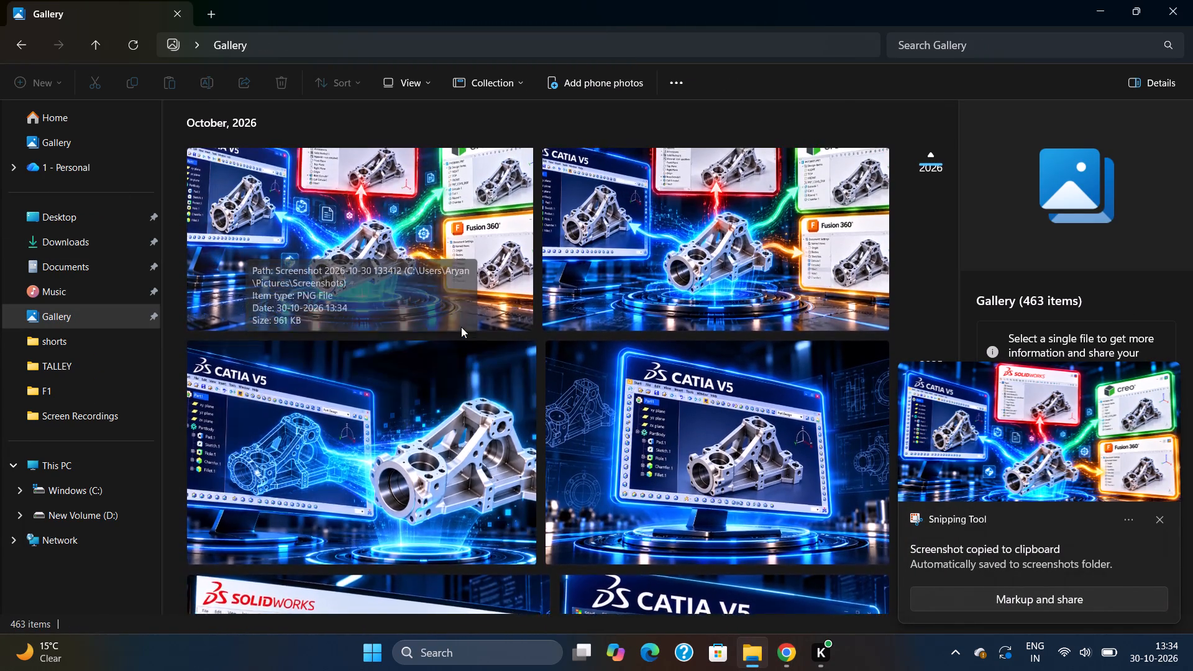
pyautogui.hscroll(-2, 461, 327)
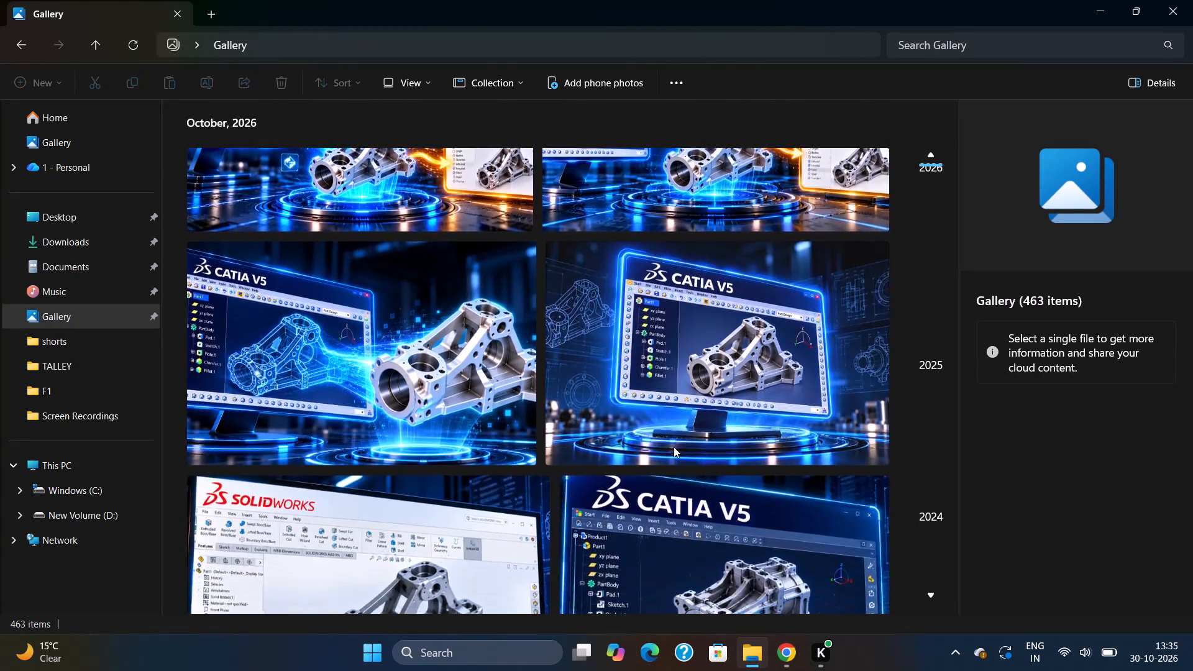
pyautogui.hscroll(-1, 674, 447)
# Switch to the Canva video project, play back the end of the CATIA V5 image clip, and shorten the clip to 4.3 s.
pyautogui.click(784, 640)
pyautogui.click(757, 588)
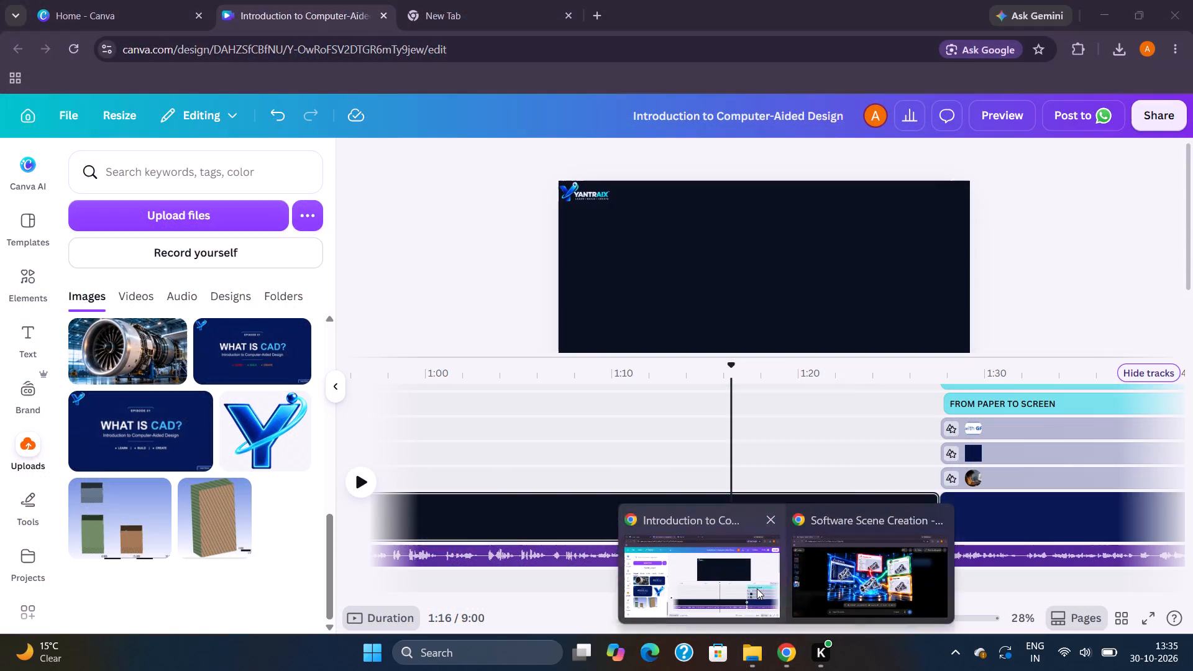
pyautogui.hscroll(5, 466, 545)
pyautogui.scroll(4, 618, 458)
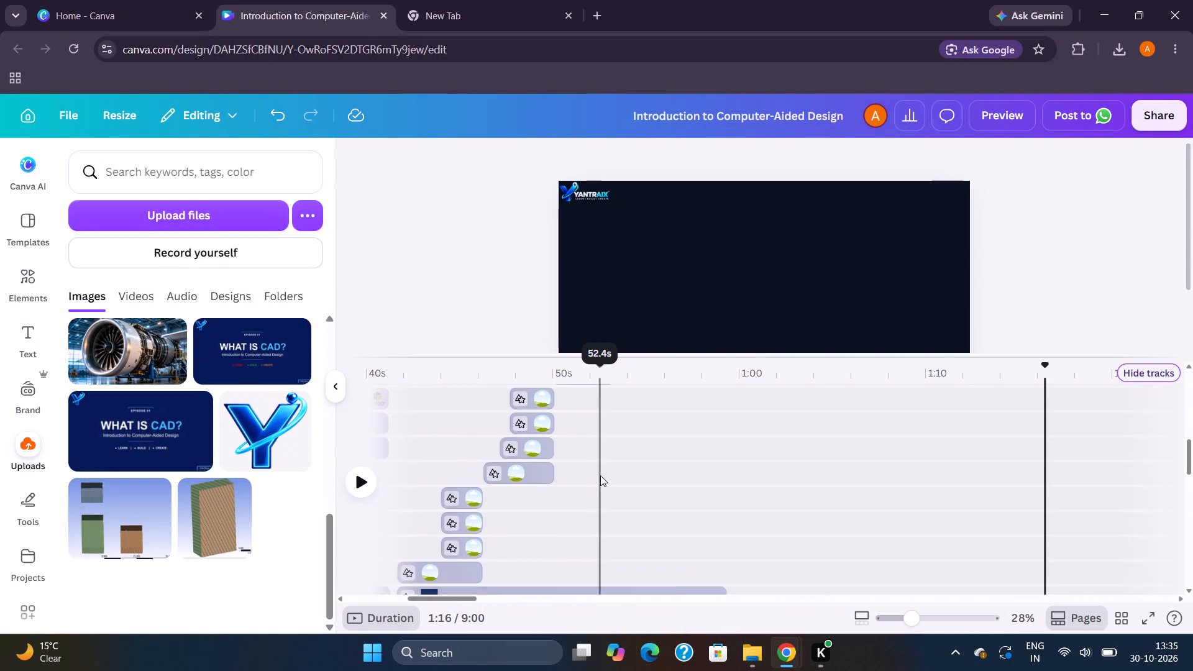
pyautogui.scroll(2, 600, 475)
pyautogui.hscroll(-1, 743, 496)
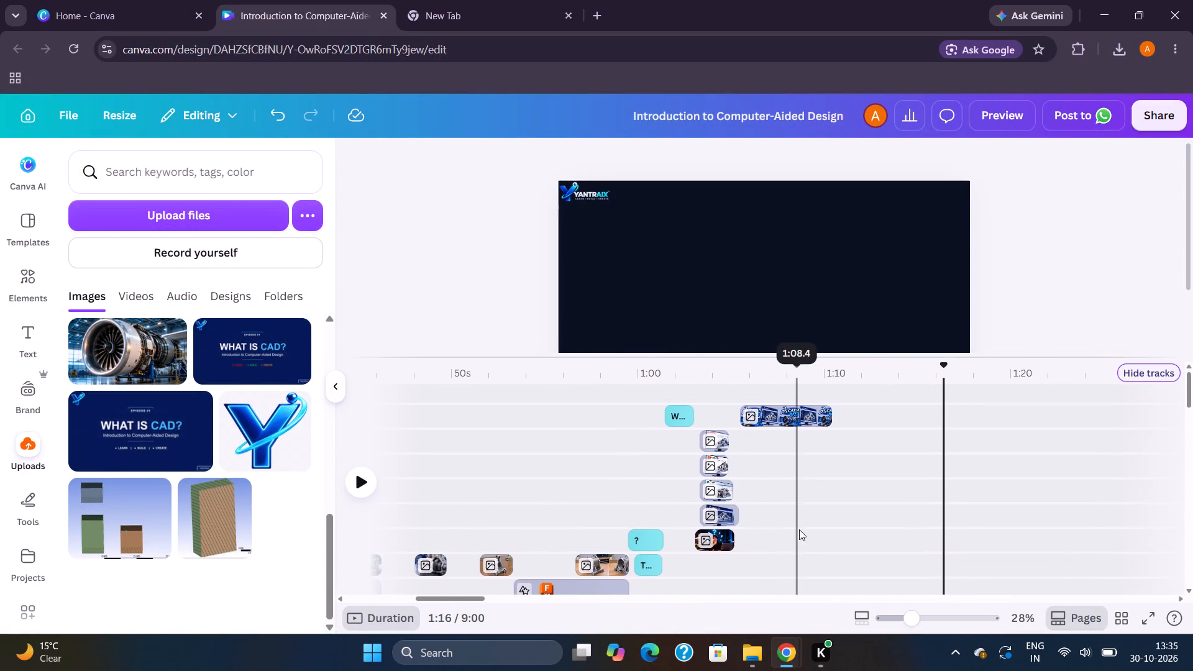
pyautogui.click(823, 525)
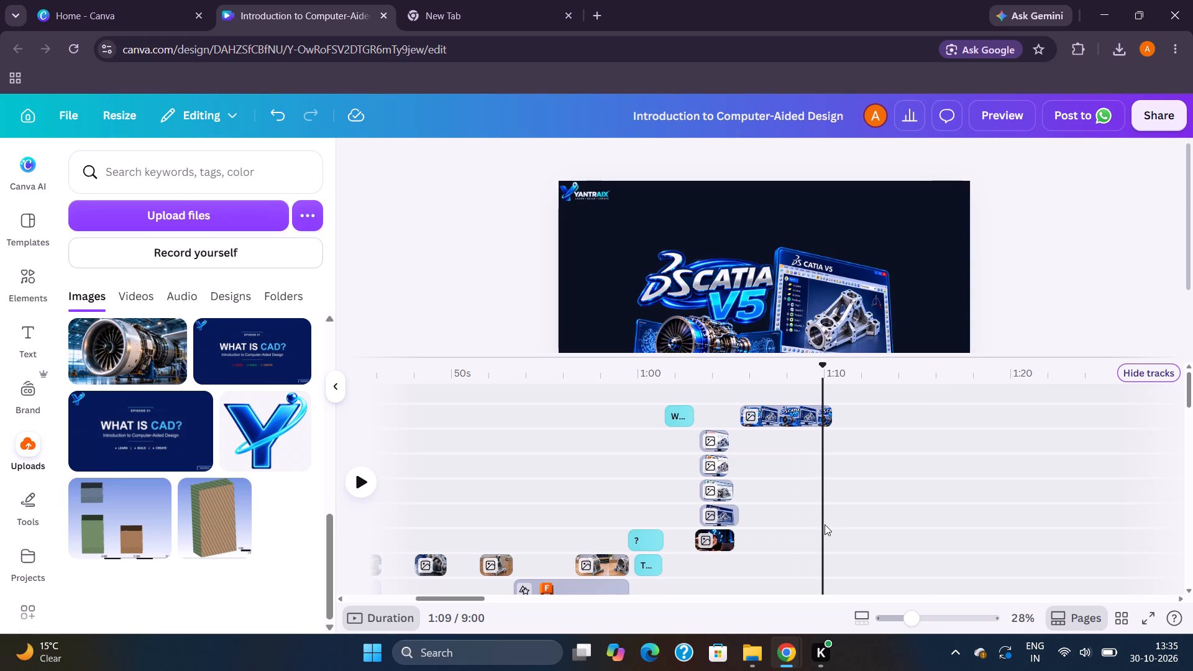
pyautogui.press('space')
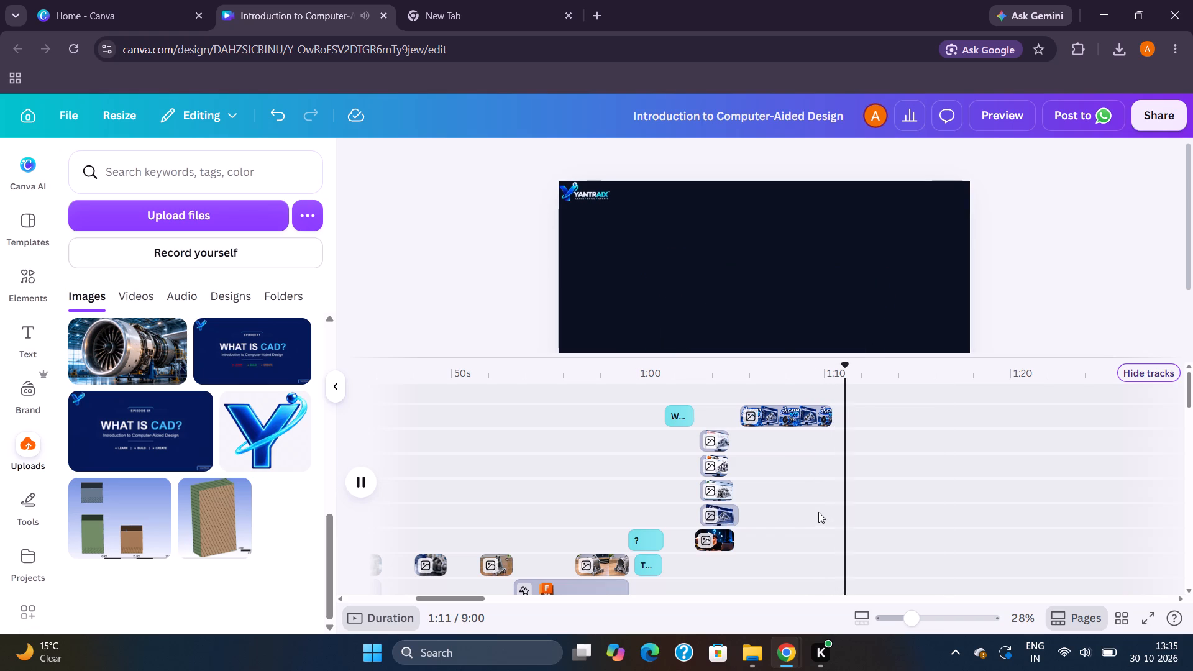
pyautogui.click(801, 503)
pyautogui.press('space')
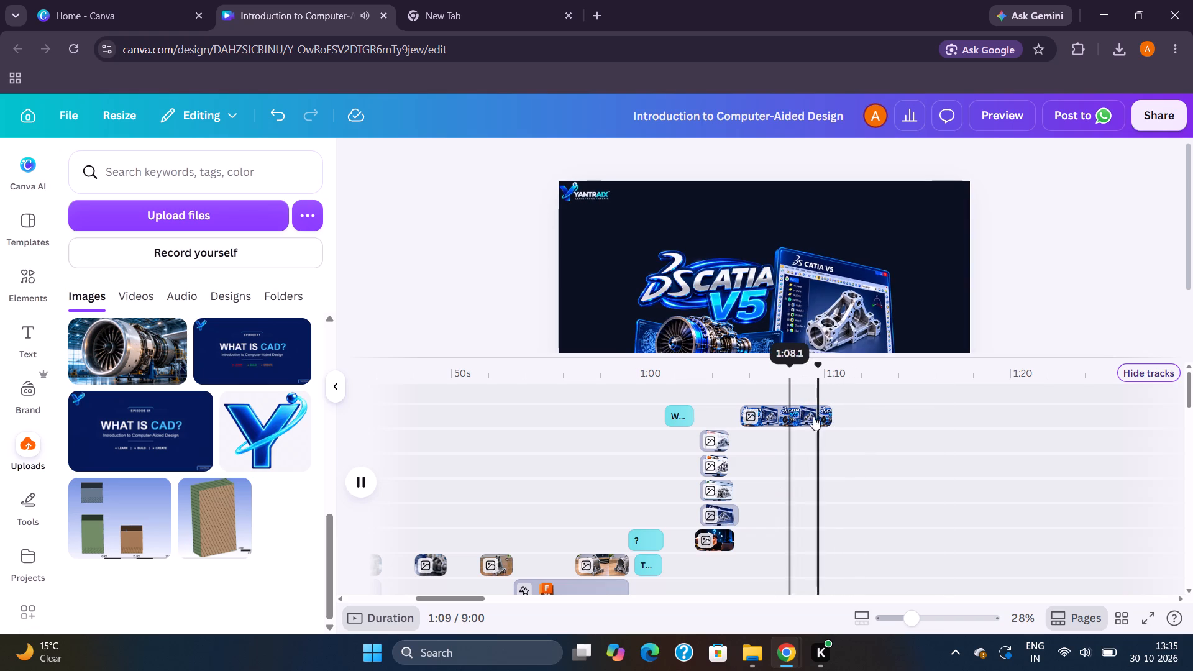
pyautogui.press('space')
pyautogui.moveTo(826, 415); pyautogui.dragTo(813, 415)
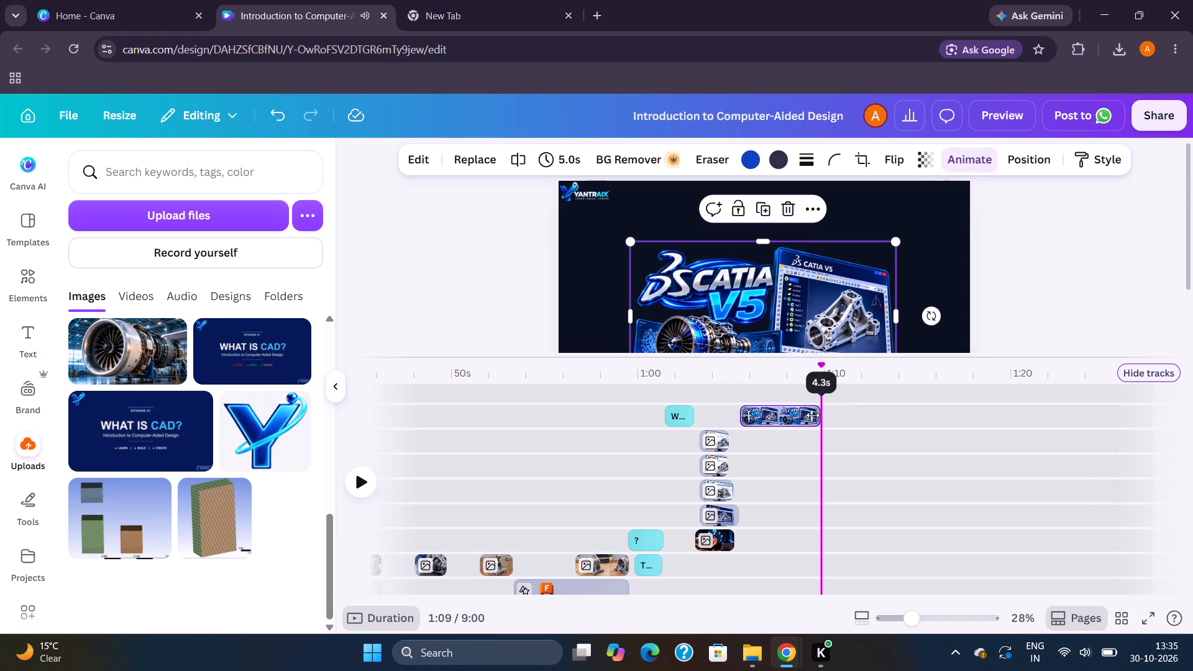
pyautogui.moveTo(813, 415); pyautogui.dragTo(808, 414)
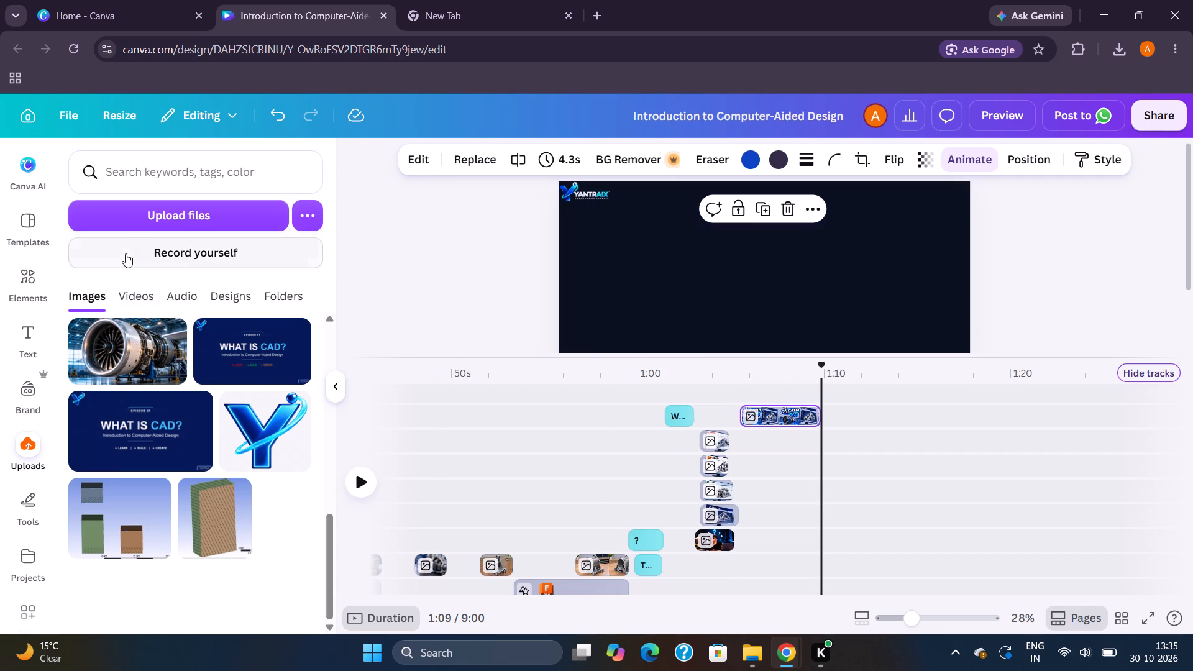
# Upload the four newest scene screenshots from the Gallery, 133358, 133412, 133435 and 133452, to the project's images.
pyautogui.click(127, 217)
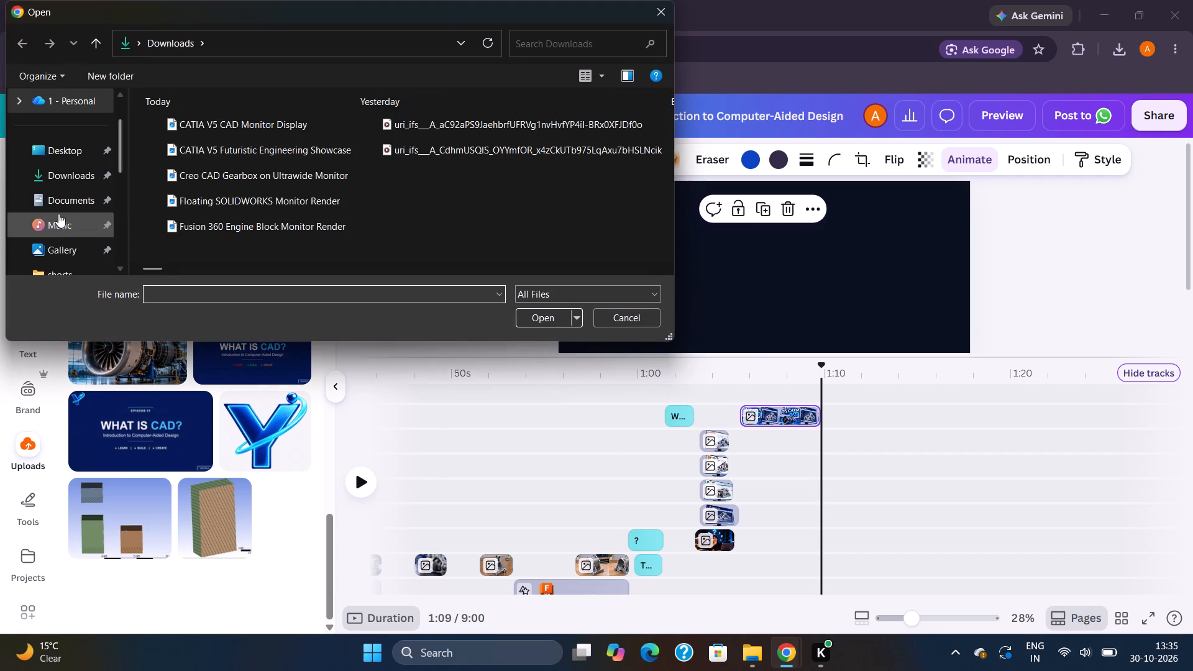
pyautogui.click(63, 239)
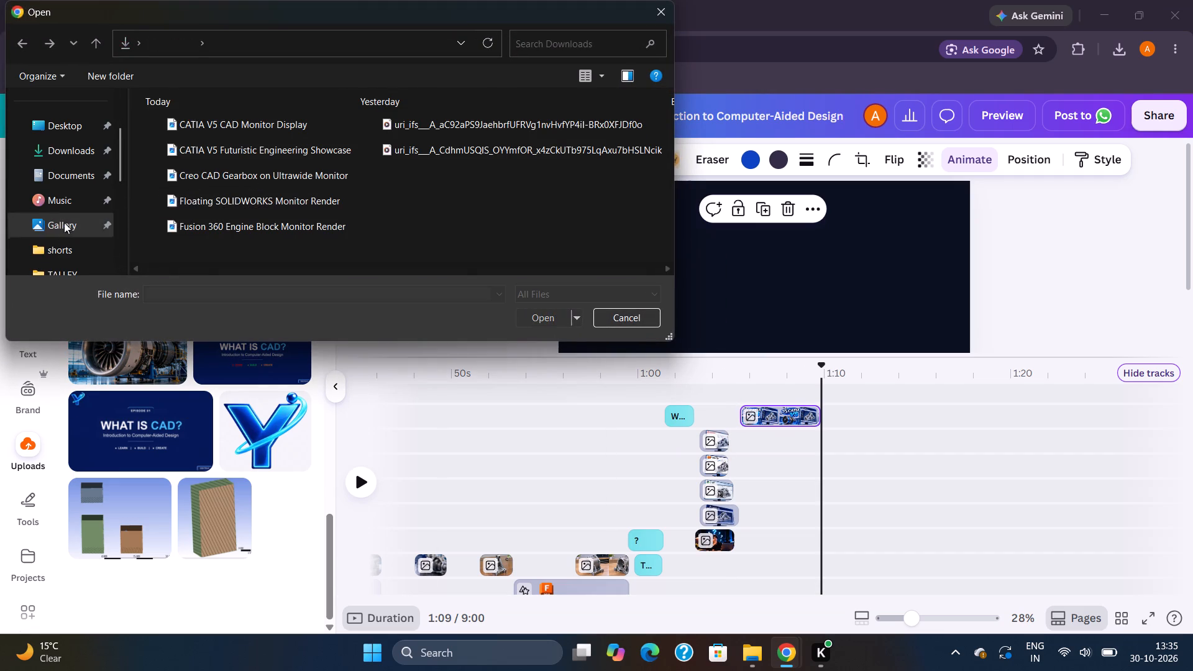
pyautogui.click(64, 222)
pyautogui.keyDown('ctrl'); pyautogui.click(460, 164); pyautogui.keyUp('ctrl')
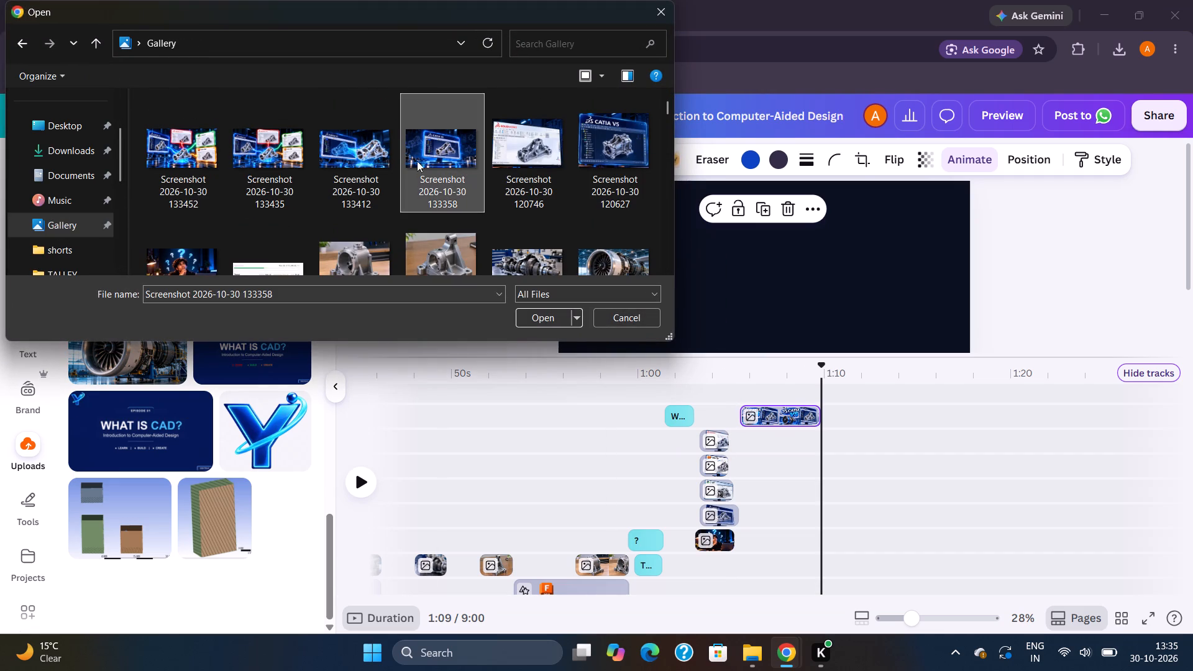
pyautogui.keyDown('ctrl'); pyautogui.click(373, 163); pyautogui.keyUp('ctrl')
pyautogui.keyDown('ctrl'); pyautogui.click(281, 159); pyautogui.keyUp('ctrl')
pyautogui.keyDown('ctrl'); pyautogui.click(213, 157); pyautogui.keyUp('ctrl')
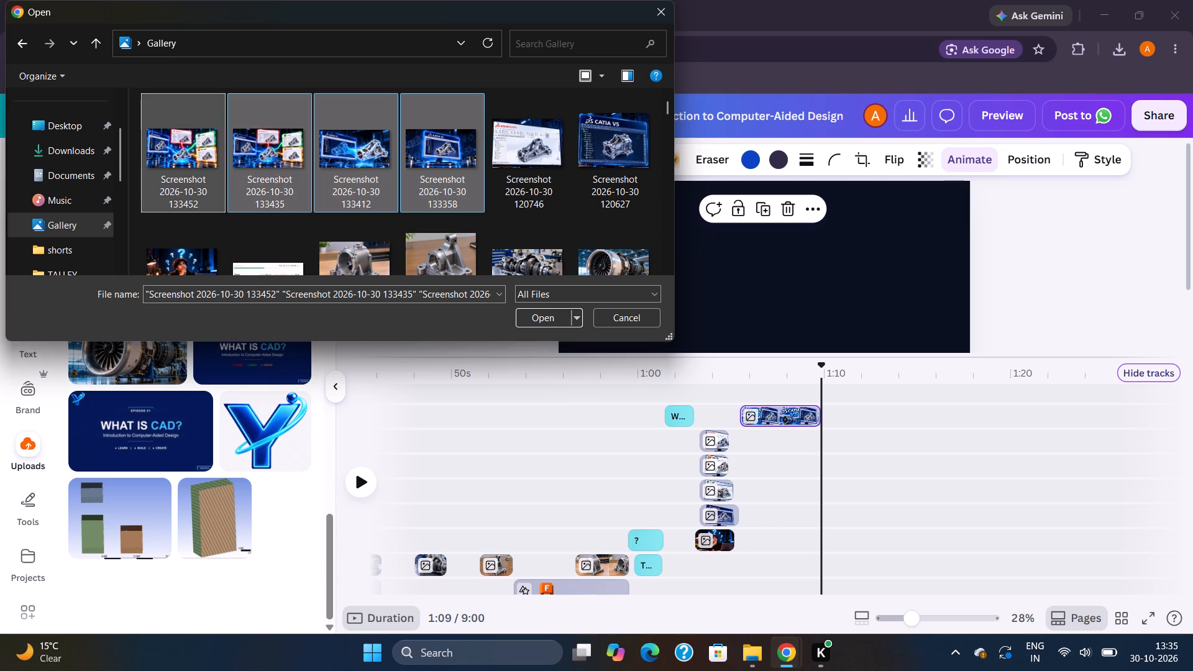
pyautogui.click(552, 324)
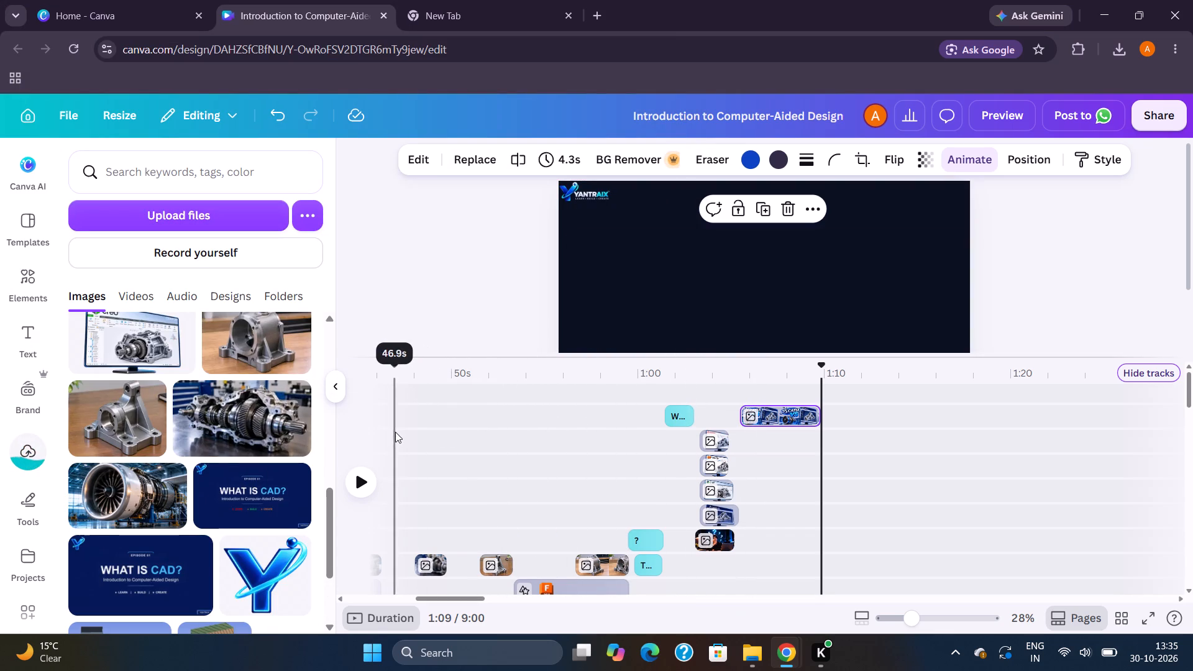
# Play back the end of the CATIA V5 logo and jet engine clip against the voiceover and shorten the clip to 3.6 s.
pyautogui.click(779, 434)
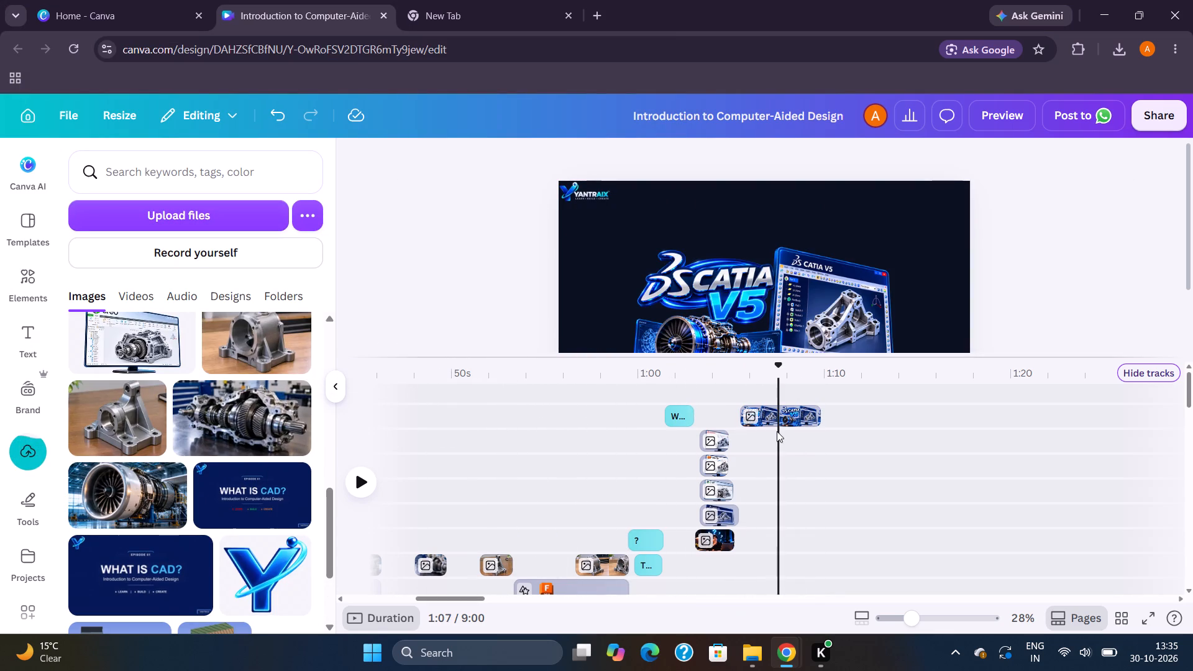
pyautogui.scroll(-1, 775, 429)
pyautogui.scroll(-1, 747, 299)
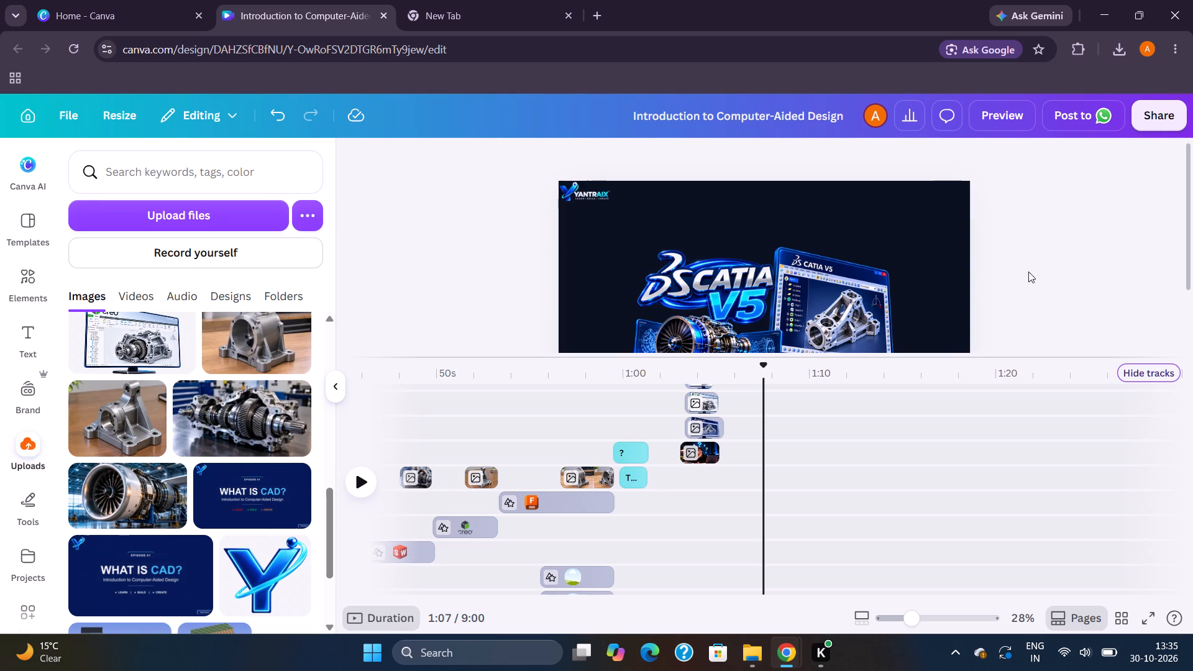
pyautogui.scroll(-2, 1028, 271)
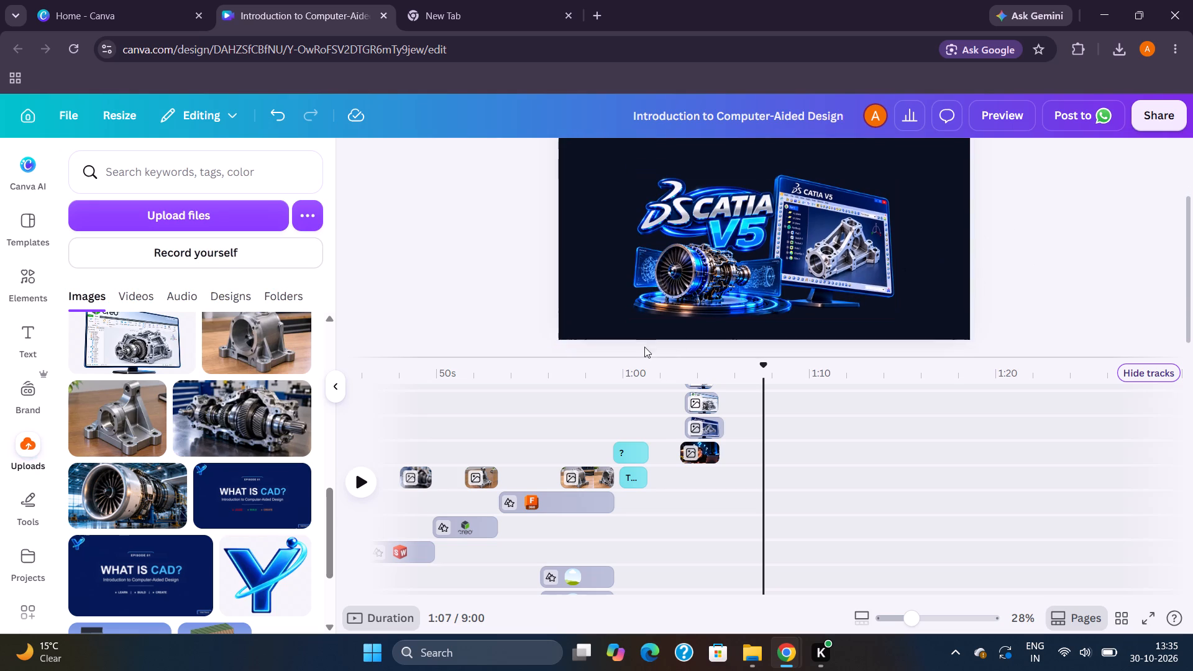
pyautogui.click(502, 299)
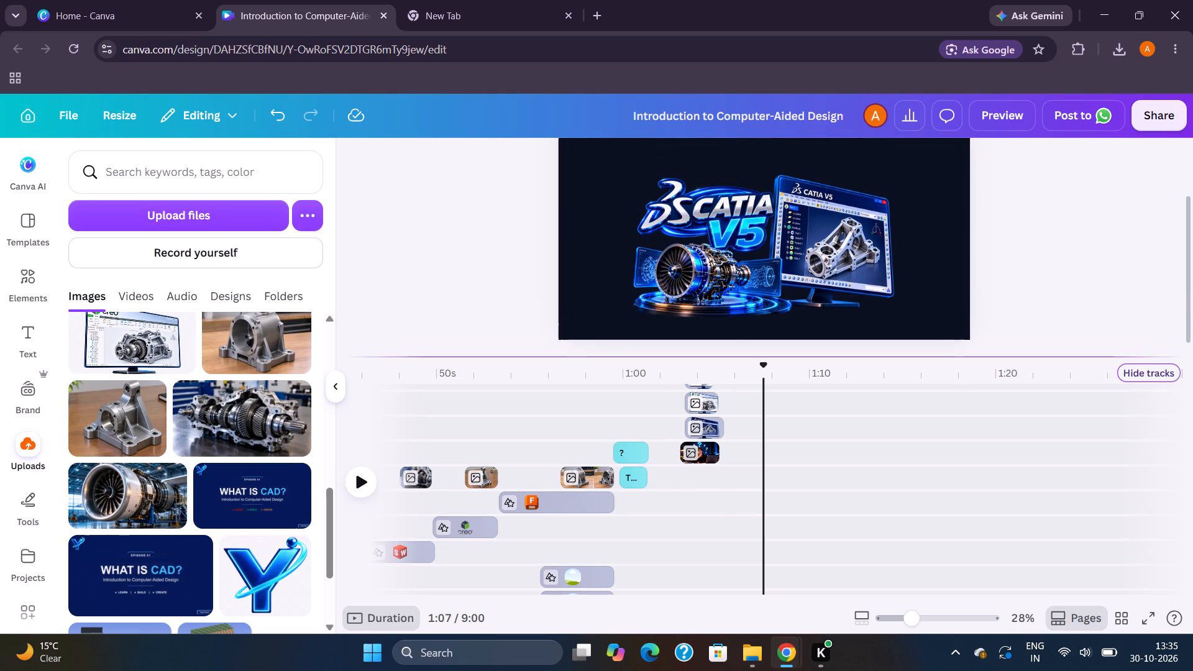
pyautogui.click(729, 433)
pyautogui.press('space')
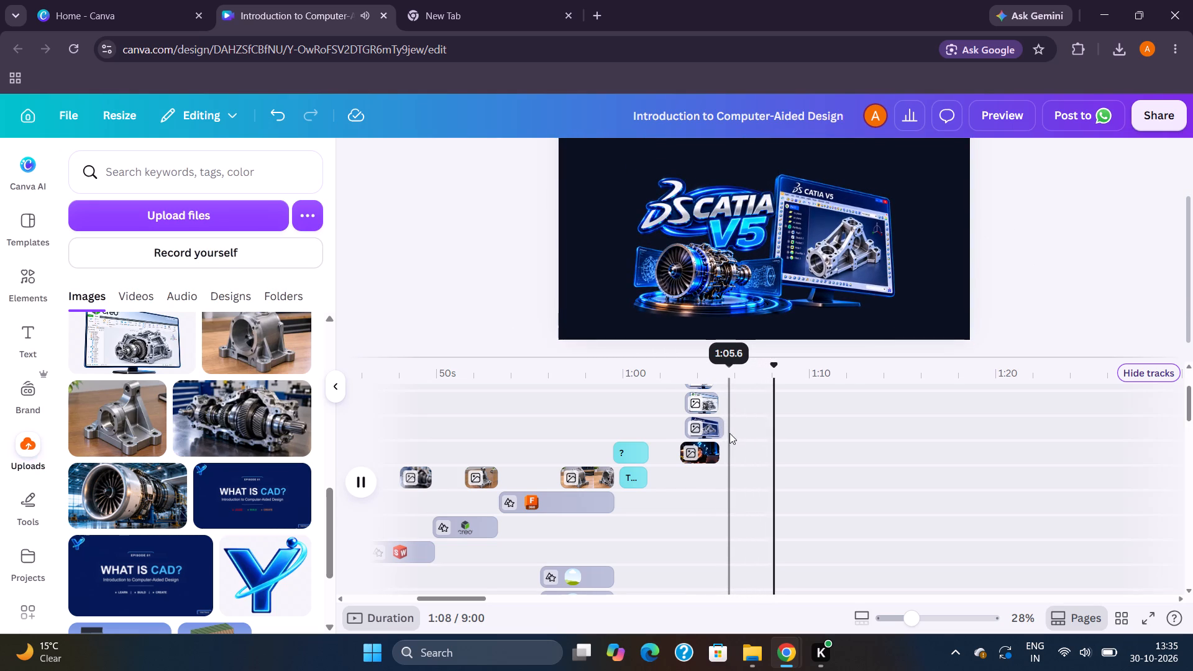
pyautogui.press('space')
pyautogui.scroll(3, 794, 431)
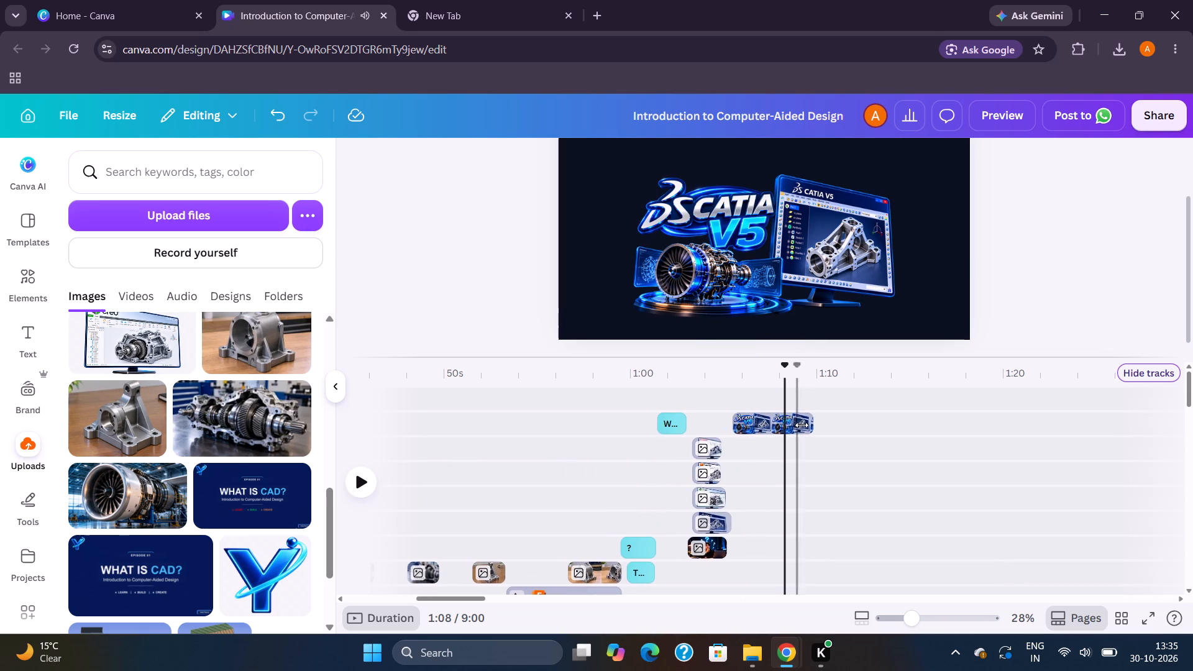
pyautogui.moveTo(805, 424); pyautogui.dragTo(785, 423)
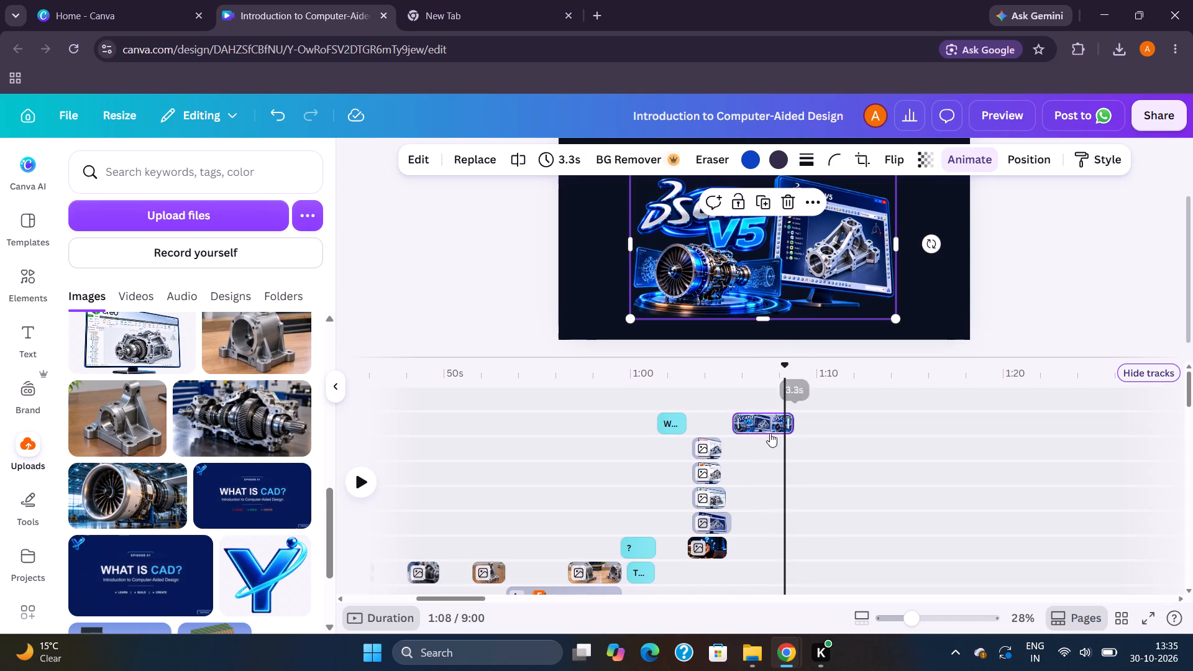
pyautogui.press('space')
pyautogui.press('space')
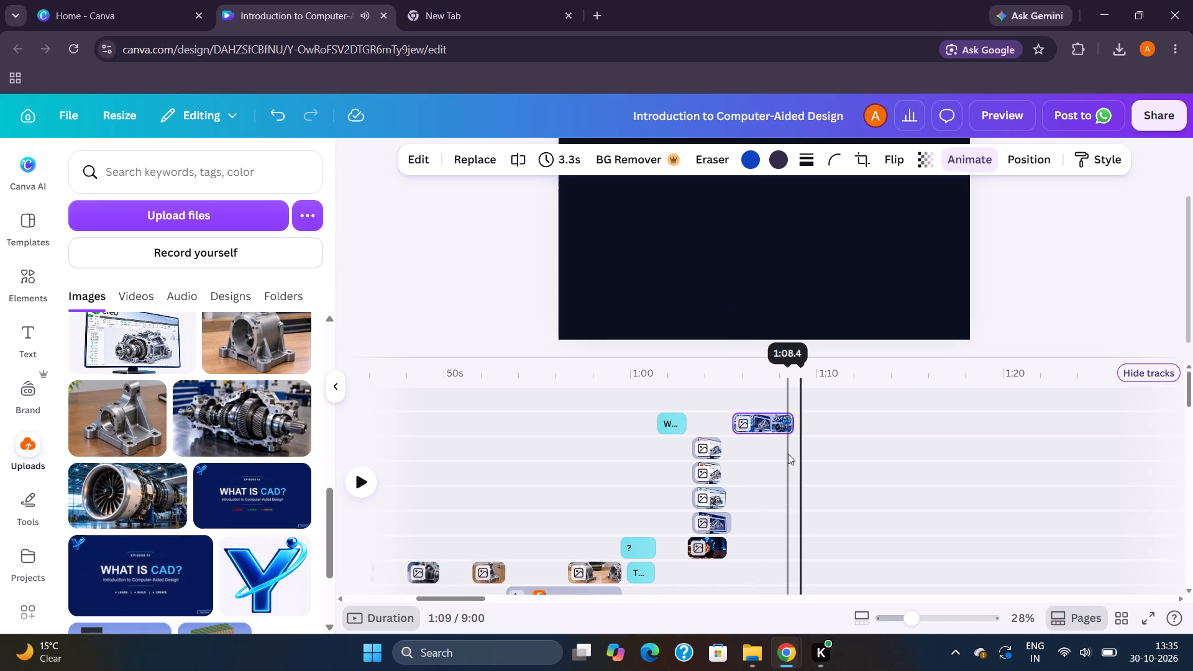
pyautogui.moveTo(790, 421); pyautogui.dragTo(797, 421)
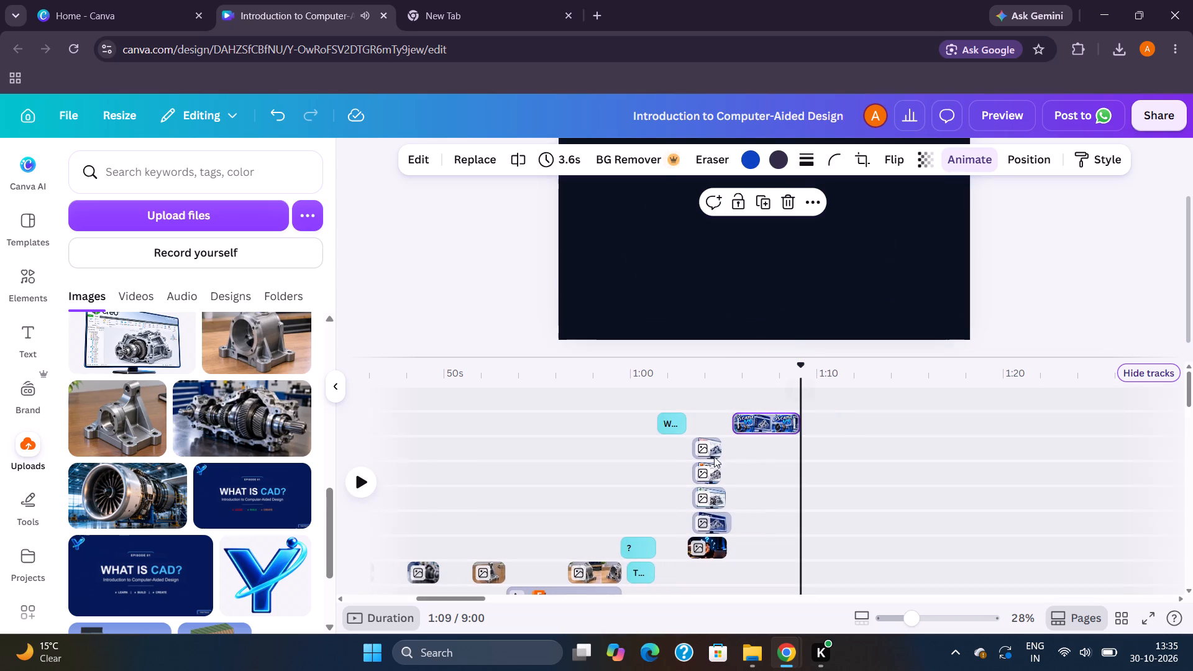
# Add the uploaded image of the single glowing CATIA V5 monitor right after the shortened clip and position it near the page centre.
pyautogui.scroll(2, 283, 416)
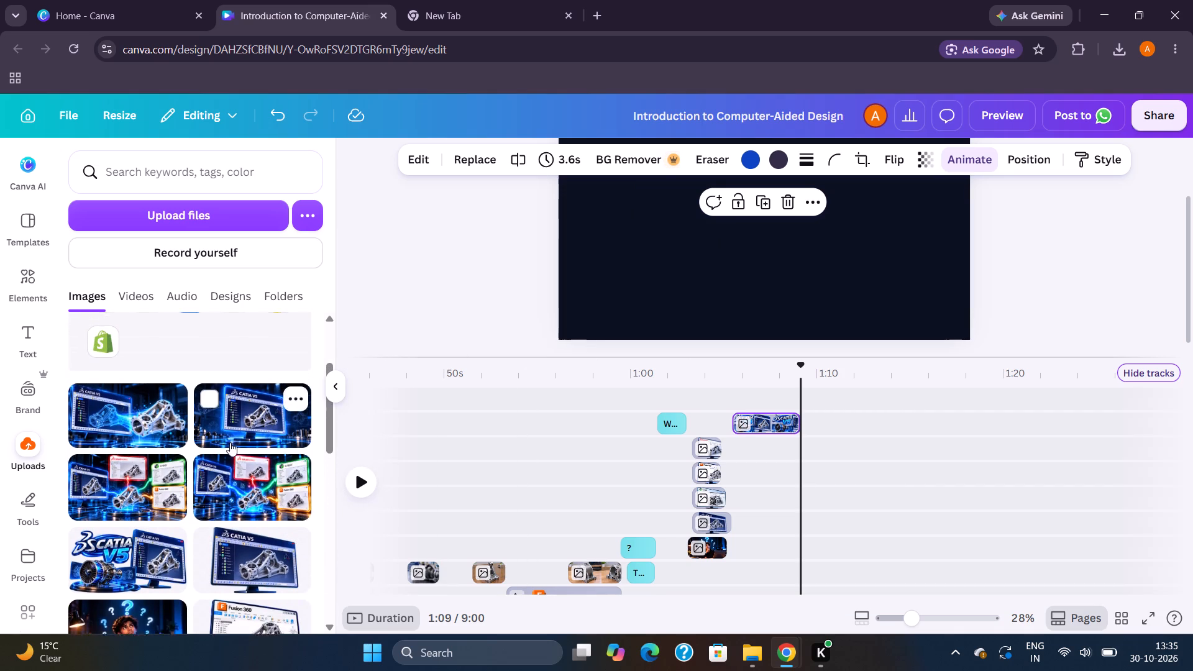
pyautogui.moveTo(262, 440); pyautogui.dragTo(843, 443)
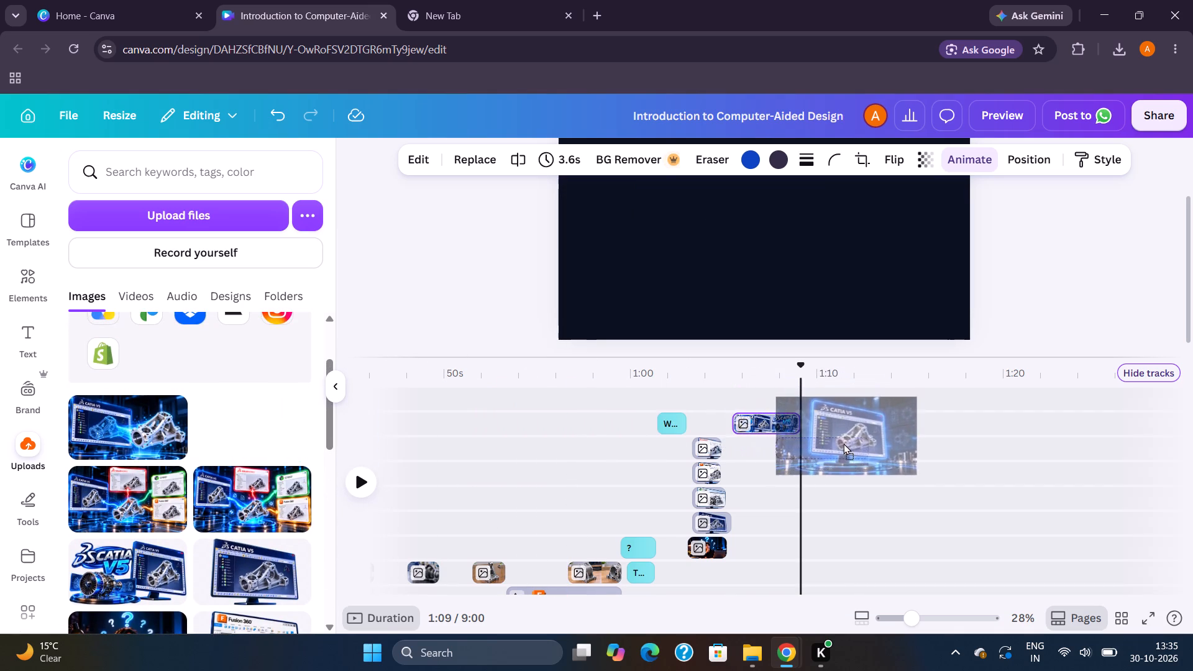
pyautogui.moveTo(843, 443); pyautogui.dragTo(740, 226)
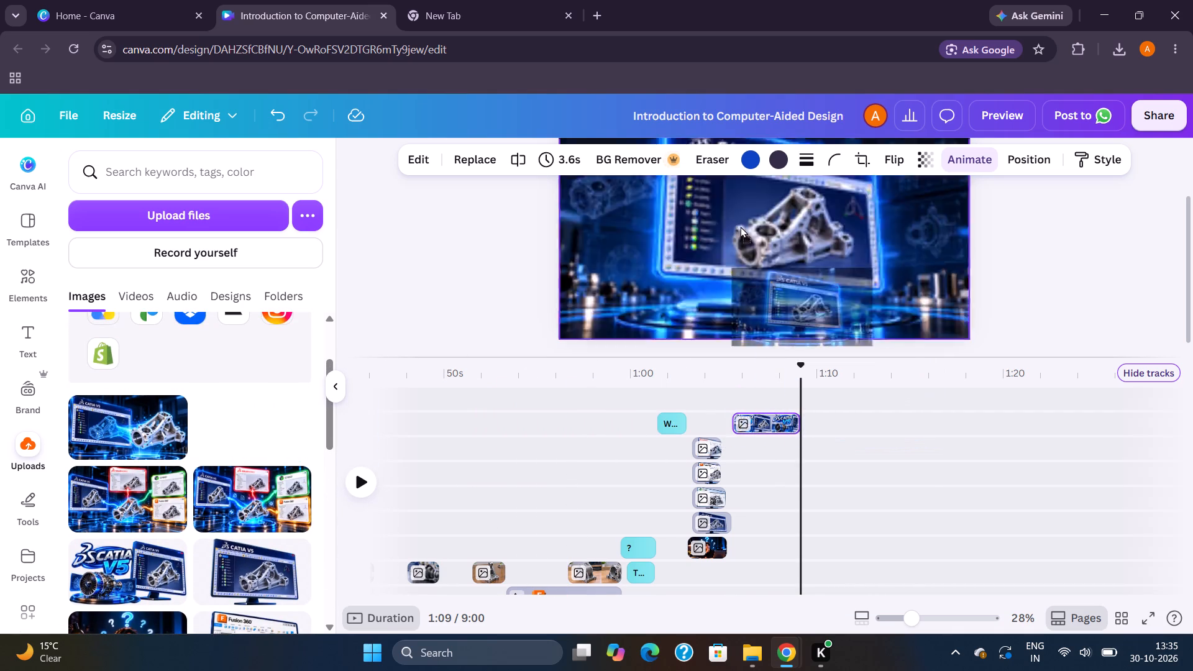
pyautogui.moveTo(740, 226); pyautogui.dragTo(700, 232)
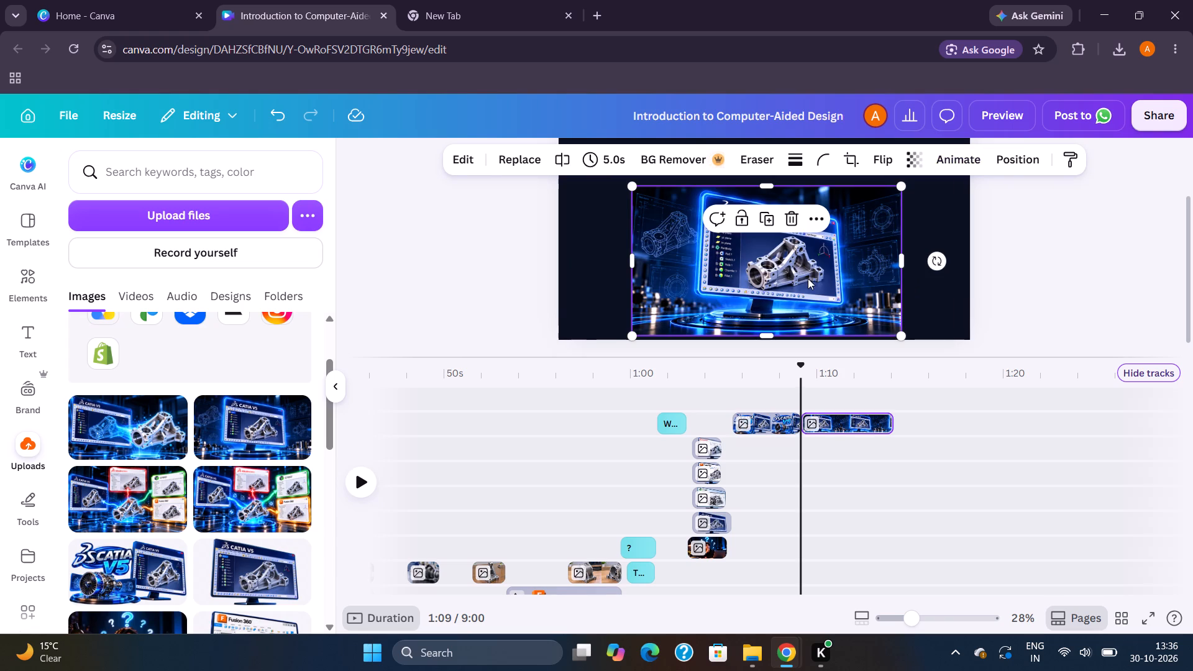
pyautogui.scroll(-1, 805, 276)
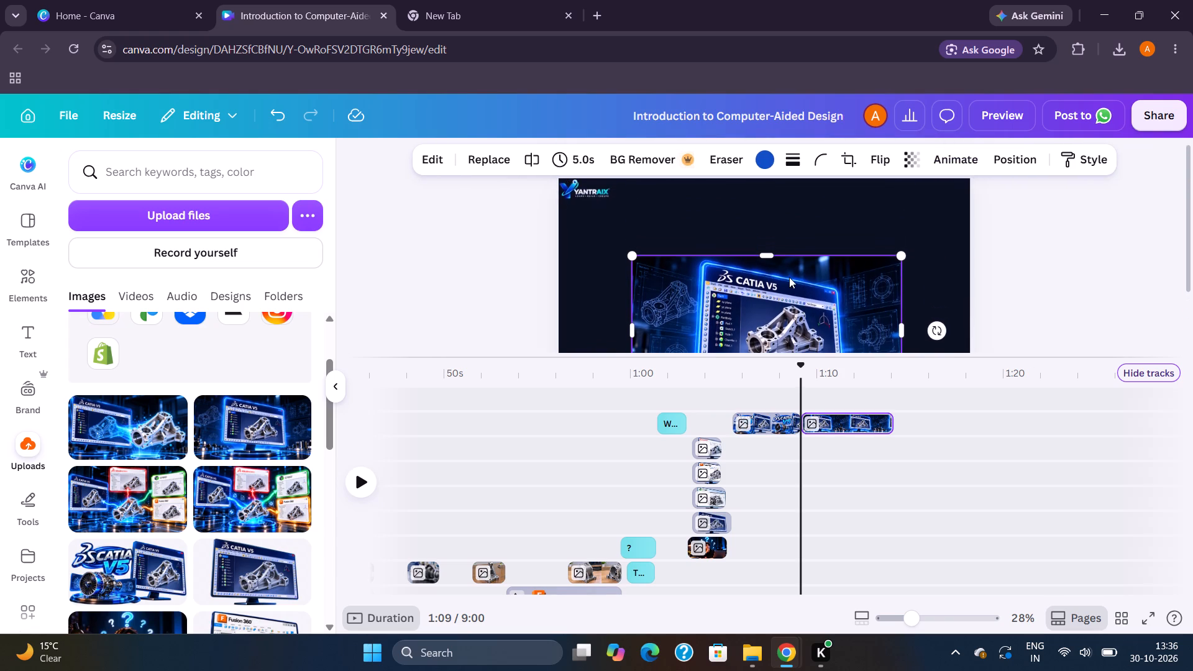
pyautogui.scroll(-1, 789, 277)
pyautogui.moveTo(760, 252); pyautogui.dragTo(753, 234)
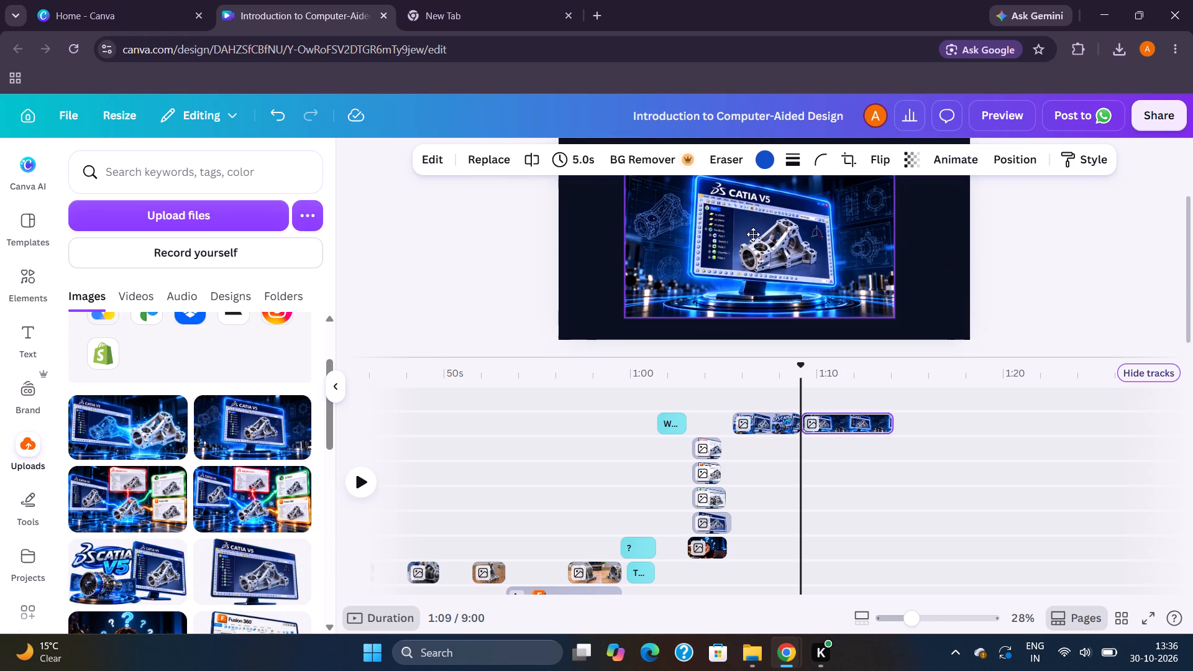
pyautogui.moveTo(753, 234); pyautogui.dragTo(758, 236)
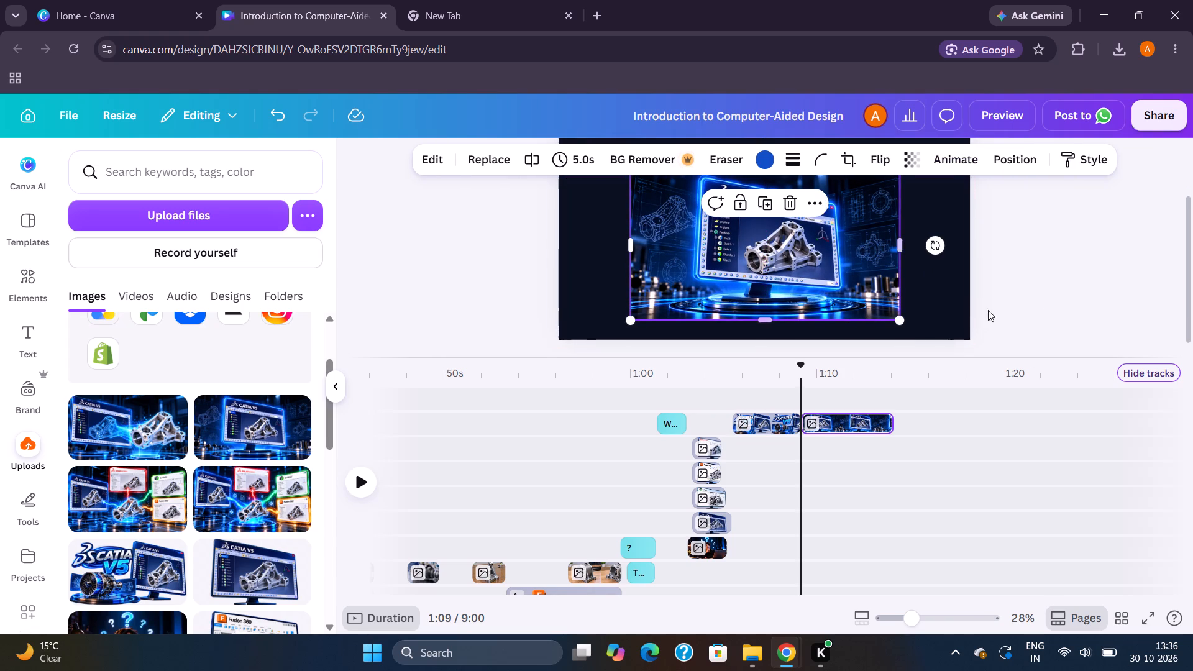
pyautogui.click(1086, 297)
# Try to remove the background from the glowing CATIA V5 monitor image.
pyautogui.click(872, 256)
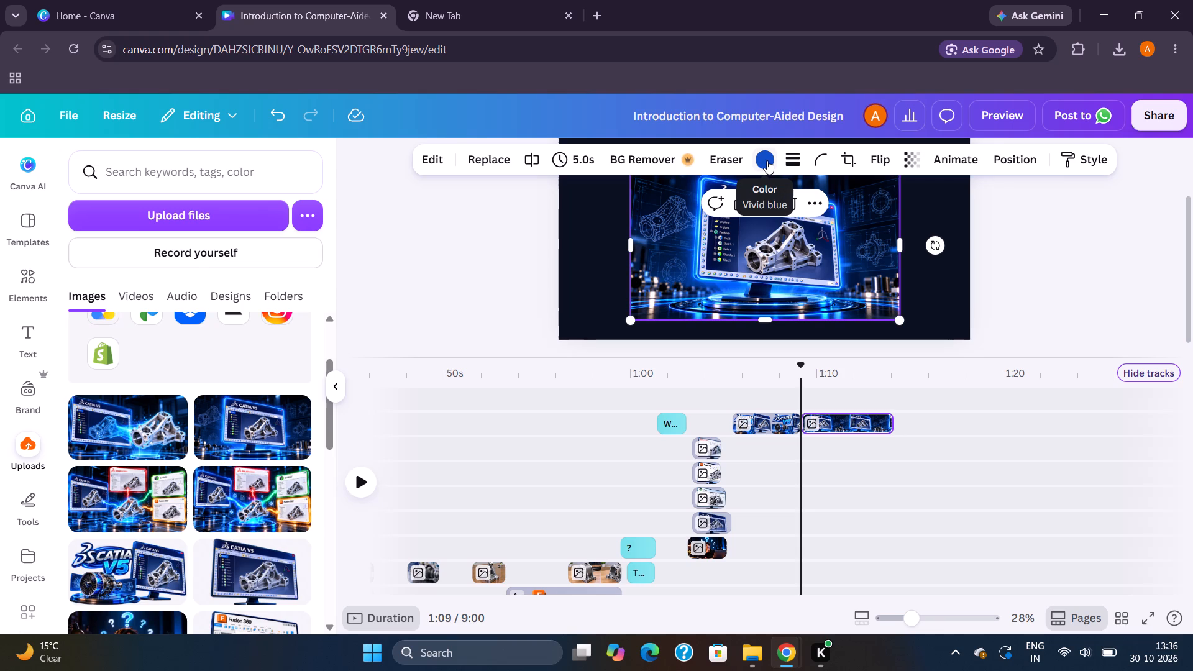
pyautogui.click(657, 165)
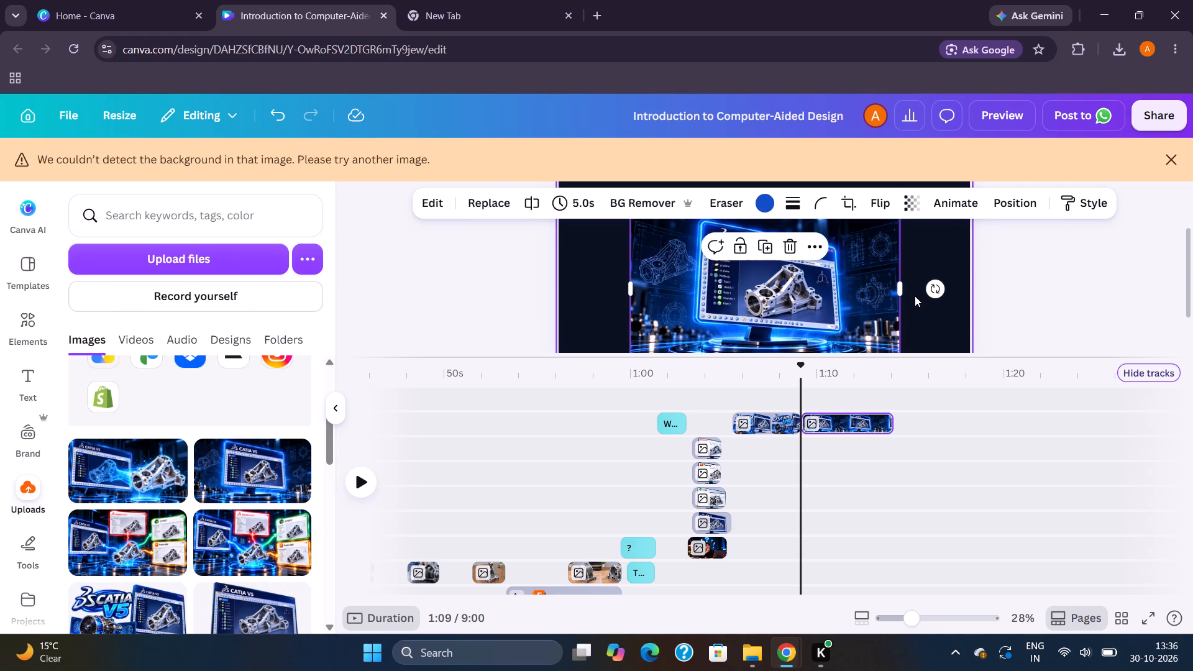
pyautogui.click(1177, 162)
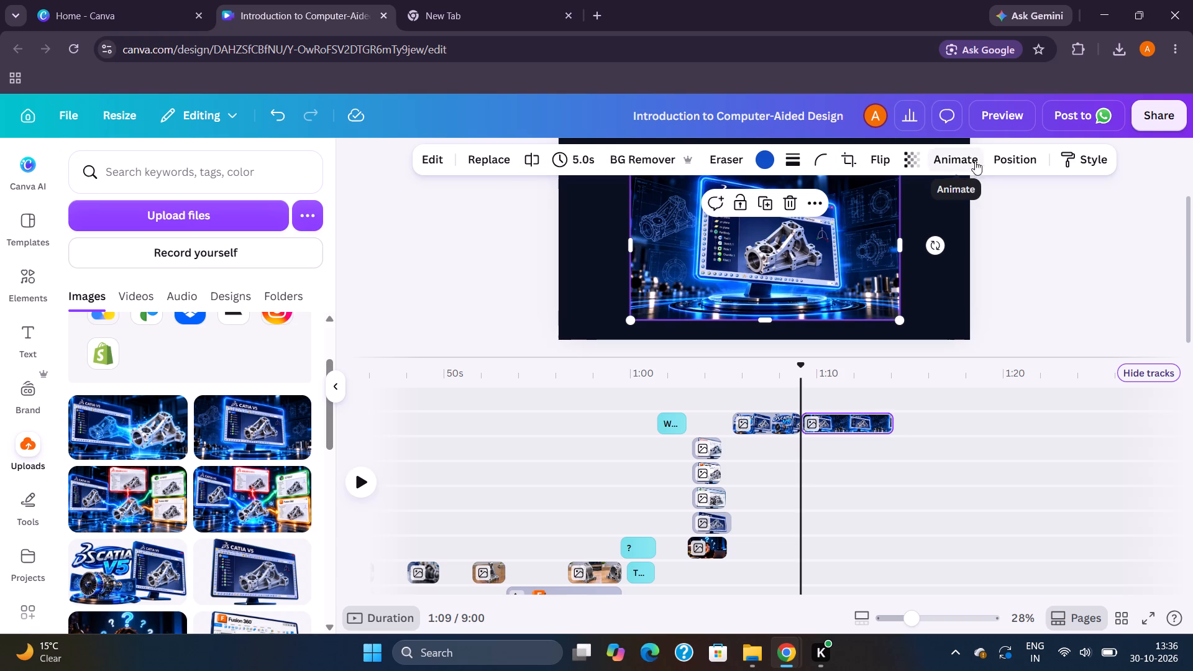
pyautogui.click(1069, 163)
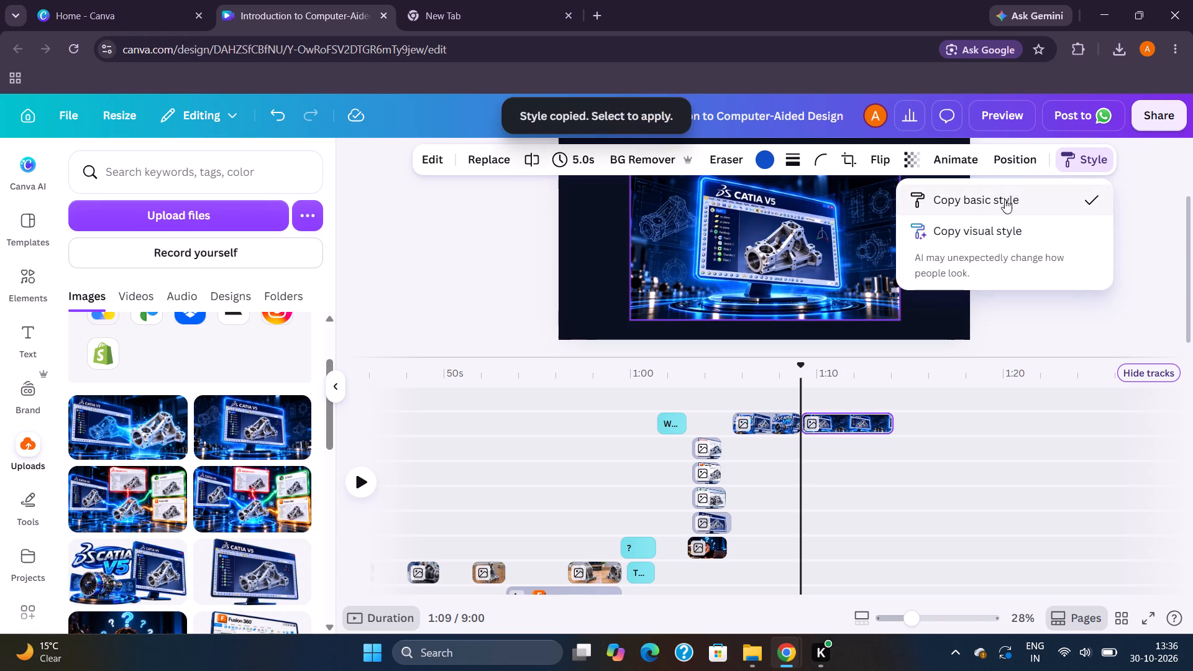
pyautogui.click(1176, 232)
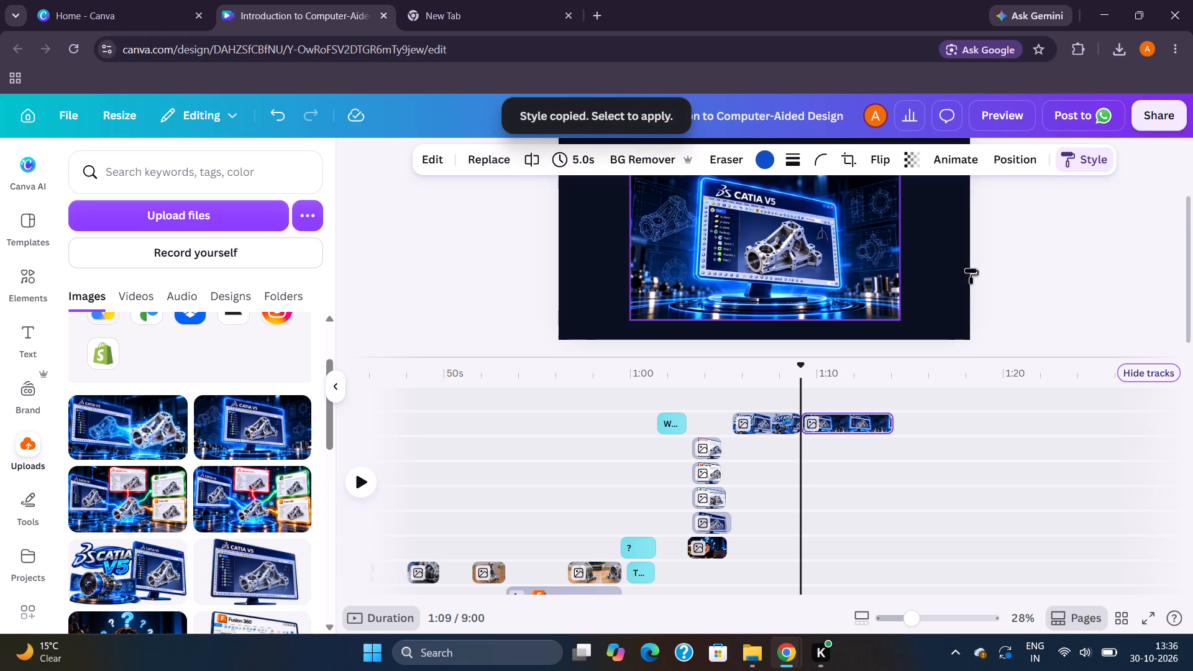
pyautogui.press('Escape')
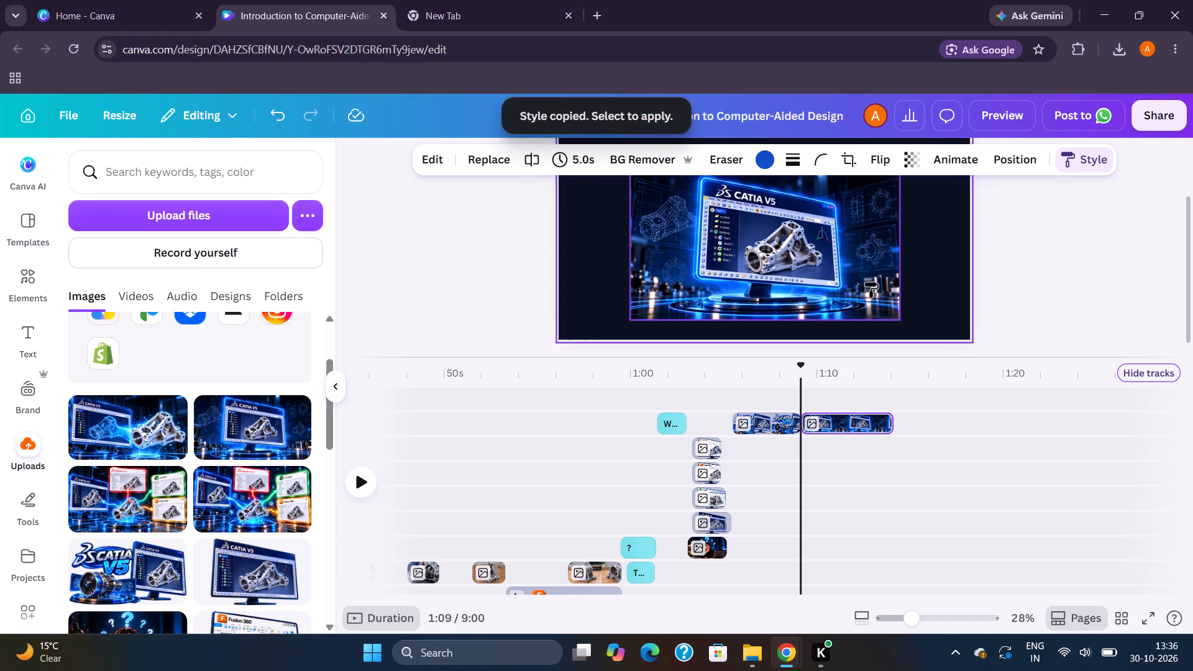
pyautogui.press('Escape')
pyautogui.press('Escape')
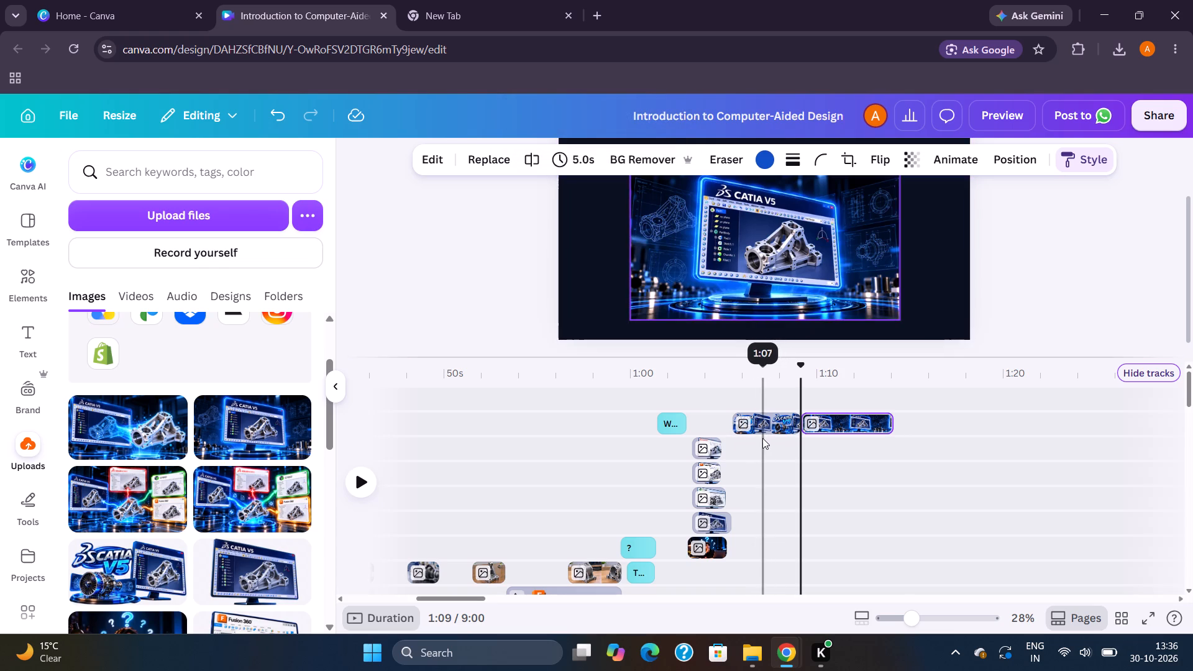
# Play back the change from the logo clip to the glowing CATIA V5 monitor image and apply the Blur animation to that image, both entering and exiting.
pyautogui.click(761, 438)
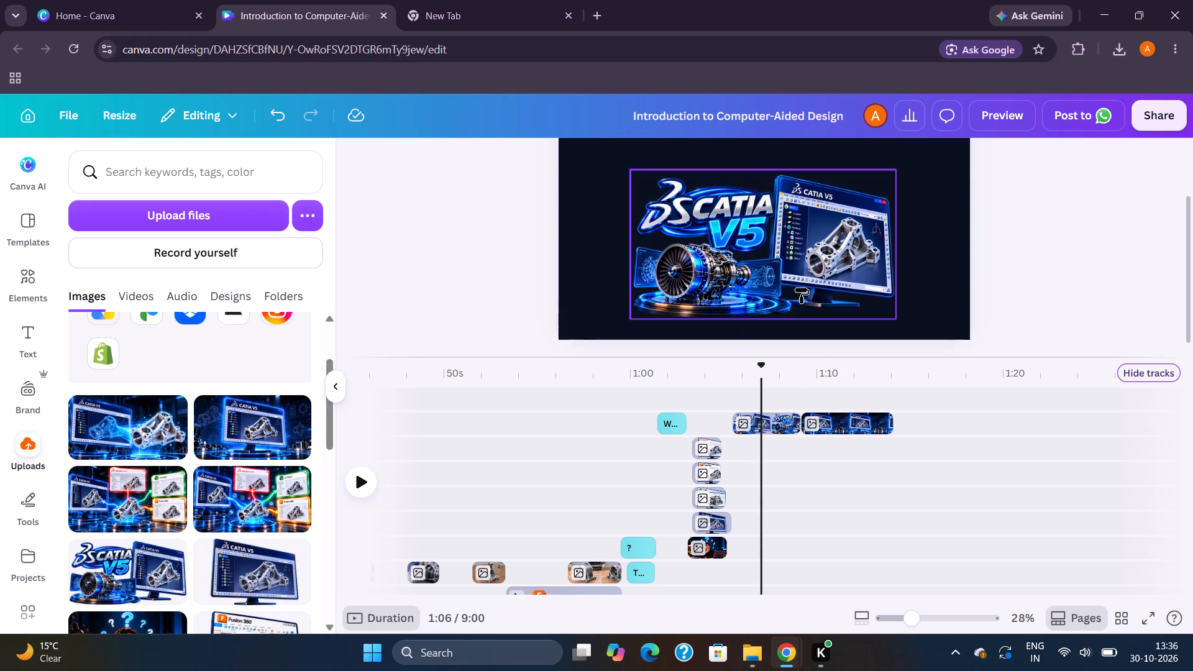
pyautogui.press('space')
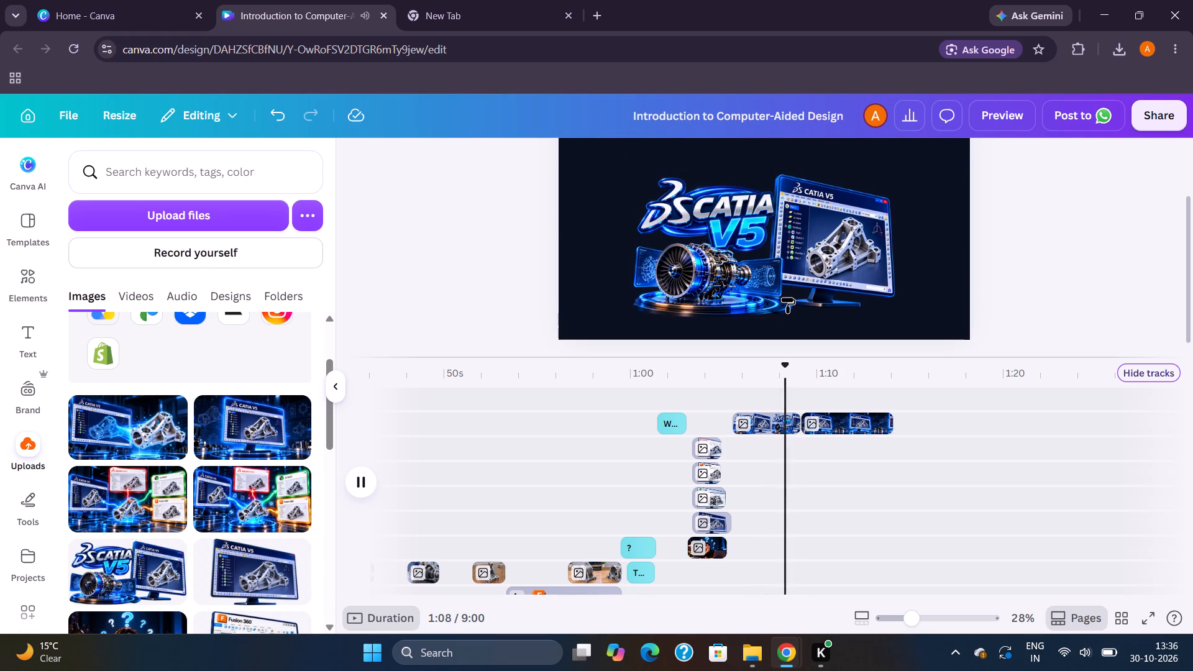
pyautogui.press('space')
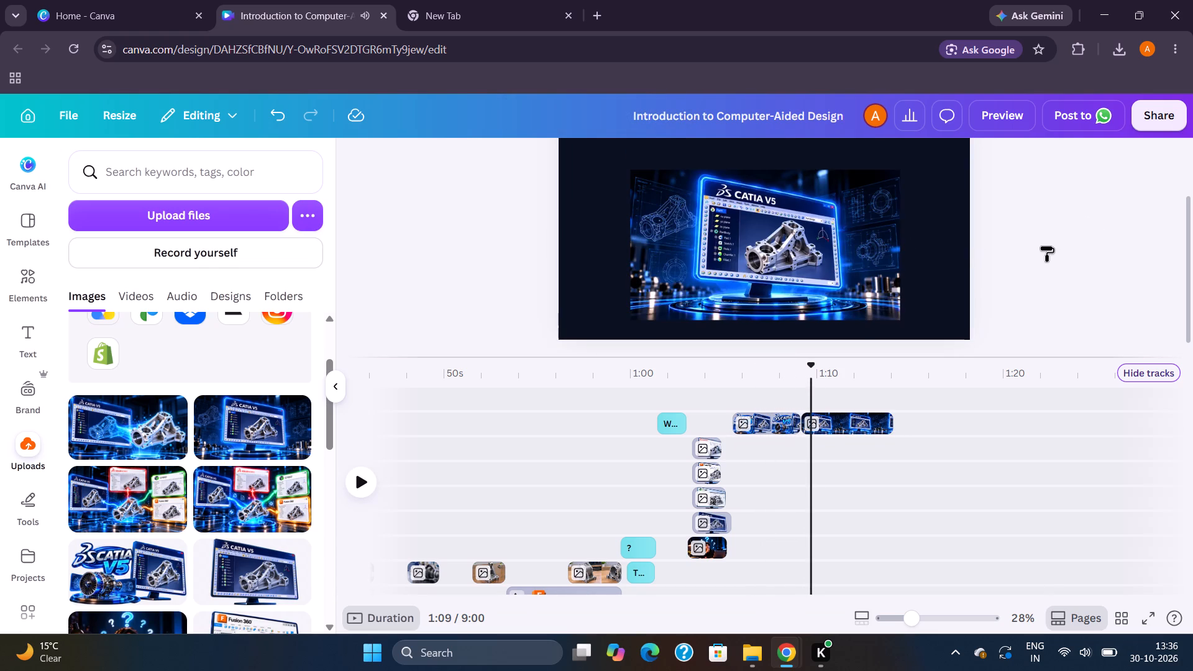
pyautogui.click(859, 421)
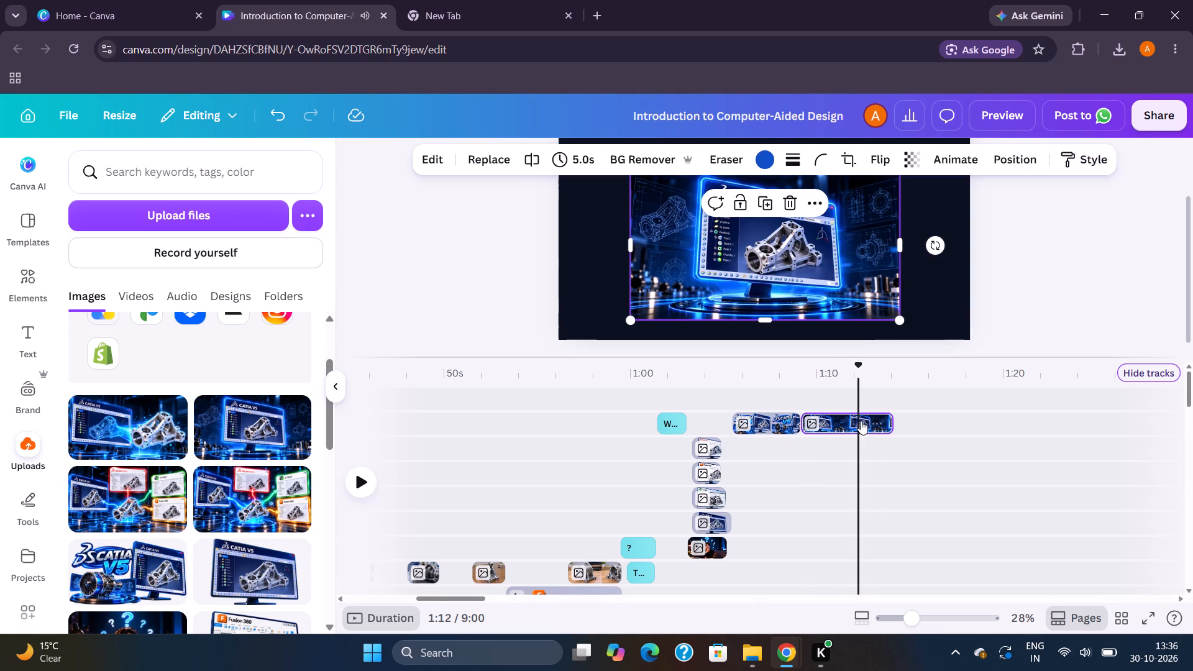
pyautogui.click(959, 158)
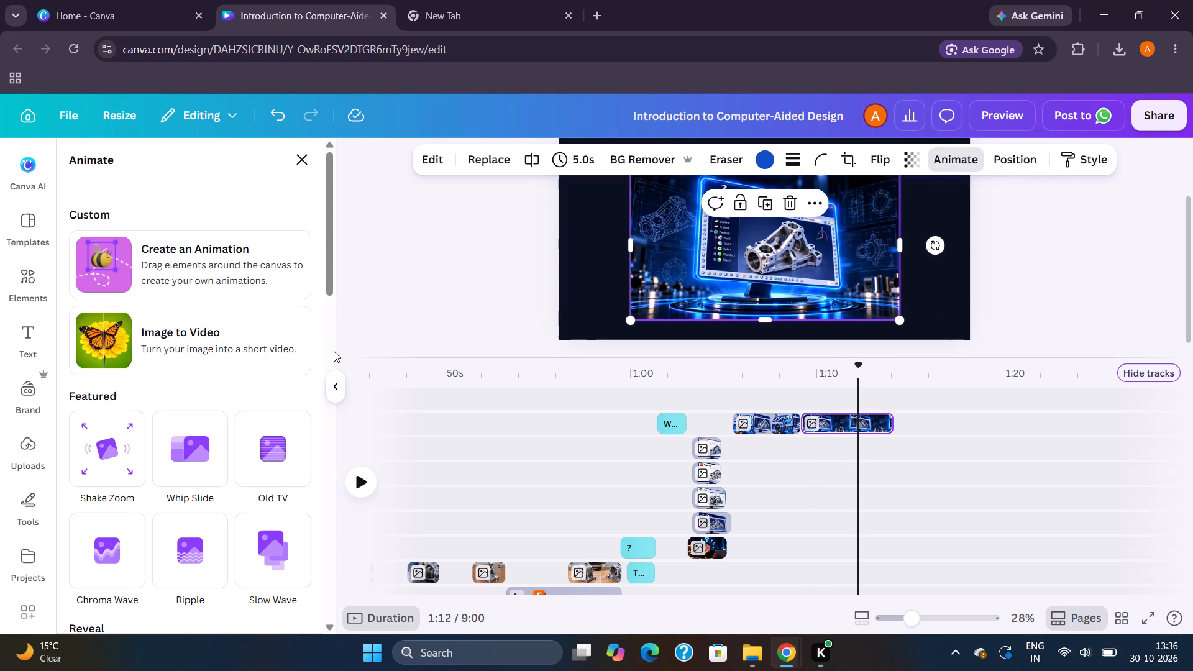
pyautogui.scroll(-2, 254, 463)
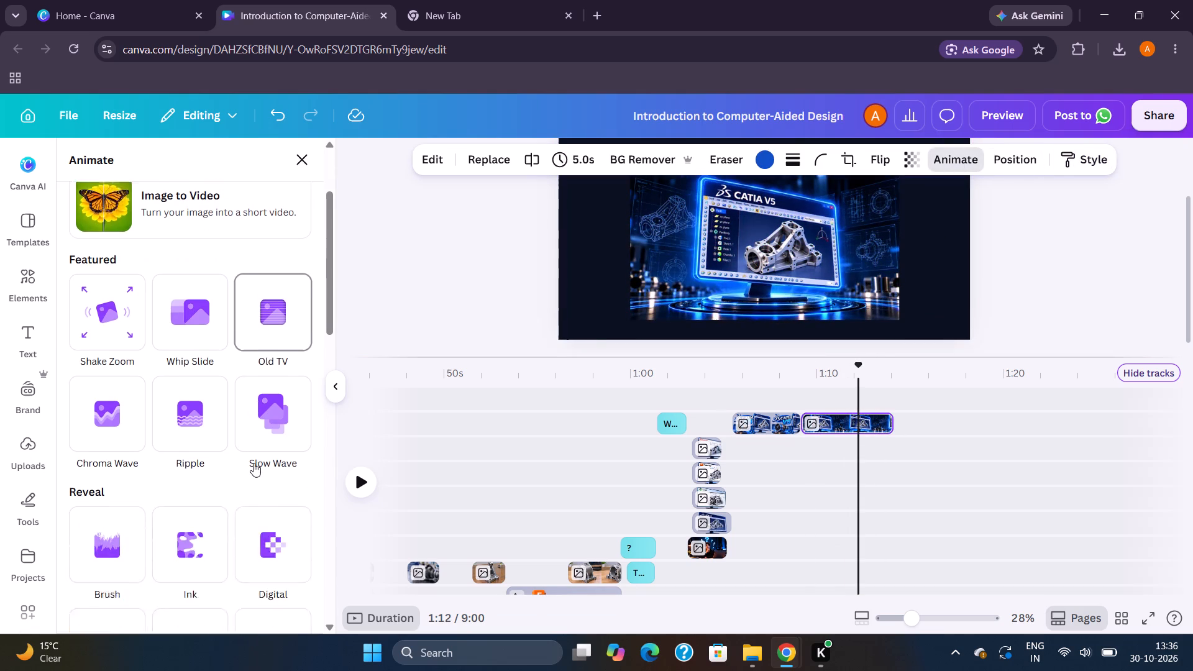
pyautogui.scroll(-3, 254, 463)
pyautogui.scroll(-2, 204, 385)
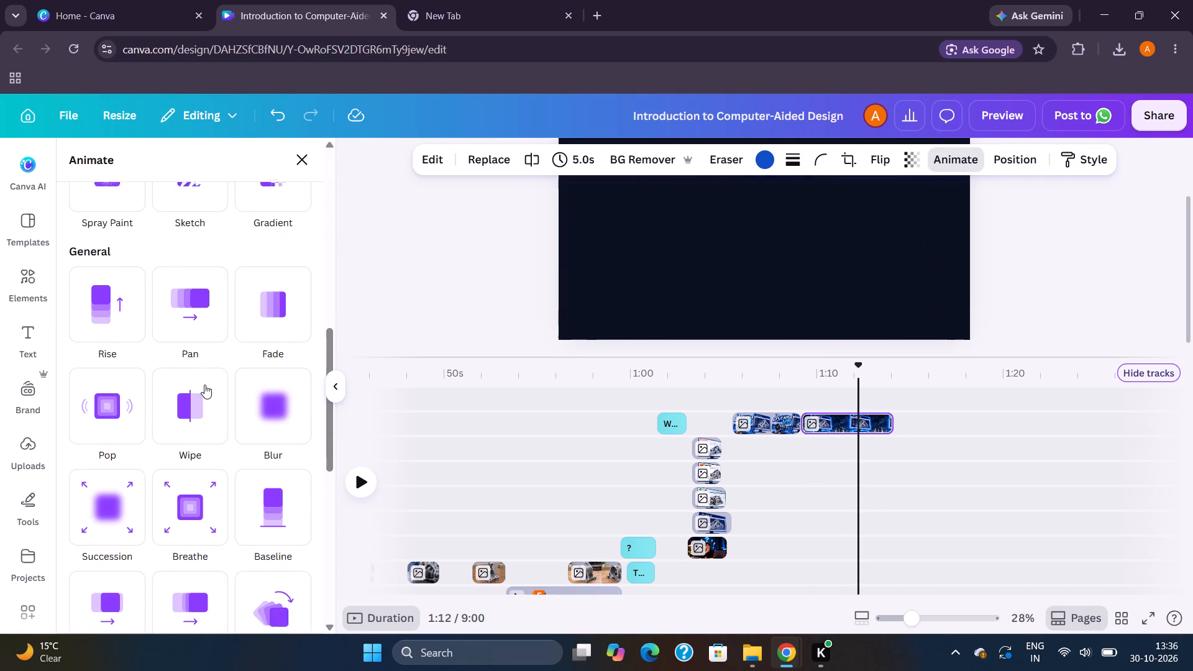
pyautogui.scroll(-1, 204, 385)
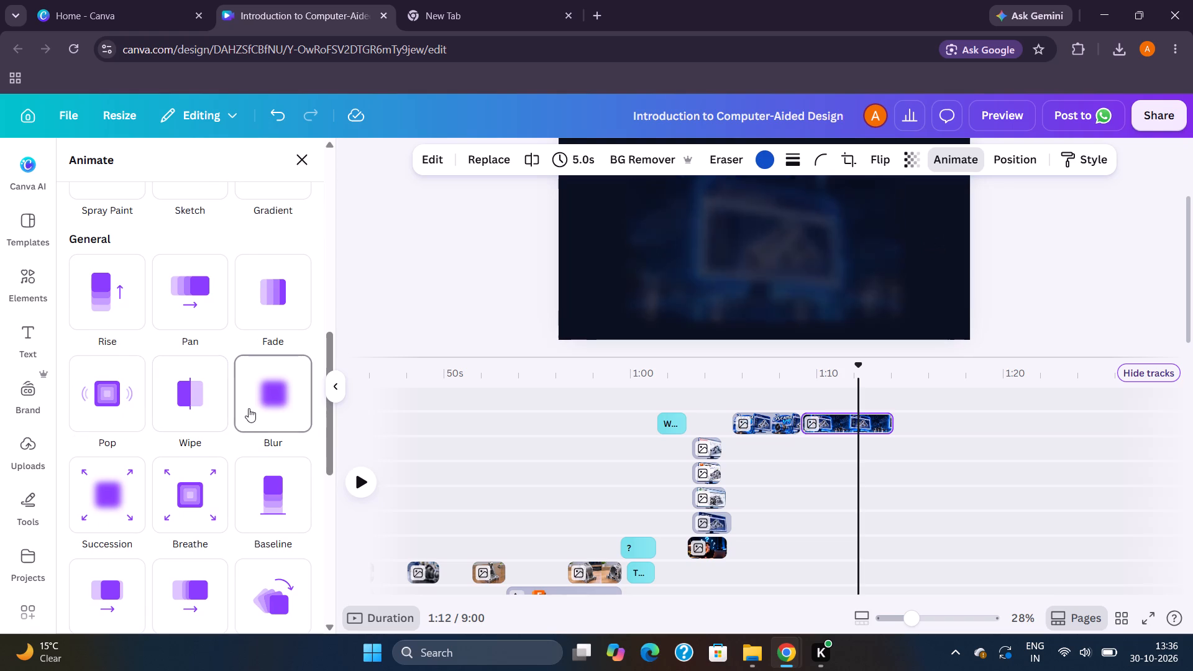
pyautogui.click(249, 408)
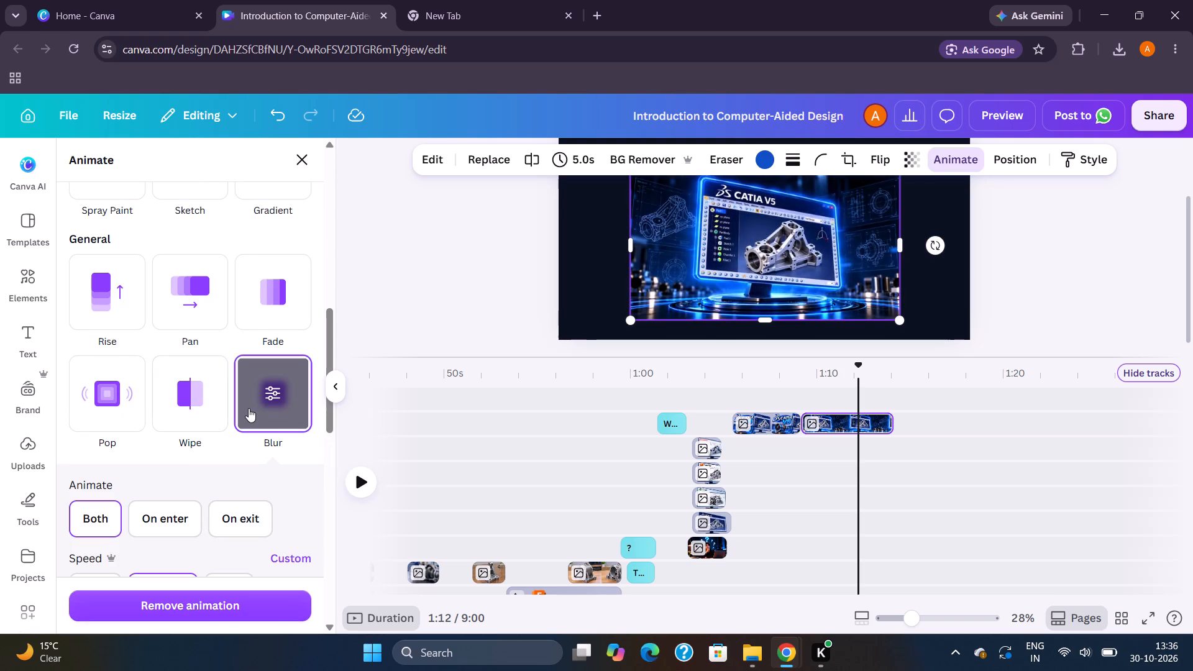
# Play back the animated glowing CATIA V5 monitor clip against the voiceover and shorten it to 1.6 s.
pyautogui.click(802, 442)
pyautogui.press('space')
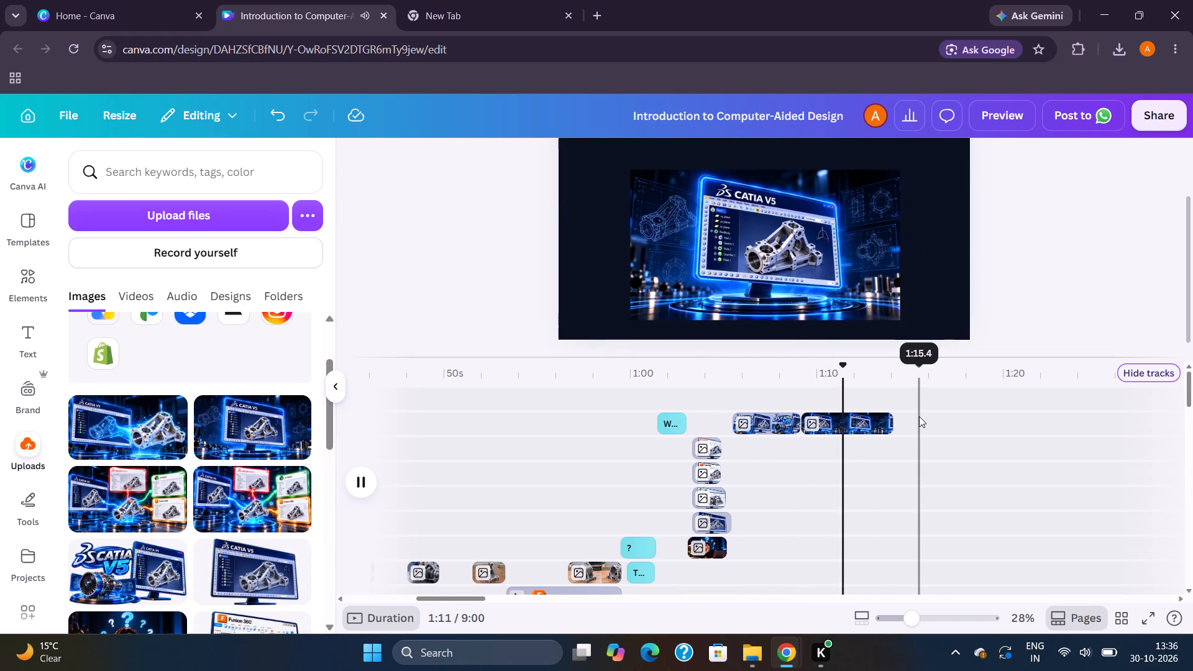
pyautogui.click(781, 452)
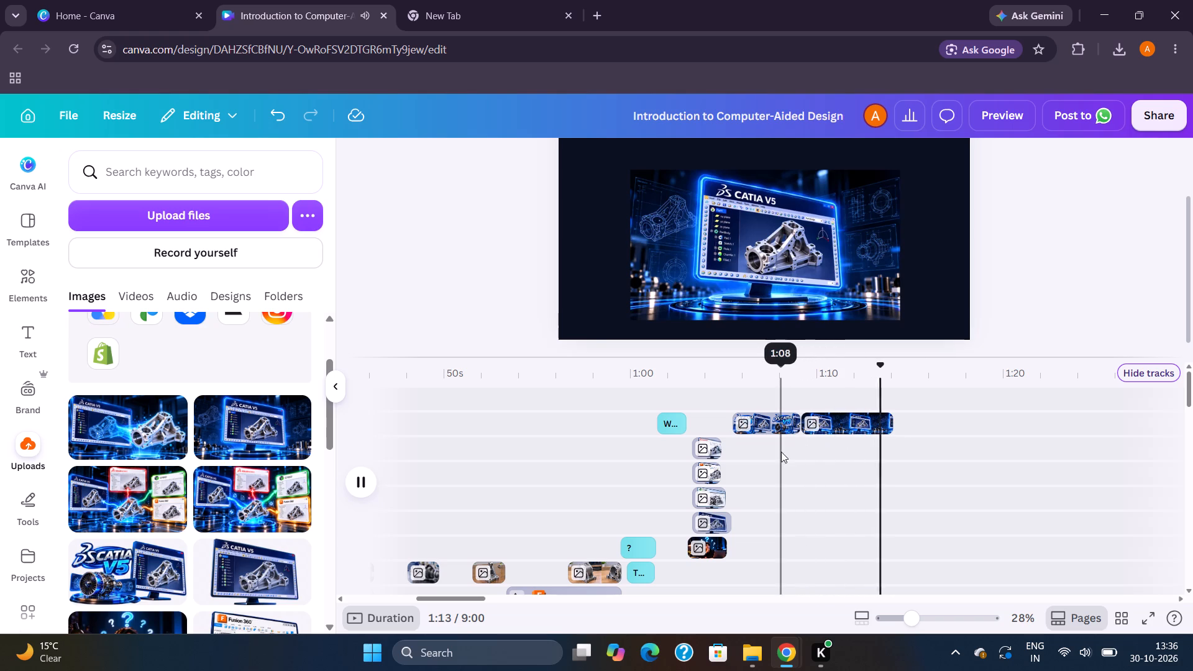
pyautogui.press('space')
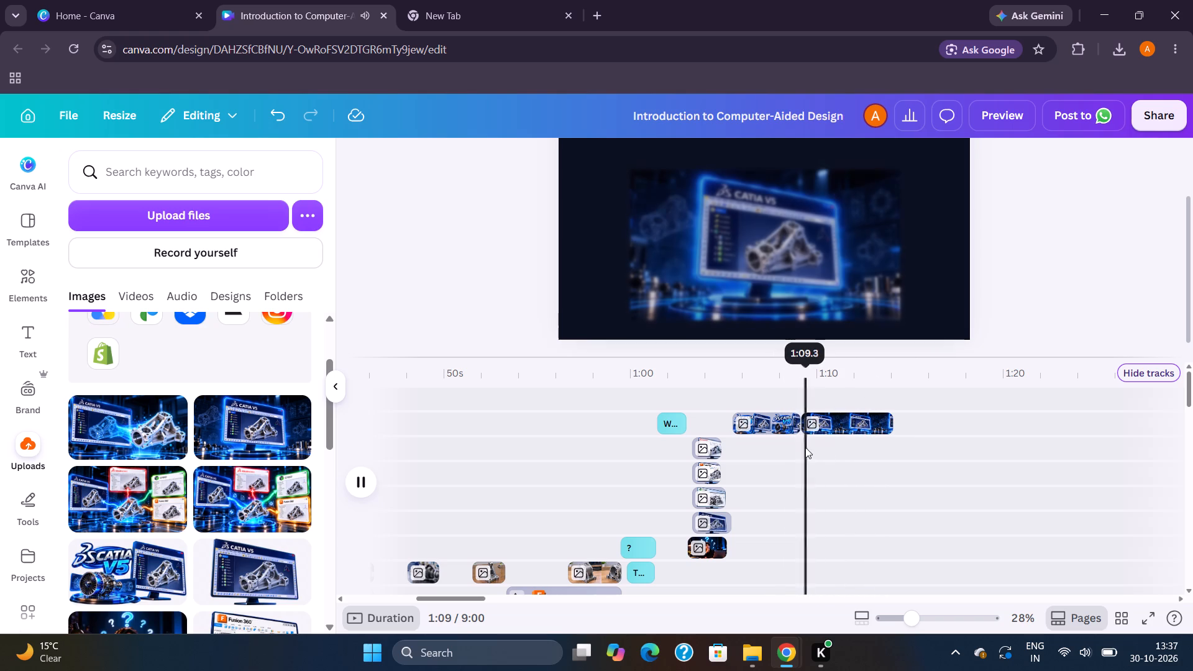
pyautogui.press('space')
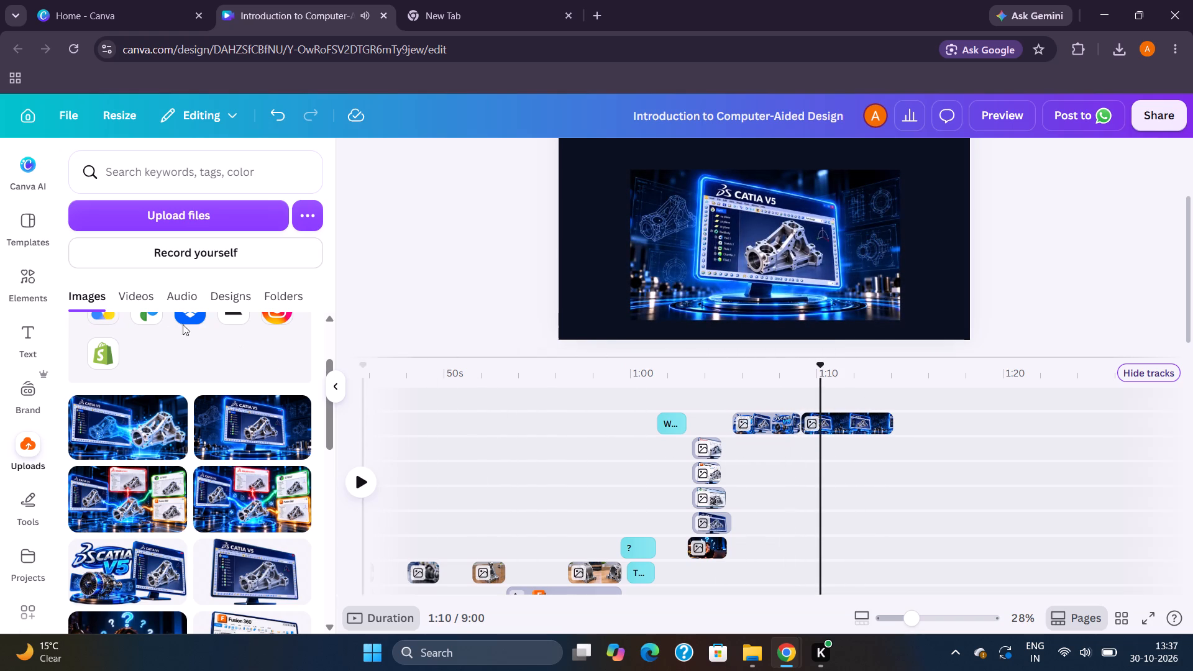
pyautogui.press('space')
pyautogui.press('space')
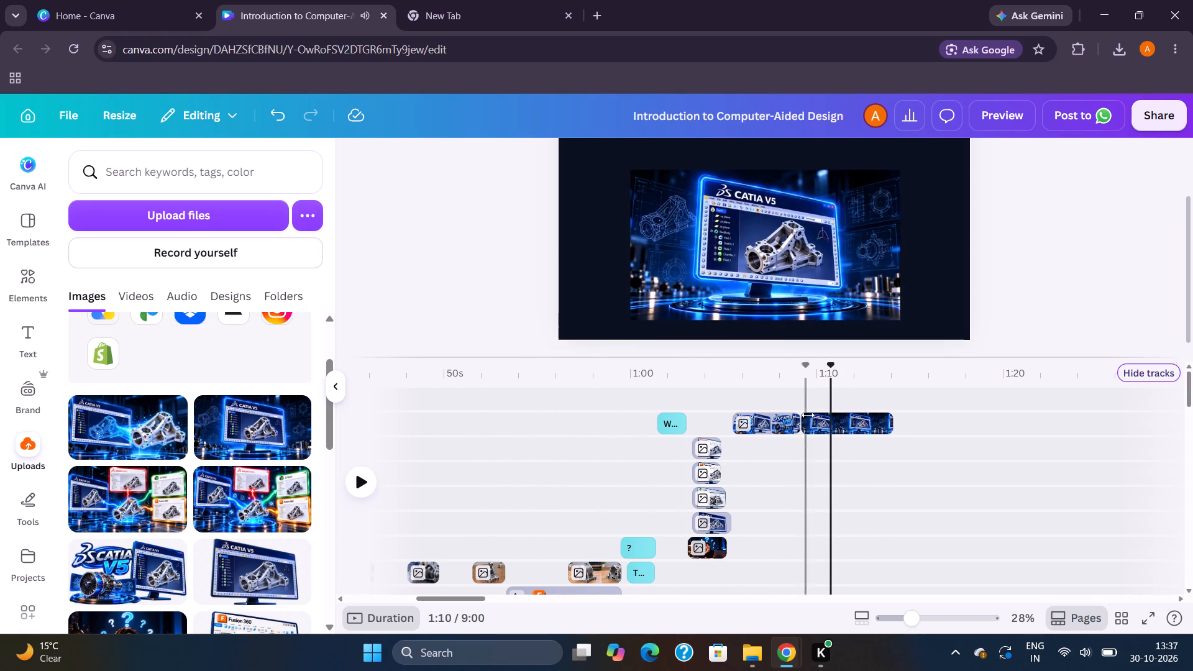
pyautogui.moveTo(887, 420); pyautogui.dragTo(857, 419)
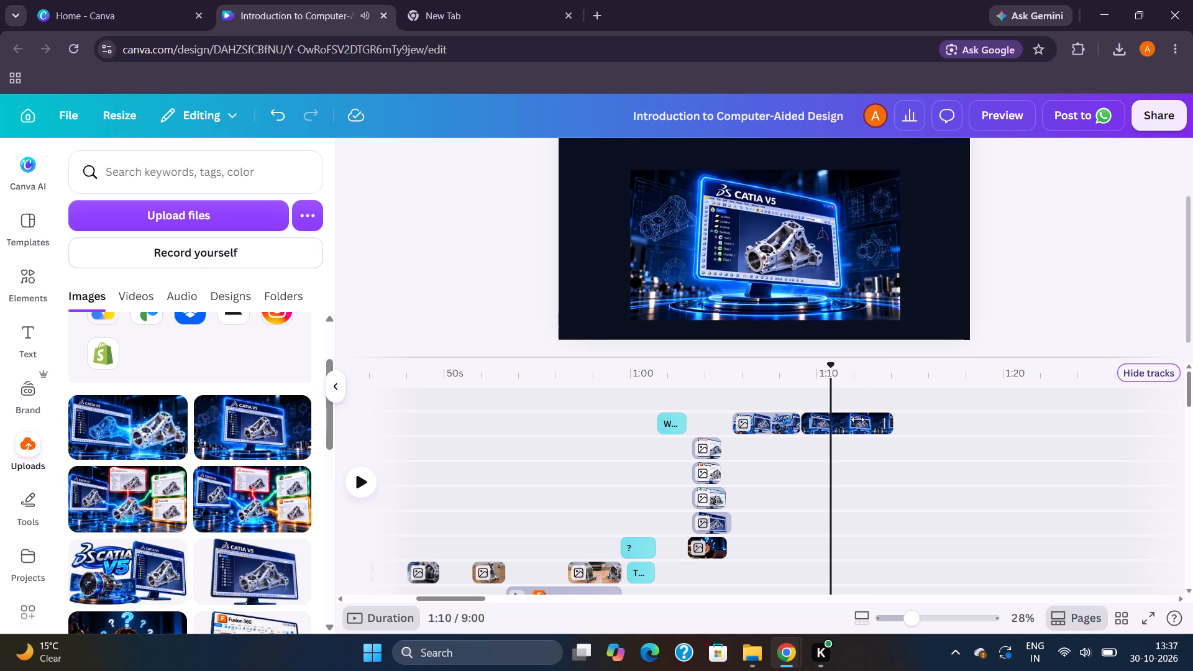
pyautogui.moveTo(857, 419); pyautogui.dragTo(830, 419)
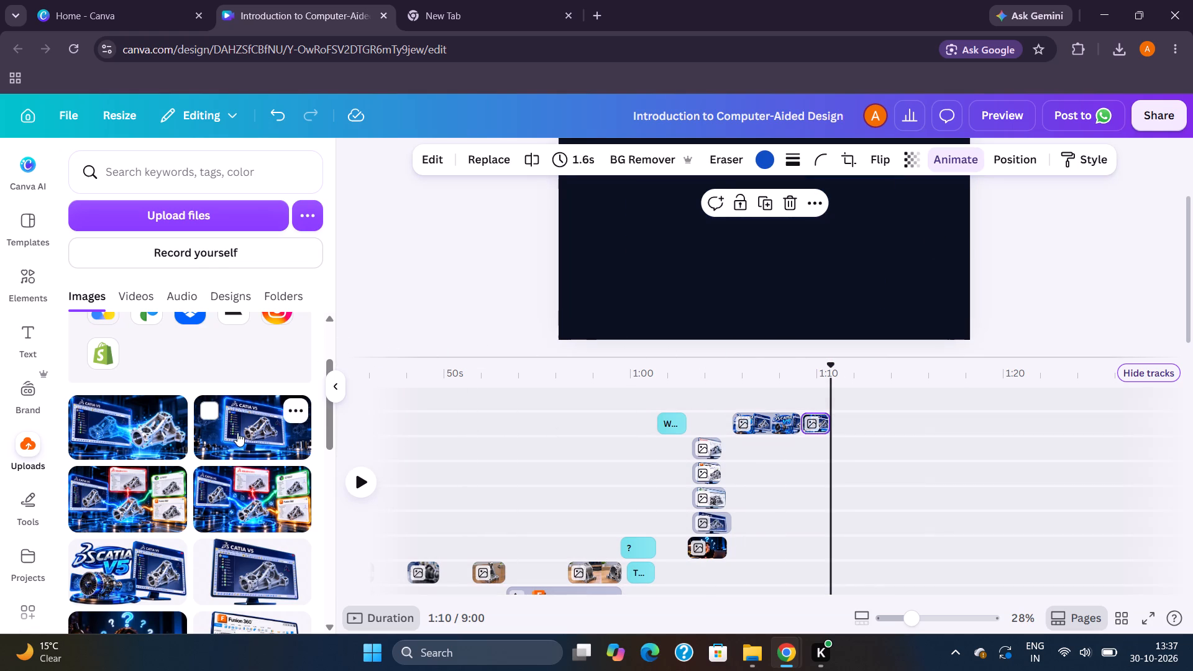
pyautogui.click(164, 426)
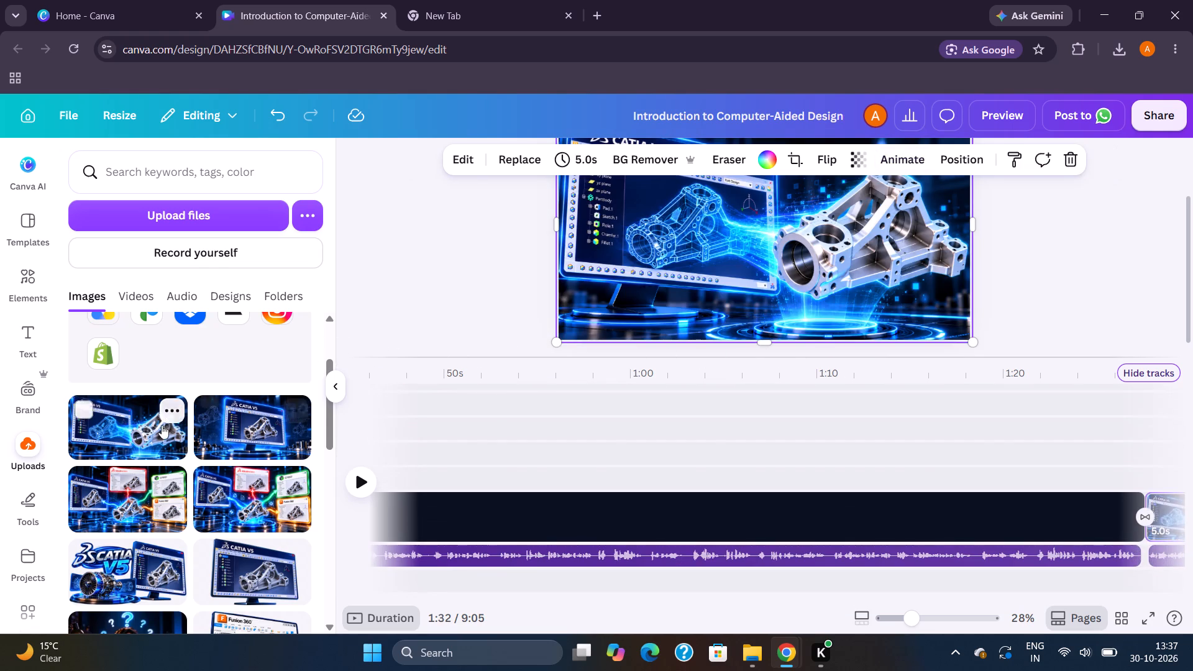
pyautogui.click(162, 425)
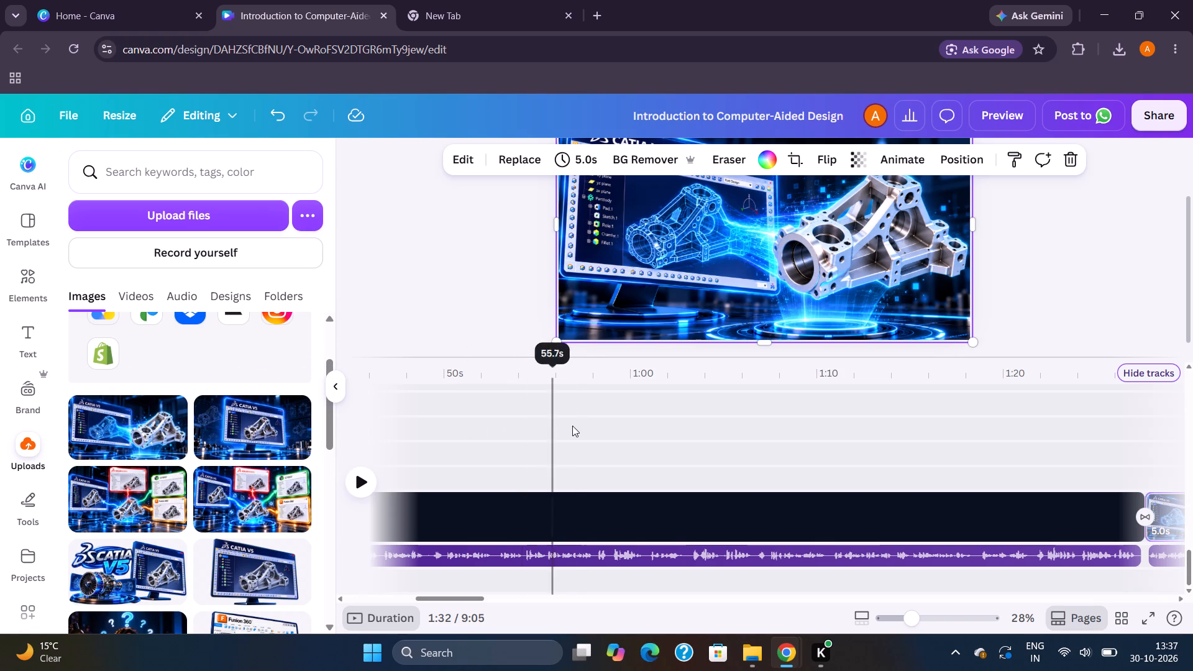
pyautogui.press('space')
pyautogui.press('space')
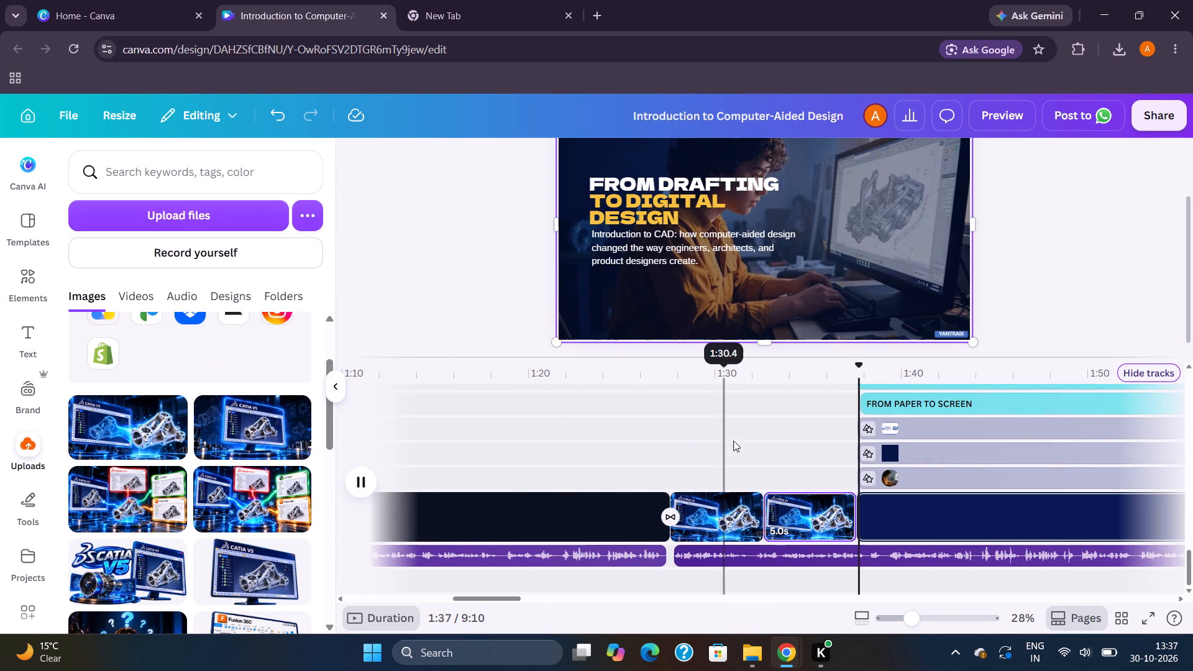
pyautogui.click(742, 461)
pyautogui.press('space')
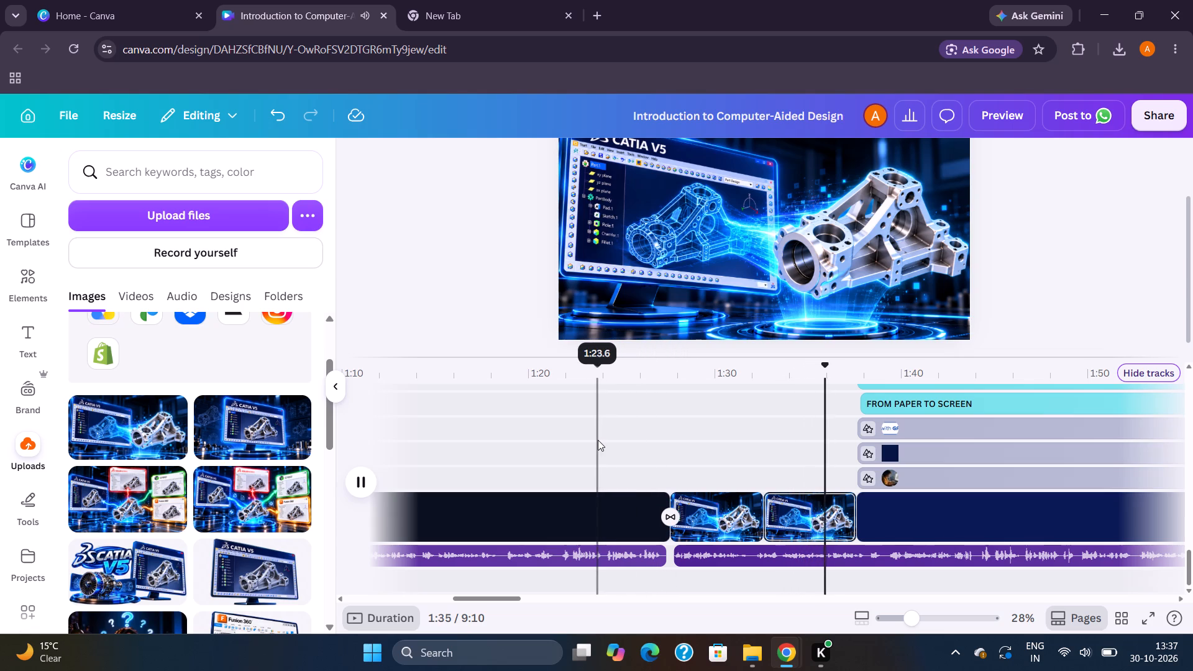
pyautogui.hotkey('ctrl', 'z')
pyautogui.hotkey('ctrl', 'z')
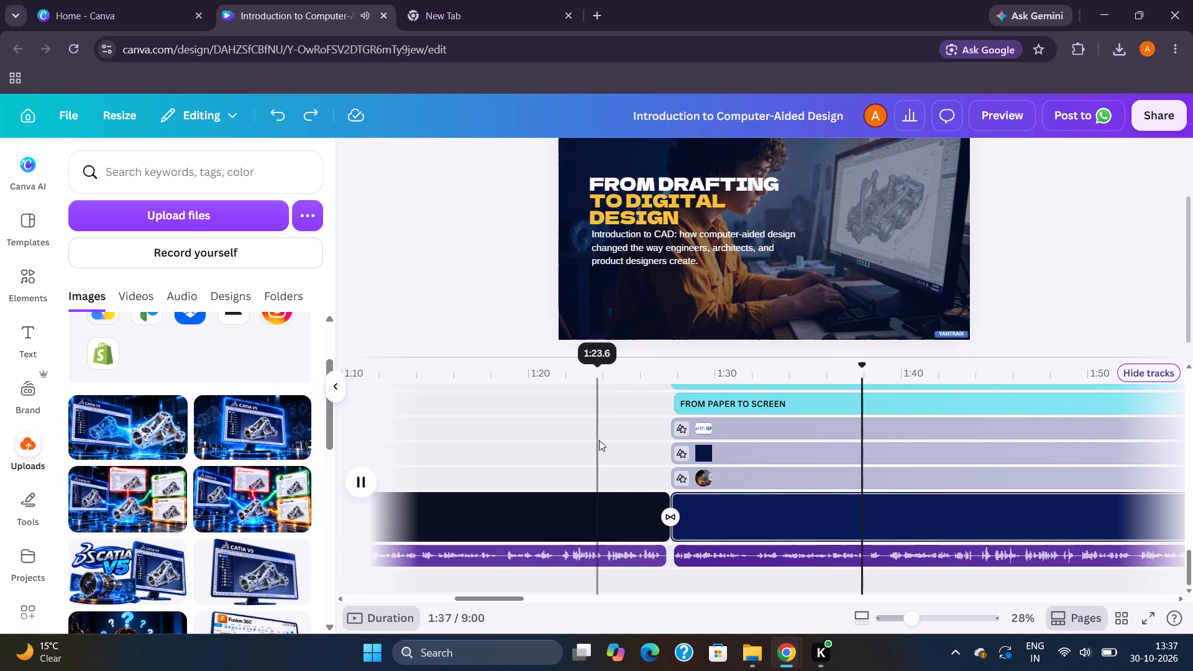
# Play to the end of the shortened monitor clip and add the uploaded wireframe-to-metal bracket CATIA V5 image there, near the page centre.
pyautogui.click(574, 426)
pyautogui.press('space')
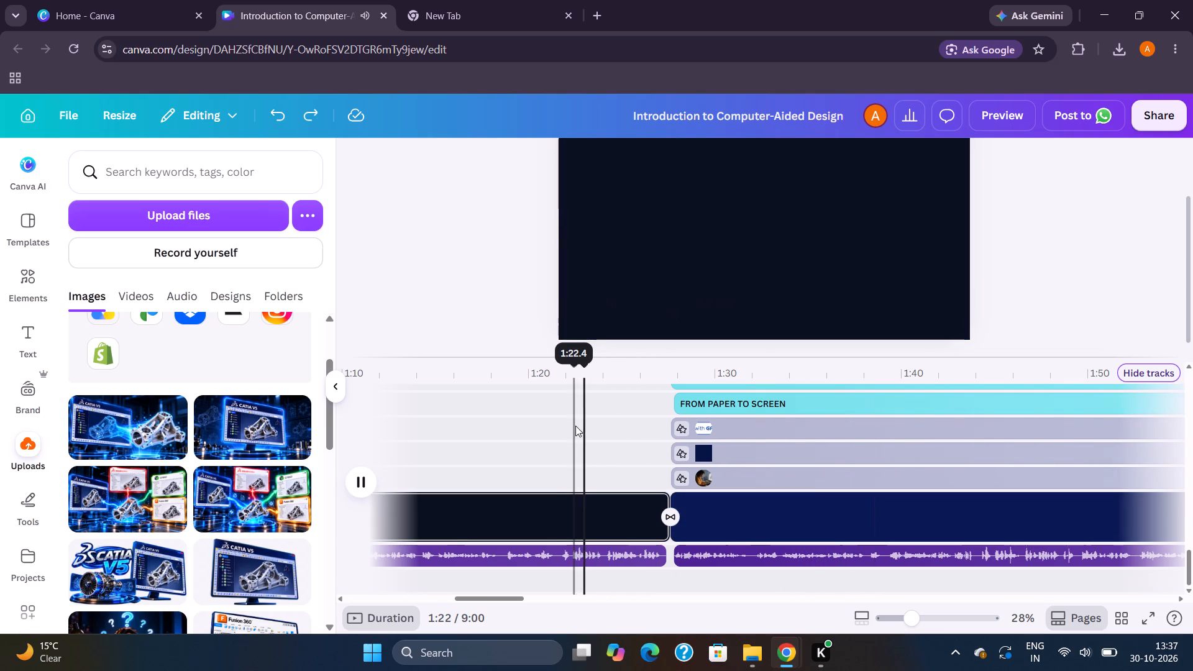
pyautogui.hscroll(3, 580, 426)
pyautogui.scroll(4, 580, 426)
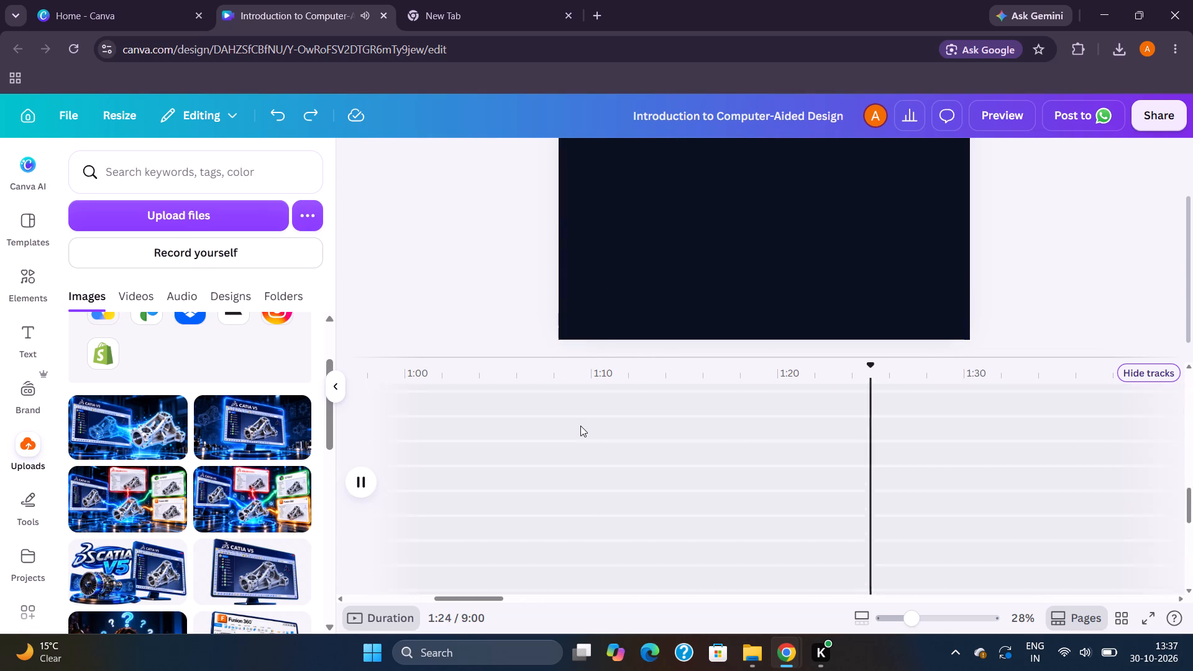
pyautogui.scroll(5, 580, 426)
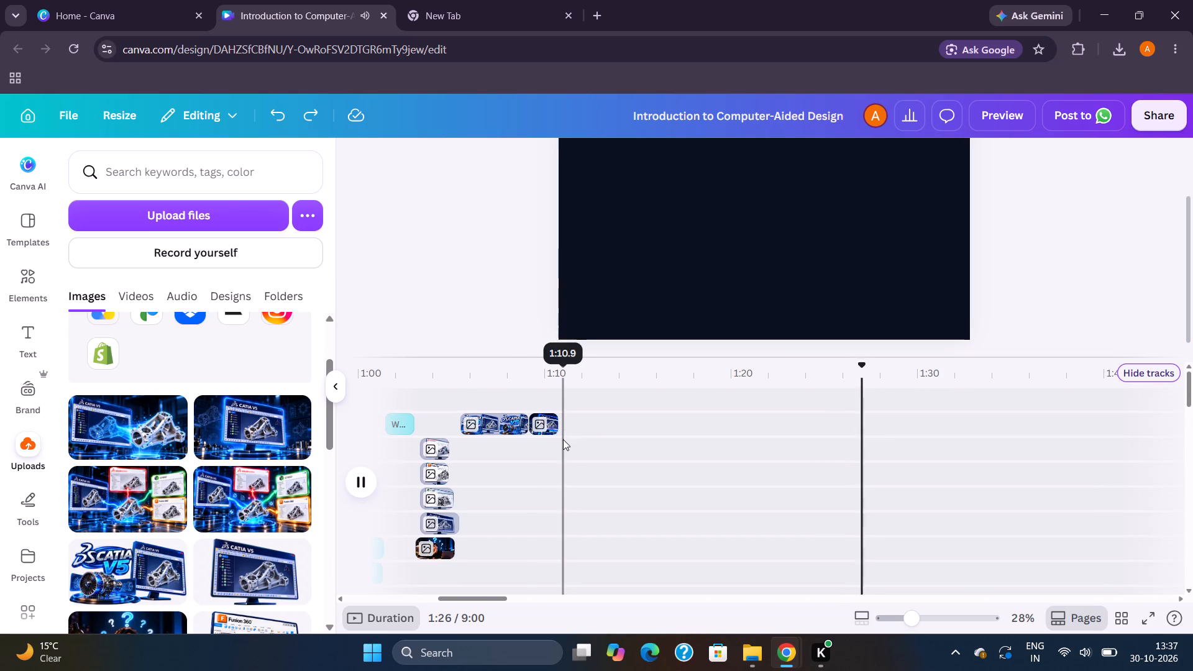
pyautogui.click(535, 454)
pyautogui.press('space')
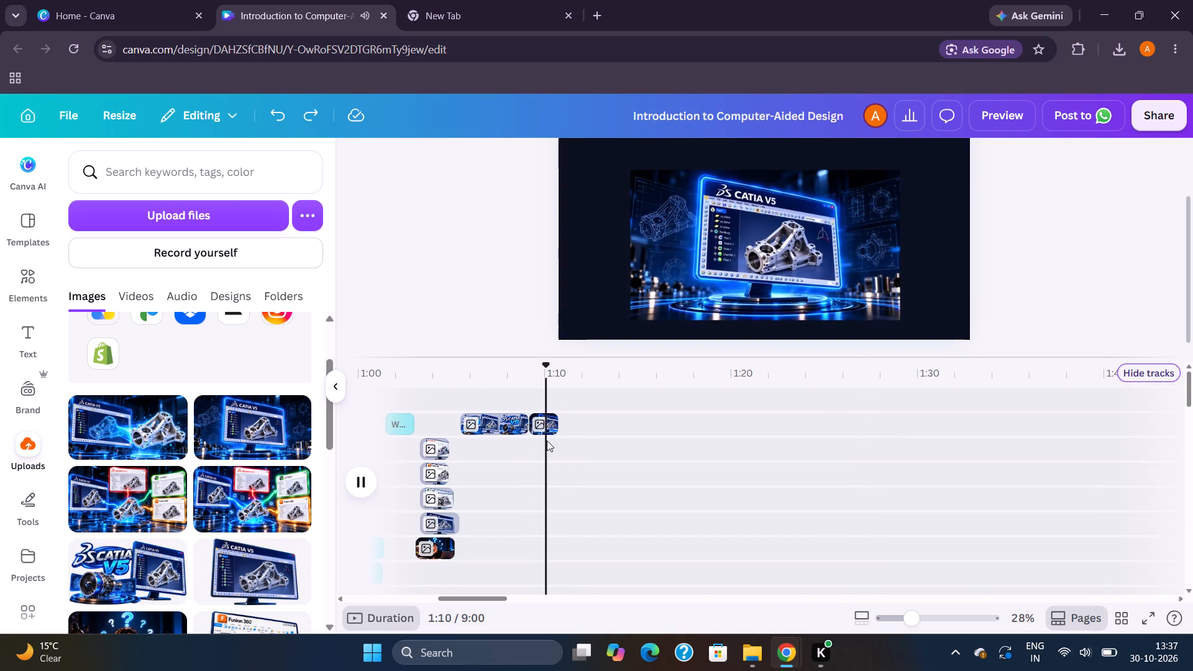
pyautogui.press('space')
pyautogui.press('space')
pyautogui.press('space')
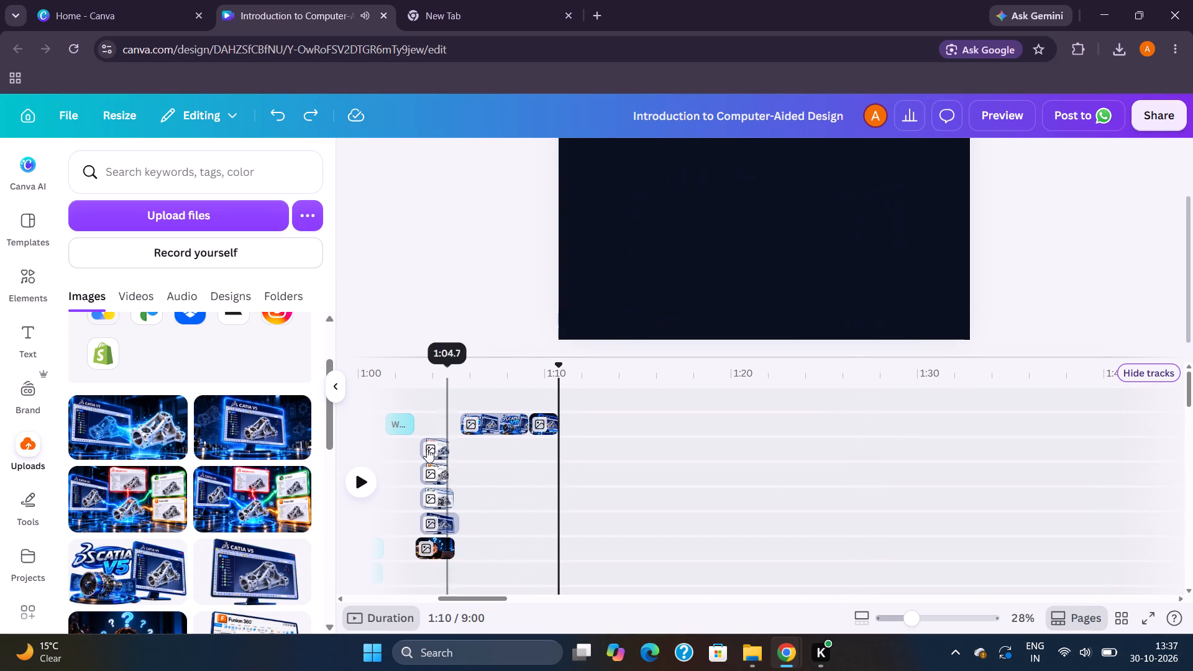
pyautogui.moveTo(135, 428); pyautogui.dragTo(158, 426)
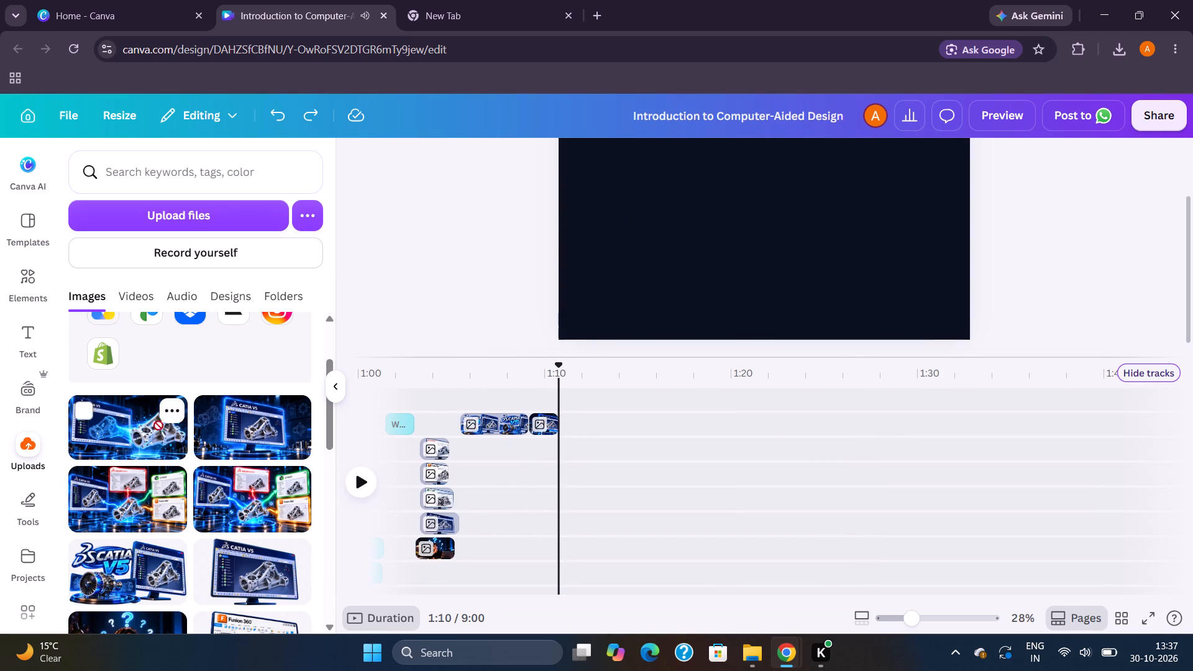
pyautogui.moveTo(158, 426); pyautogui.dragTo(680, 186)
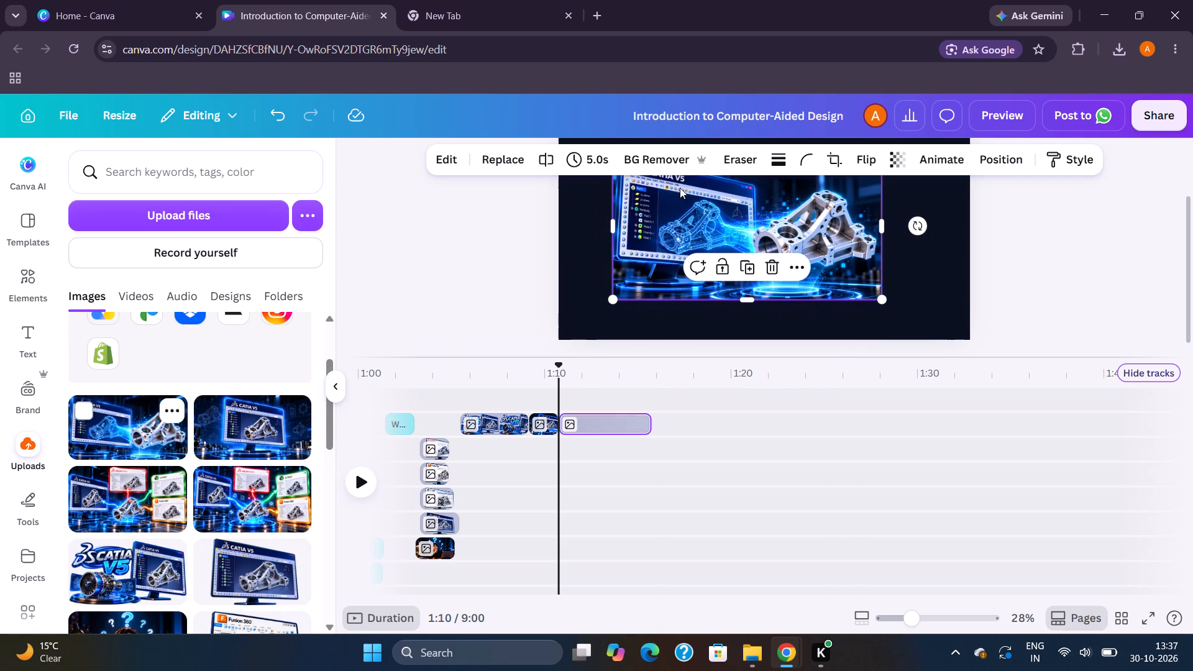
pyautogui.scroll(1, 733, 253)
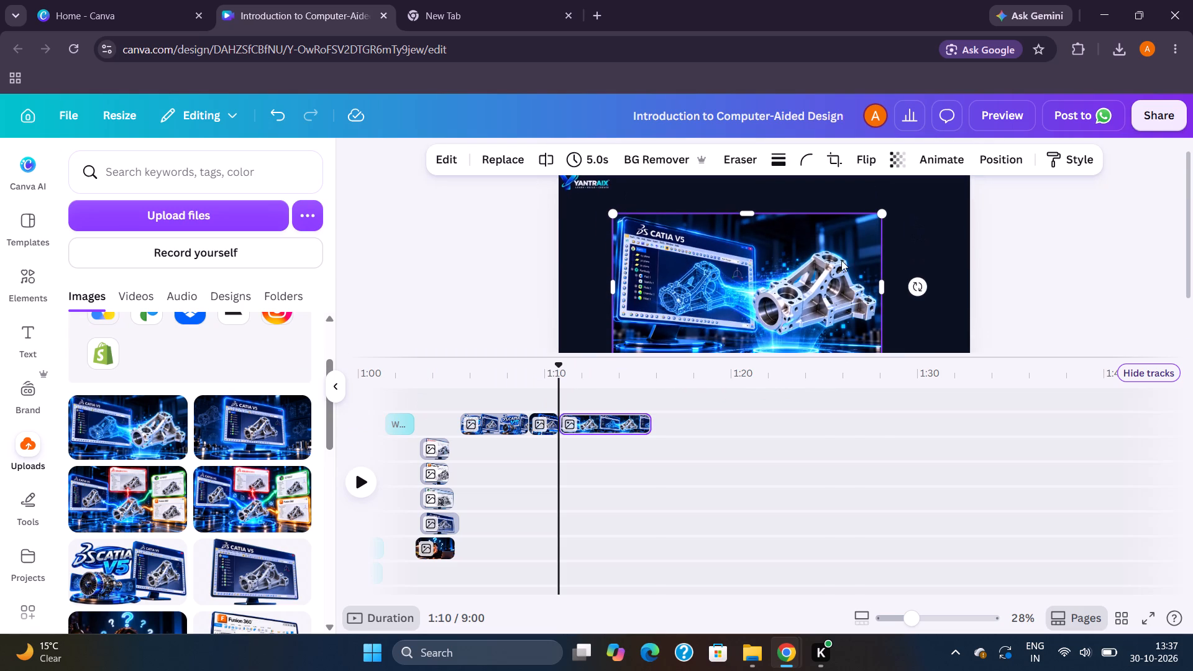
pyautogui.scroll(-1, 855, 267)
pyautogui.scroll(2, 634, 449)
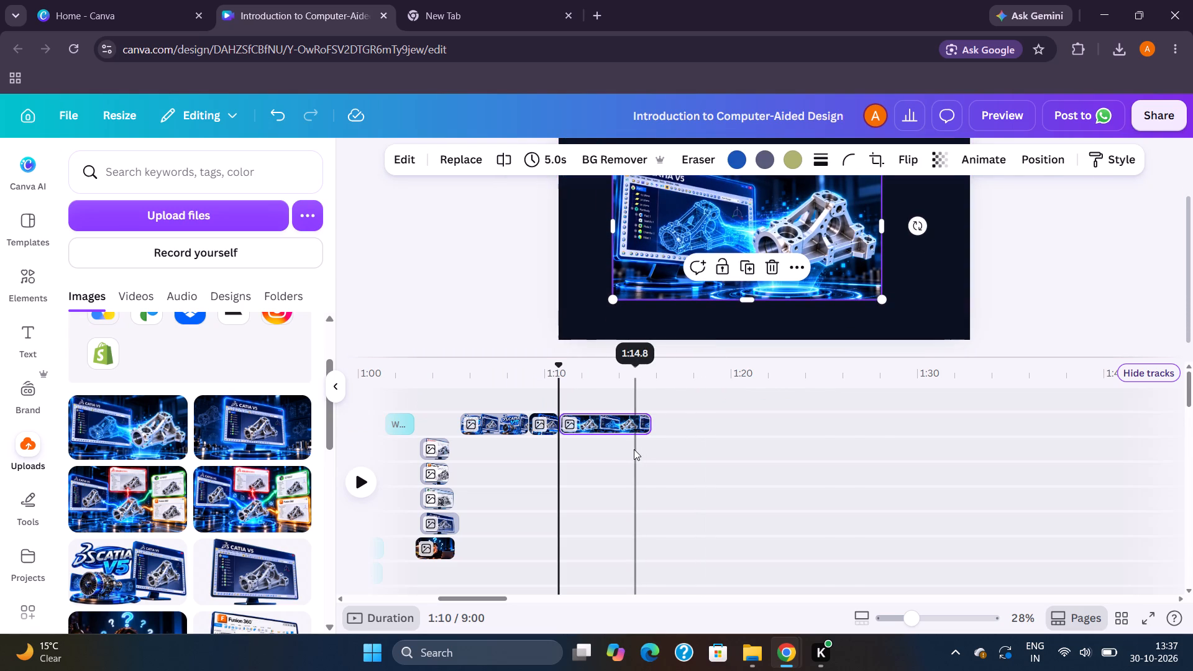
# Examine the timeline around the newly added bracket image clip, from the image tracks down to the voiceover track.
pyautogui.scroll(6, 634, 449)
pyautogui.scroll(-5, 633, 449)
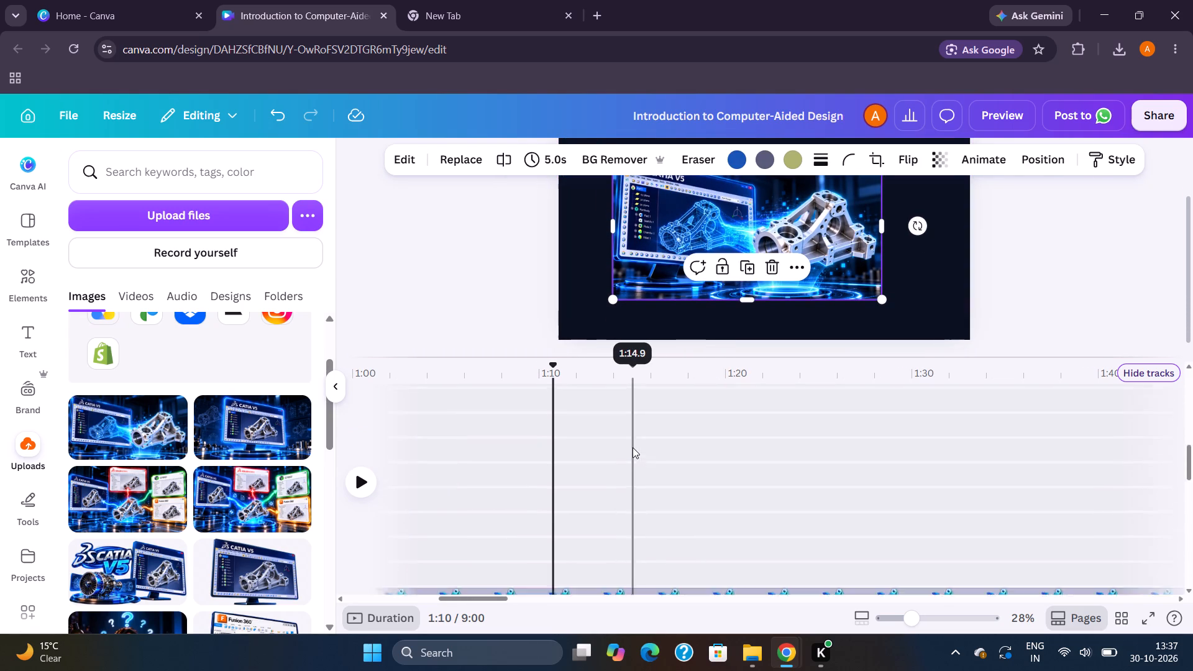
pyautogui.scroll(-7, 633, 447)
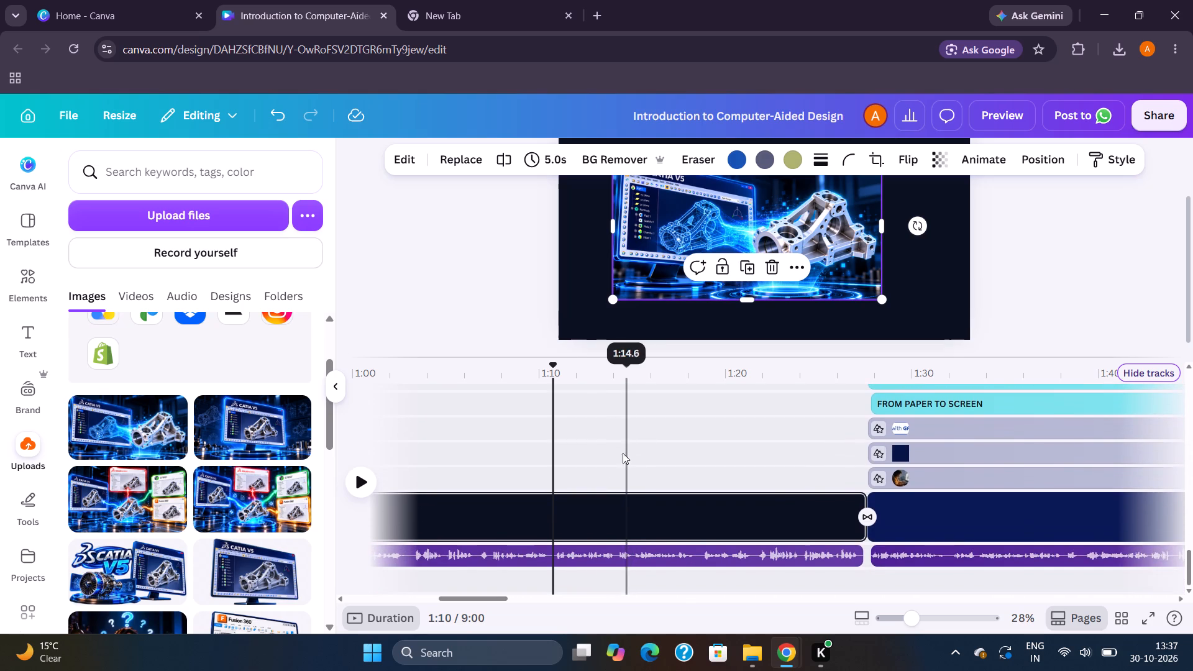
pyautogui.scroll(3, 602, 470)
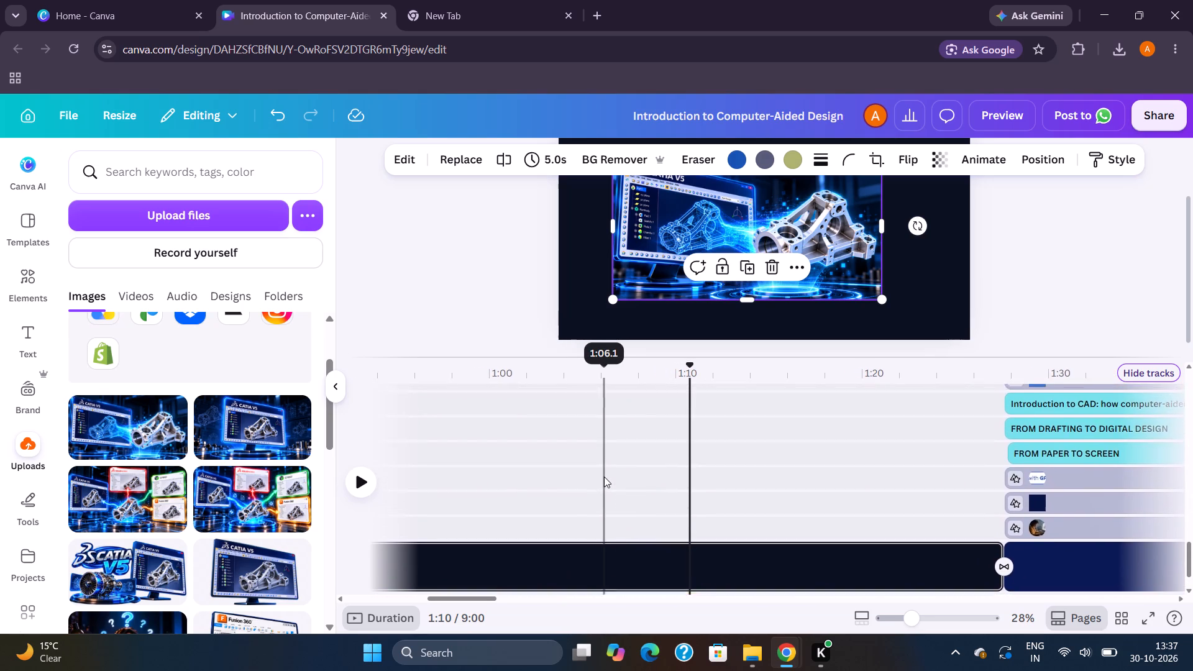
pyautogui.scroll(4, 604, 477)
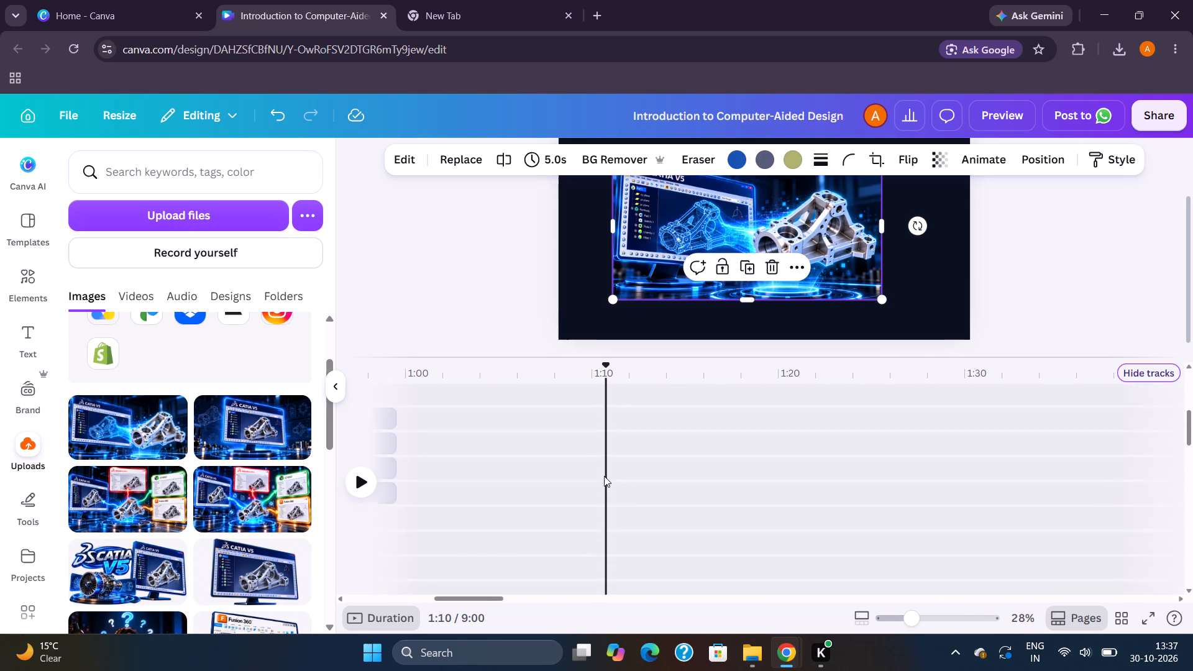
pyautogui.scroll(-6, 604, 476)
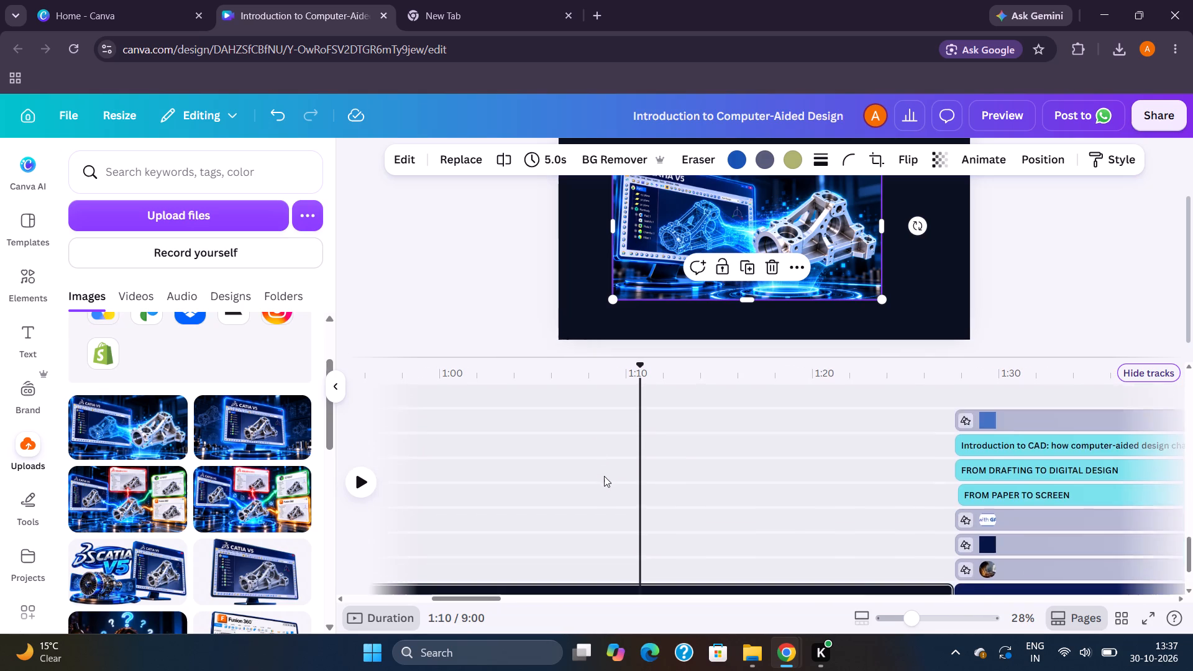
# Play back the clips from the thinking-man scene at 1:03.2 up to the bracket image, pausing often to match the voiceover.
pyautogui.scroll(-1, 604, 476)
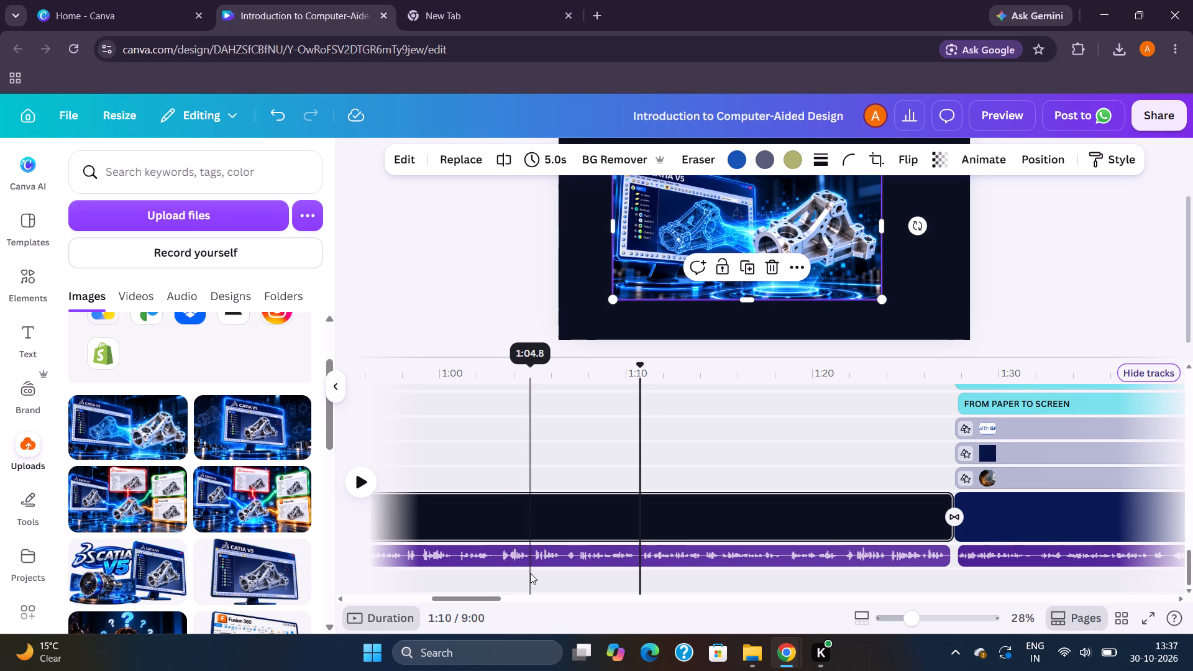
pyautogui.click(530, 573)
pyautogui.click(501, 573)
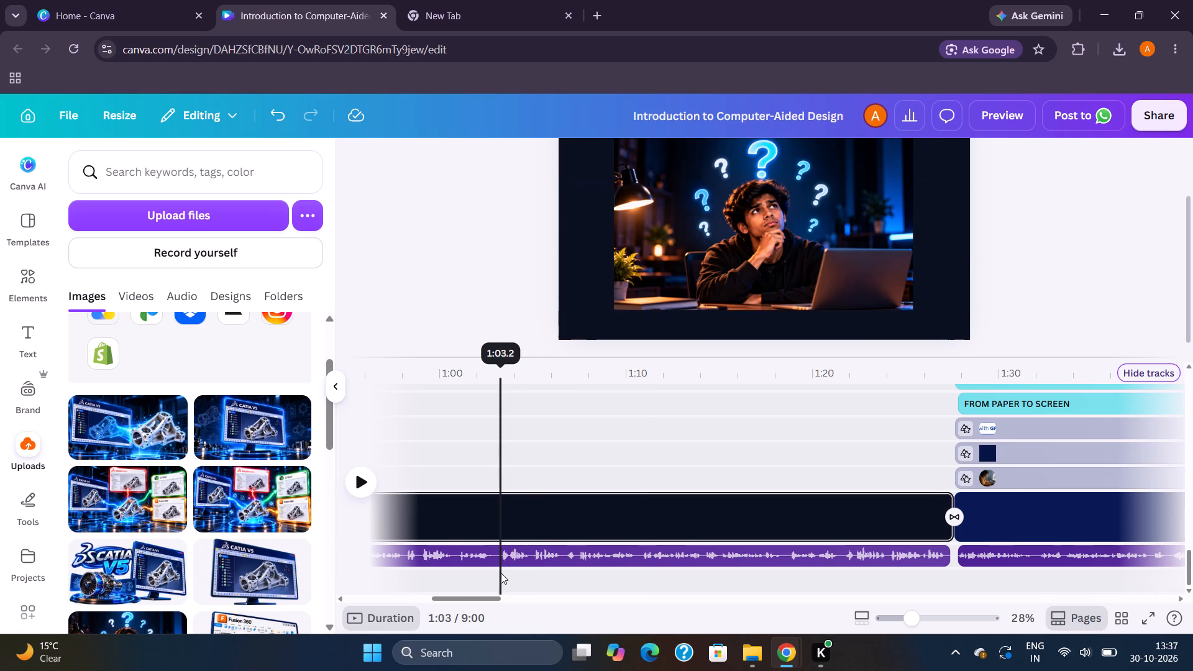
pyautogui.hscroll(1, 501, 573)
pyautogui.press('space')
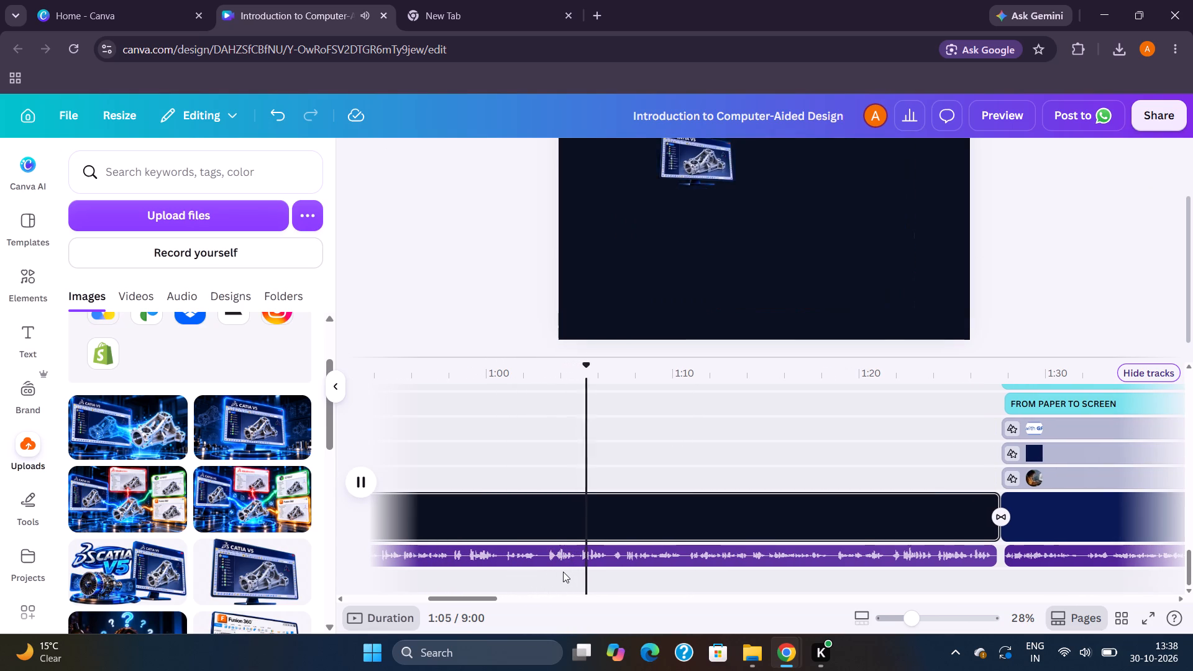
pyautogui.press('space')
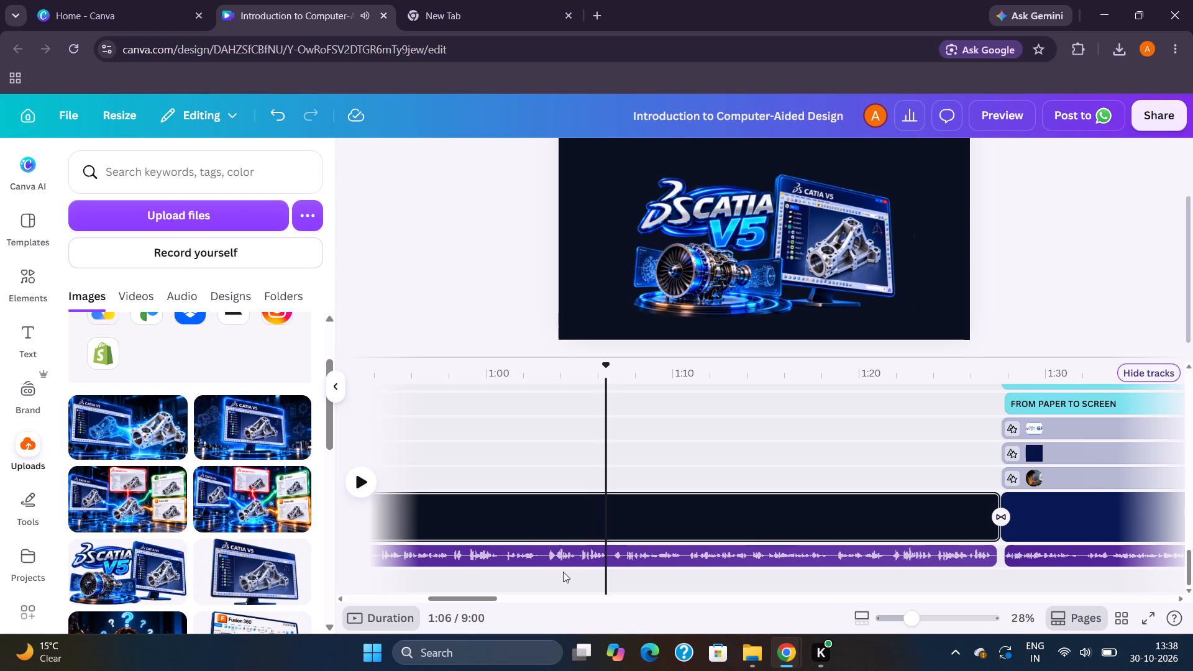
pyautogui.press('space')
pyautogui.press('space')
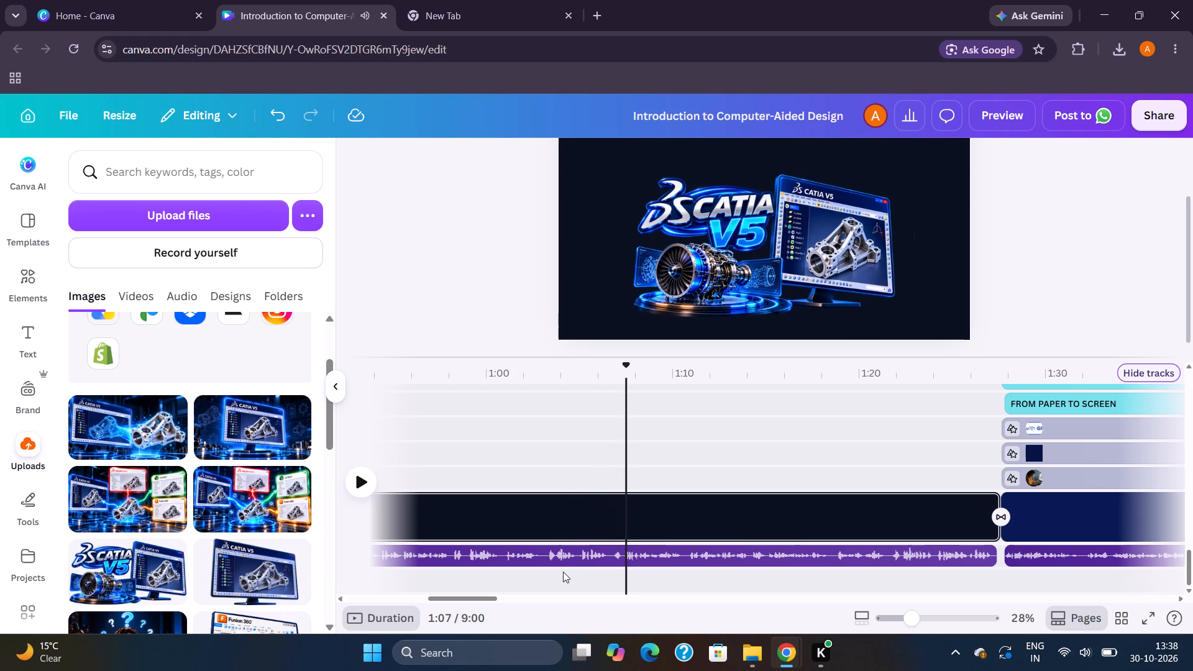
pyautogui.press('space')
pyautogui.press('space')
pyautogui.press('space')
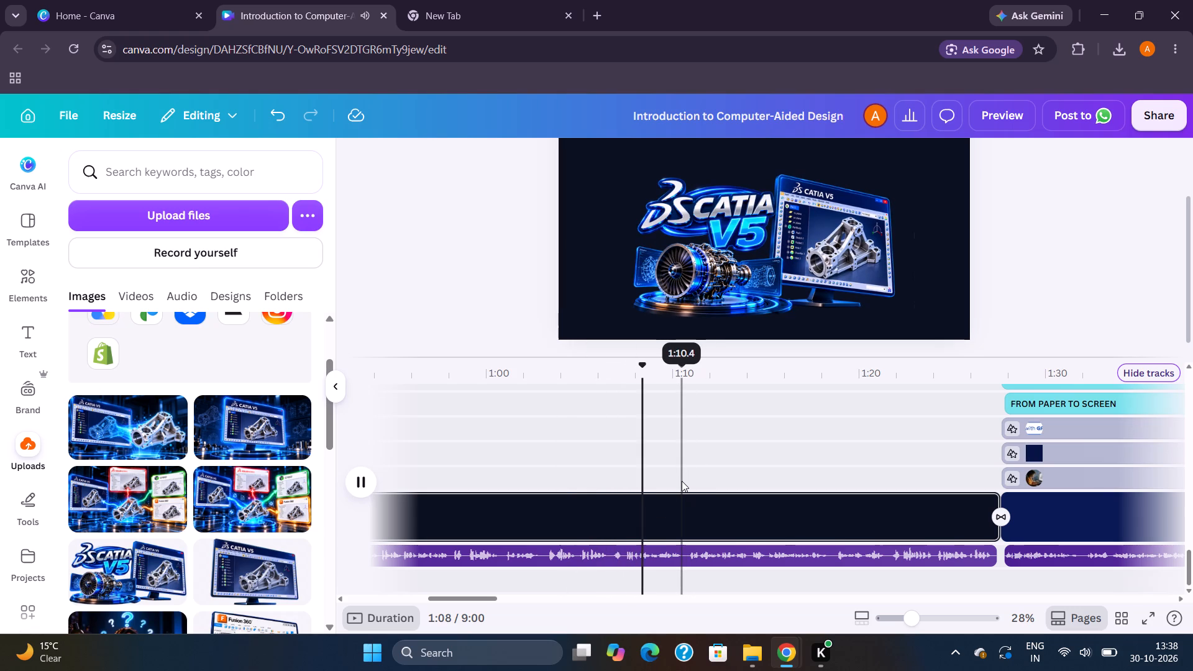
pyautogui.press('space')
pyautogui.press('space')
pyautogui.press('space')
pyautogui.press('space')
pyautogui.press('space')
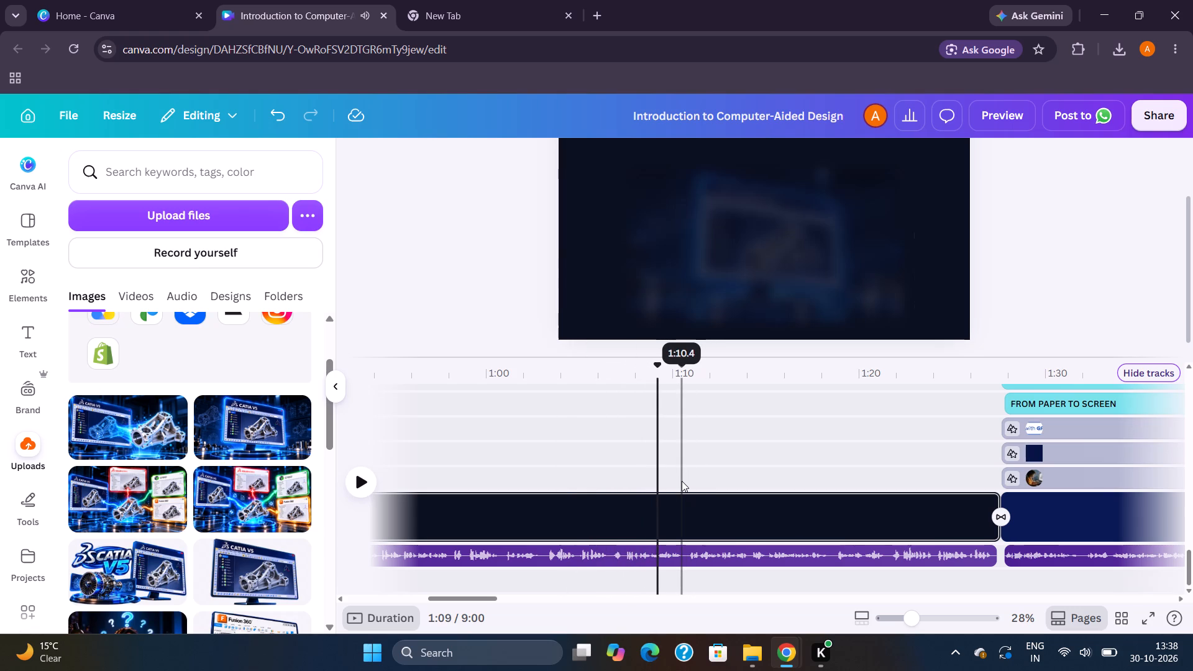
pyautogui.press('space')
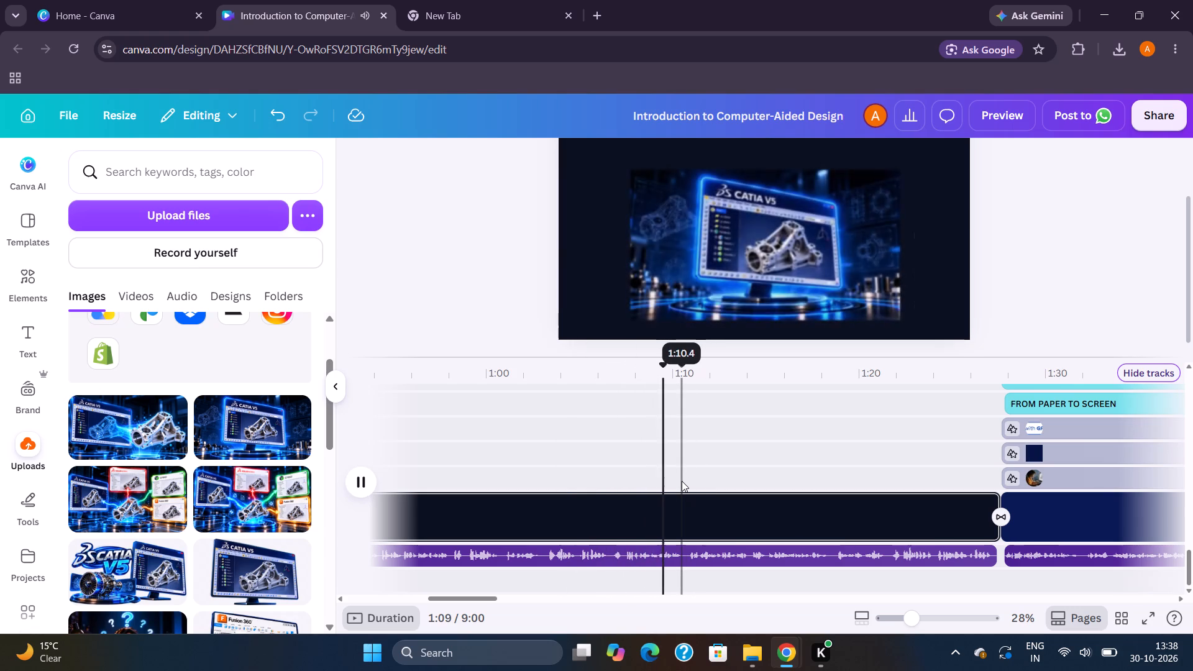
pyautogui.press('space')
pyautogui.press('space')
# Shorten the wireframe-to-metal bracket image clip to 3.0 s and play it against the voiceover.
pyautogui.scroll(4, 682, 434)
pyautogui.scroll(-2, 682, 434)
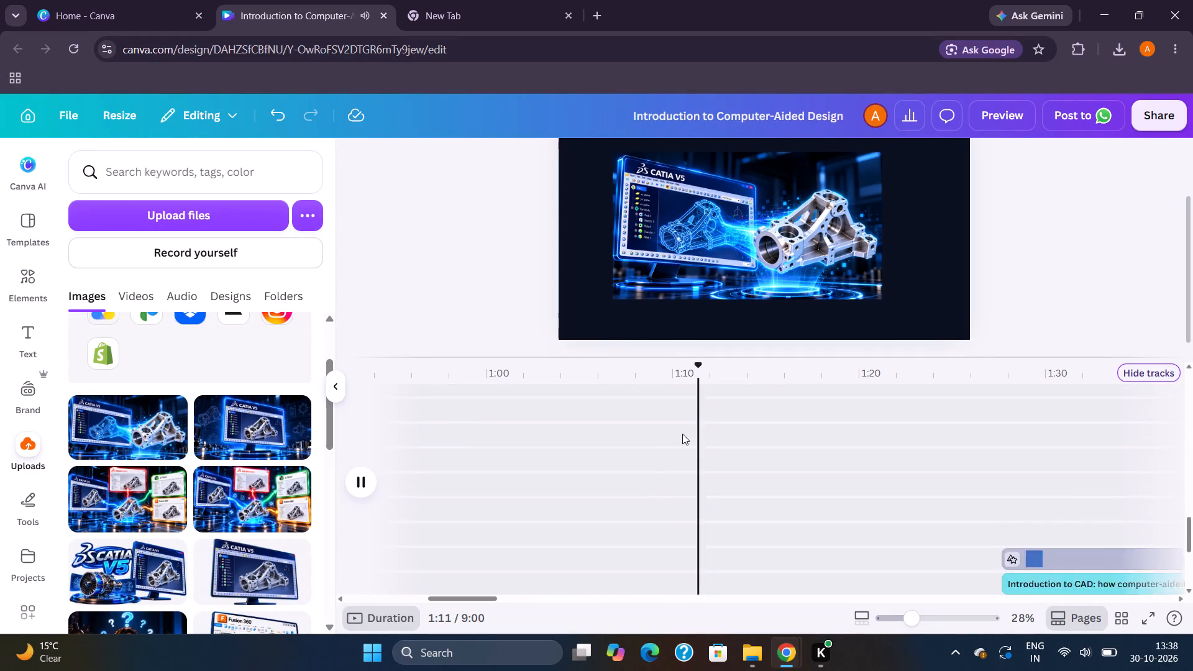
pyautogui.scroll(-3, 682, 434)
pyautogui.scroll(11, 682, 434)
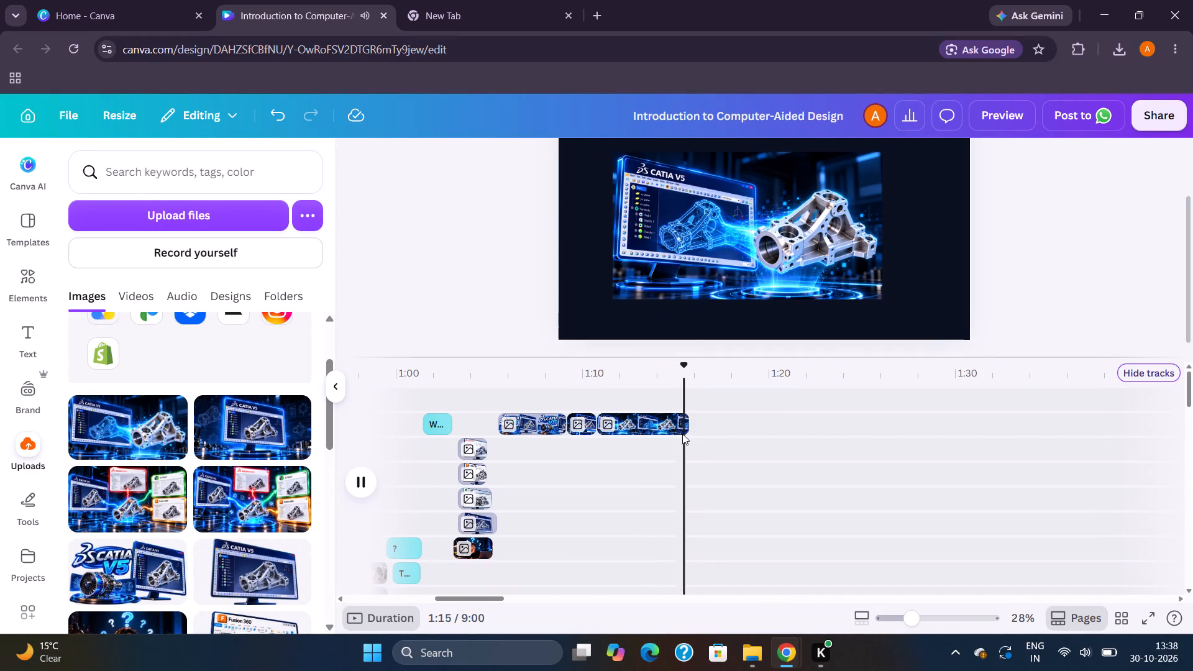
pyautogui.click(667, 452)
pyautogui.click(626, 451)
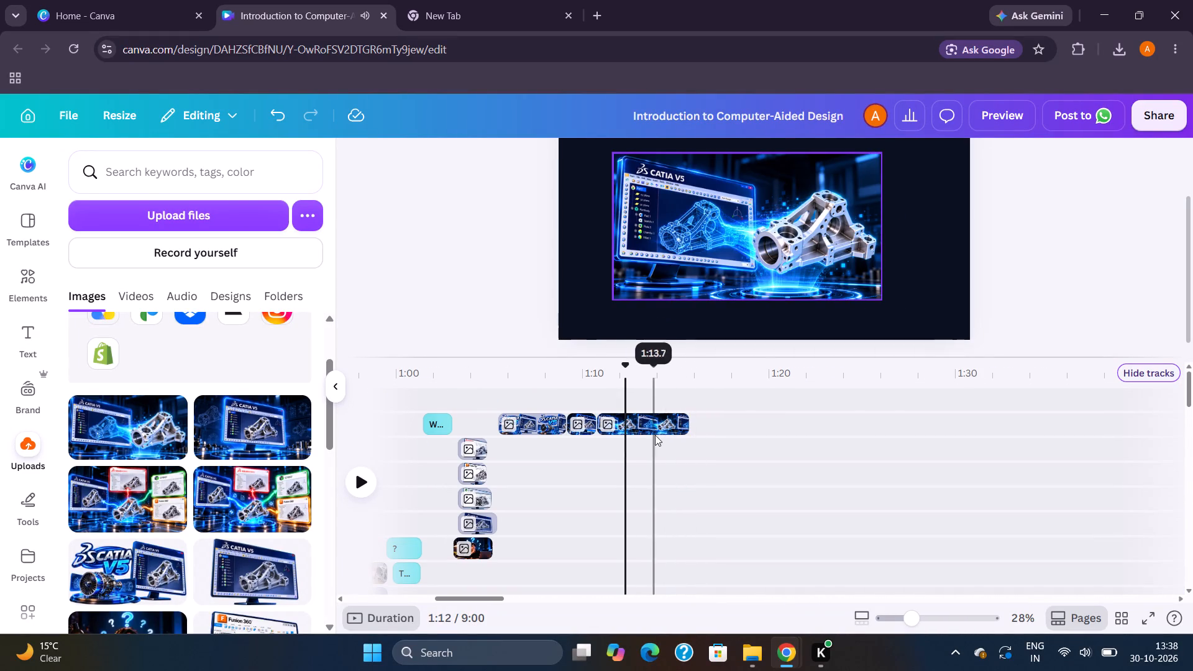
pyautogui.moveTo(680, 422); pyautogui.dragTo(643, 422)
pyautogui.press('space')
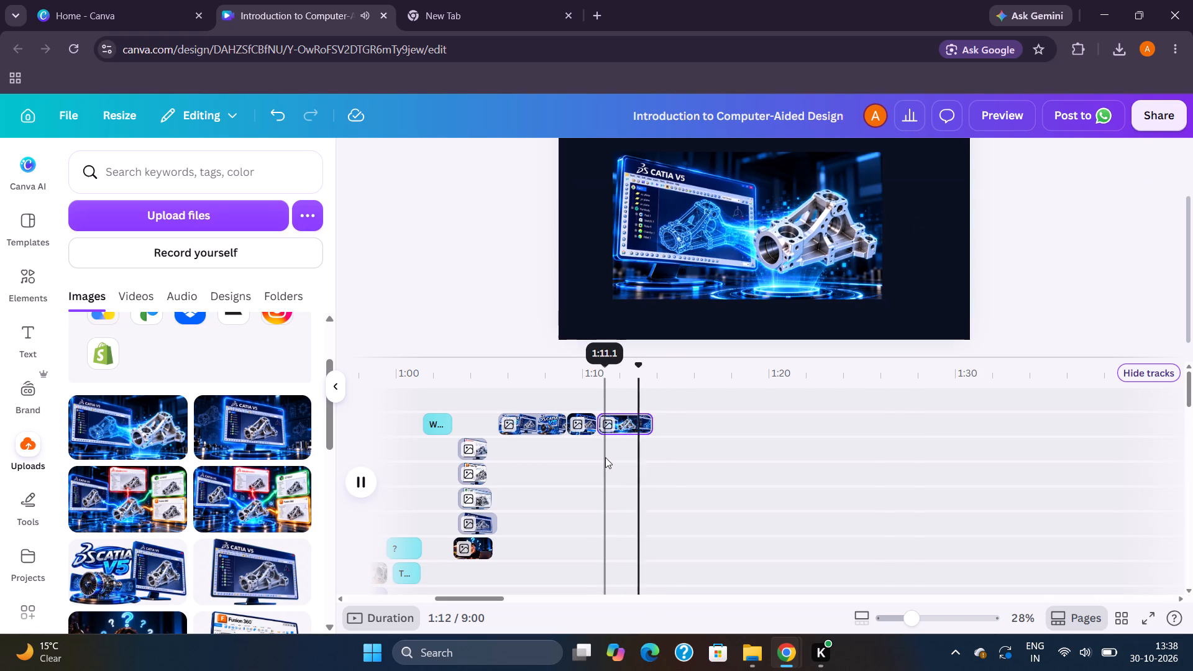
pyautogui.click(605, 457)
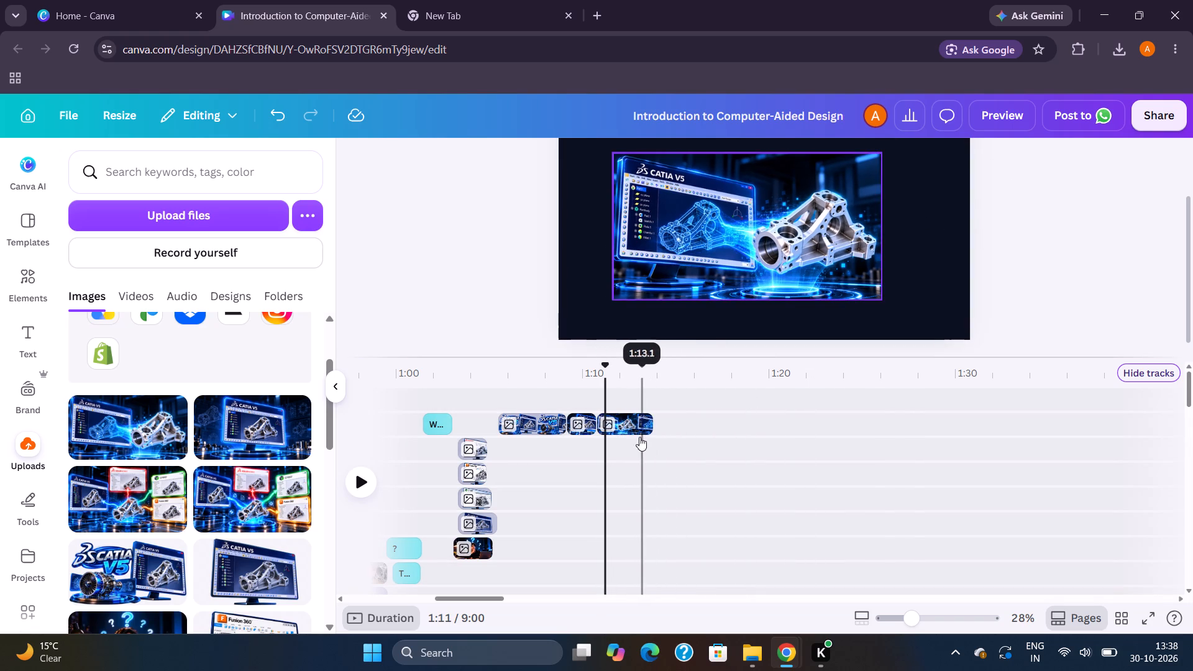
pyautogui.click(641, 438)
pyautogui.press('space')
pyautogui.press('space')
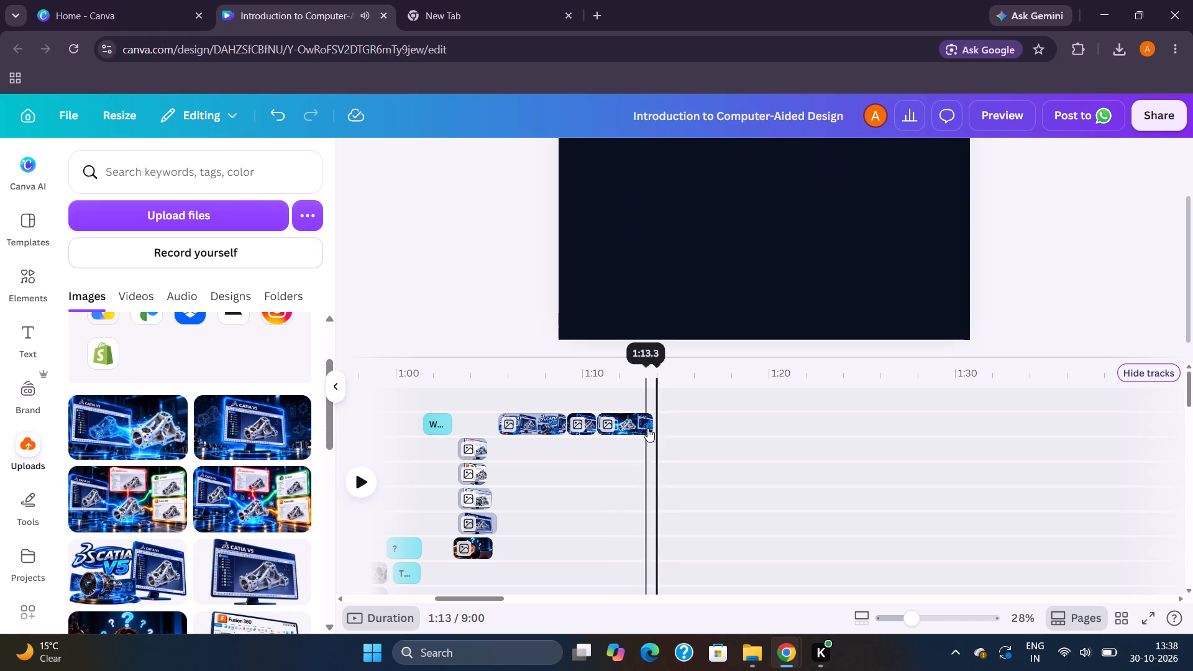
# Shorten the wireframe-to-metal bracket image clip to 1.6 s, checking its end against the voiceover.
pyautogui.click(624, 424)
pyautogui.click(647, 424)
pyautogui.moveTo(647, 424); pyautogui.dragTo(635, 424)
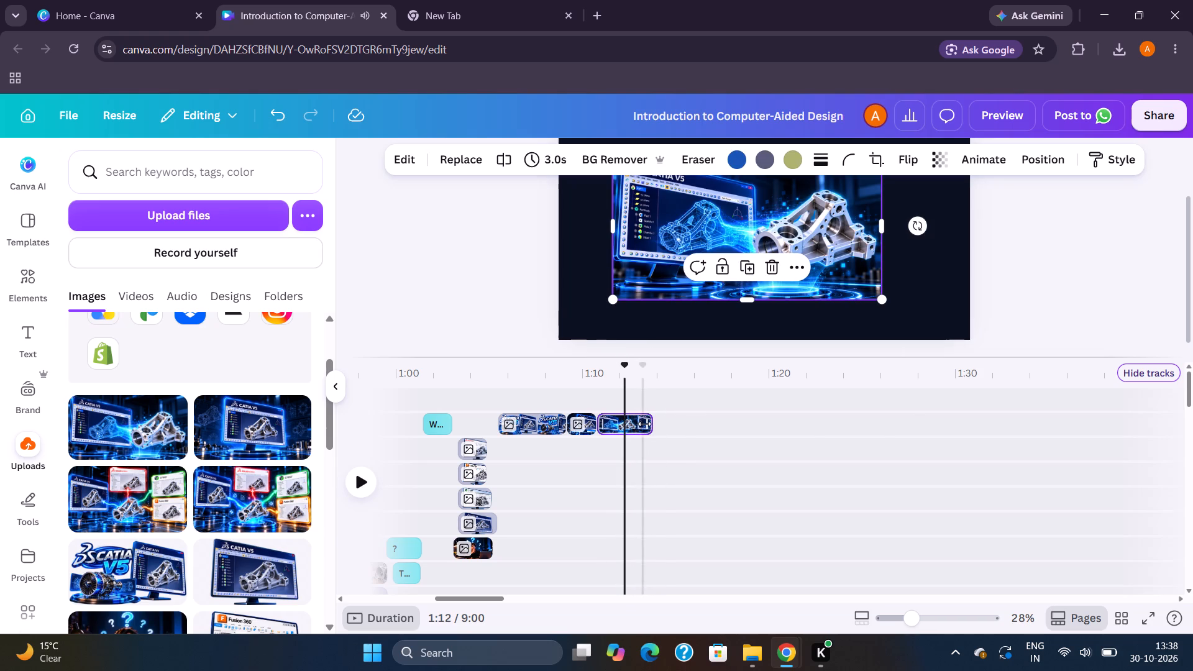
pyautogui.moveTo(646, 424); pyautogui.dragTo(632, 422)
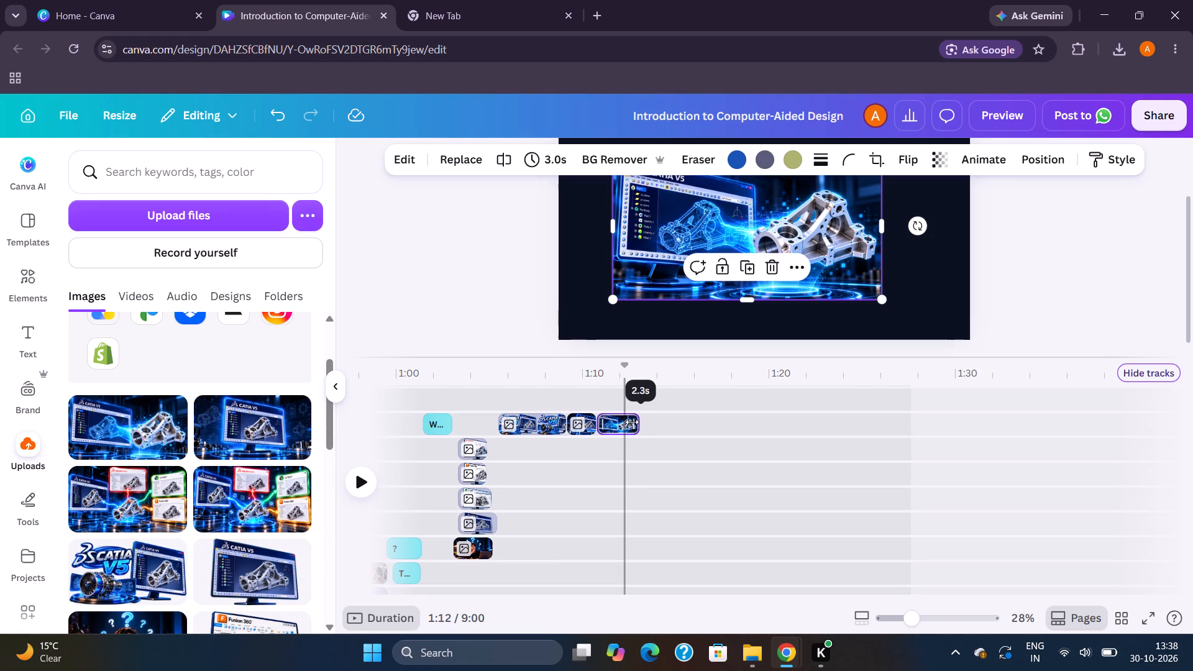
pyautogui.moveTo(632, 422); pyautogui.dragTo(629, 421)
pyautogui.click(601, 445)
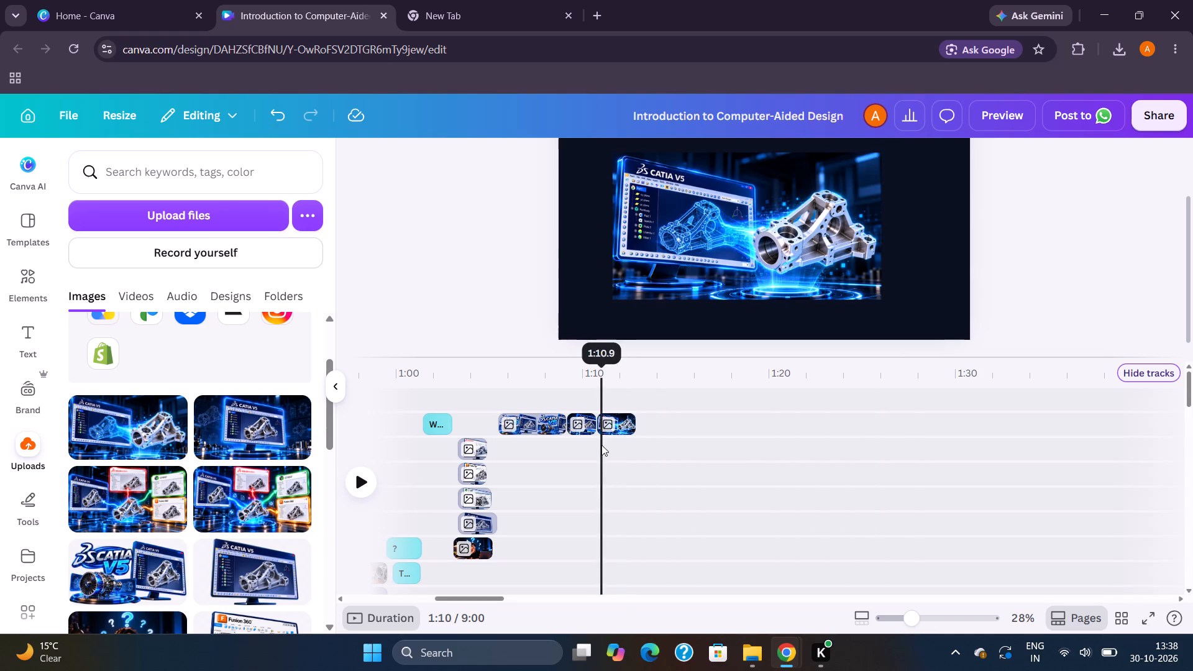
pyautogui.press('space')
pyautogui.press('space')
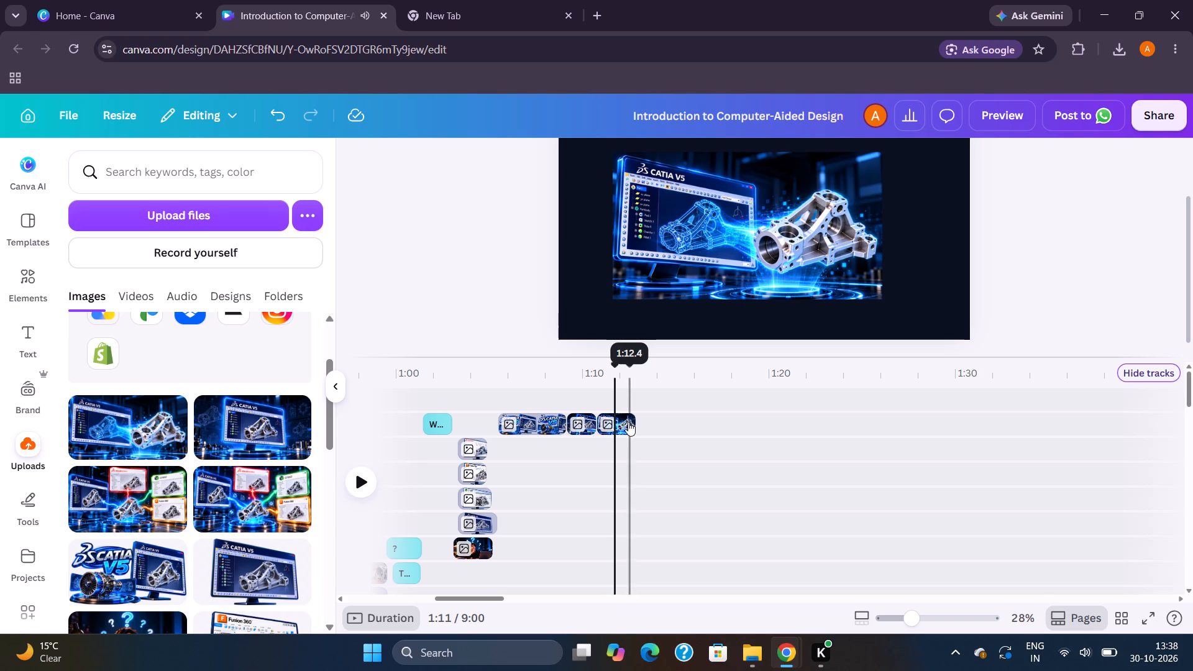
pyautogui.click(628, 422)
pyautogui.moveTo(631, 422); pyautogui.dragTo(623, 422)
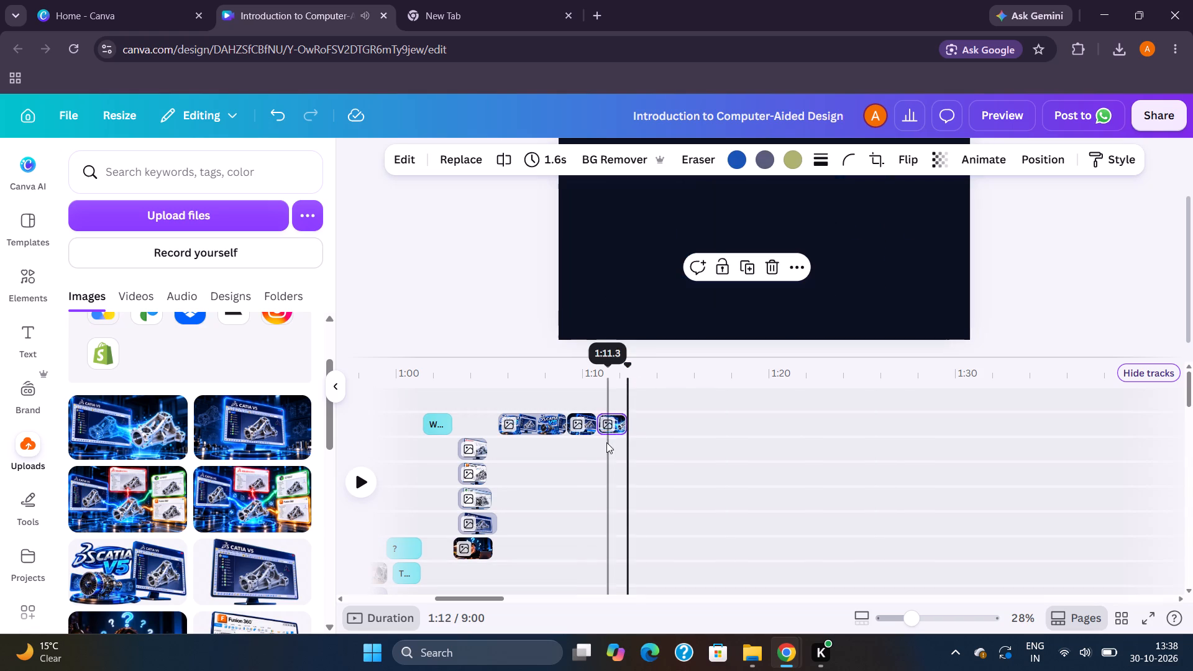
# Play back the change from the glowing monitor clip to the bracket image and stop at the bracket clip's end.
pyautogui.click(578, 442)
pyautogui.press('space')
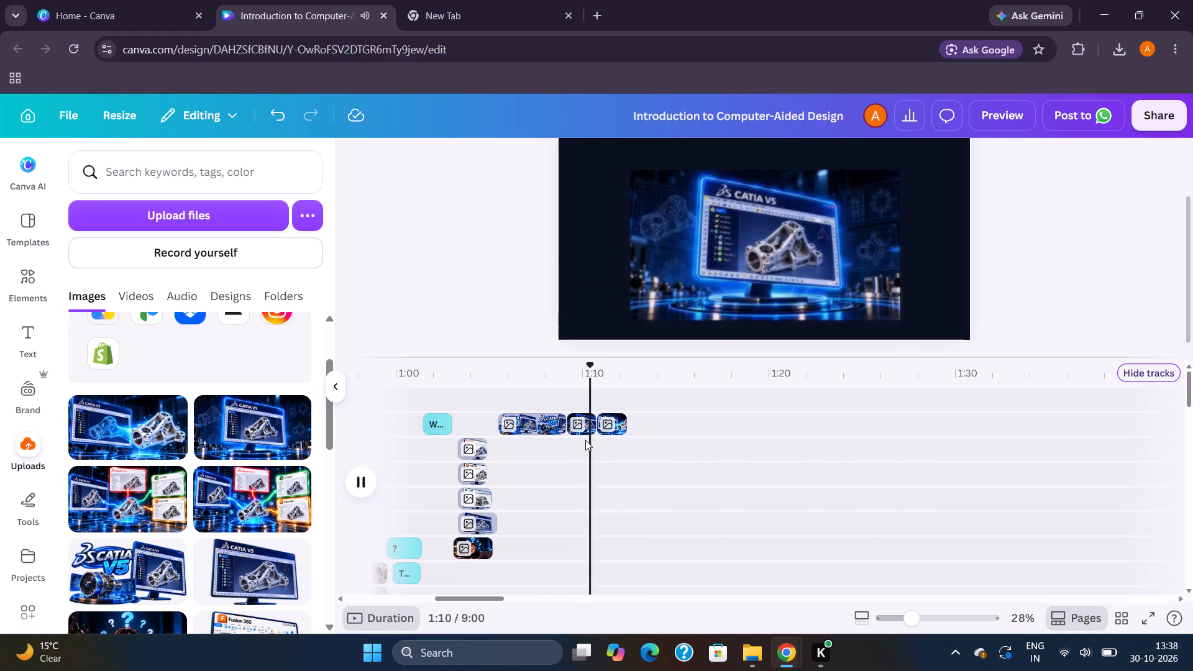
pyautogui.press('space')
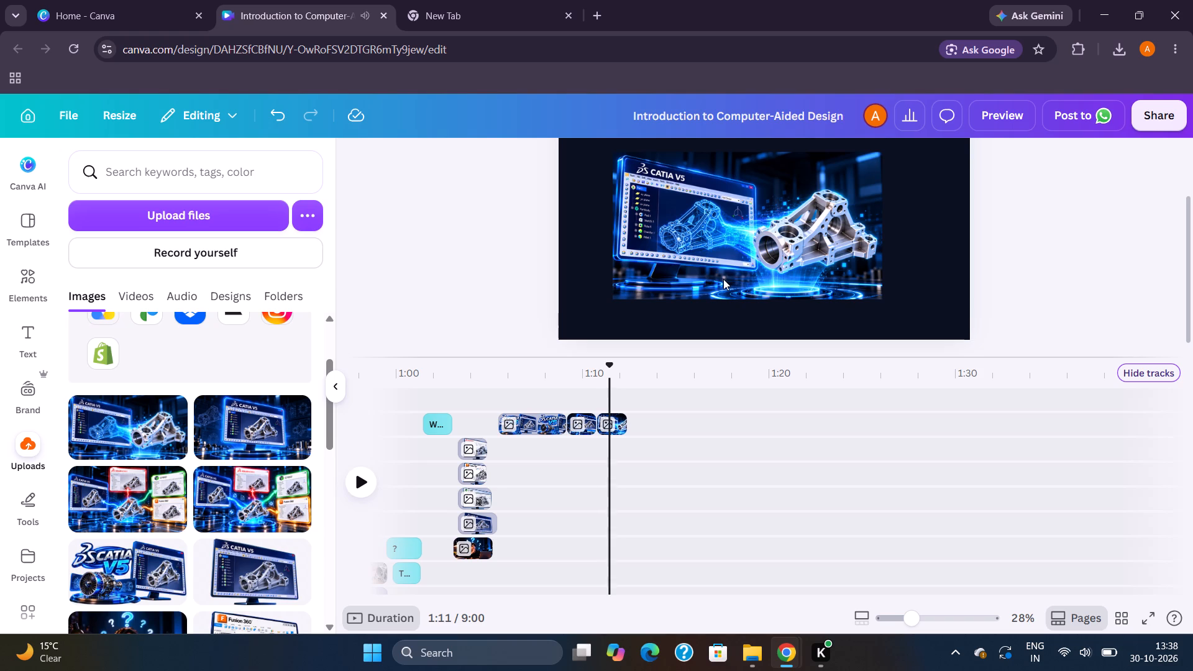
pyautogui.press('space')
pyautogui.press('space')
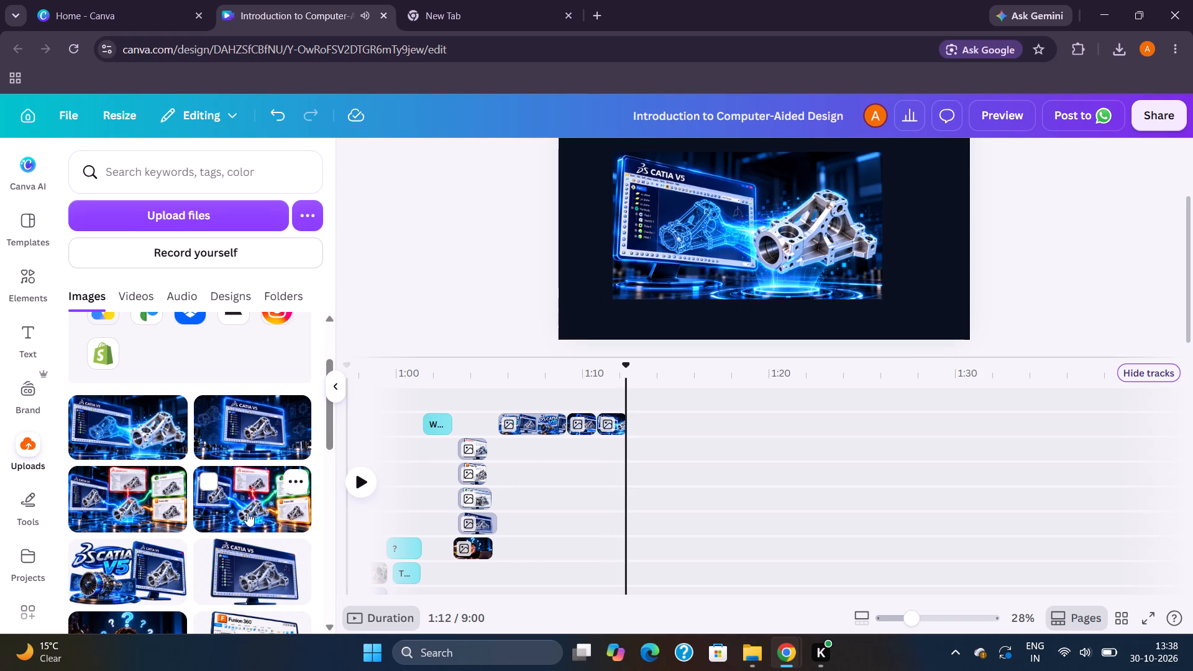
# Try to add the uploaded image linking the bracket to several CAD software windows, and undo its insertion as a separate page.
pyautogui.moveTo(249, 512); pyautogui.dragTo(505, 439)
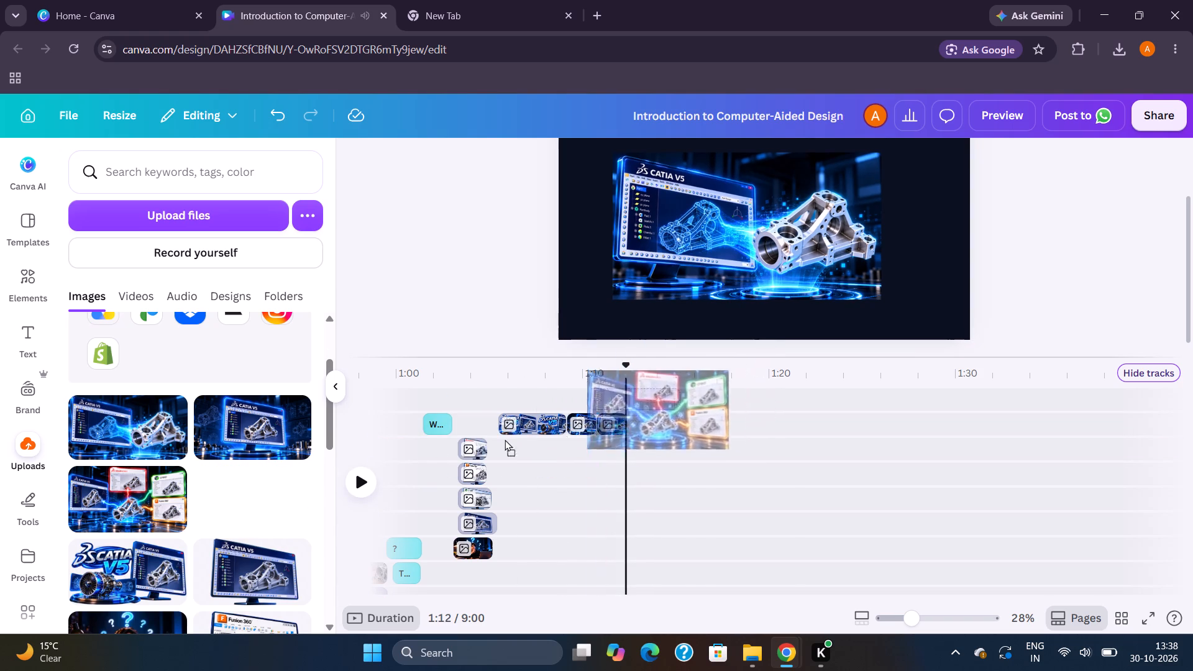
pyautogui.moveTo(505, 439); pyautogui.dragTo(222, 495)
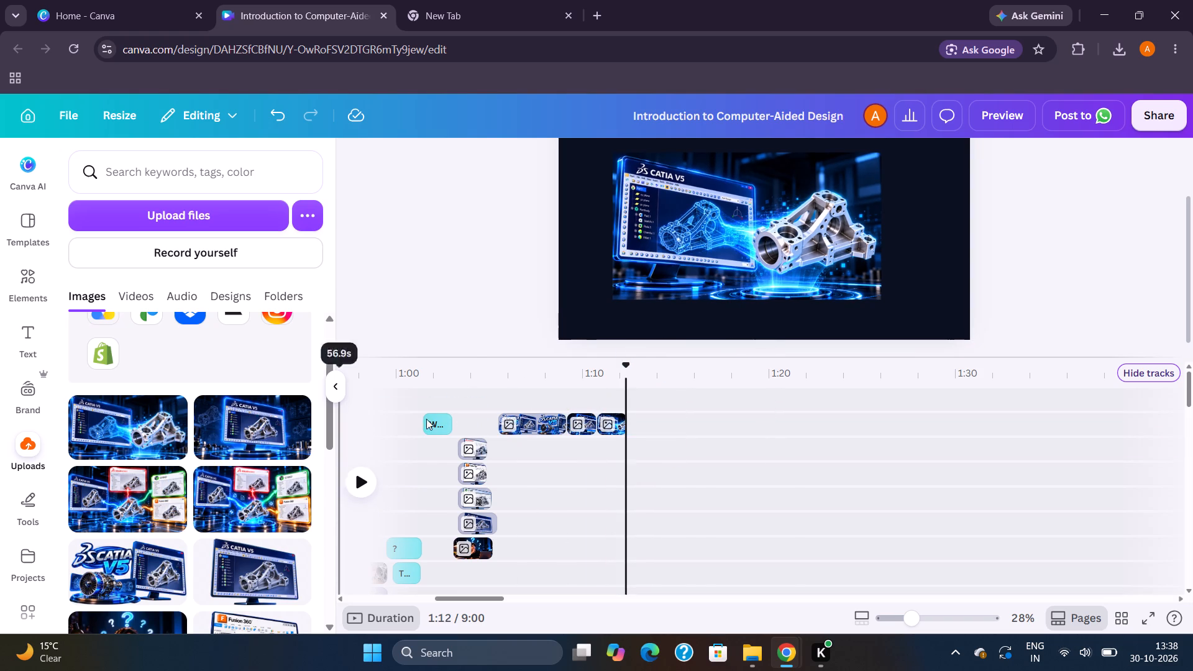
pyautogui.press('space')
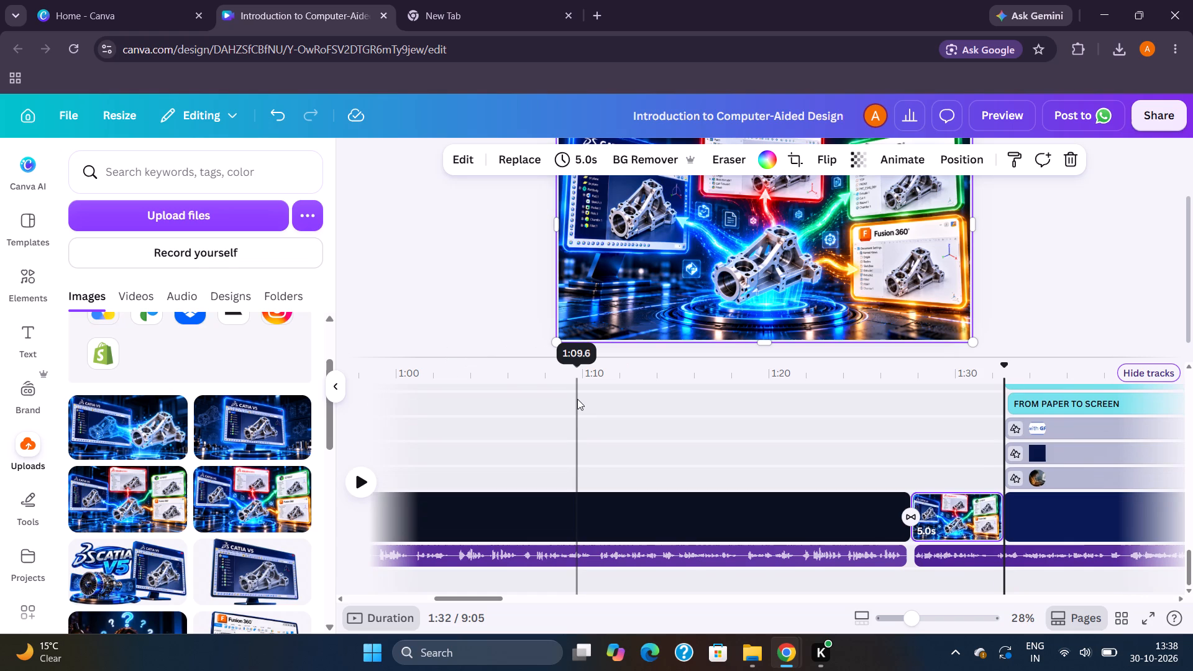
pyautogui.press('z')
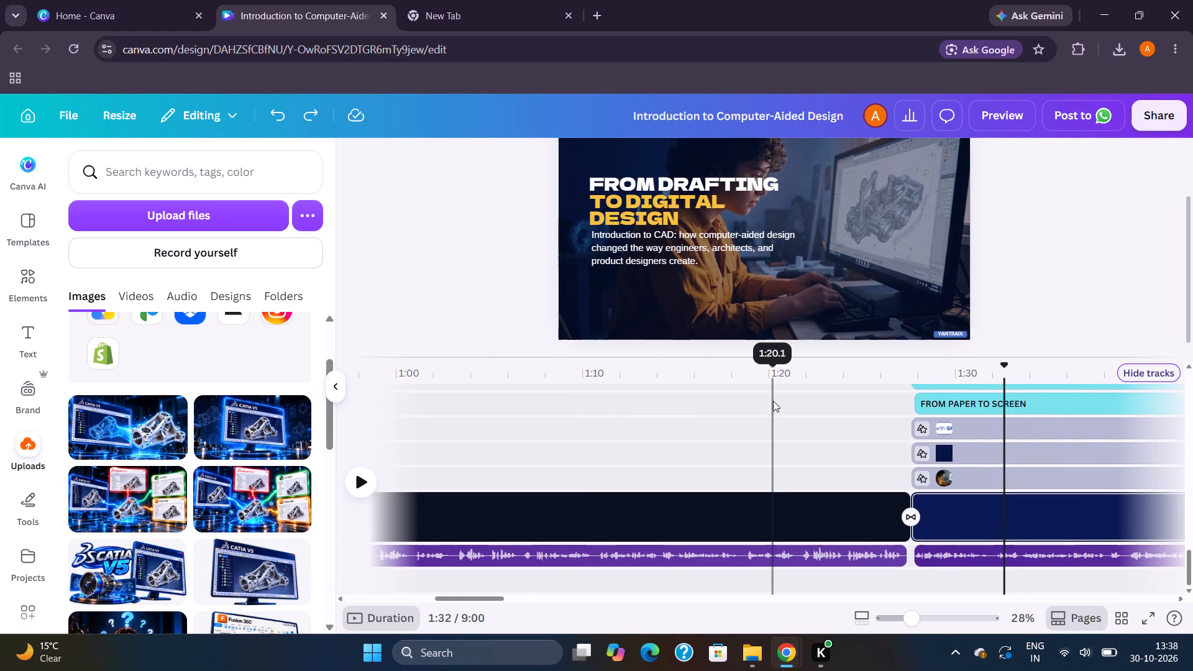
# Return to the glowing monitor clip and play back its change to the bracket image.
pyautogui.scroll(9, 767, 395)
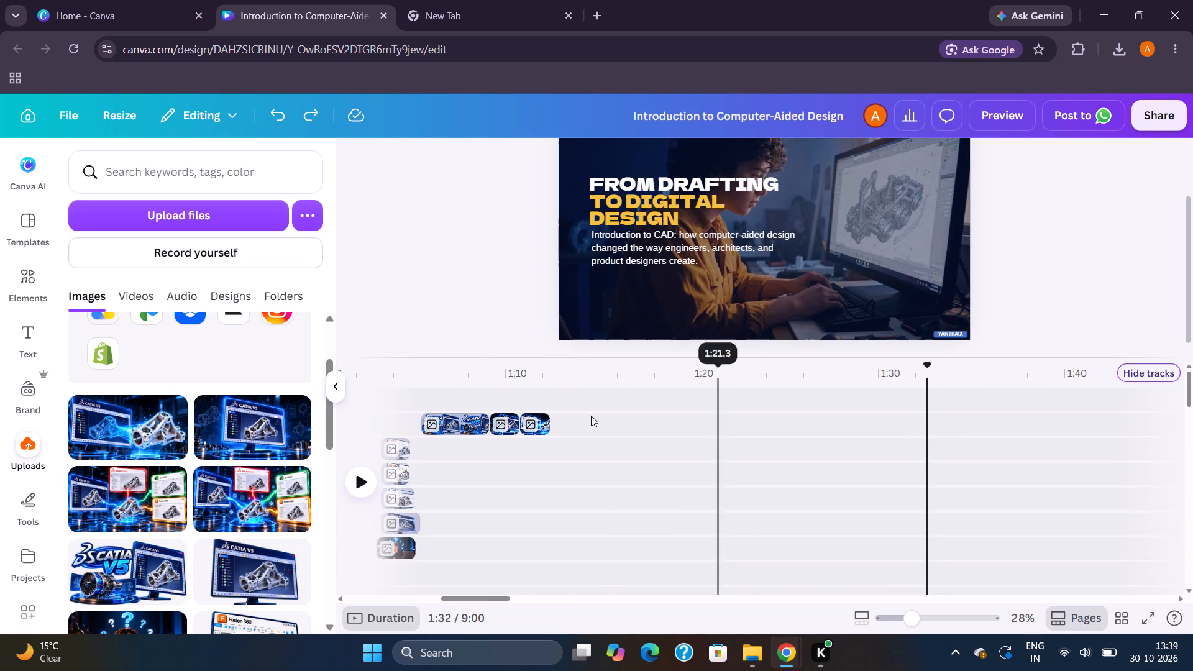
pyautogui.click(495, 468)
pyautogui.press('space')
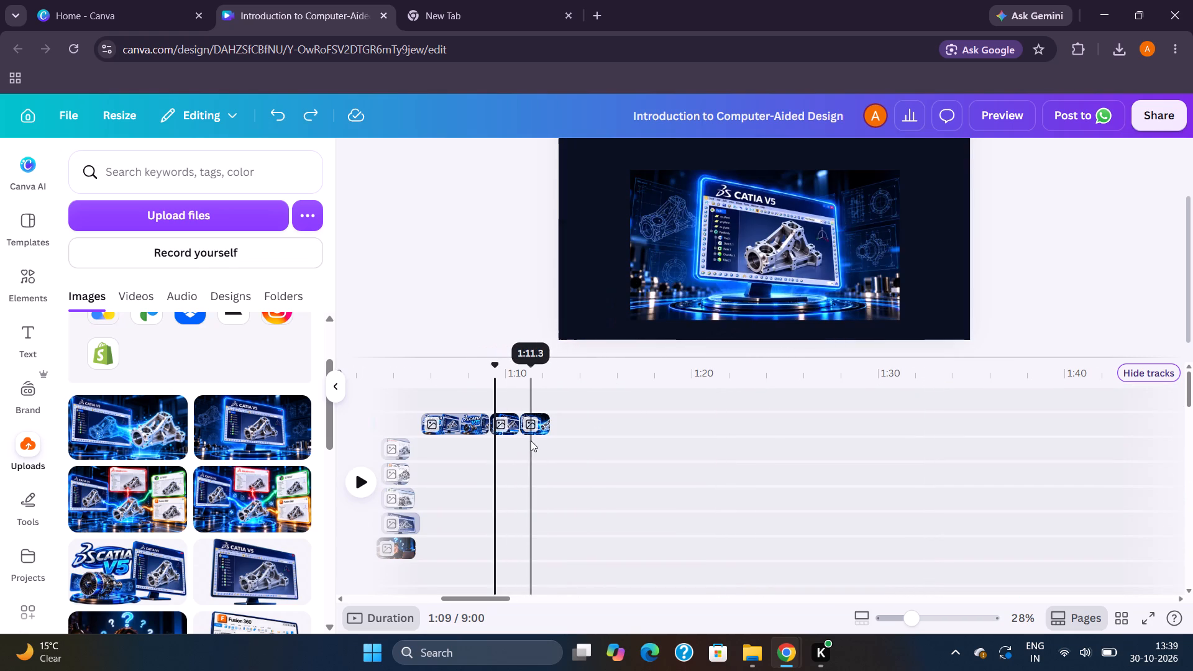
pyautogui.press('space')
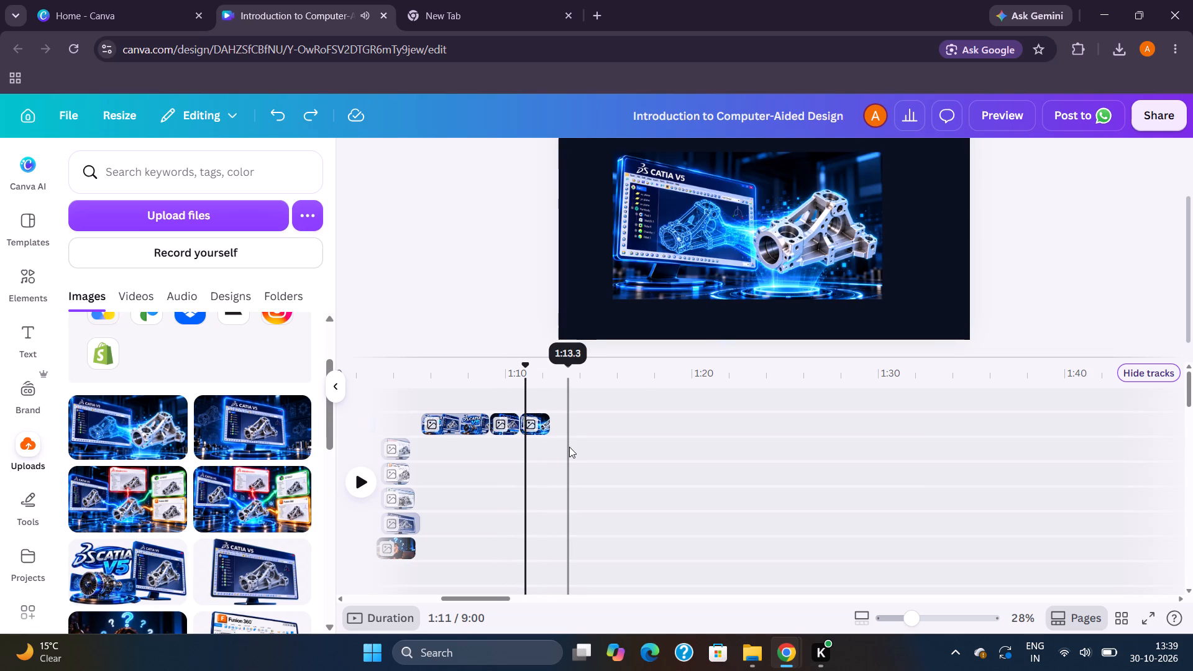
pyautogui.press('space')
pyautogui.press('space')
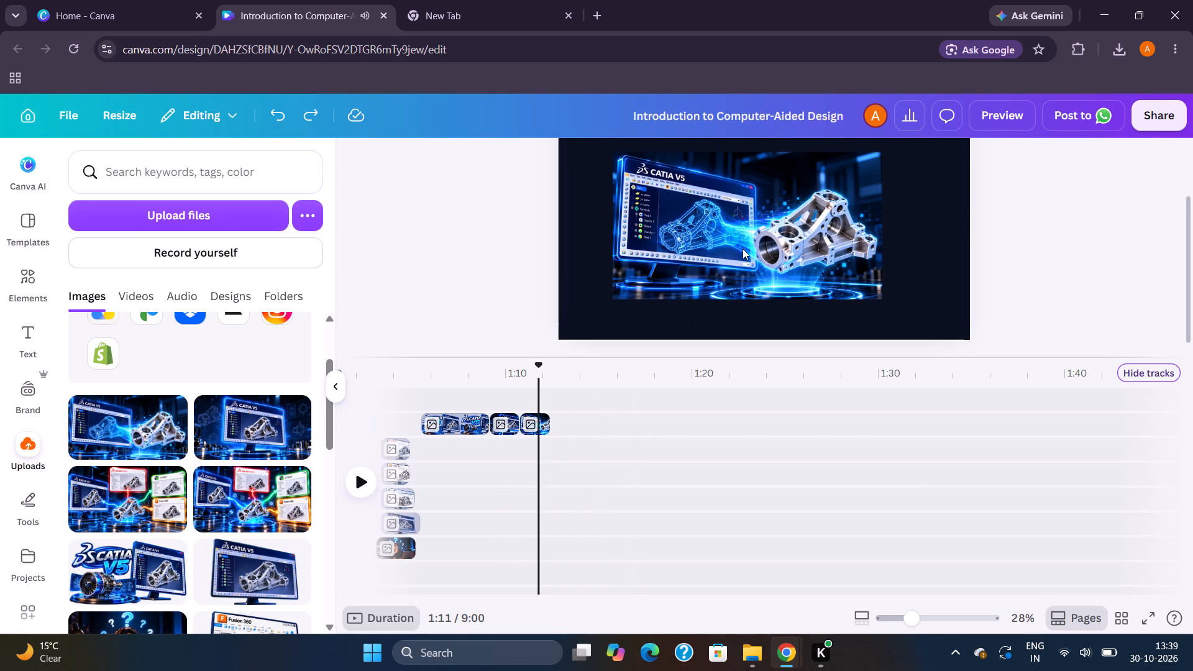
# Apply the Digital reveal animation to the wireframe-to-metal bracket image clip.
pyautogui.click(542, 424)
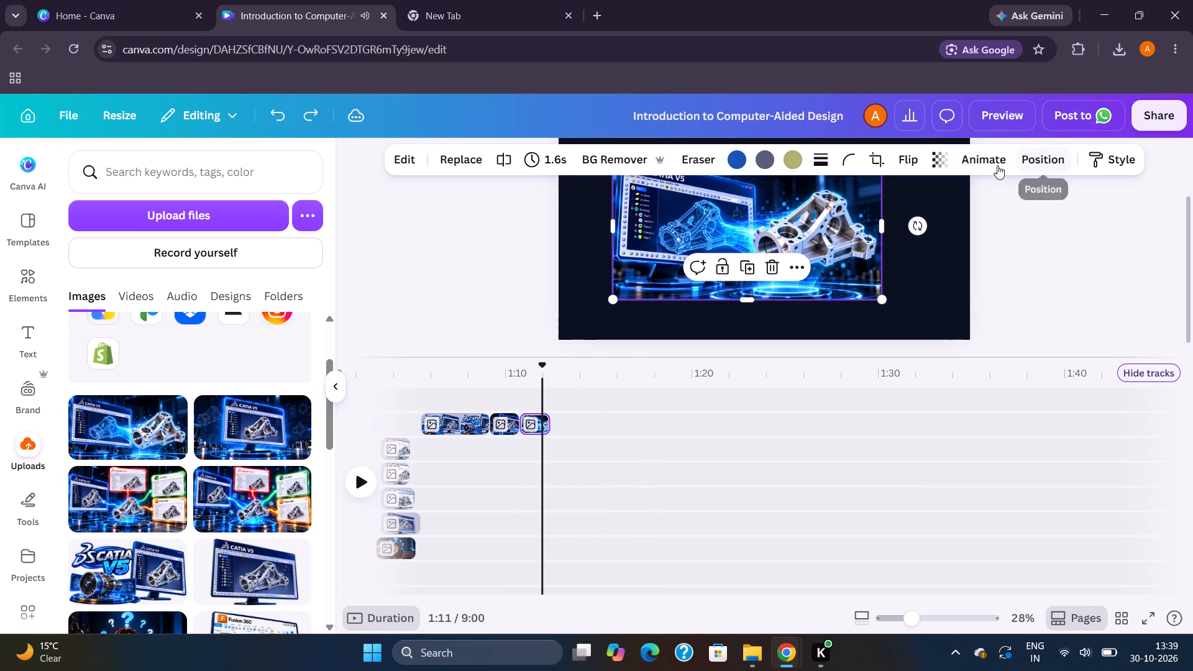
pyautogui.click(990, 162)
pyautogui.scroll(-2, 181, 452)
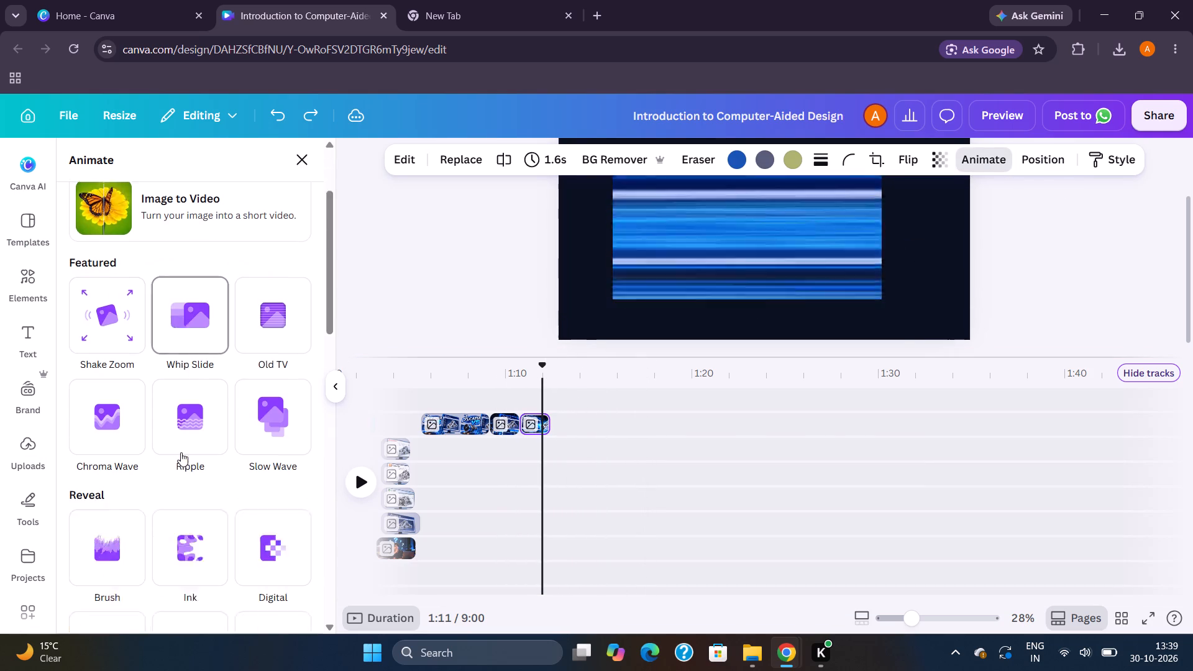
pyautogui.scroll(-2, 181, 452)
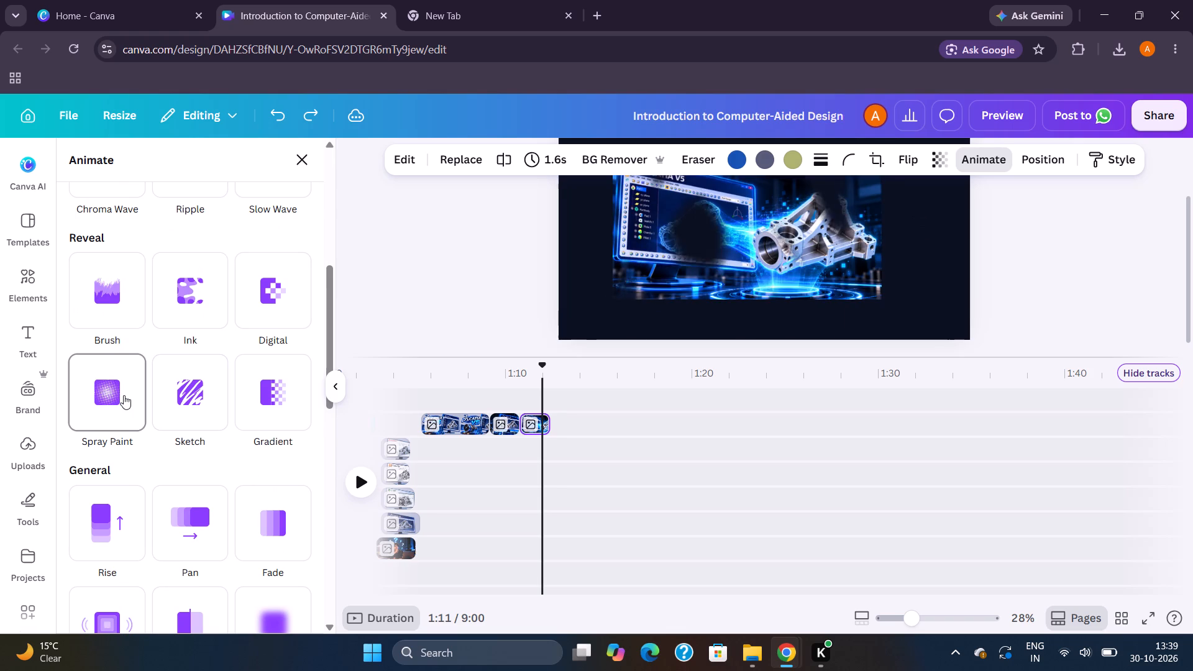
pyautogui.click(285, 314)
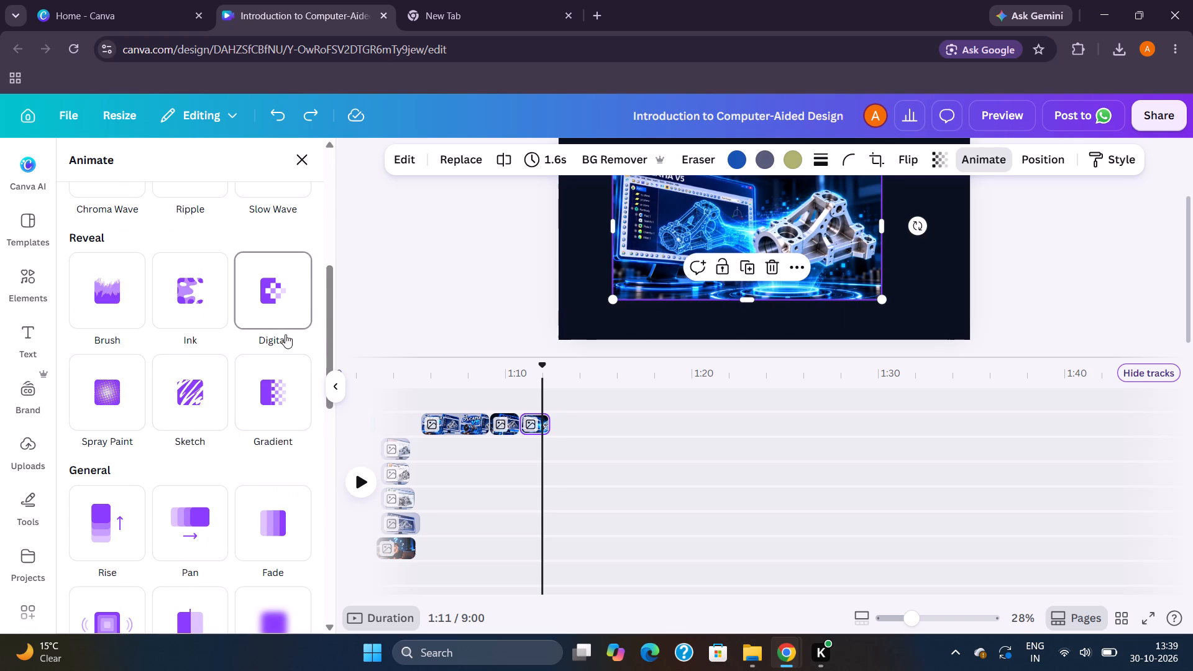
pyautogui.click(270, 309)
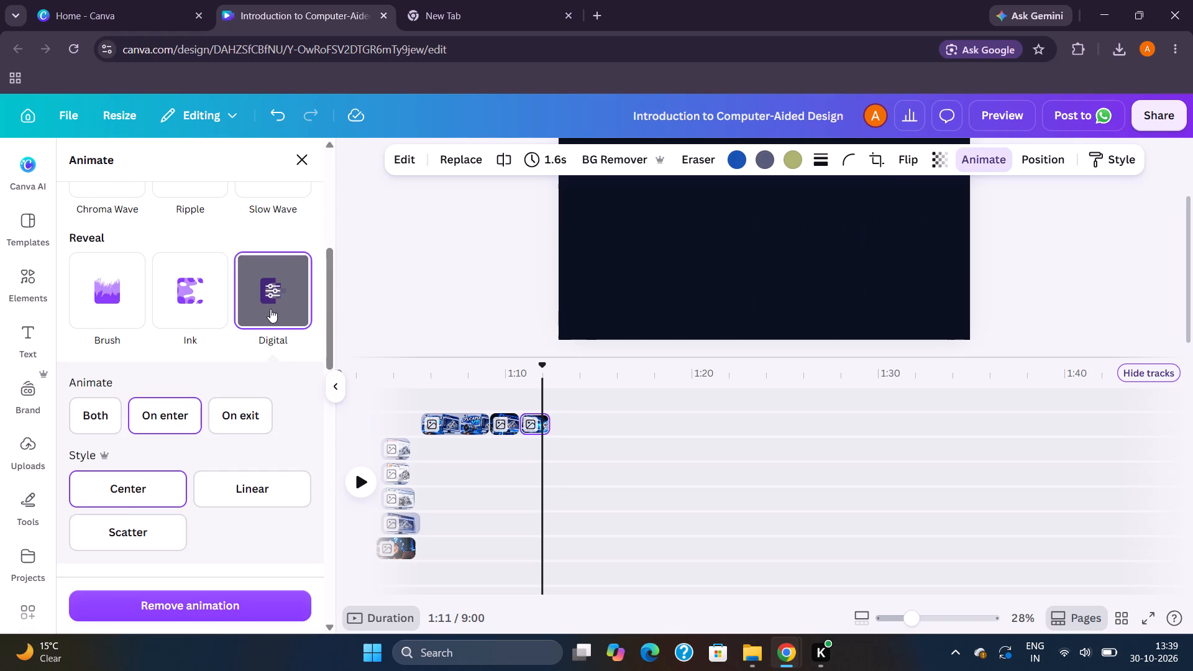
# Play back the wireframe-to-metal bracket clip to check its Digital reveal.
pyautogui.scroll(1, 347, 349)
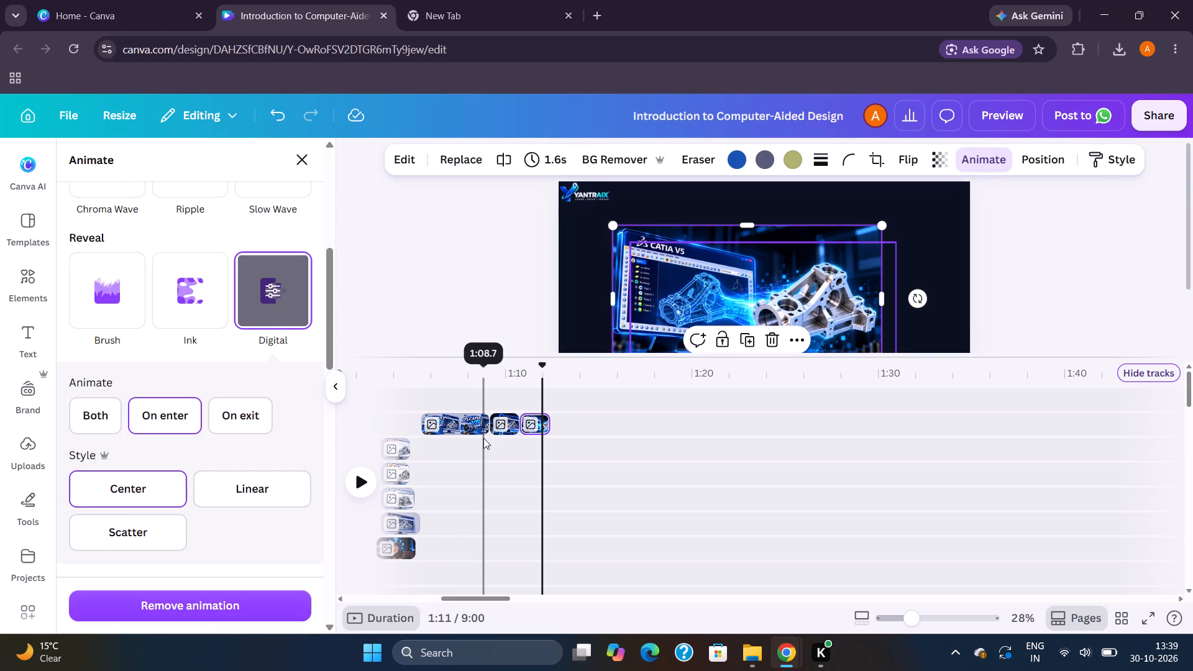
pyautogui.click(527, 450)
pyautogui.press('space')
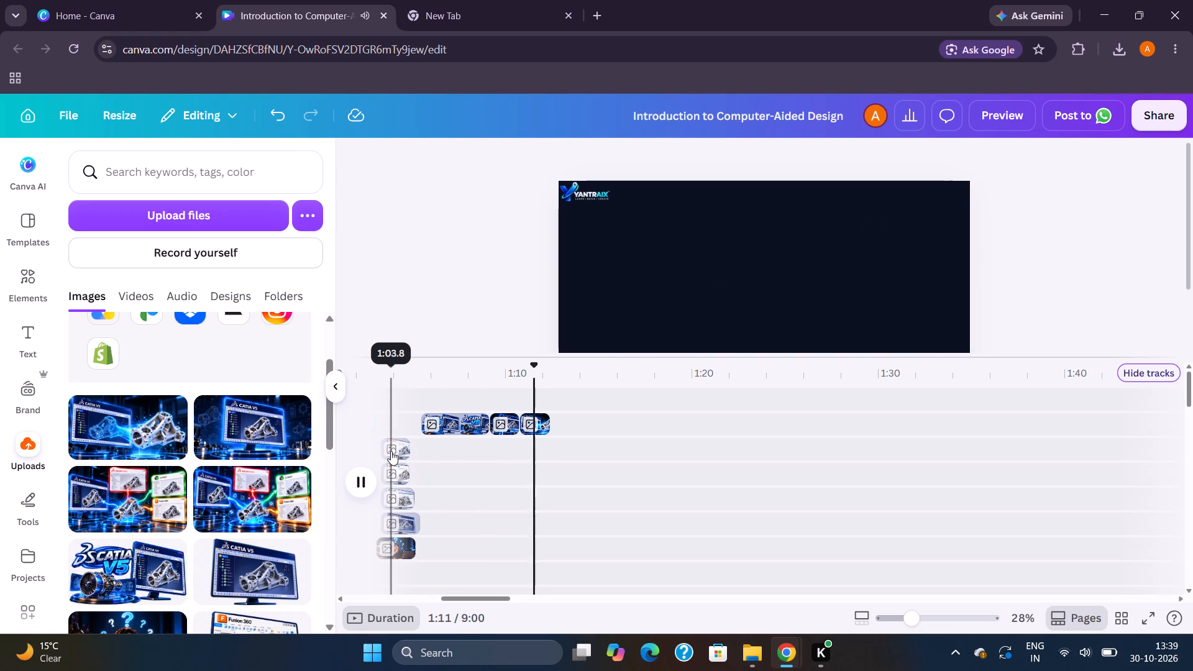
pyautogui.scroll(-1, 258, 365)
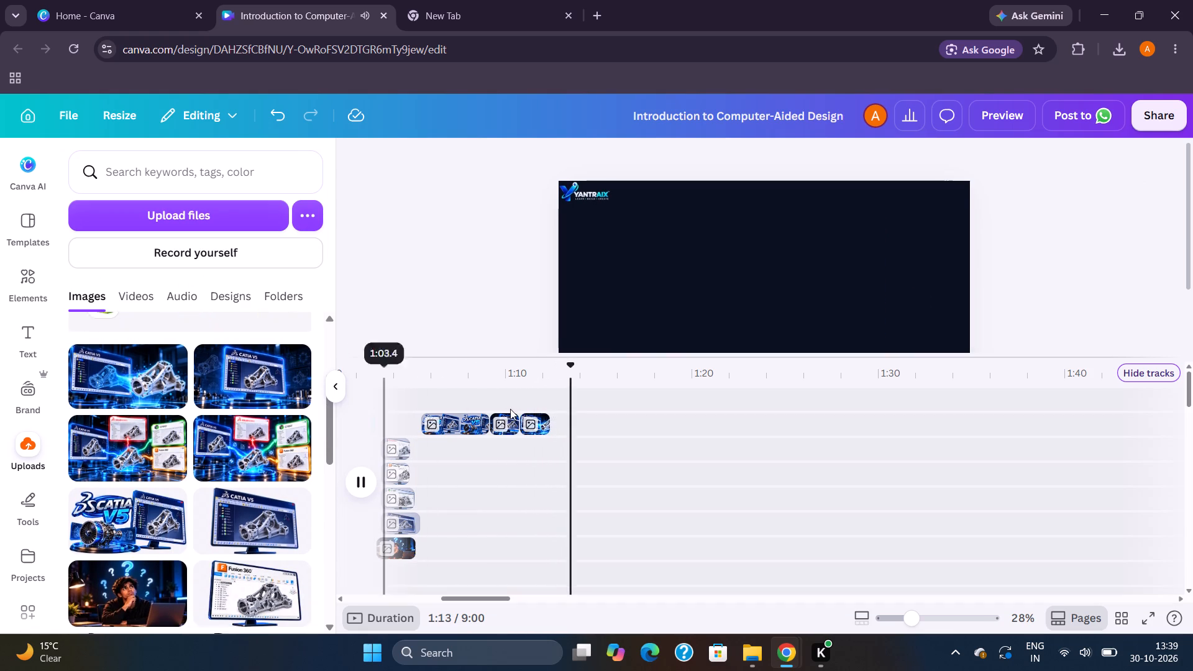
# Replace the Digital animation on the wireframe-to-metal bracket clip with Whip Slide, after trying Old TV.
pyautogui.click(541, 419)
pyautogui.click(984, 162)
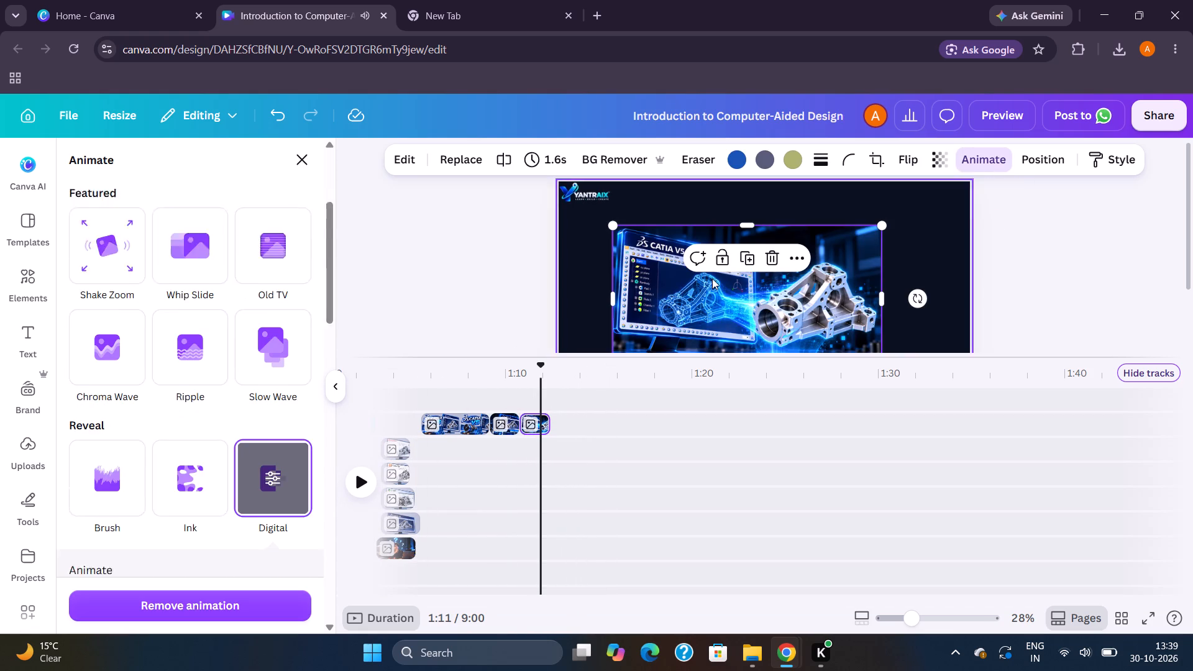
pyautogui.scroll(2, 213, 370)
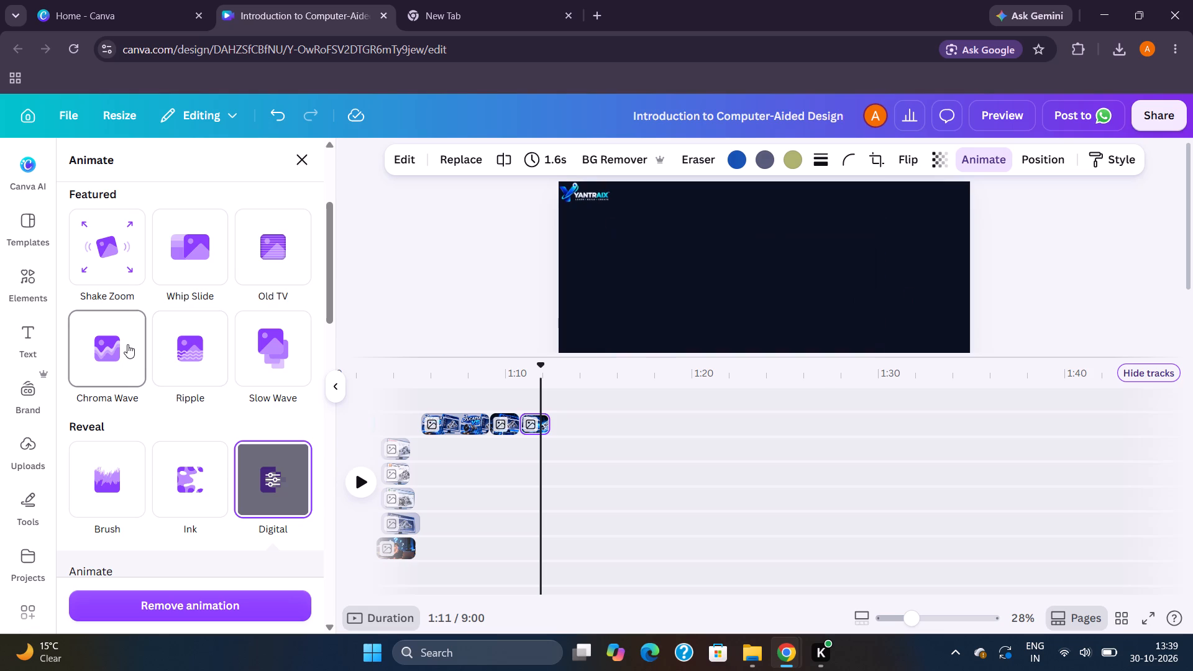
pyautogui.scroll(1, 131, 336)
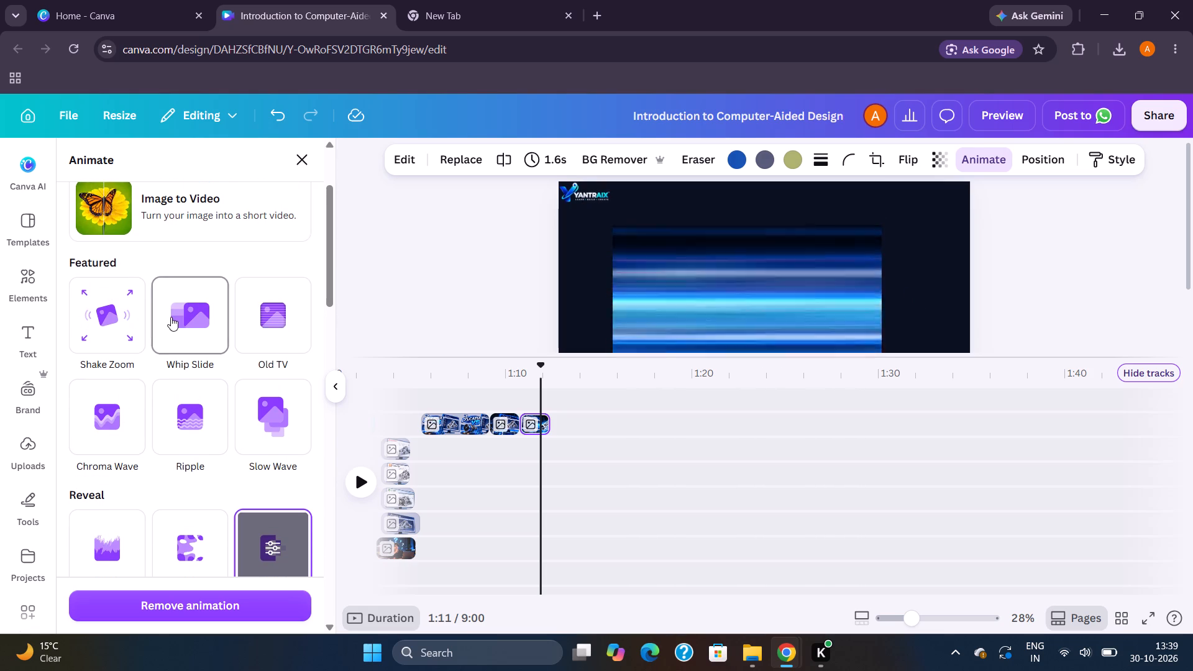
pyautogui.click(519, 452)
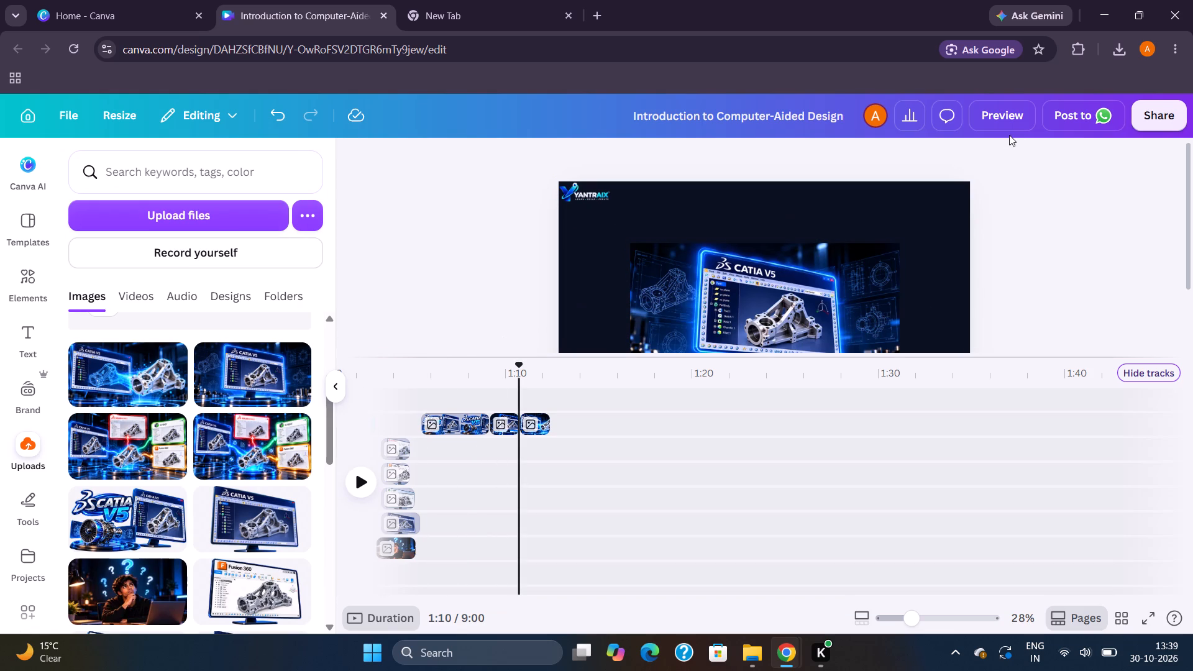
pyautogui.click(521, 450)
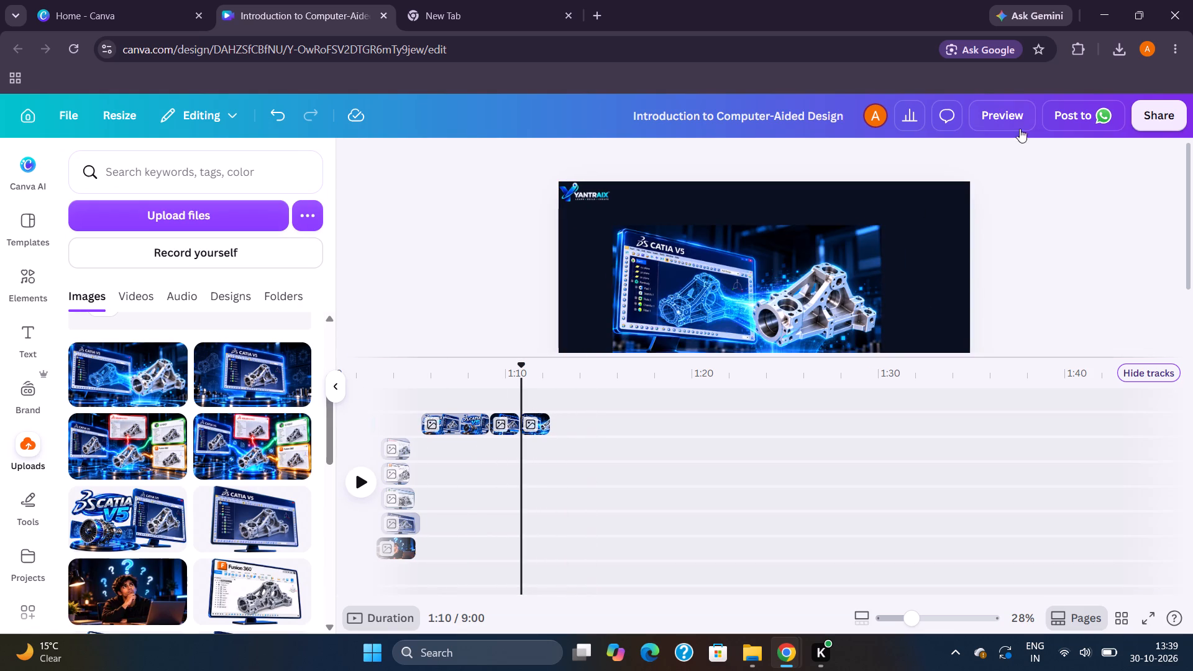
pyautogui.click(526, 431)
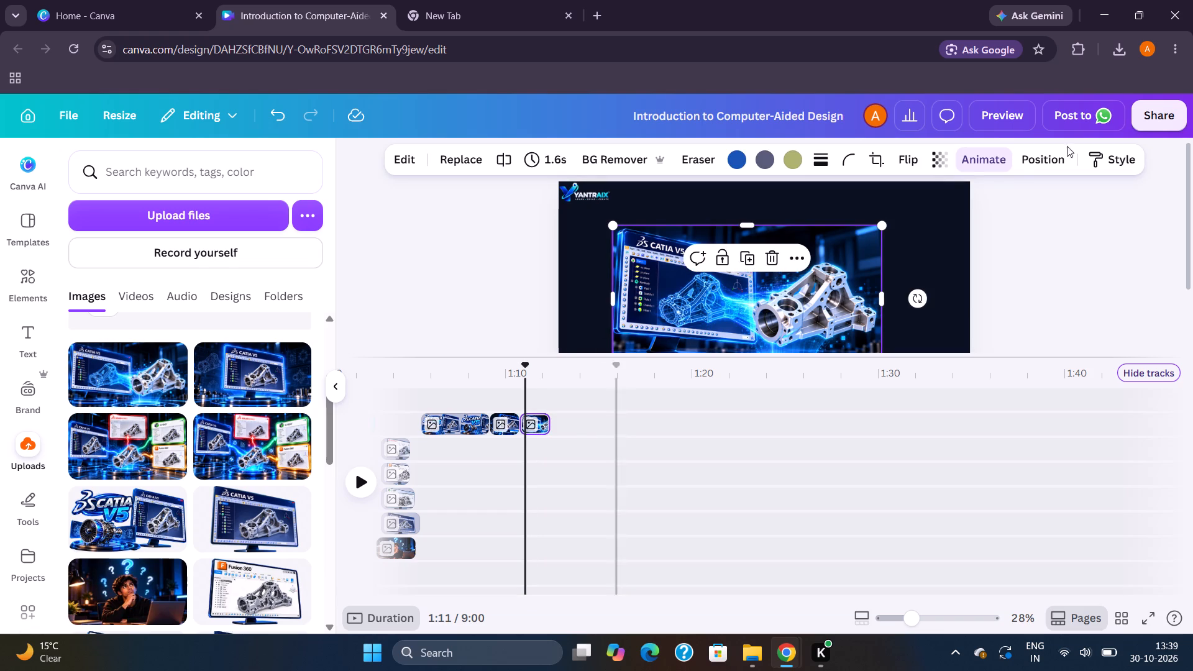
pyautogui.click(971, 167)
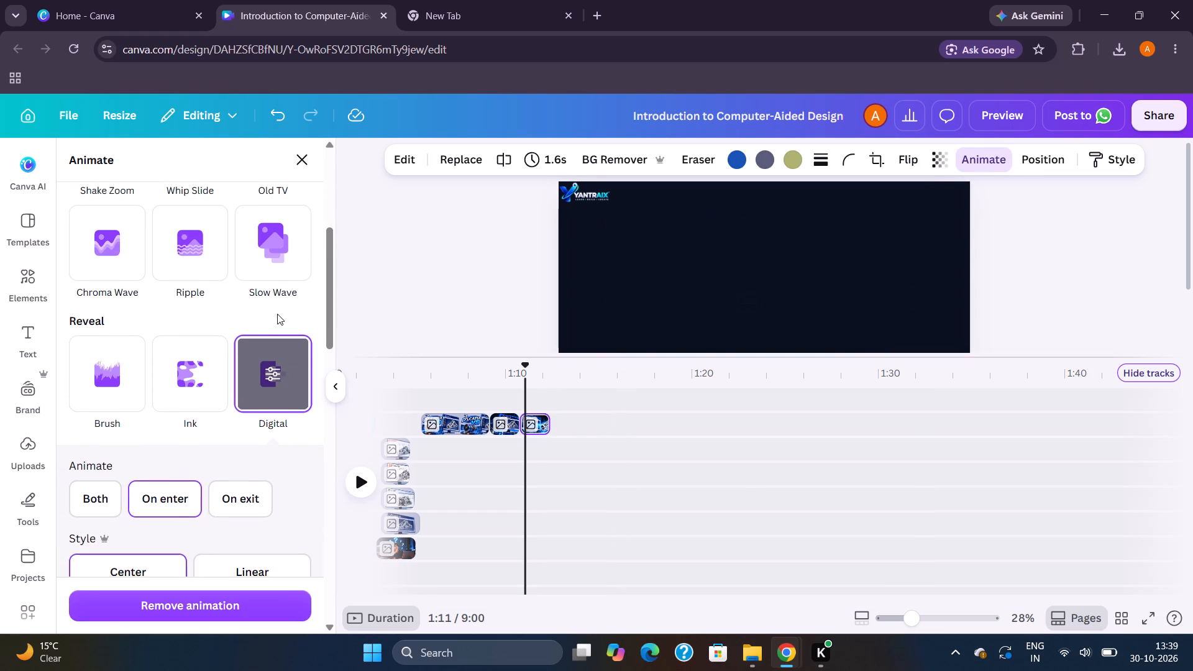
pyautogui.scroll(2, 277, 313)
pyautogui.scroll(1, 191, 327)
pyautogui.click(268, 449)
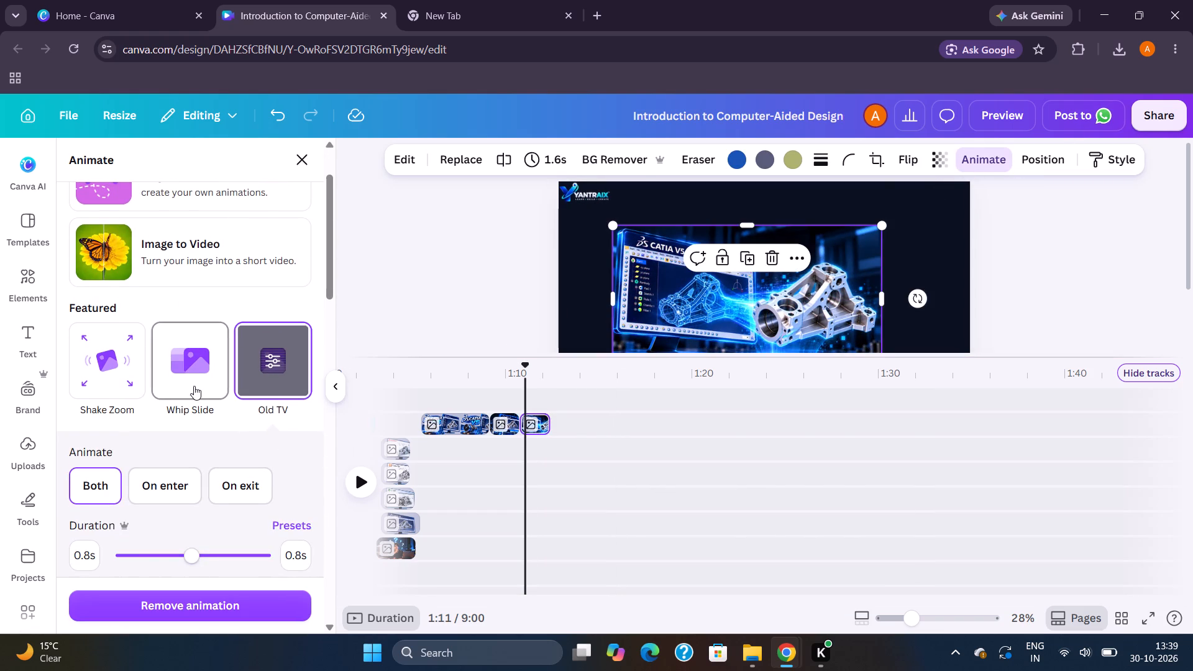
pyautogui.click(194, 386)
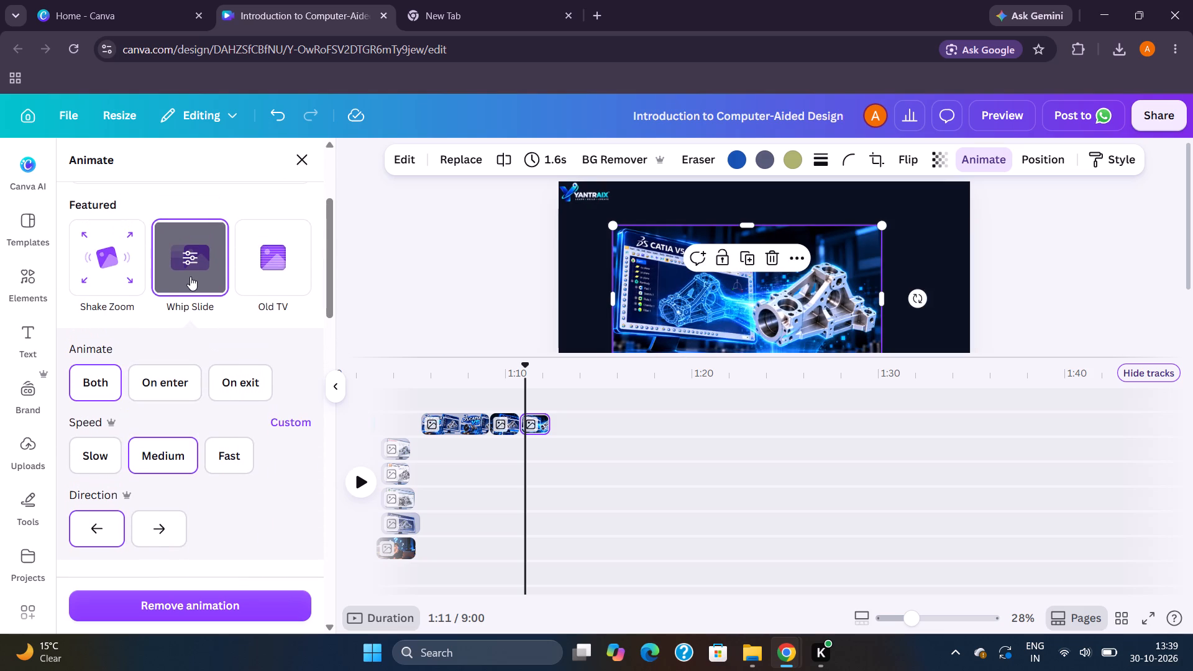
pyautogui.click(190, 275)
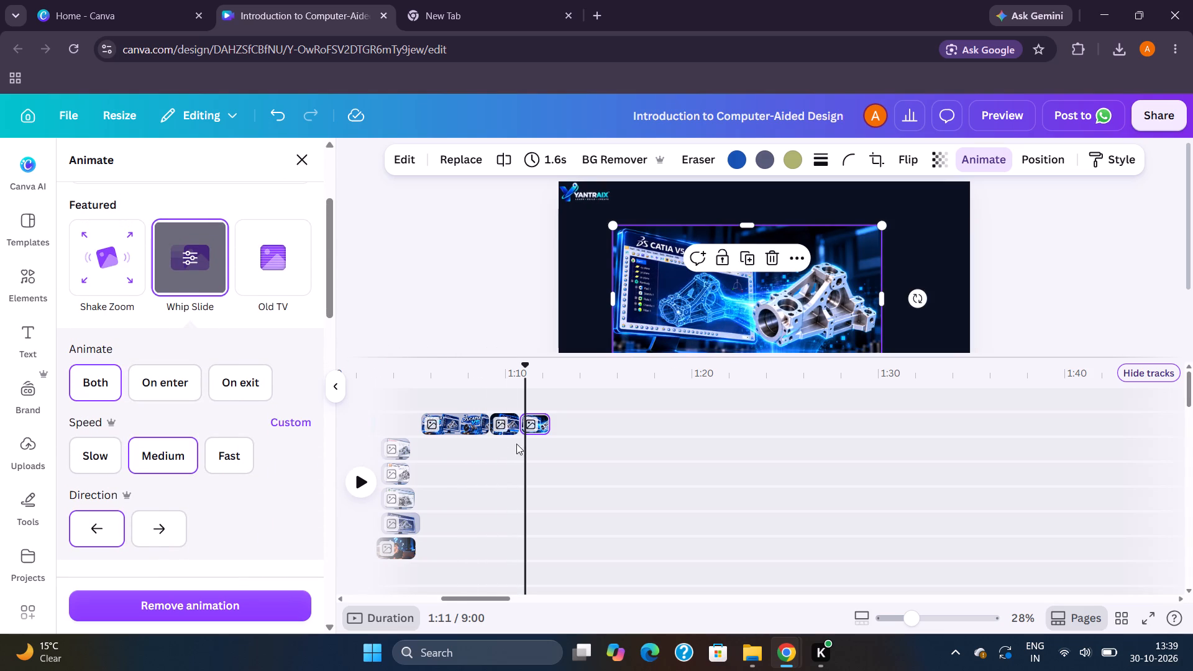
pyautogui.click(305, 158)
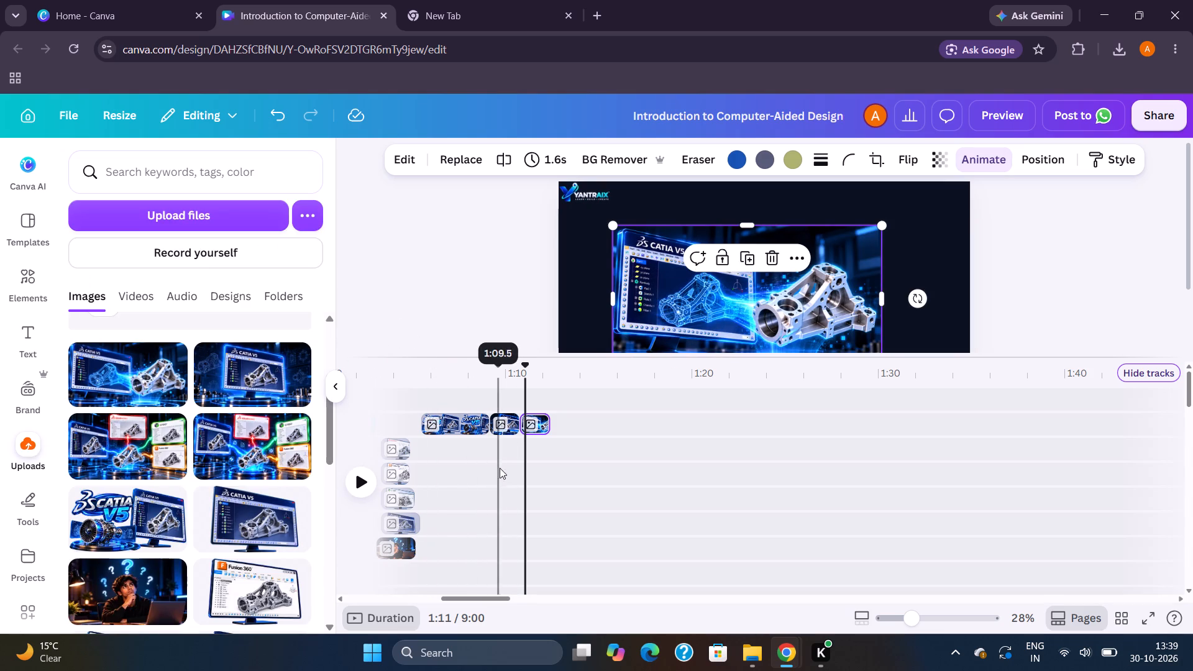
# Play back the Whip Slide entry from the glowing monitor clip and stop at the bracket clip's end.
pyautogui.click(511, 470)
pyautogui.press('space')
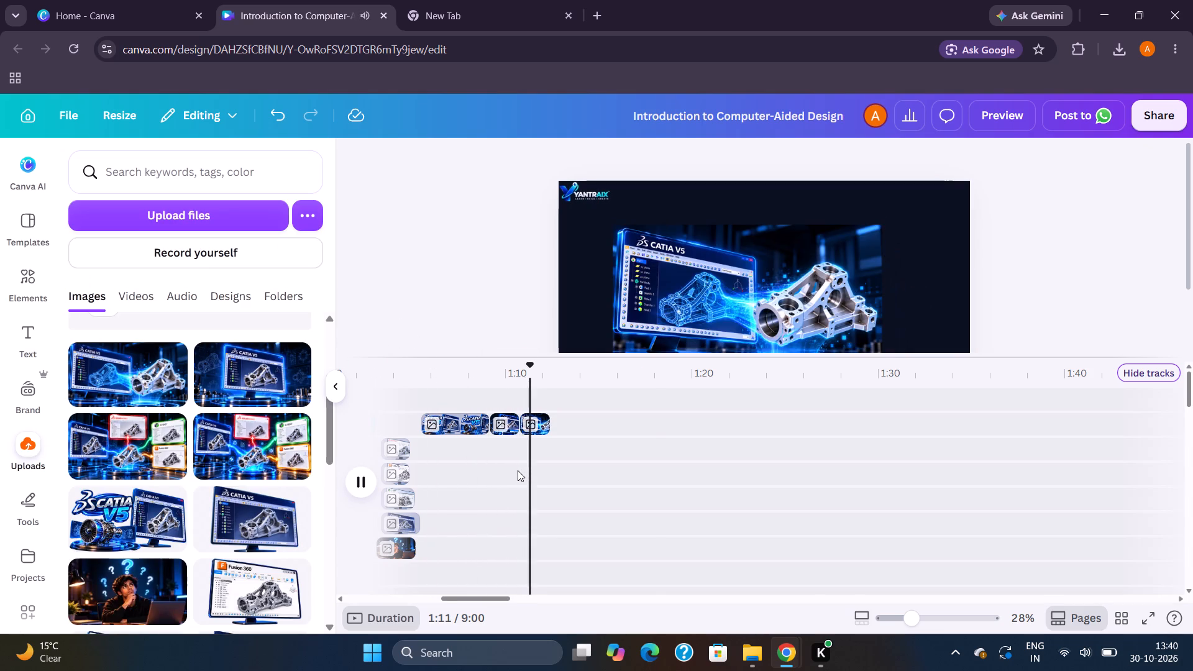
pyautogui.press('space')
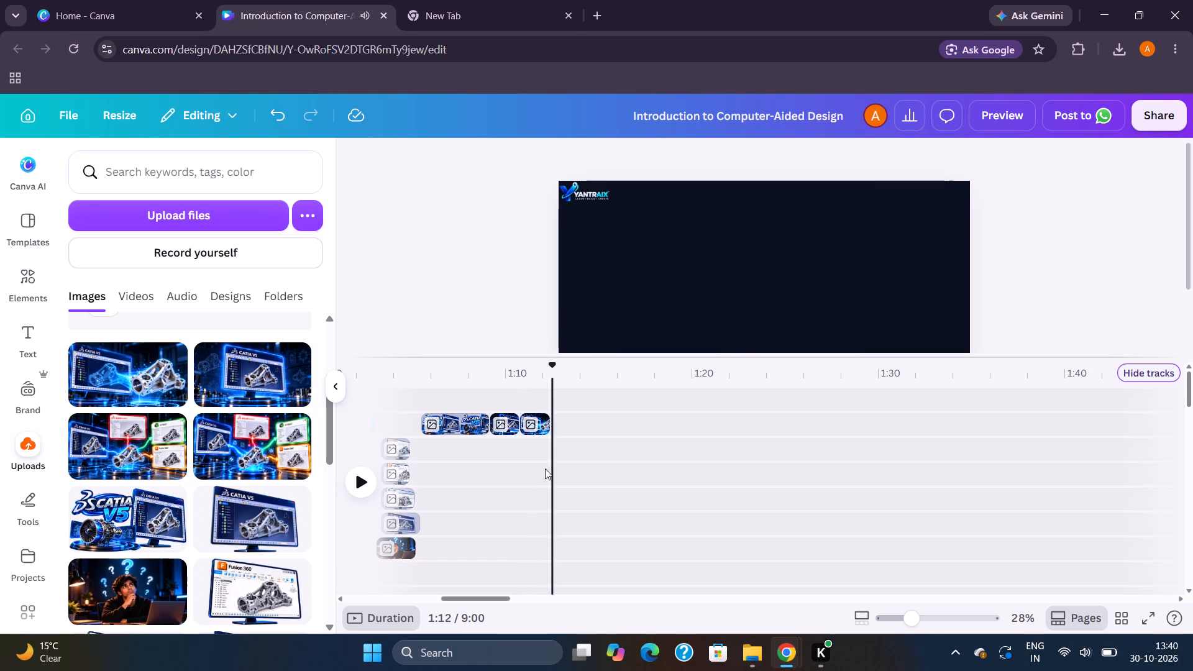
pyautogui.click(551, 468)
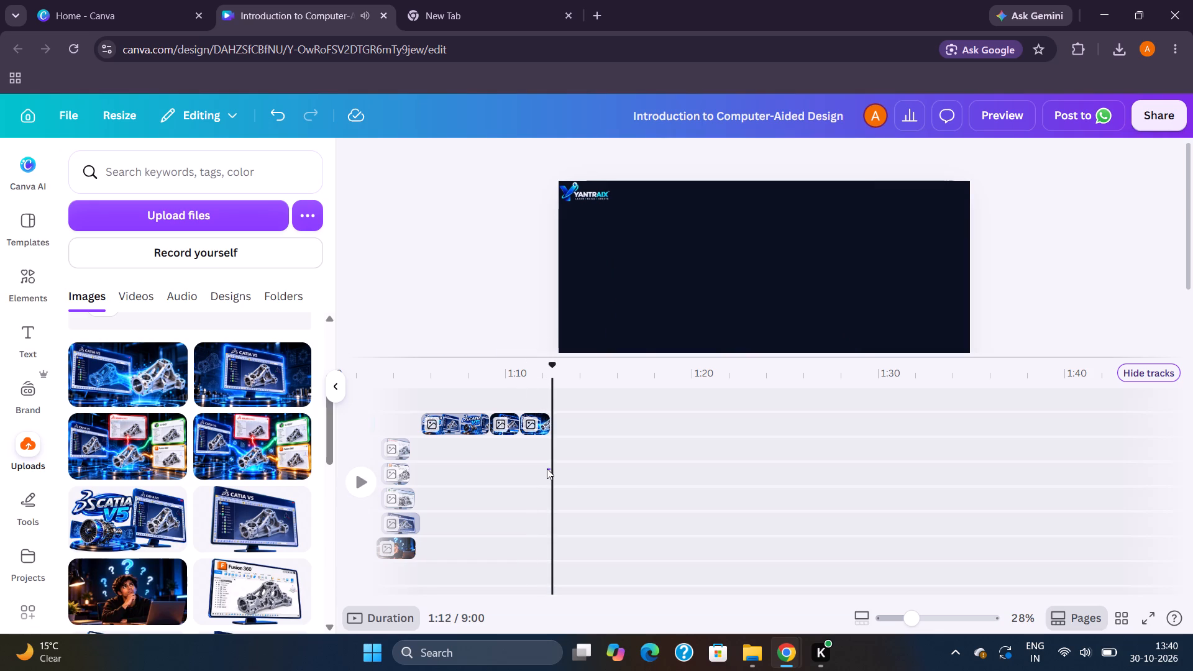
pyautogui.click(547, 468)
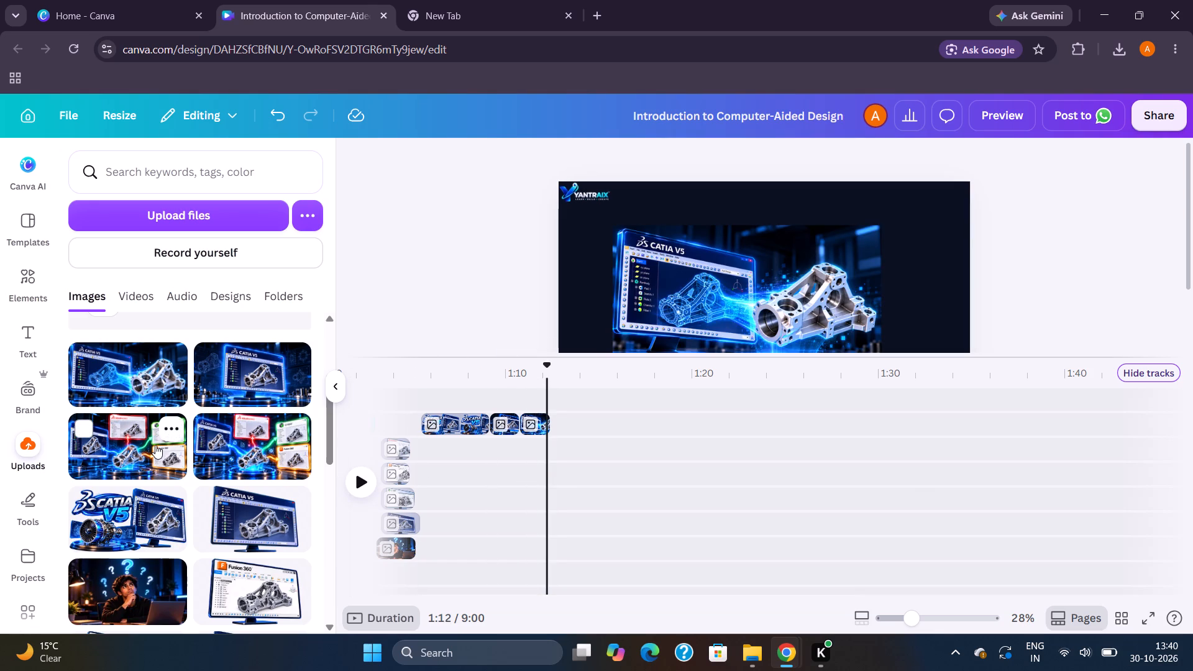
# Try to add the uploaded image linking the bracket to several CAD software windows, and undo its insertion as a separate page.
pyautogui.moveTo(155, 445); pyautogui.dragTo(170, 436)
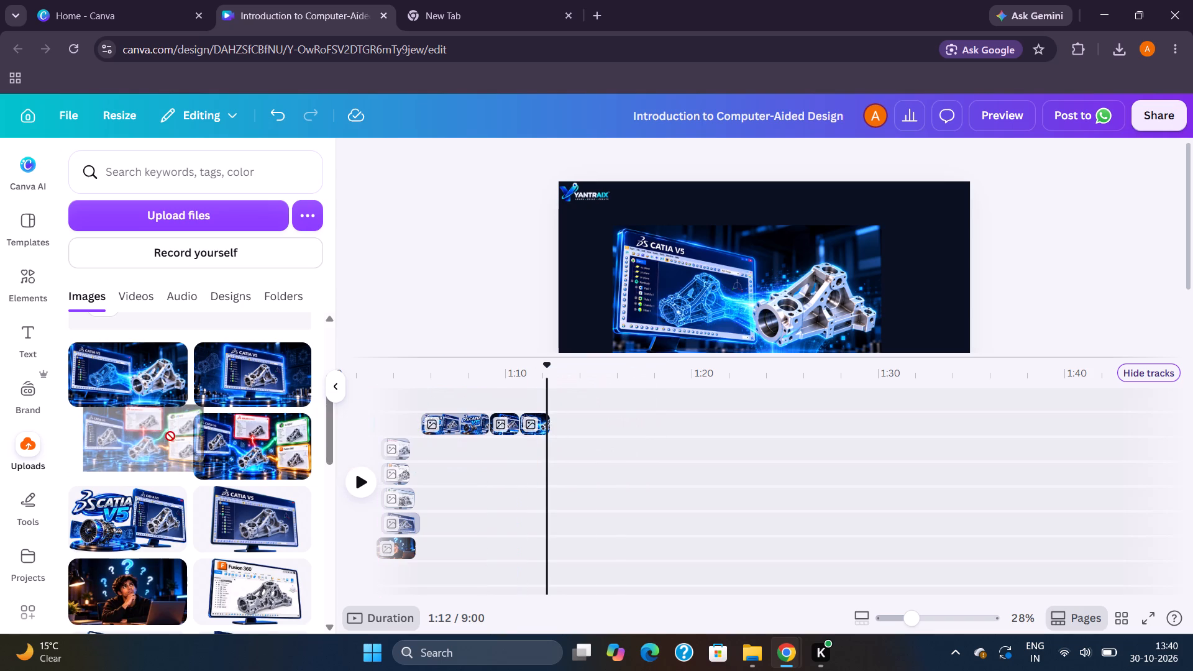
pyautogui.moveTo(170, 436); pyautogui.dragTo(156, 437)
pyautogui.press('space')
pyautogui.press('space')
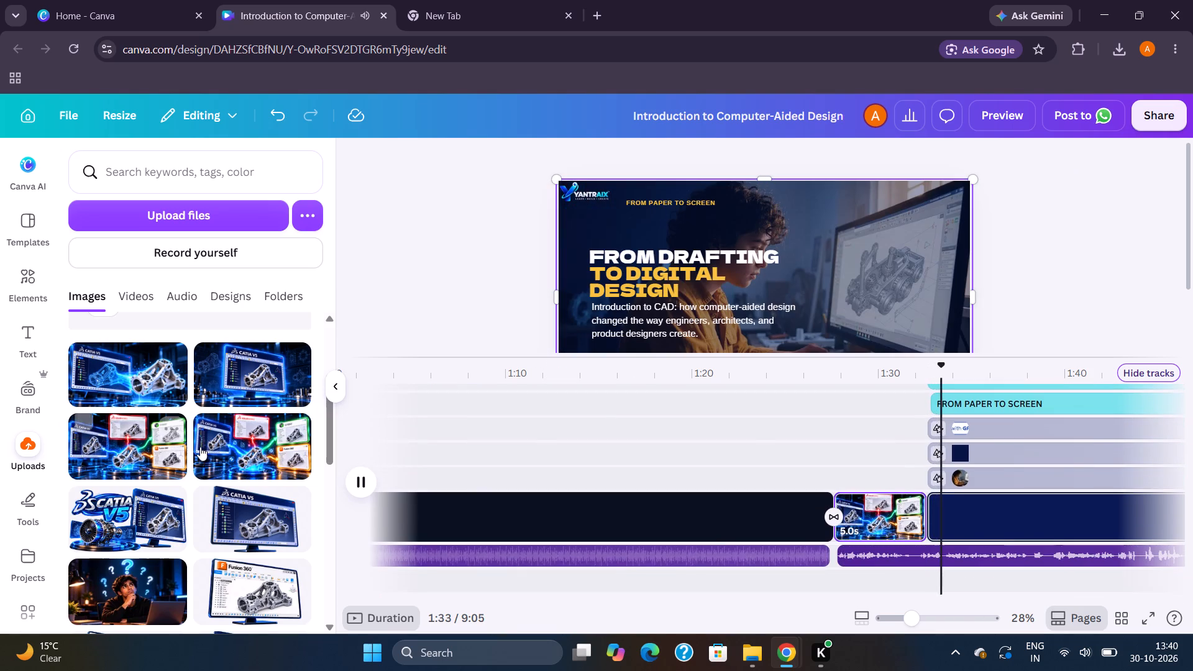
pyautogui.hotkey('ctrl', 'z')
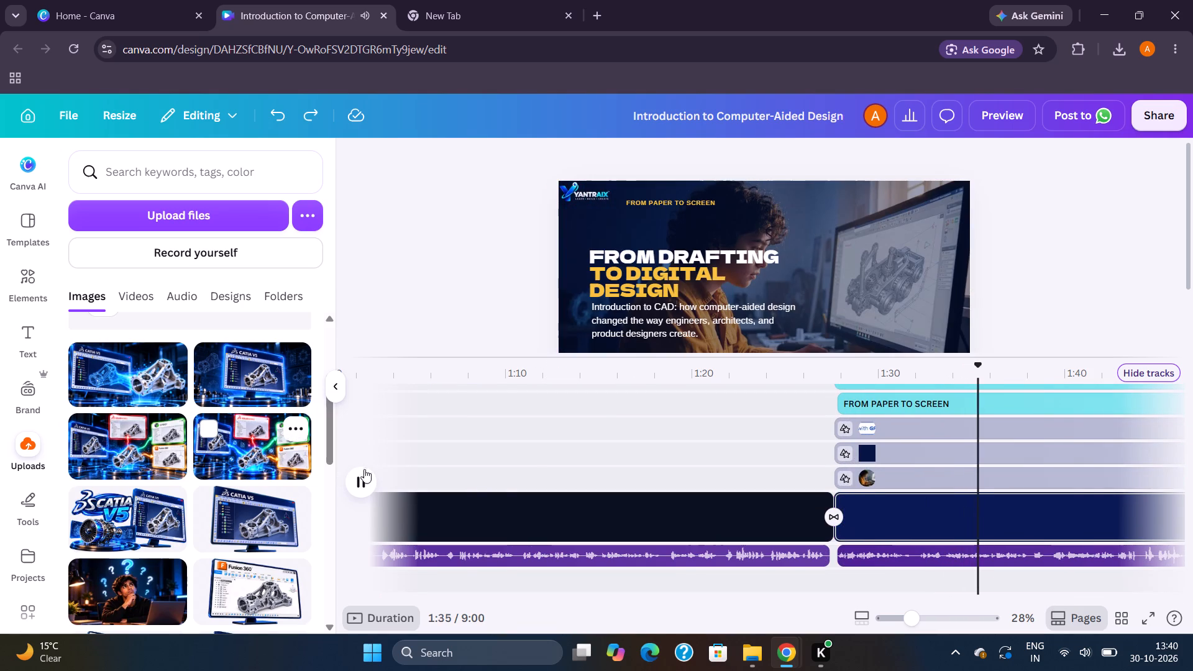
# Add the uploaded bracket image with CATIA V5, SolidWorks, Creo and Fusion 360 windows right after the bracket clip, trimmed to end at about 1:14.
pyautogui.scroll(9, 533, 463)
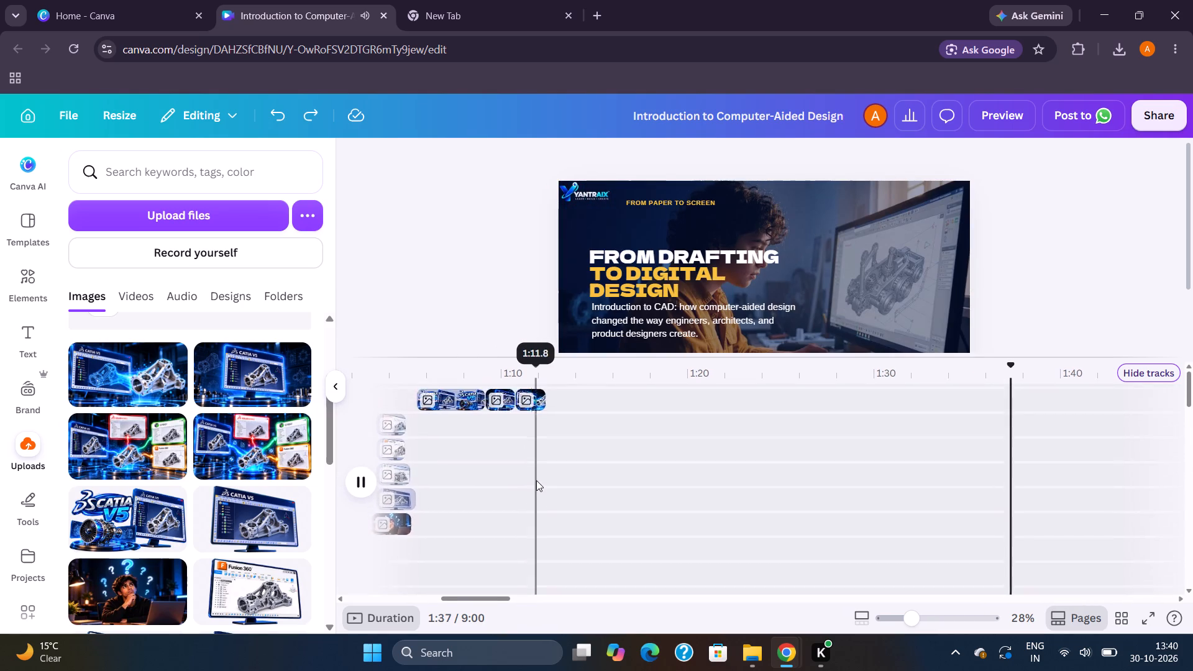
pyautogui.scroll(1, 536, 480)
pyautogui.click(536, 486)
pyautogui.press('space')
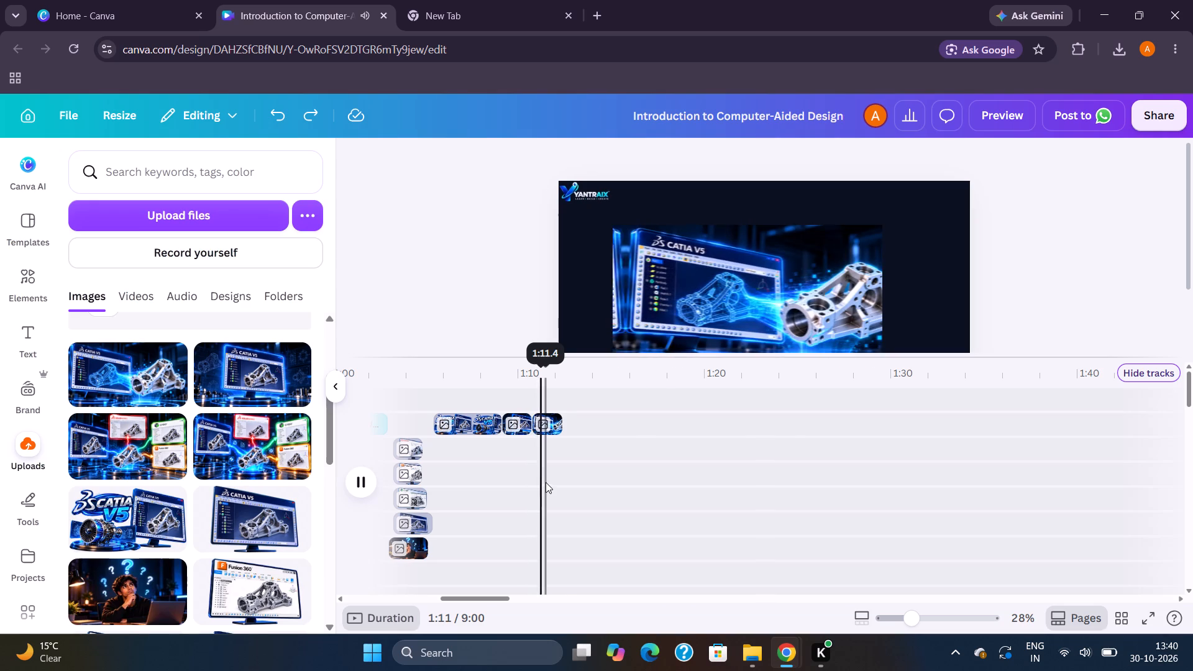
pyautogui.press('space')
pyautogui.press('space')
pyautogui.press('space')
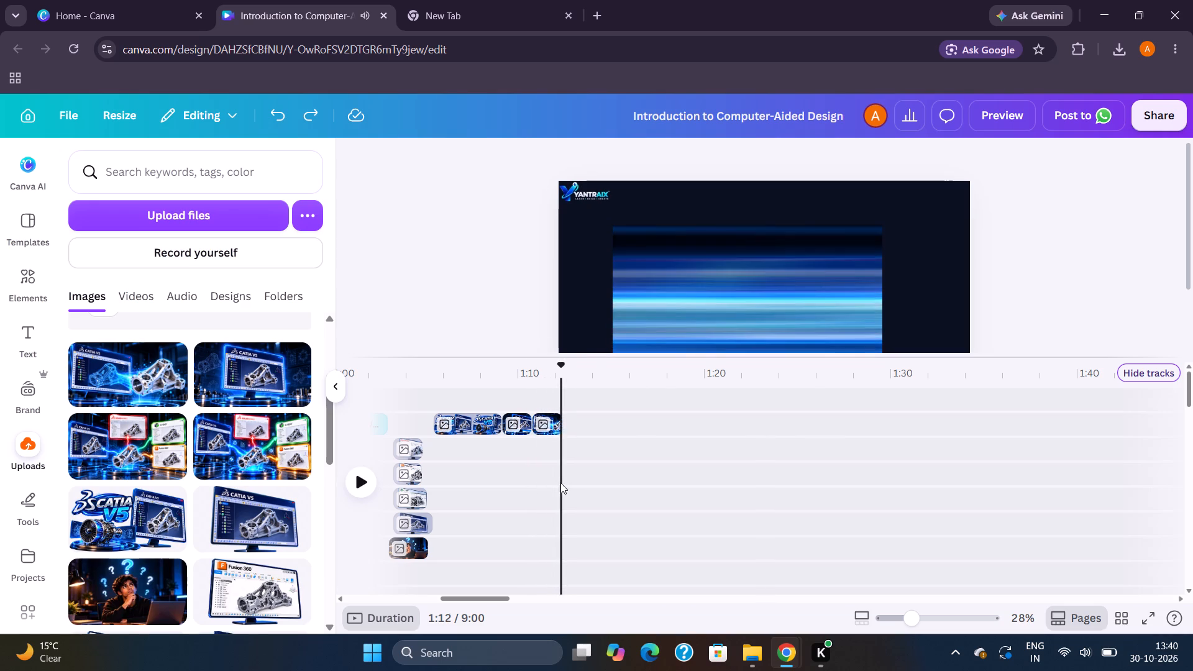
pyautogui.press('space')
pyautogui.press('space')
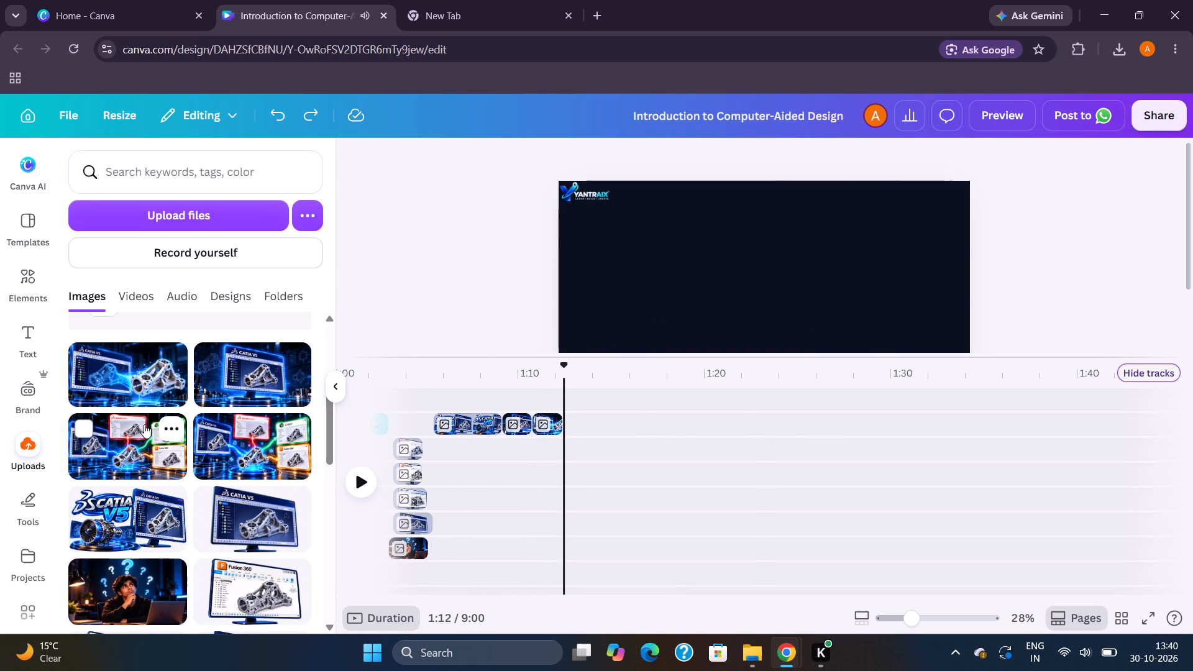
pyautogui.moveTo(146, 442); pyautogui.dragTo(713, 236)
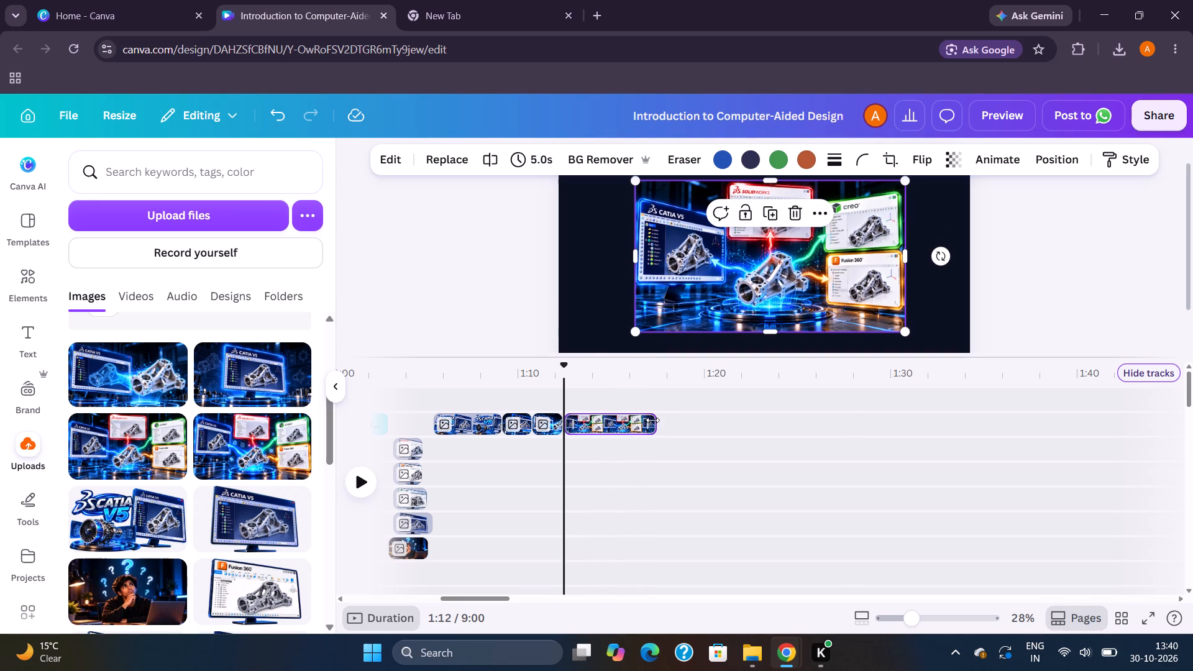
pyautogui.moveTo(652, 420); pyautogui.dragTo(593, 405)
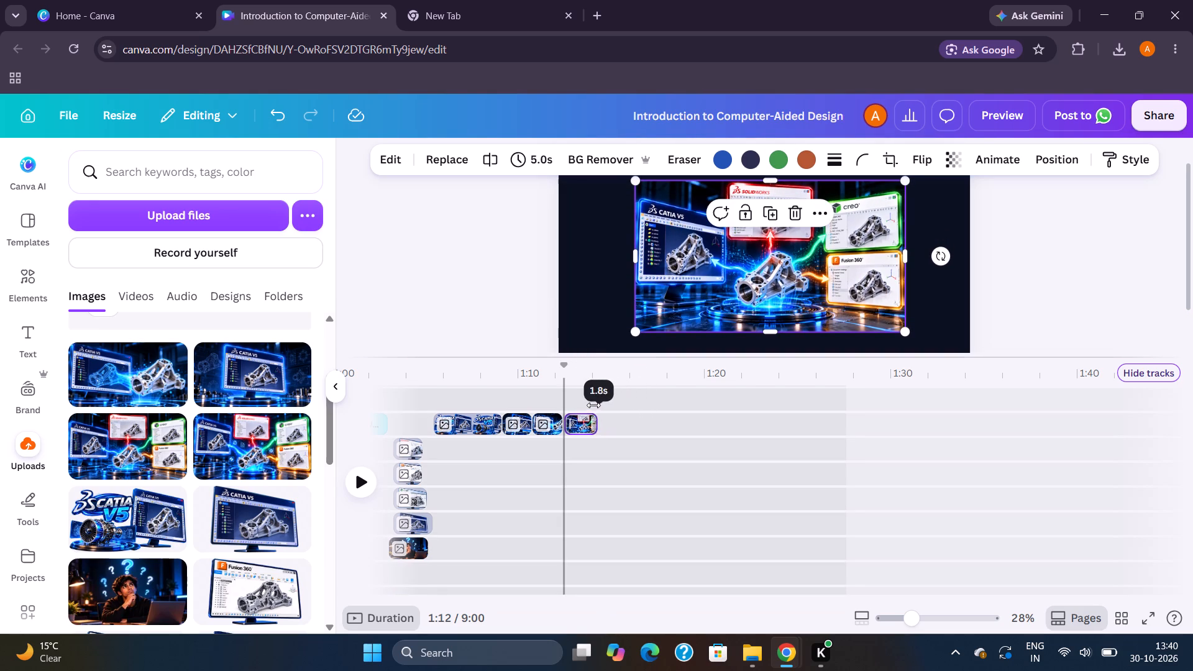
pyautogui.moveTo(593, 405); pyautogui.dragTo(590, 404)
# Play back the change from the bracket clip to the multi-software image and listen on past the image's end.
pyautogui.press('space')
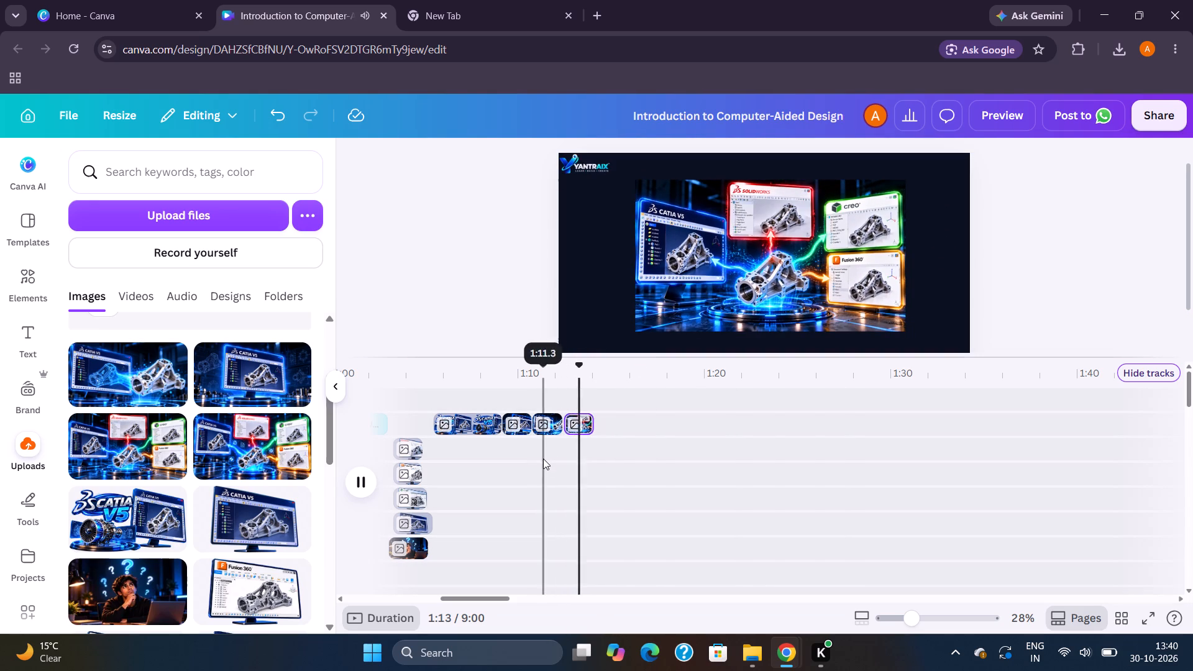
pyautogui.click(544, 459)
pyautogui.press('space')
pyautogui.click(558, 453)
pyautogui.press('space')
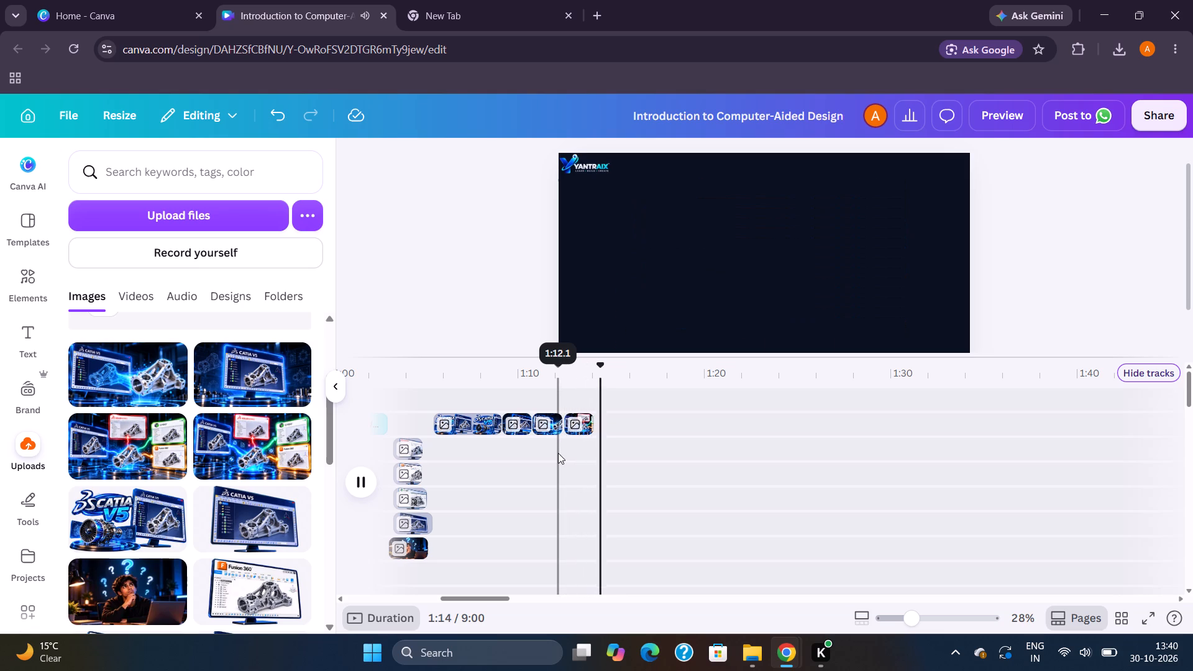
pyautogui.press('space')
pyautogui.press('space')
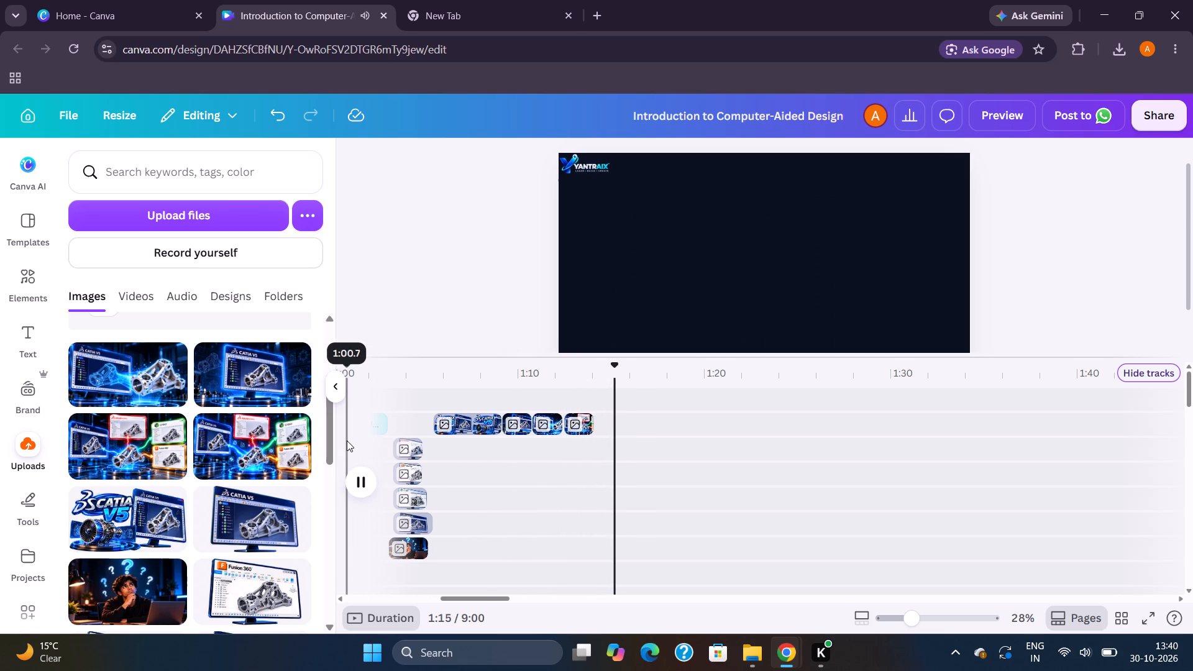
pyautogui.scroll(-1, 666, 445)
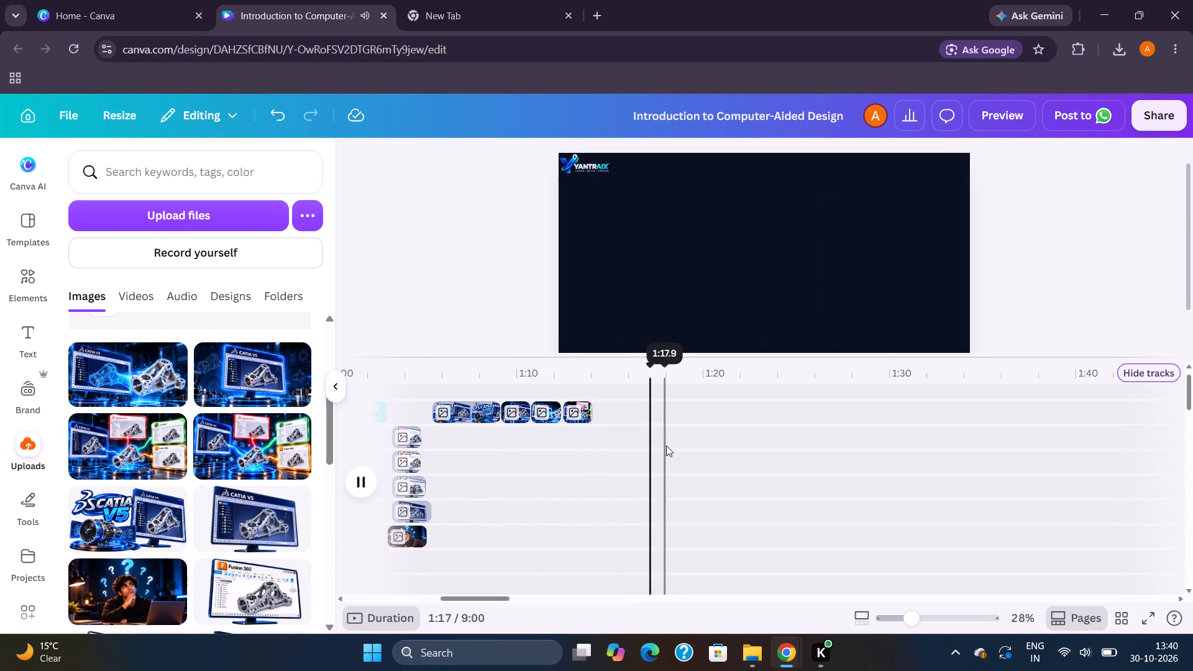
pyautogui.scroll(-3, 666, 445)
pyautogui.scroll(4, 666, 445)
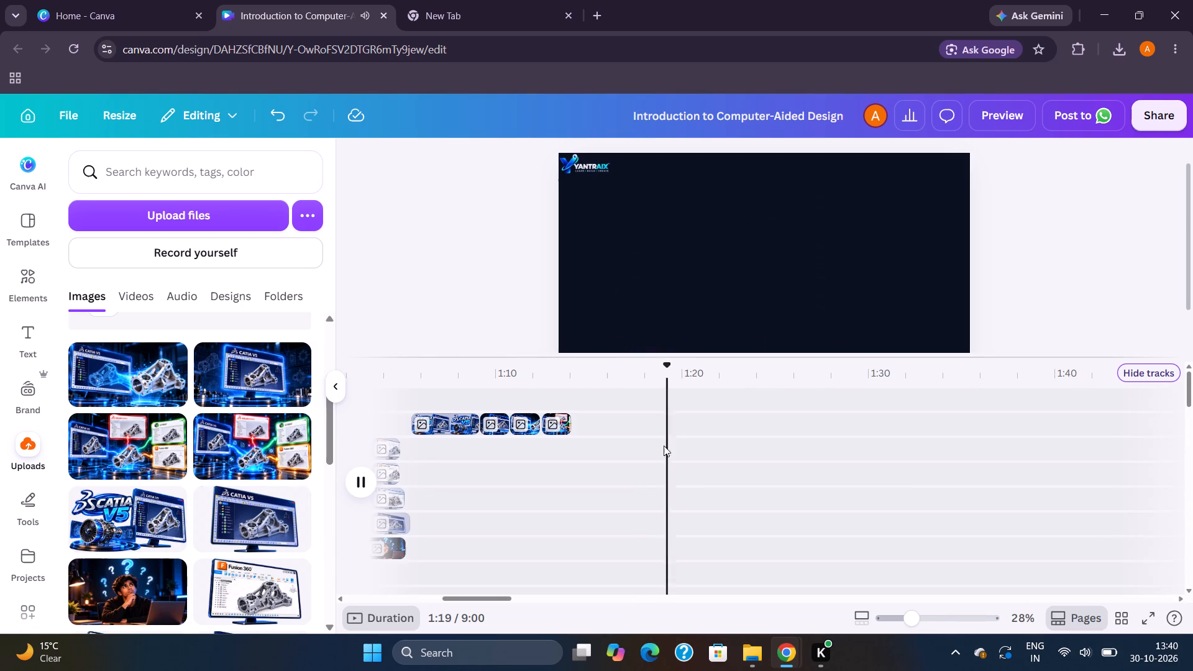
pyautogui.scroll(1, 664, 445)
pyautogui.click(564, 474)
# Scrub through the timeline around the Fusion 360 section and look through the uploaded images for a suitable next picture.
pyautogui.hscroll(5, 559, 474)
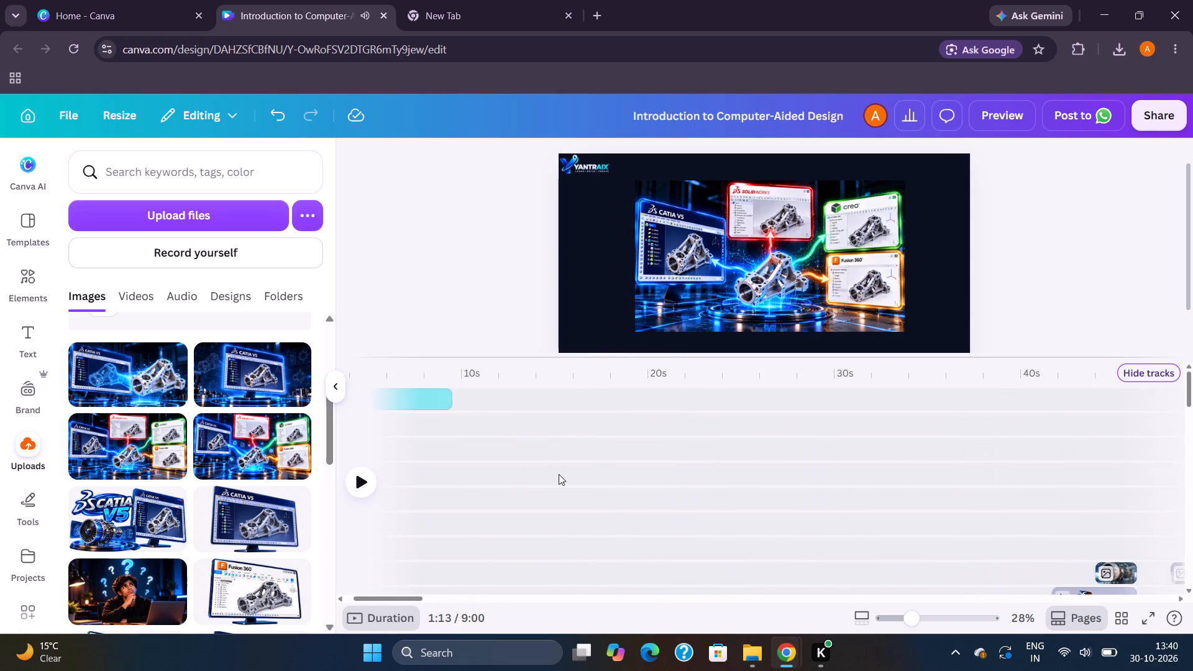
pyautogui.hscroll(6, 559, 474)
pyautogui.click(708, 473)
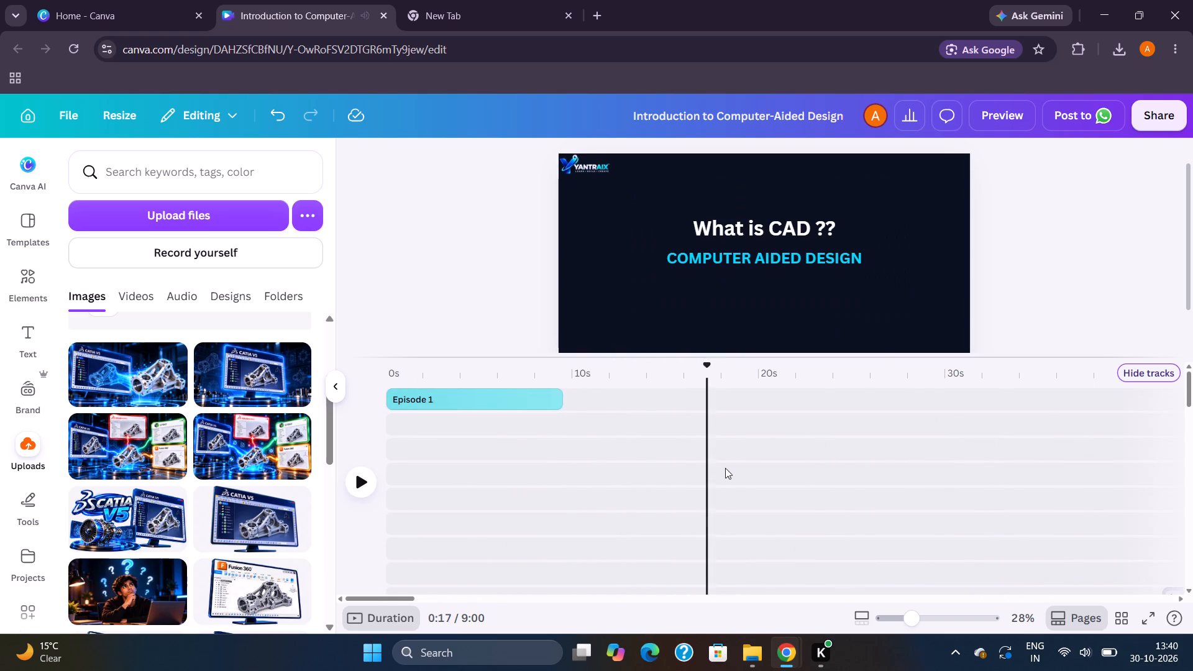
pyautogui.hscroll(-8, 734, 466)
pyautogui.click(636, 482)
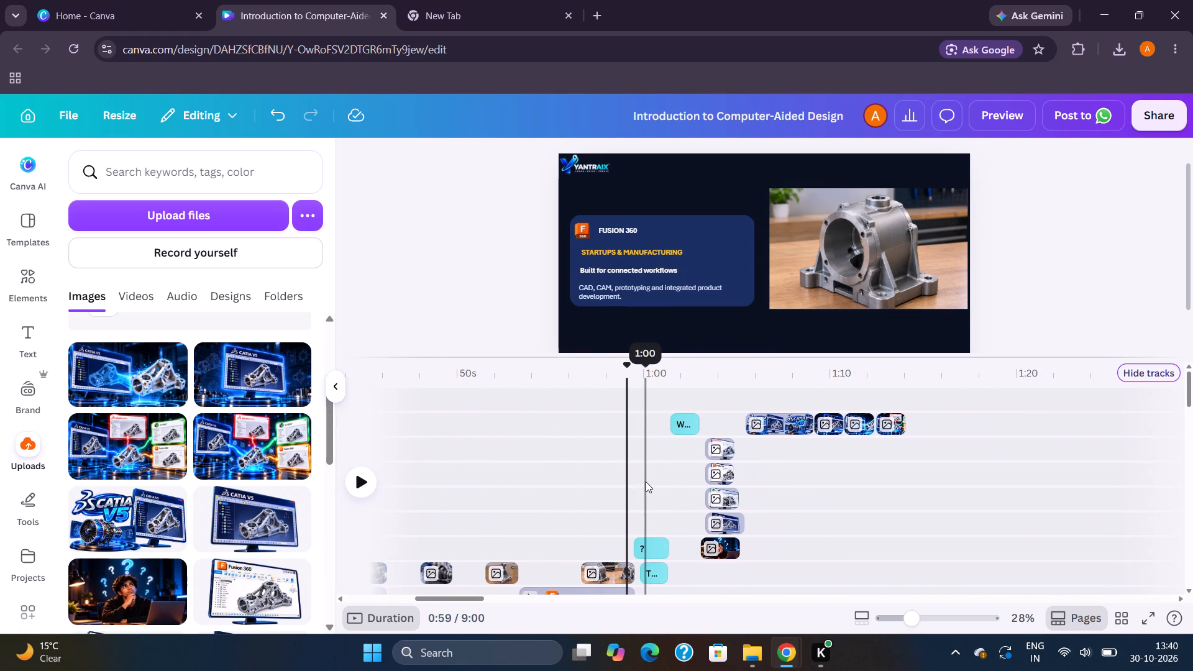
pyautogui.click(577, 482)
pyautogui.hscroll(-3, 614, 481)
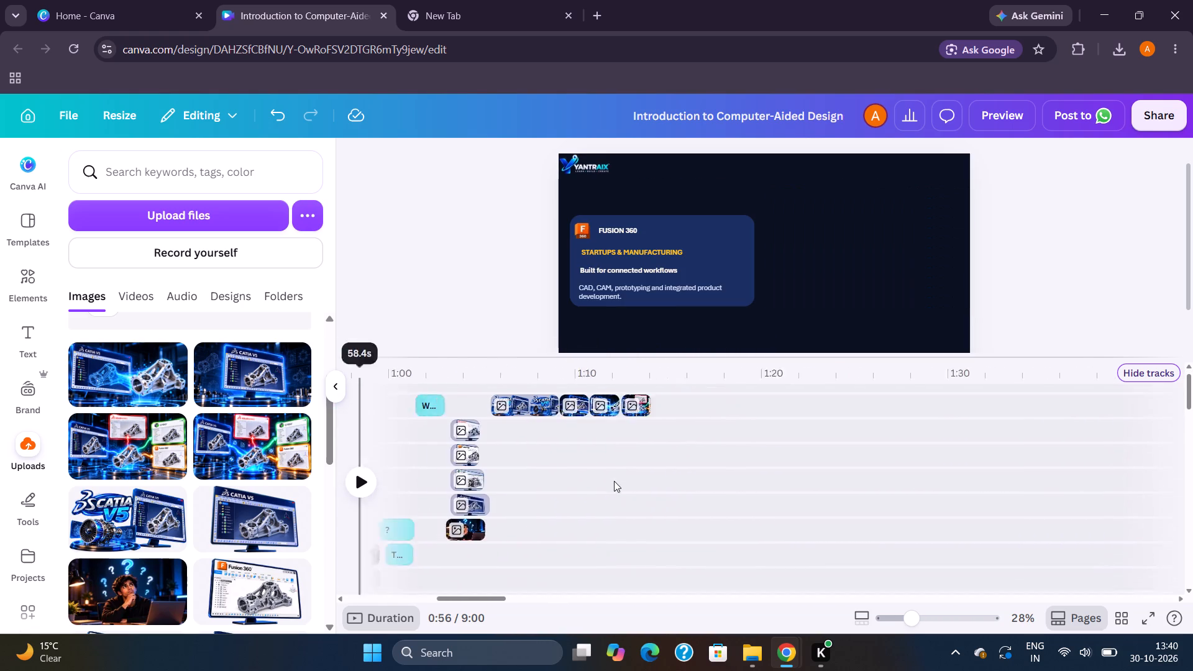
pyautogui.hscroll(-2, 613, 481)
pyautogui.scroll(-4, 233, 533)
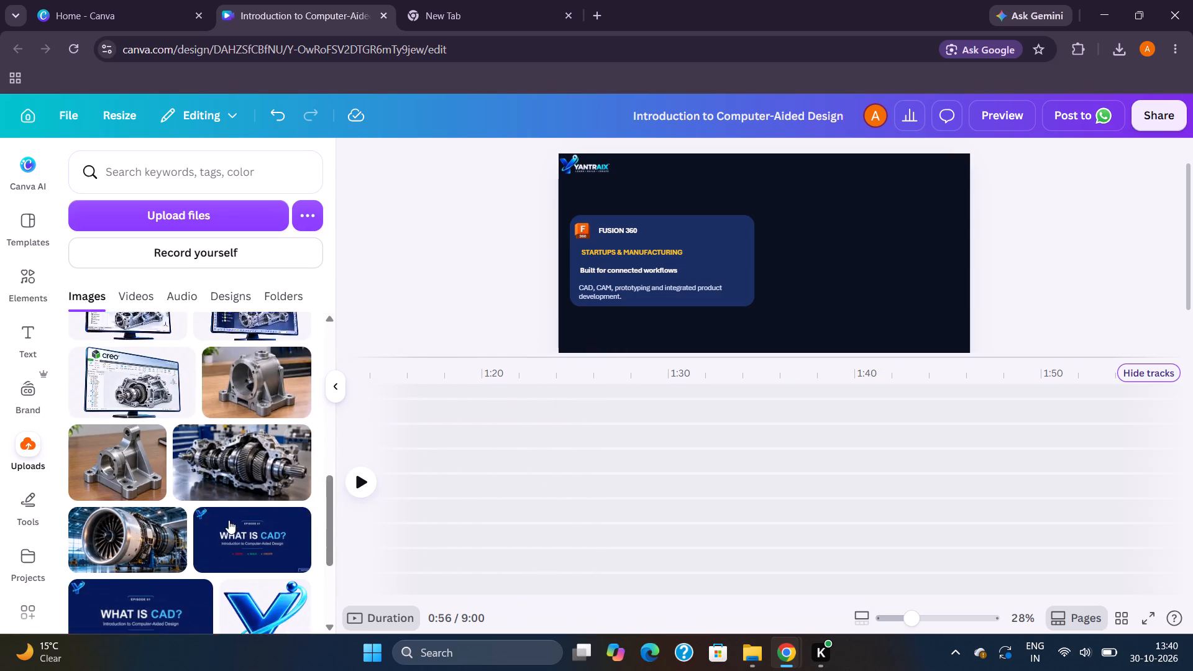
pyautogui.scroll(1, 190, 421)
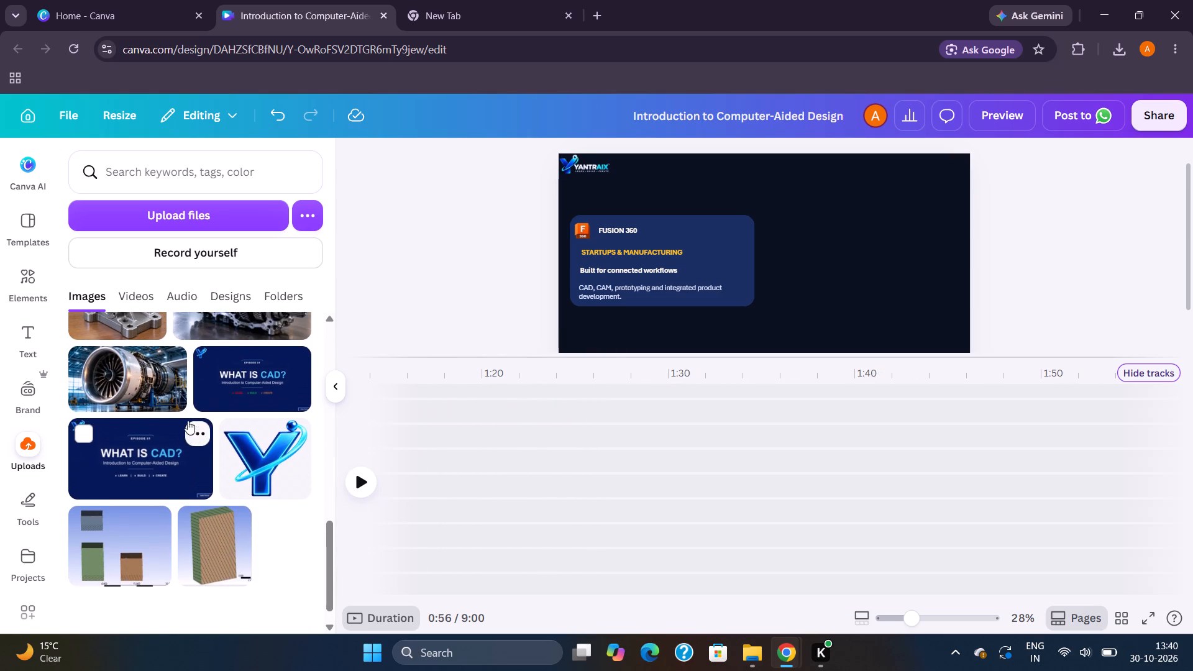
pyautogui.scroll(1, 188, 421)
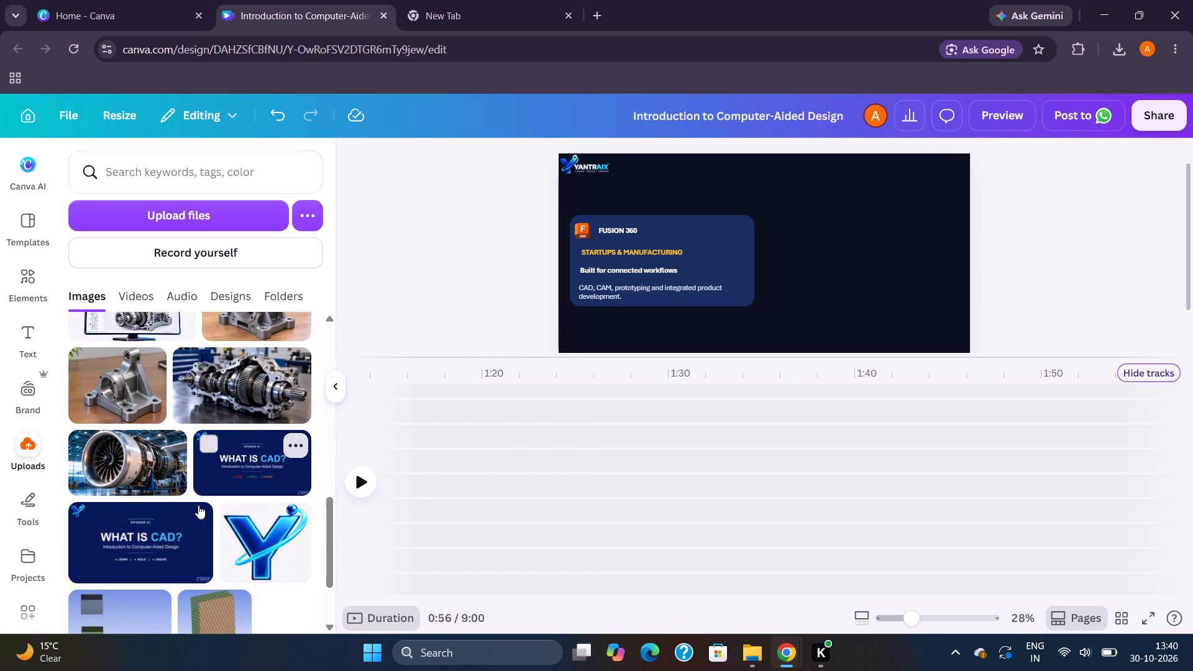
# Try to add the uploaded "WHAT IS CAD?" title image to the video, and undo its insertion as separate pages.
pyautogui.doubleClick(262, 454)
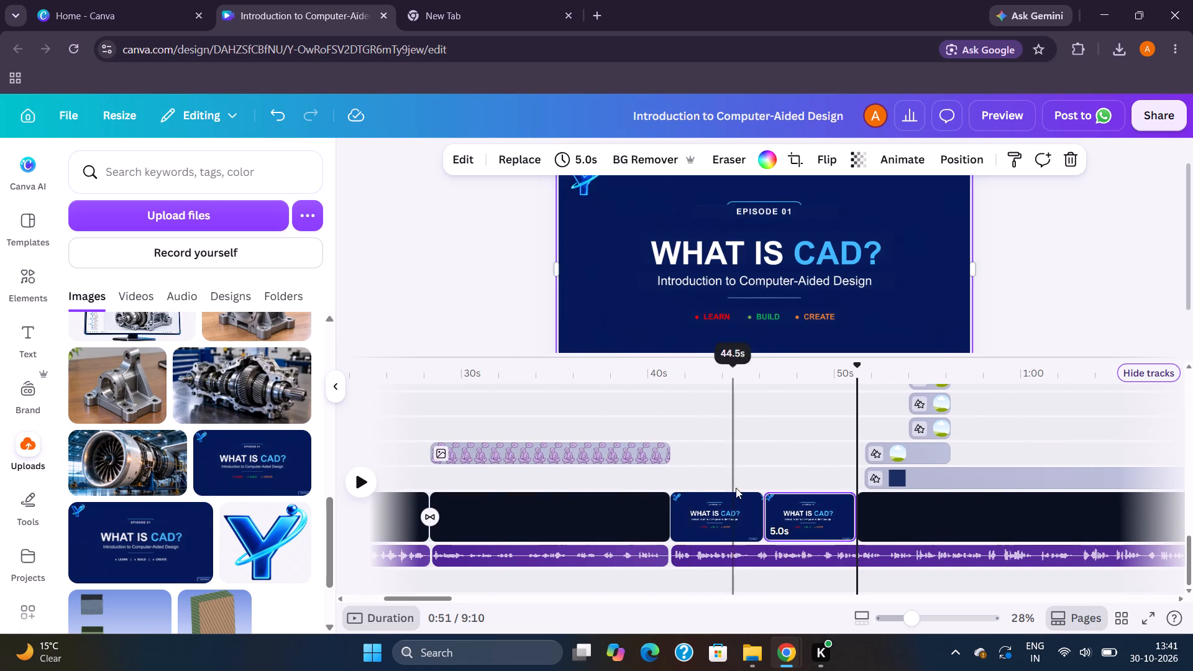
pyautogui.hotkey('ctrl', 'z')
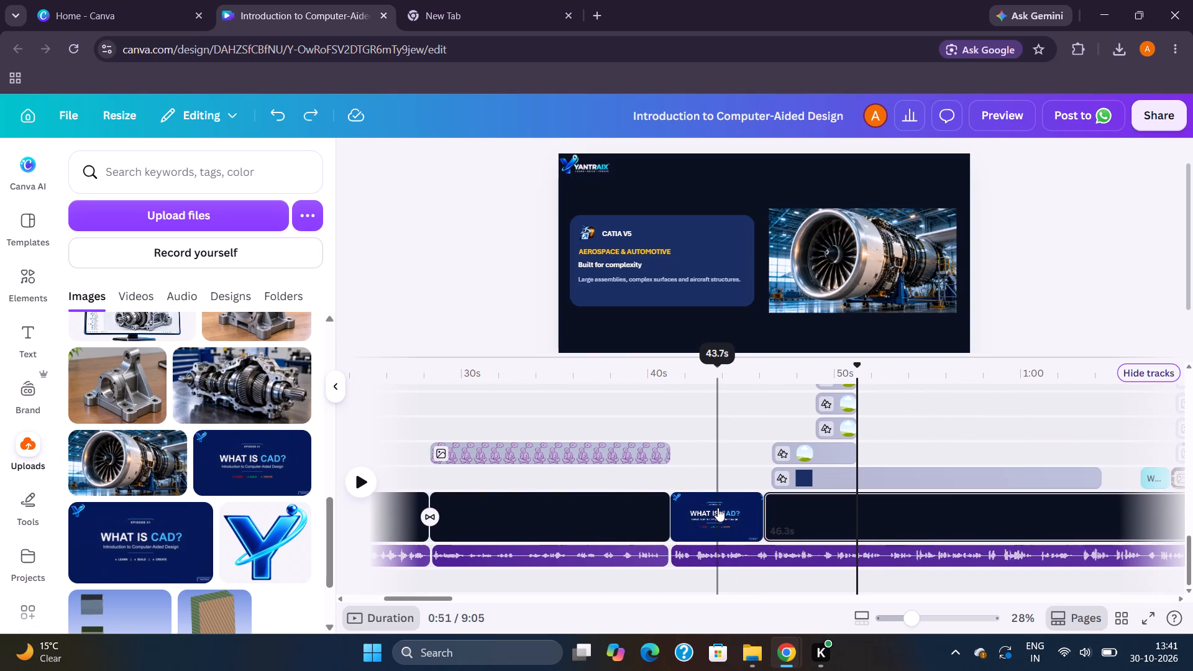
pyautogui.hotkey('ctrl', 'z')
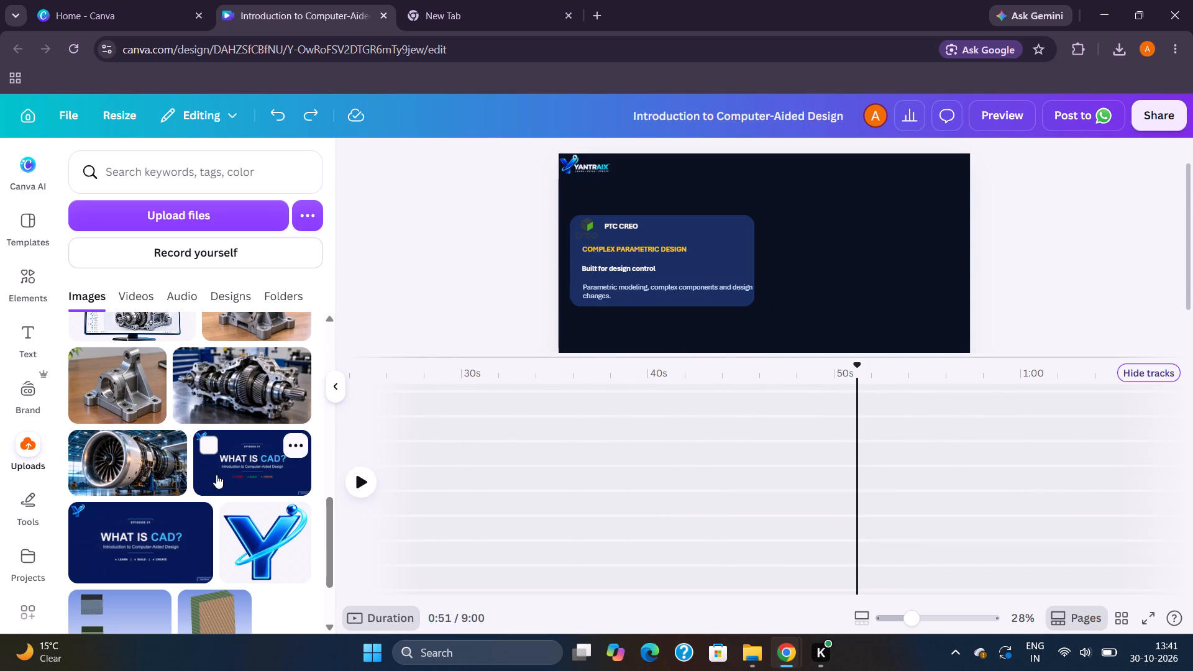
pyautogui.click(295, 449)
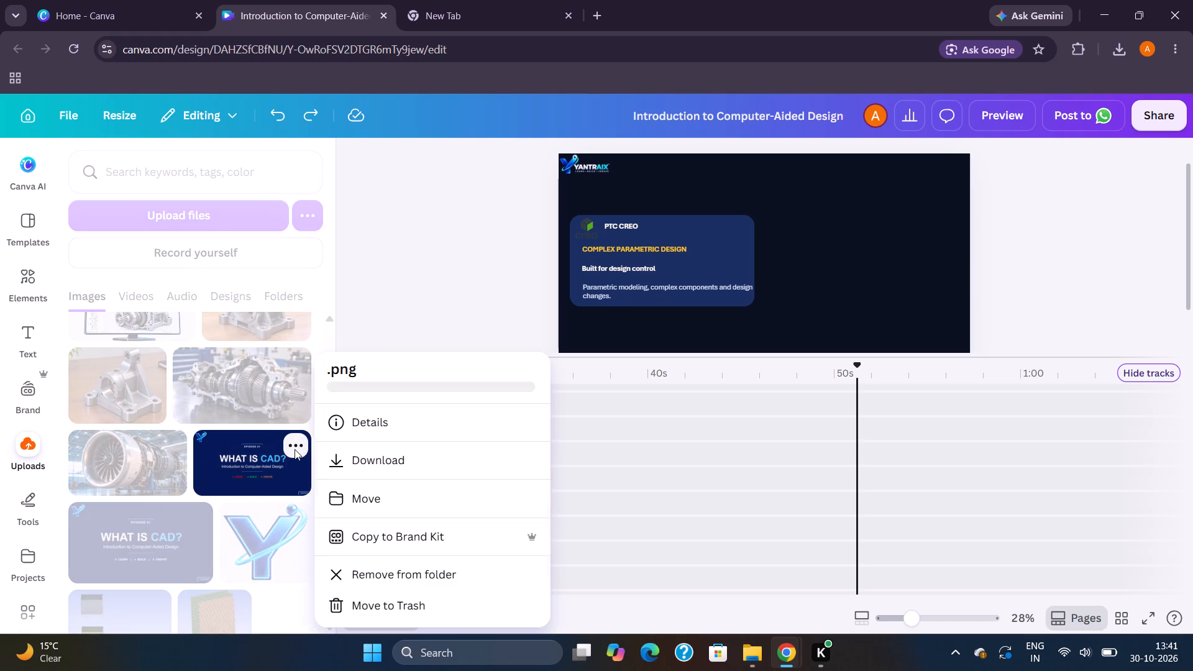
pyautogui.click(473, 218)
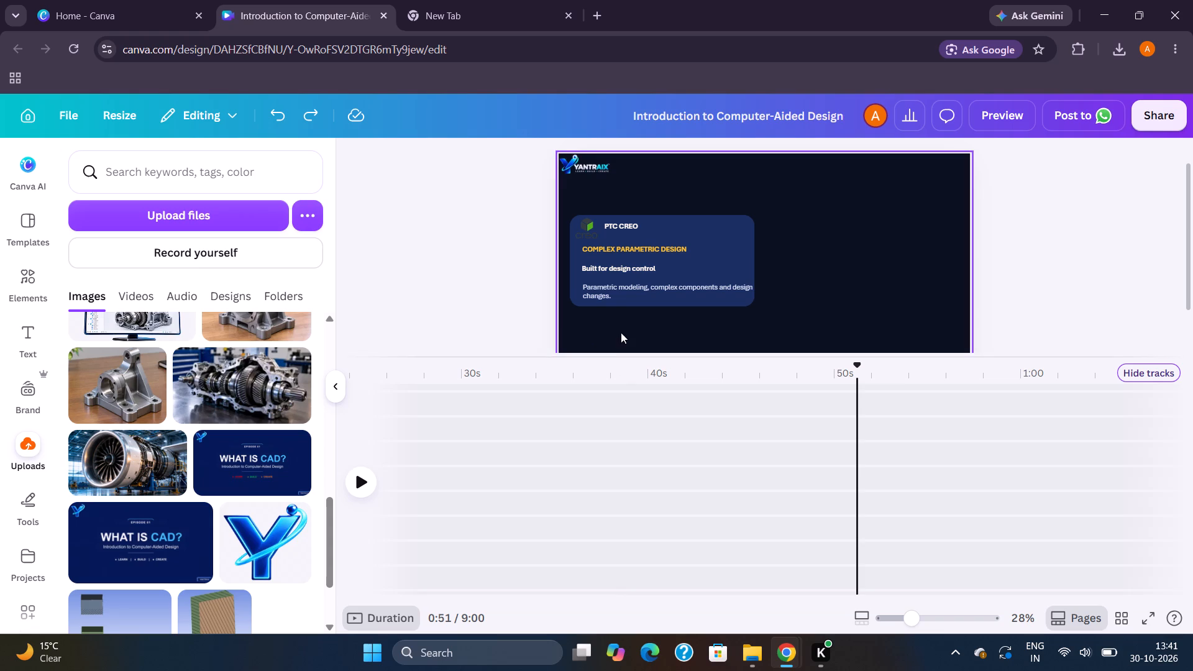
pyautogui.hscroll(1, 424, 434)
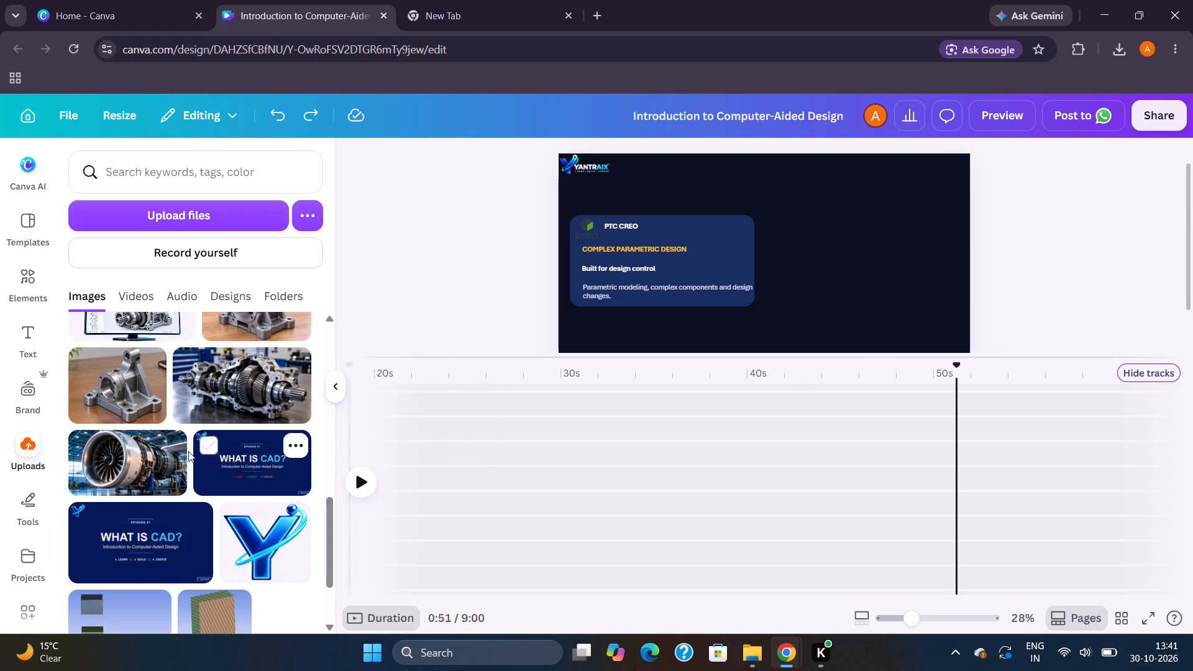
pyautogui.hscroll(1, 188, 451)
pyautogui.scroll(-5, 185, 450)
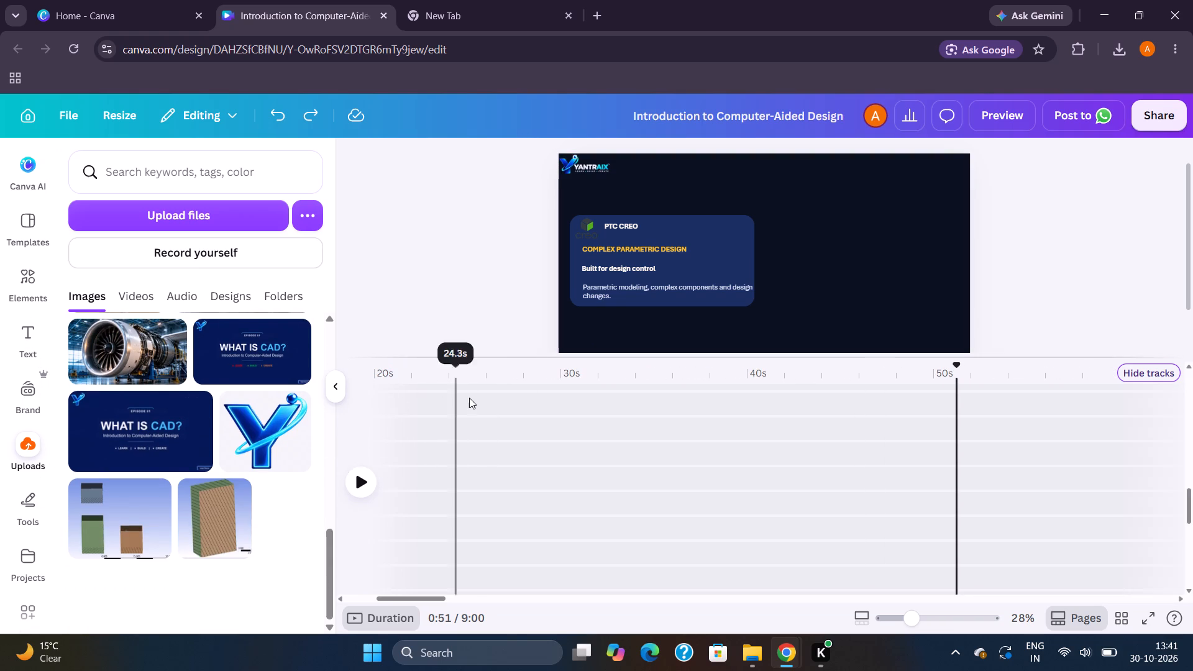
# Open the INTRODUCTION-TO-CAD (1) presentation from Downloads in PowerPoint and go to slide 2 on CAD tools for different industries.
pyautogui.click(754, 665)
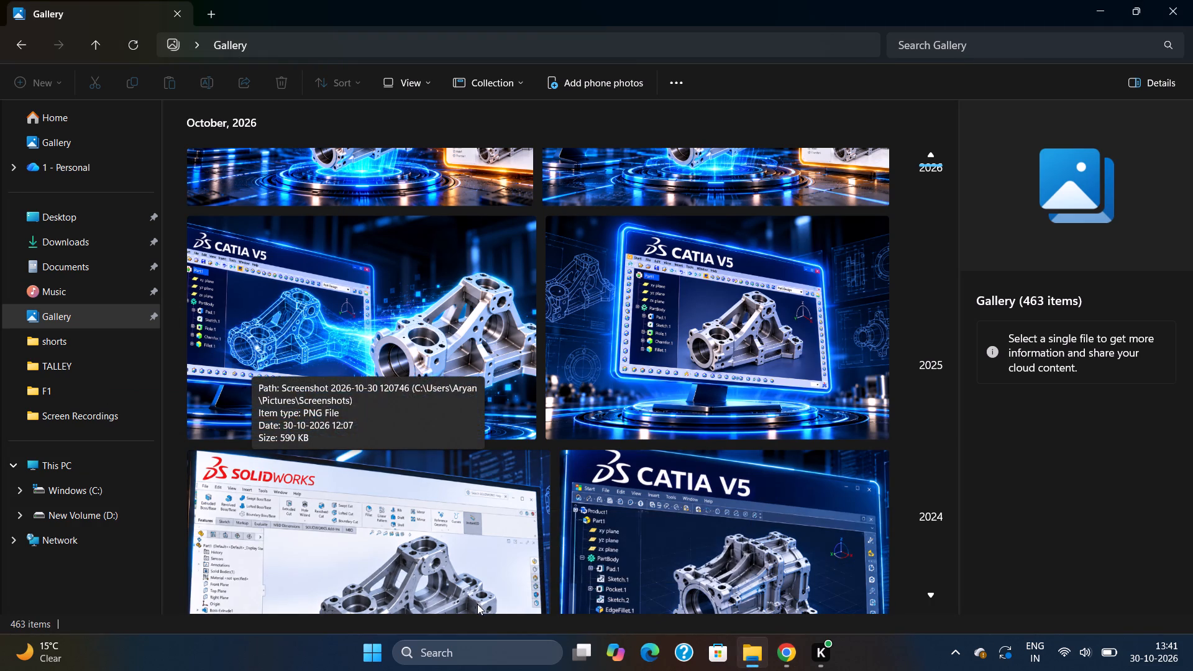
pyautogui.click(62, 242)
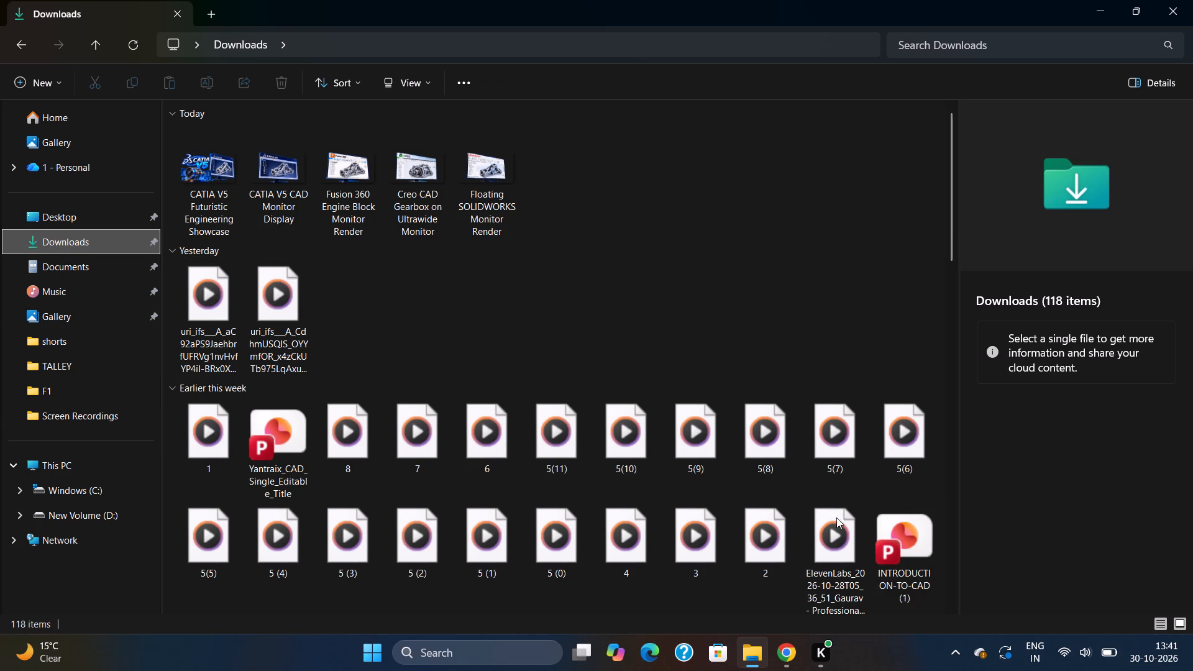
pyautogui.doubleClick(894, 547)
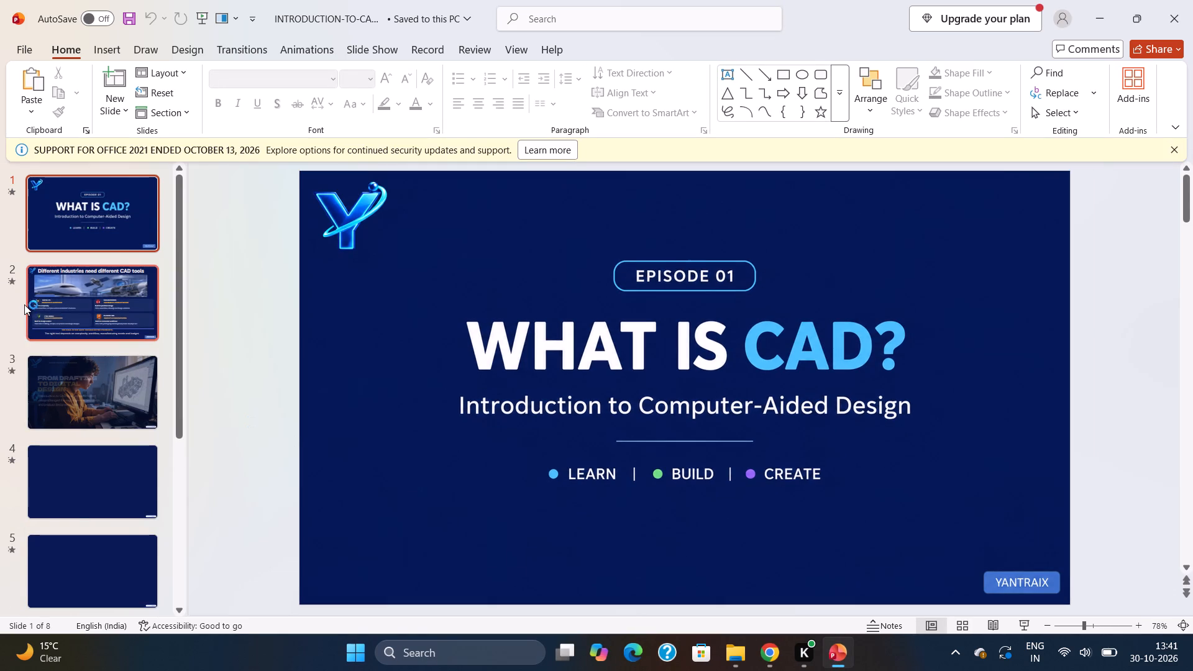
pyautogui.click(60, 304)
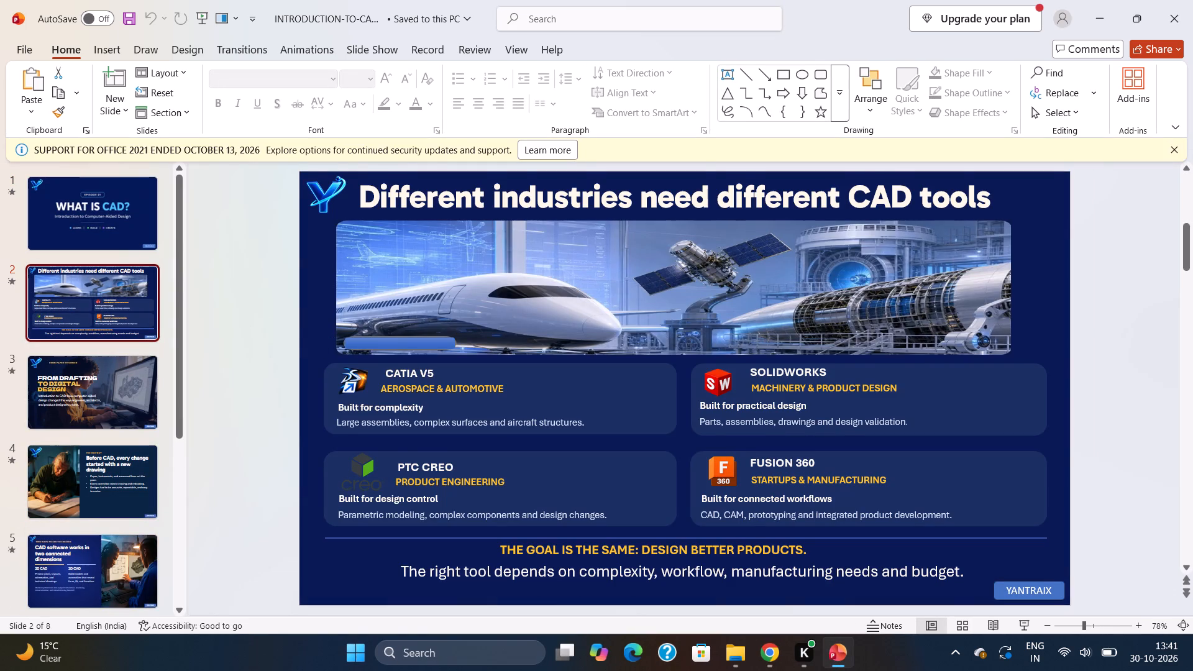
# Delete the title "Different industries need different CAD tools" and the Y logo from slide 2.
pyautogui.click(386, 202)
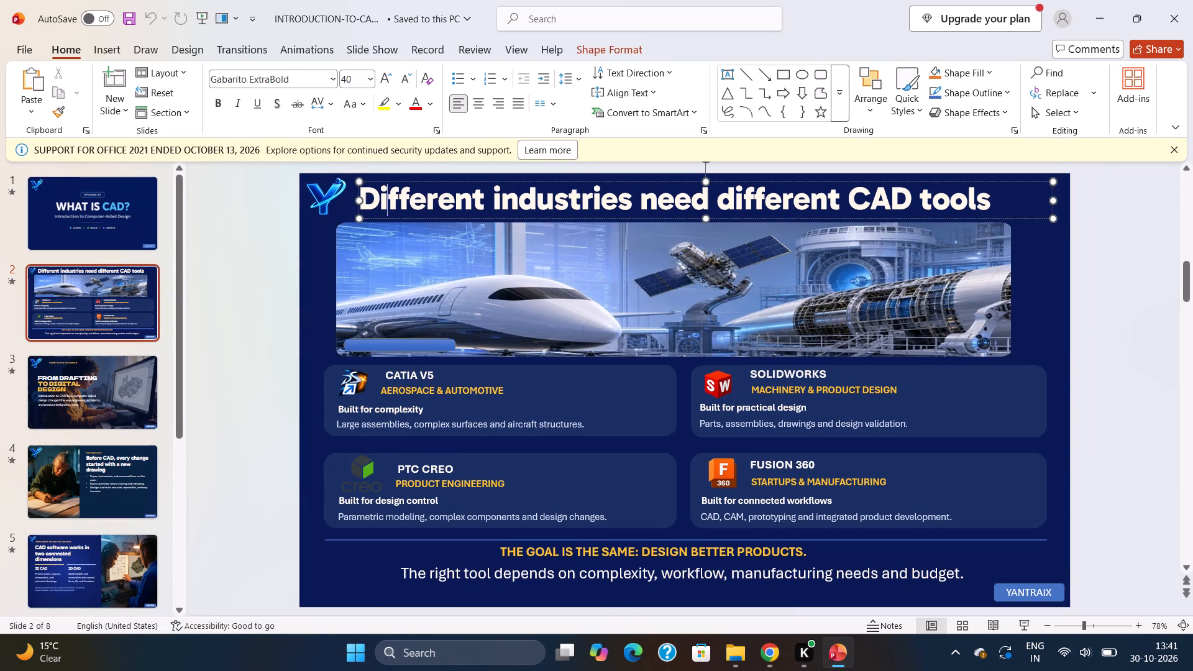
pyautogui.click(586, 180)
pyautogui.press('Delete')
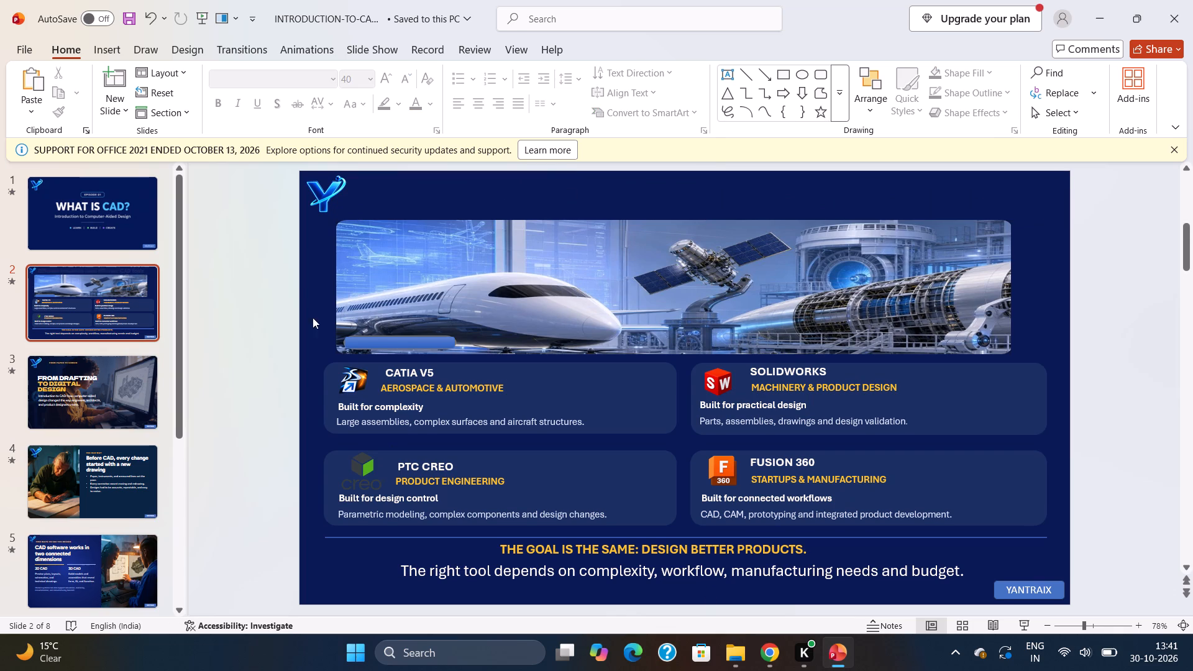
pyautogui.click(318, 187)
pyautogui.press('Print')
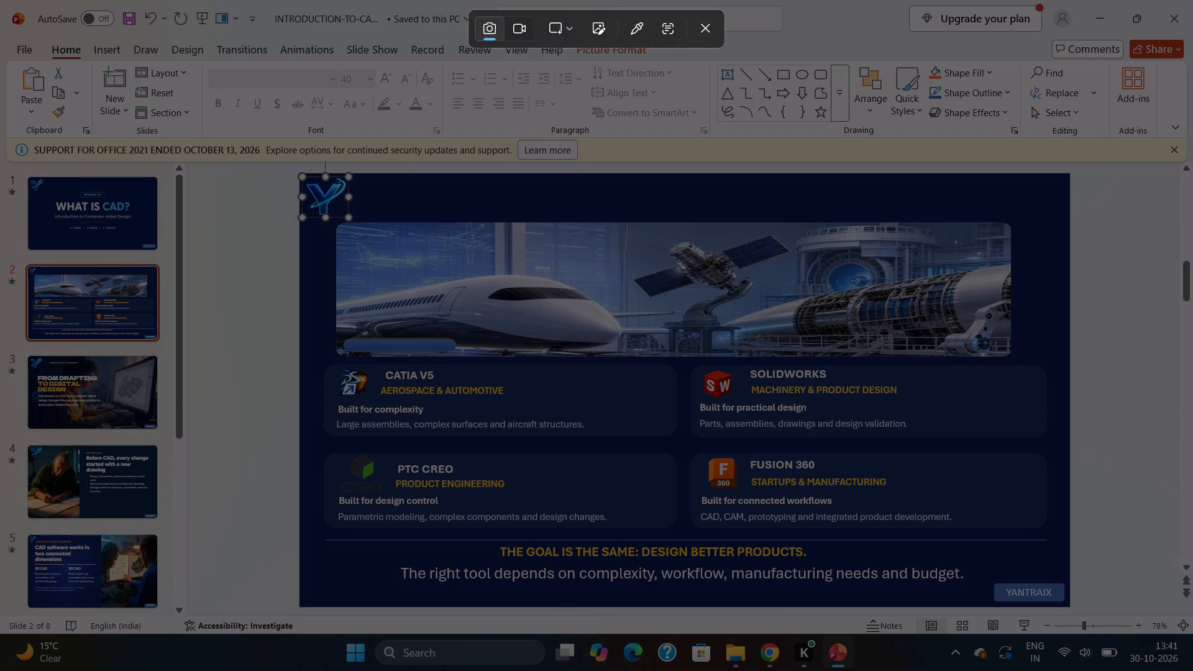
pyautogui.press('Escape')
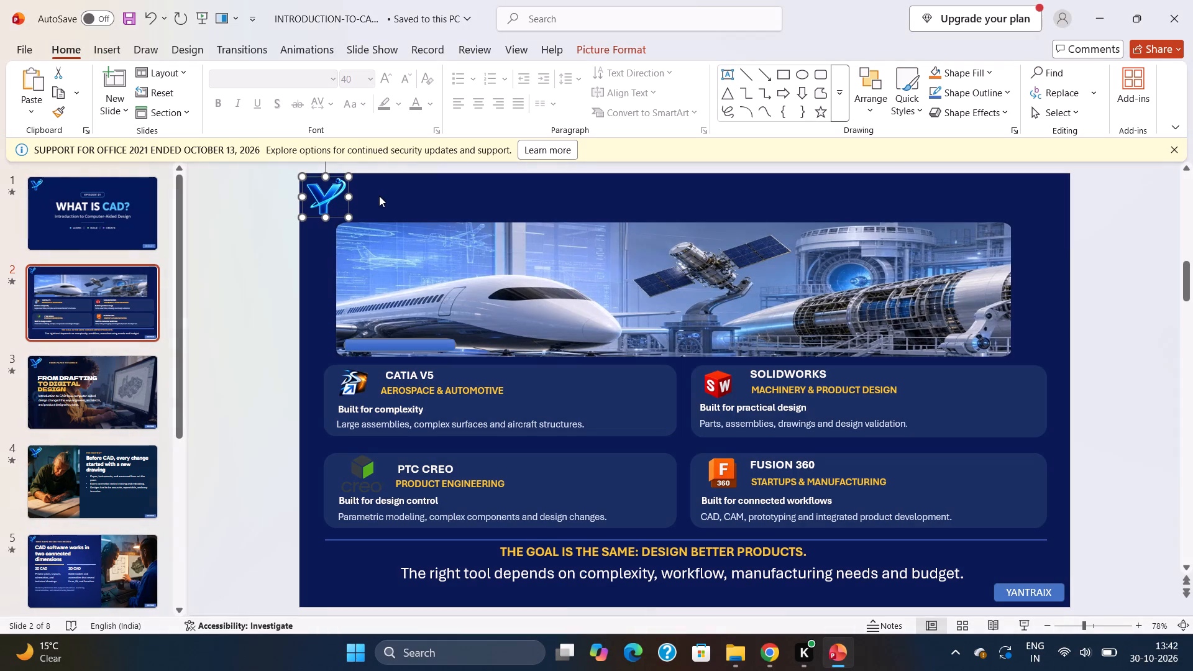
pyautogui.press('Delete')
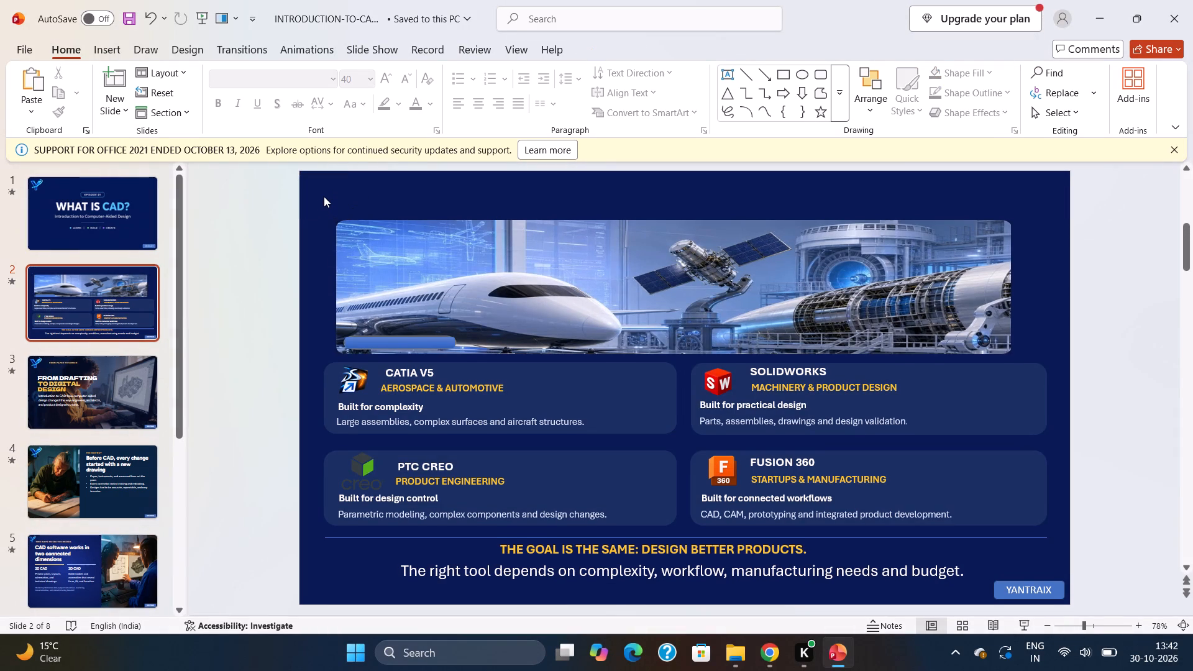
# Capture a screenshot of the whole slide 2 area with the four CAD software cards.
pyautogui.press('Print')
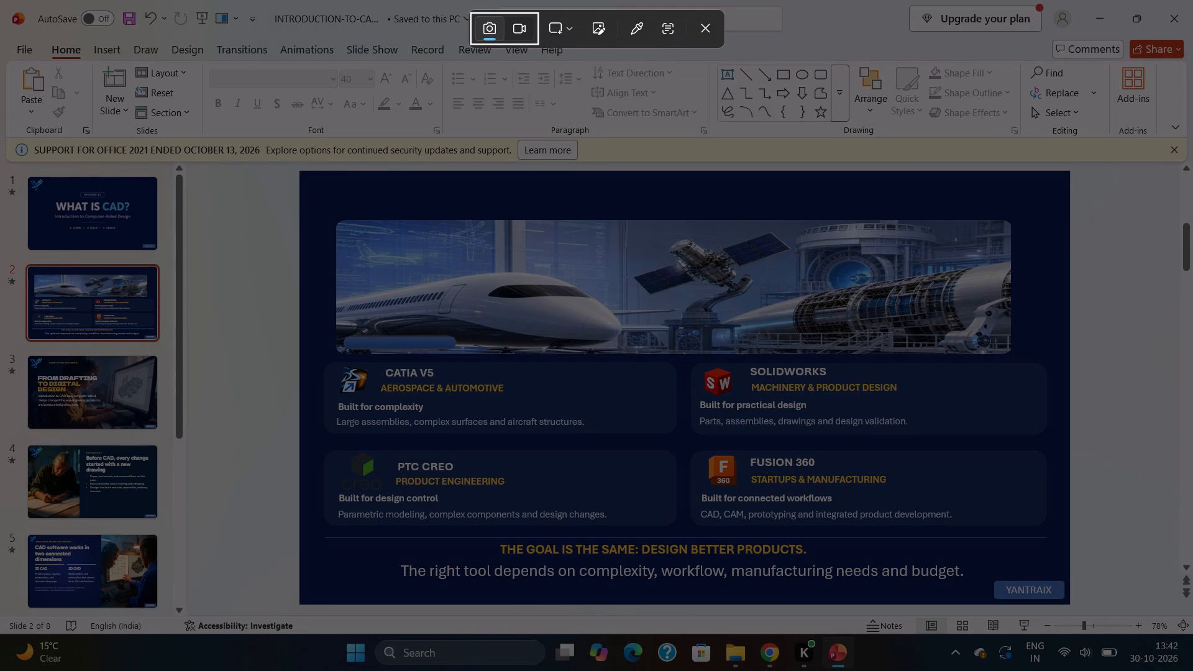
pyautogui.moveTo(304, 177); pyautogui.dragTo(1051, 600)
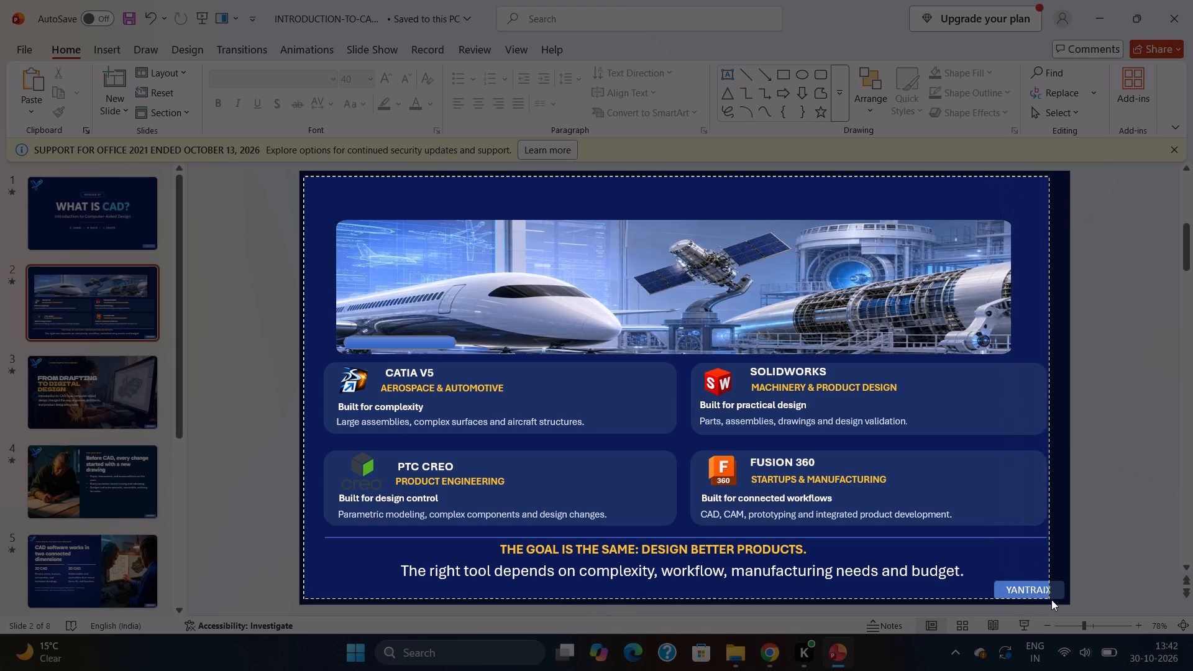
pyautogui.moveTo(1051, 600); pyautogui.dragTo(1067, 602)
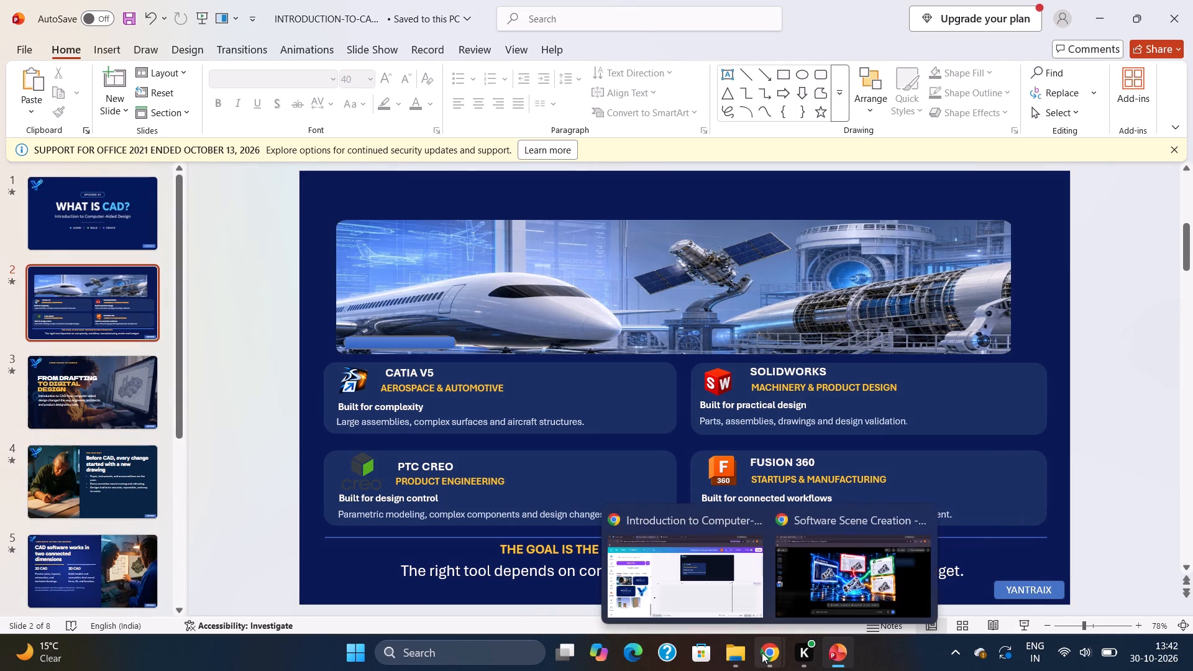
# Return to the Canva video and place the playhead at about 1:13, near the end of the multi-software image clip.
pyautogui.click(686, 591)
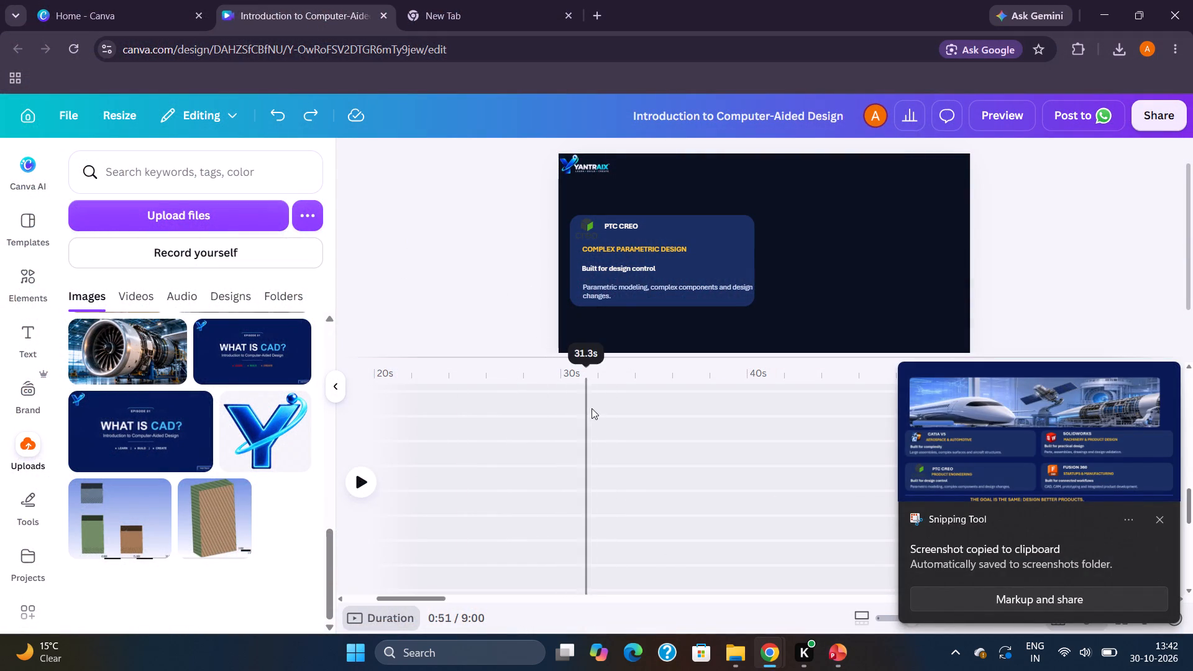
pyautogui.hscroll(-4, 592, 411)
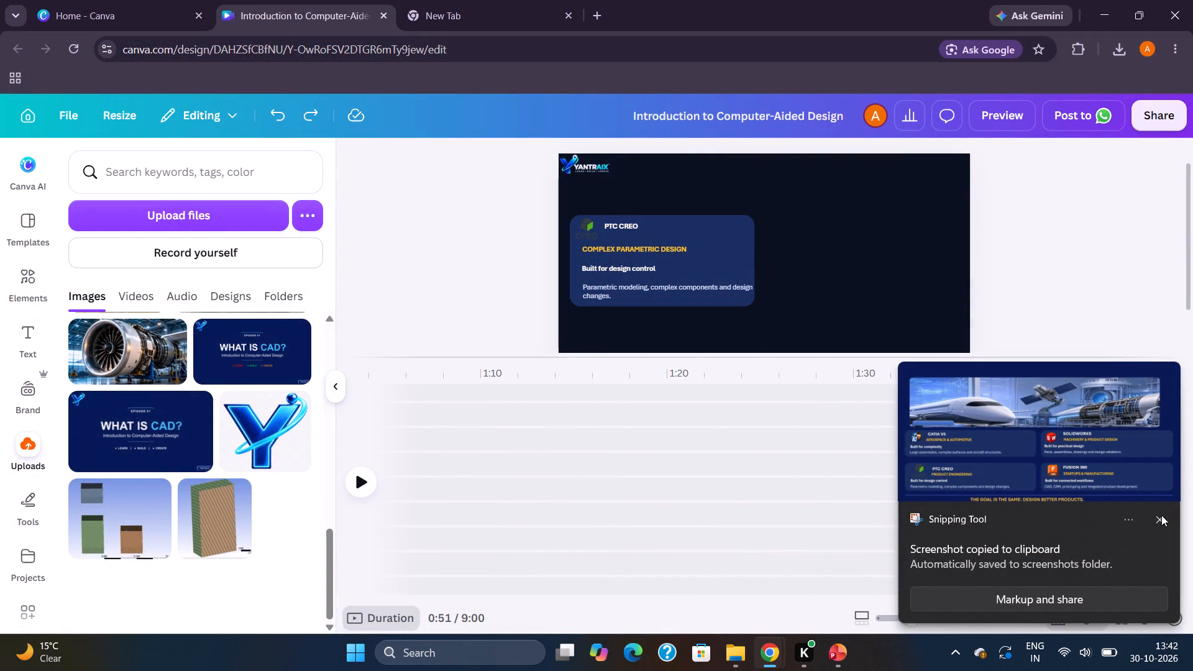
pyautogui.click(1161, 515)
pyautogui.scroll(-6, 746, 488)
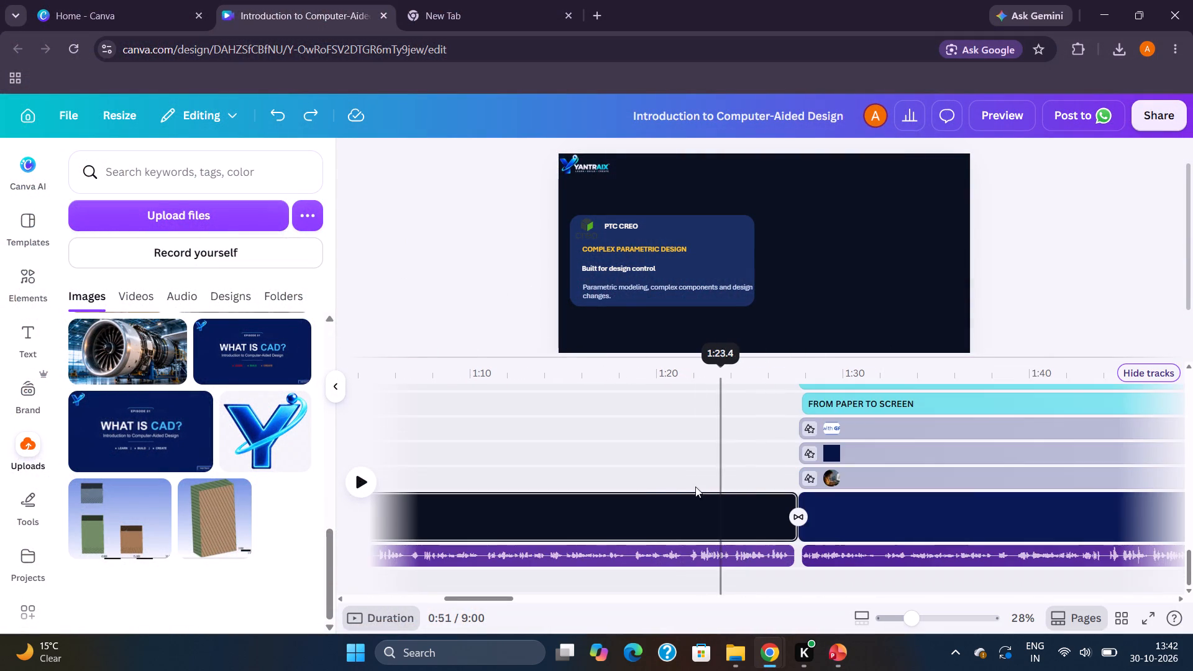
pyautogui.hscroll(4, 641, 486)
pyautogui.scroll(7, 628, 486)
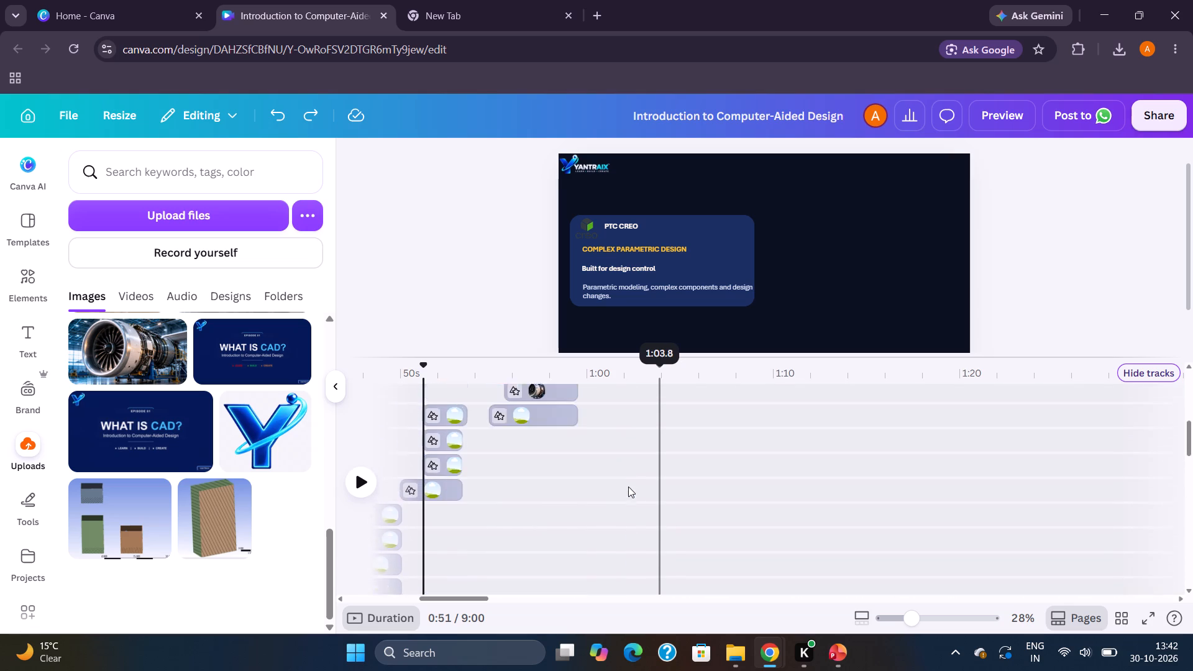
pyautogui.scroll(4, 628, 486)
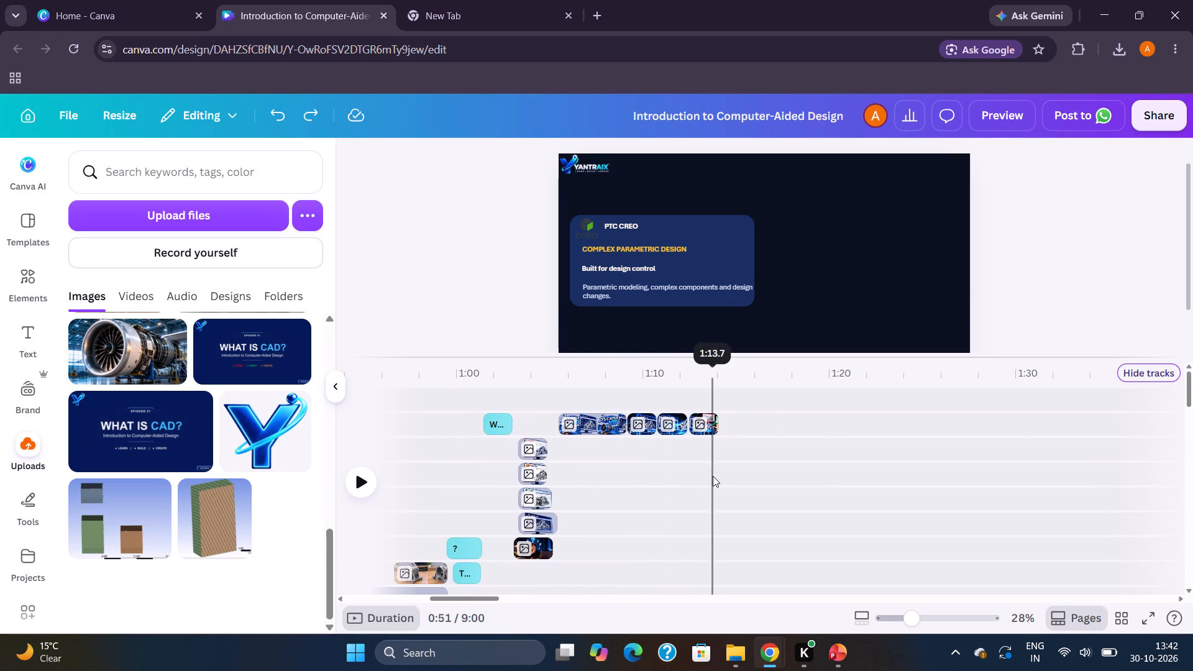
pyautogui.click(713, 476)
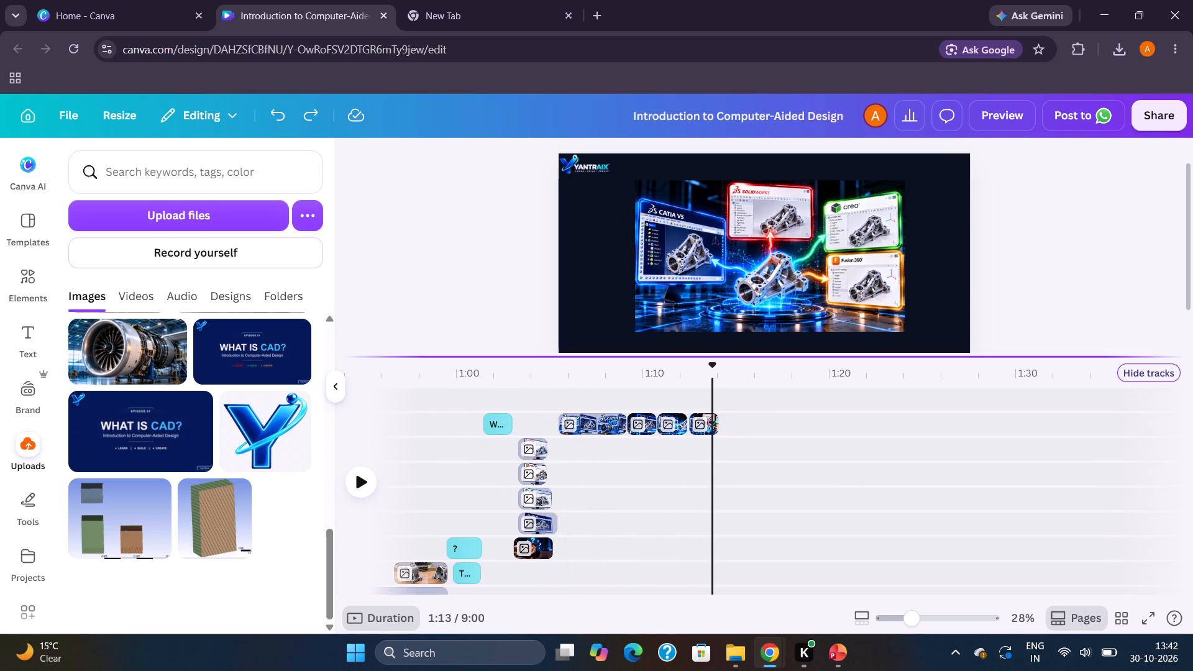
pyautogui.click(171, 219)
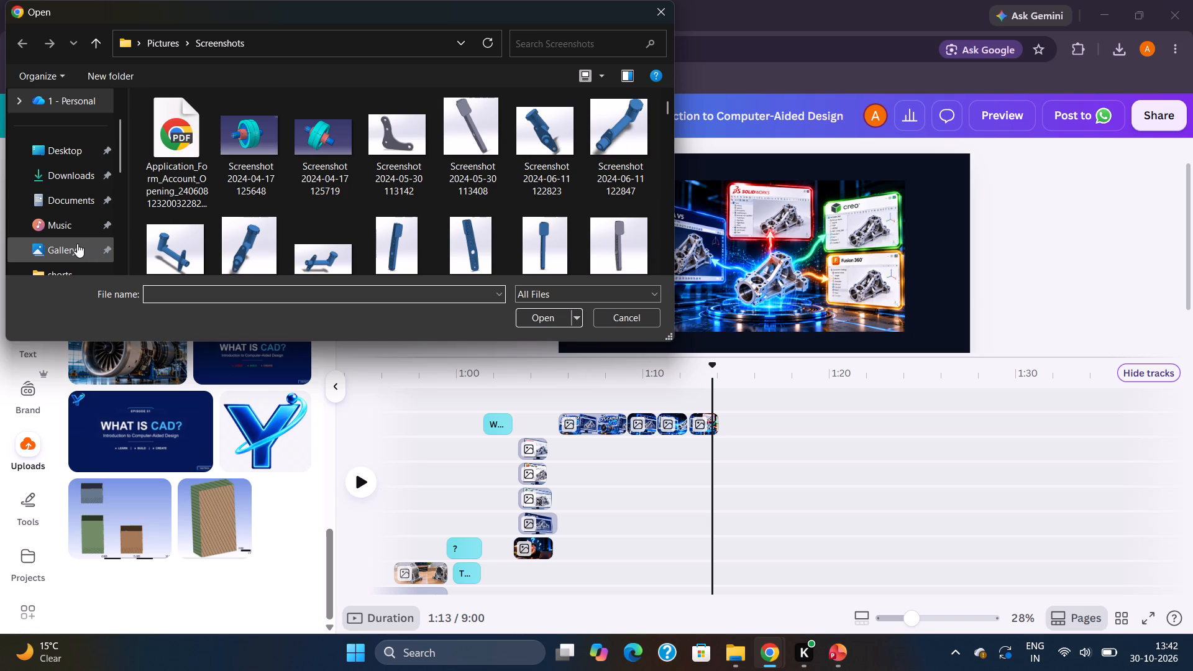
pyautogui.click(77, 244)
pyautogui.click(202, 166)
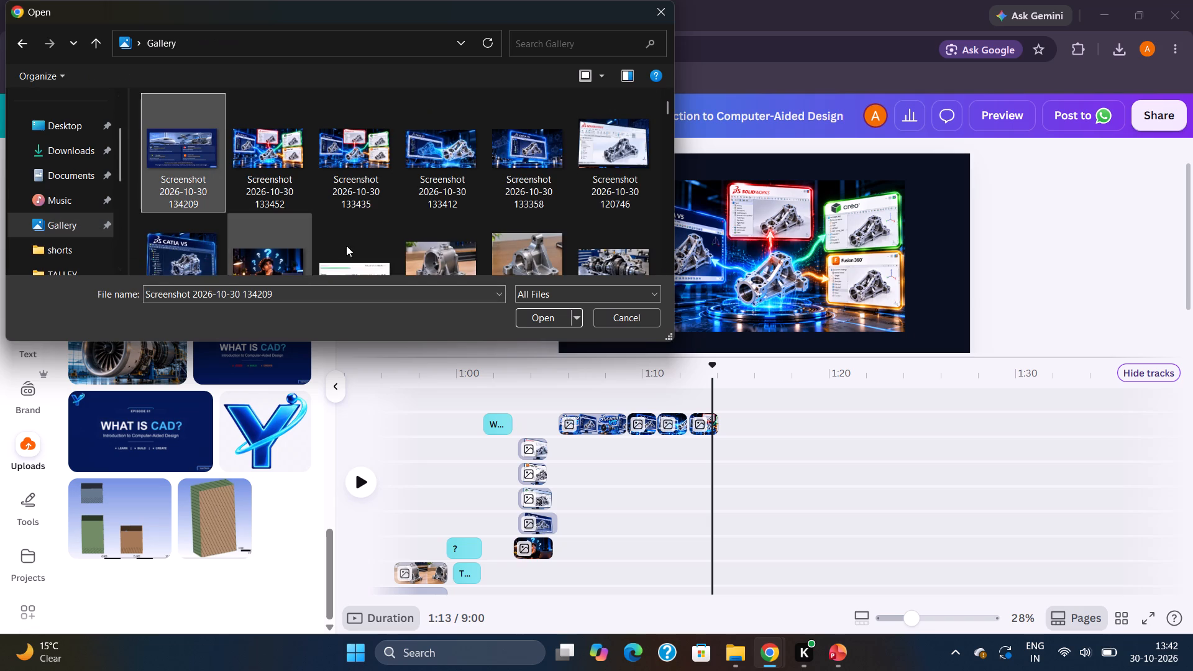
pyautogui.click(538, 326)
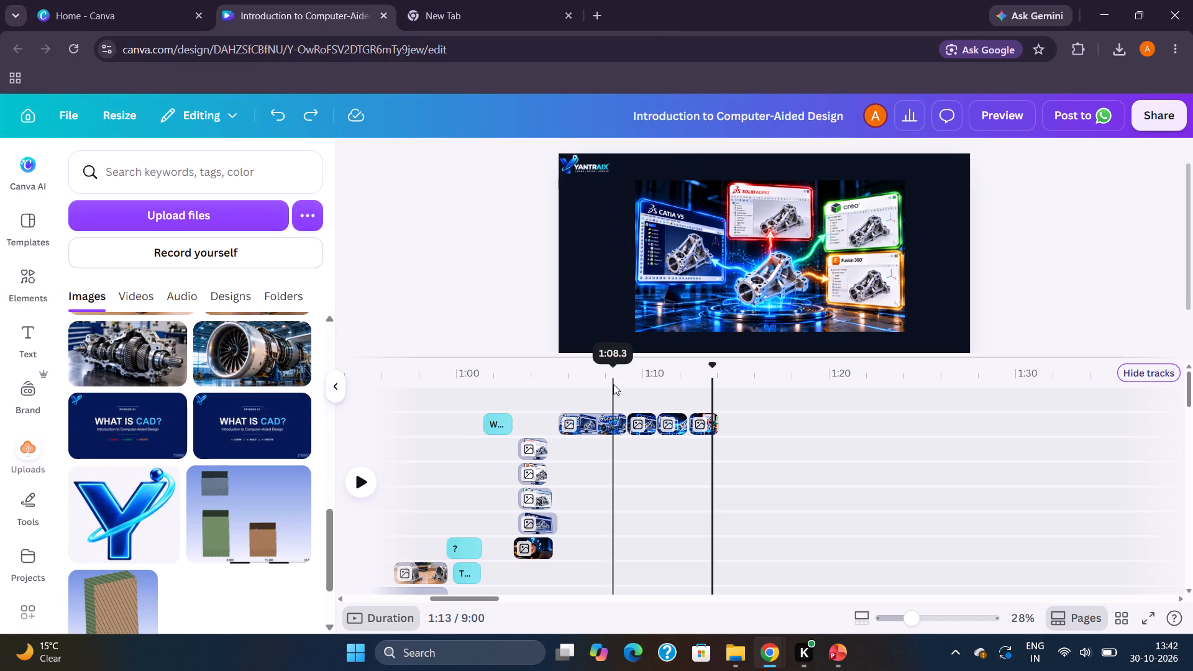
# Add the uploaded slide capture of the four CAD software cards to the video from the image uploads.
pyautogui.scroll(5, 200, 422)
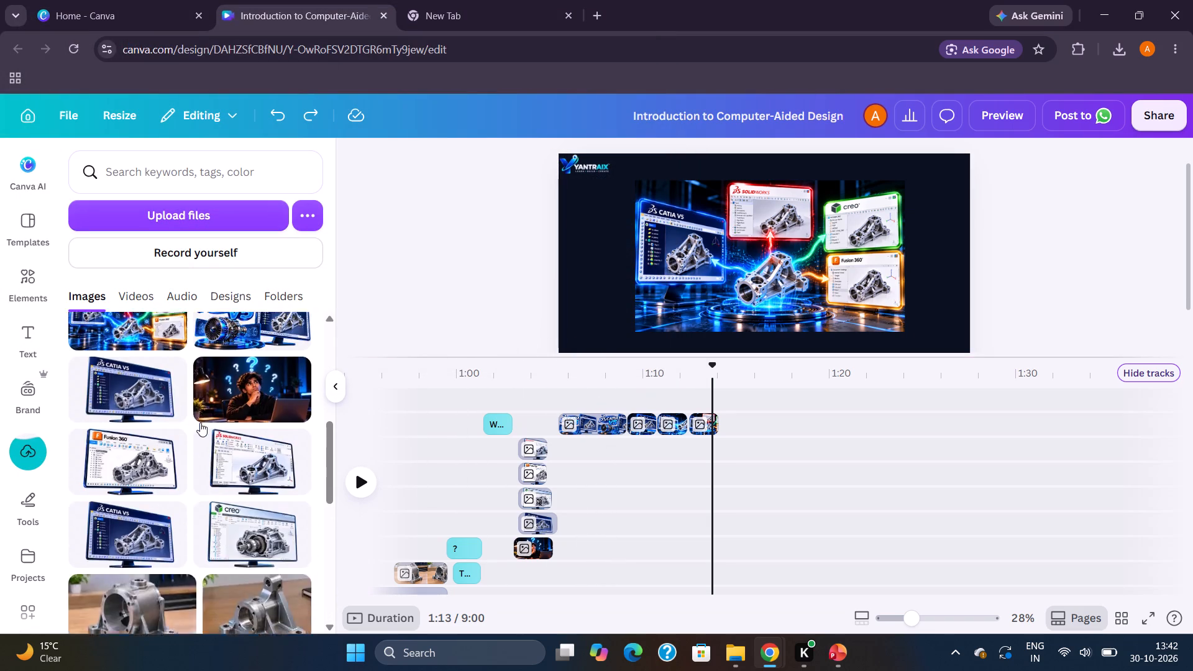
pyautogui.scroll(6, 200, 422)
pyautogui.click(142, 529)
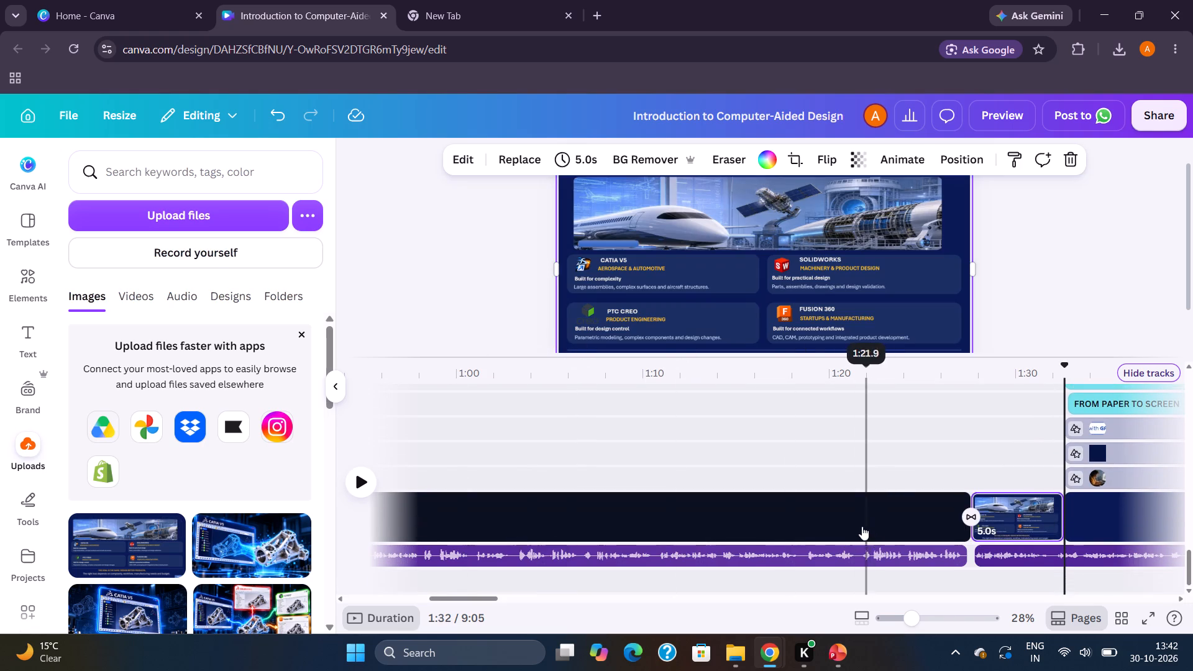
# Play the voiceover around 1:12 and park the playhead at 1:14, just after the multi-software image clip.
pyautogui.scroll(12, 861, 526)
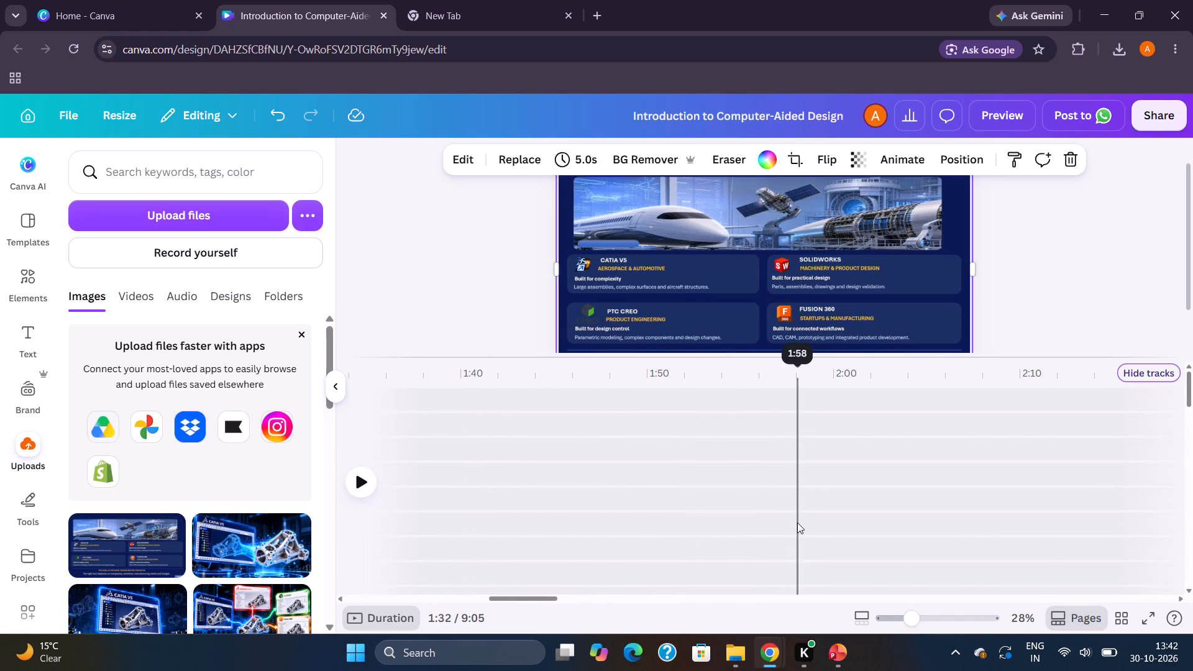
pyautogui.hscroll(9, 797, 523)
pyautogui.hscroll(-6, 797, 523)
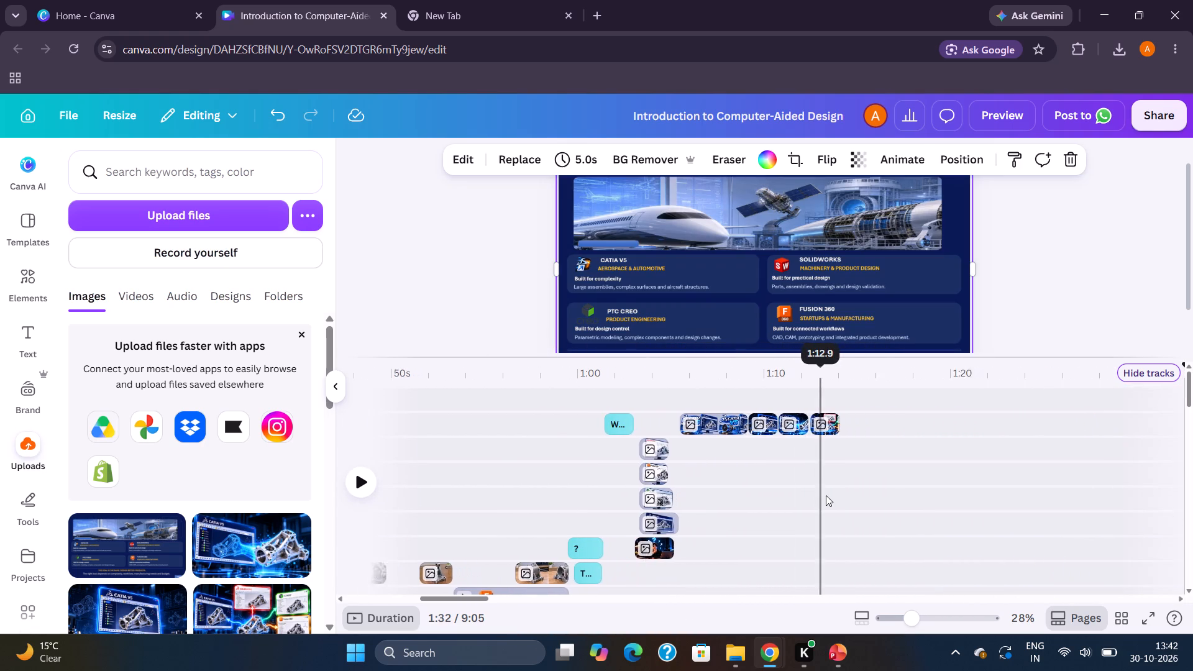
pyautogui.click(826, 495)
pyautogui.press('space')
pyautogui.press('space')
pyautogui.click(823, 495)
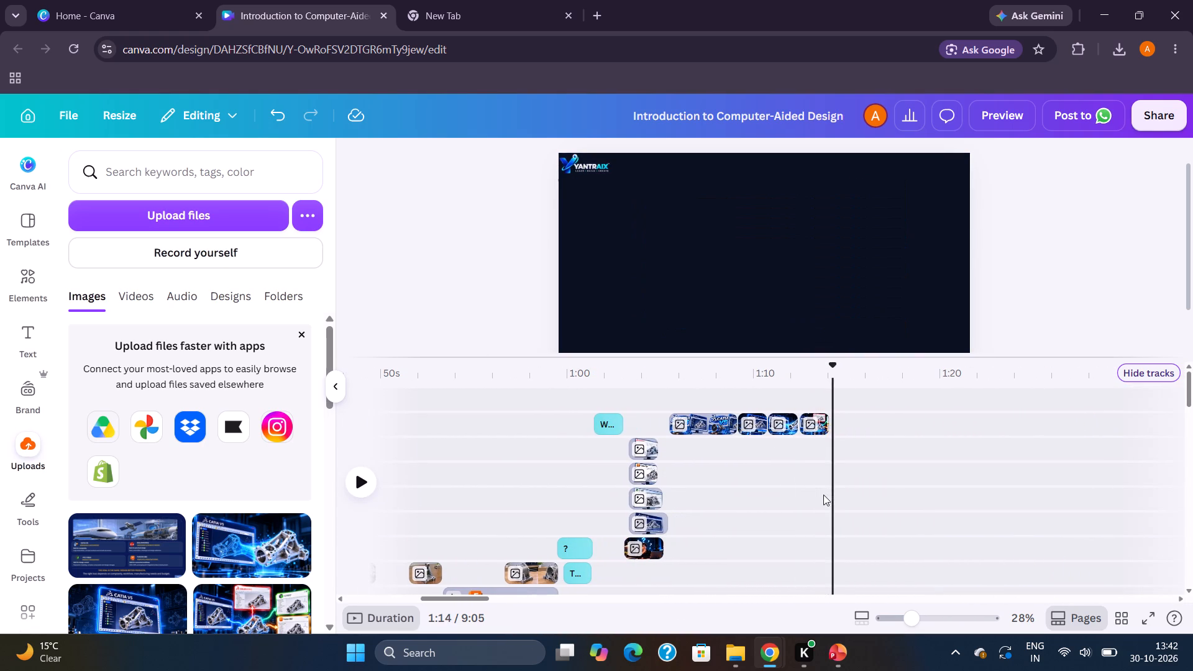
pyautogui.click(796, 494)
pyautogui.press('space')
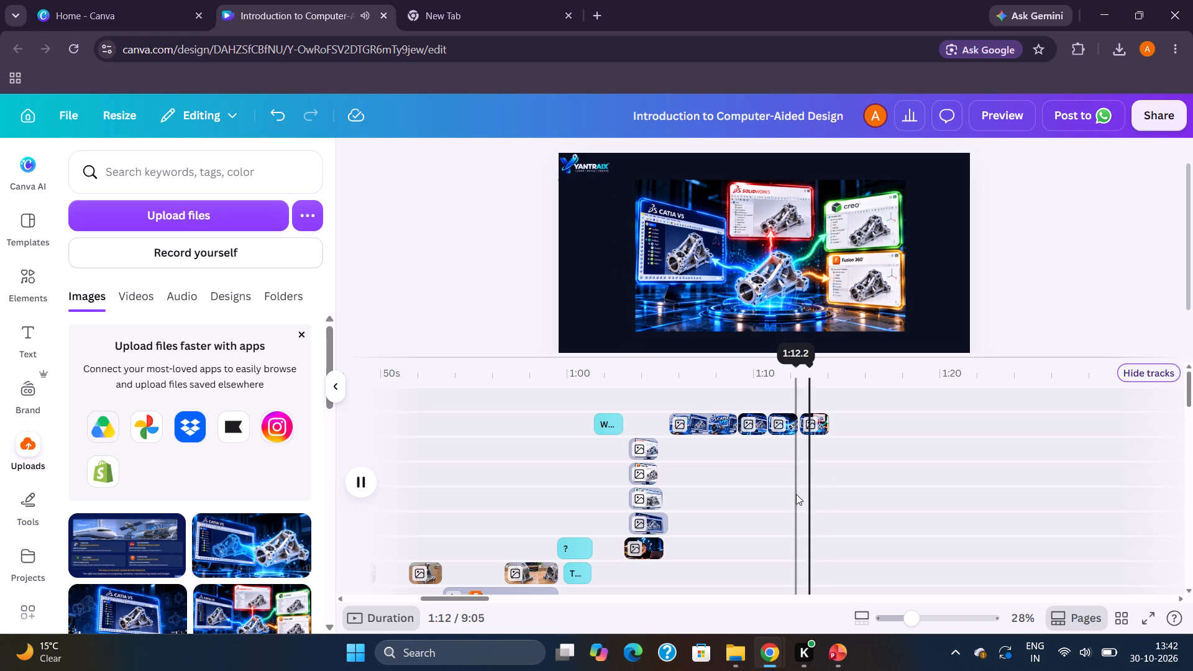
pyautogui.press('space')
pyautogui.press('space')
pyautogui.press('space')
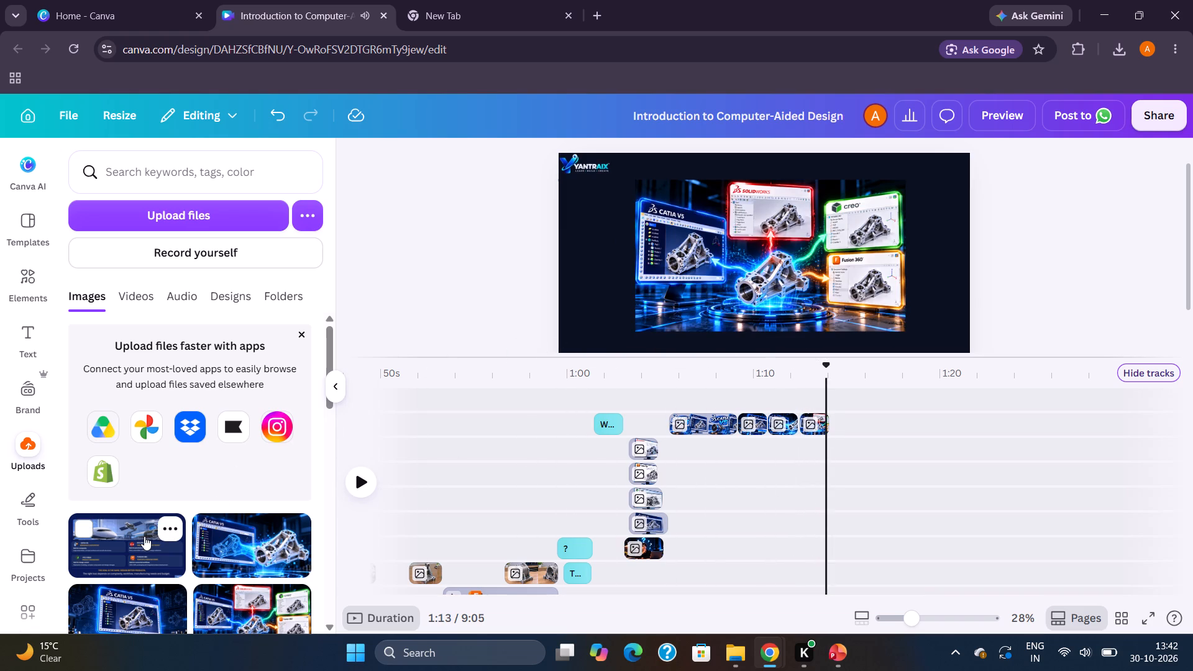
pyautogui.press('space')
pyautogui.press('space')
pyautogui.press('space')
pyautogui.press('space')
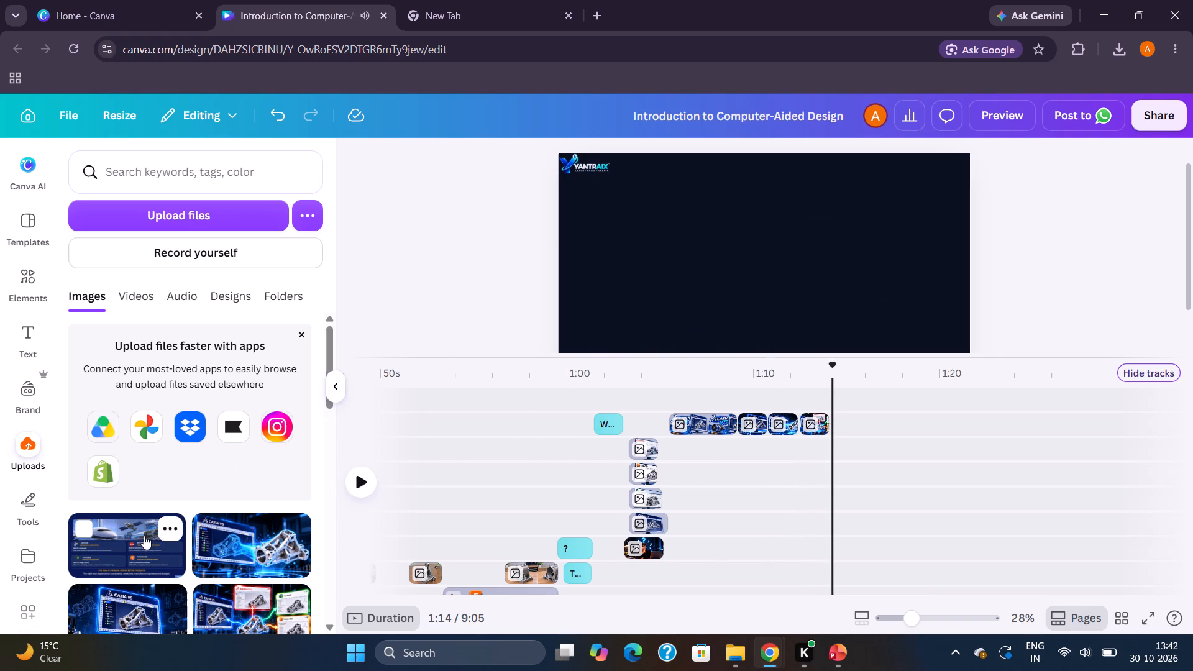
# Place the slide capture on the dark scene at 1:14, enlarge it and centre it in the frame below the Yantraix logo.
pyautogui.moveTo(134, 535); pyautogui.dragTo(706, 215)
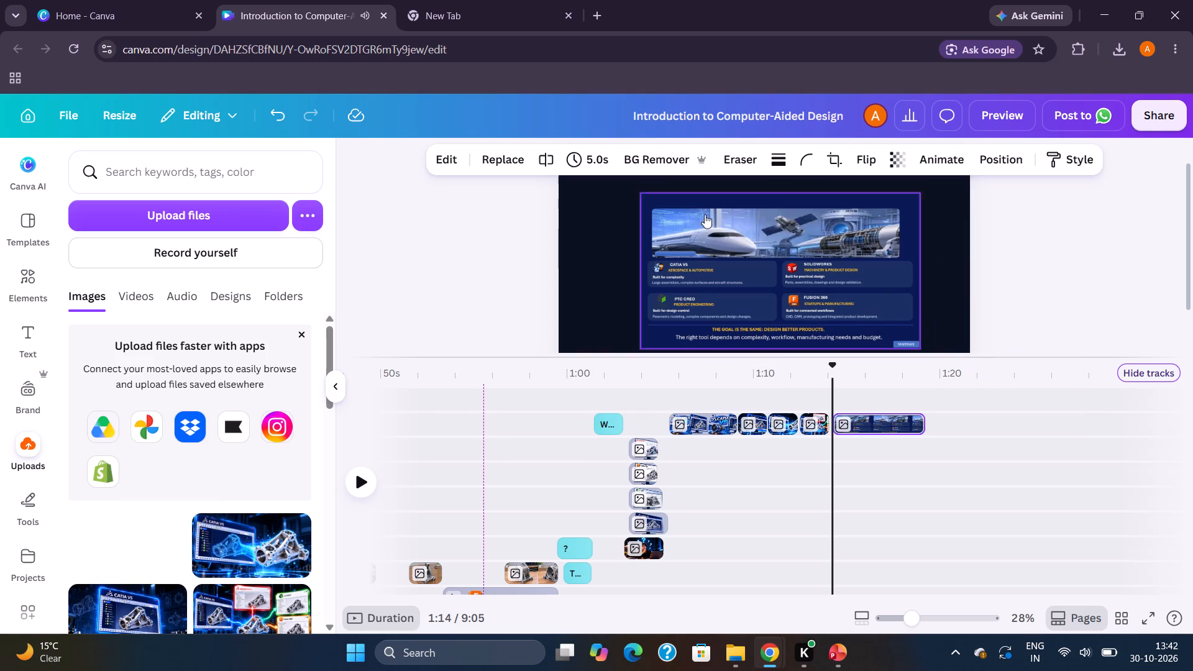
pyautogui.moveTo(705, 263); pyautogui.dragTo(687, 260)
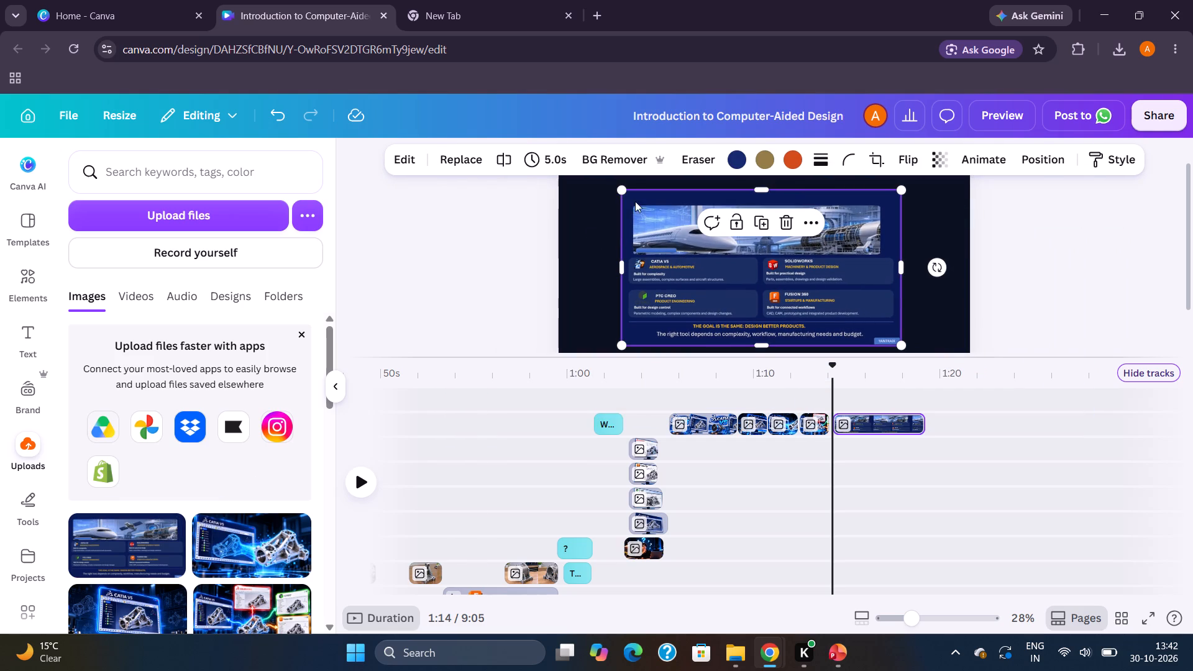
pyautogui.moveTo(619, 188); pyautogui.dragTo(605, 183)
pyautogui.moveTo(900, 349); pyautogui.dragTo(902, 349)
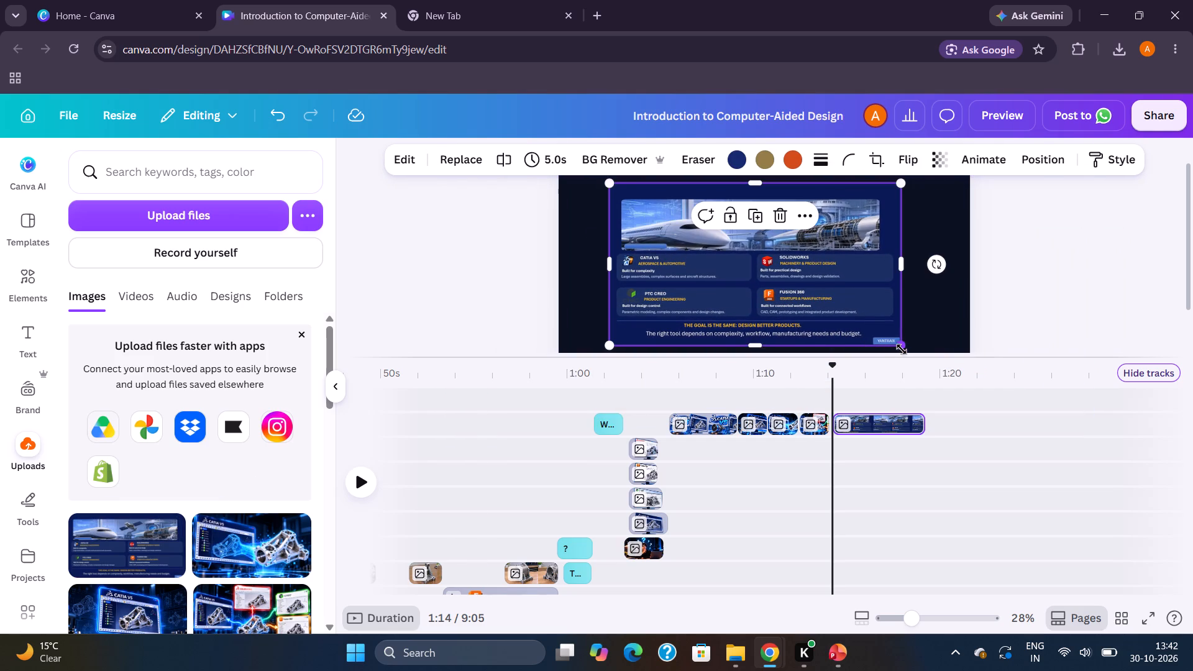
pyautogui.moveTo(902, 349); pyautogui.dragTo(931, 349)
pyautogui.scroll(-1, 1025, 310)
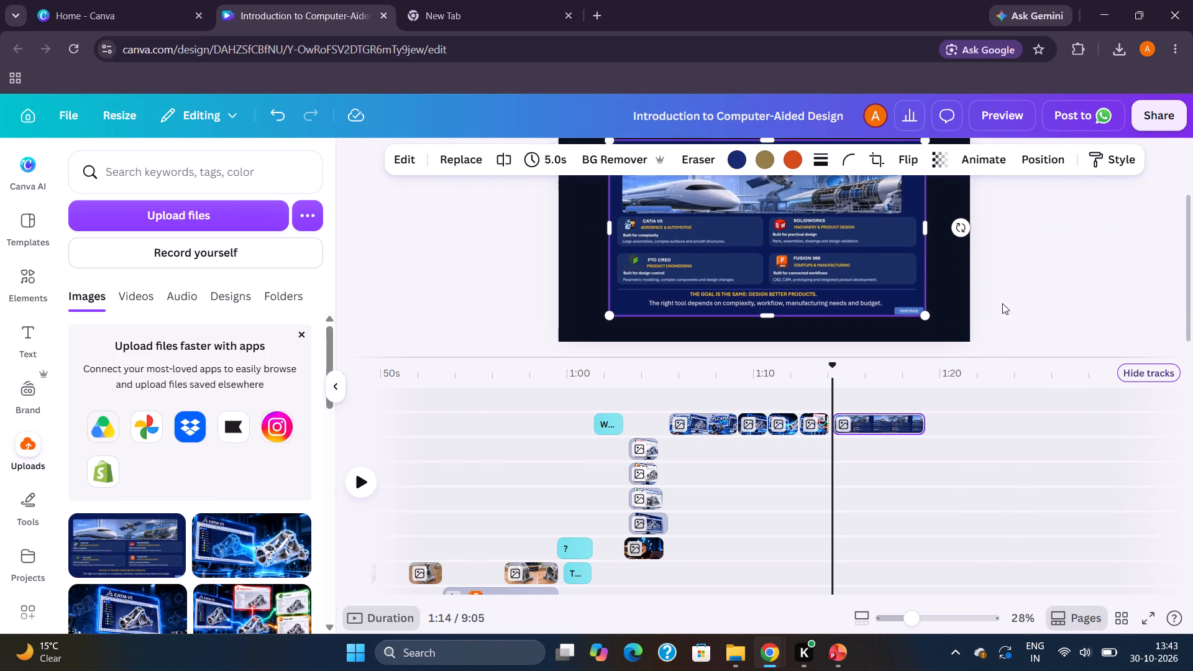
pyautogui.scroll(-1, 1002, 303)
pyautogui.moveTo(860, 268); pyautogui.dragTo(859, 255)
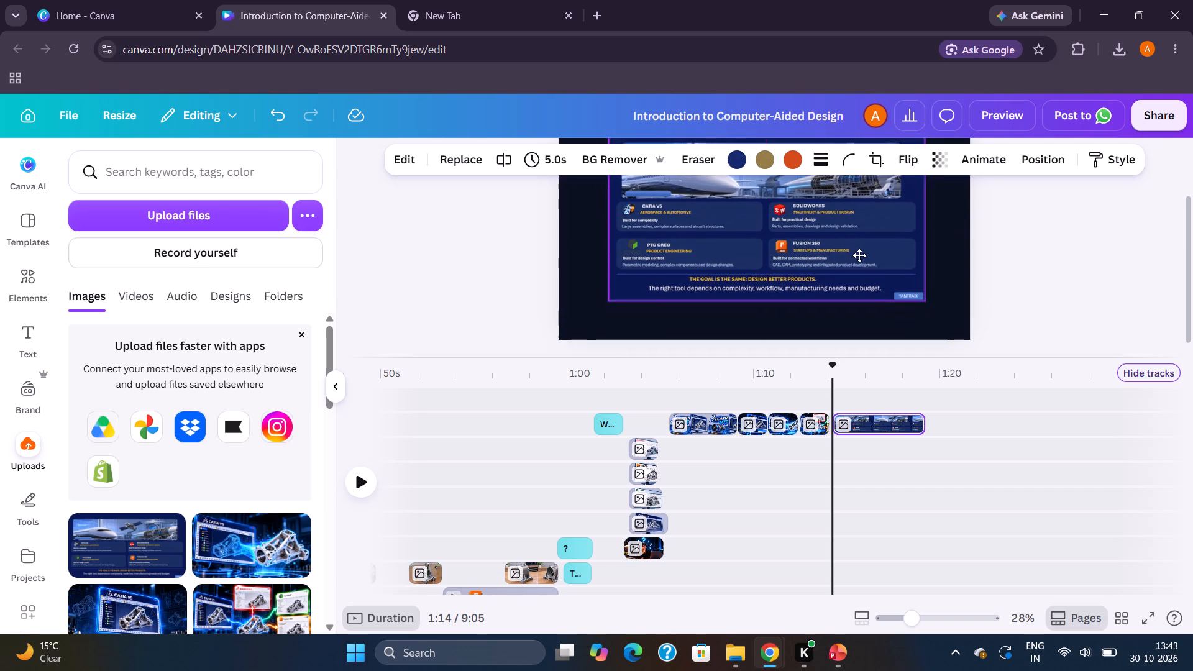
pyautogui.moveTo(859, 255); pyautogui.dragTo(861, 262)
pyautogui.scroll(2, 810, 282)
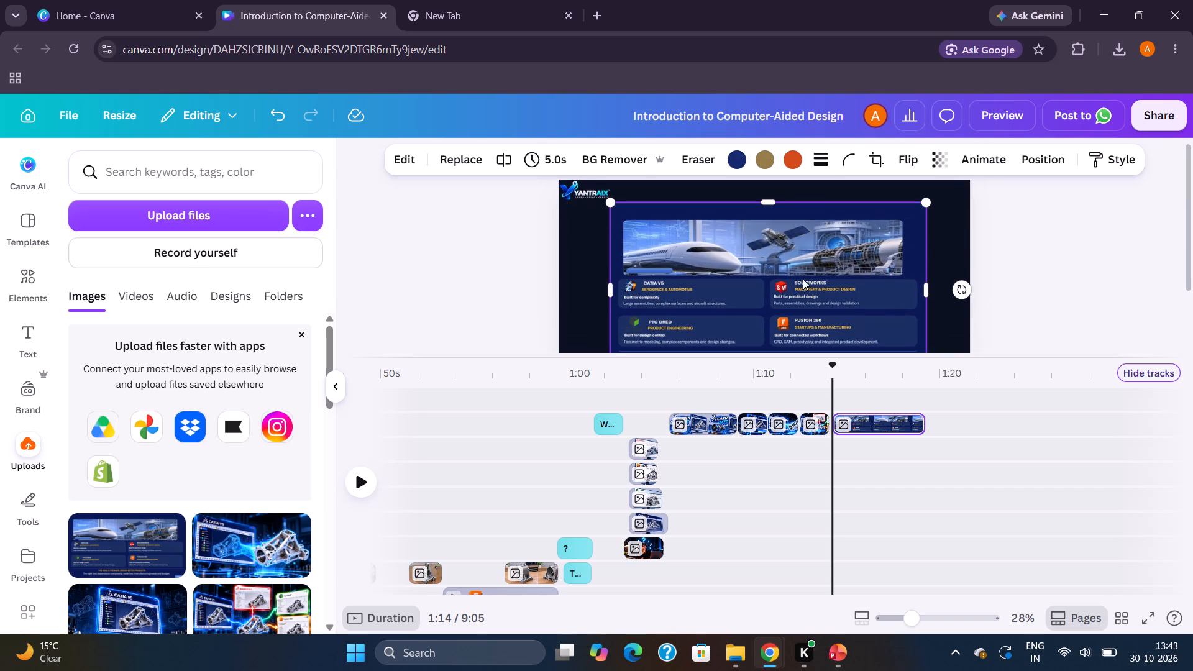
pyautogui.click(672, 275)
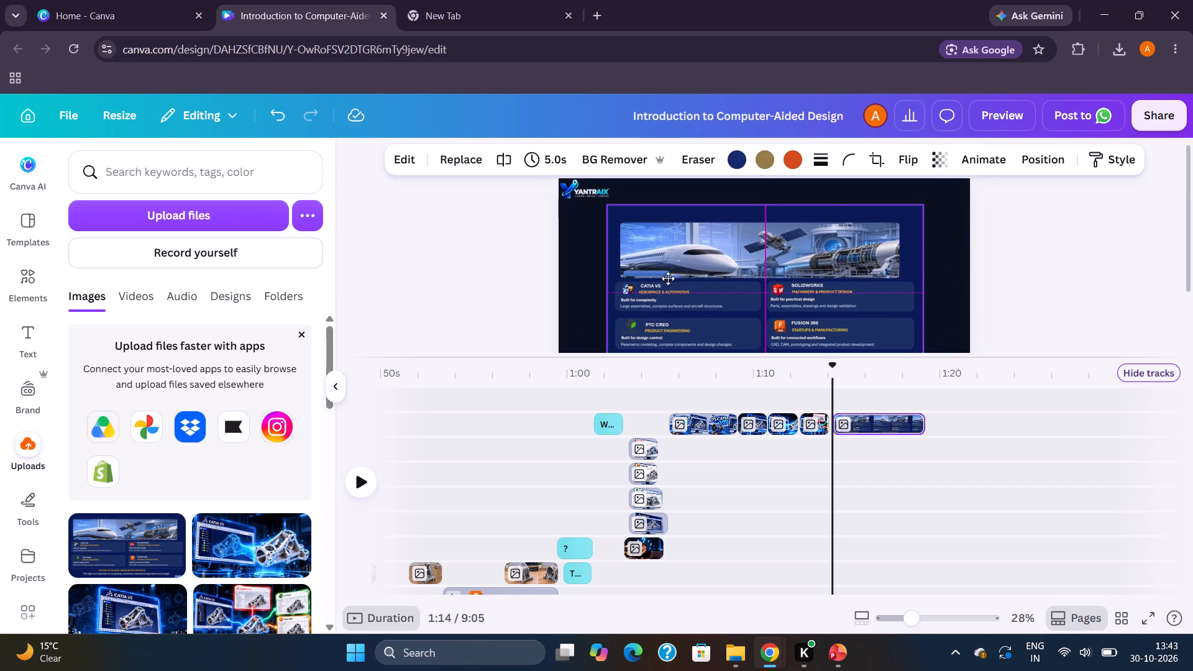
pyautogui.click(1077, 234)
pyautogui.scroll(-2, 1019, 247)
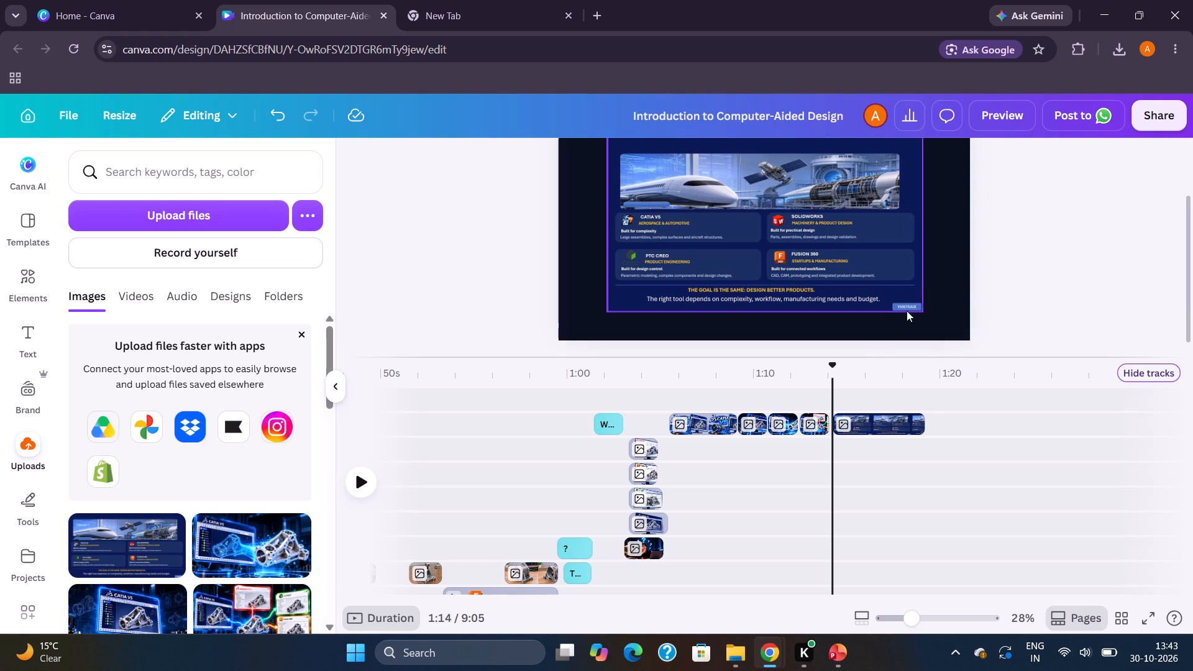
# Listen to the voiceover and extend the slide capture clip to 13.1 s, ending at about 1:27.
pyautogui.click(813, 447)
pyautogui.press('space')
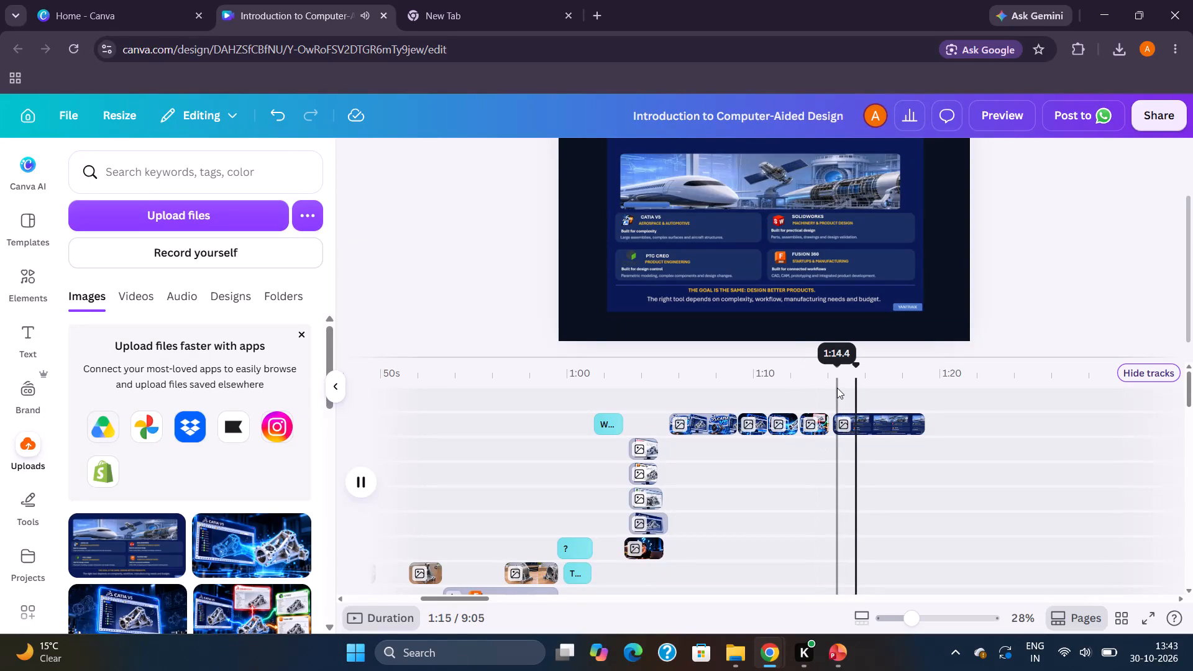
pyautogui.scroll(-1, 972, 357)
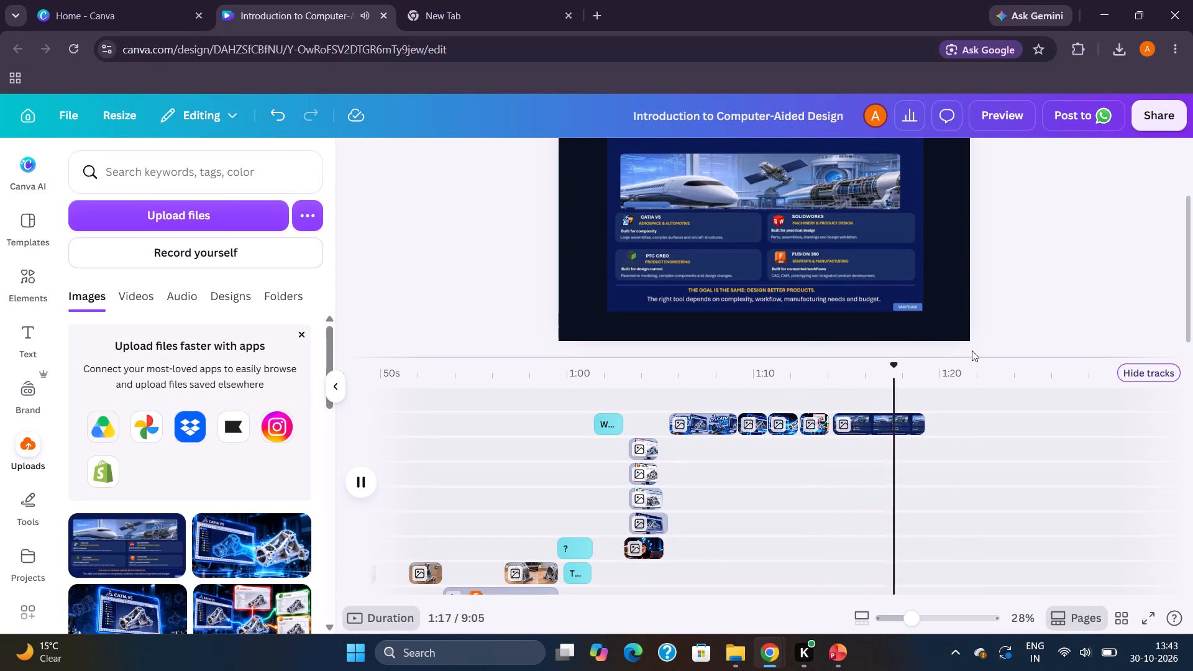
pyautogui.scroll(-1, 972, 350)
pyautogui.moveTo(921, 421); pyautogui.dragTo(936, 426)
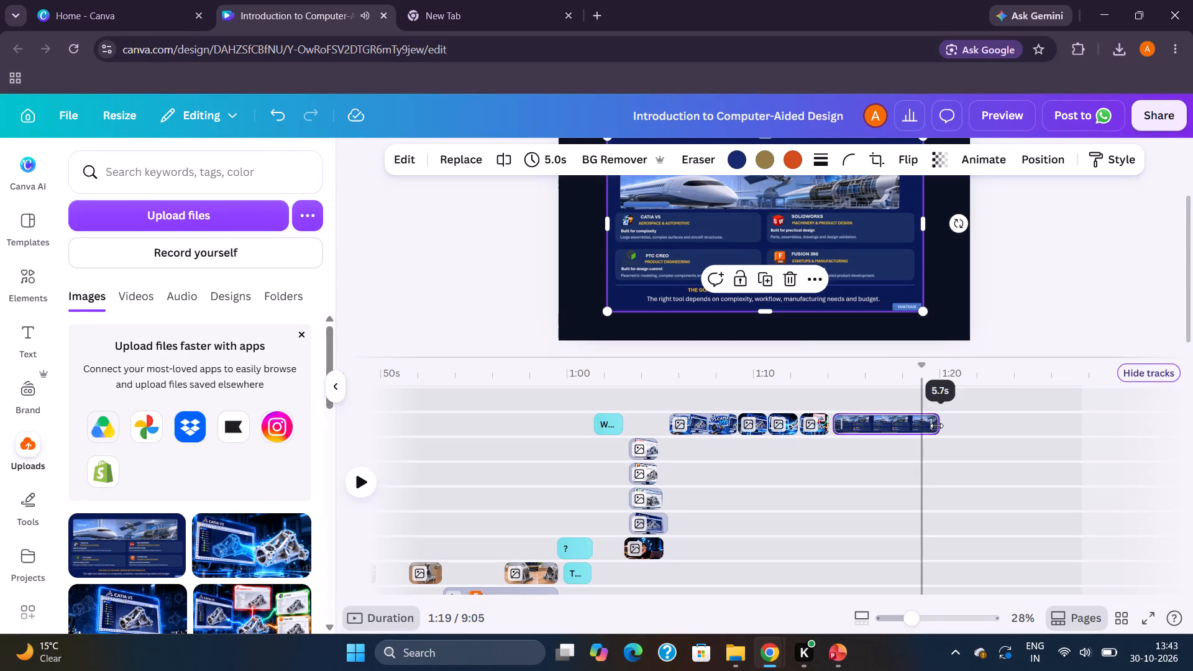
pyautogui.moveTo(936, 426); pyautogui.dragTo(958, 427)
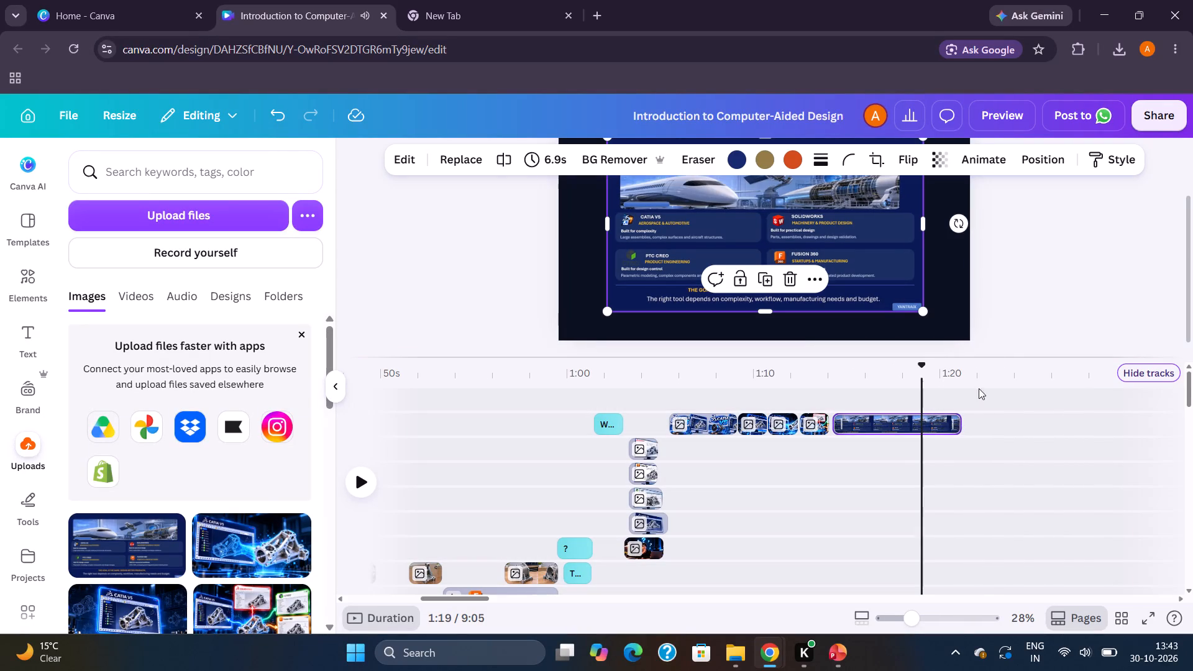
pyautogui.press('space')
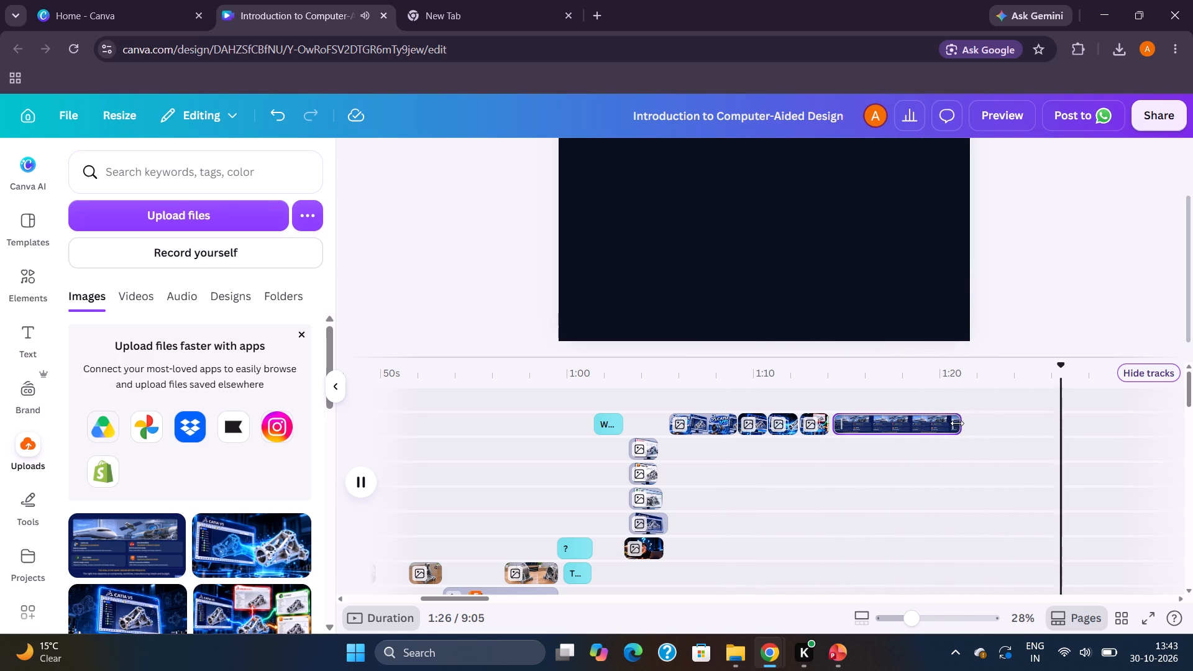
pyautogui.press('space')
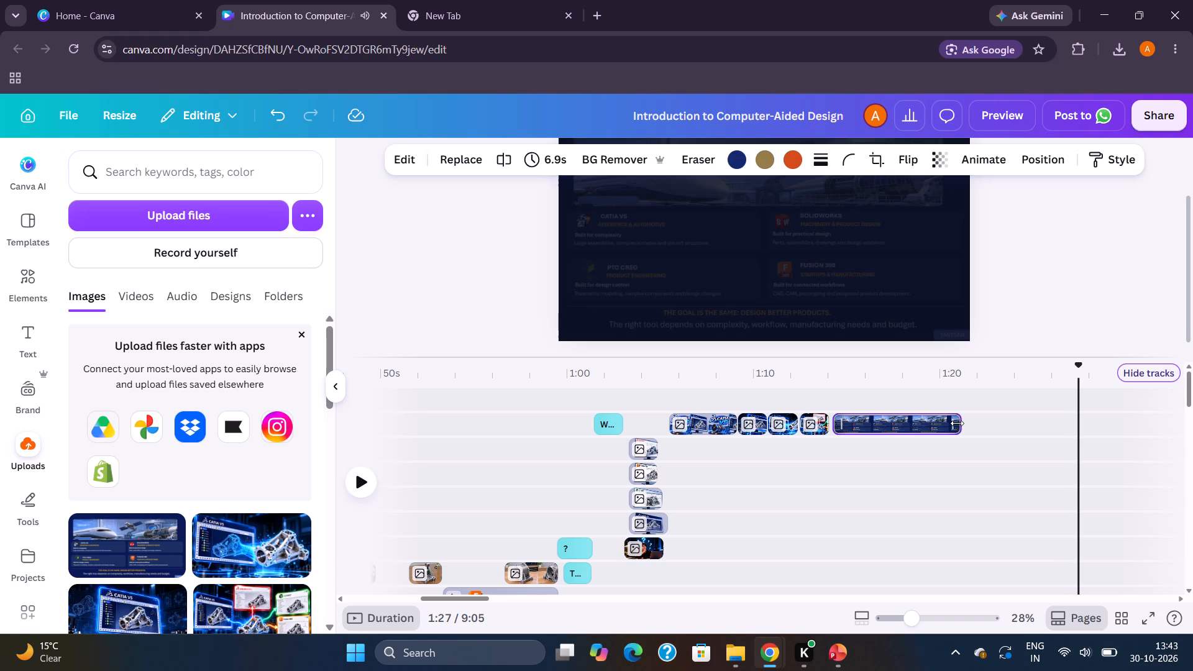
pyautogui.moveTo(957, 423); pyautogui.dragTo(1072, 423)
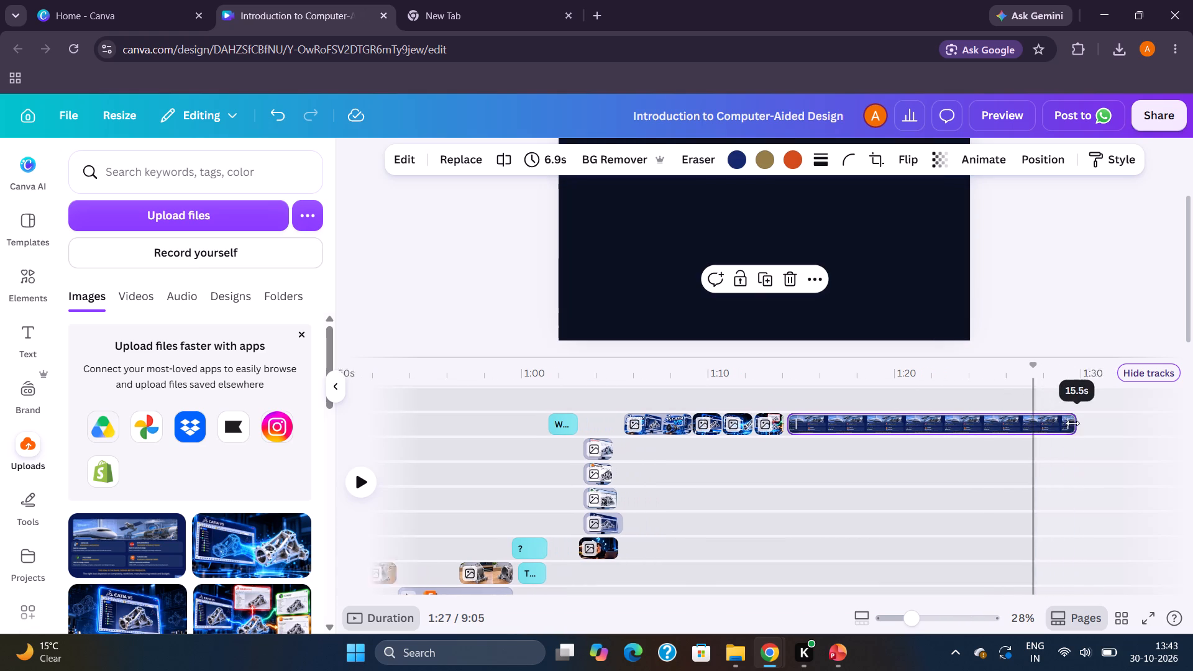
pyautogui.moveTo(1072, 423); pyautogui.dragTo(986, 422)
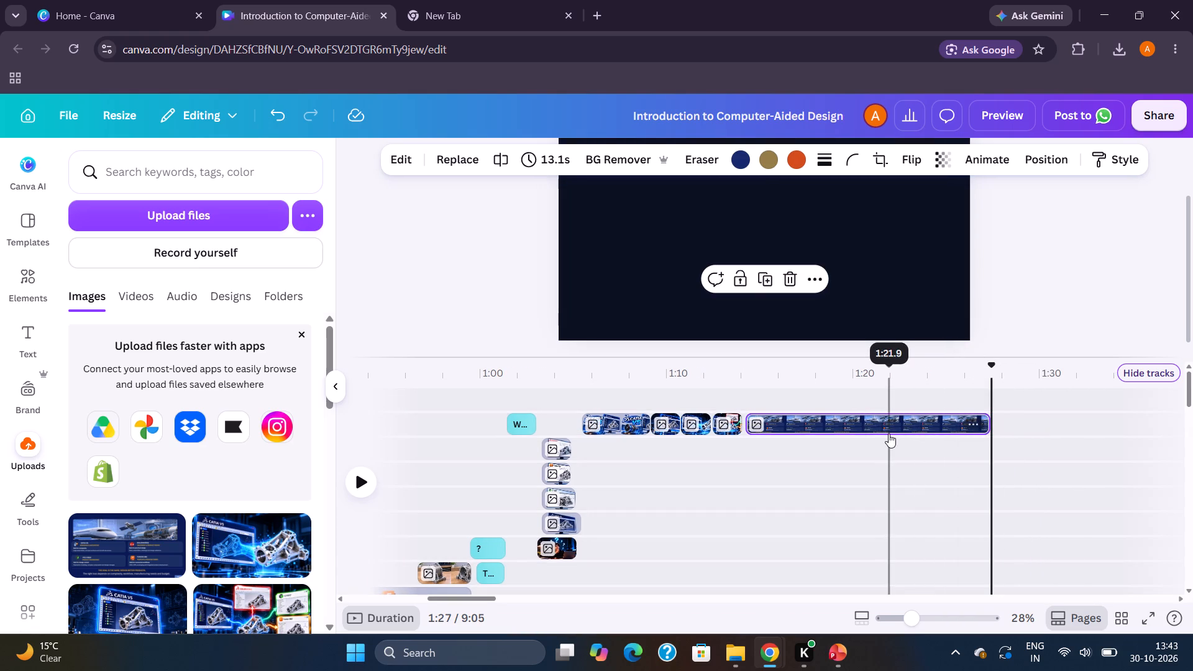
# Play the end of the slide capture clip and delete the duplicate 5.0 s full-frame capture page before the "From Drafting to Digital Design" page.
pyautogui.press('space')
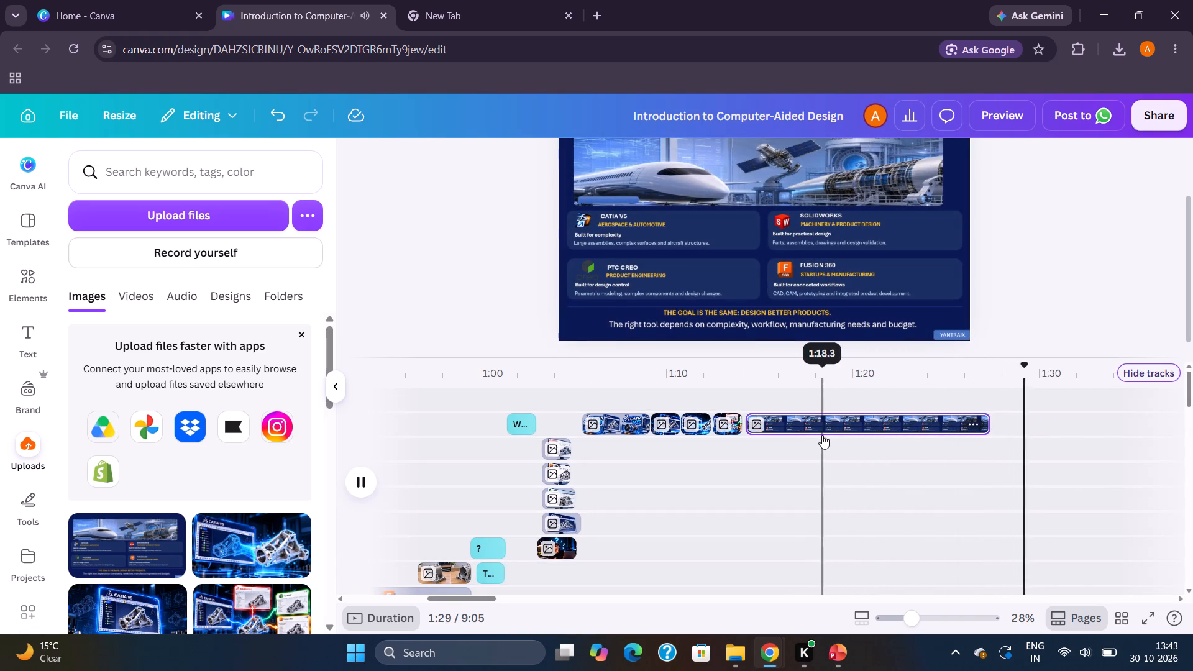
pyautogui.click(822, 435)
pyautogui.press('space')
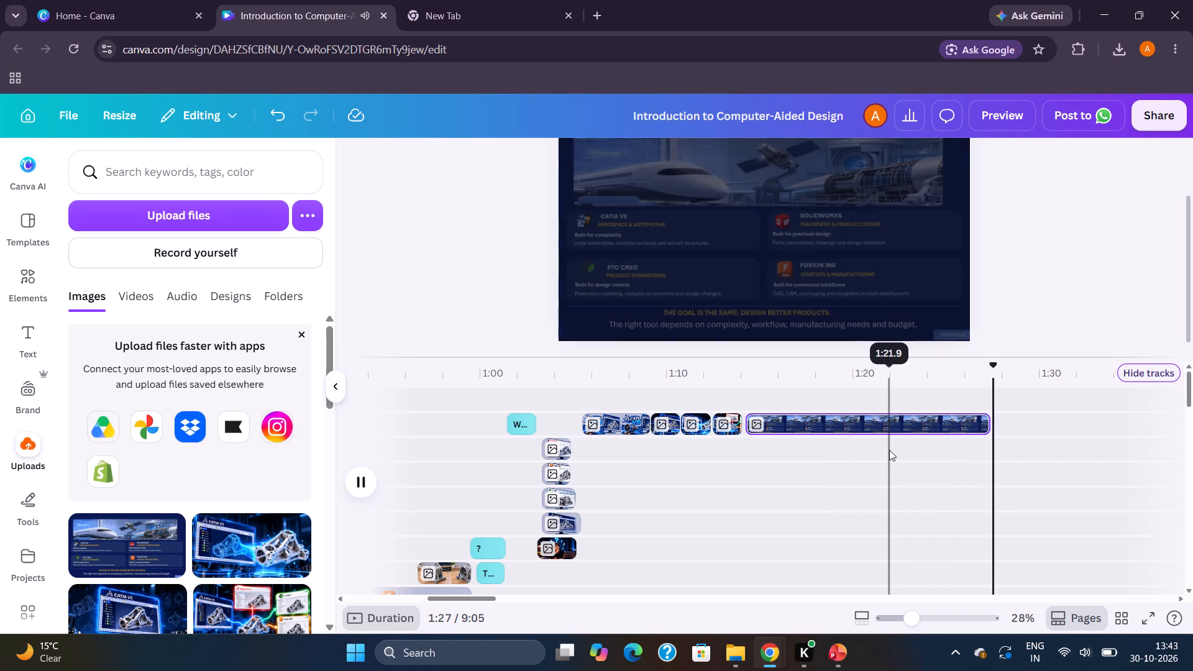
pyautogui.scroll(-7, 939, 454)
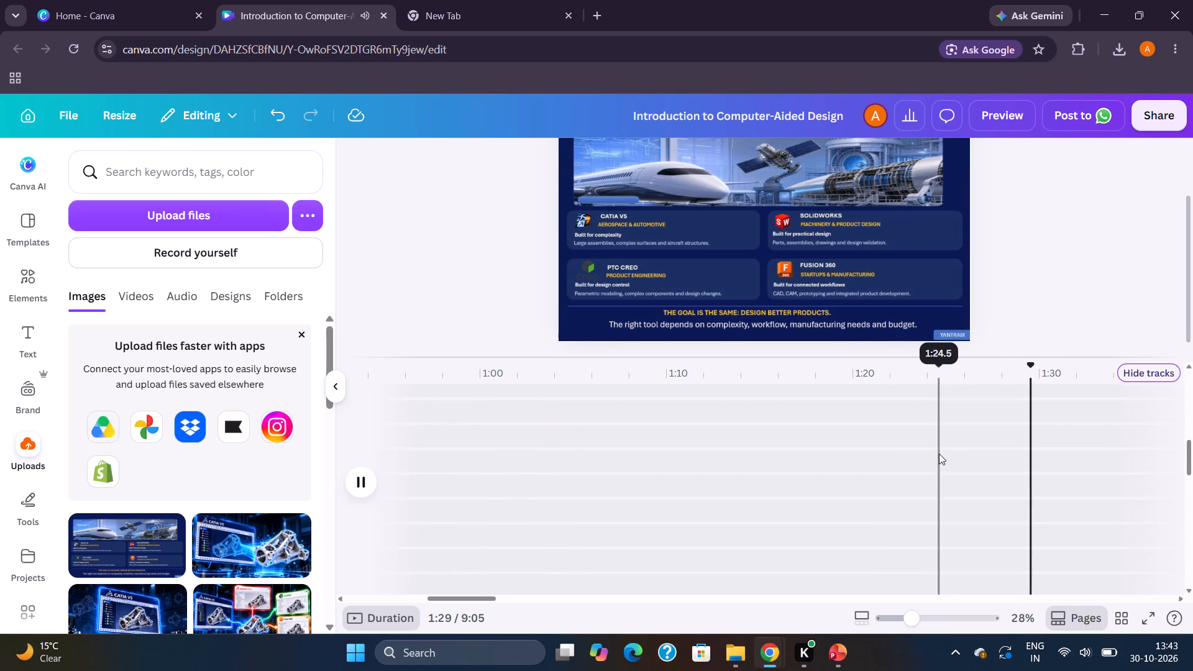
pyautogui.scroll(-7, 939, 454)
pyautogui.click(1046, 516)
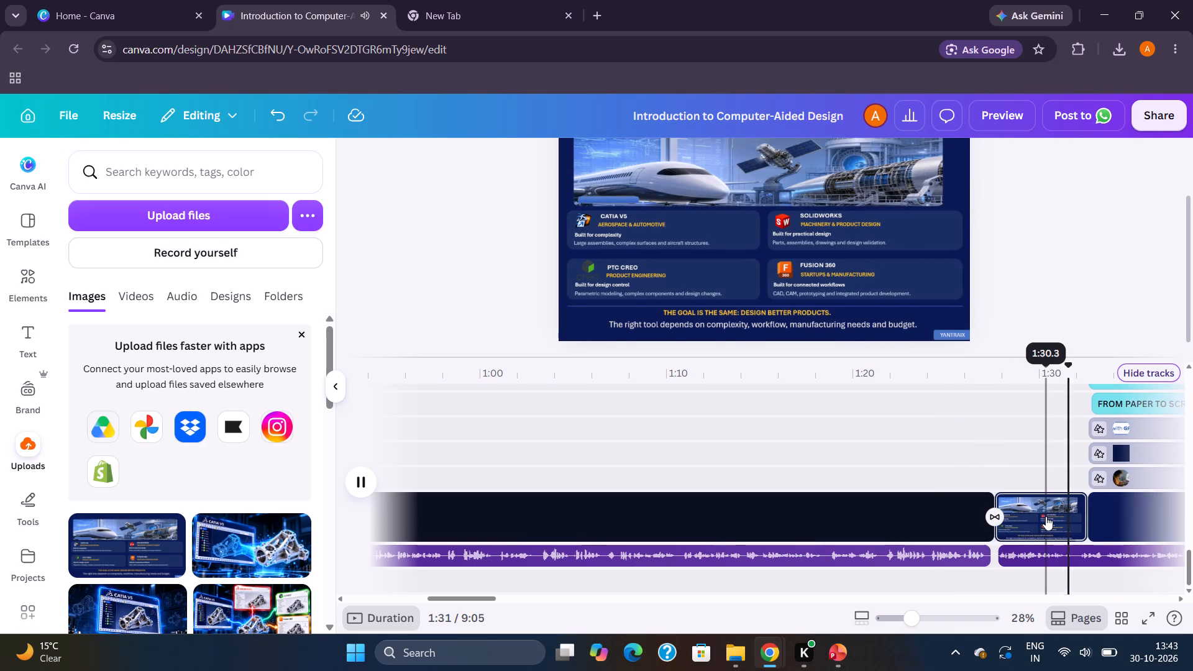
pyautogui.press('Delete')
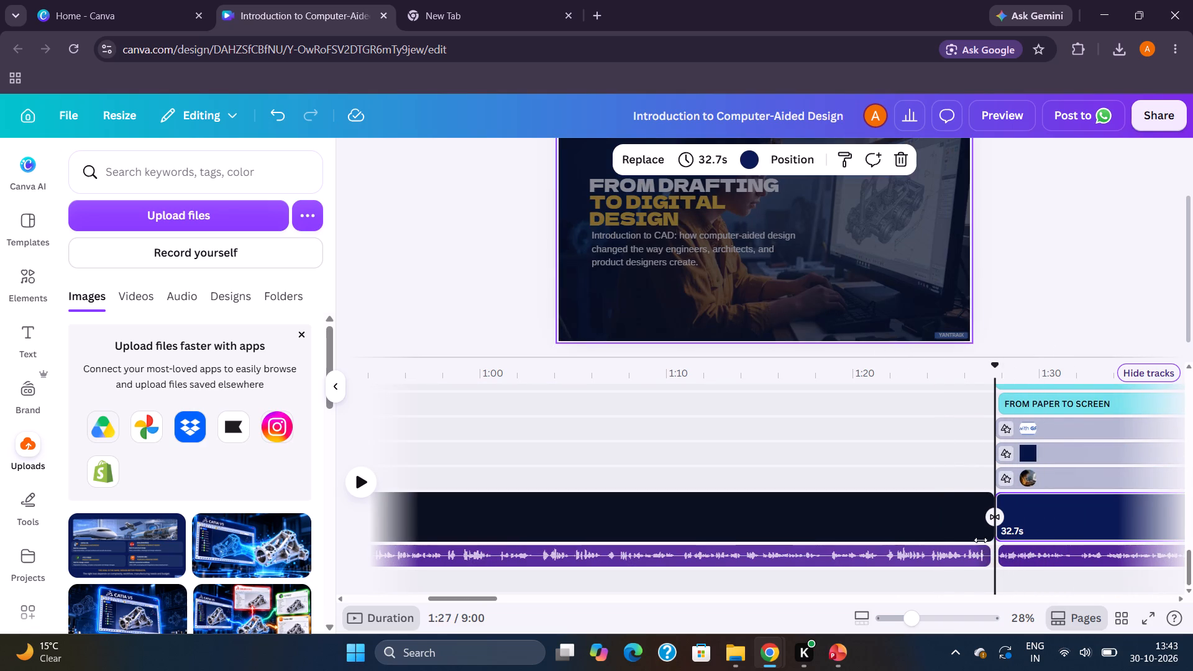
# Play the video from about 1:18 to check the slide capture's timing and its transition to the following page.
pyautogui.scroll(11, 954, 512)
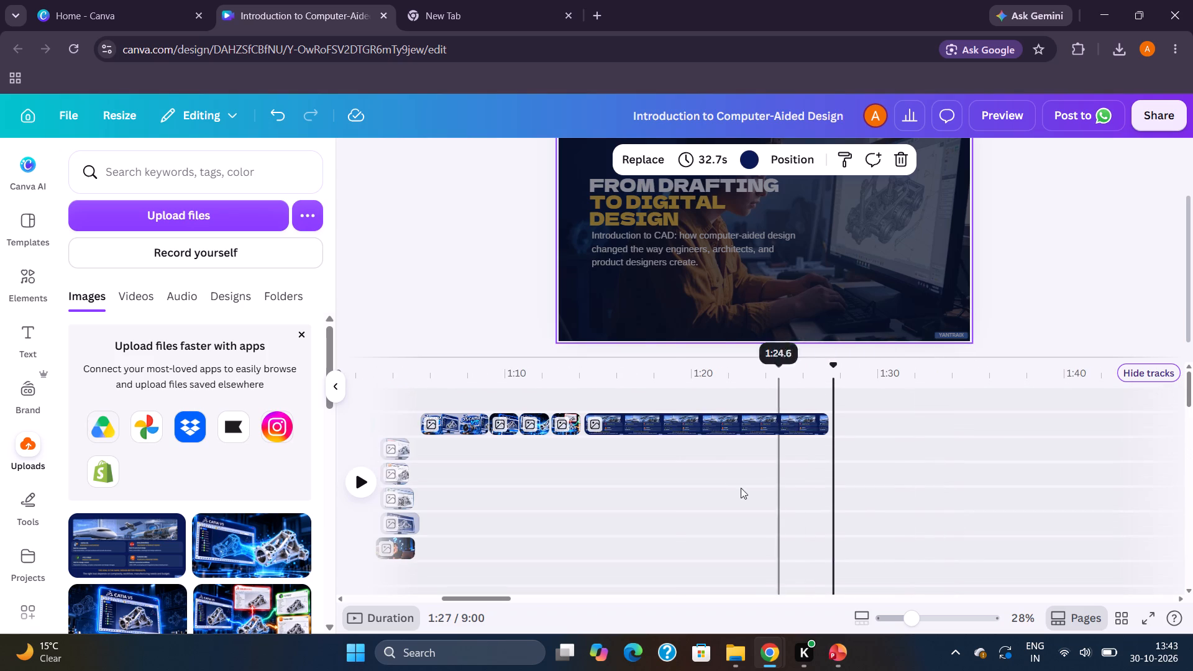
pyautogui.click(657, 480)
pyautogui.press('space')
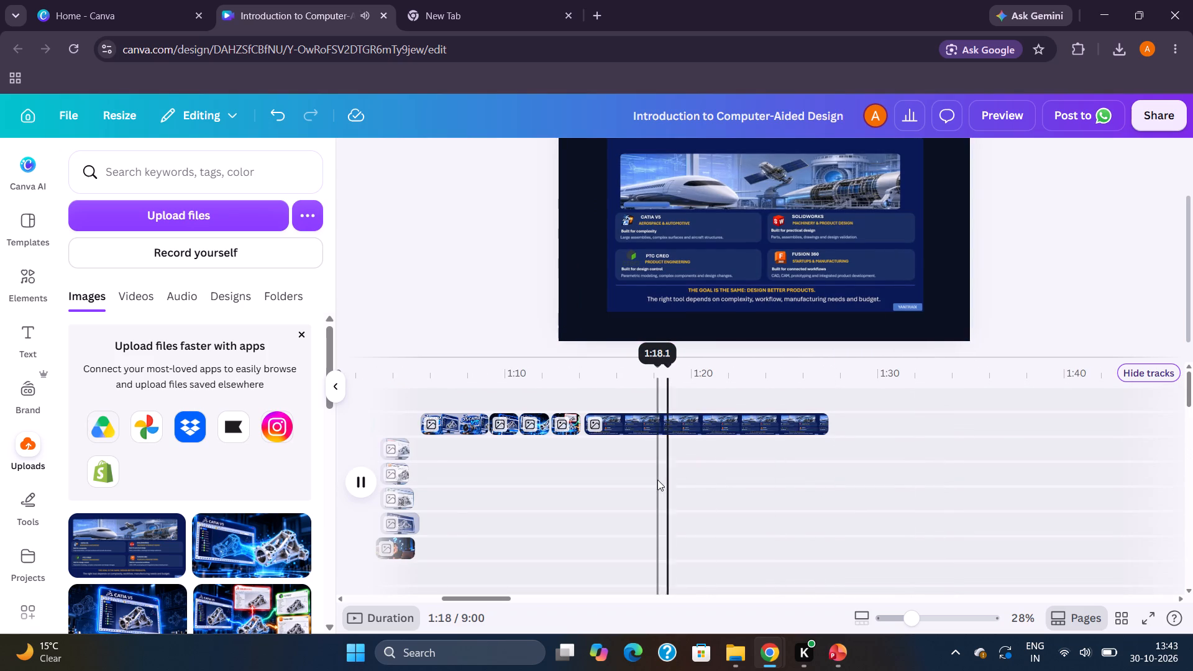
pyautogui.scroll(3, 657, 480)
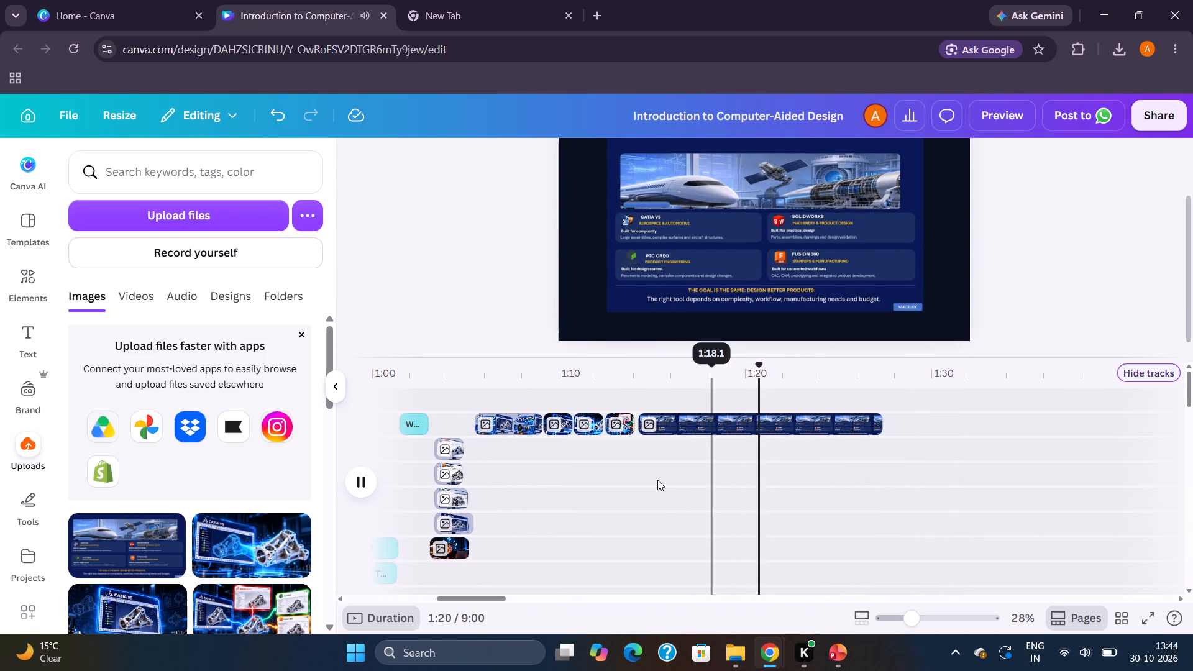
pyautogui.scroll(2, 657, 480)
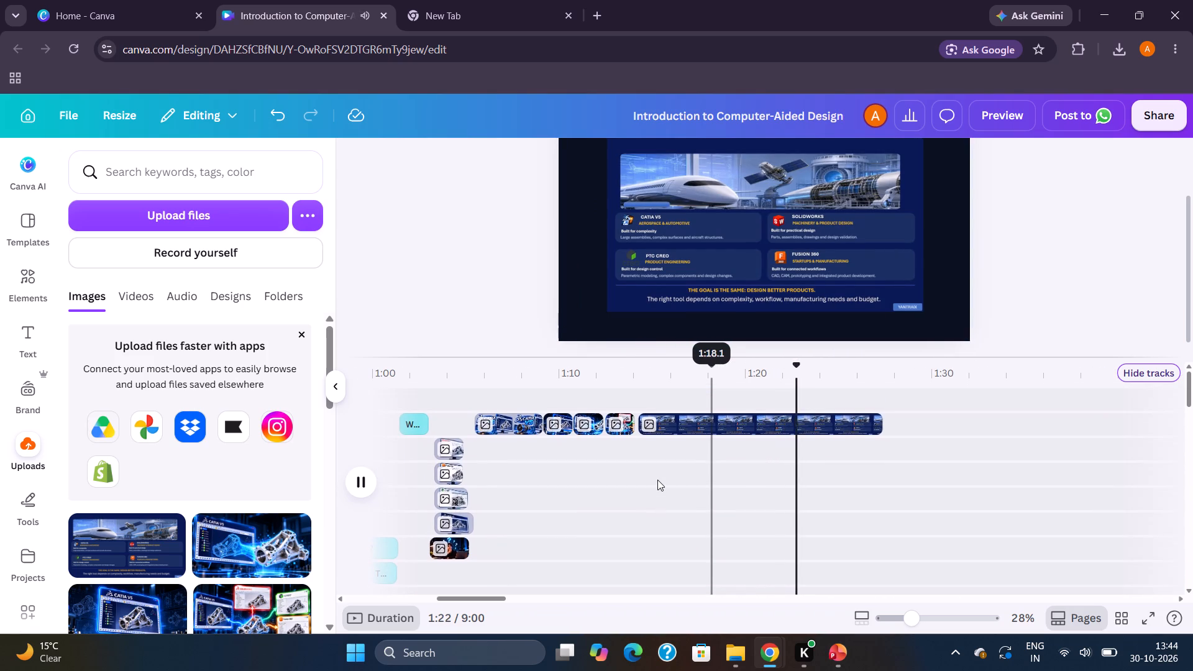
pyautogui.scroll(4, 1110, 266)
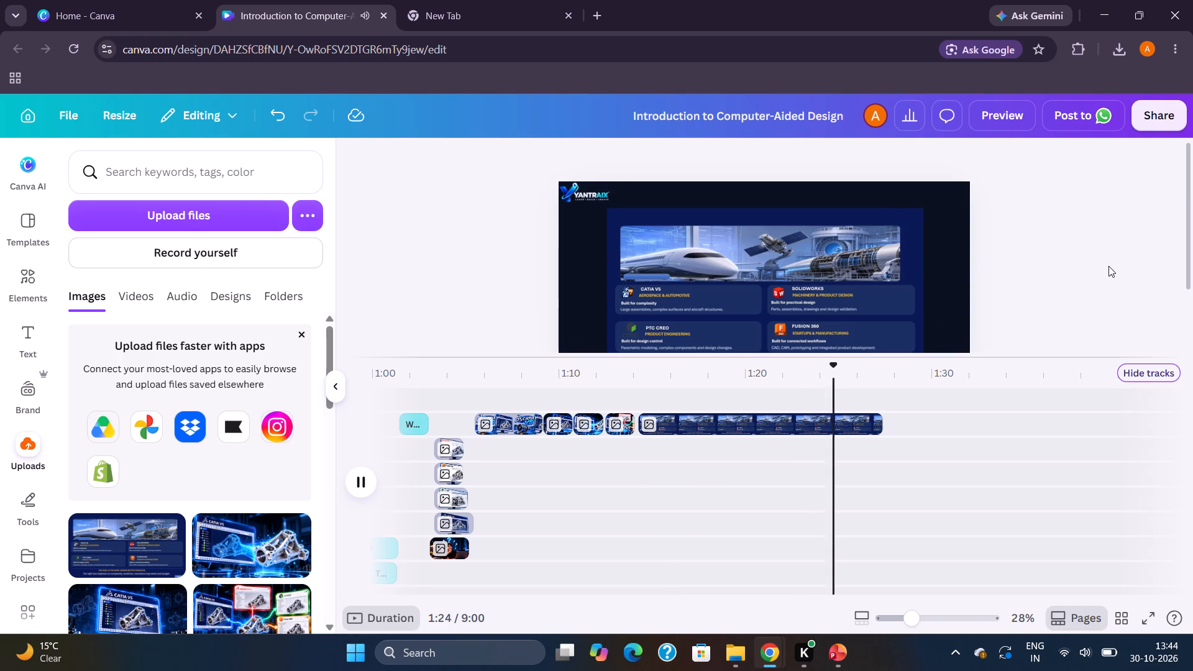
pyautogui.scroll(-1, 1107, 266)
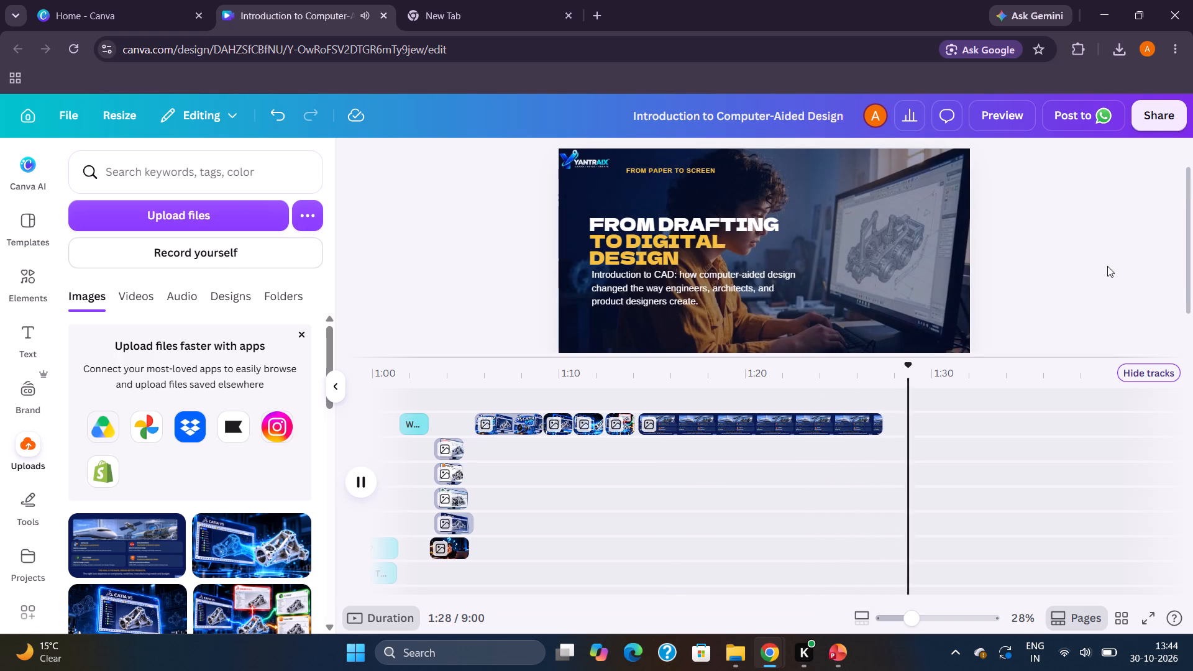
# Locate the start of the slide capture at about 1:14 and split the dark background page there.
pyautogui.press('space')
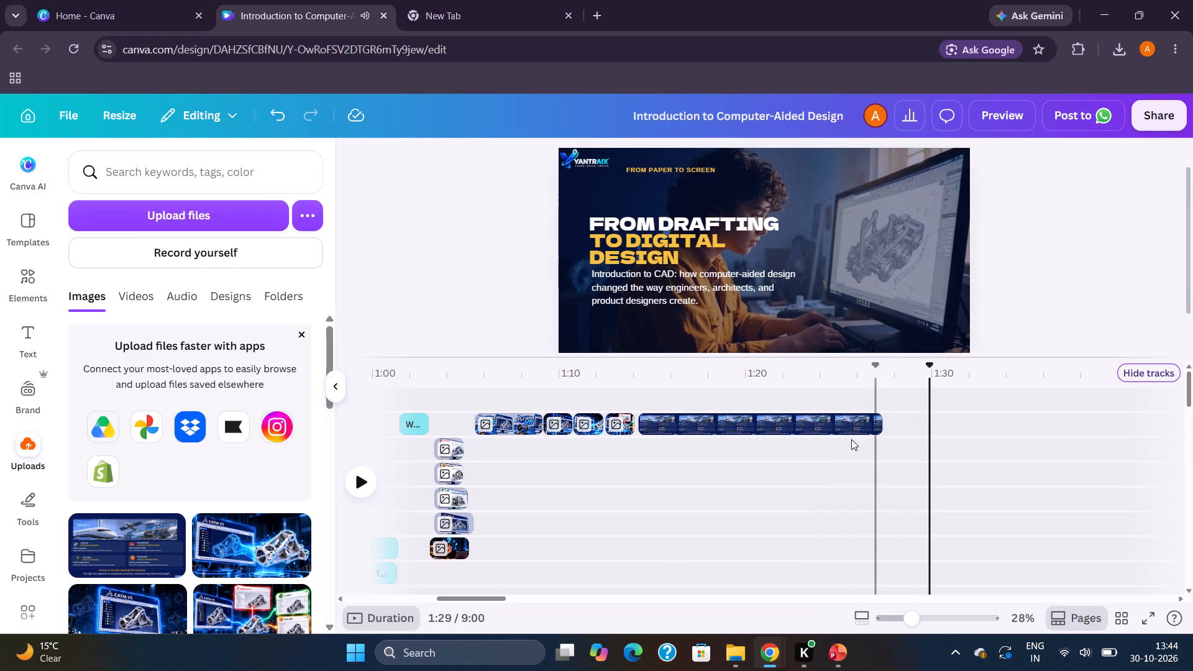
pyautogui.scroll(-7, 837, 444)
pyautogui.click(731, 582)
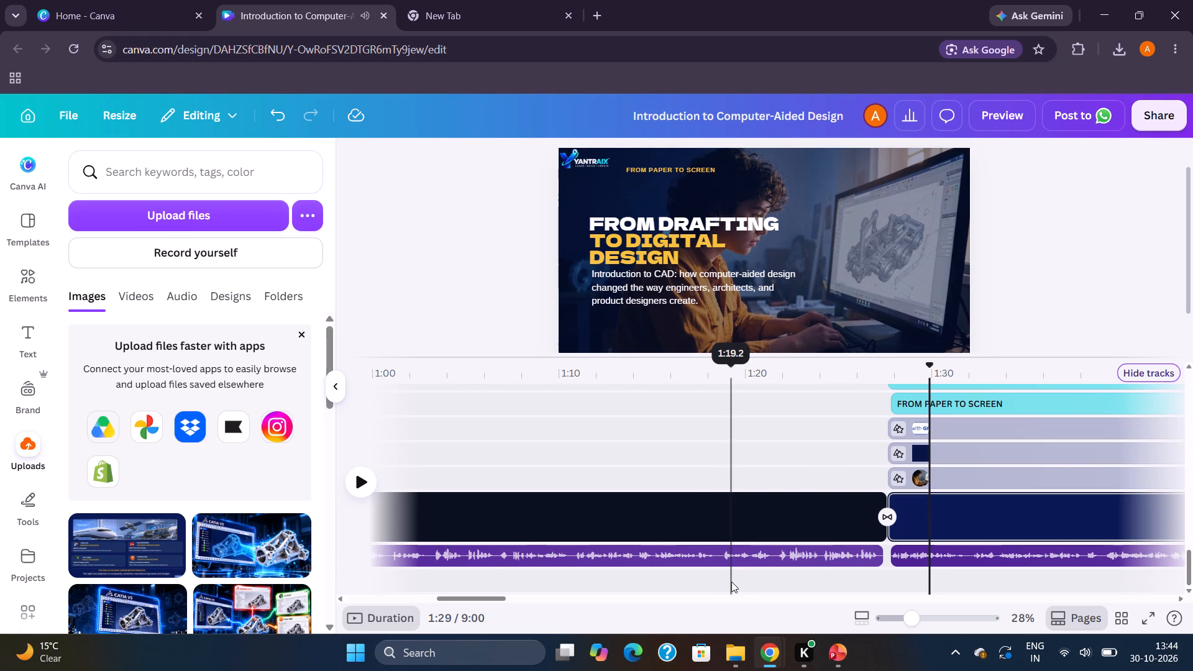
pyautogui.click(684, 586)
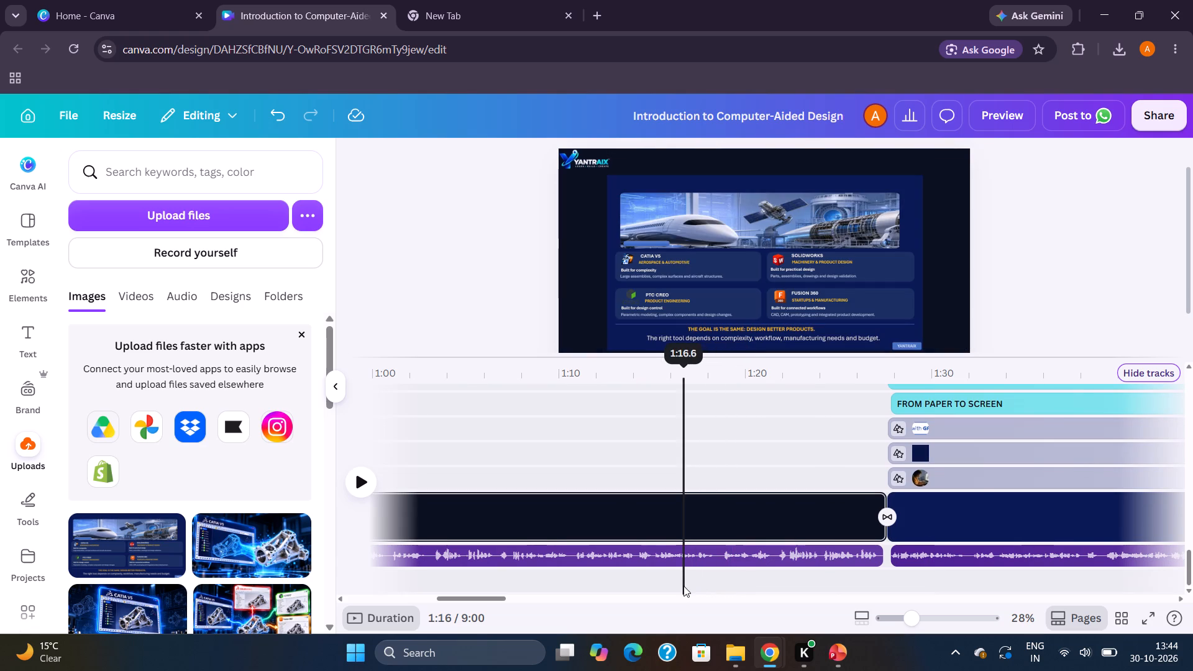
pyautogui.click(638, 583)
pyautogui.click(613, 585)
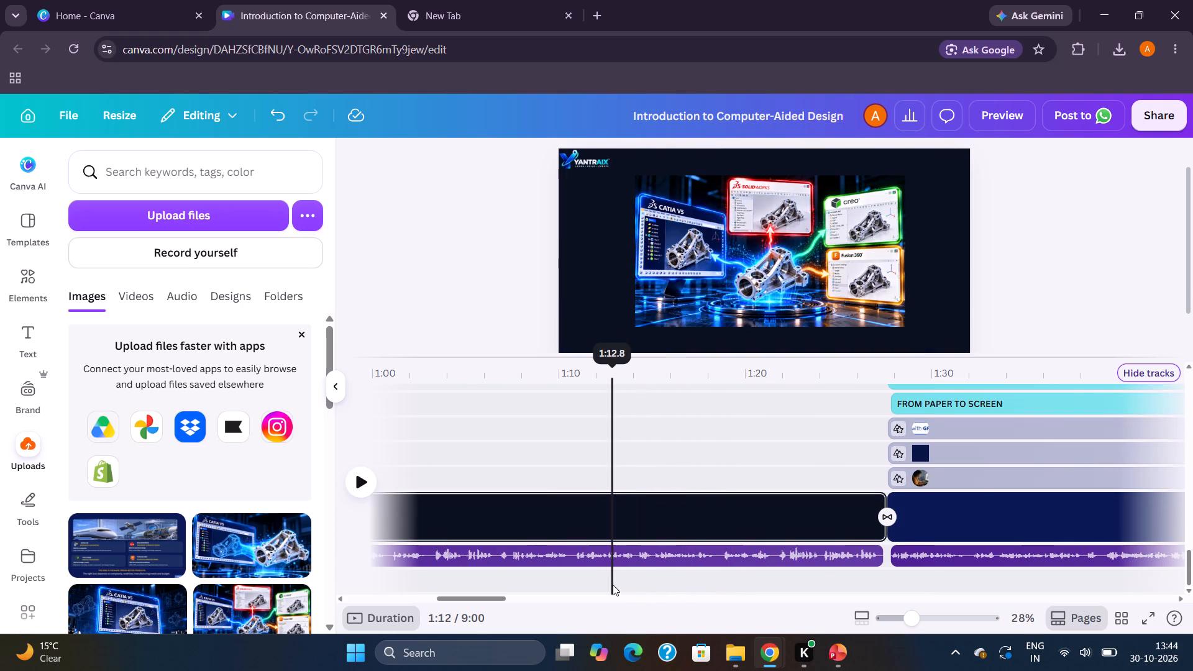
pyautogui.click(642, 586)
pyautogui.click(628, 584)
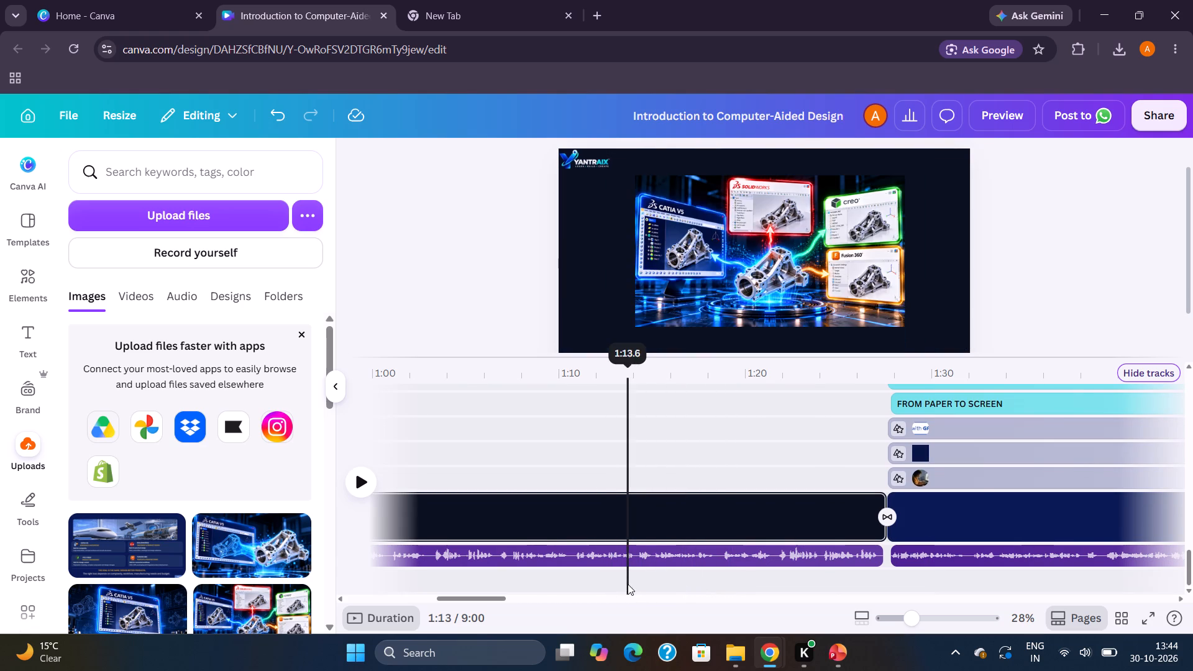
pyautogui.click(632, 585)
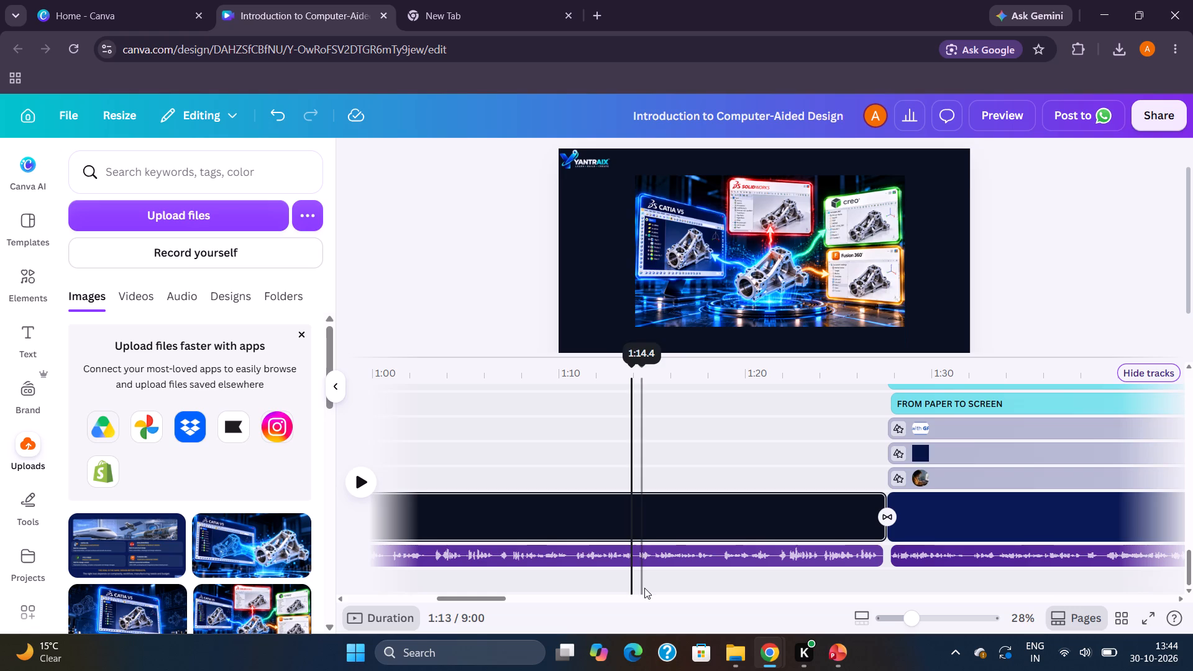
pyautogui.click(644, 588)
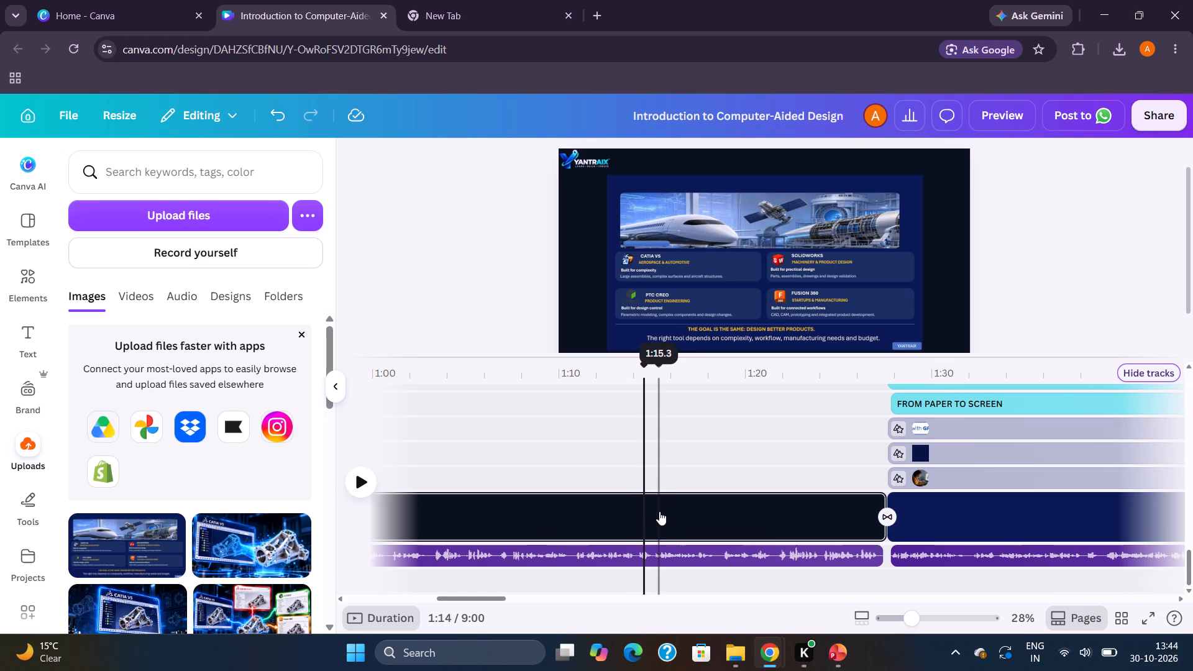
pyautogui.click(659, 511)
pyautogui.click(647, 511)
pyautogui.click(639, 511)
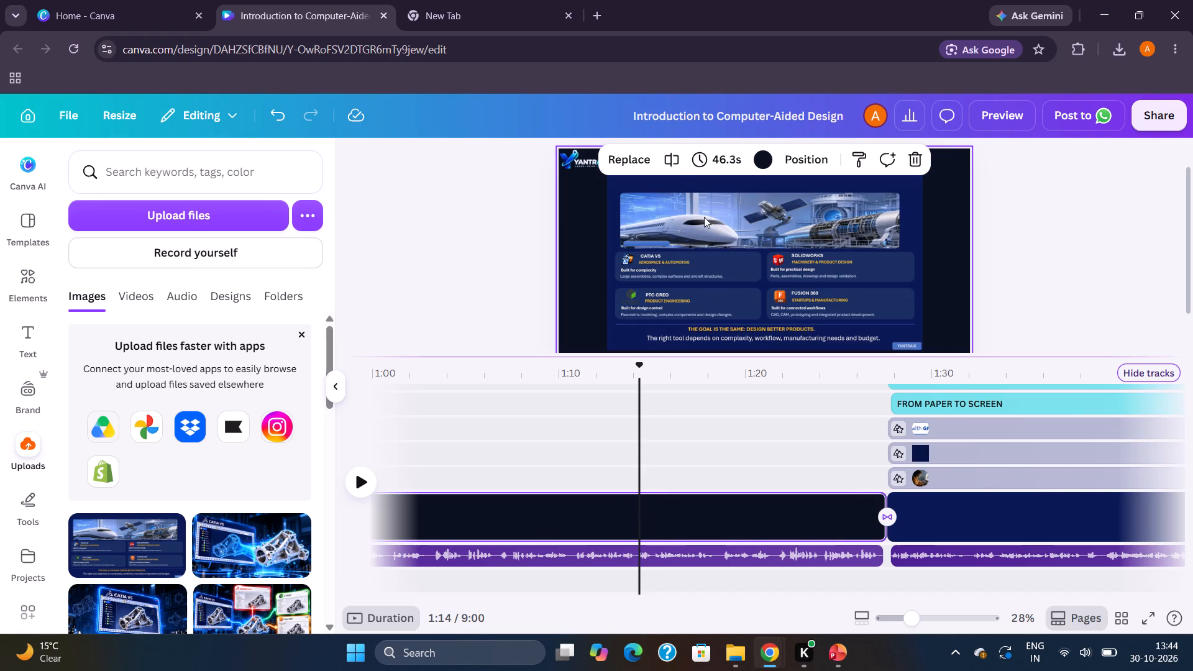
pyautogui.click(670, 167)
# Set the background of the 13.3 s page behind the slide capture to dark blue and play it from about 1:15.
pyautogui.click(810, 507)
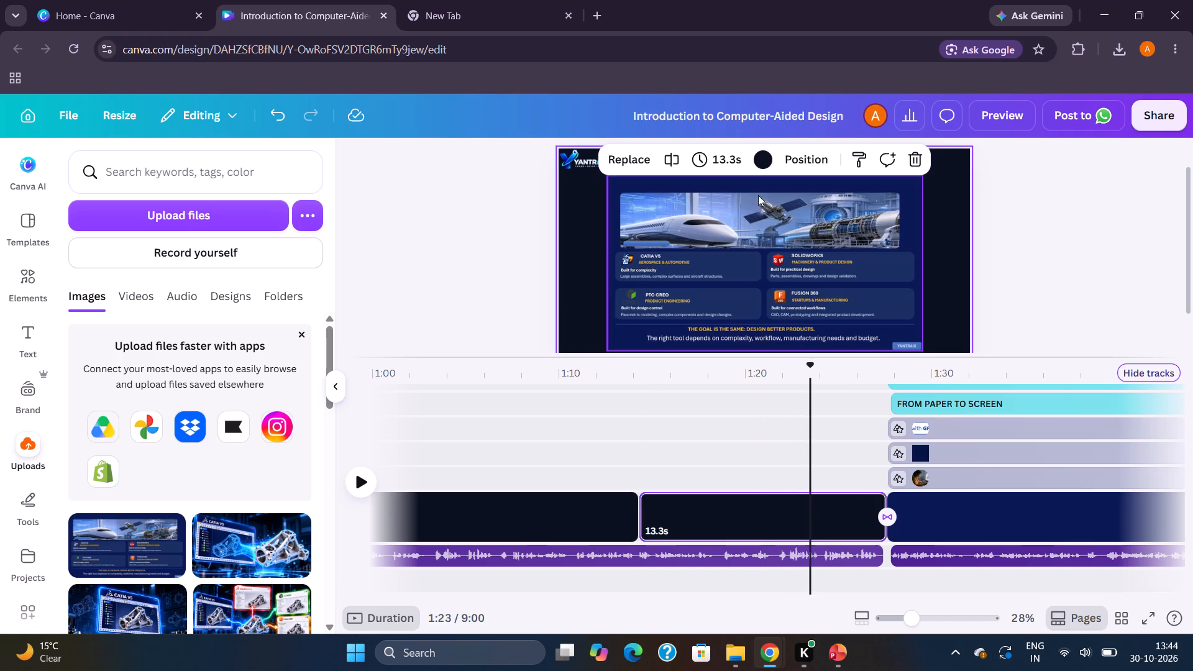
pyautogui.click(761, 160)
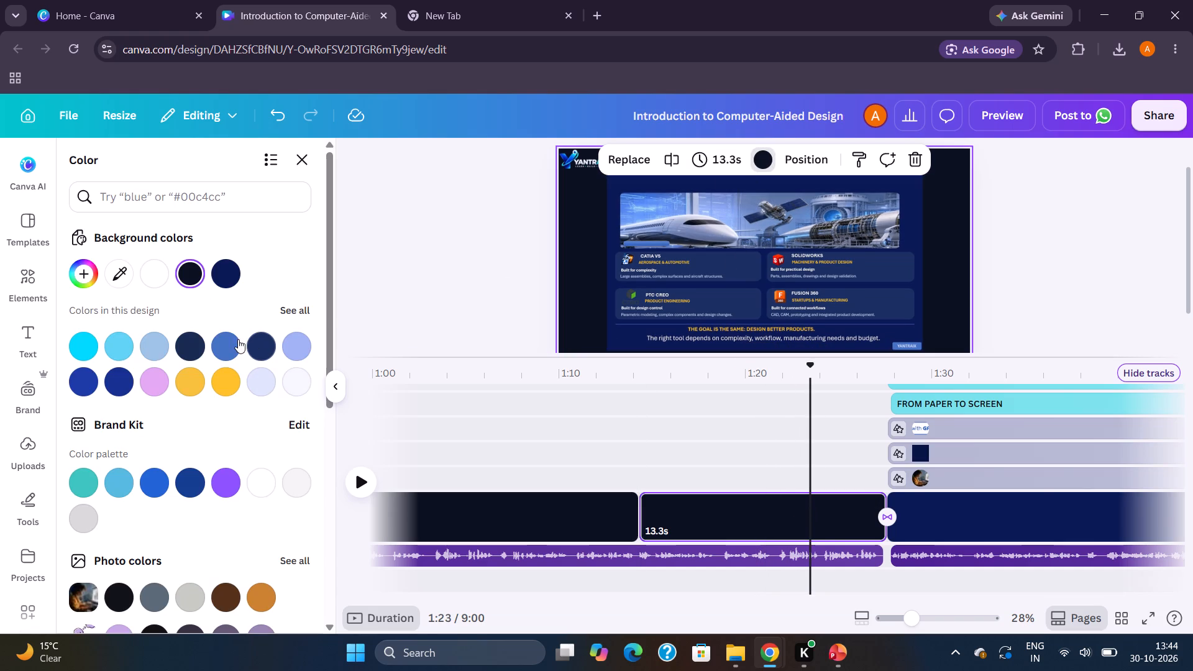
pyautogui.click(151, 355)
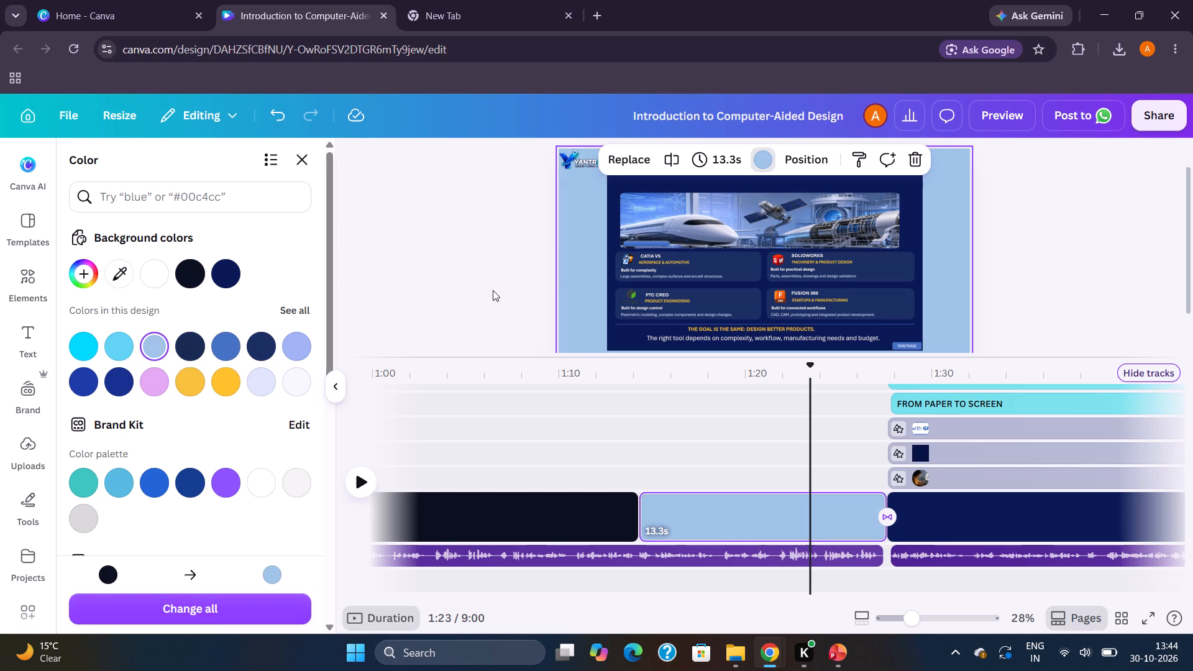
pyautogui.click(265, 335)
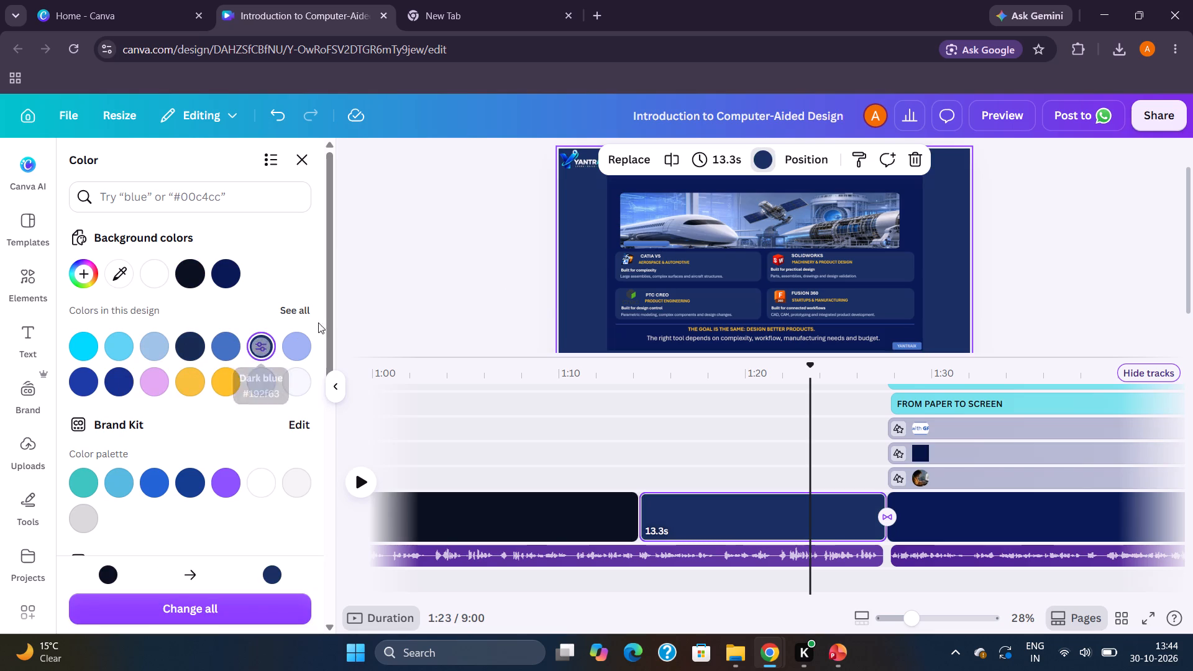
pyautogui.click(1160, 263)
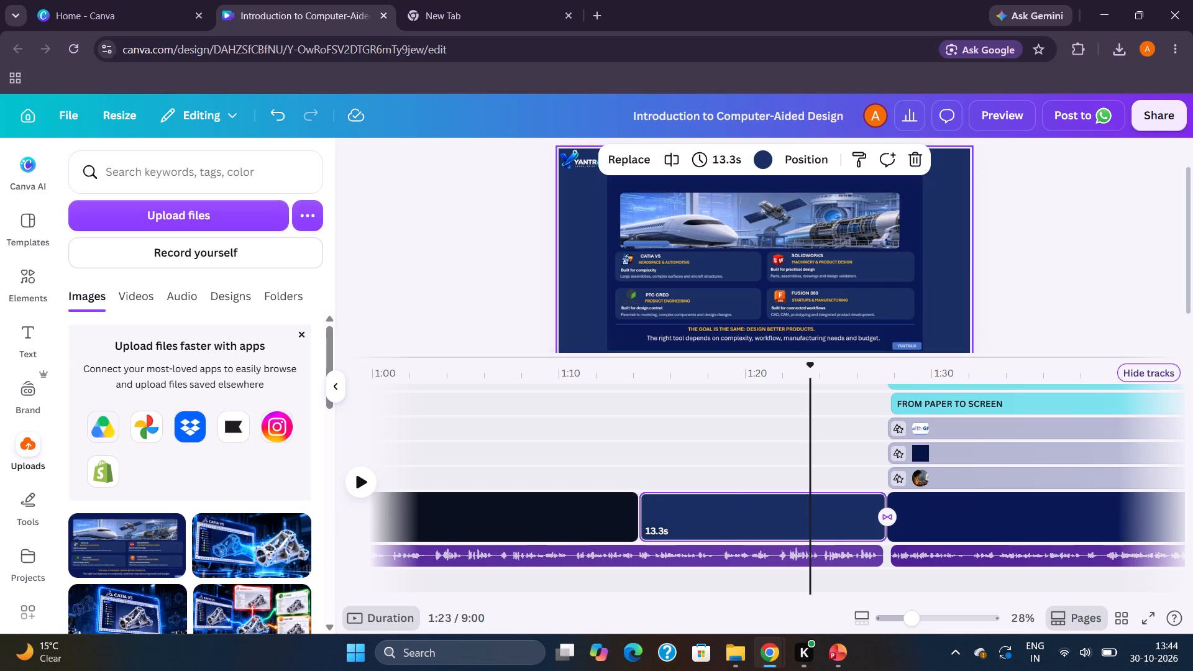
pyautogui.click(653, 572)
pyautogui.press('space')
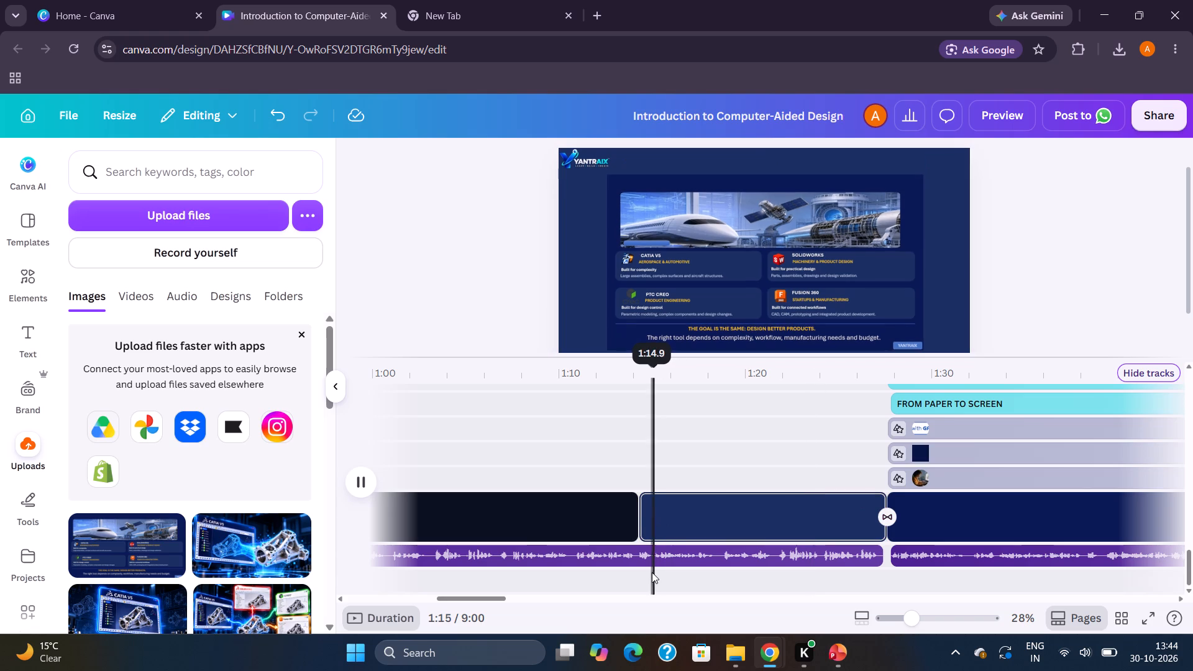
pyautogui.press('space')
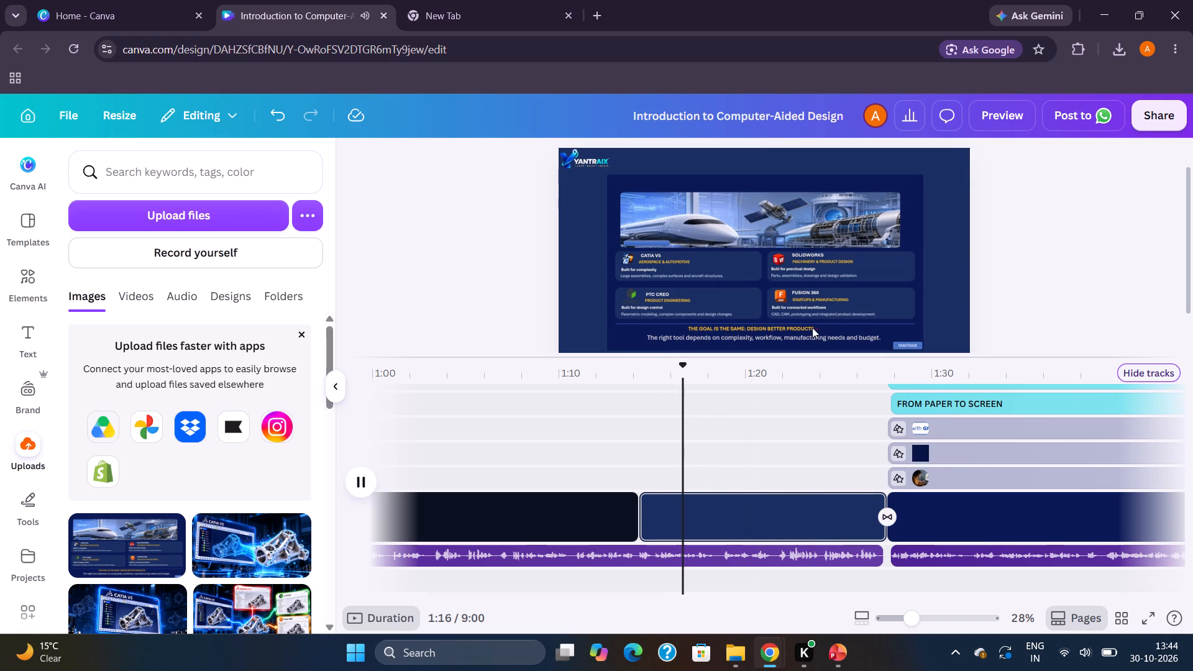
pyautogui.scroll(4, 806, 328)
pyautogui.scroll(-4, 803, 329)
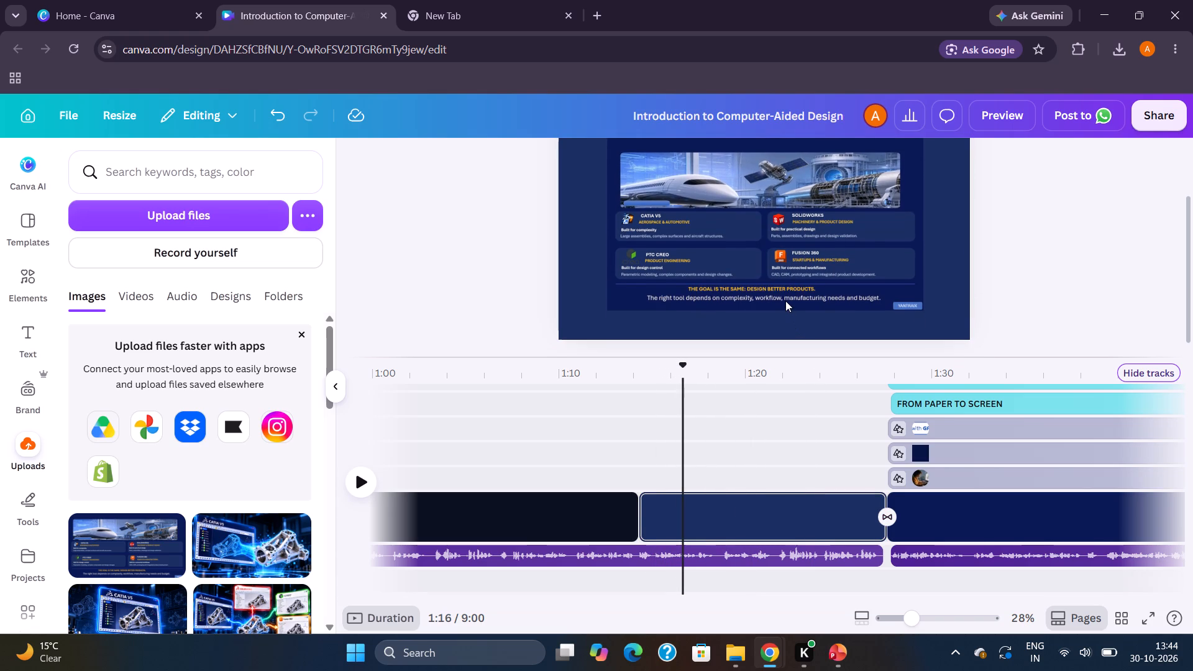
# Switch to the INTRODUCTION-TO-CAD presentation in PowerPoint and delete the YANTRAIX badge from slide 2.
pyautogui.click(740, 646)
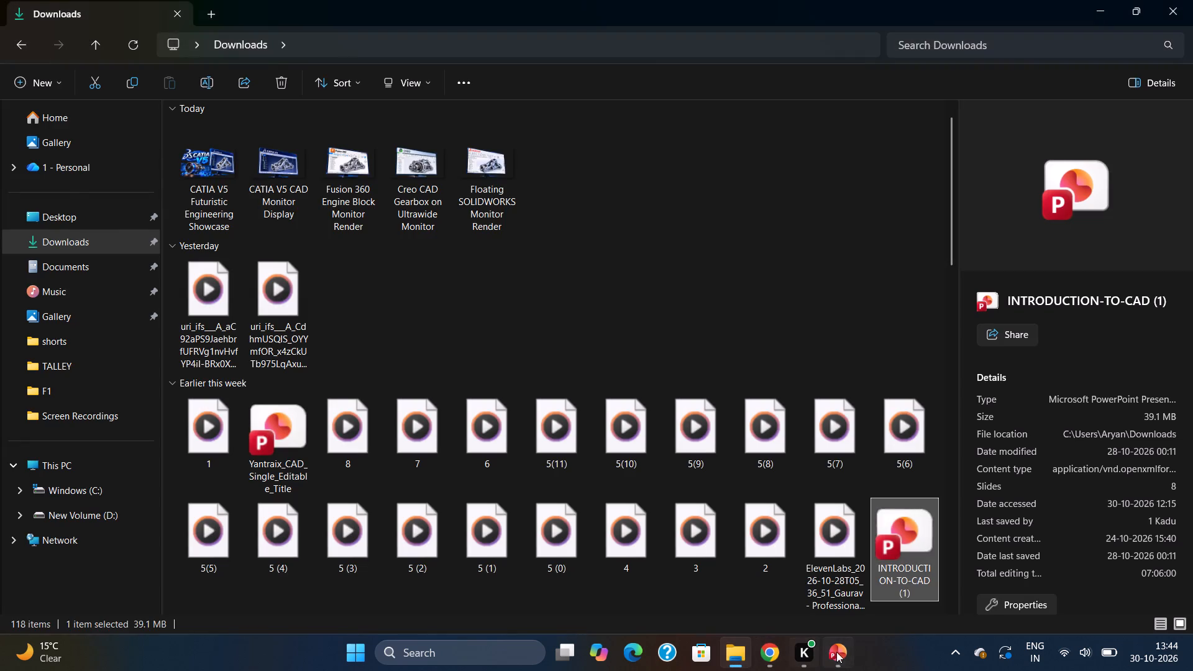
pyautogui.click(837, 652)
pyautogui.click(1045, 594)
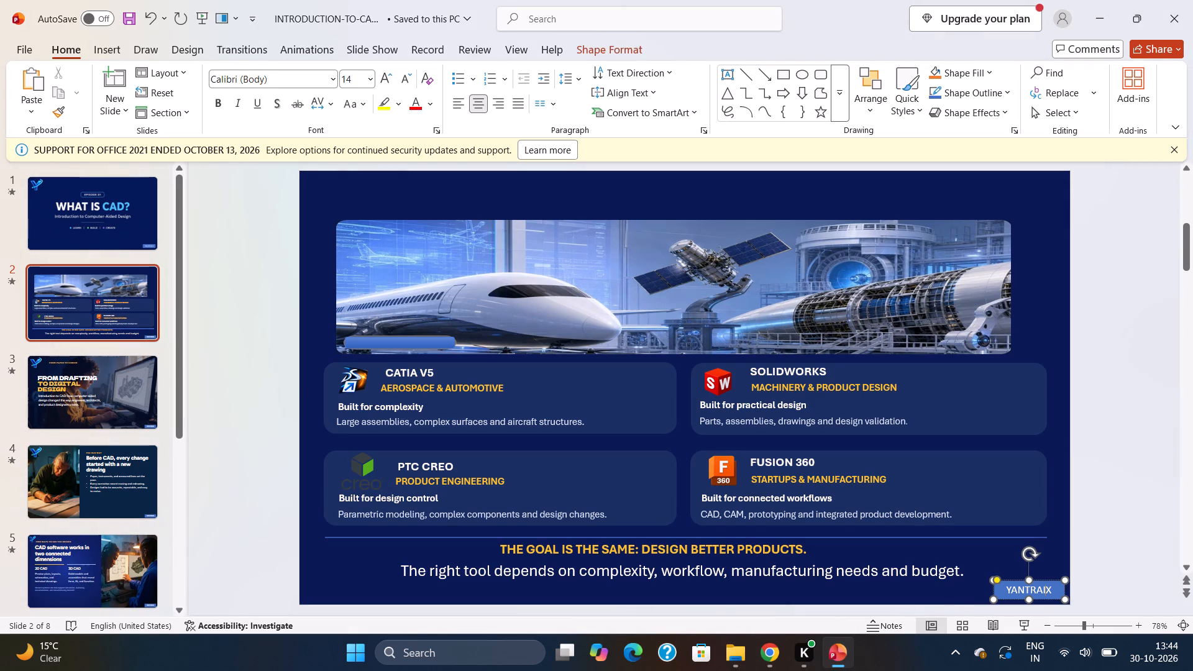
pyautogui.press('Delete')
pyautogui.click(1011, 580)
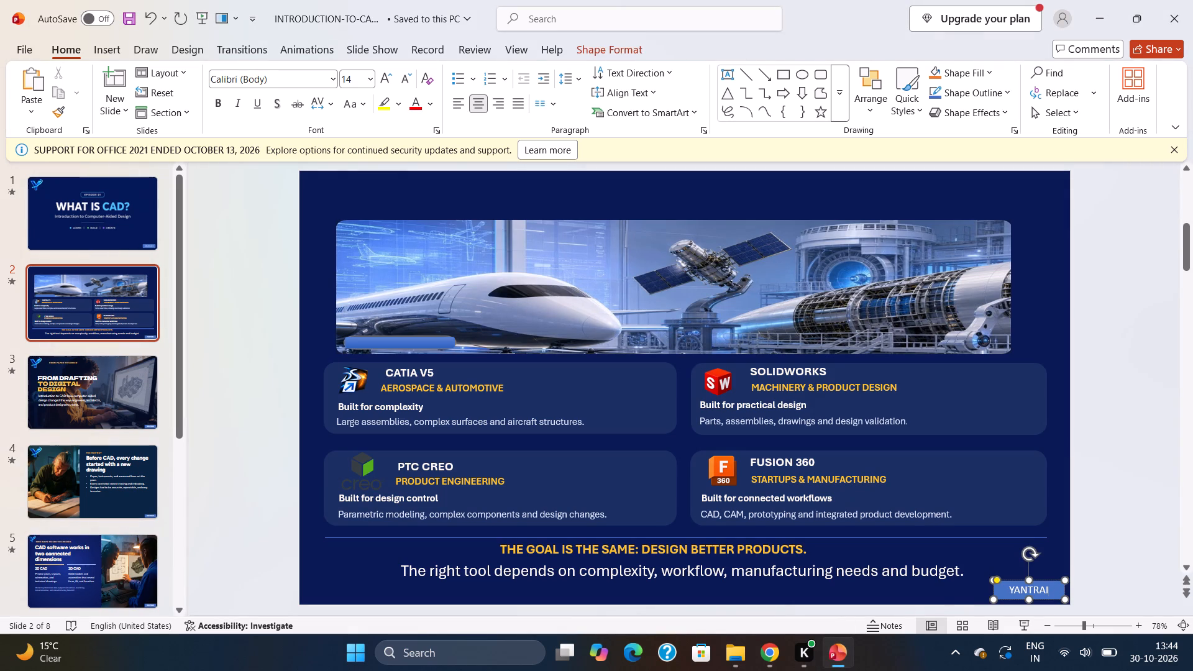
pyautogui.press('Delete')
pyautogui.click(1012, 590)
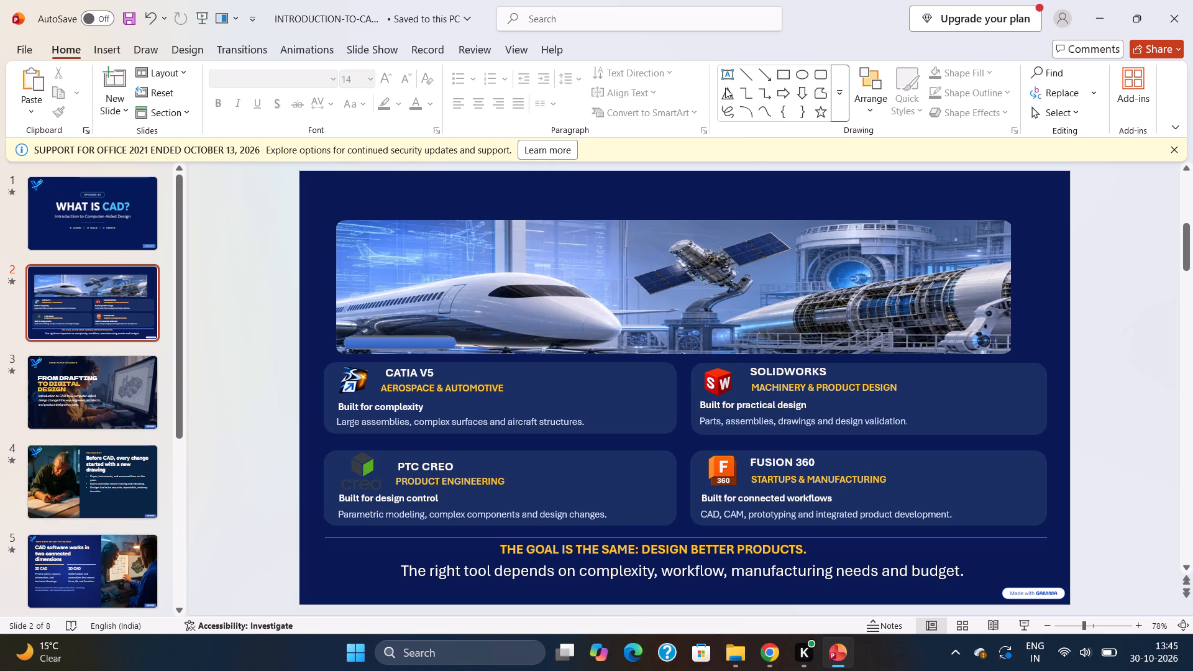
# Draw a rectangle about 0.86 cm high over slide 2's "Made with GAMMA" mark and widen it to the slide edge.
pyautogui.click(784, 78)
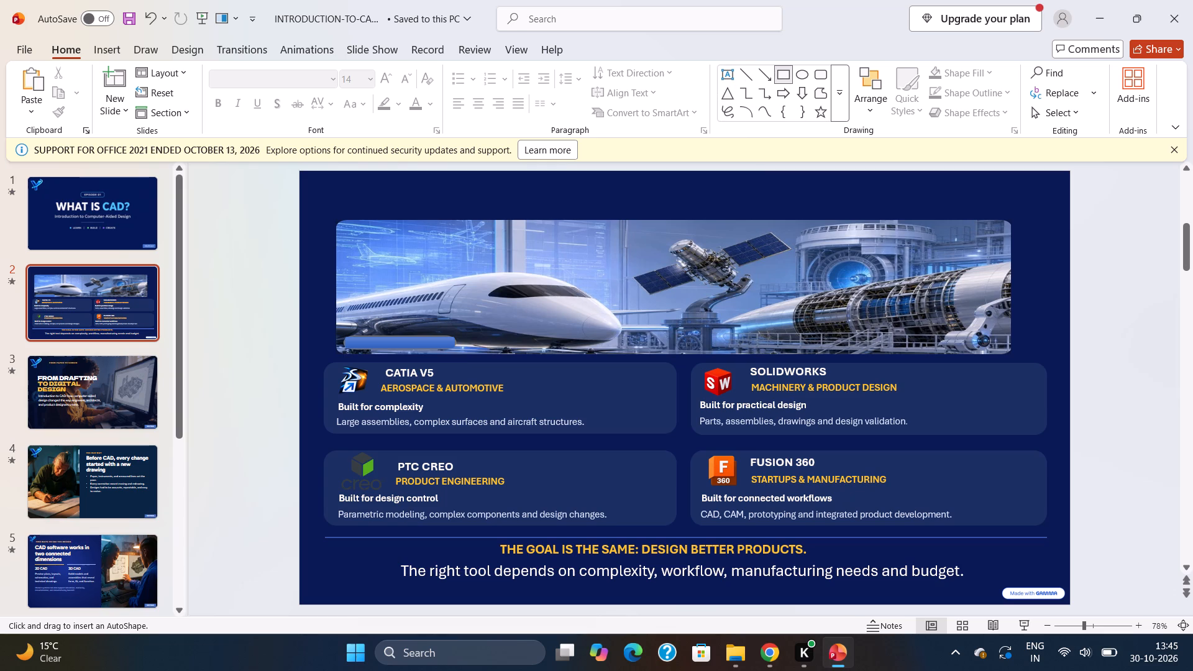
pyautogui.moveTo(1004, 582); pyautogui.dragTo(1061, 600)
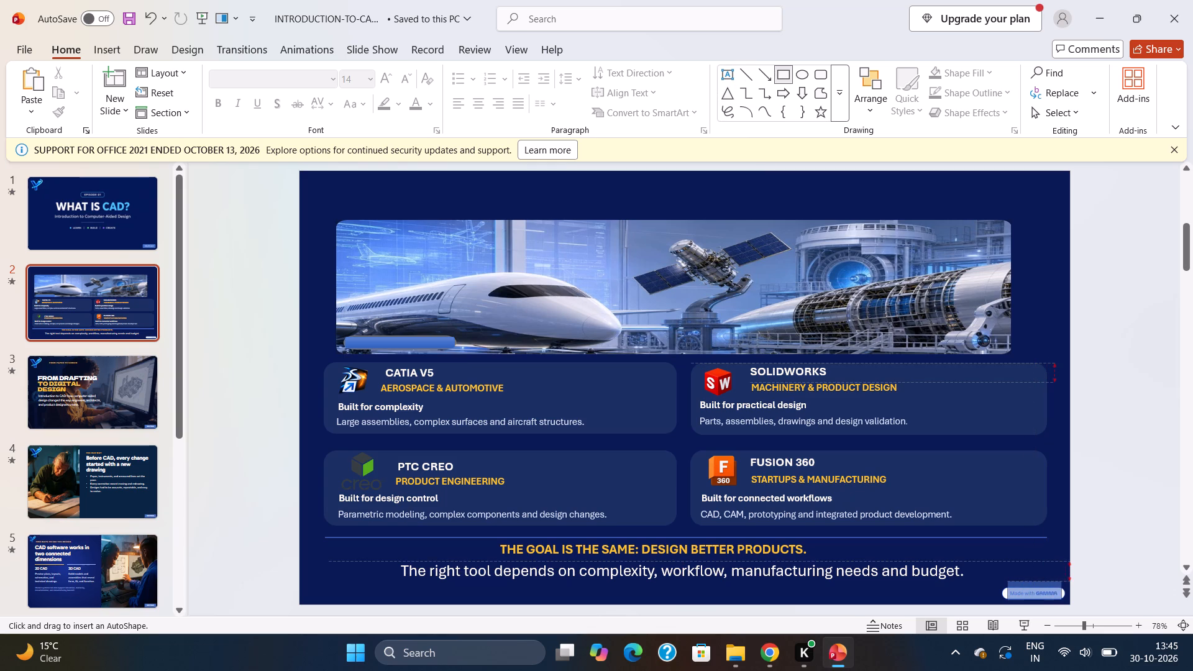
pyautogui.moveTo(1061, 600); pyautogui.dragTo(1064, 600)
pyautogui.moveTo(1003, 600); pyautogui.dragTo(994, 597)
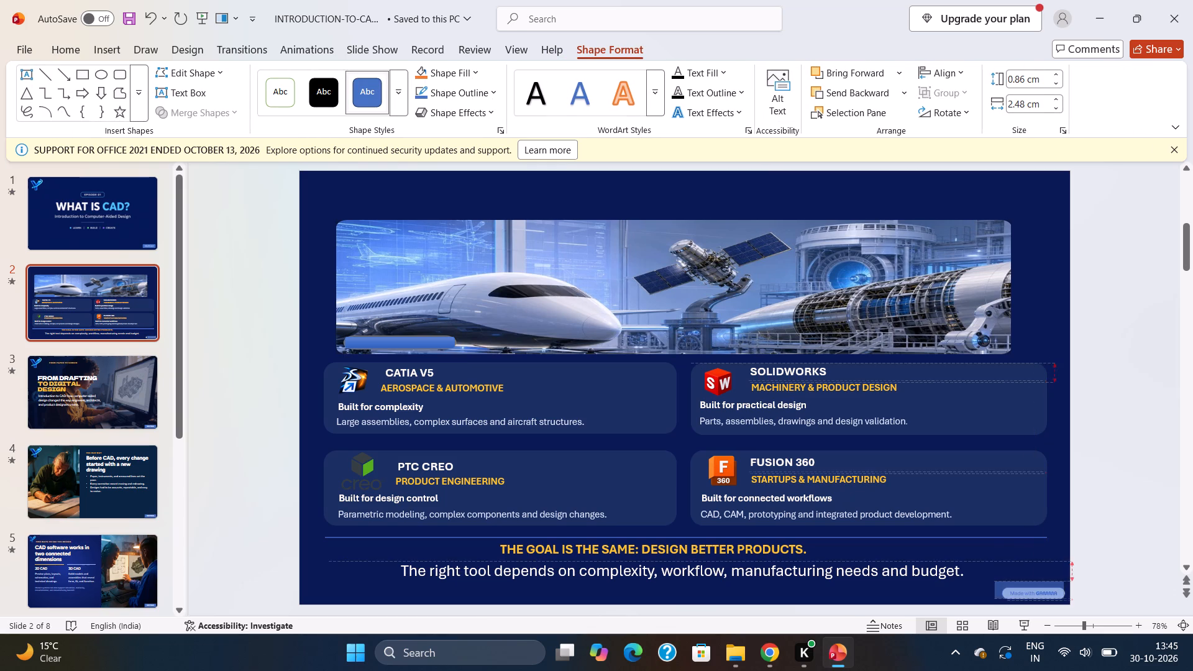
pyautogui.moveTo(994, 597); pyautogui.dragTo(994, 597)
pyautogui.click(1181, 508)
pyautogui.click(1105, 525)
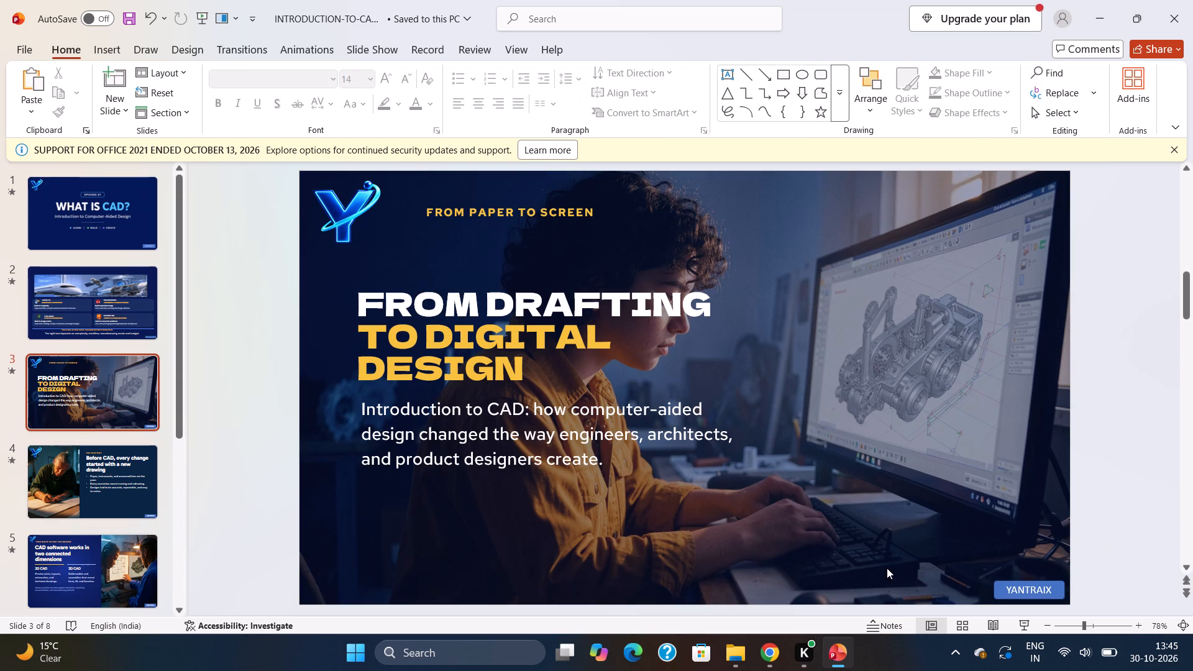
pyautogui.click(119, 293)
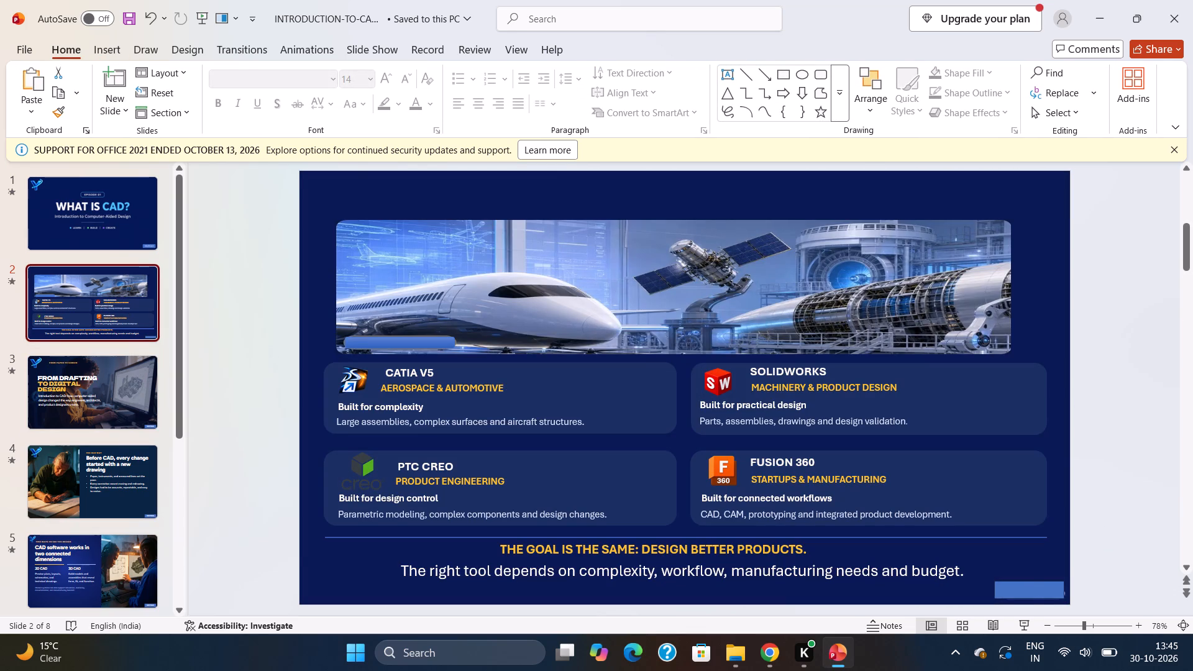
pyautogui.click(1000, 588)
pyautogui.click(1067, 600)
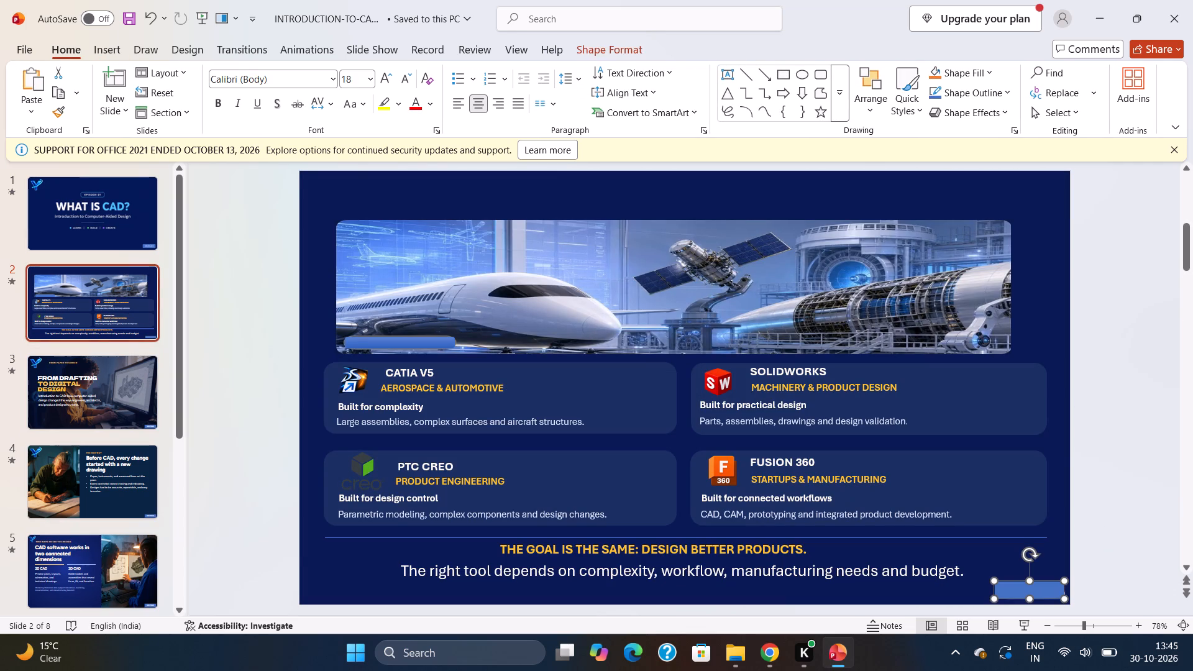
pyautogui.click(1041, 593)
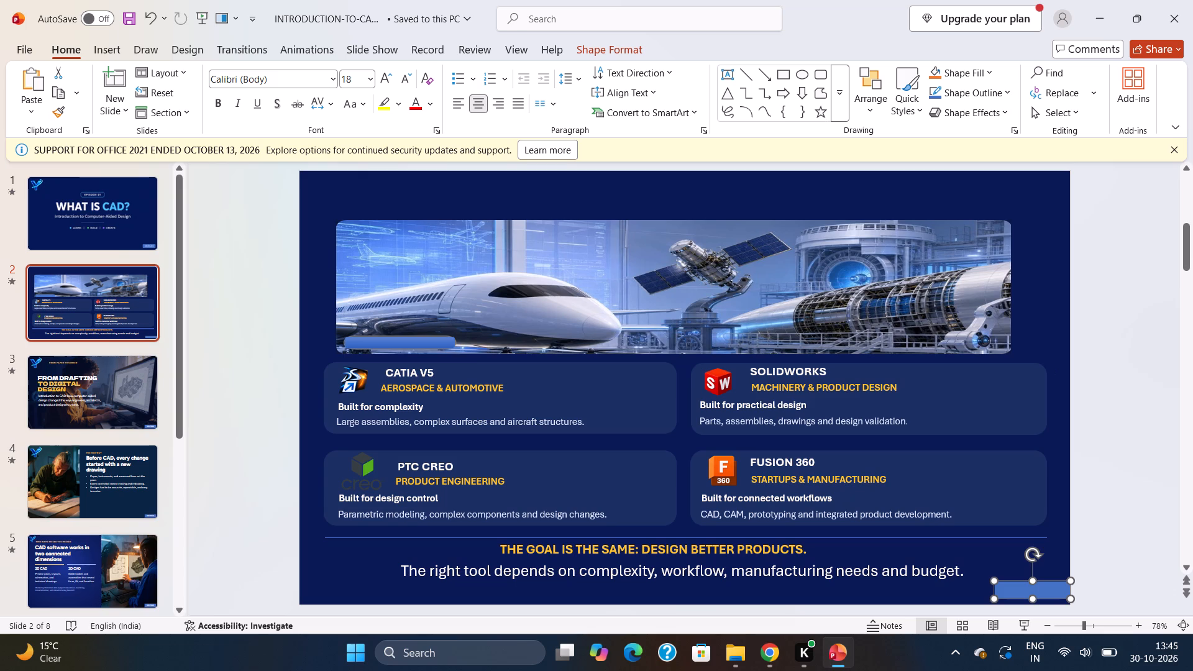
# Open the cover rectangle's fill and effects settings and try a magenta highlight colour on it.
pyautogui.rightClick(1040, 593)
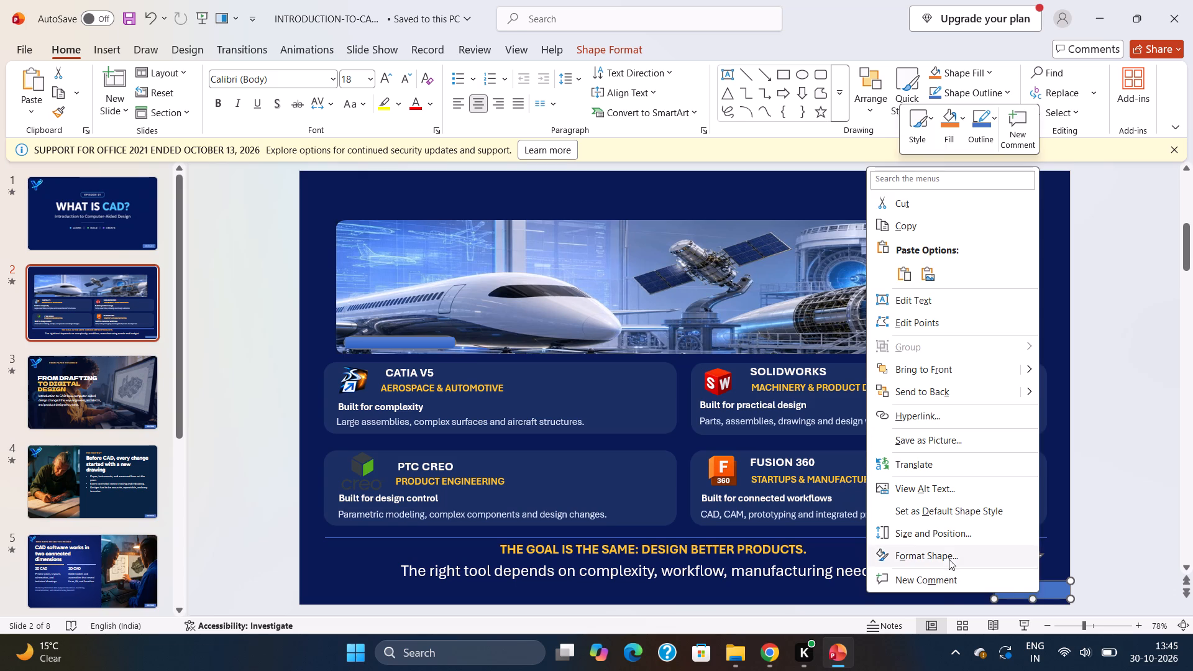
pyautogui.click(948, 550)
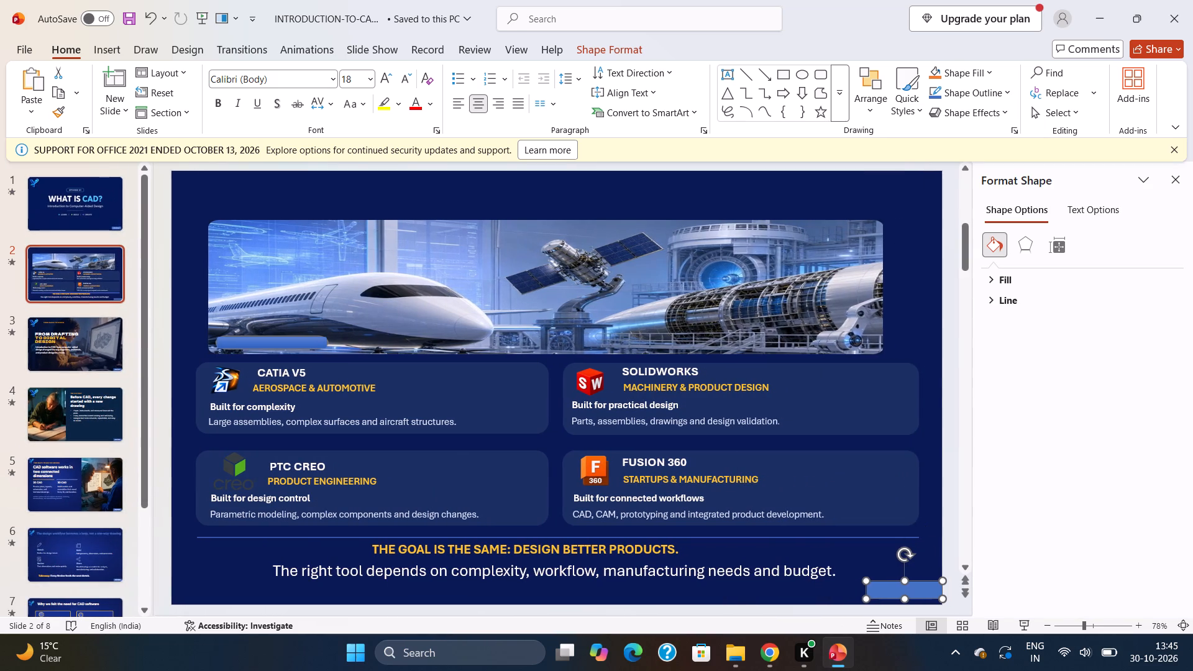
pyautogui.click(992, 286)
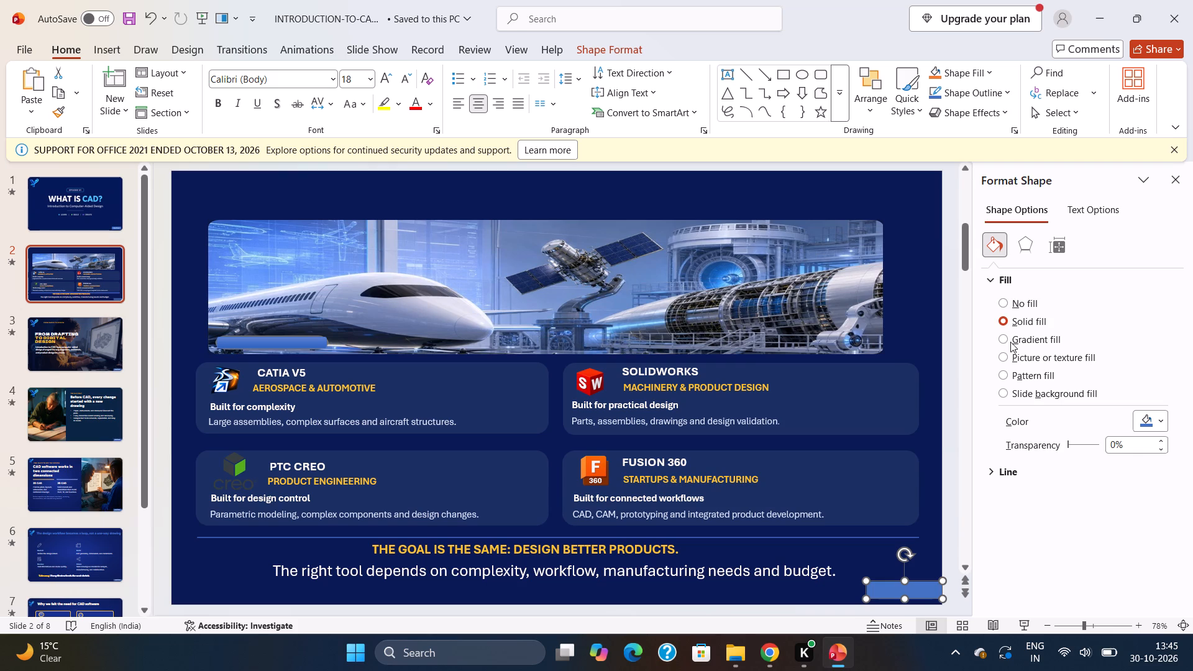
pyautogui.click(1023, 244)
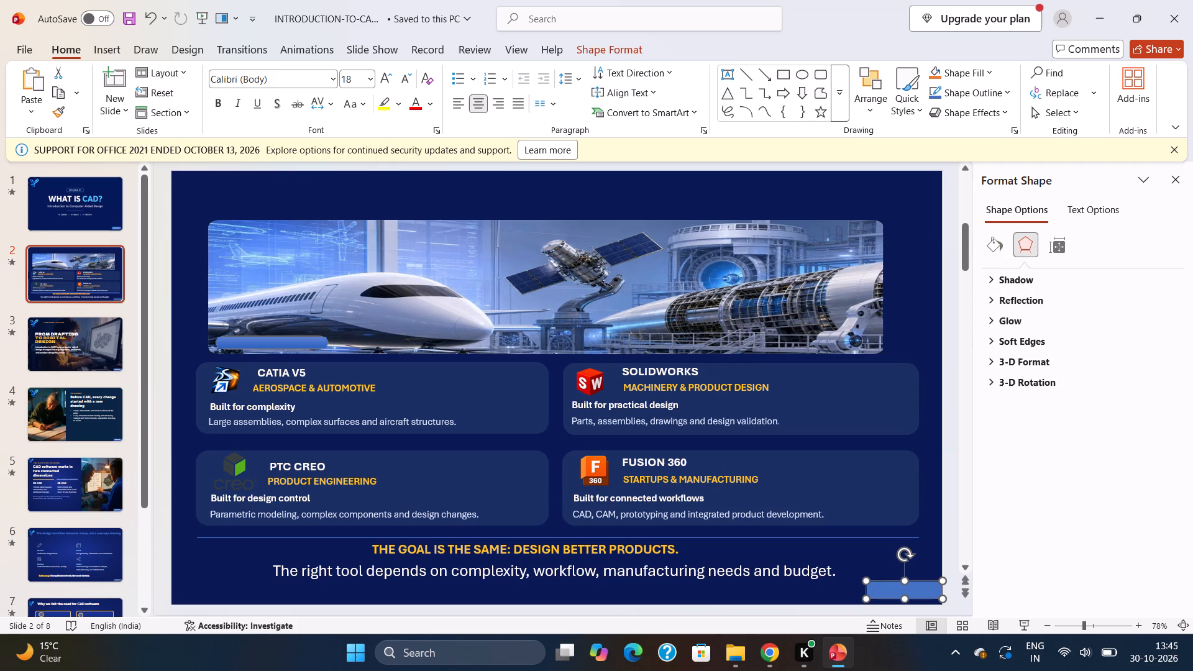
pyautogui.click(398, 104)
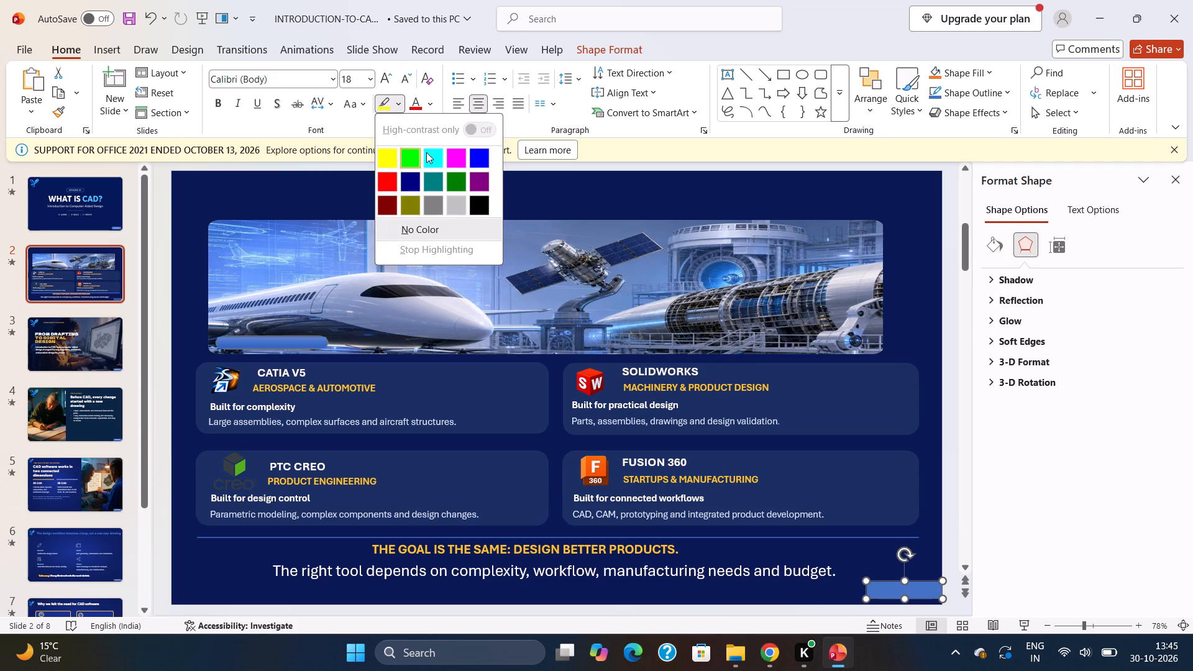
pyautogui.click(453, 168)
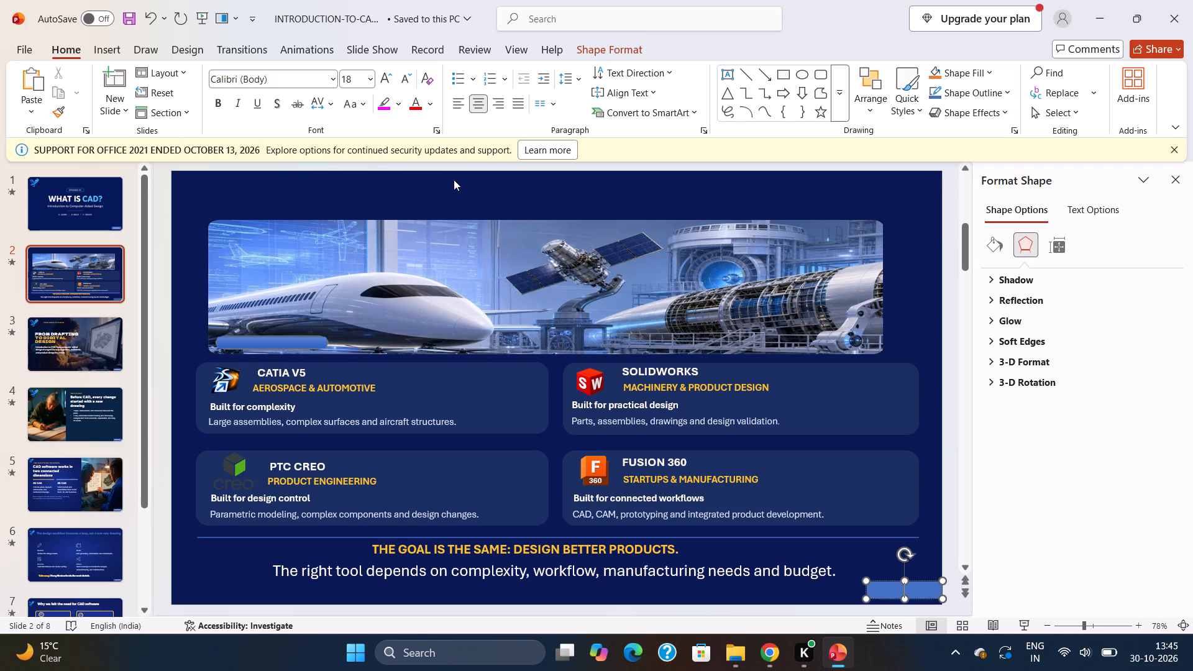
# Fill the cover rectangle in slide 2's lower corner with the standard dark blue to blend with the slide background.
pyautogui.click(882, 593)
pyautogui.click(882, 593)
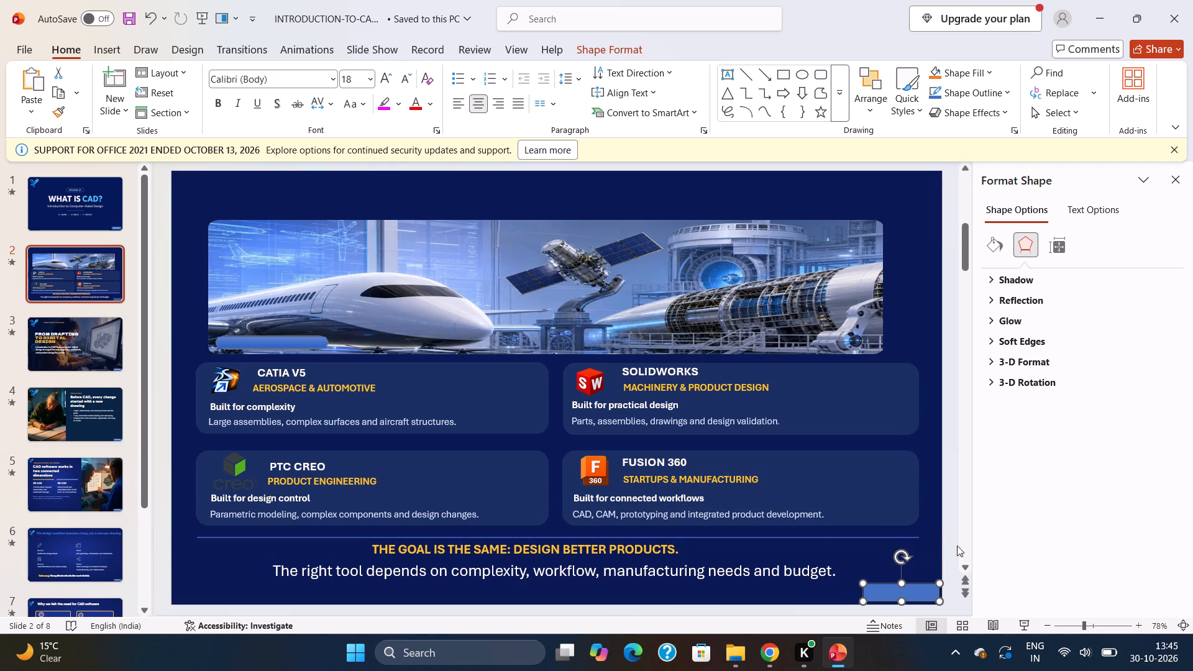
pyautogui.click(949, 517)
pyautogui.click(915, 590)
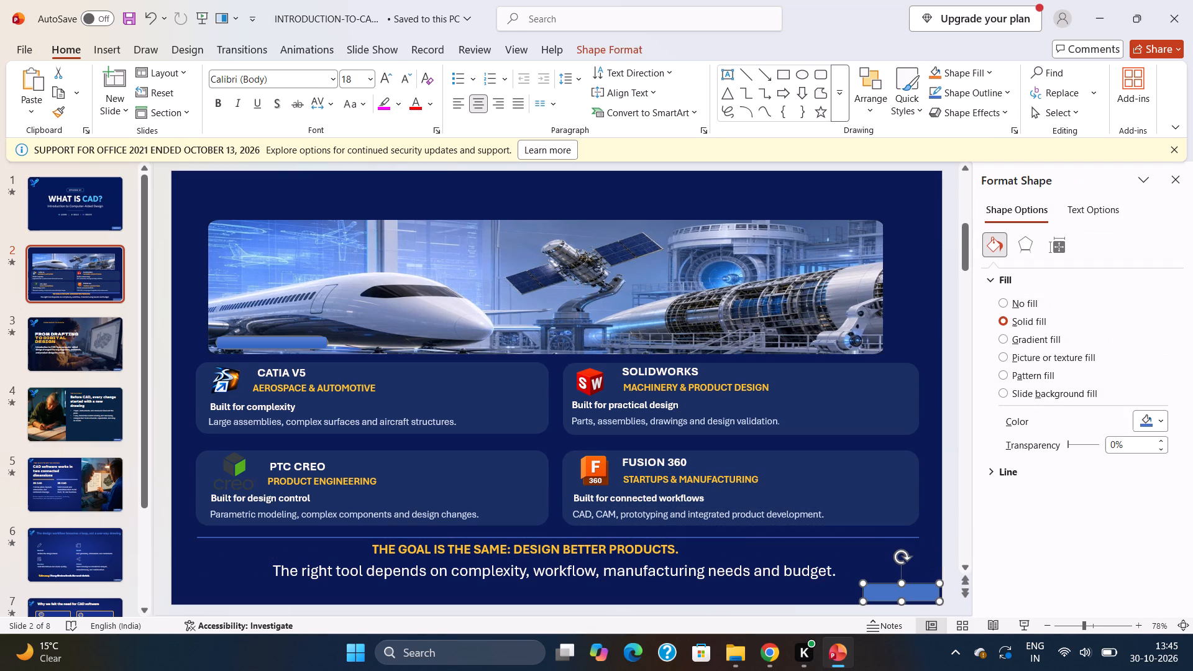
pyautogui.click(1153, 426)
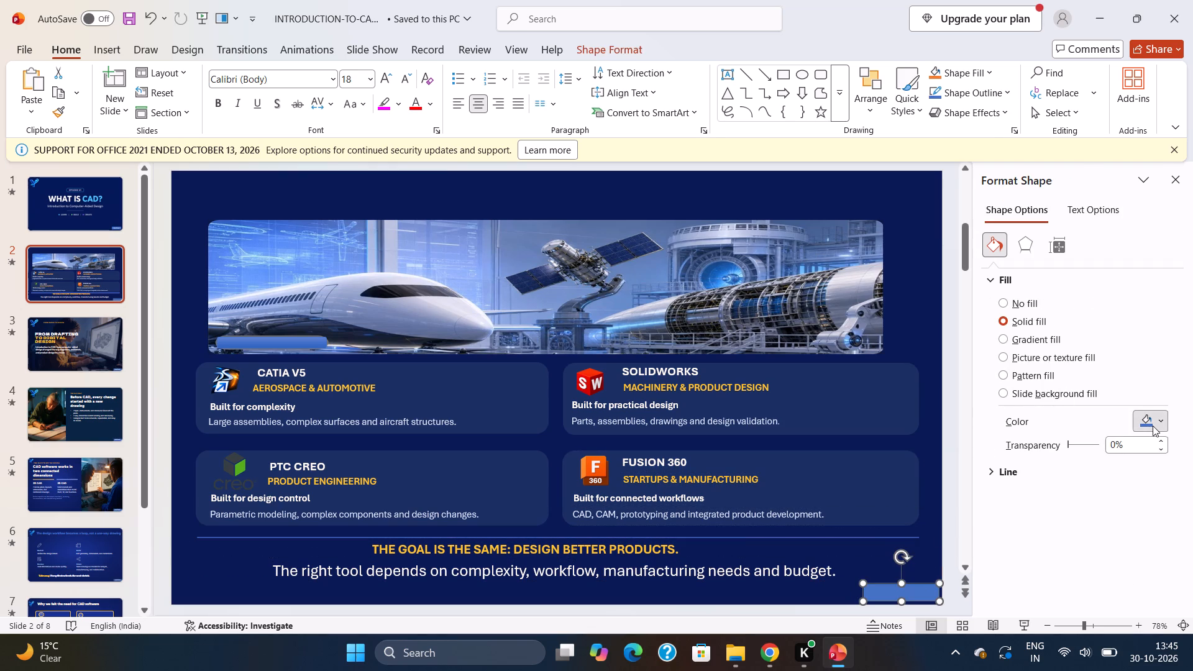
pyautogui.click(1079, 280)
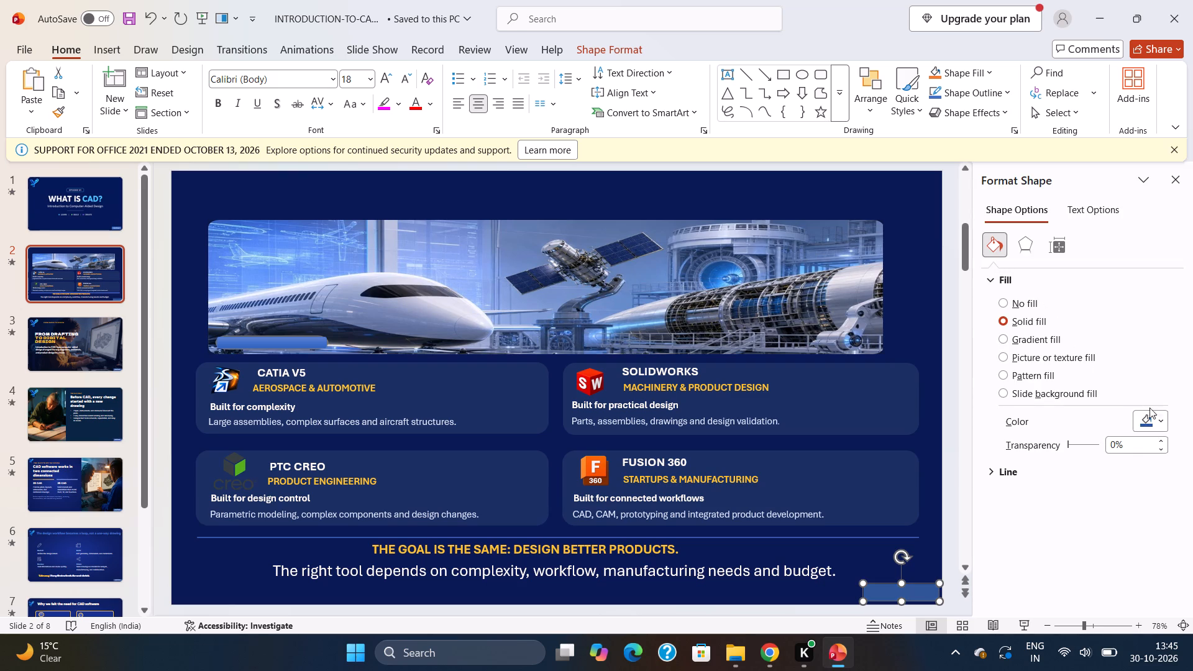
pyautogui.click(1167, 422)
pyautogui.click(1072, 300)
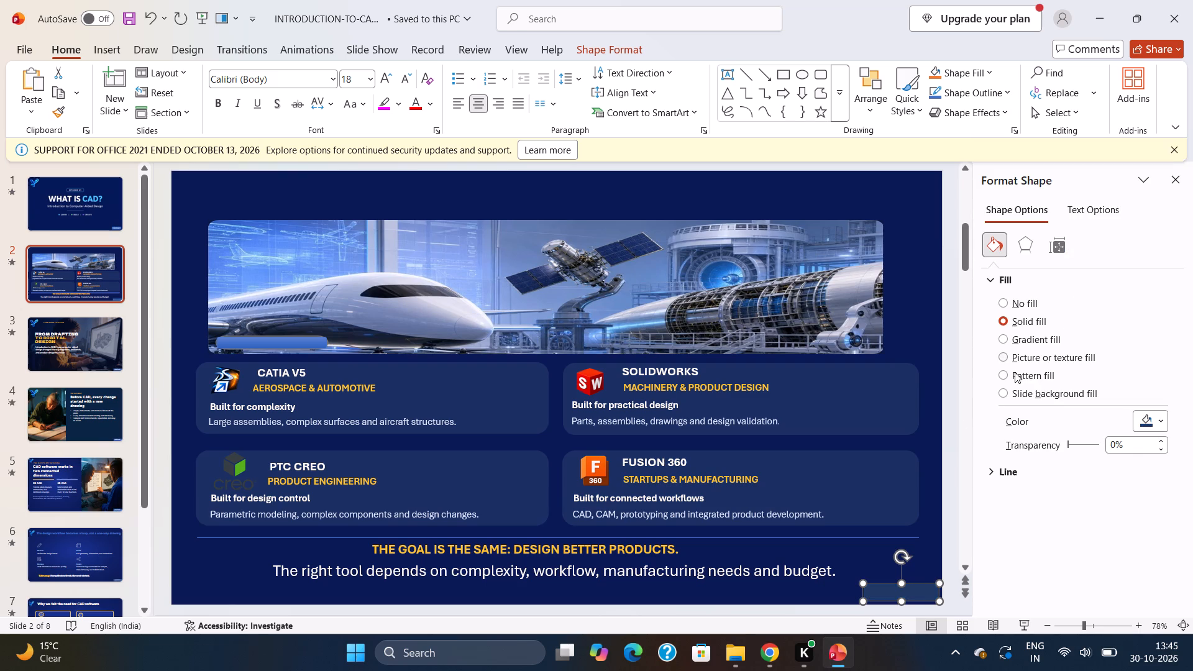
pyautogui.click(953, 405)
pyautogui.click(953, 405)
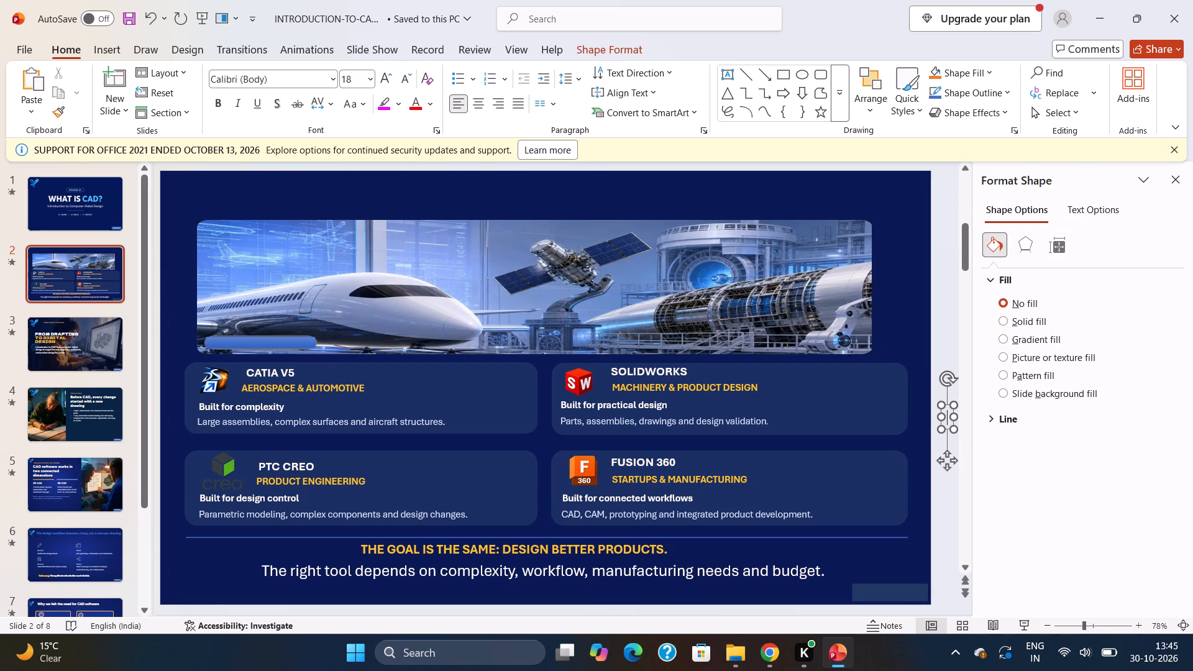
pyautogui.click(881, 596)
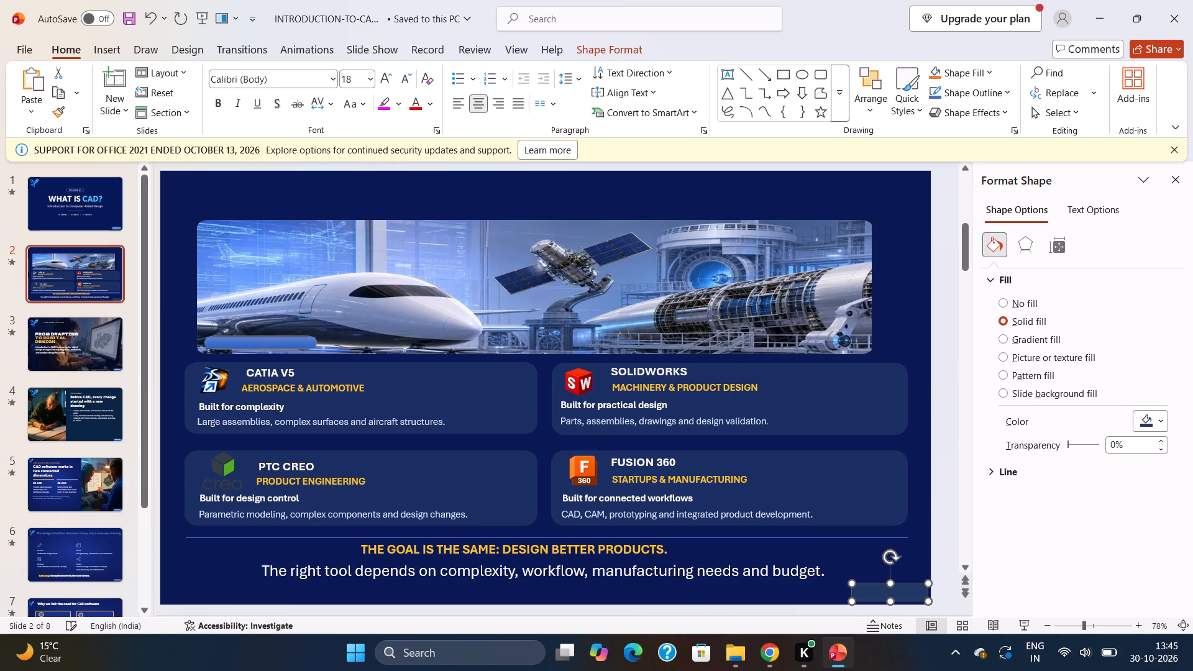
pyautogui.click(1163, 419)
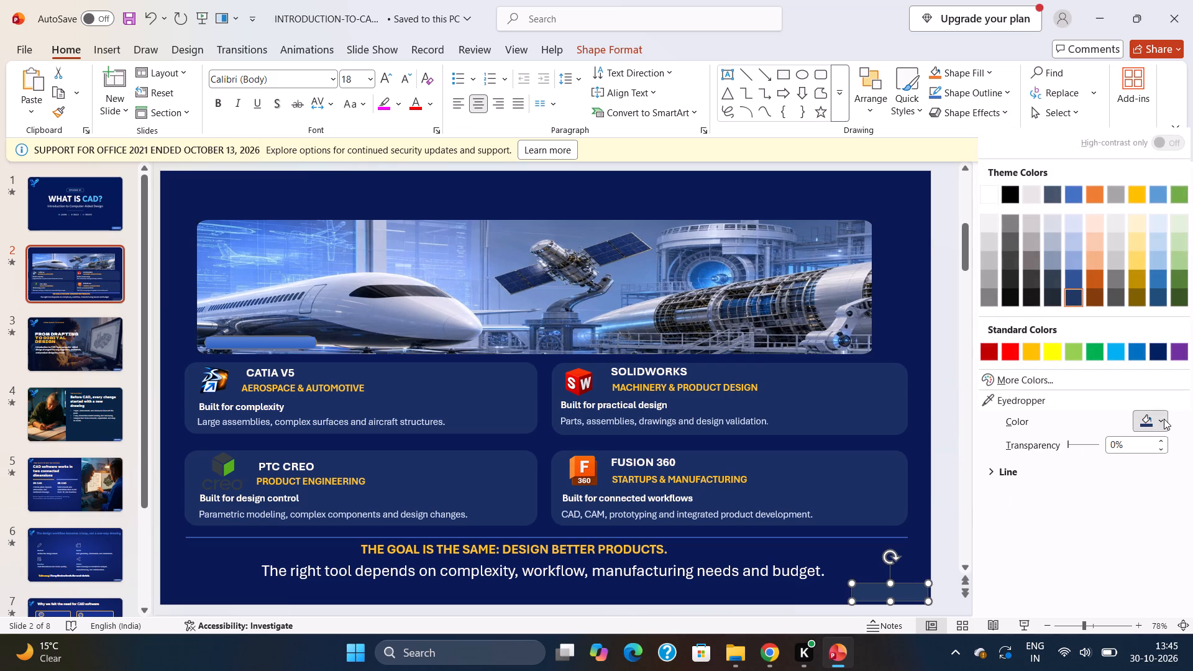
pyautogui.click(1158, 345)
pyautogui.click(935, 447)
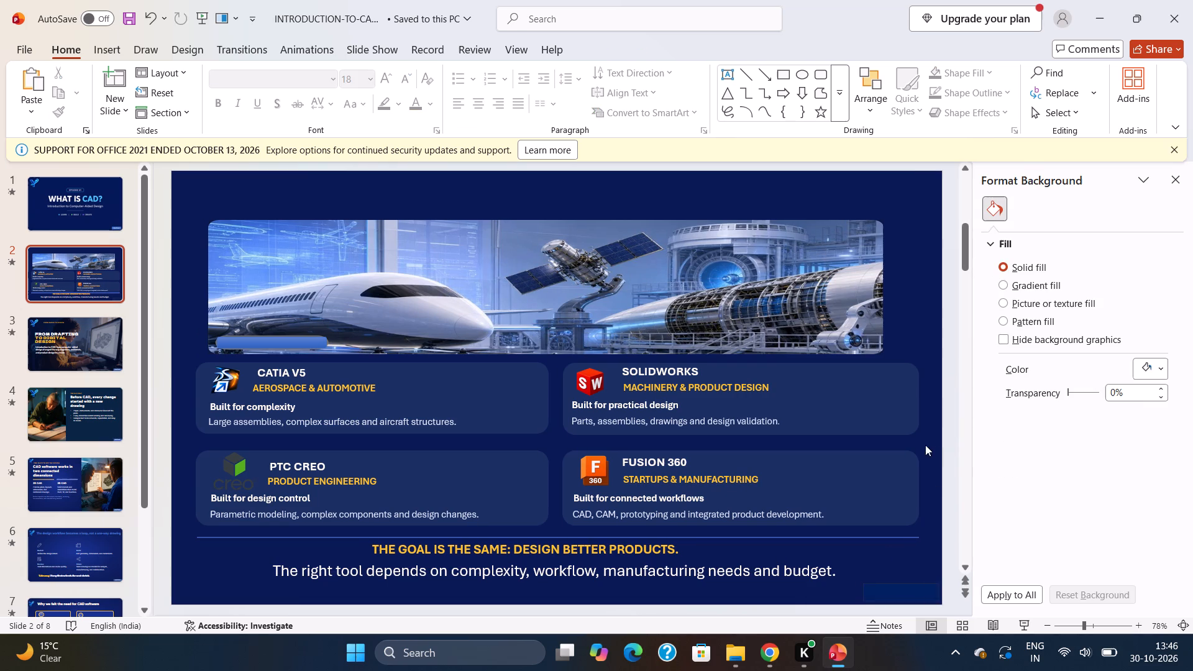
# Present slide 2 full screen and capture a screenshot of the CAD tools comparison, stopping just above the corner cover rectangle.
pyautogui.scroll(-1, 849, 430)
pyautogui.scroll(1, 849, 429)
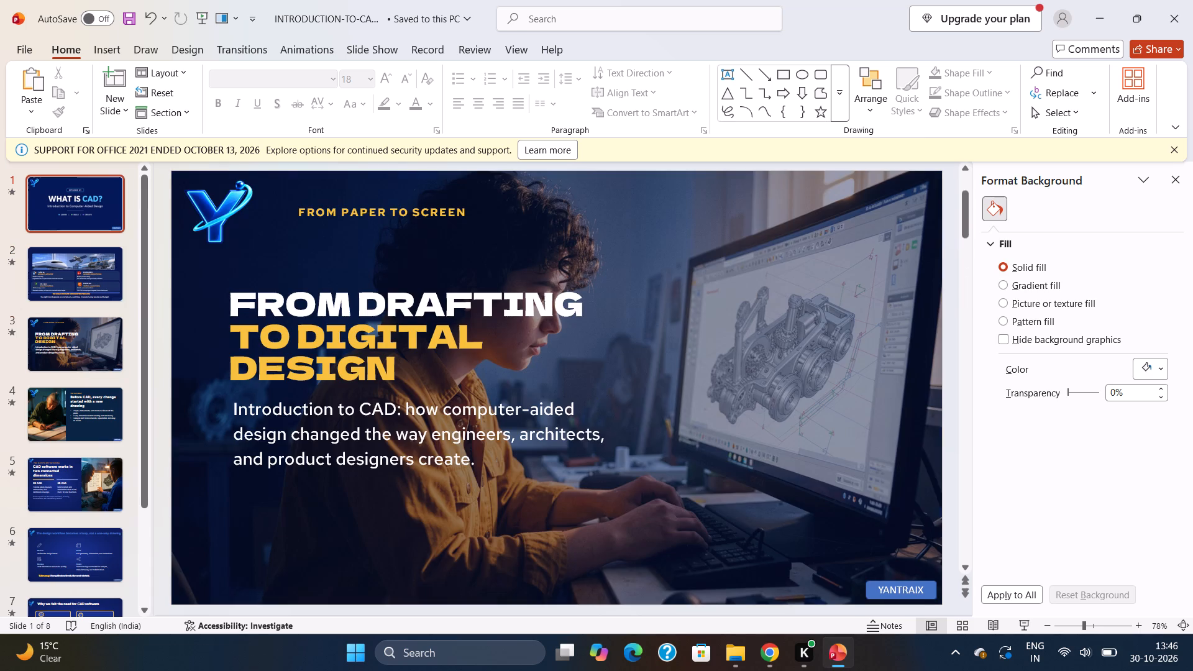
pyautogui.scroll(2, 871, 445)
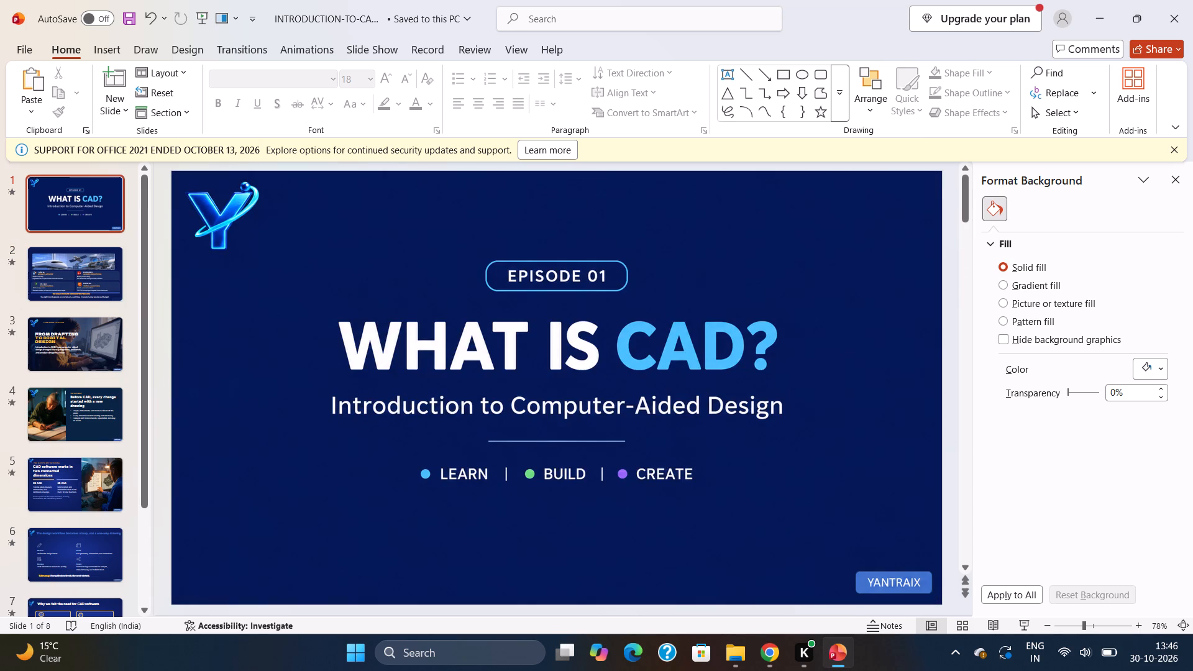
pyautogui.click(77, 271)
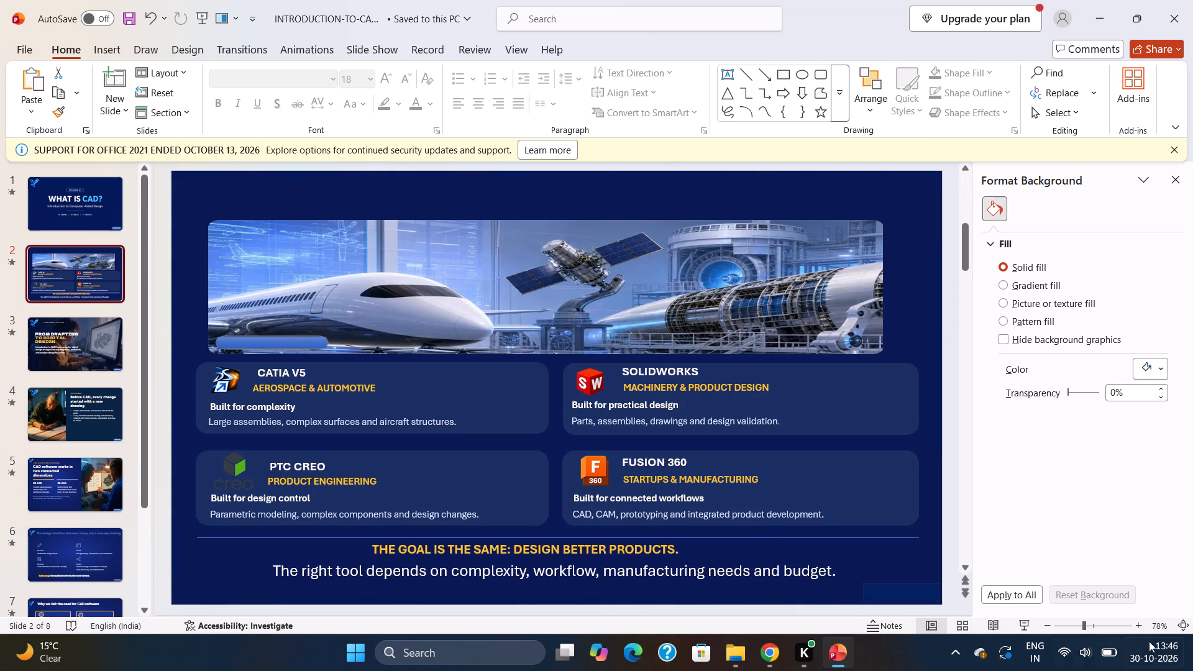
pyautogui.click(1027, 623)
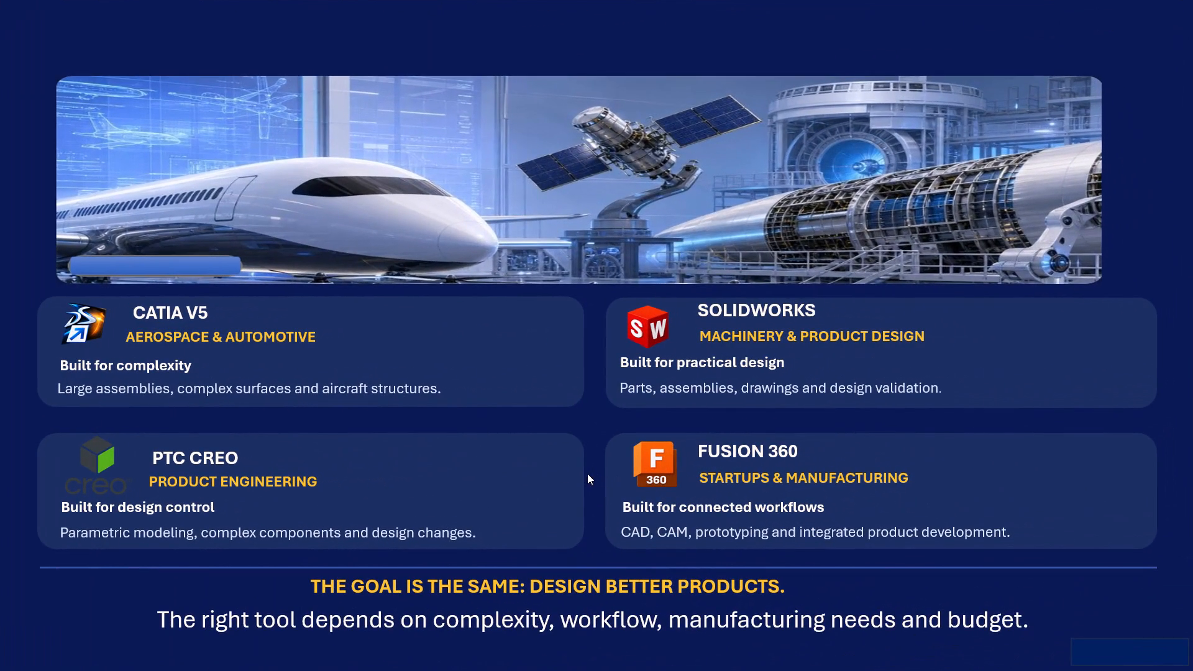
pyautogui.press('Print')
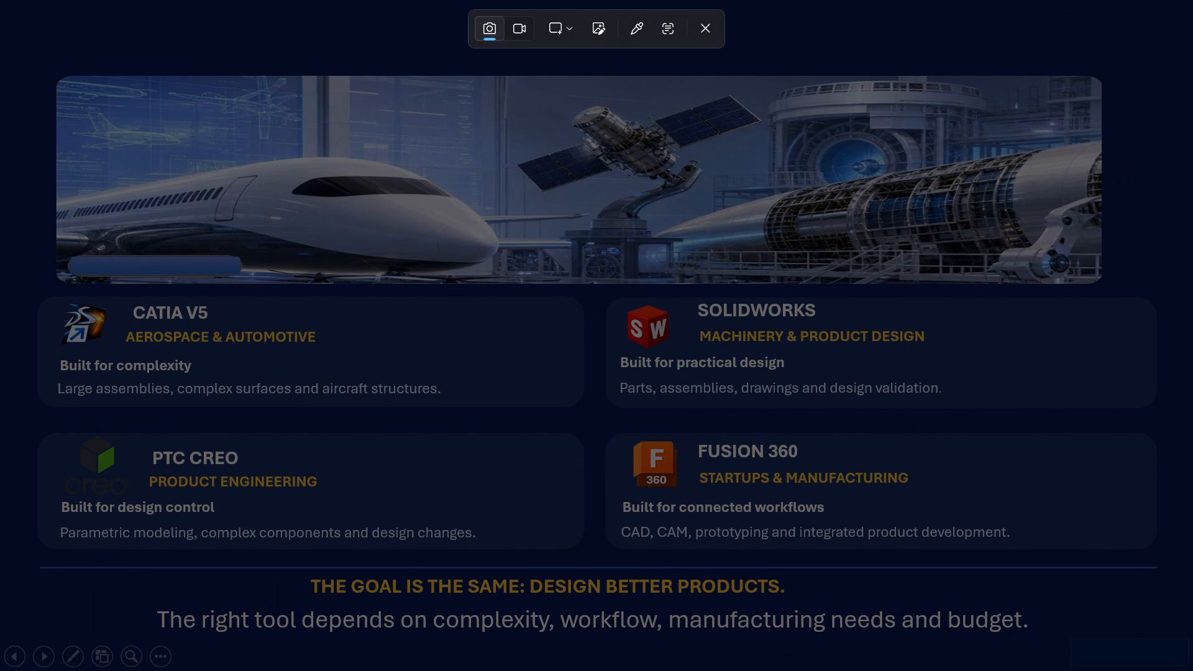
pyautogui.moveTo(16, 10); pyautogui.dragTo(1132, 628)
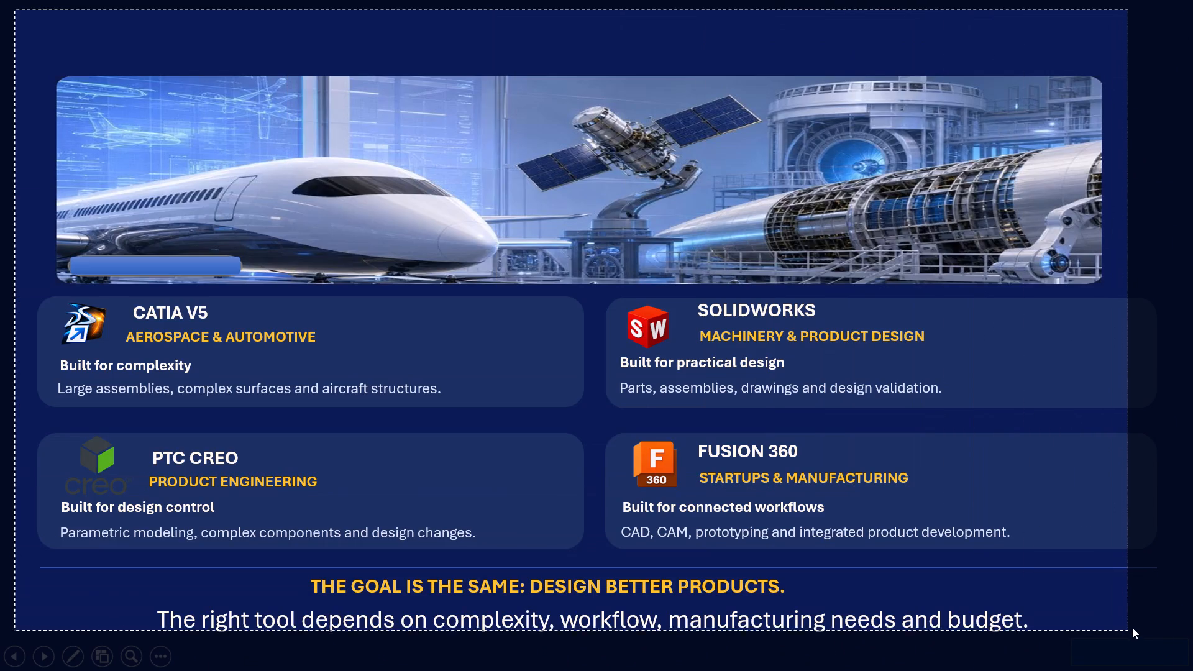
pyautogui.moveTo(1132, 628); pyautogui.dragTo(1177, 639)
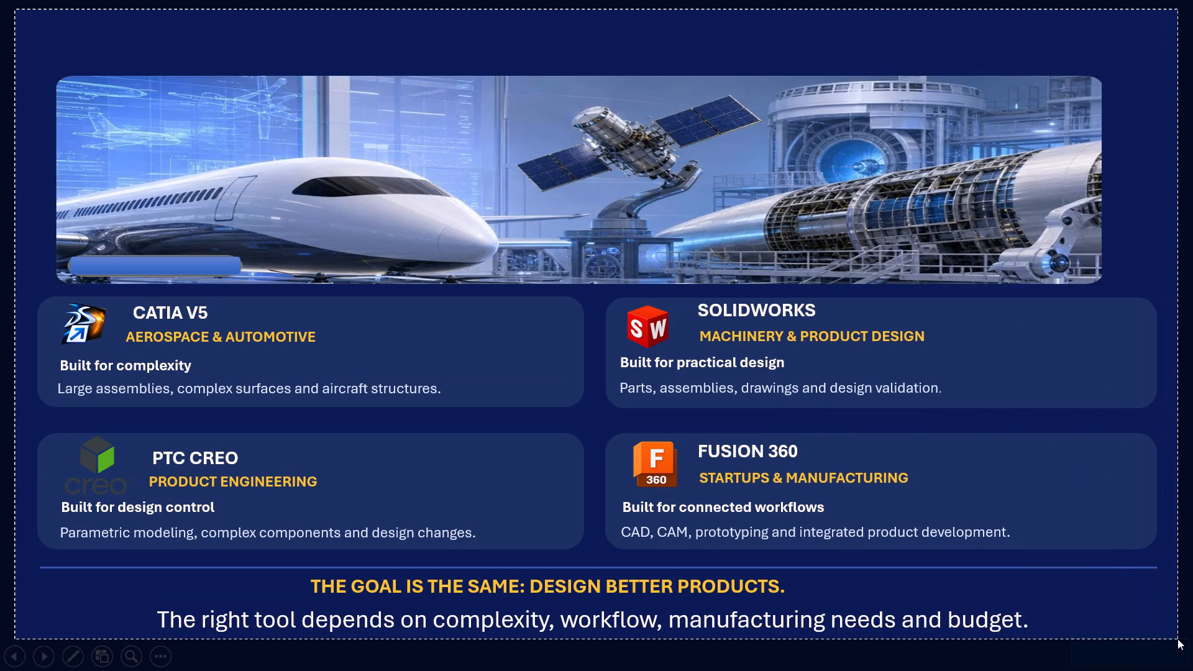
pyautogui.moveTo(1177, 639); pyautogui.dragTo(1177, 638)
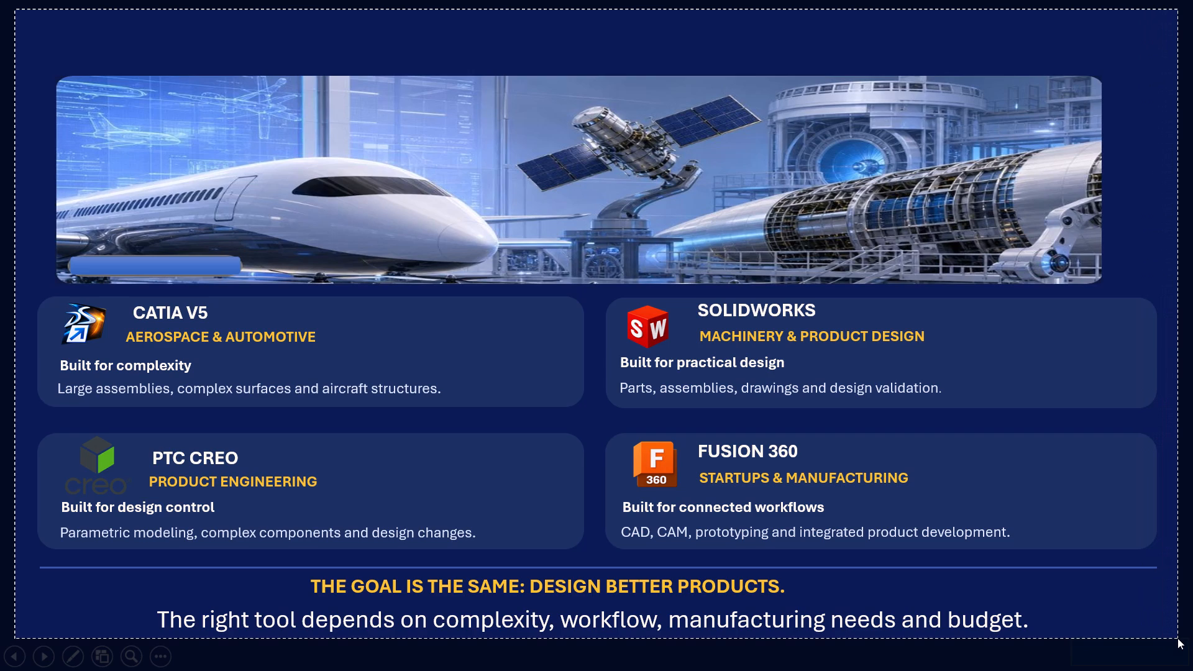
pyautogui.moveTo(1177, 638); pyautogui.dragTo(1179, 638)
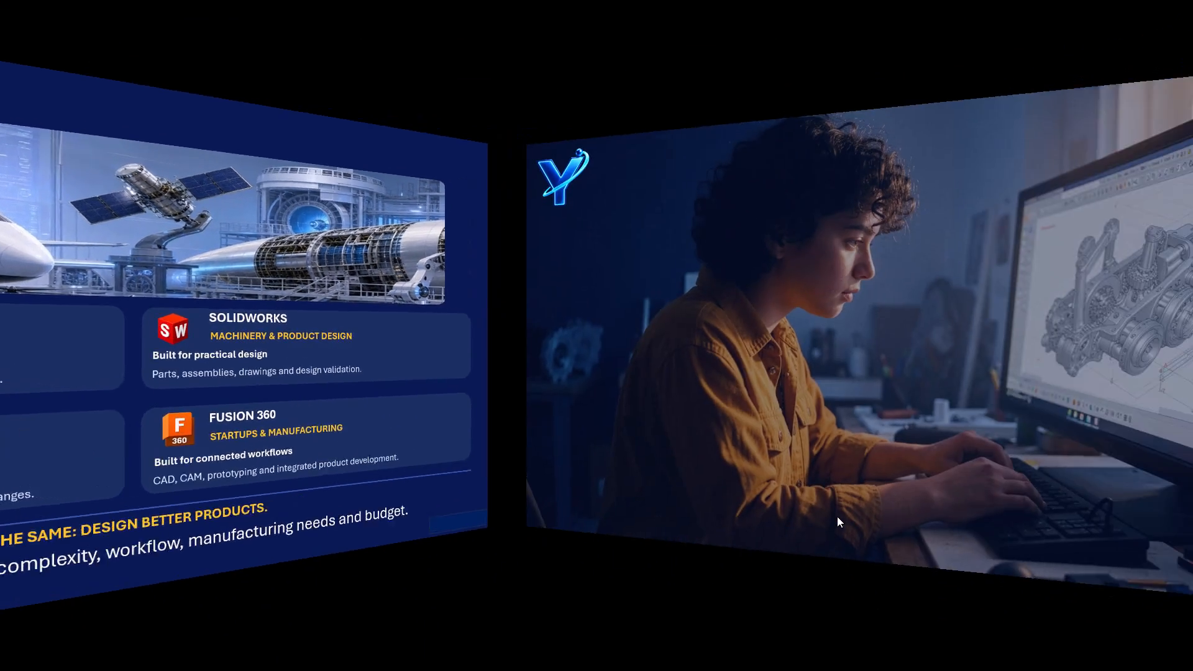
# End the slide show and close the INTRODUCTION-TO-CAD presentation.
pyautogui.press('Escape')
pyautogui.click(1180, 7)
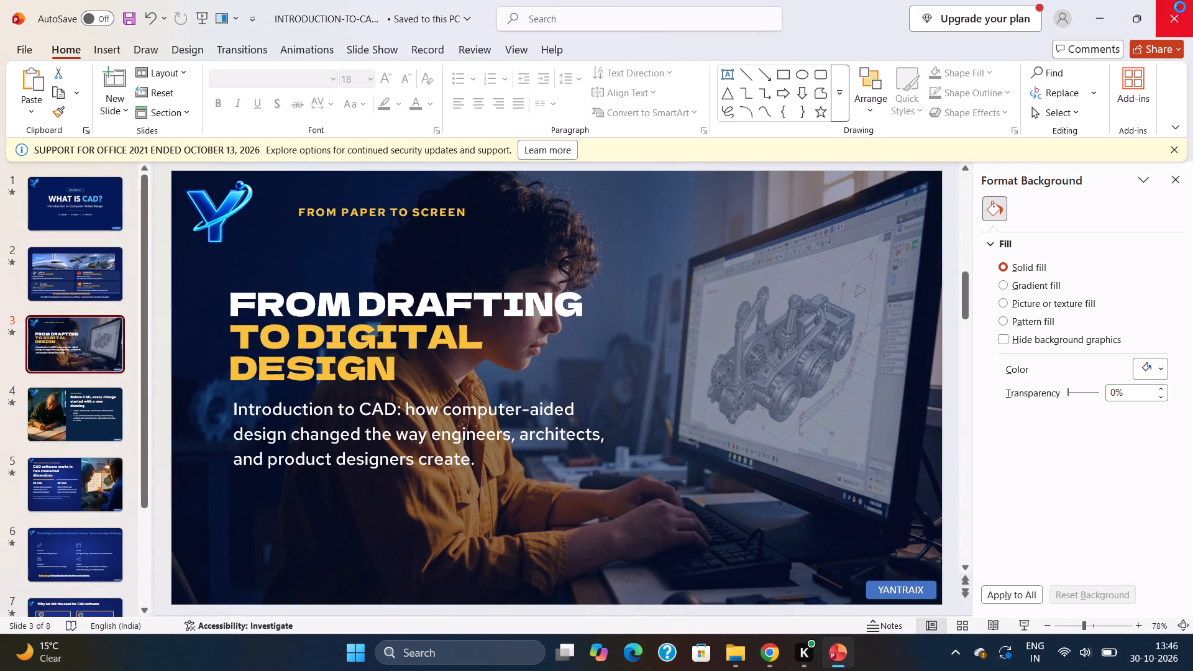
pyautogui.click(672, 429)
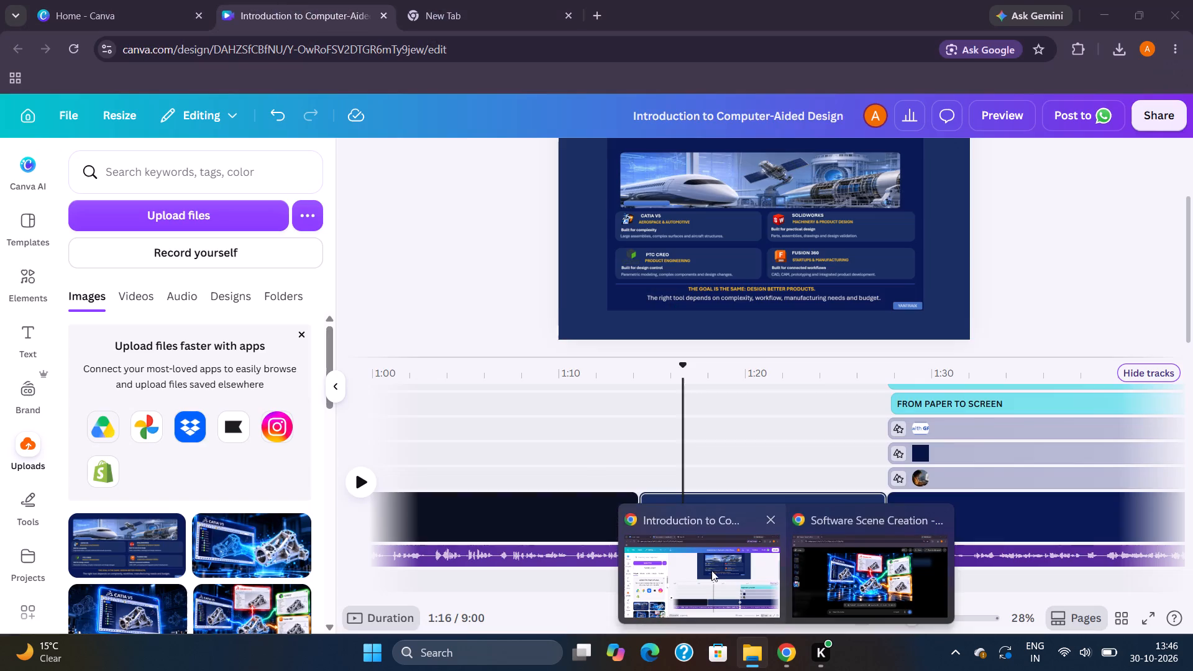
# Switch to the Introduction to Computer-Aided Design video in Canva and delete the old slide capture at 1:16.
pyautogui.click(703, 573)
pyautogui.scroll(2, 697, 289)
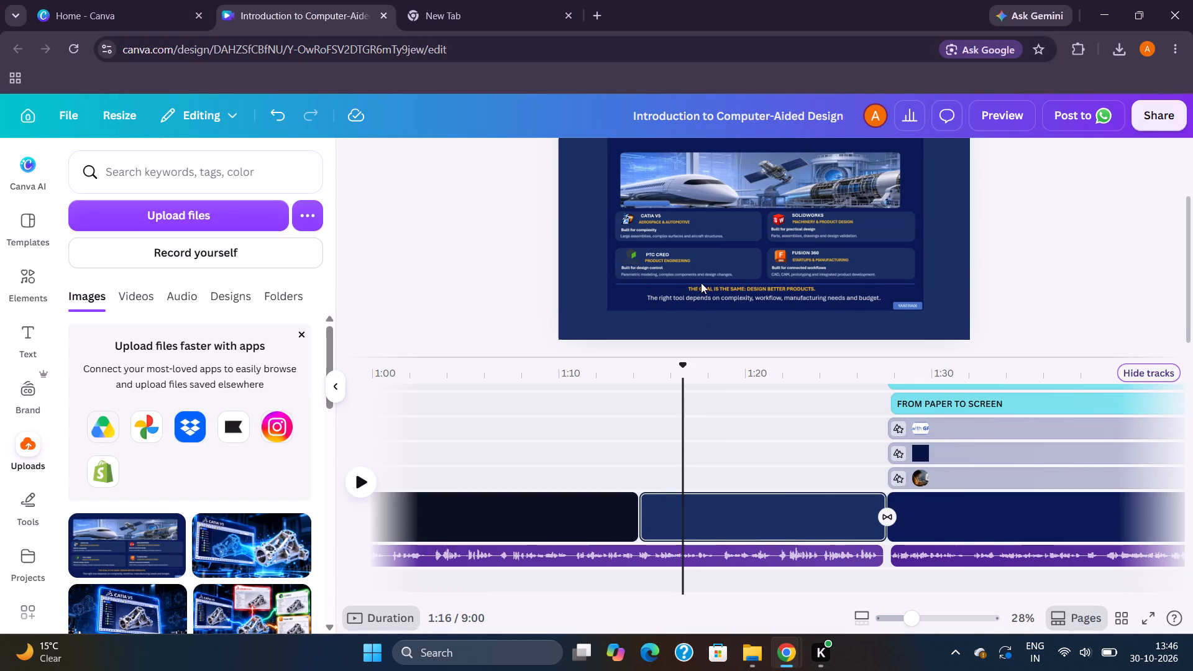
pyautogui.scroll(1, 734, 265)
pyautogui.click(731, 270)
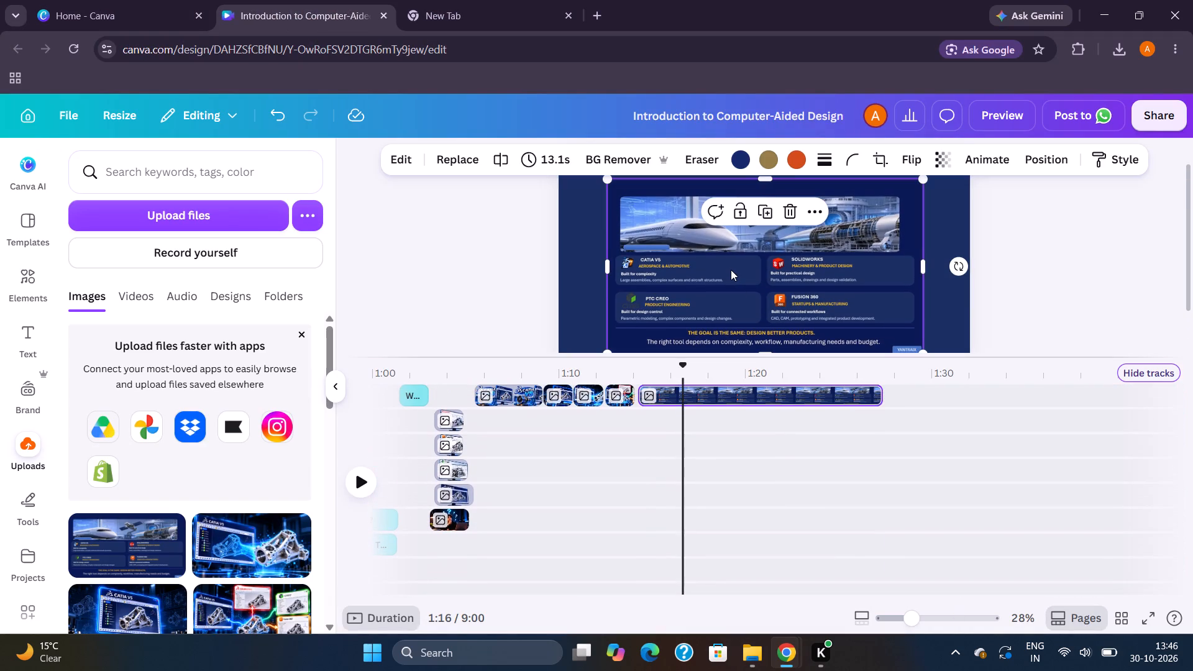
pyautogui.press('Delete')
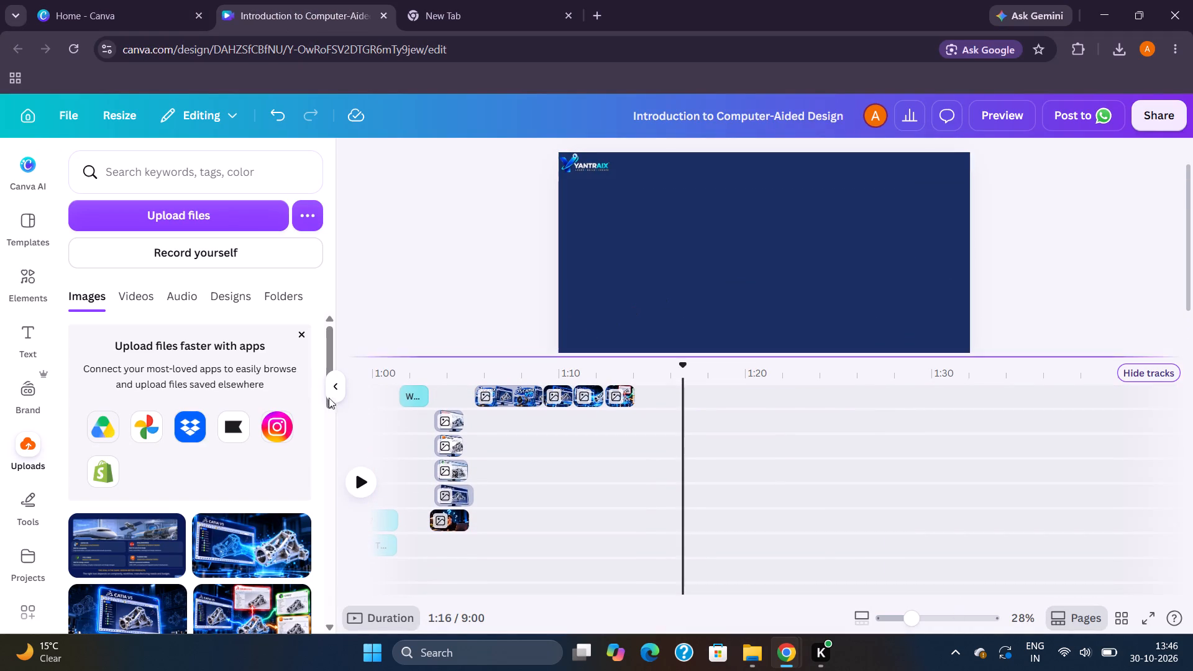
# Upload the new slide 2 screenshot and place it on the dark blue page at 1:16.
pyautogui.click(203, 216)
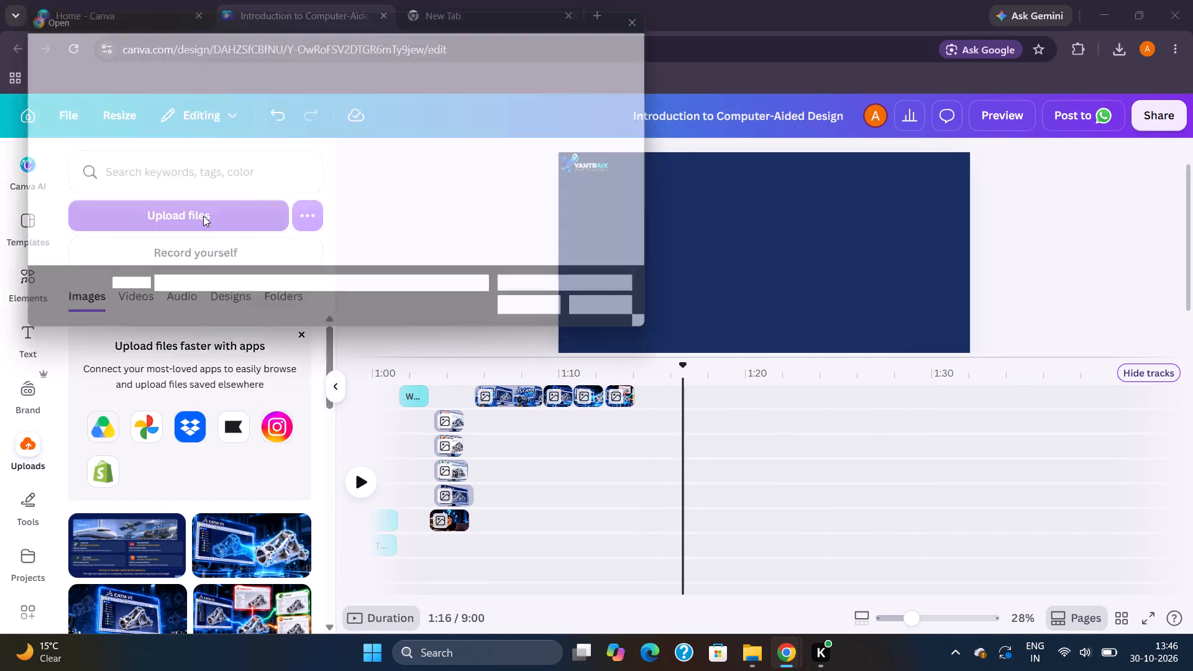
pyautogui.click(59, 252)
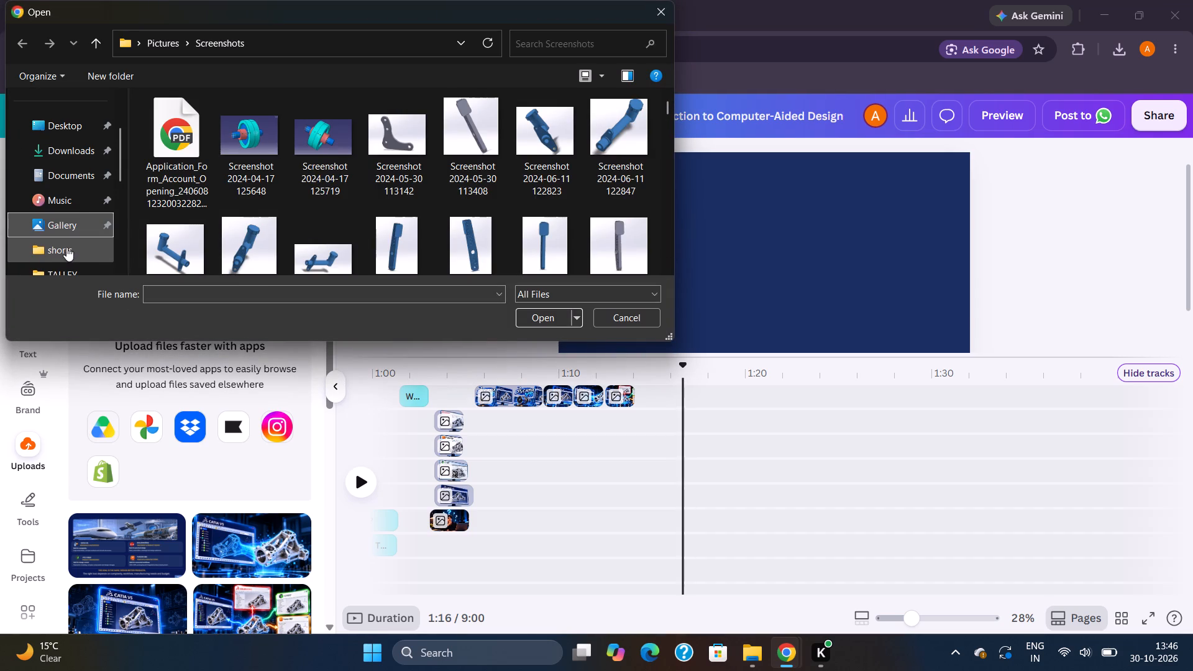
pyautogui.click(181, 156)
pyautogui.click(552, 324)
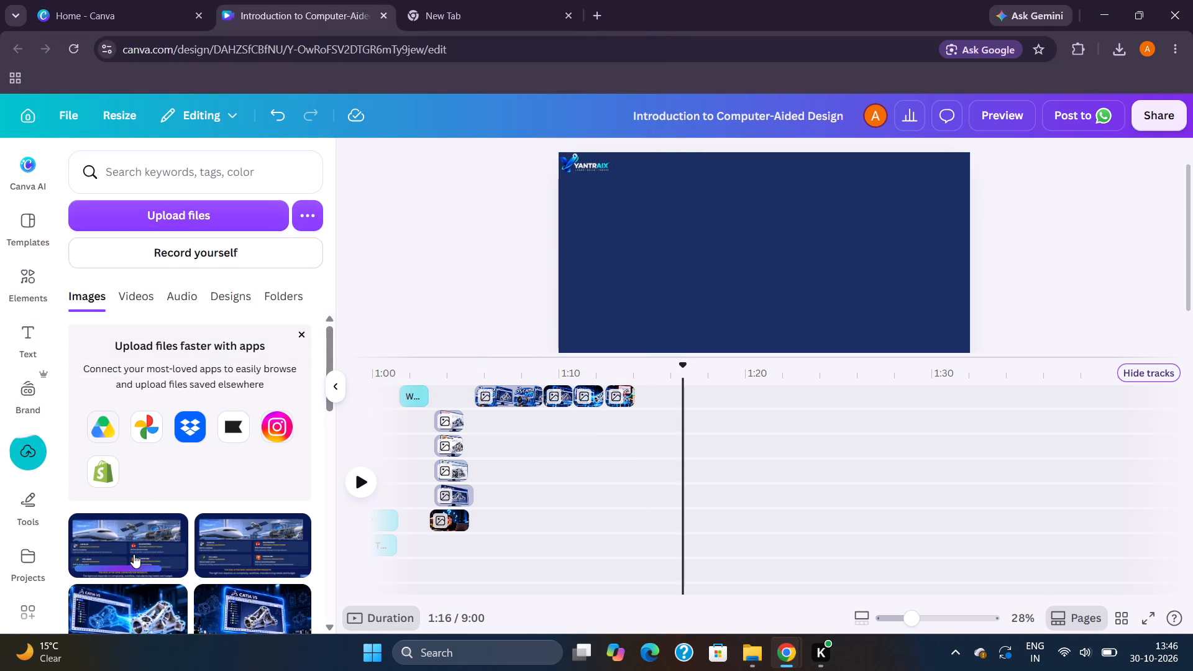
pyautogui.moveTo(134, 550); pyautogui.dragTo(552, 394)
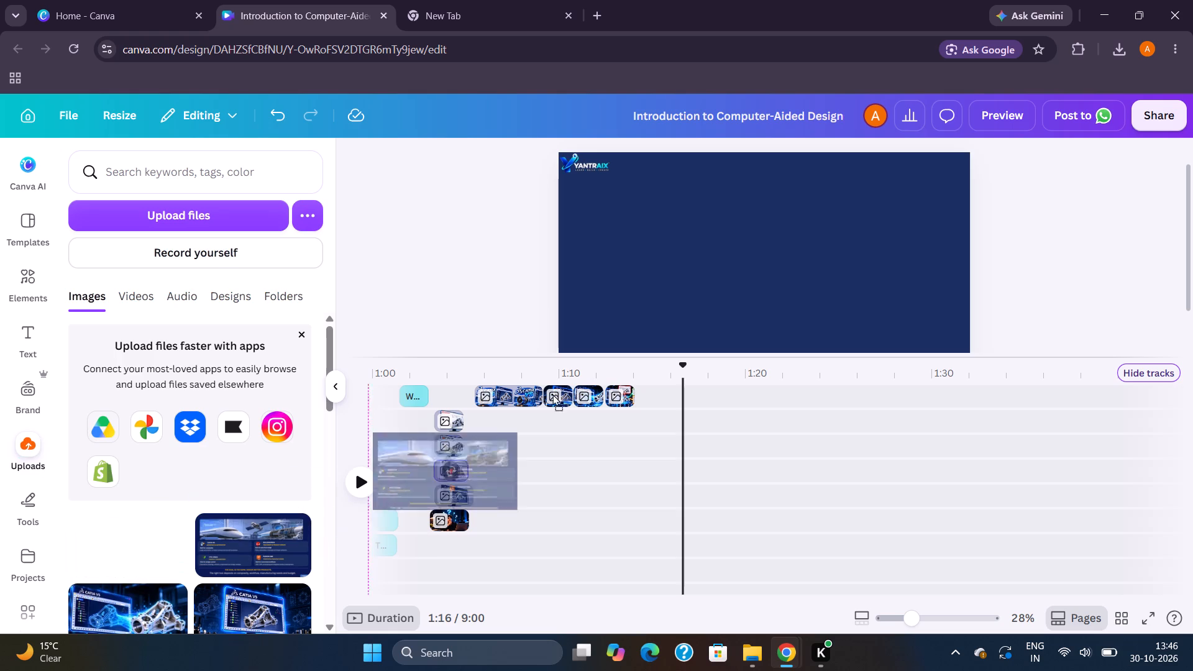
pyautogui.moveTo(552, 394); pyautogui.dragTo(698, 220)
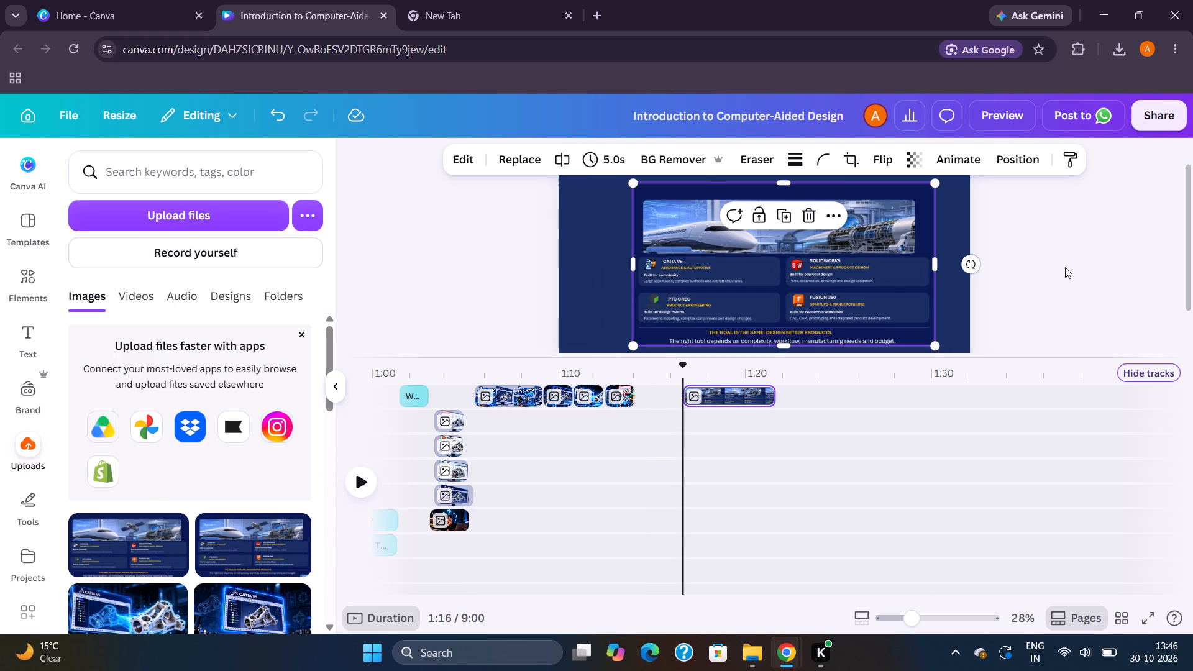
pyautogui.click(1065, 267)
# Crop the bottom of the new slide capture to just below the "THE GOAL IS THE SAME" line.
pyautogui.click(815, 286)
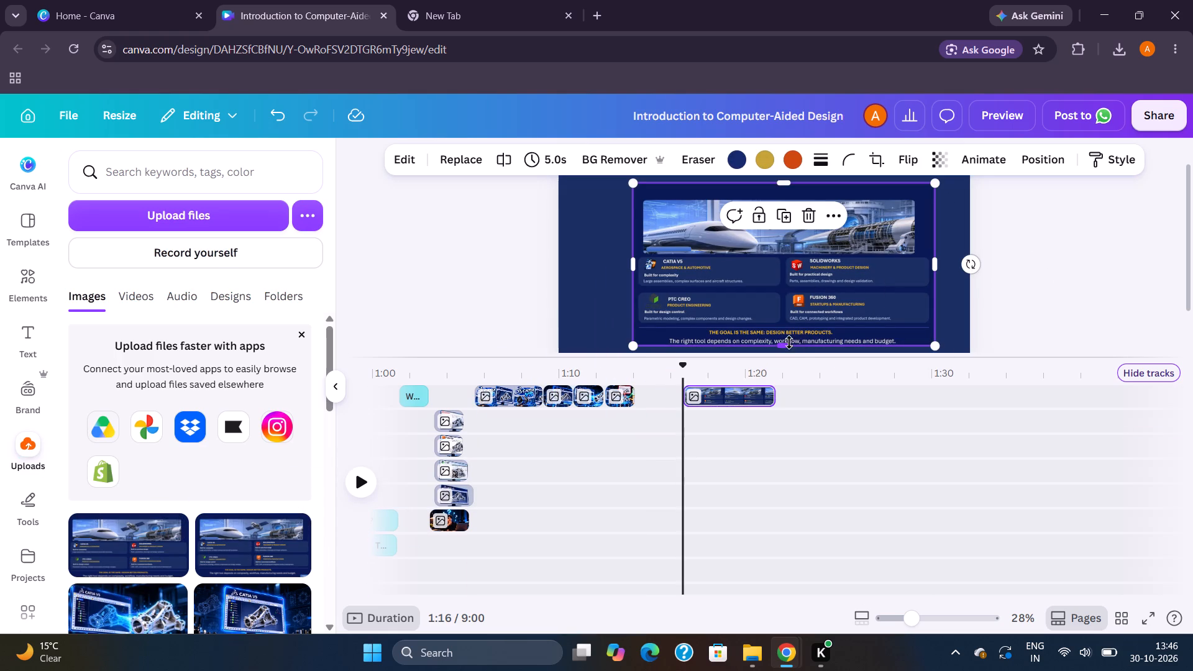
pyautogui.moveTo(789, 342); pyautogui.dragTo(792, 332)
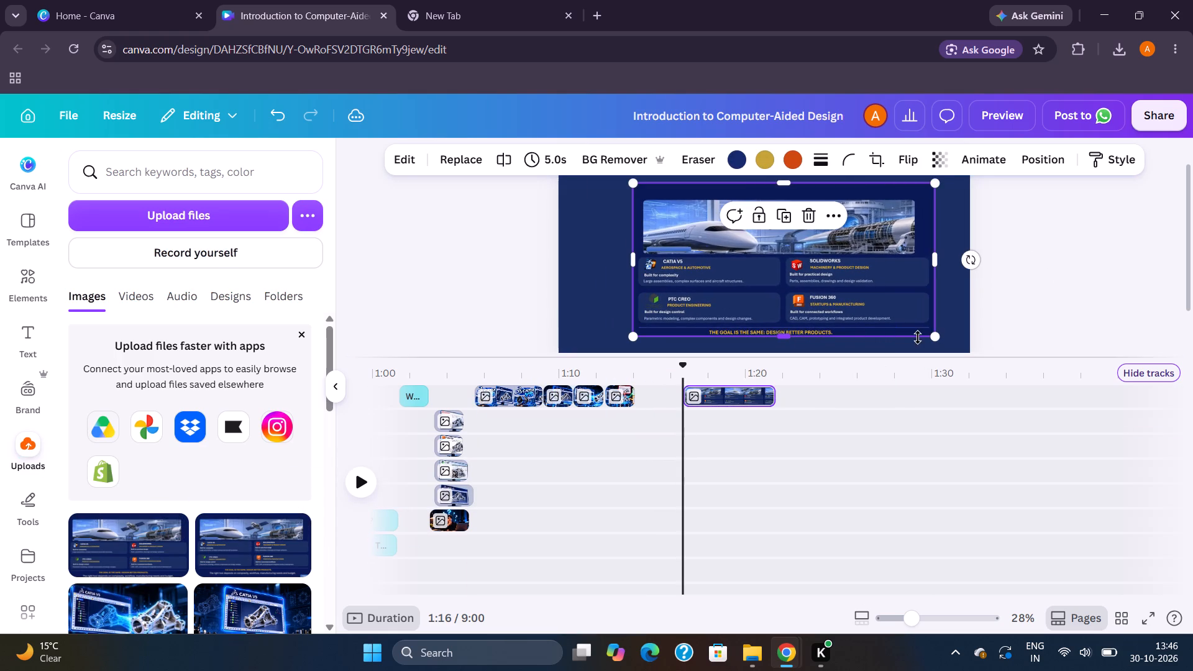
# Enlarge the slide capture to about 1,600 px wide and position it centrally on the page below the YANTRAIX logo.
pyautogui.moveTo(823, 280); pyautogui.dragTo(798, 277)
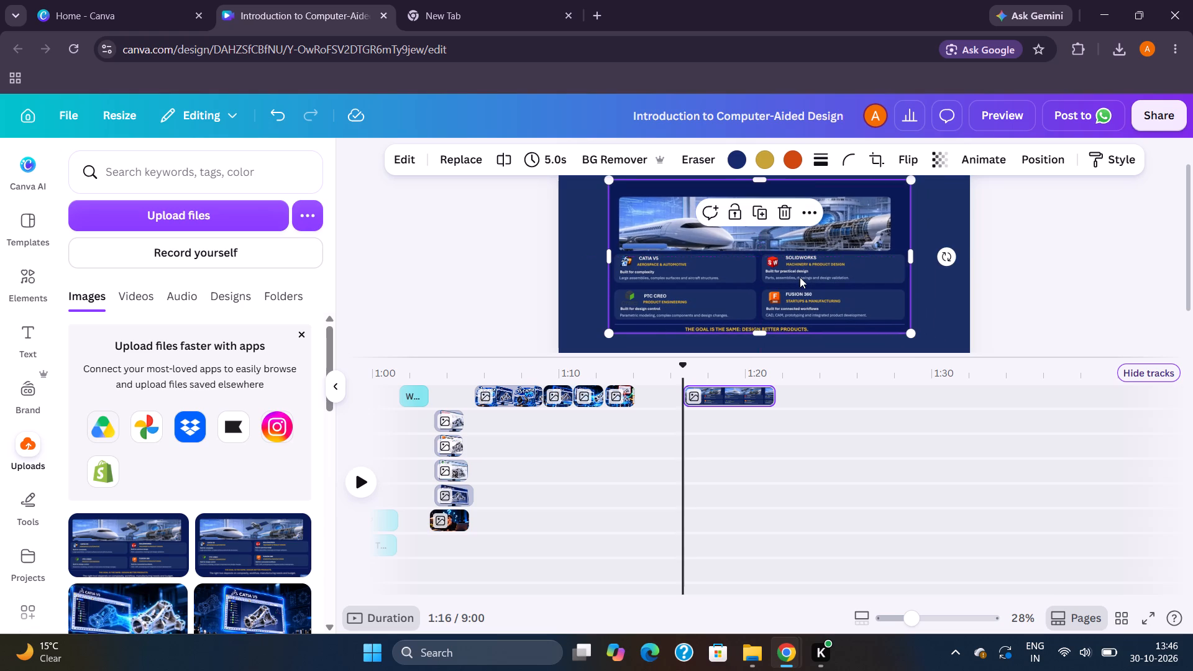
pyautogui.scroll(1, 1033, 274)
pyautogui.scroll(1, 767, 274)
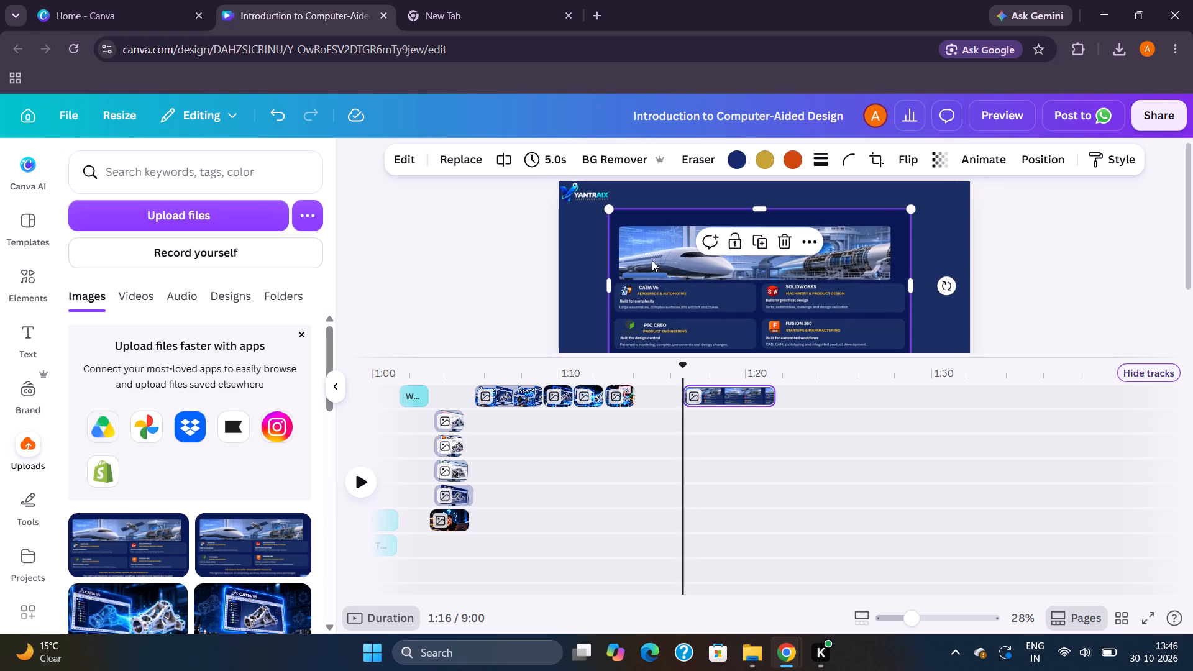
pyautogui.scroll(-1, 636, 248)
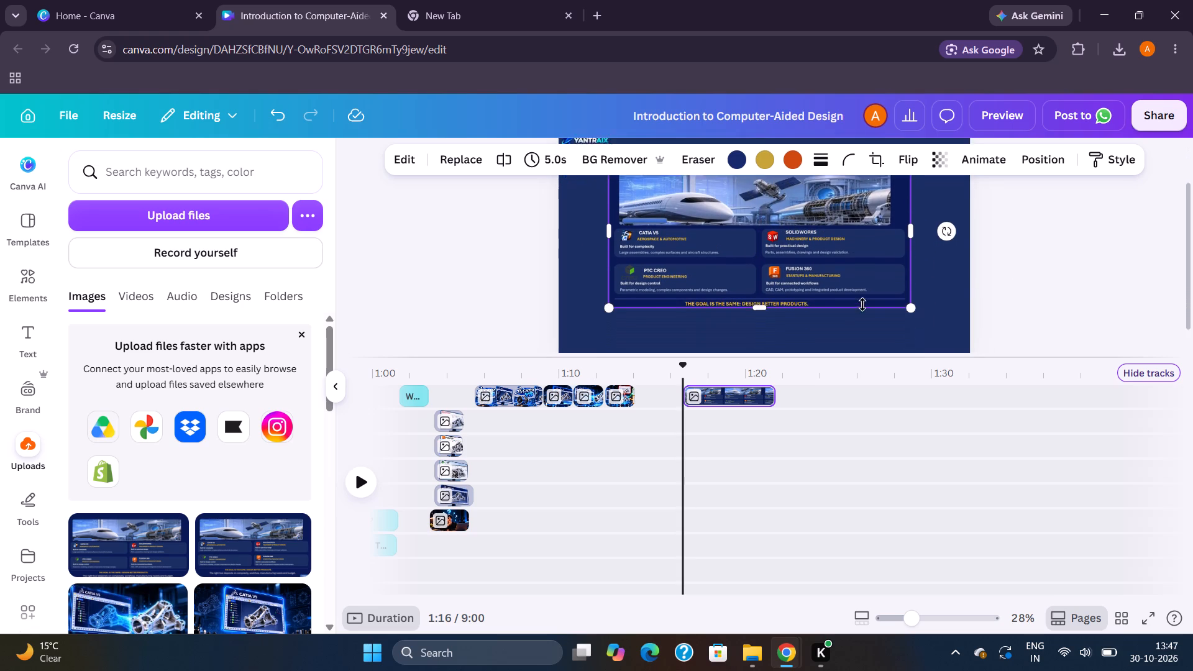
pyautogui.scroll(-1, 862, 304)
pyautogui.moveTo(907, 290); pyautogui.dragTo(943, 327)
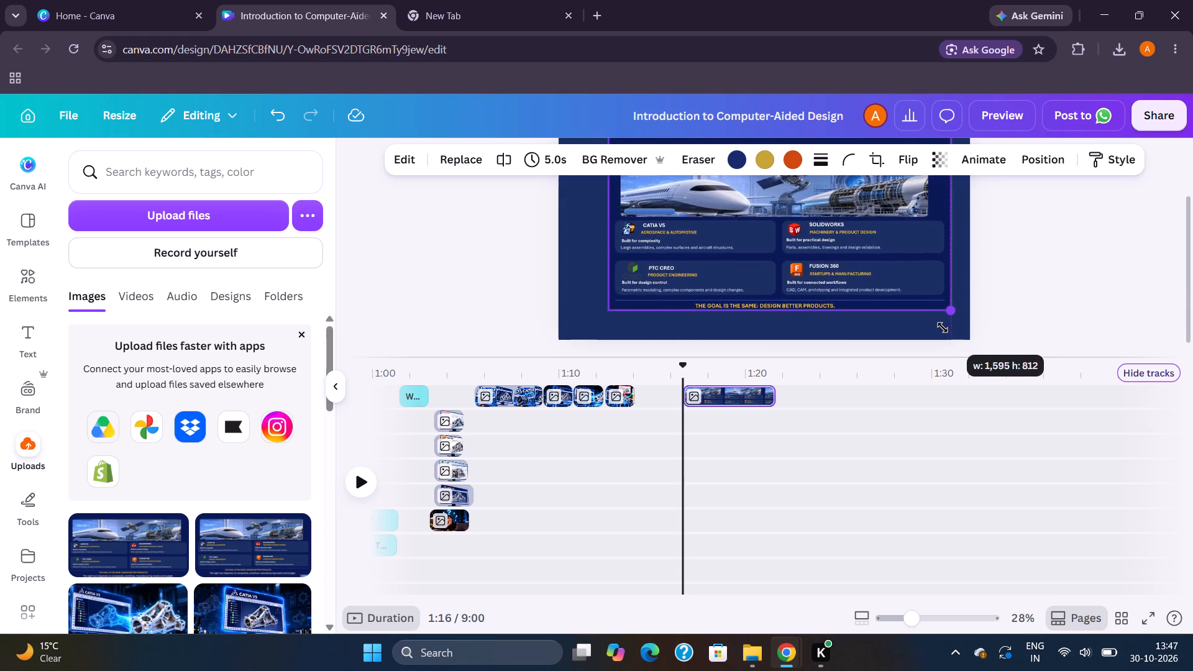
pyautogui.moveTo(943, 327); pyautogui.dragTo(946, 332)
pyautogui.moveTo(850, 267); pyautogui.dragTo(833, 277)
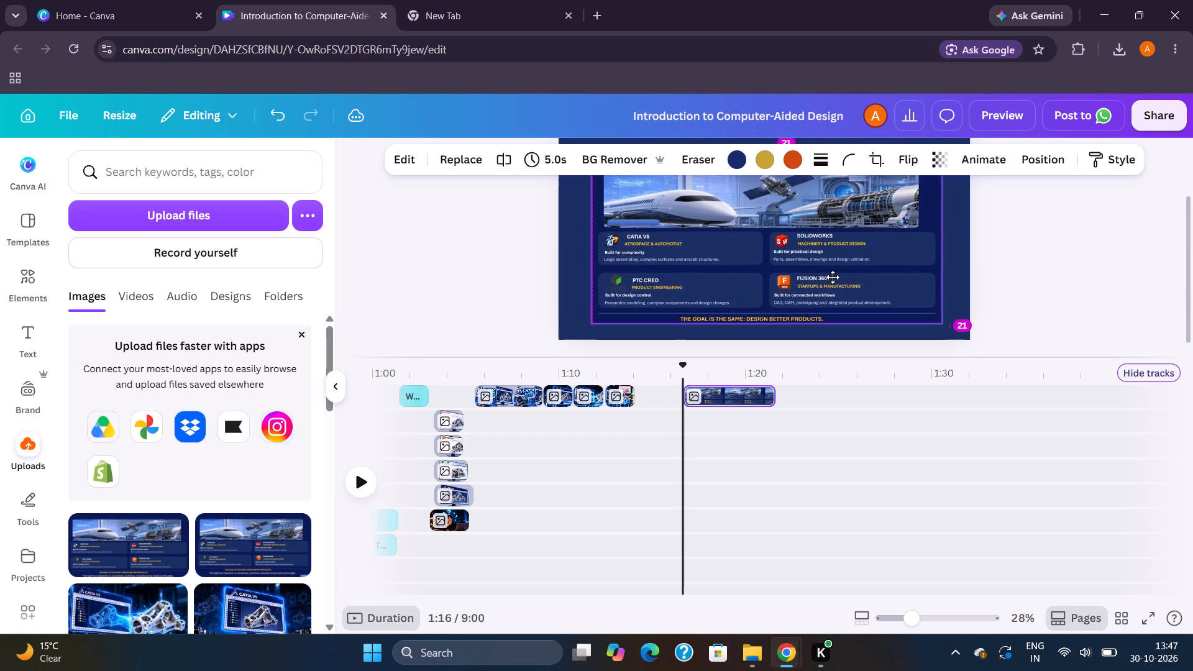
pyautogui.moveTo(833, 277); pyautogui.dragTo(826, 279)
pyautogui.click(1041, 278)
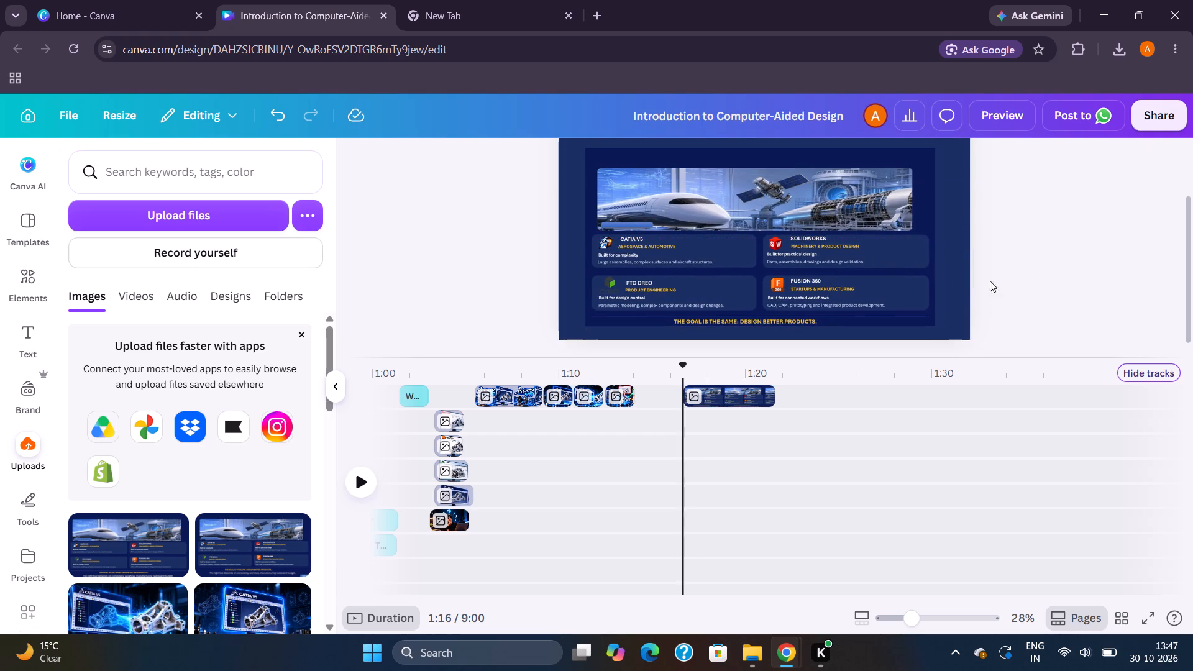
# Move the slide capture's clip earlier in the timeline so it starts right after the preceding image clip, at about 1:14.
pyautogui.scroll(-2, 931, 278)
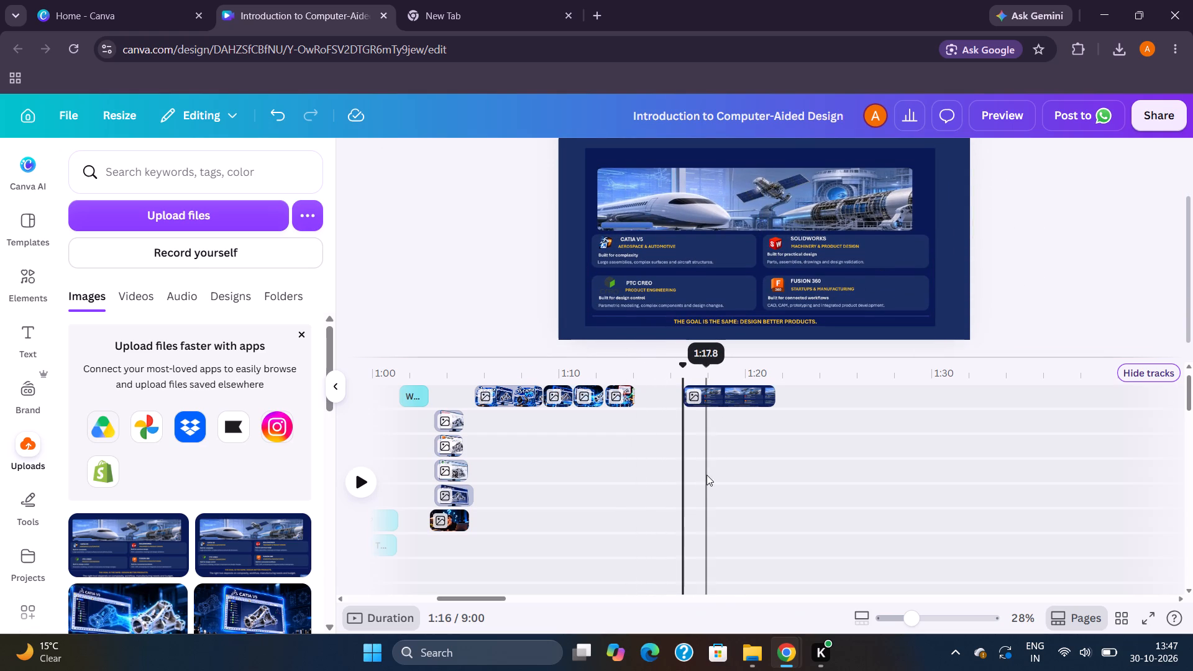
pyautogui.moveTo(724, 397); pyautogui.dragTo(698, 397)
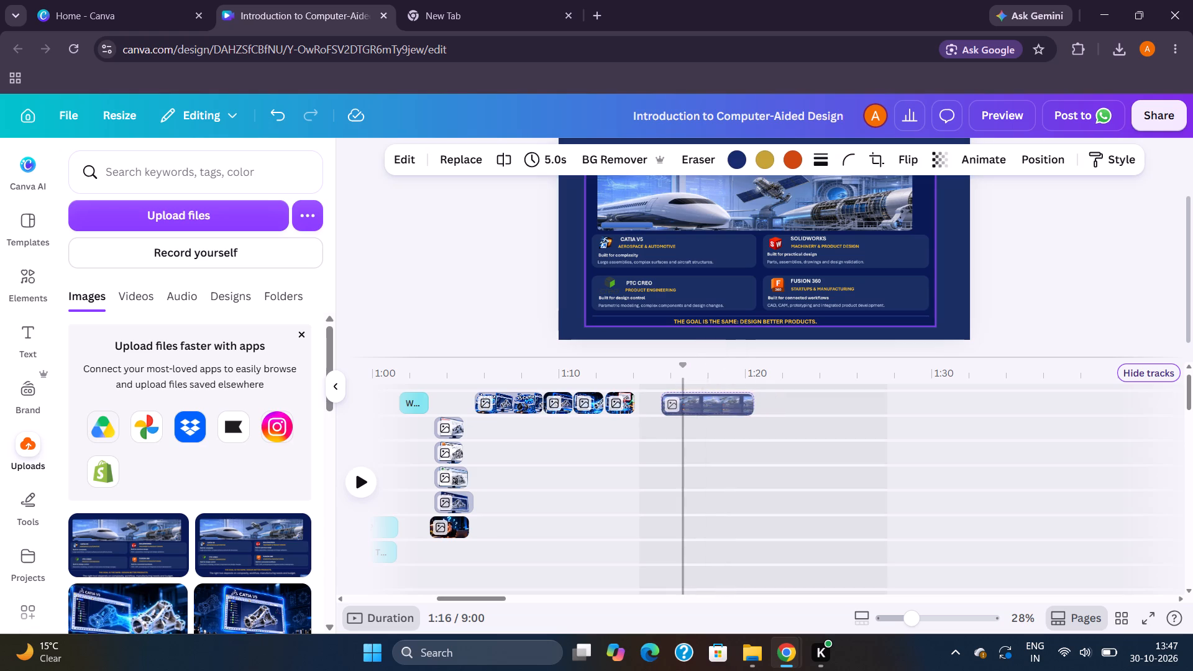
pyautogui.moveTo(698, 397); pyautogui.dragTo(678, 393)
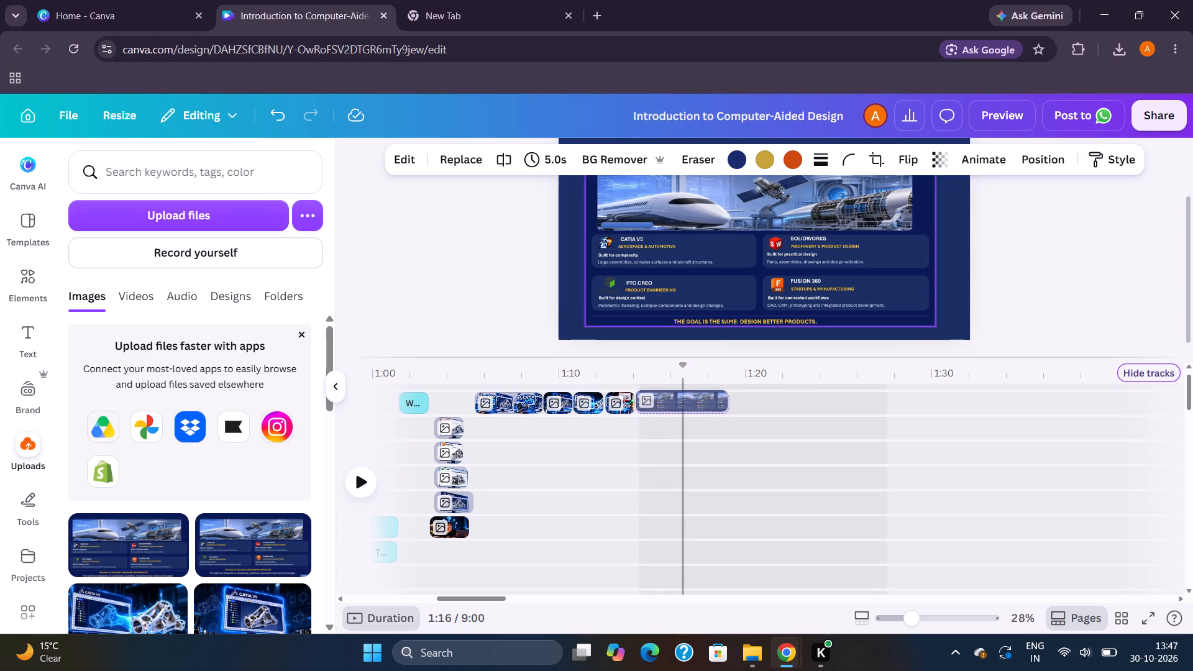
pyautogui.moveTo(678, 393); pyautogui.dragTo(677, 393)
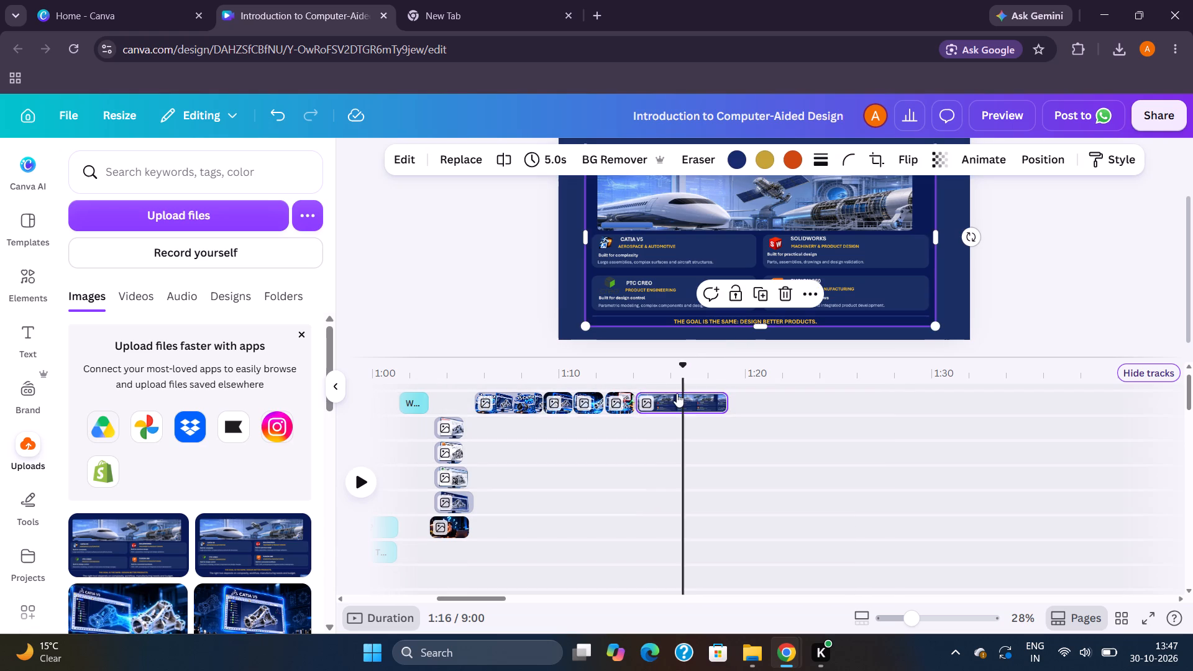
# Change the background of the 13.3 s page behind the slide capture to dark blue #0b1a55, matching the capture's own background.
pyautogui.scroll(-7, 646, 466)
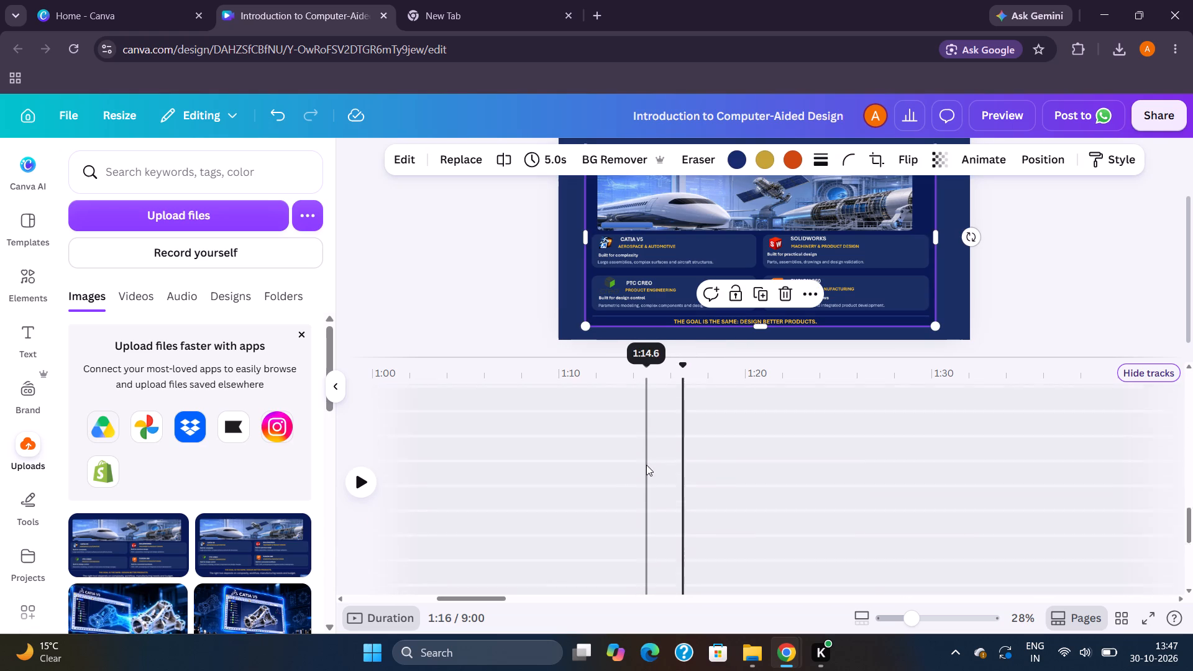
pyautogui.scroll(-1, 646, 465)
pyautogui.click(670, 519)
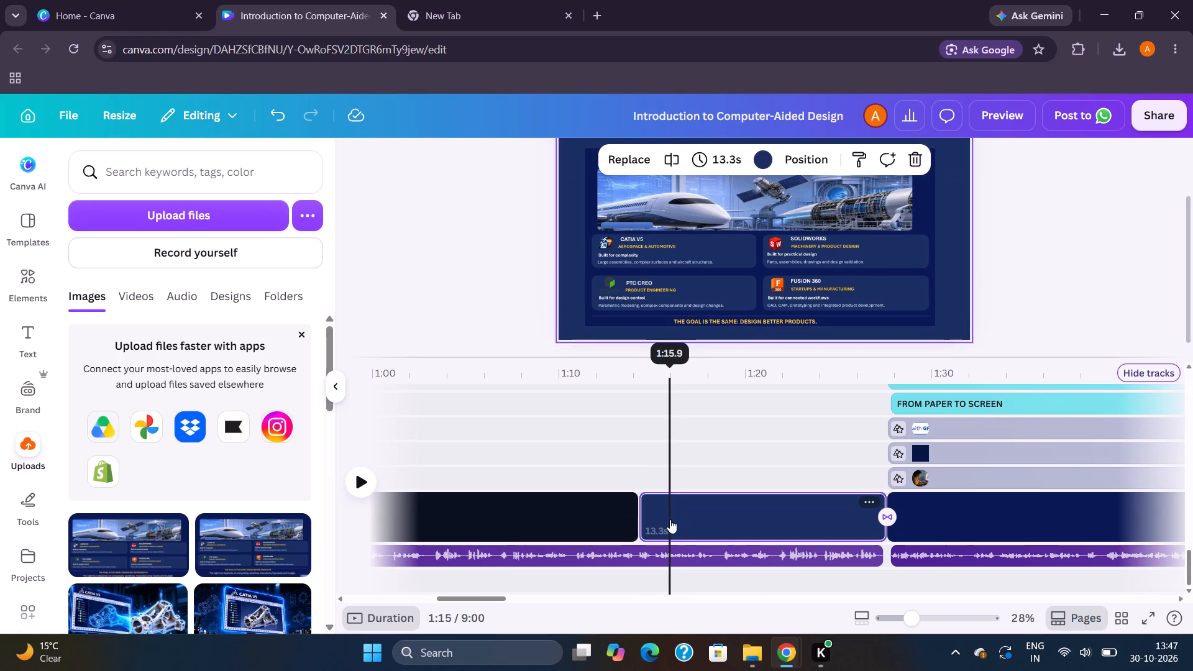
pyautogui.click(766, 166)
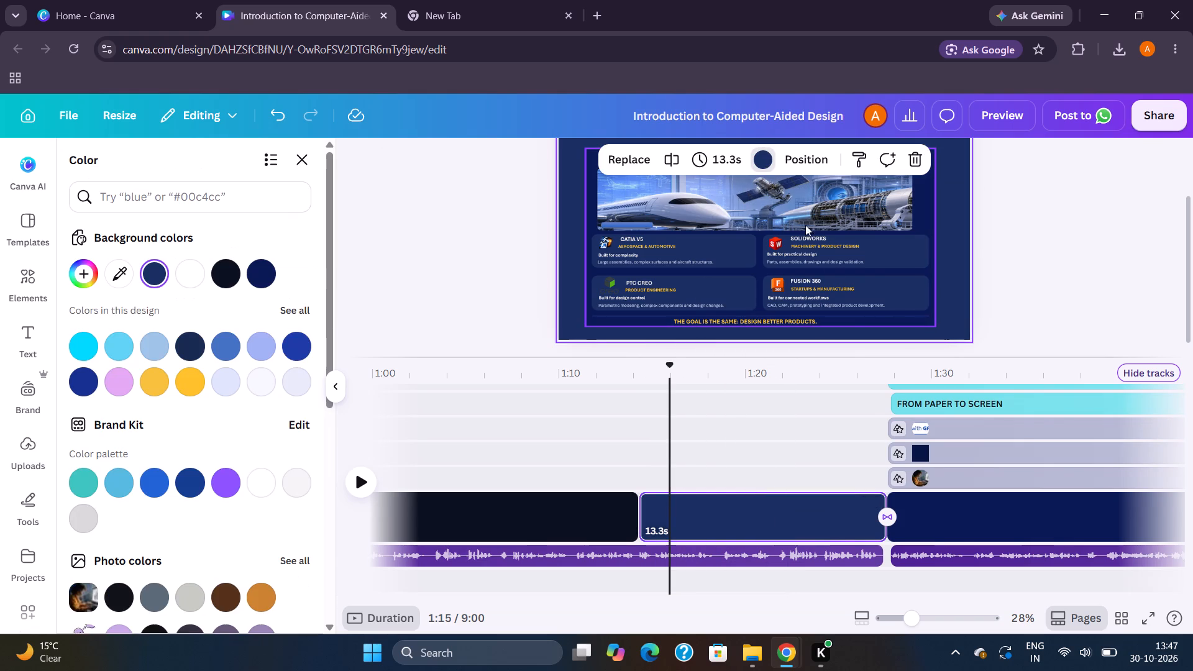
pyautogui.scroll(-1, 178, 437)
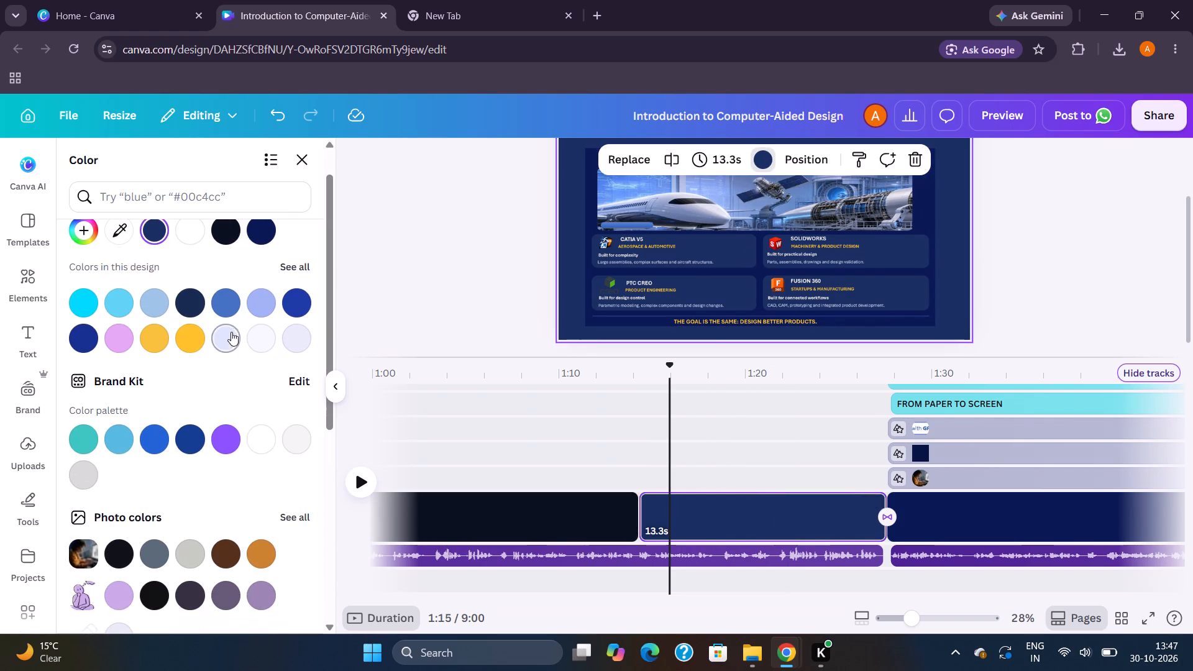
pyautogui.click(196, 301)
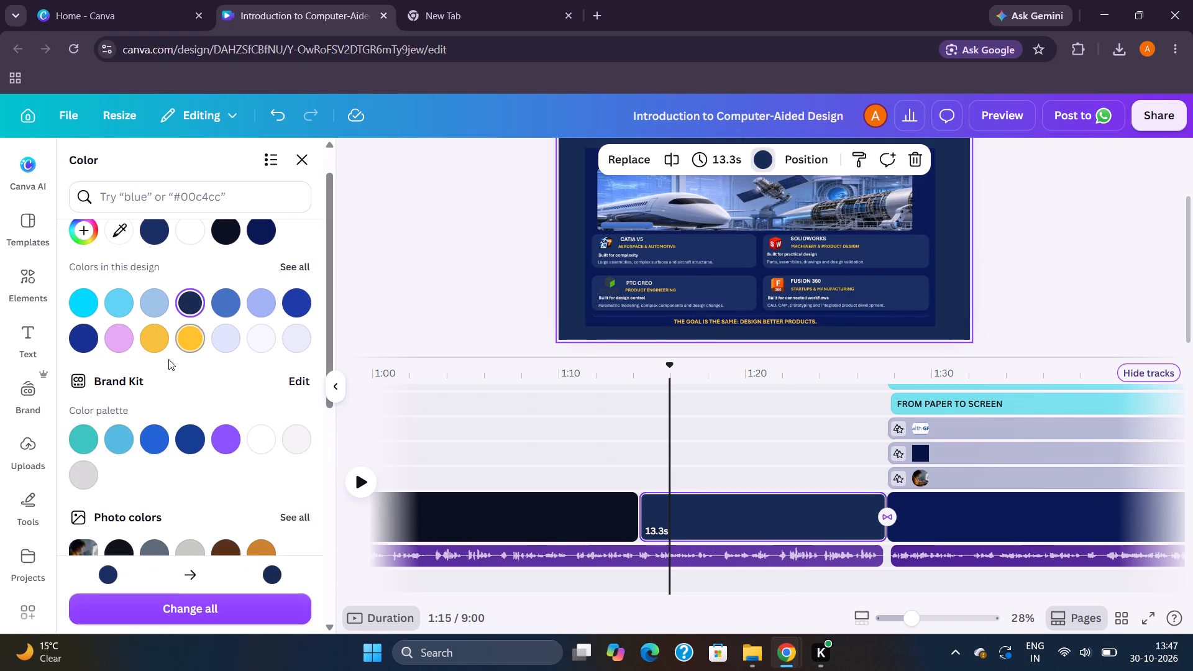
pyautogui.click(190, 437)
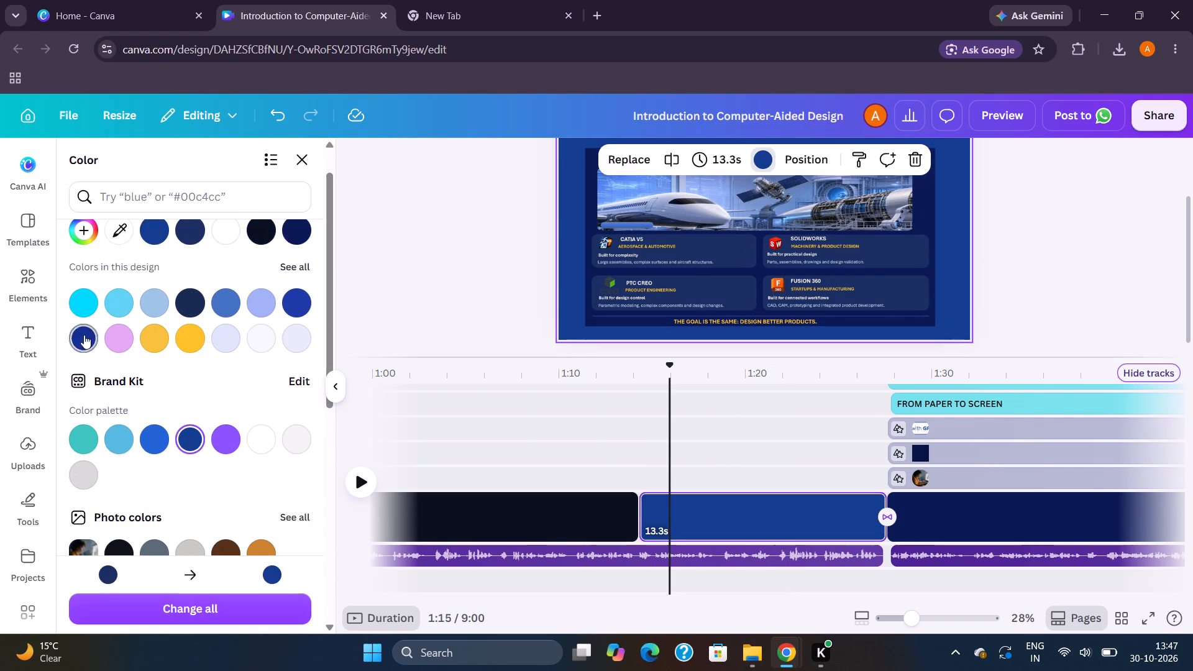
pyautogui.click(84, 334)
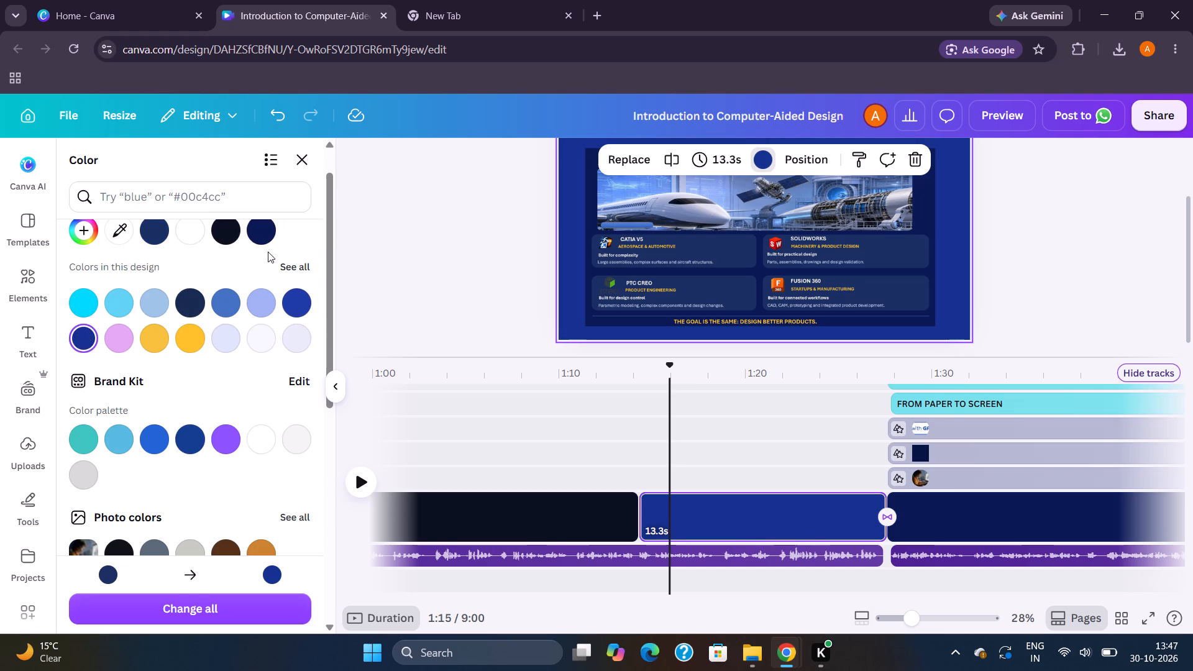
pyautogui.click(258, 245)
pyautogui.click(262, 242)
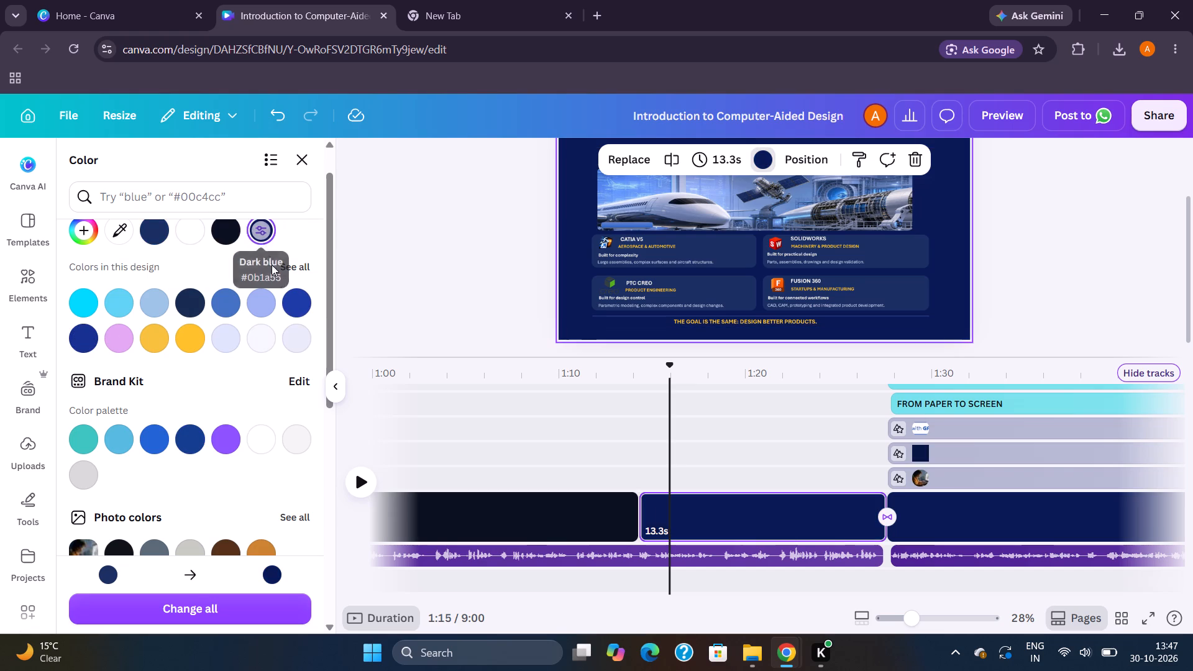
pyautogui.click(1063, 308)
# Extend the slide capture's clip to 13.6 s so it lasts until the page ends.
pyautogui.scroll(1, 827, 373)
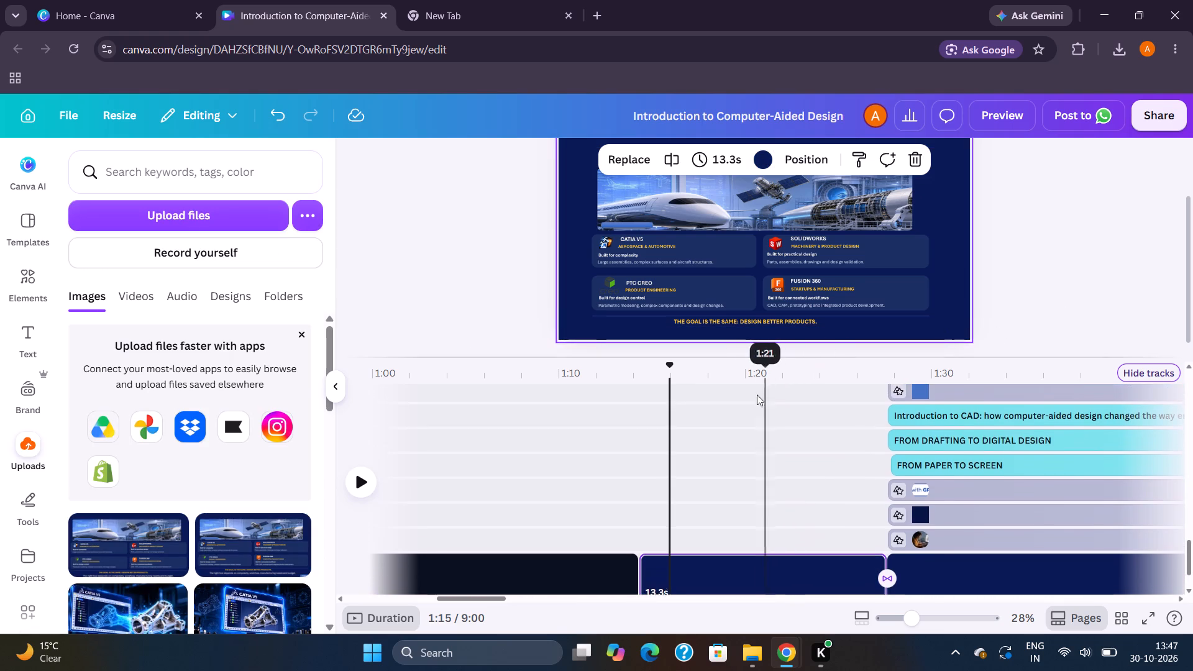
pyautogui.scroll(1, 757, 395)
pyautogui.scroll(3, 634, 339)
pyautogui.scroll(-2, 613, 328)
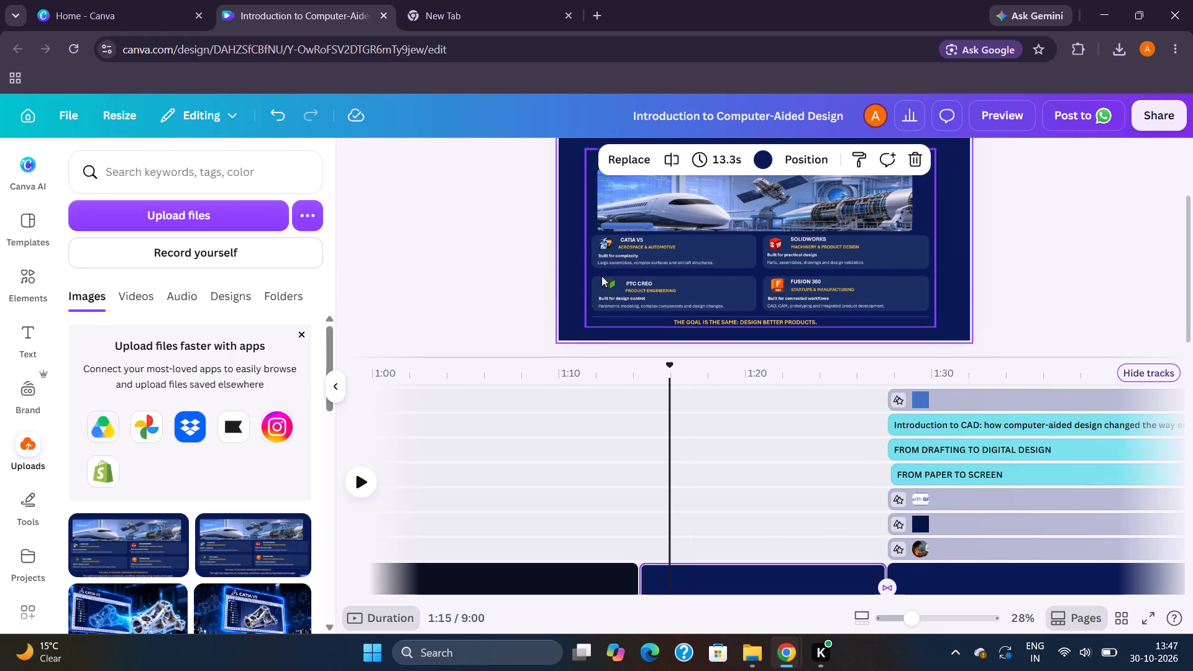
pyautogui.scroll(-1, 555, 366)
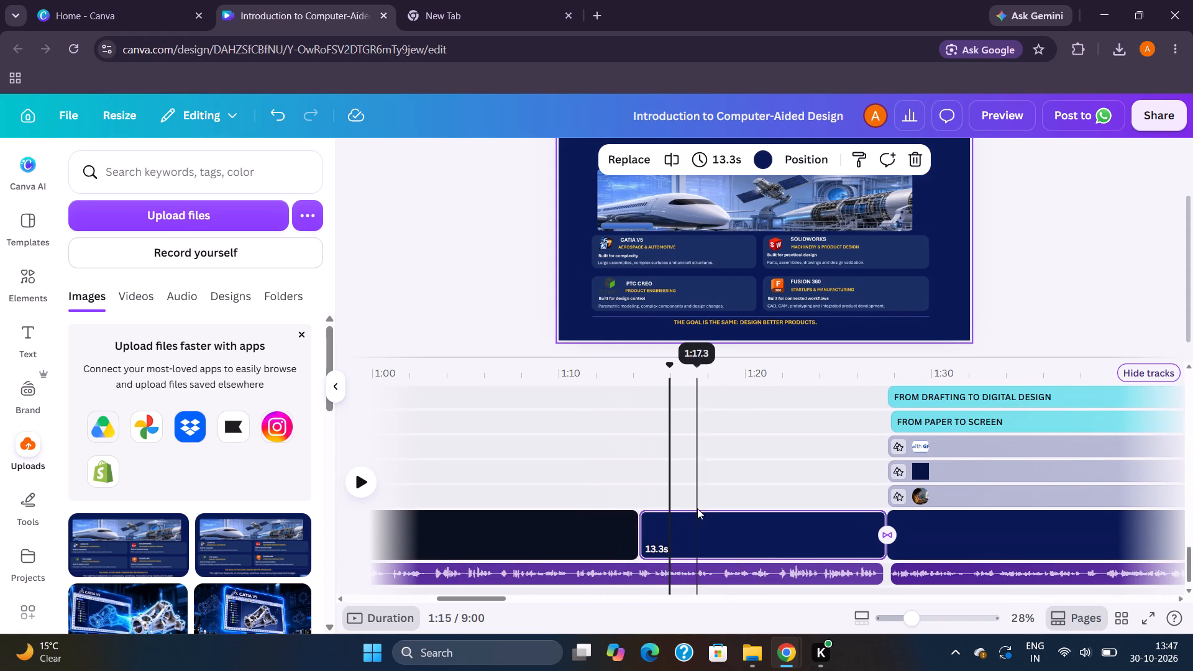
pyautogui.scroll(3, 697, 508)
pyautogui.scroll(-2, 725, 511)
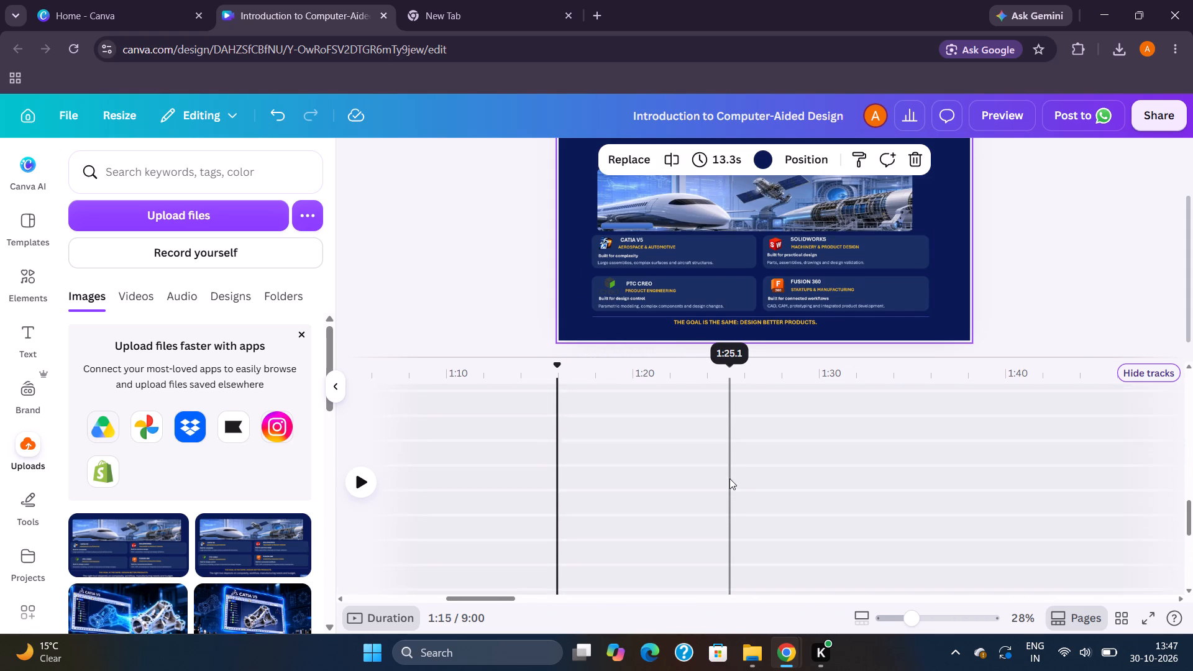
pyautogui.scroll(8, 729, 478)
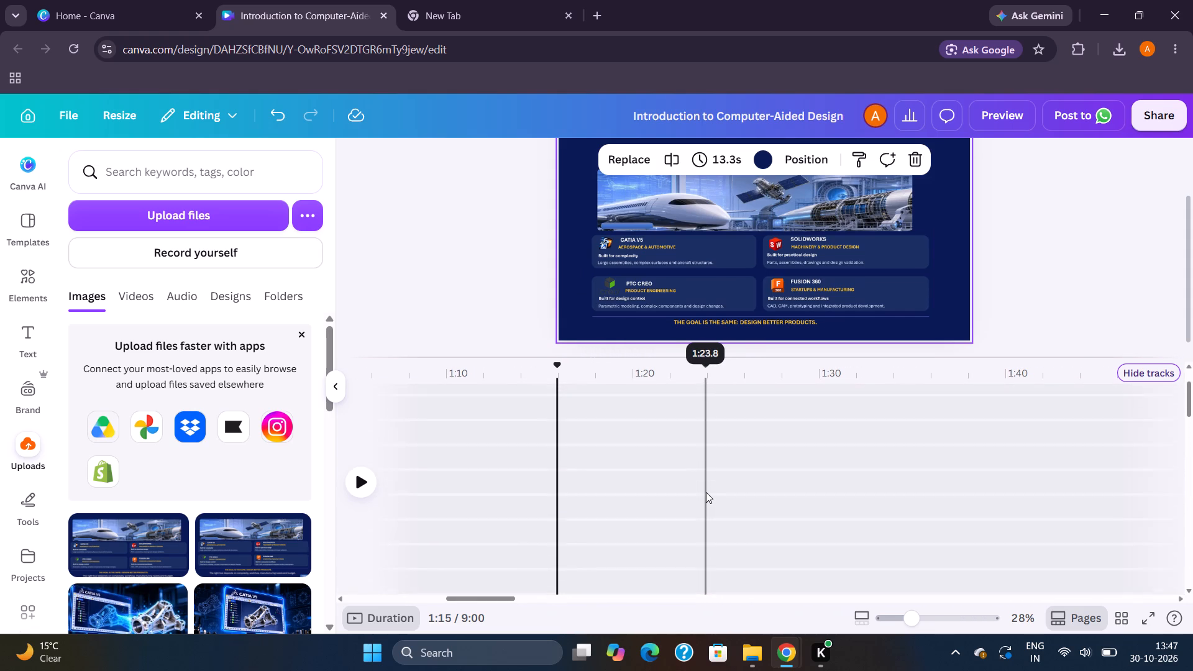
pyautogui.scroll(1, 706, 492)
pyautogui.moveTo(611, 422); pyautogui.dragTo(634, 422)
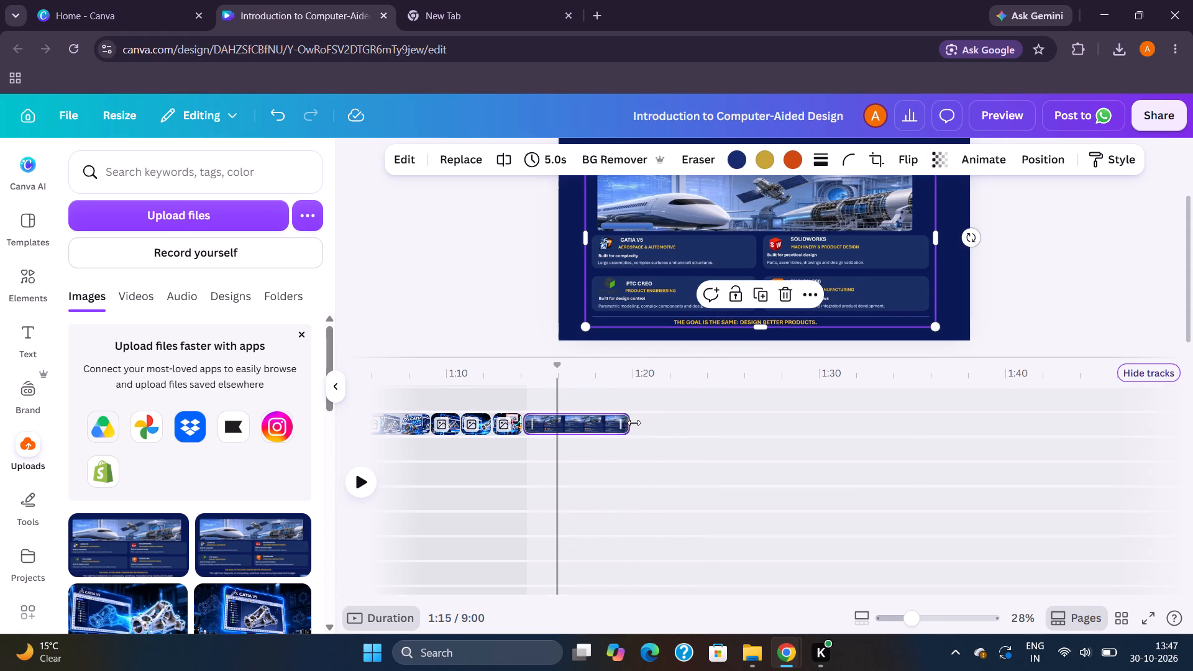
pyautogui.moveTo(634, 422); pyautogui.dragTo(701, 434)
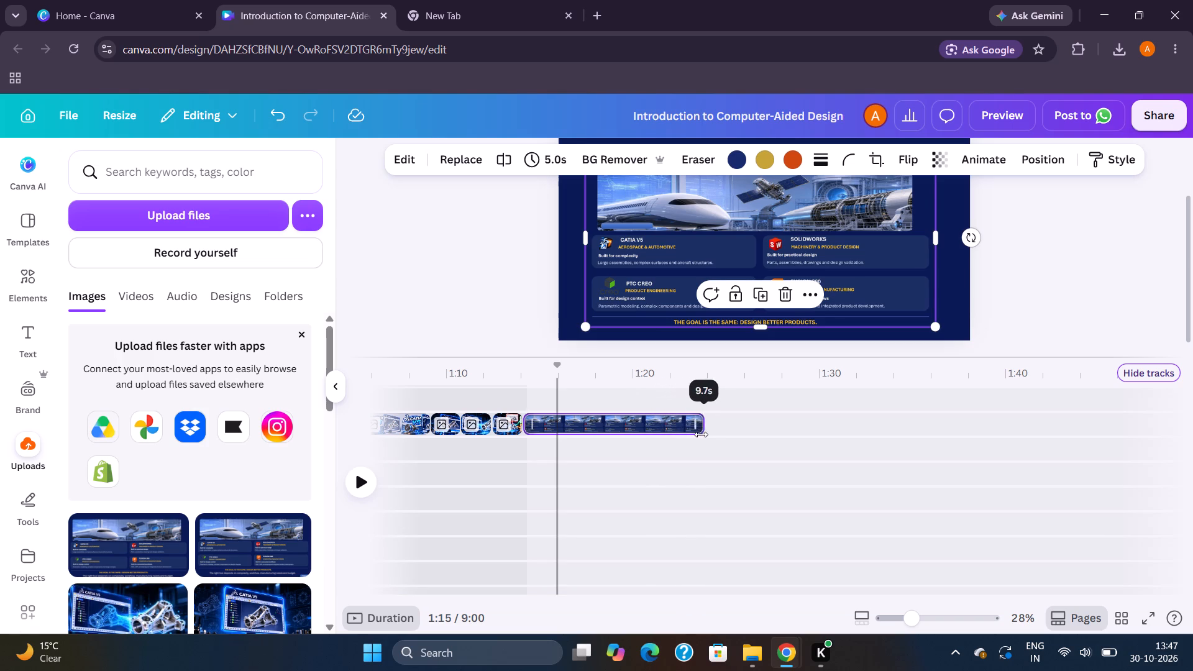
pyautogui.moveTo(701, 434); pyautogui.dragTo(778, 434)
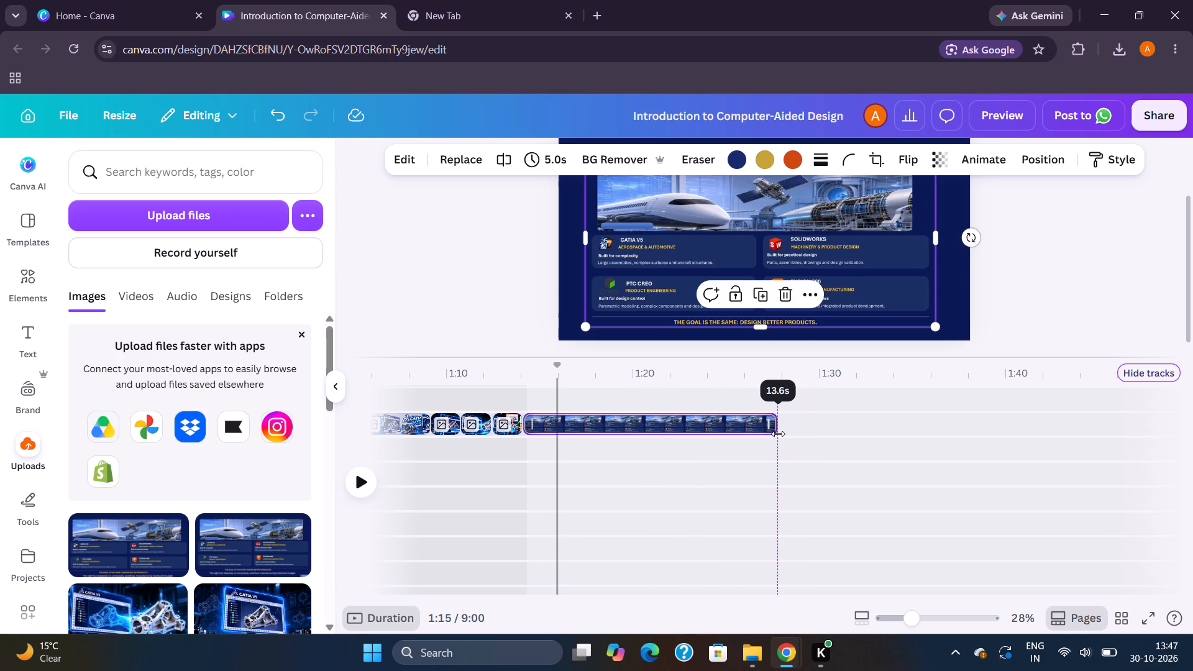
pyautogui.moveTo(778, 434); pyautogui.dragTo(777, 434)
# Play the video from about 1:21 through the end of the slide capture page into the FROM DRAFTING TO DIGITAL DESIGN page.
pyautogui.scroll(-10, 665, 504)
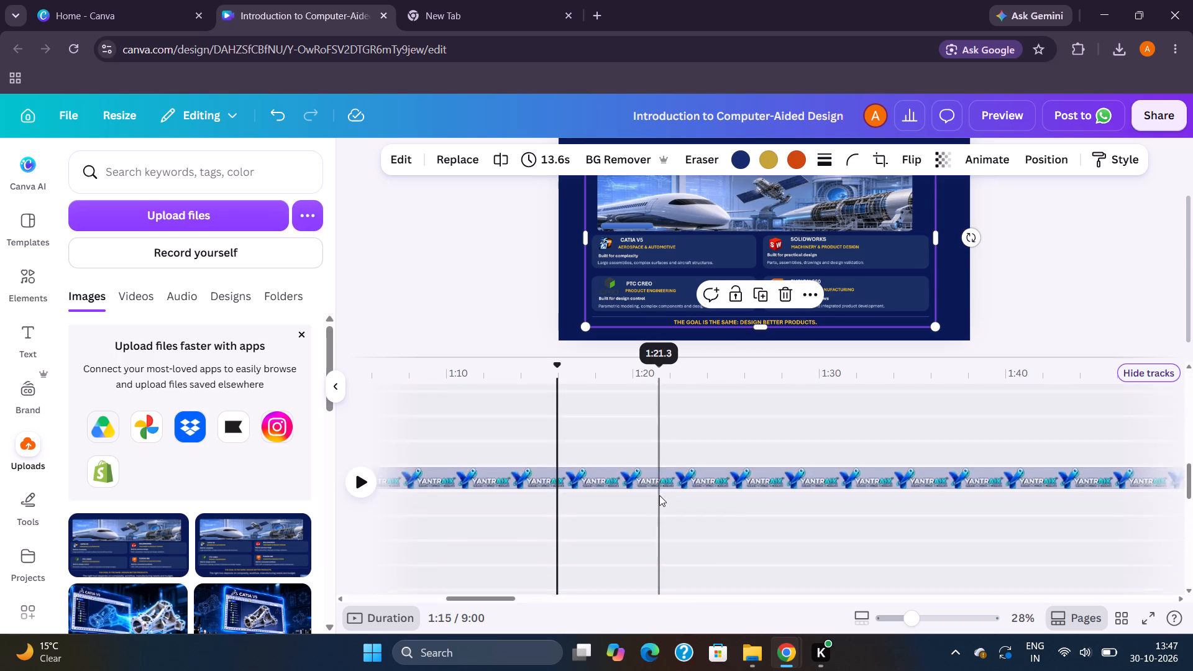
pyautogui.scroll(-6, 659, 495)
pyautogui.click(668, 565)
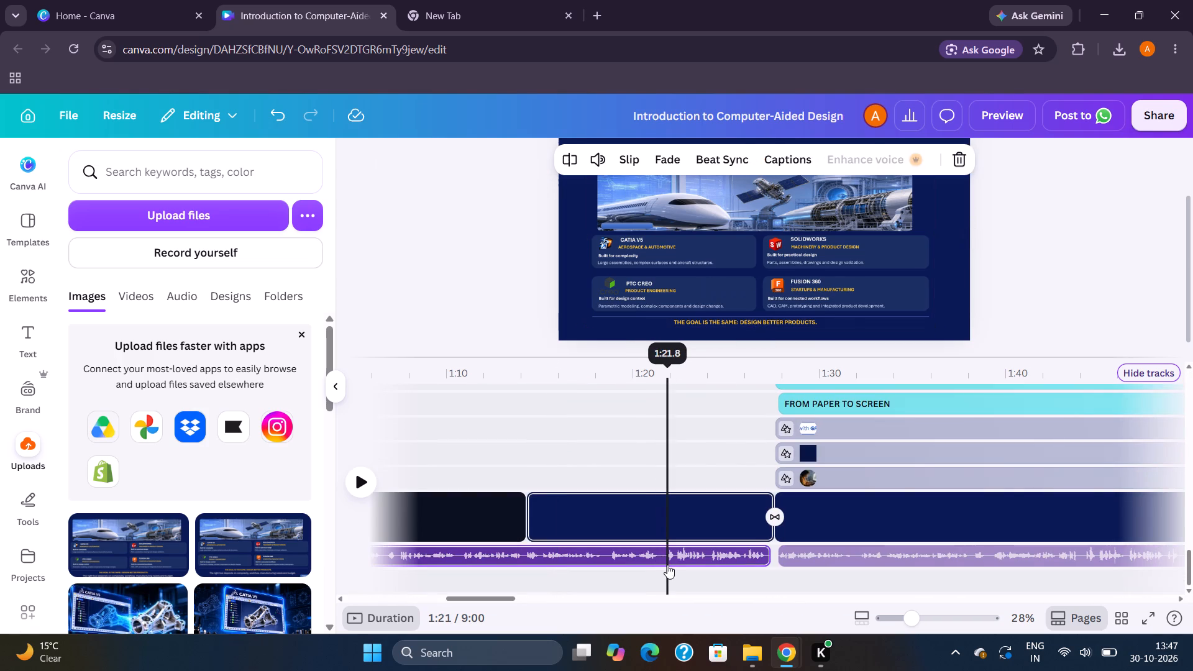
pyautogui.press('space')
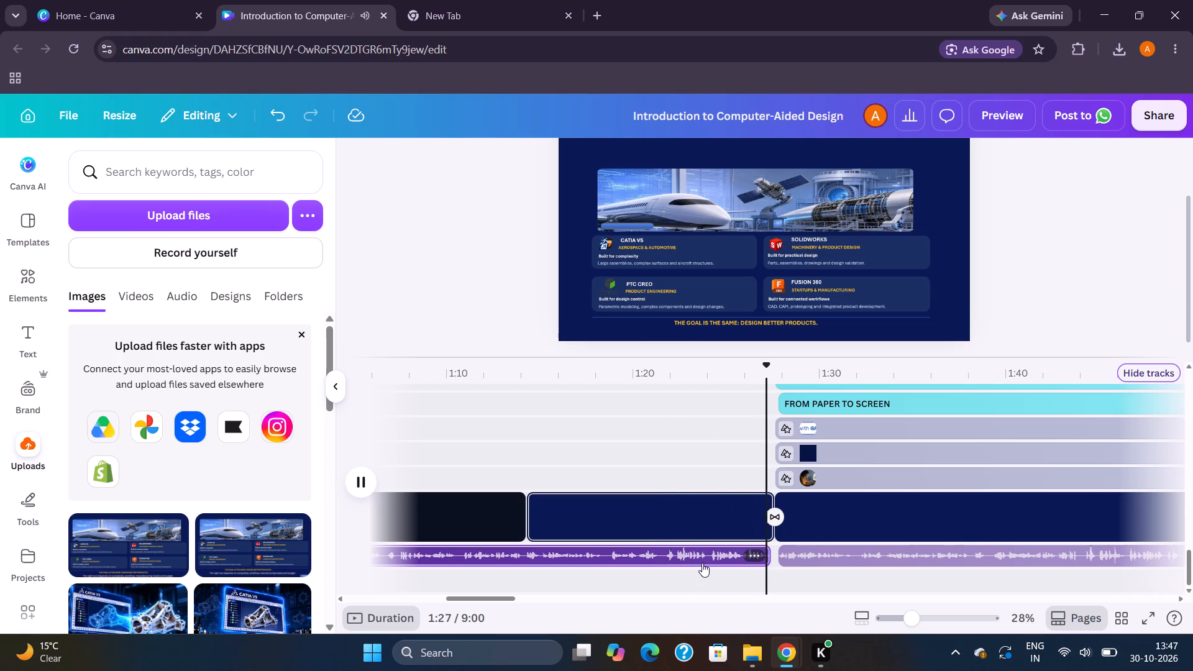
pyautogui.press('space')
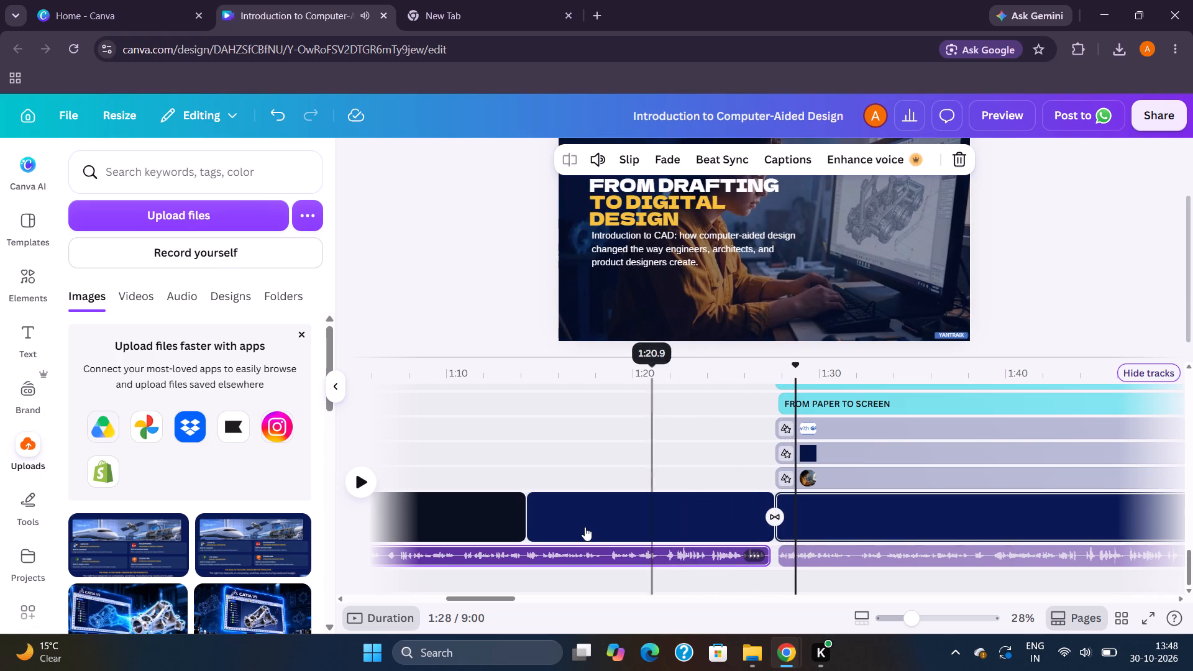
# Go back to the opening pages at the start of the timeline.
pyautogui.hscroll(15, 585, 527)
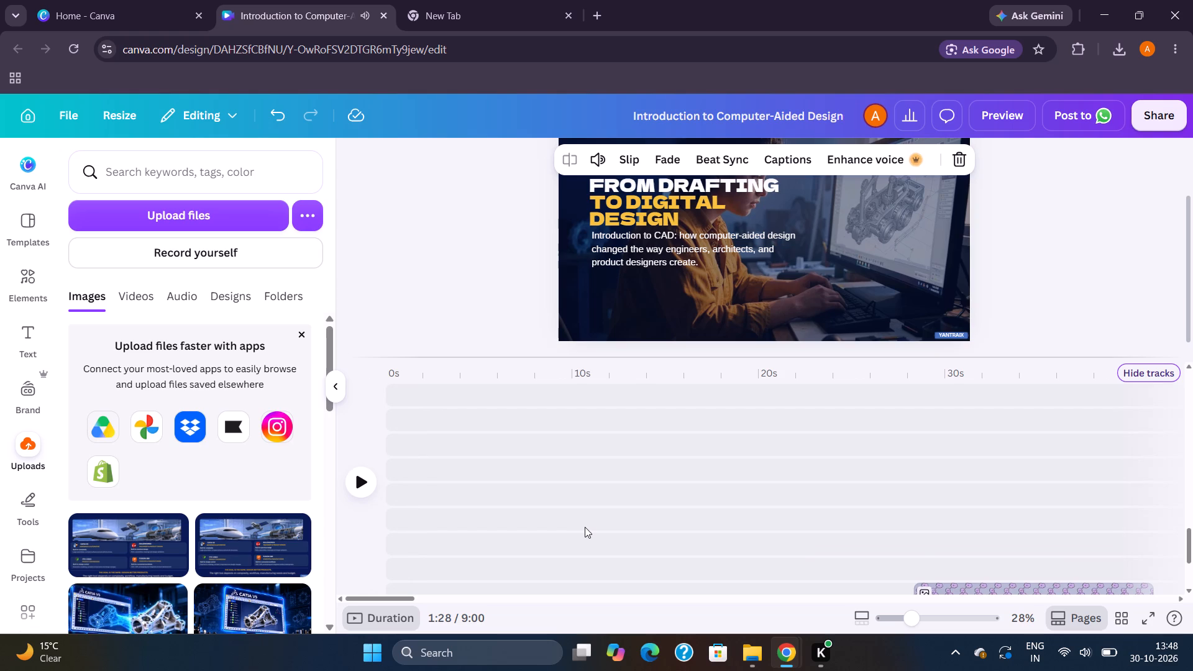
pyautogui.scroll(-5, 585, 527)
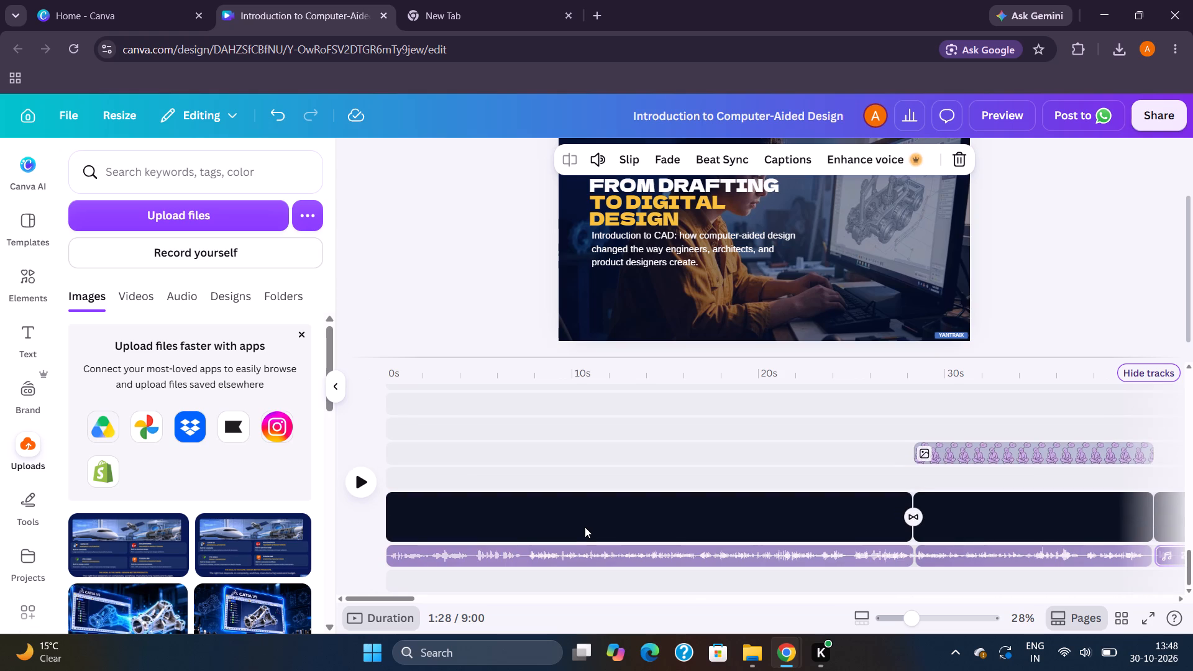
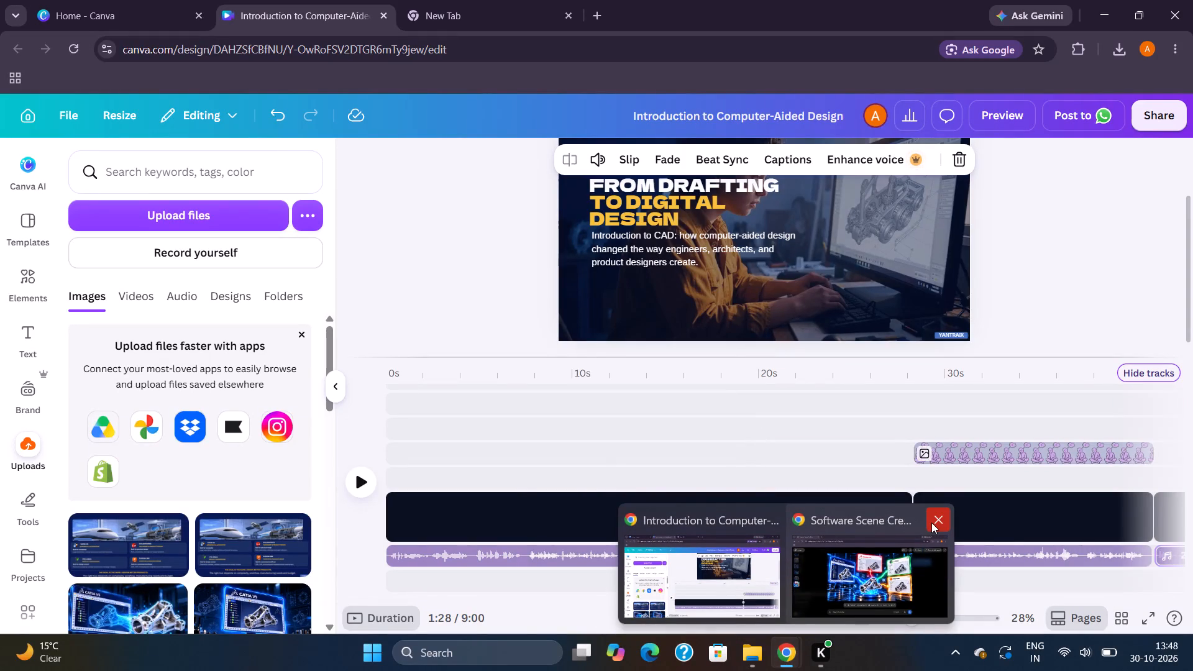
# Close the other browser window, titled Software Scene, keeping the Introduction to Computer-Aided Design video project open.
pyautogui.click(931, 523)
pyautogui.click(851, 572)
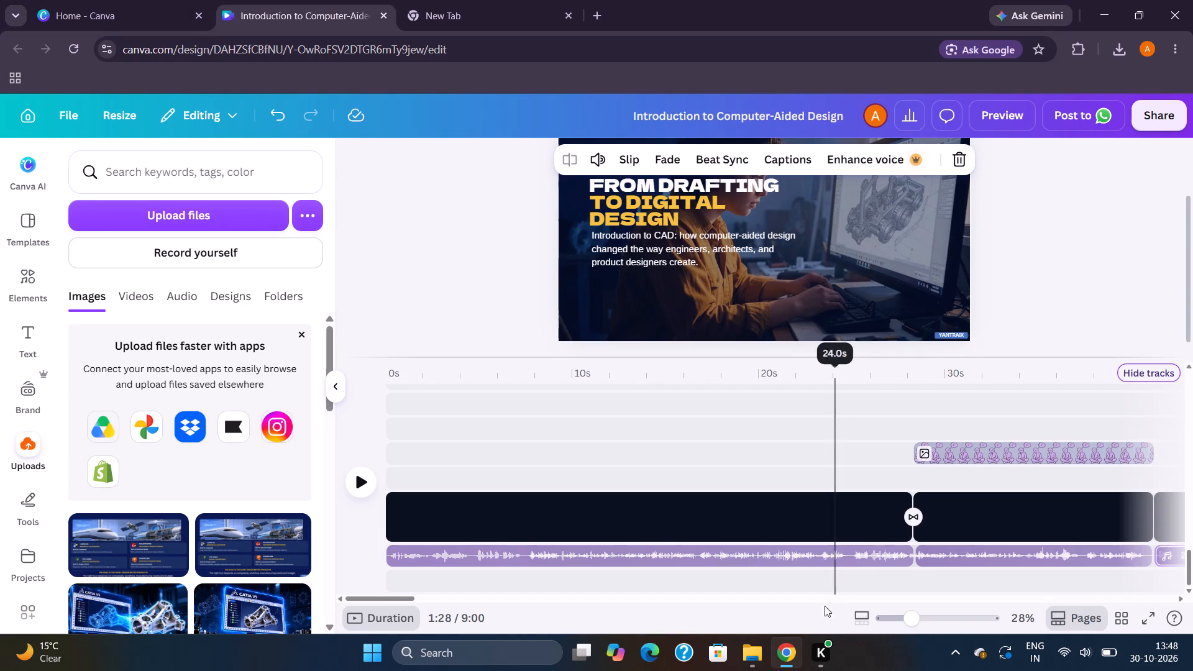
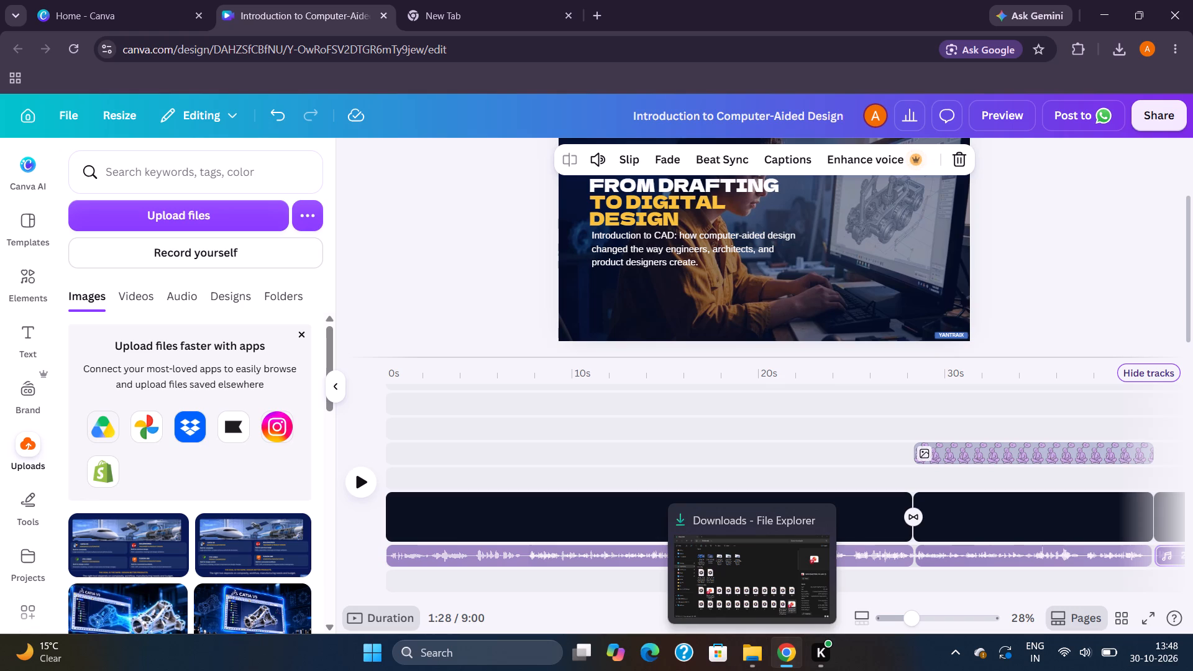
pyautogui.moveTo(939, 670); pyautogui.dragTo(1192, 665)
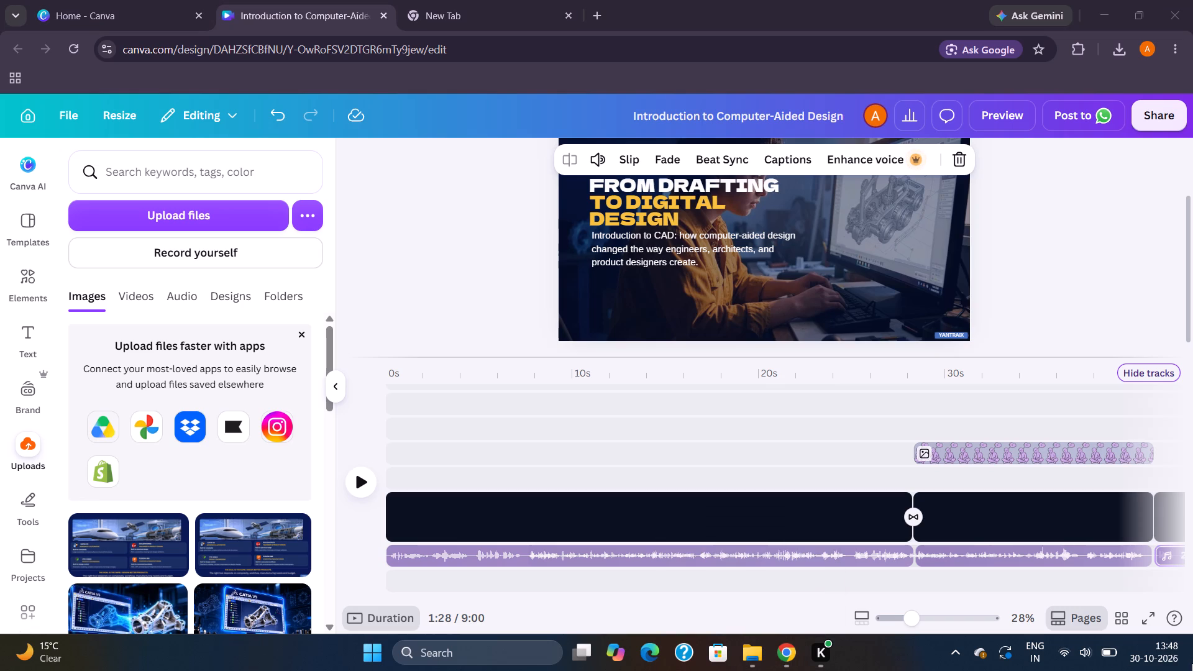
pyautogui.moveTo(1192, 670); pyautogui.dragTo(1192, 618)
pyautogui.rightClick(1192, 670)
# Play the opening title scene from the start to check when its texts appear, and return the playhead to about 0.5 s.
pyautogui.click(386, 577)
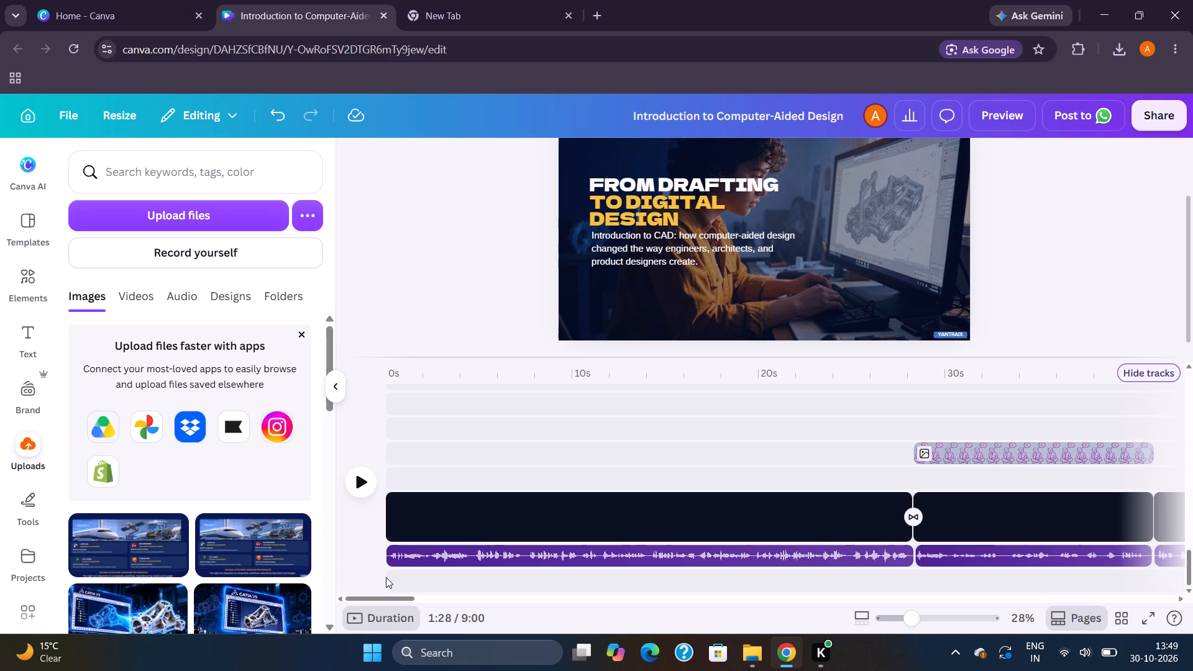
pyautogui.click(372, 566)
pyautogui.click(396, 466)
pyautogui.press('space')
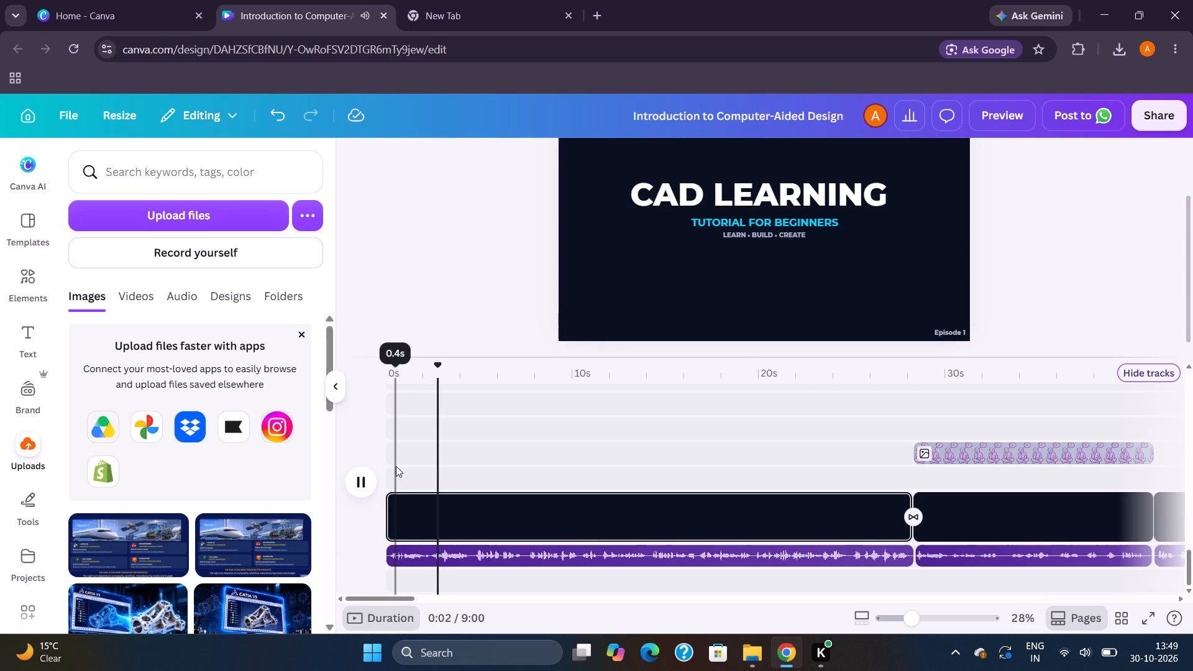
pyautogui.scroll(-1, 396, 466)
pyautogui.scroll(2, 512, 444)
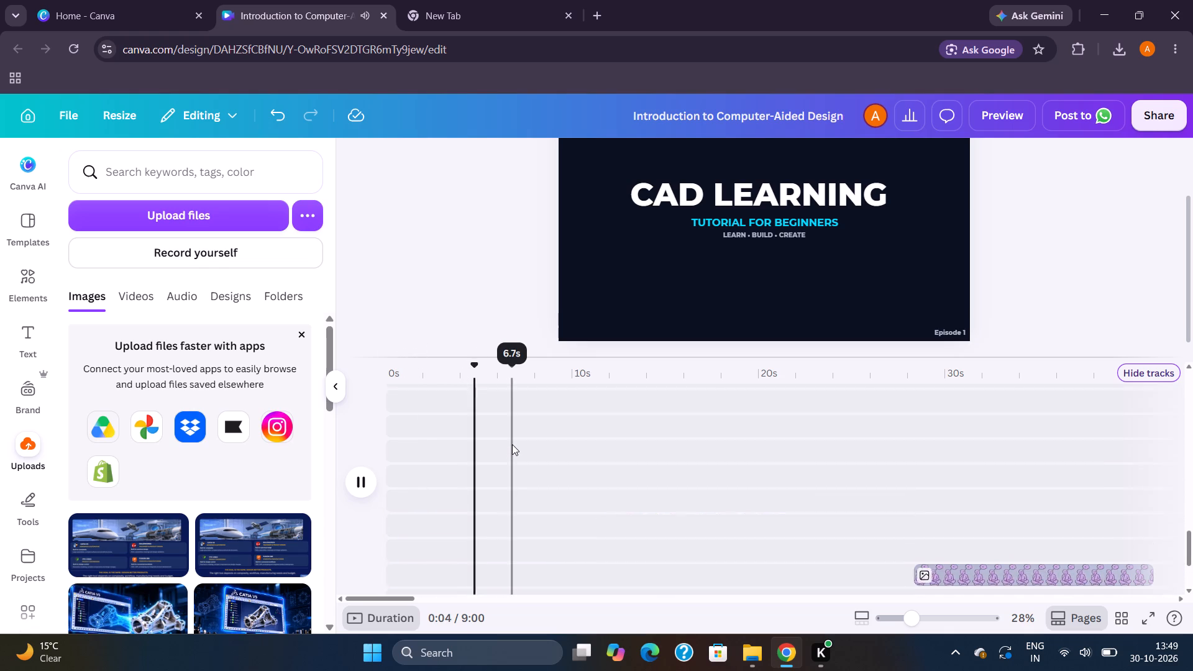
pyautogui.scroll(5, 512, 444)
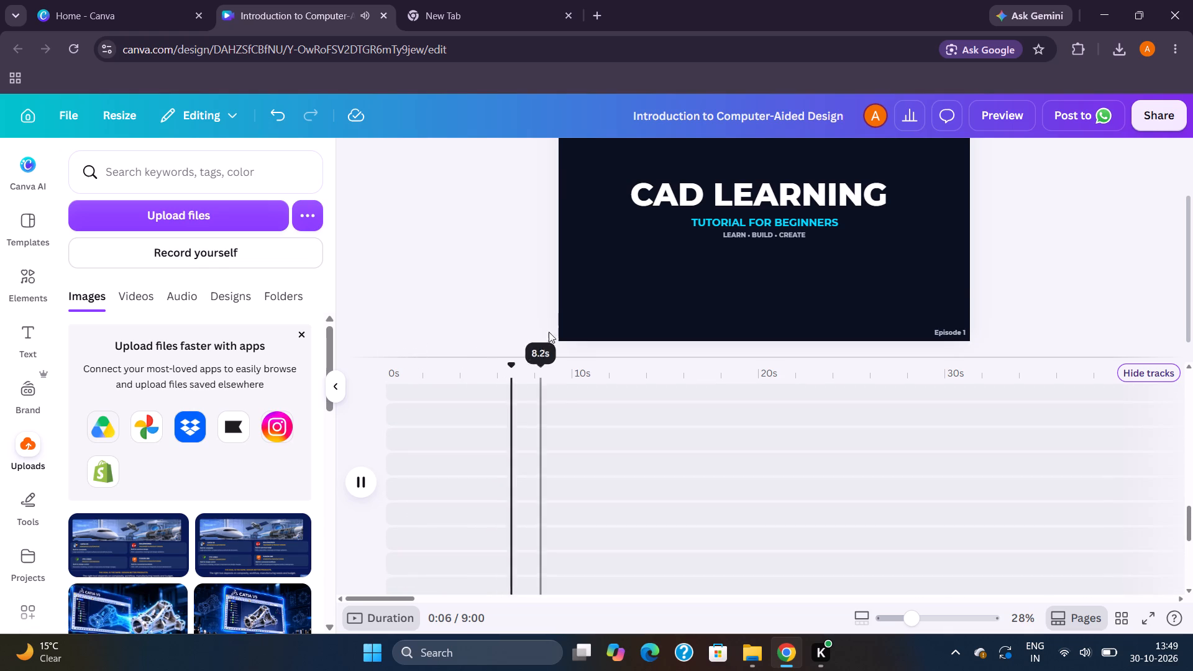
pyautogui.scroll(1, 511, 265)
pyautogui.scroll(-4, 511, 265)
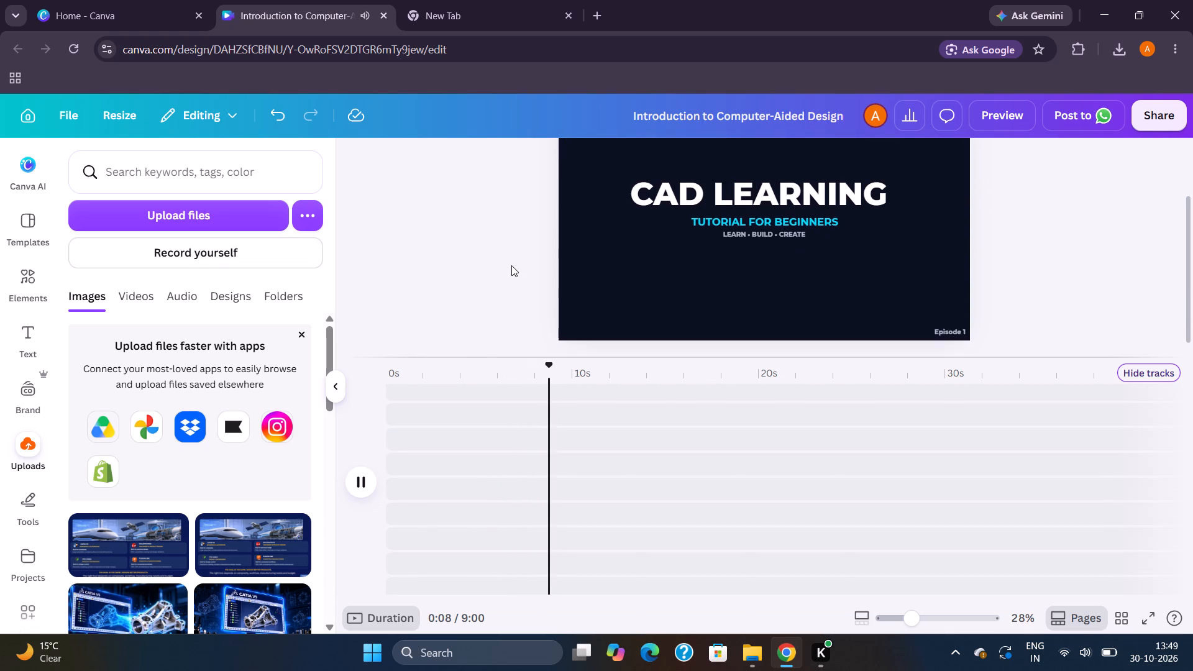
pyautogui.click(481, 466)
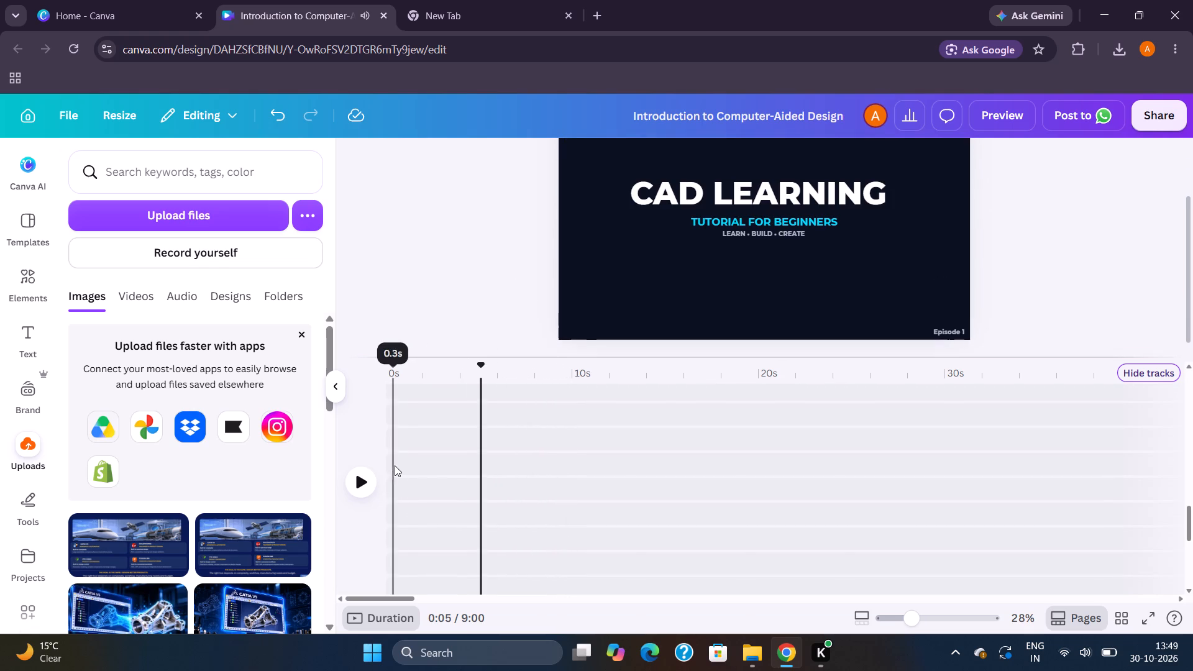
pyautogui.click(407, 465)
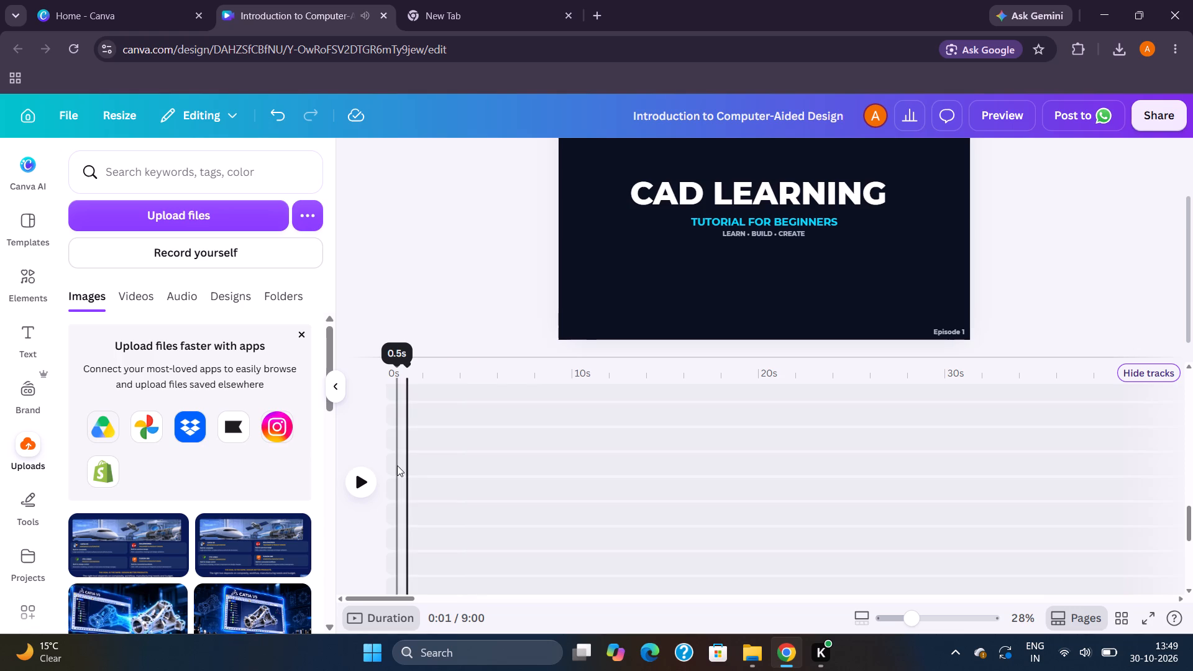
pyautogui.click(397, 465)
# Delay the Cad Learning, TUTORIAL FOR BEGINNERS and LEARN • BUILD • CREATE text clips to staggered starts from about 3 s.
pyautogui.scroll(5, 397, 465)
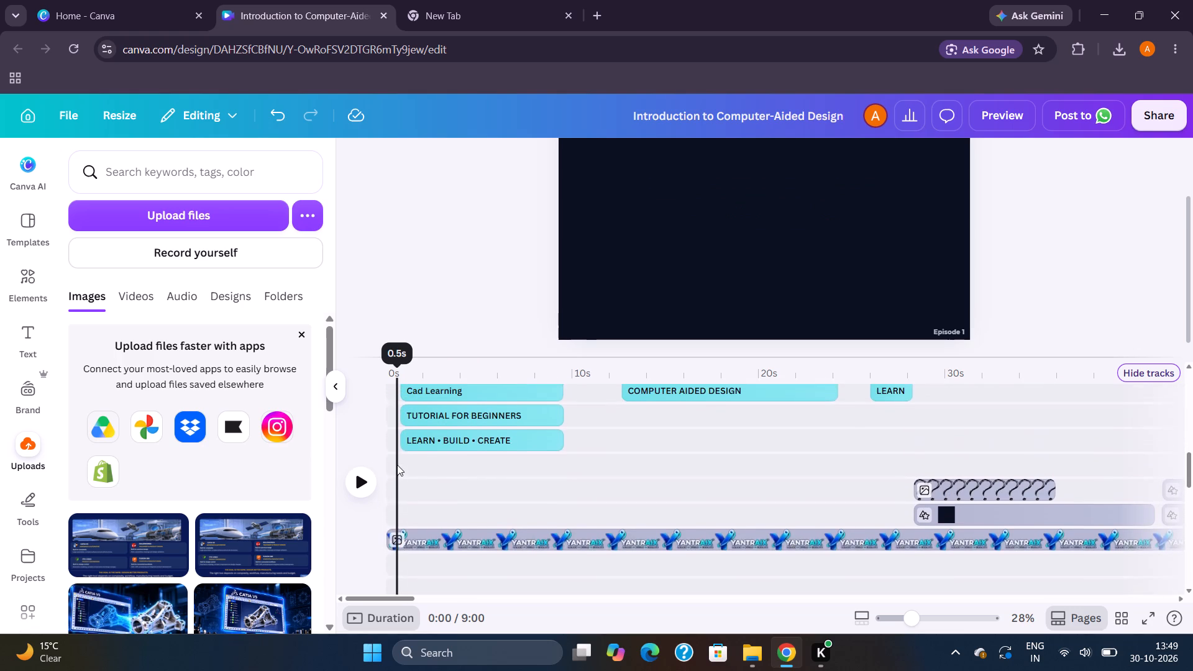
pyautogui.scroll(1, 397, 465)
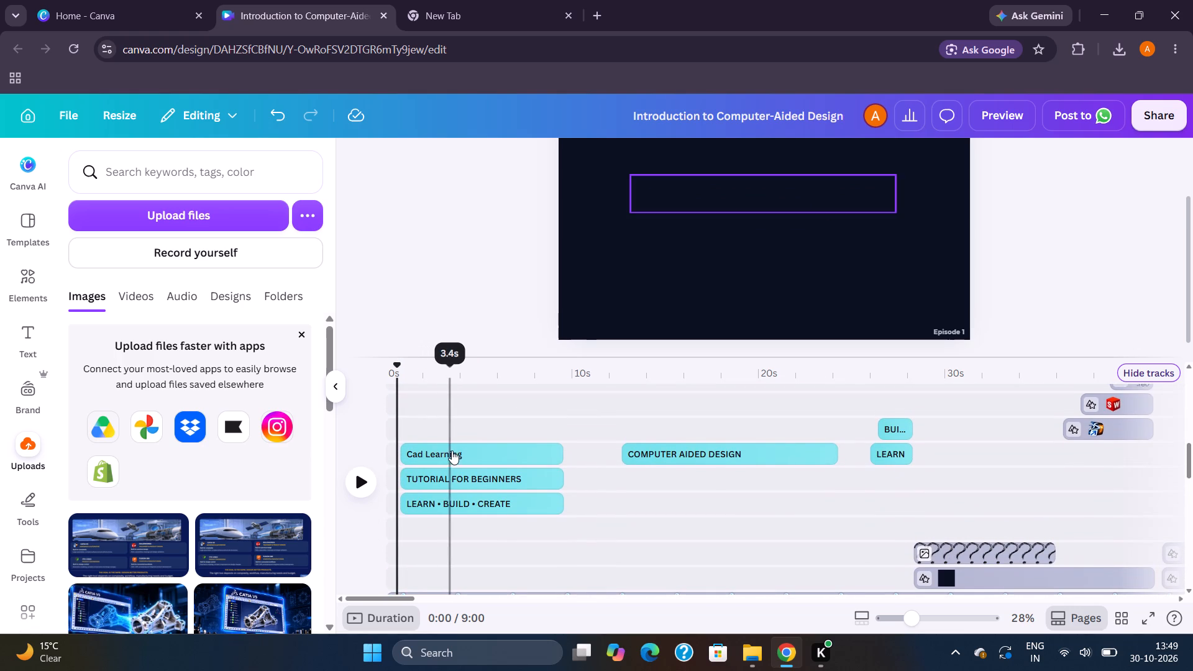
pyautogui.moveTo(453, 450); pyautogui.dragTo(502, 449)
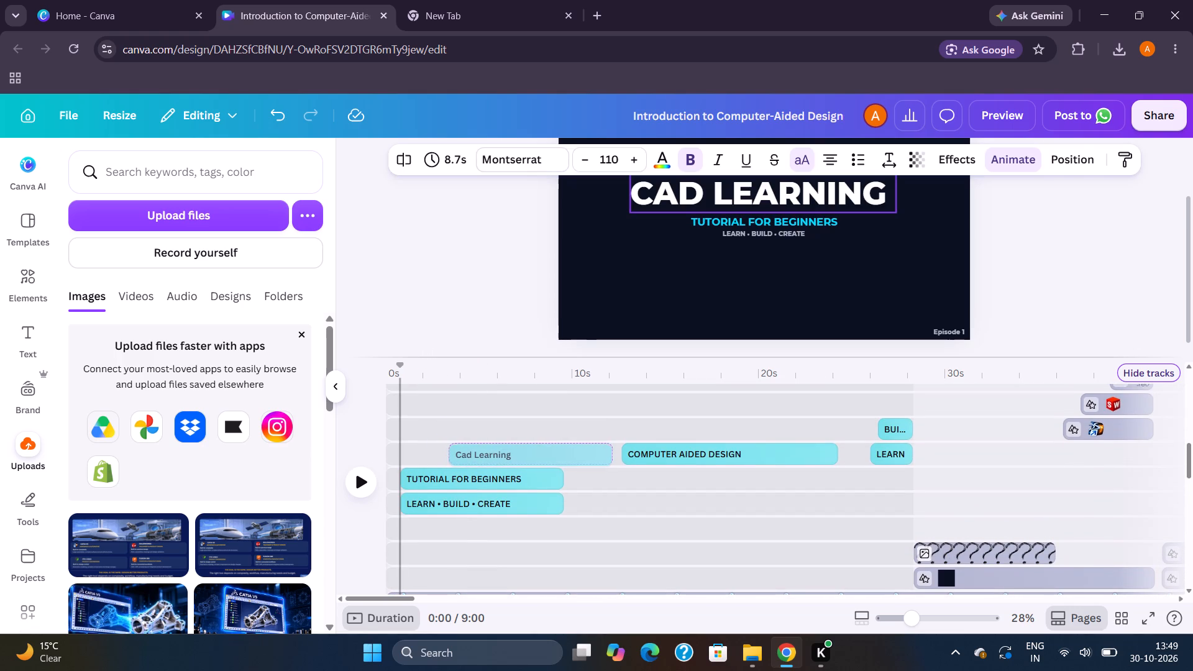
pyautogui.moveTo(502, 449); pyautogui.dragTo(505, 449)
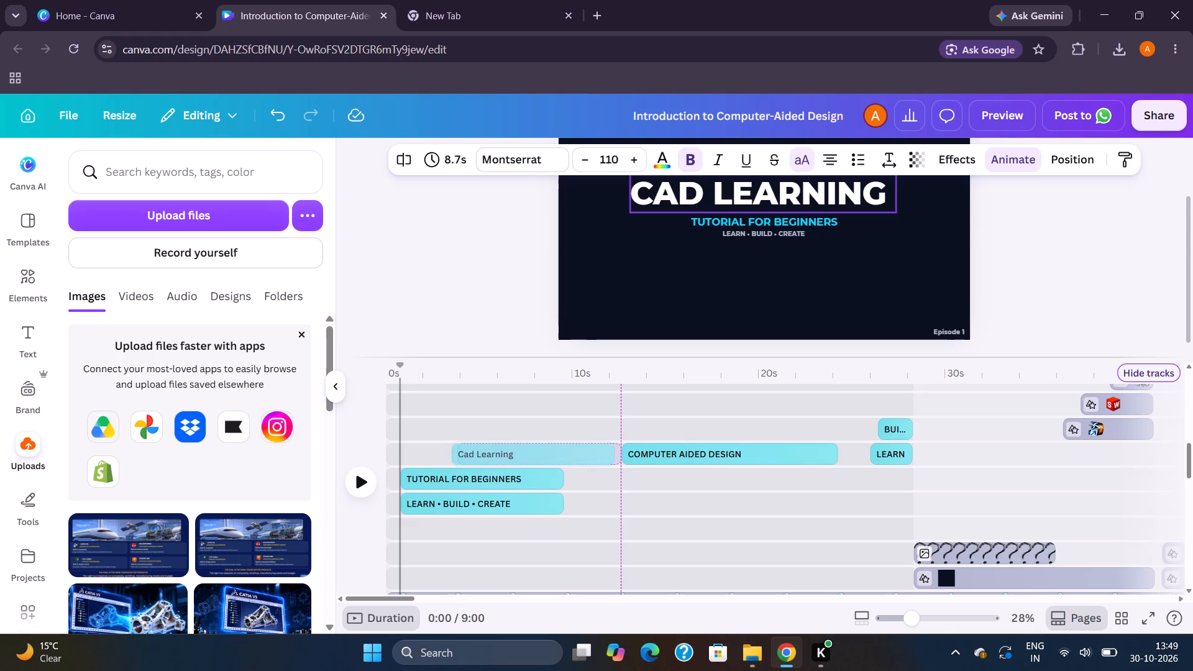
pyautogui.moveTo(505, 449); pyautogui.dragTo(494, 450)
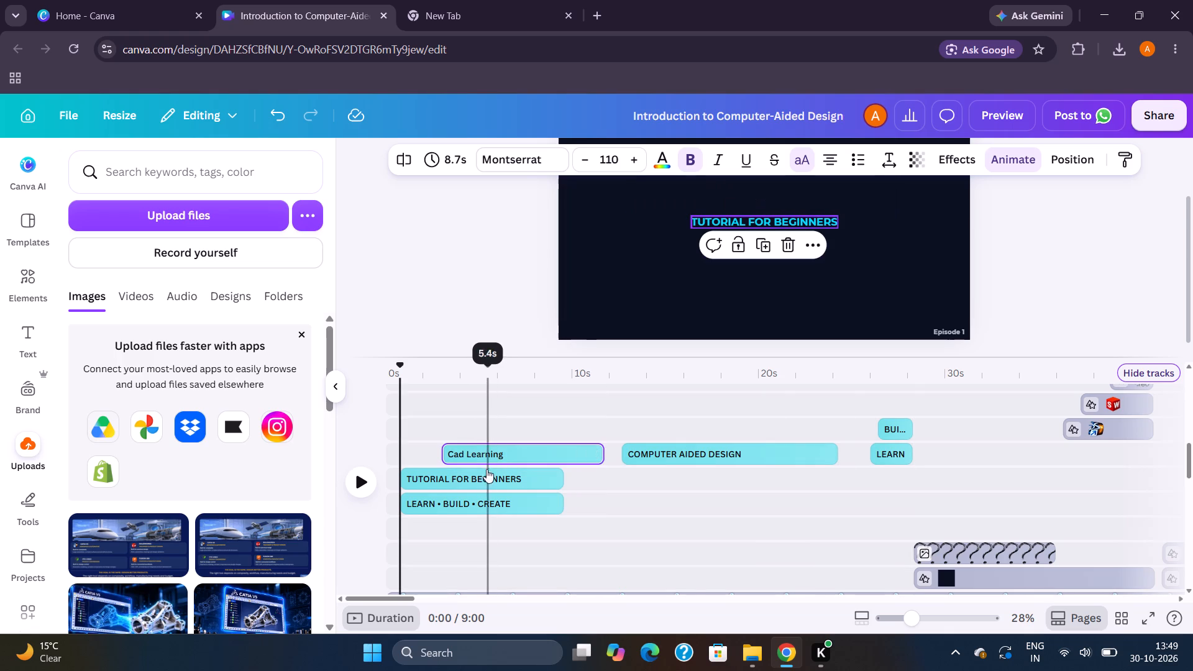
pyautogui.moveTo(482, 476); pyautogui.dragTo(523, 471)
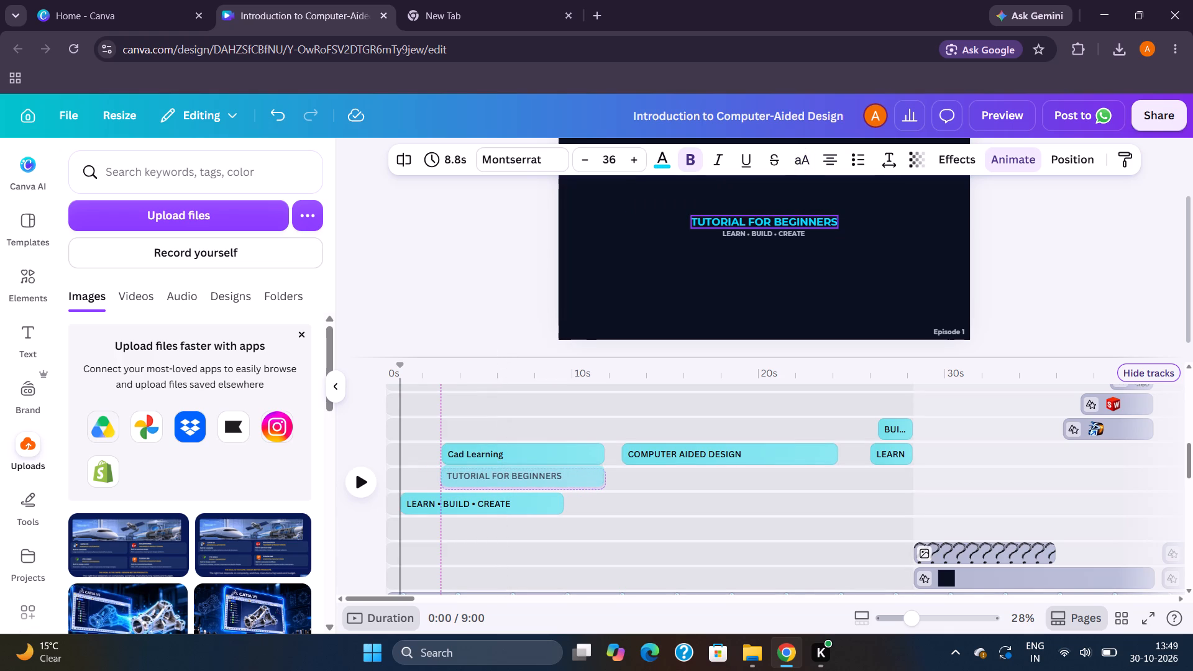
pyautogui.moveTo(523, 471); pyautogui.dragTo(531, 472)
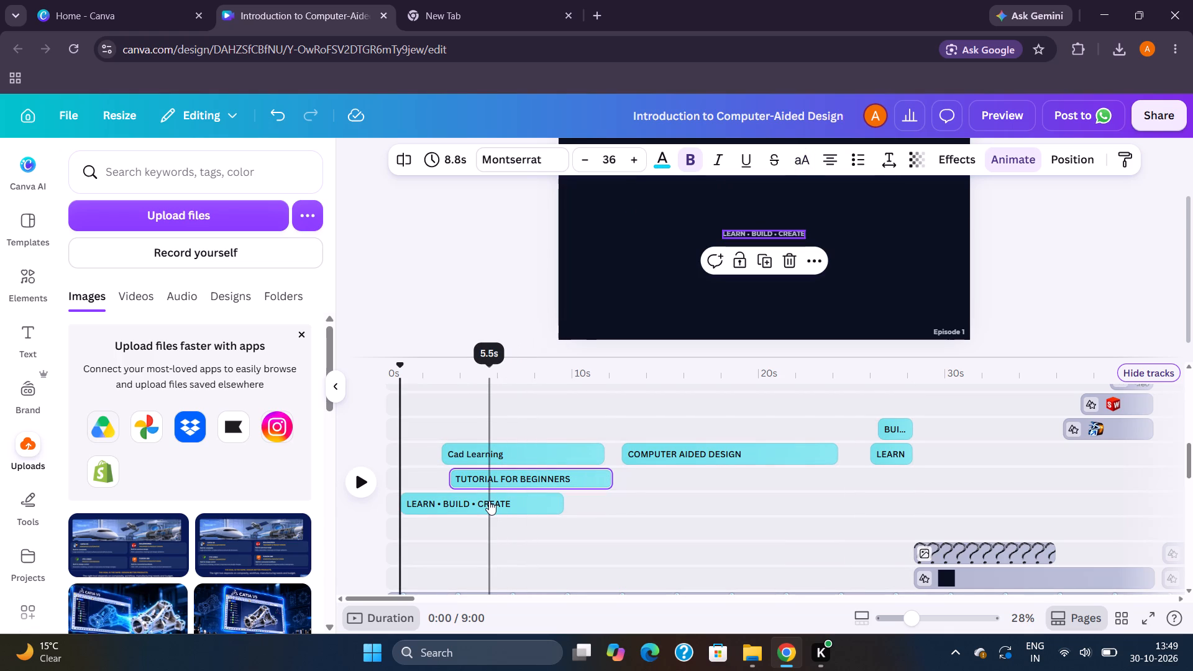
pyautogui.moveTo(489, 501); pyautogui.dragTo(550, 498)
# Play through the delayed titles, and trim the Cad Learning clip's end to 6.8 s long, where What is CAD ?? starts.
pyautogui.press('space')
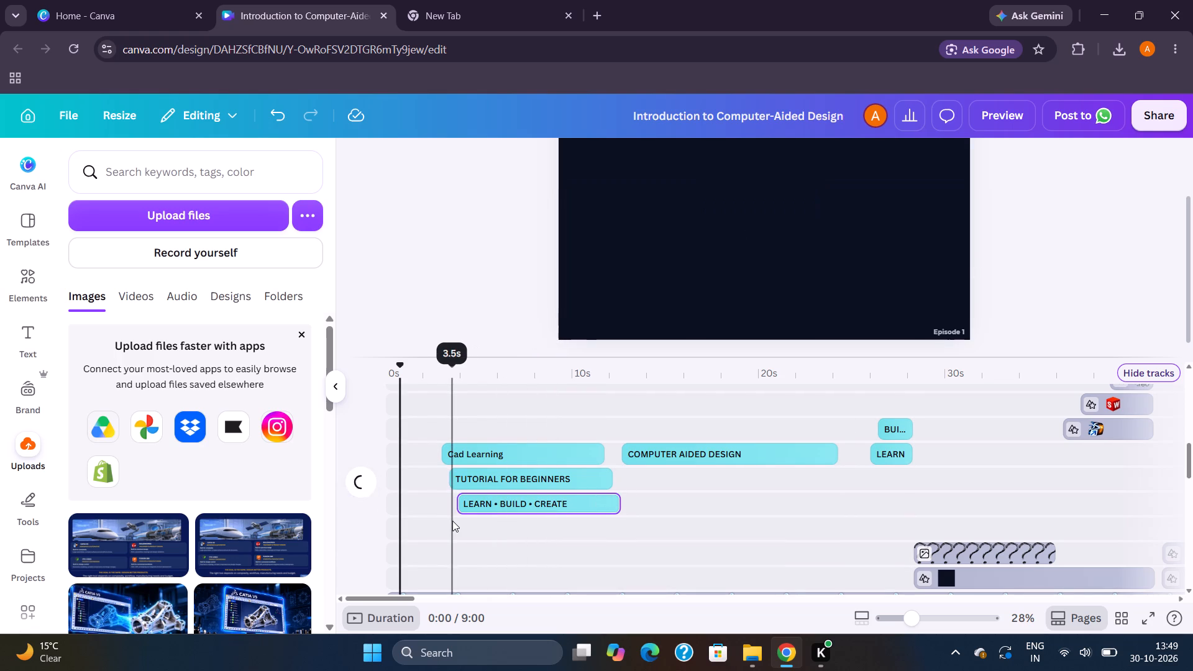
pyautogui.scroll(3, 454, 506)
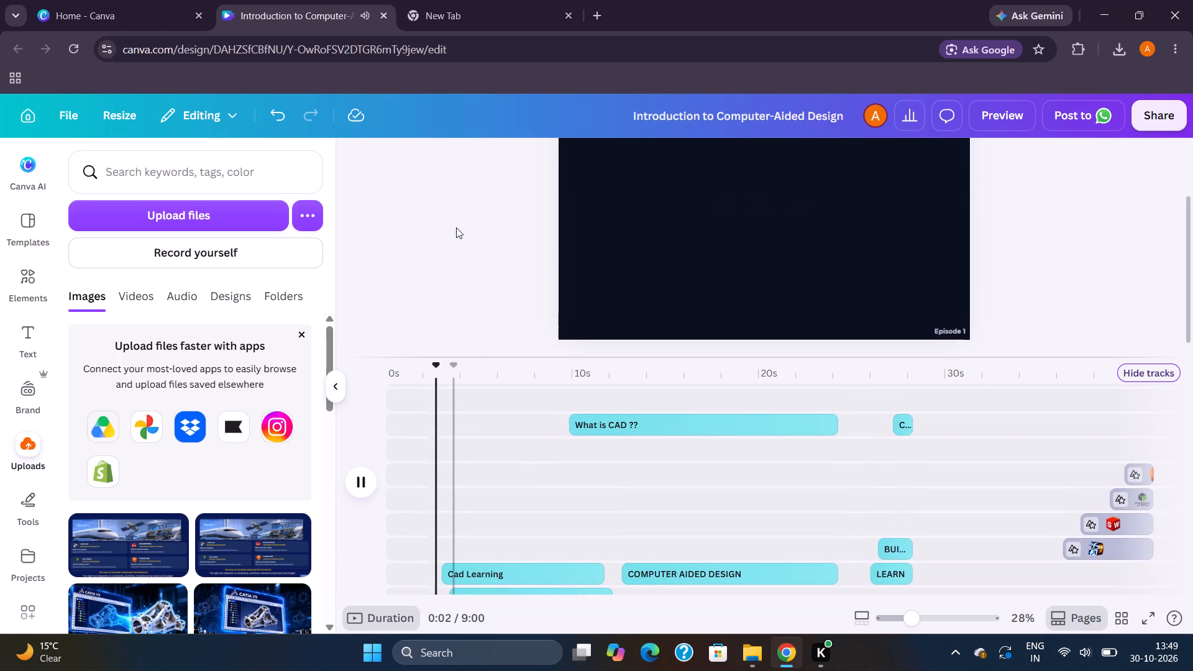
pyautogui.scroll(1, 457, 213)
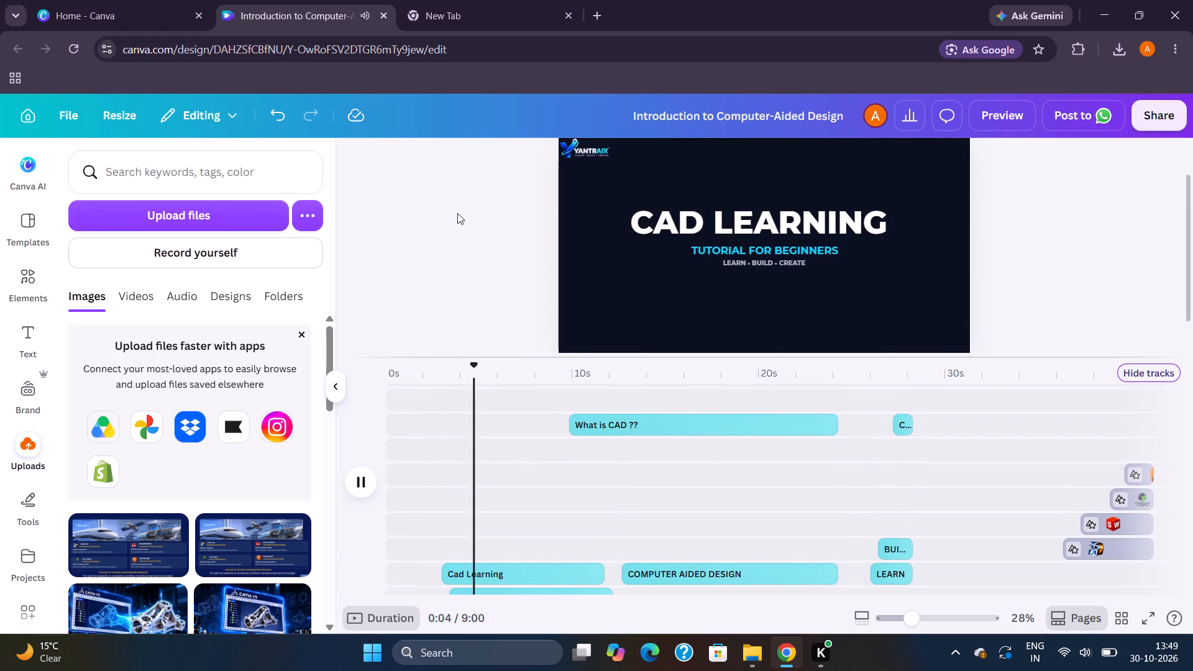
pyautogui.scroll(-1, 457, 213)
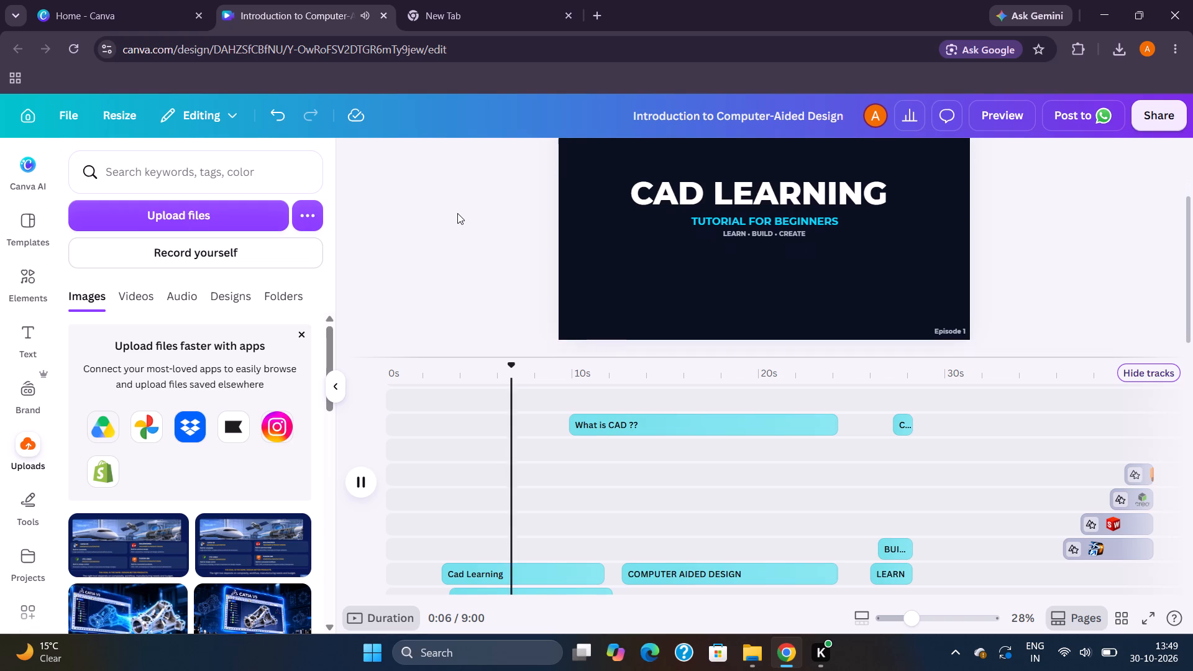
pyautogui.scroll(-1, 457, 213)
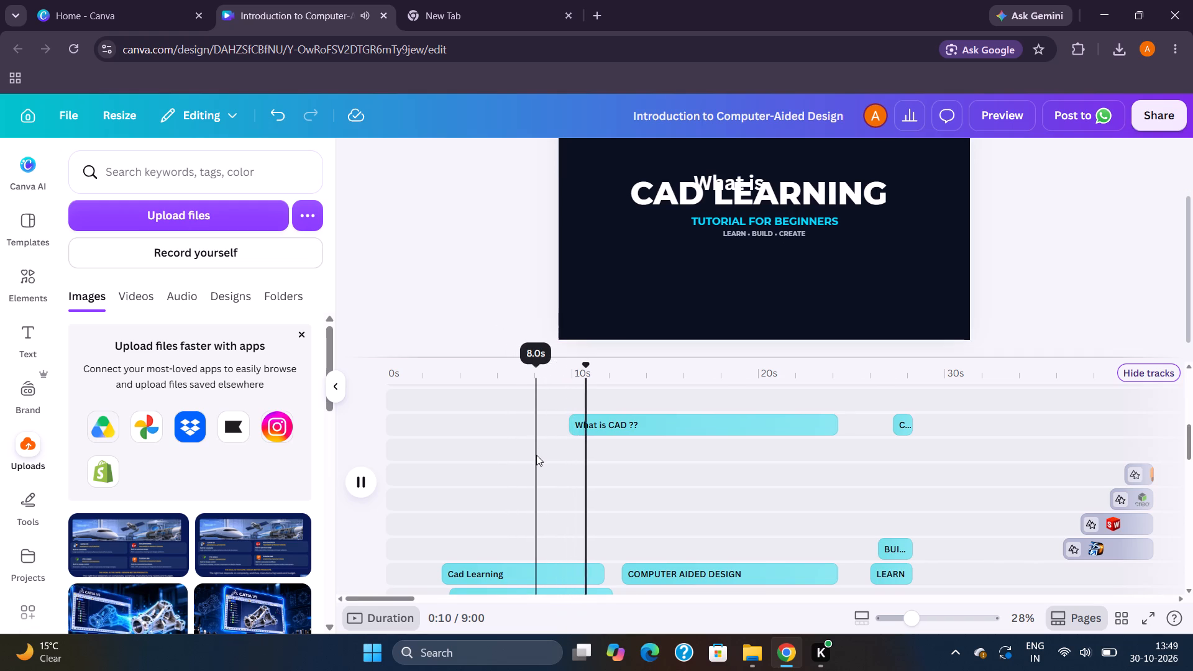
pyautogui.scroll(-2, 536, 455)
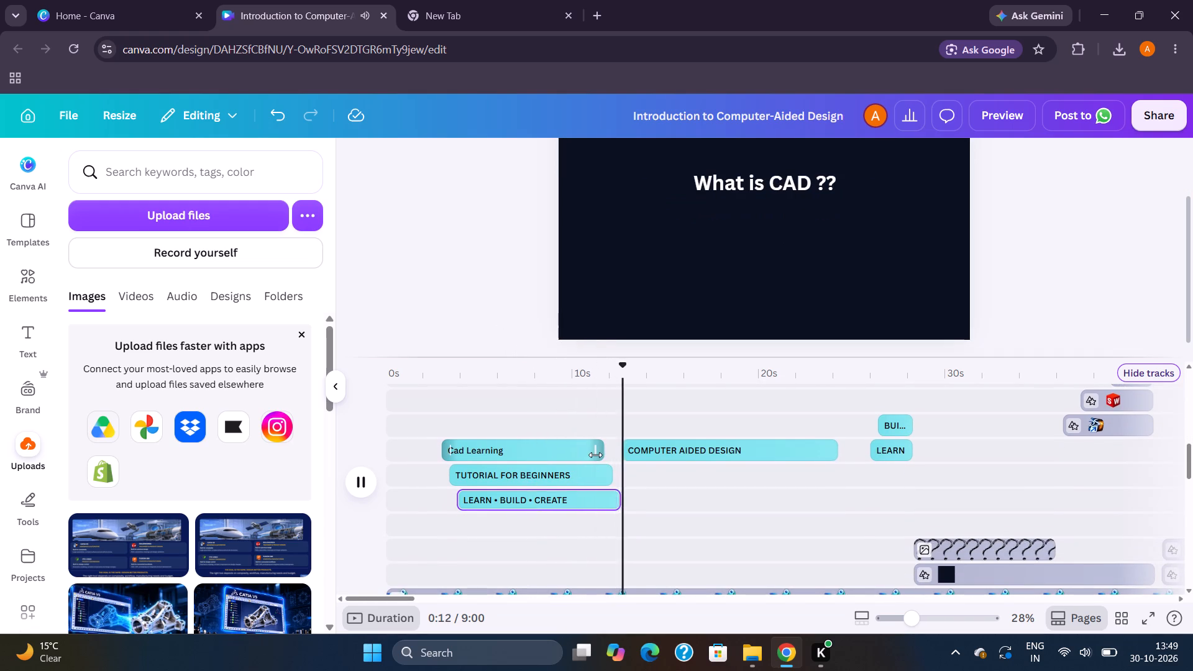
pyautogui.moveTo(595, 455); pyautogui.dragTo(576, 452)
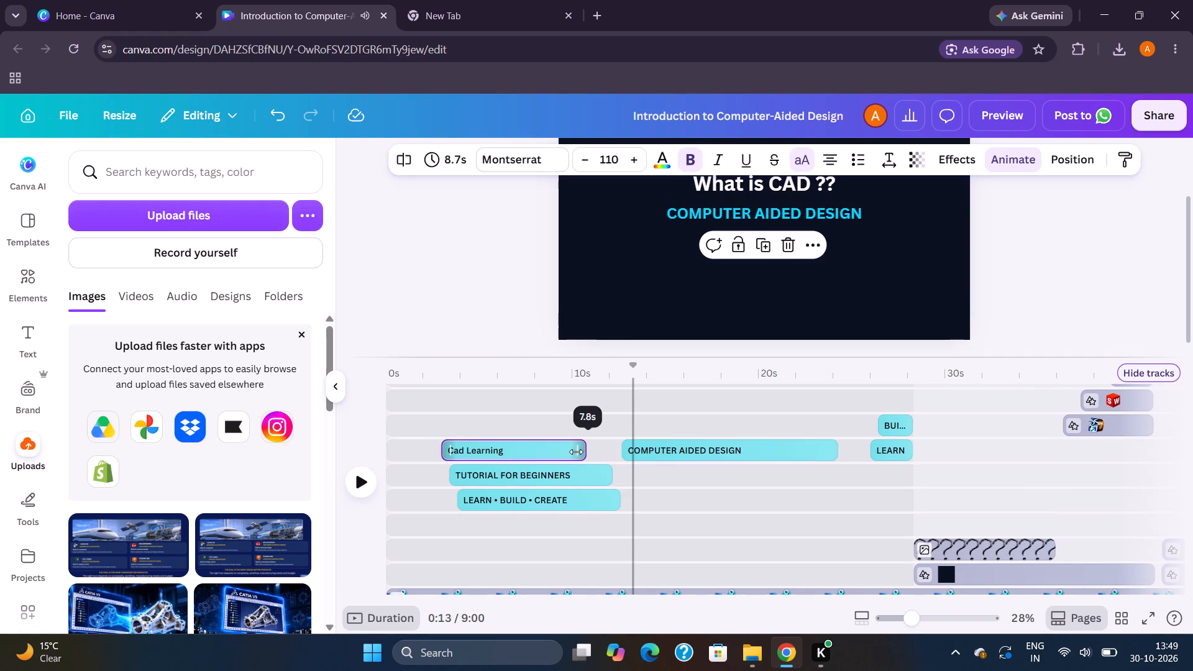
pyautogui.moveTo(576, 452); pyautogui.dragTo(575, 452)
pyautogui.scroll(1, 575, 452)
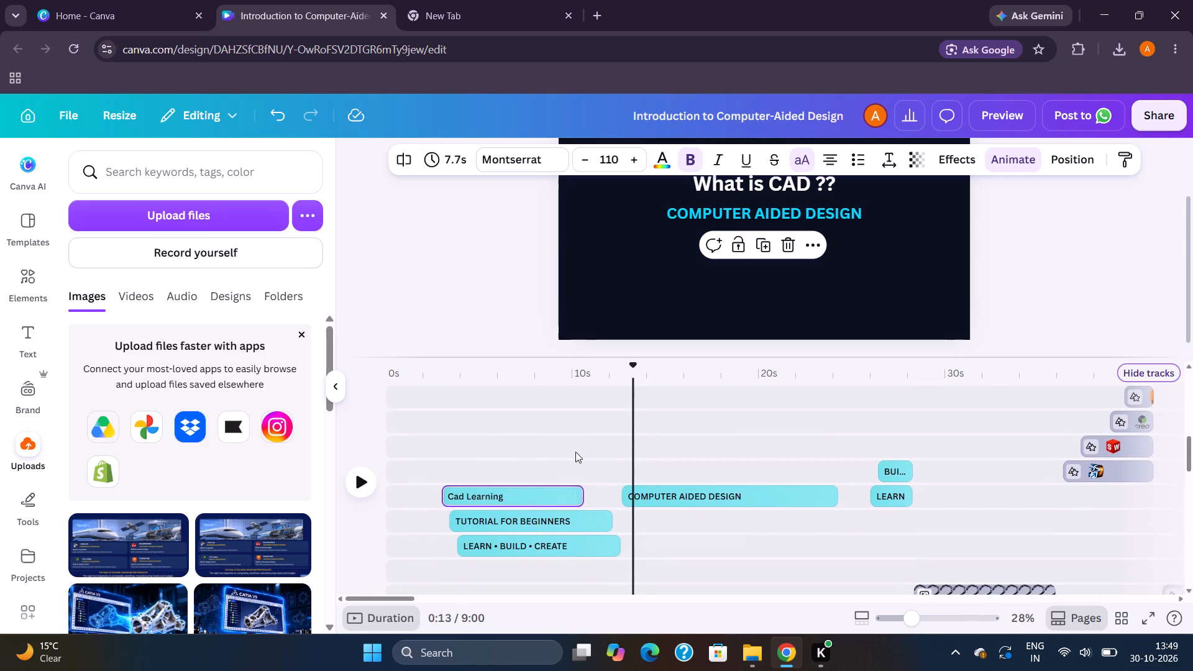
pyautogui.moveTo(570, 492); pyautogui.dragTo(568, 491)
pyautogui.moveTo(568, 491); pyautogui.dragTo(562, 490)
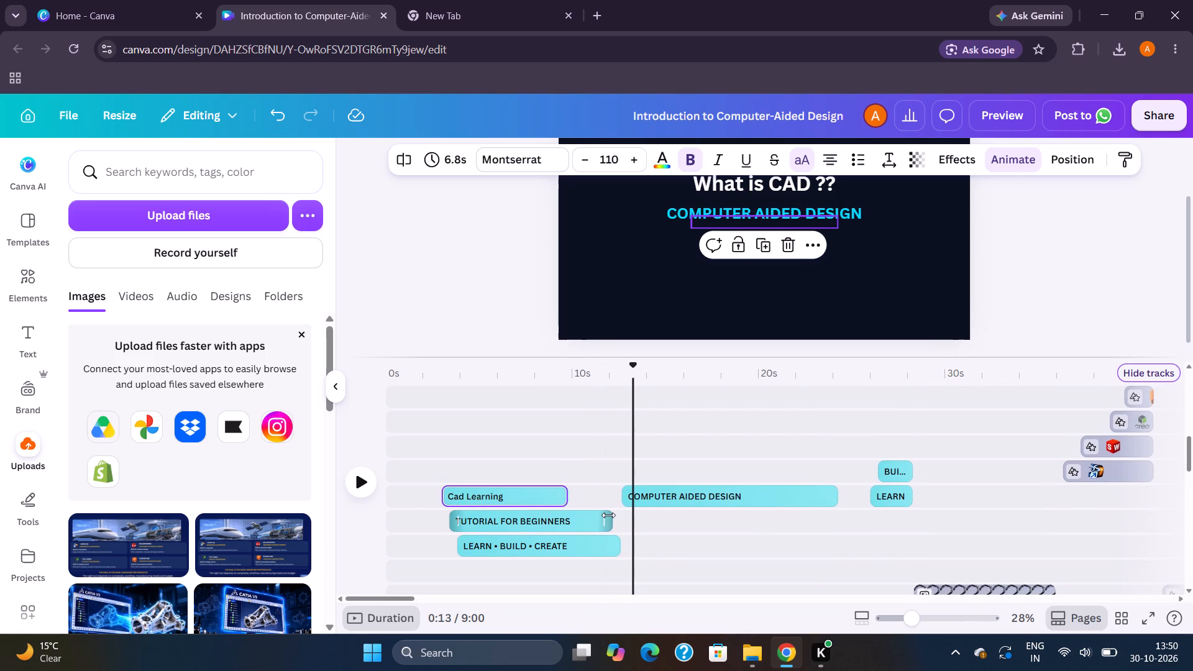
# Trim the ends of the TUTORIAL FOR BEGINNERS and LEARN • BUILD • CREATE clips to line up with the Cad Learning clip's end.
pyautogui.moveTo(608, 515); pyautogui.dragTo(569, 514)
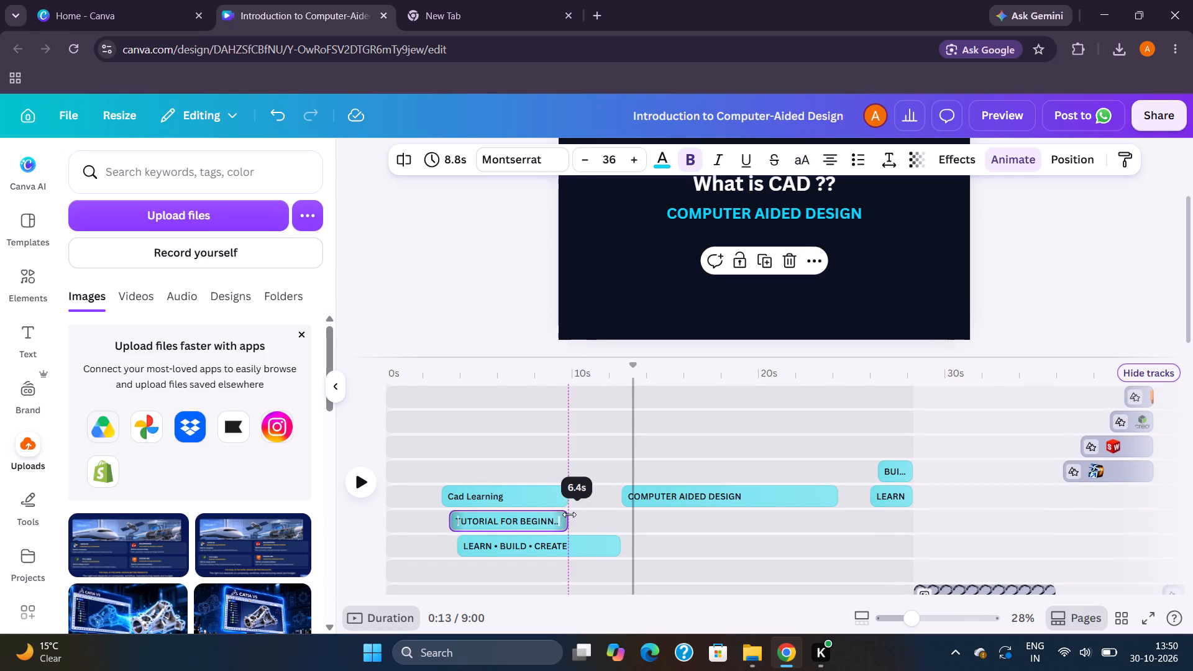
pyautogui.moveTo(569, 514); pyautogui.dragTo(569, 514)
pyautogui.moveTo(616, 547); pyautogui.dragTo(599, 545)
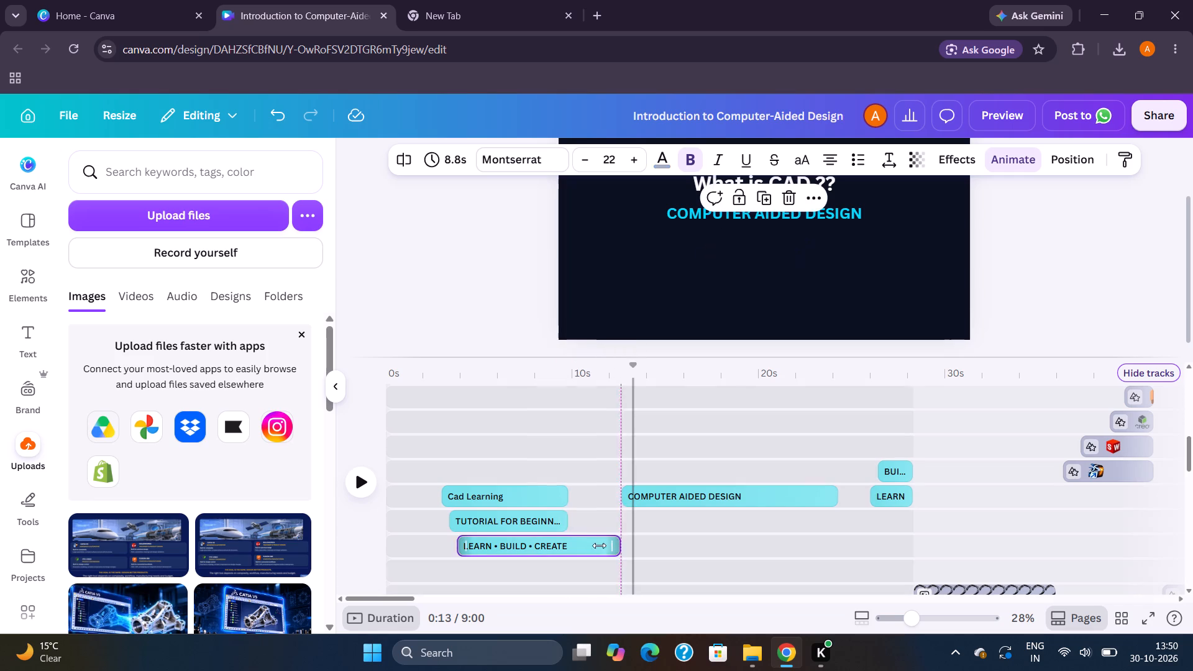
pyautogui.moveTo(599, 545); pyautogui.dragTo(570, 542)
pyautogui.click(533, 562)
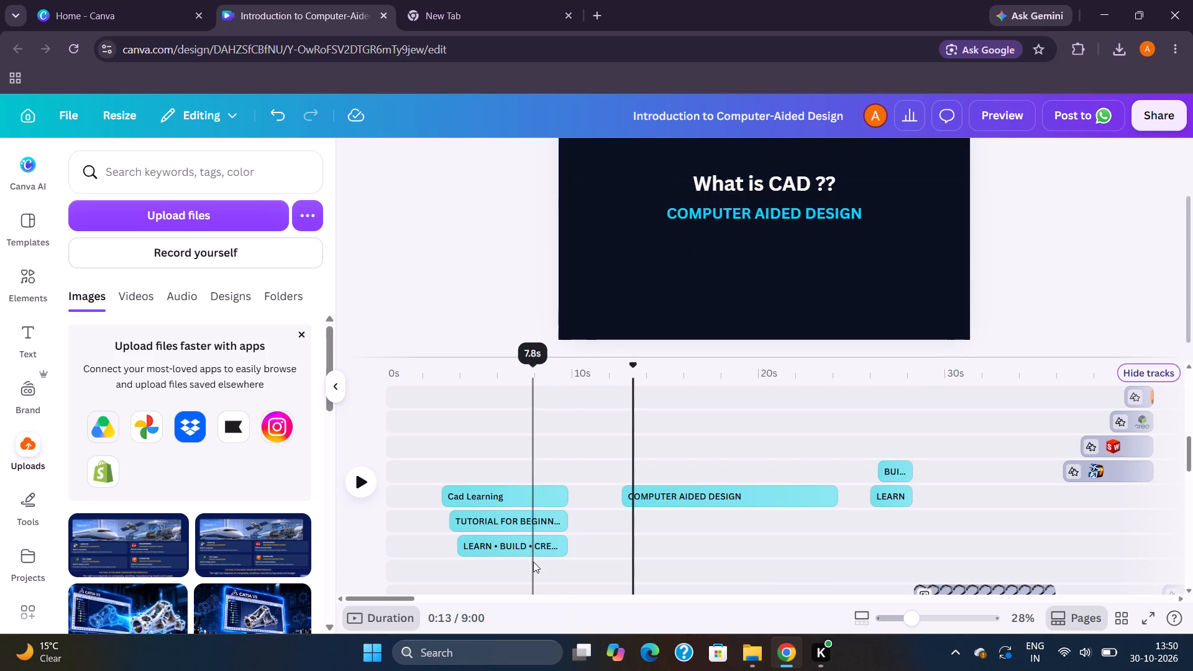
# Play on through the What is CAD ?? text and return the playhead to the title texts' start to review their timing.
pyautogui.press('space')
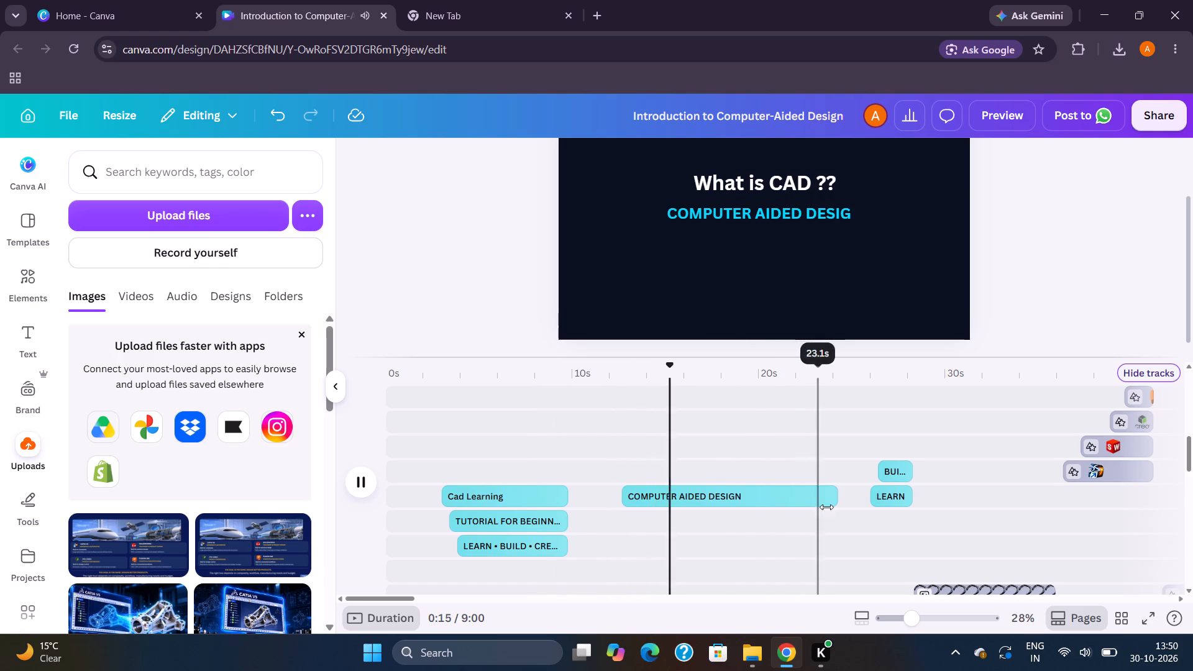
pyautogui.scroll(-2, 589, 549)
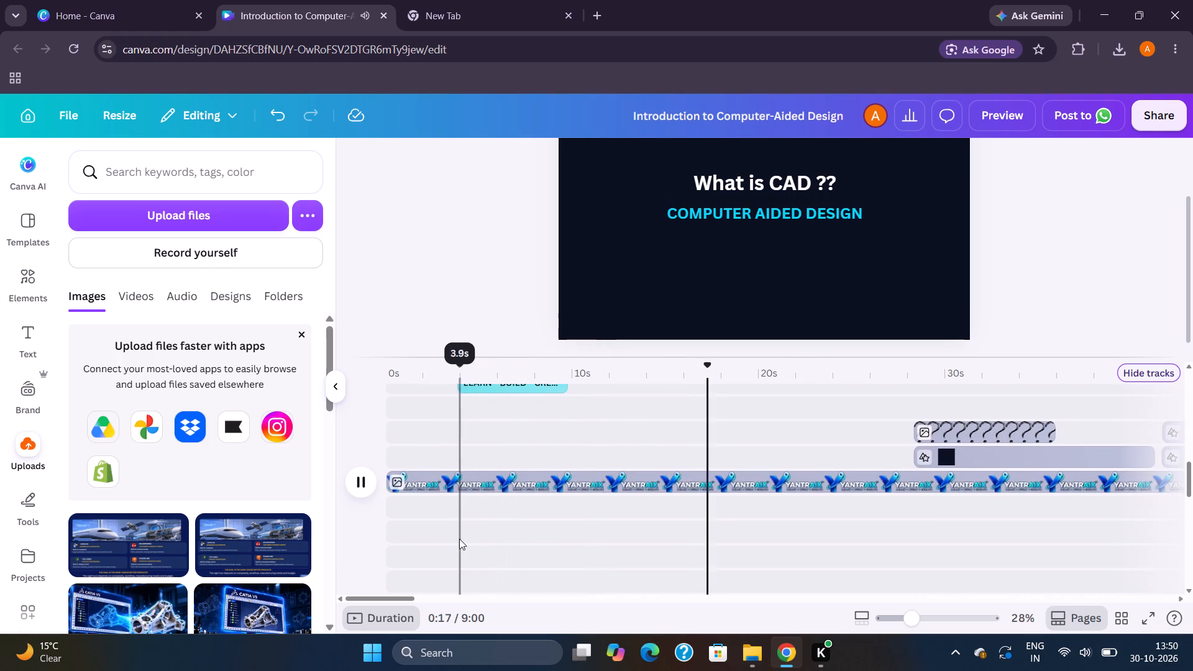
pyautogui.click(455, 539)
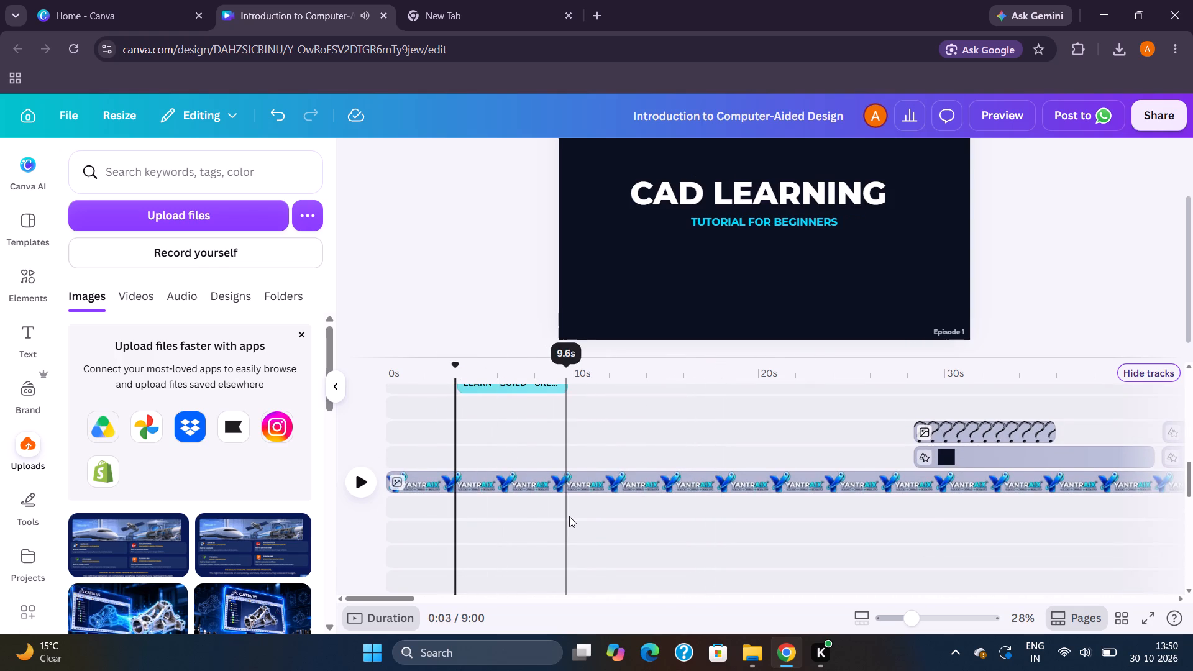
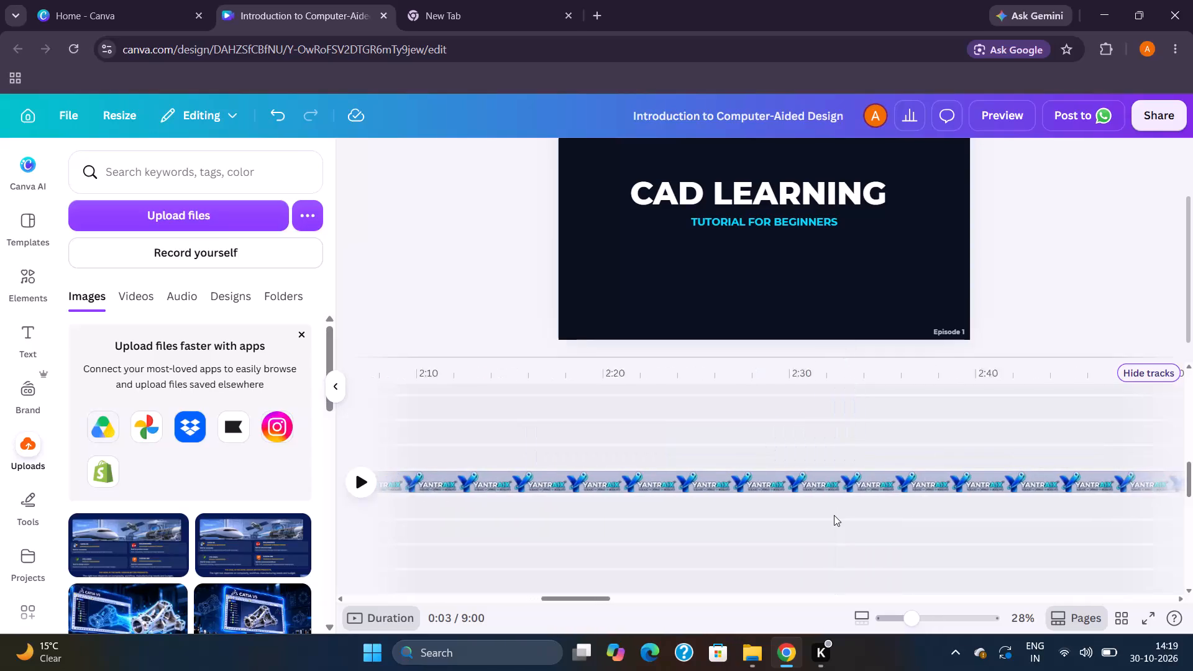
# Look over the timeline's pages, text clips and narration audio between about 50 s and 3:50.
pyautogui.hscroll(-6, 834, 515)
pyautogui.click(705, 501)
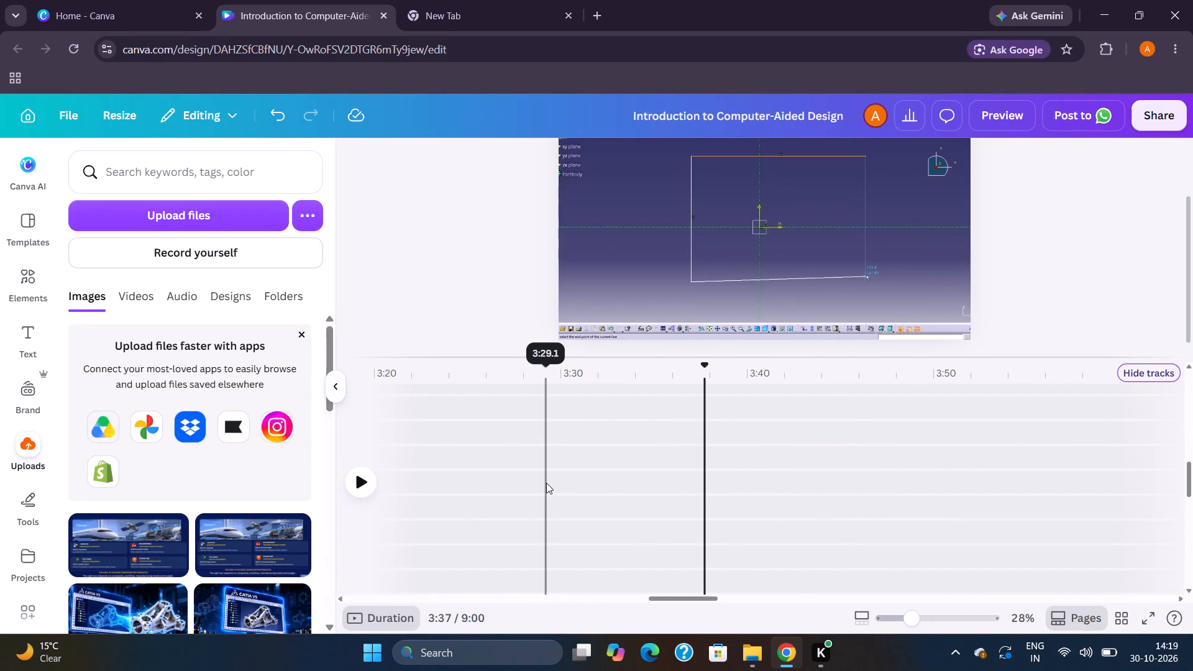
pyautogui.hscroll(10, 546, 483)
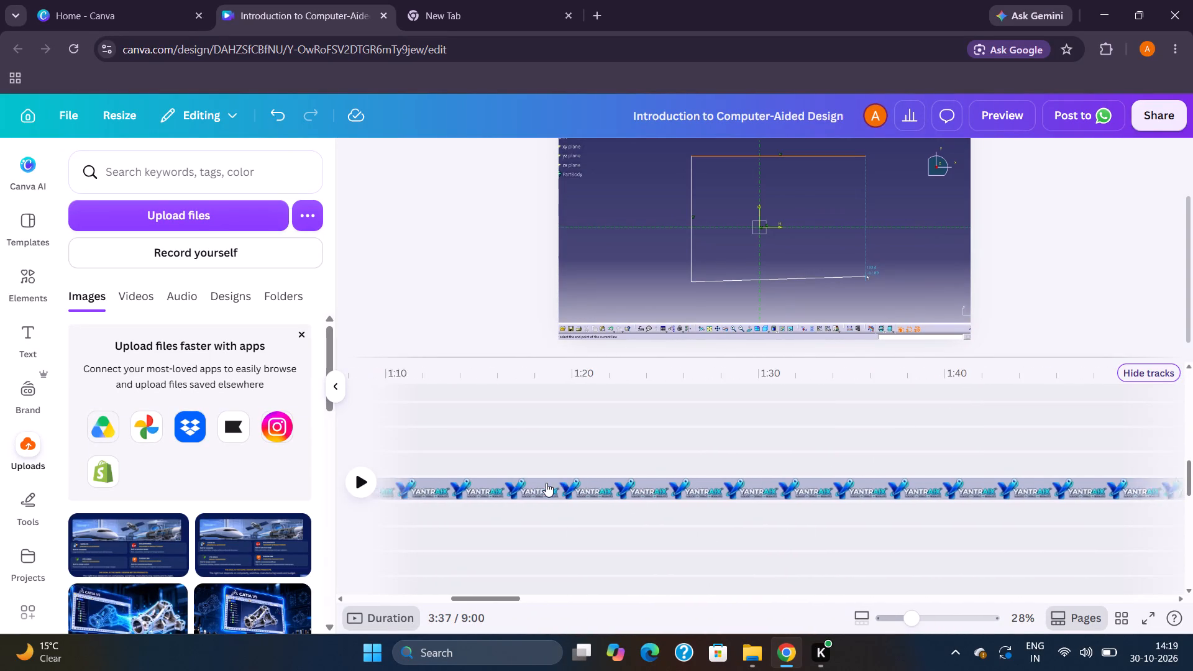
pyautogui.hscroll(3, 546, 483)
pyautogui.scroll(-4, 546, 483)
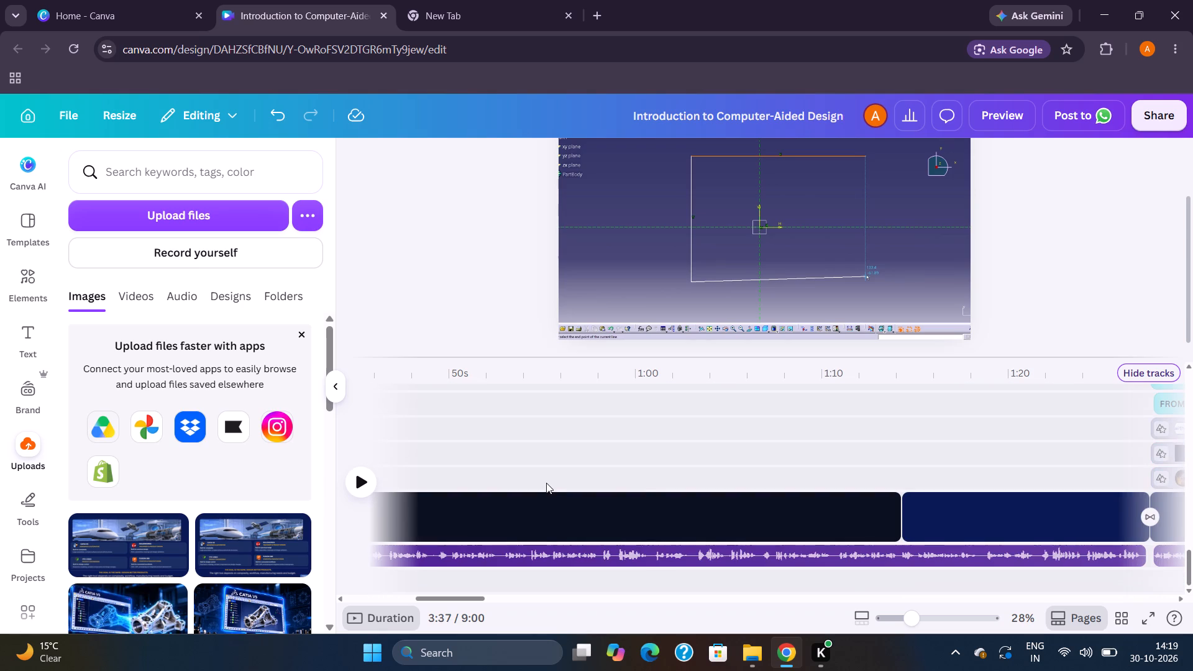
pyautogui.click(841, 595)
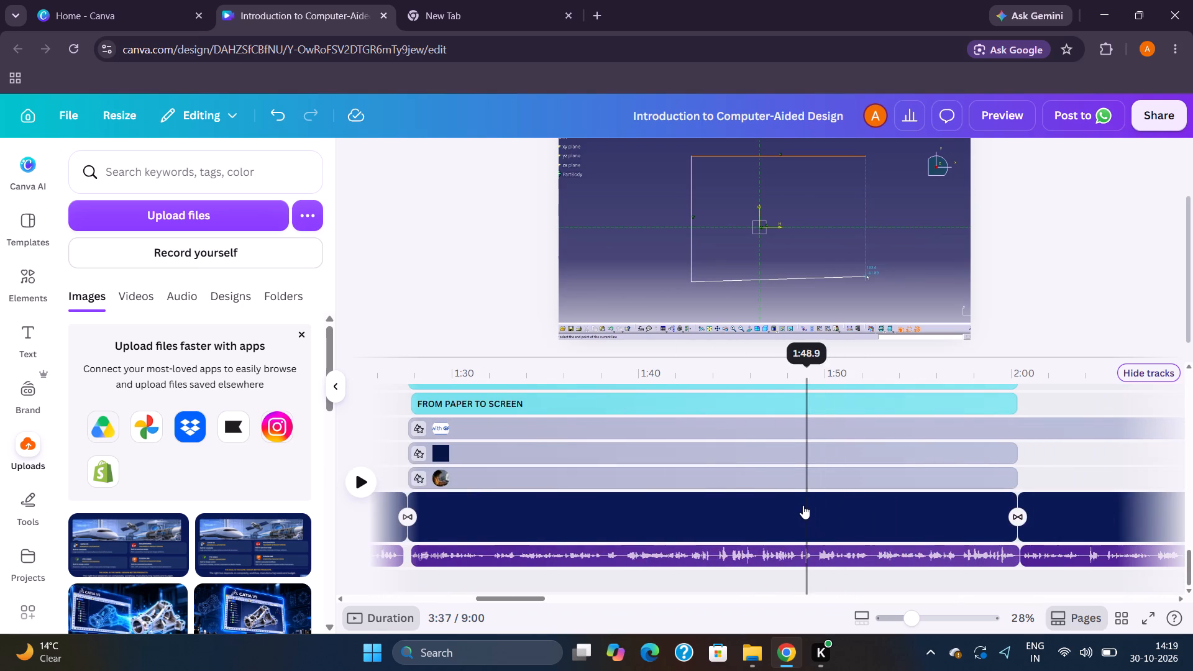
pyautogui.hscroll(-5, 794, 509)
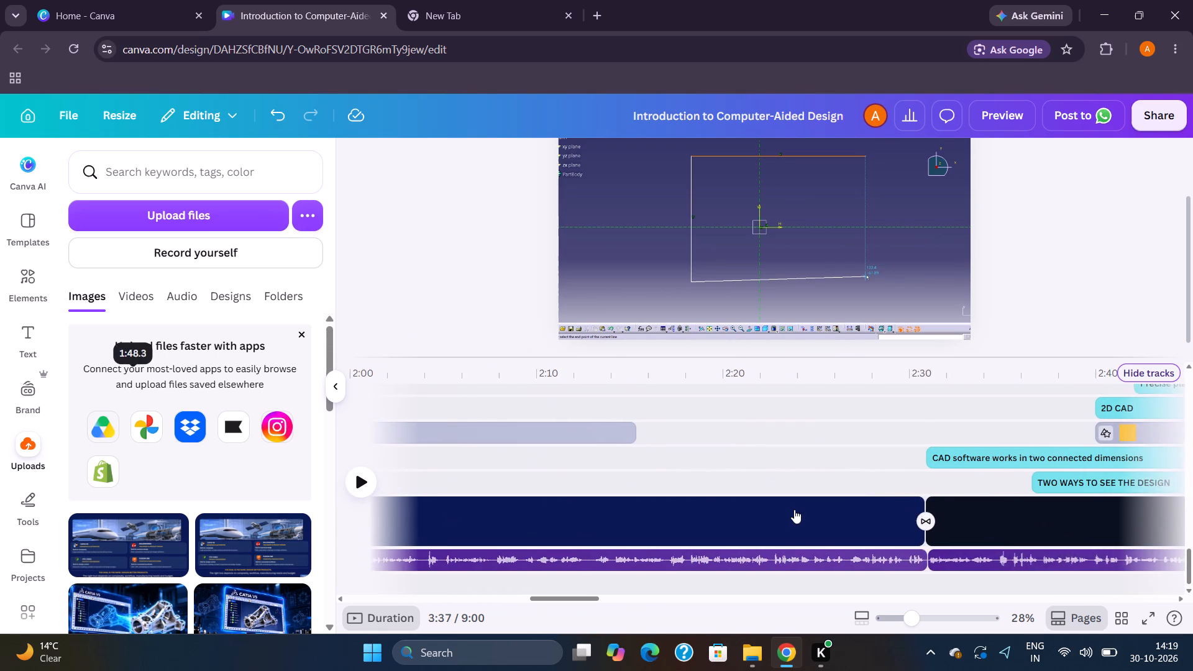
pyautogui.hscroll(-4, 794, 509)
pyautogui.hscroll(3, 794, 509)
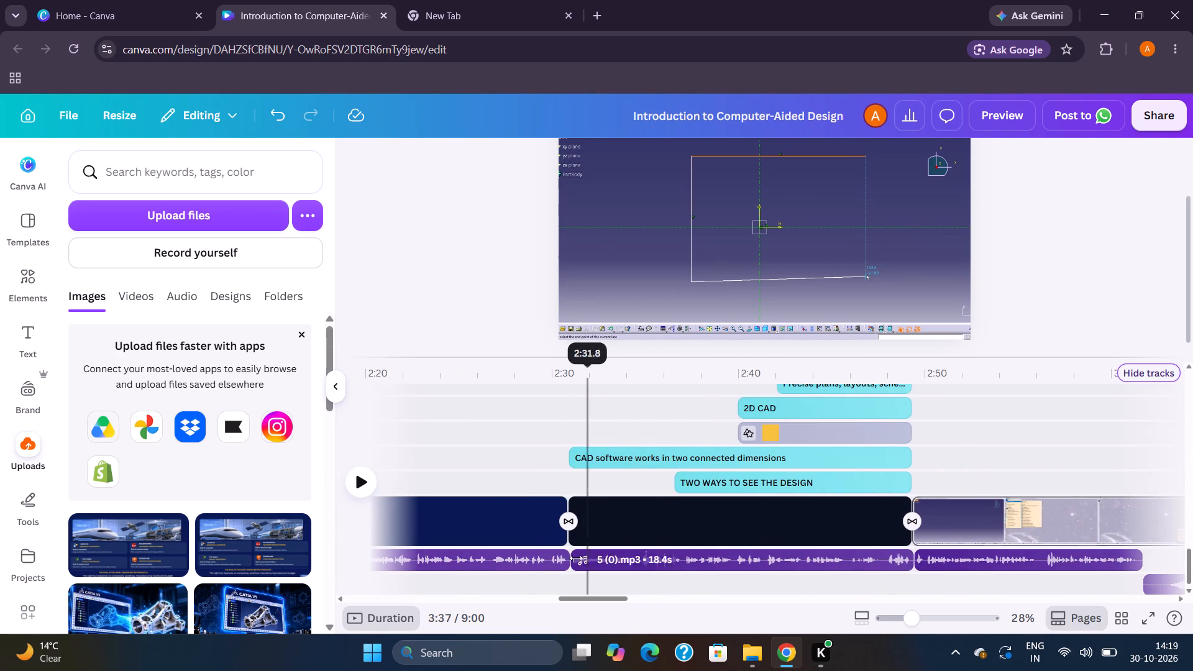
pyautogui.hscroll(4, 537, 566)
pyautogui.hscroll(3, 447, 554)
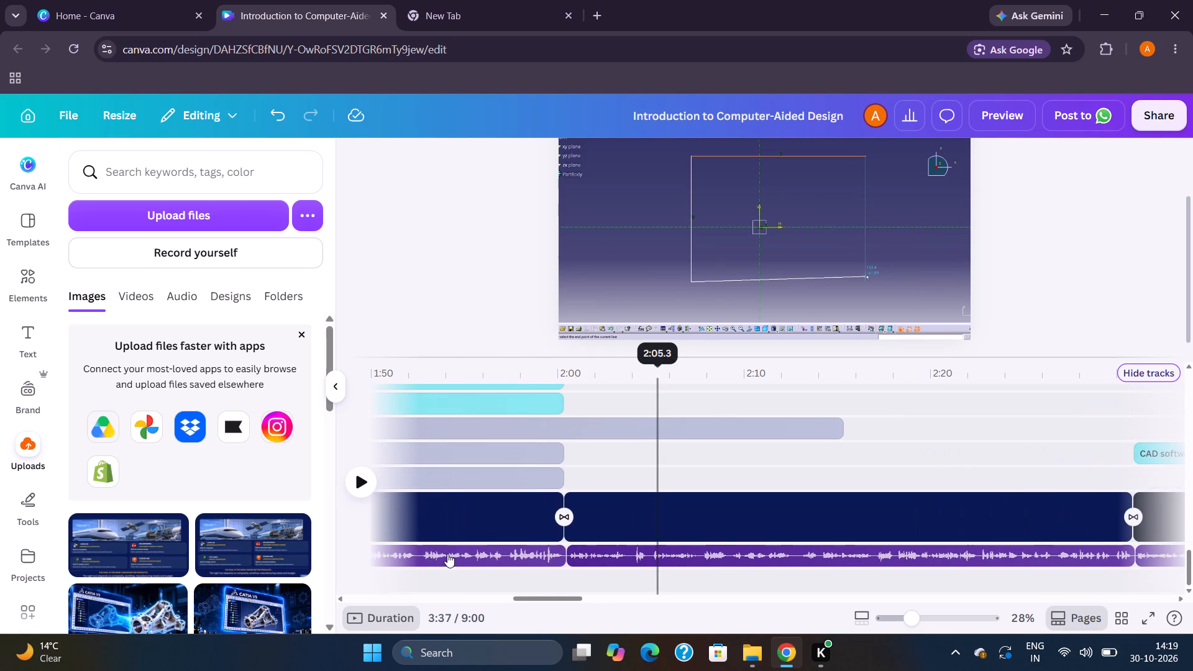
# Play from just before 2:00 through the before-CAD drawing page into the page on CAD's two connected dimensions to review it.
pyautogui.click(539, 558)
pyautogui.press('space')
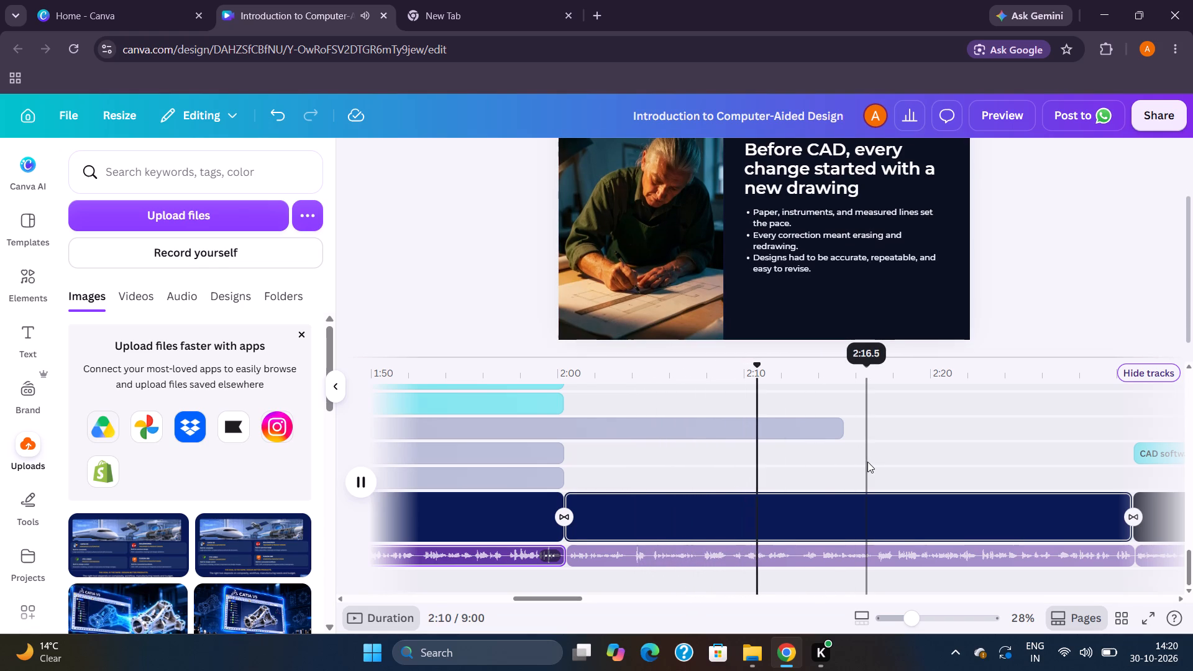
pyautogui.hscroll(-1, 867, 462)
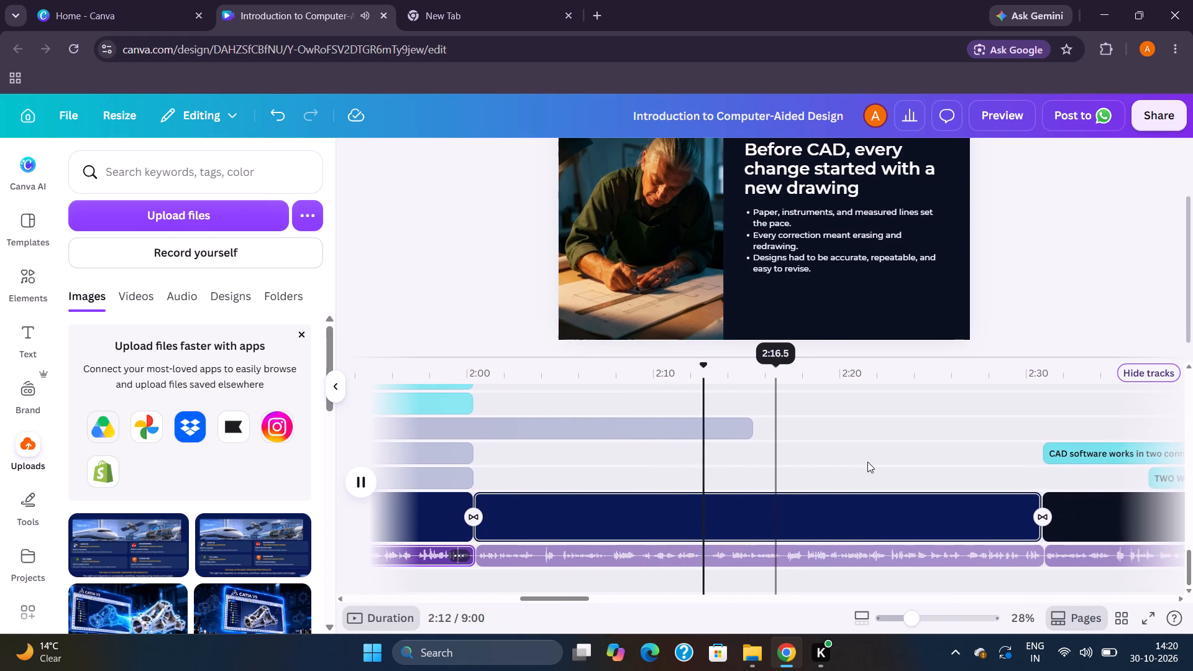
pyautogui.hscroll(-1, 867, 462)
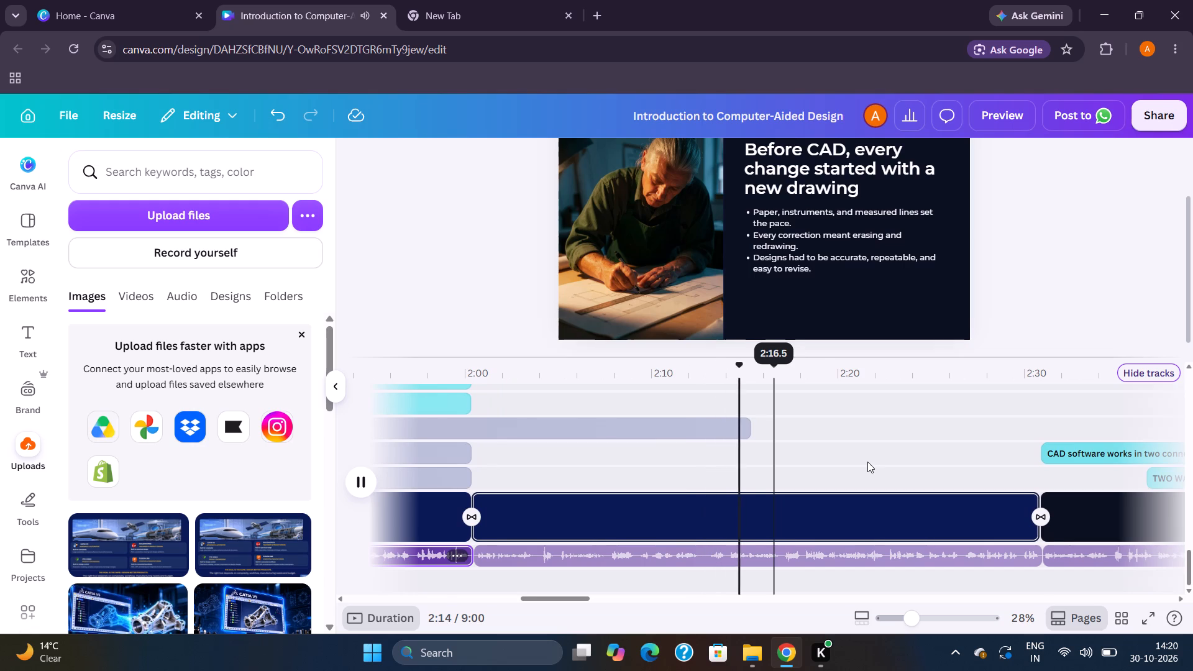
pyautogui.hscroll(-1, 867, 462)
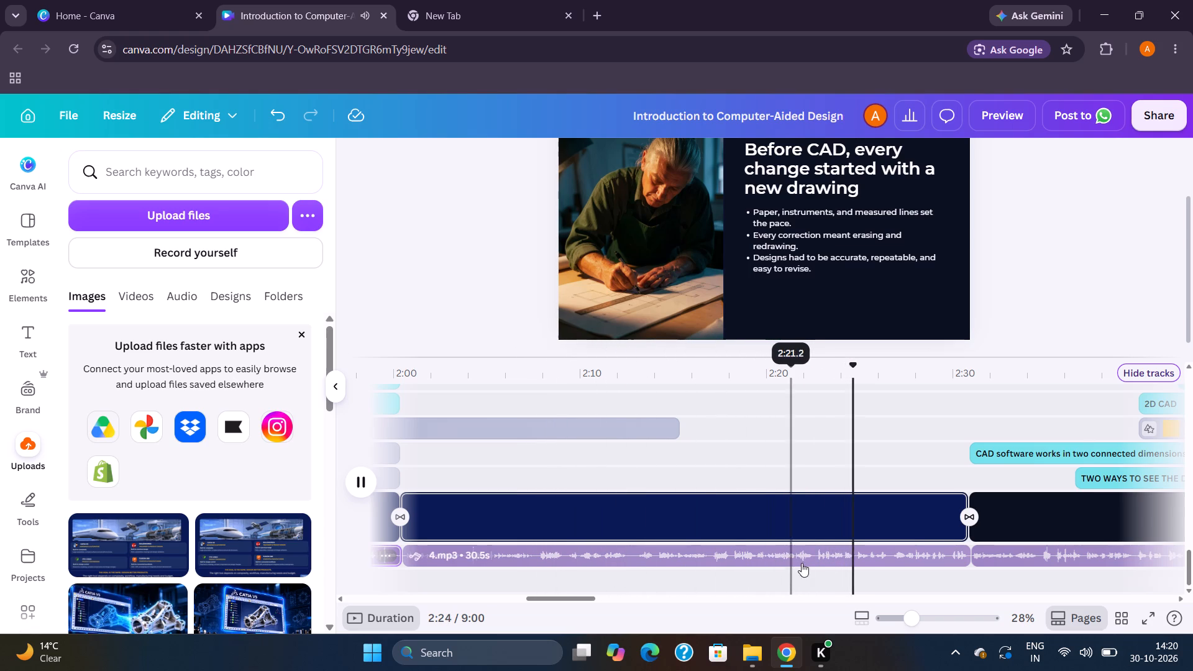
pyautogui.hscroll(5, 828, 567)
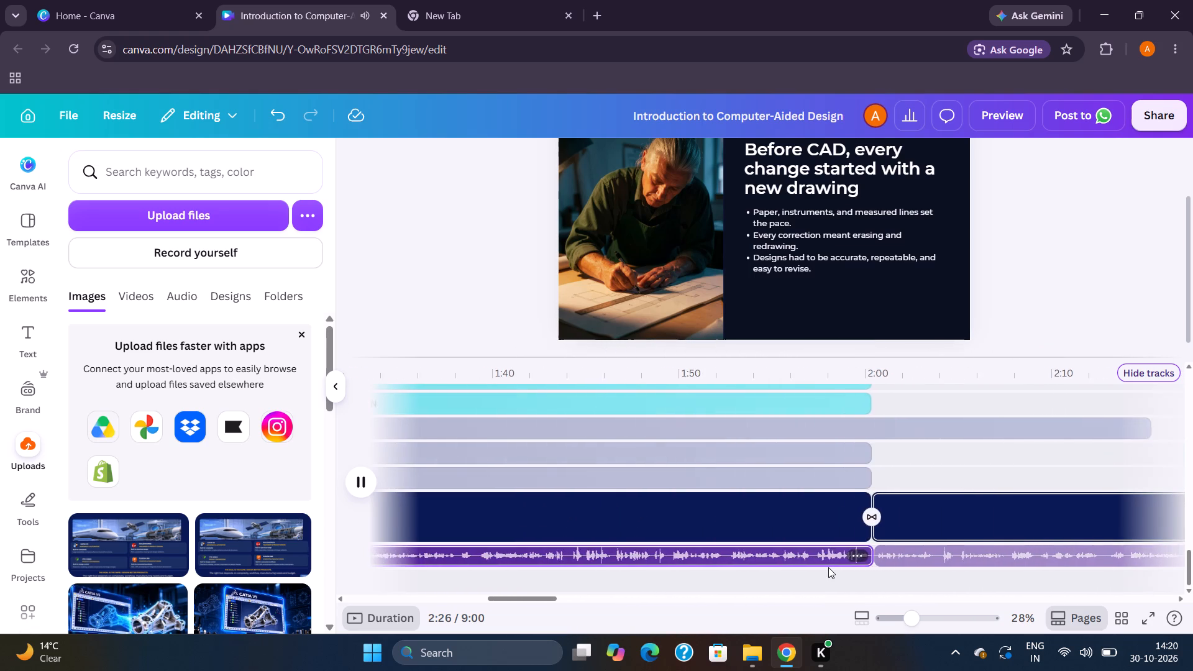
pyautogui.hscroll(3, 828, 567)
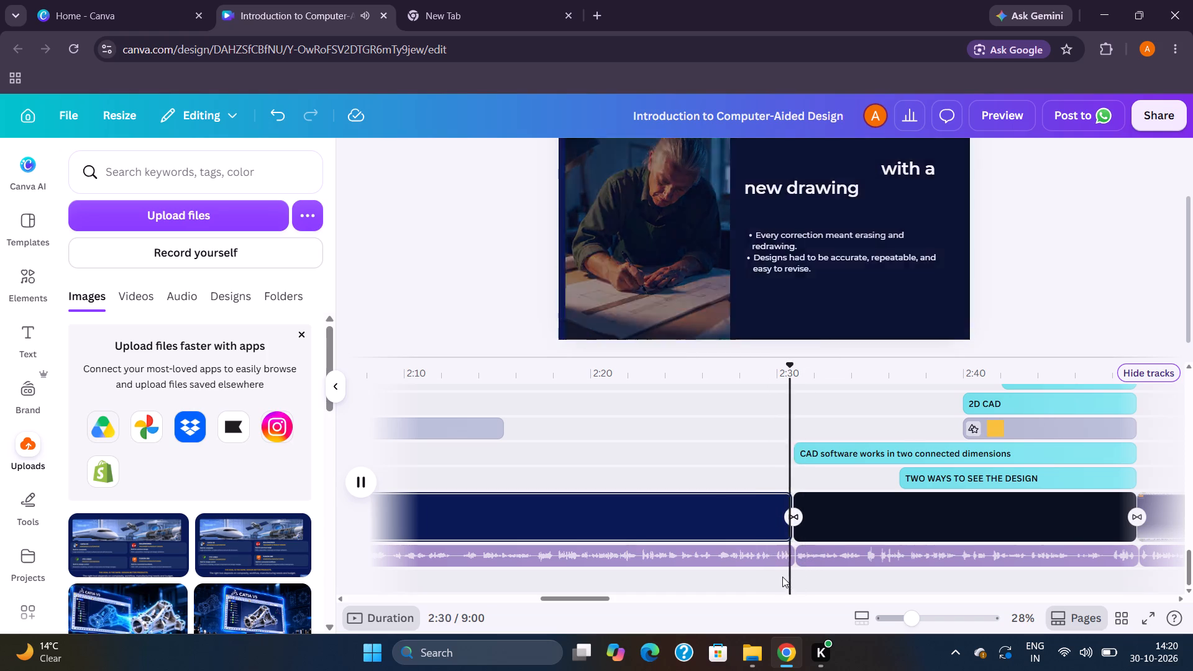
pyautogui.press('space')
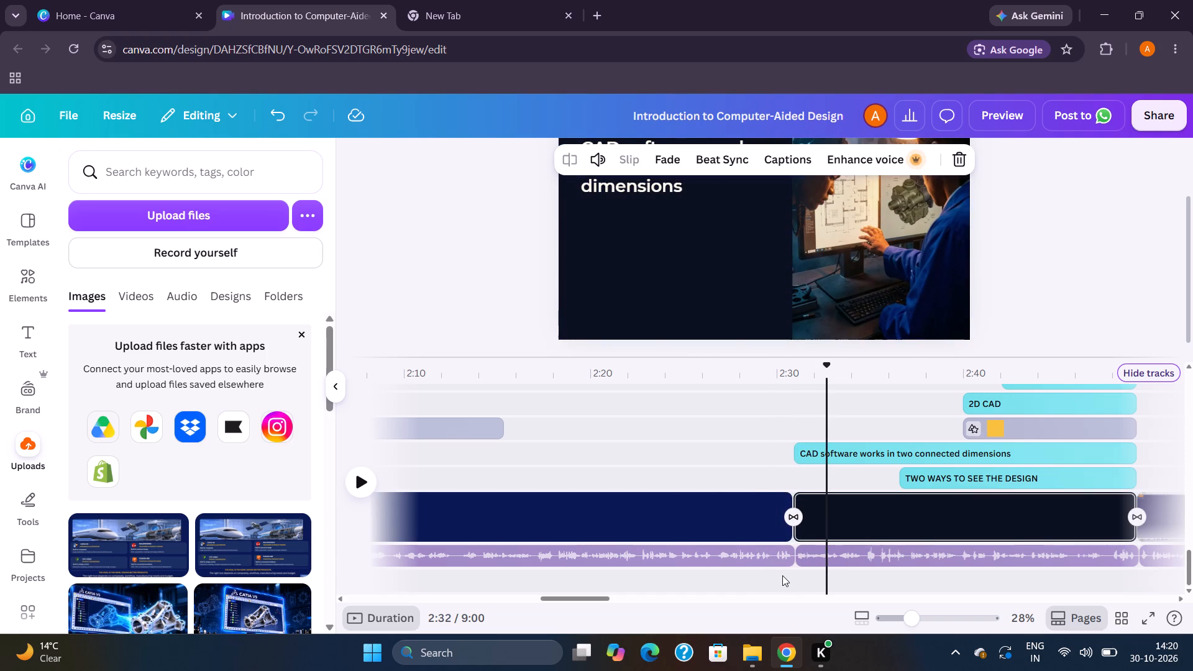
# Move the playhead to about 1:14, at the start of the CATIA V5, SolidWorks, PTC Creo and Fusion 360 comparison page.
pyautogui.hscroll(5, 667, 516)
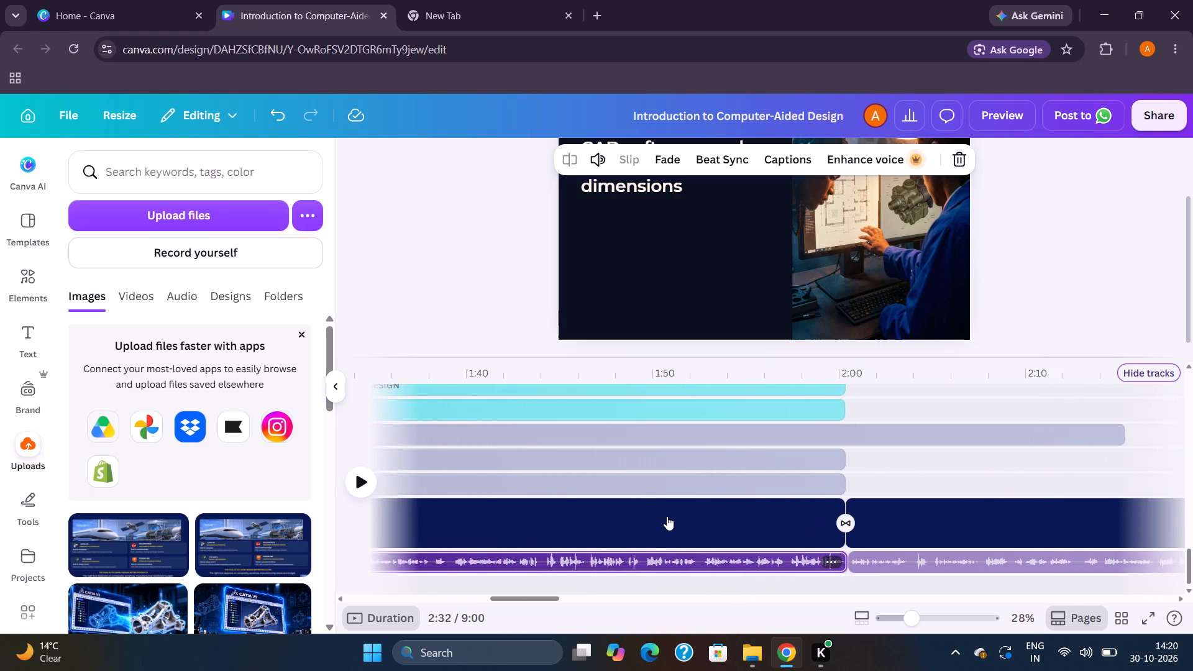
pyautogui.hscroll(3, 667, 516)
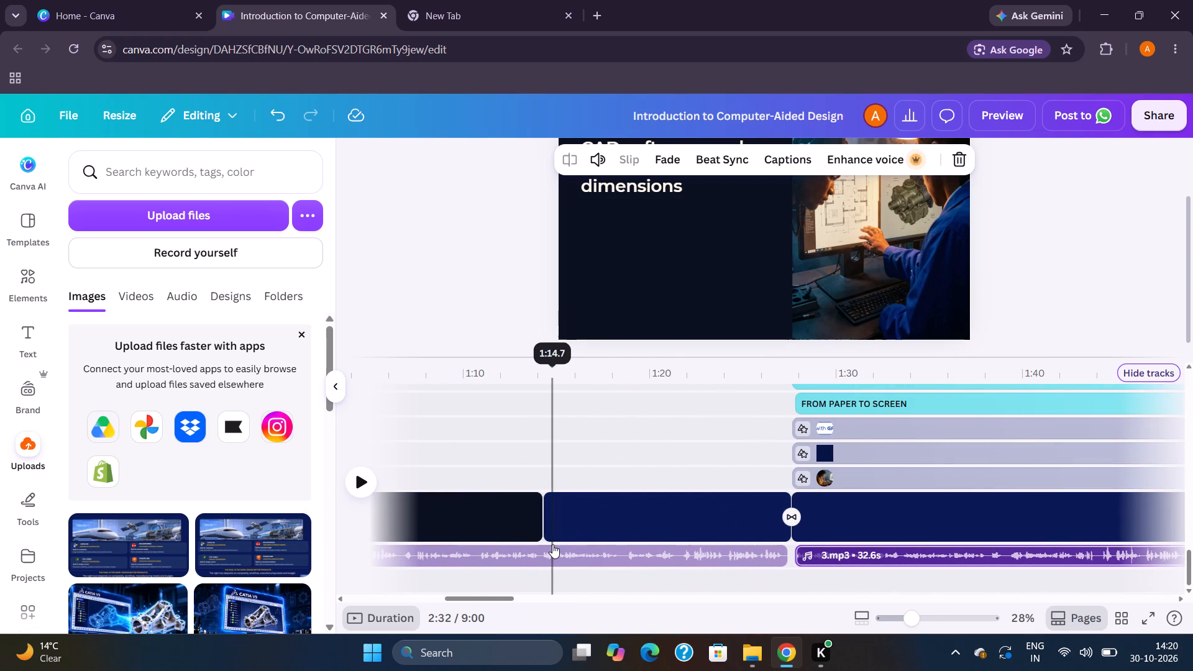
pyautogui.click(546, 557)
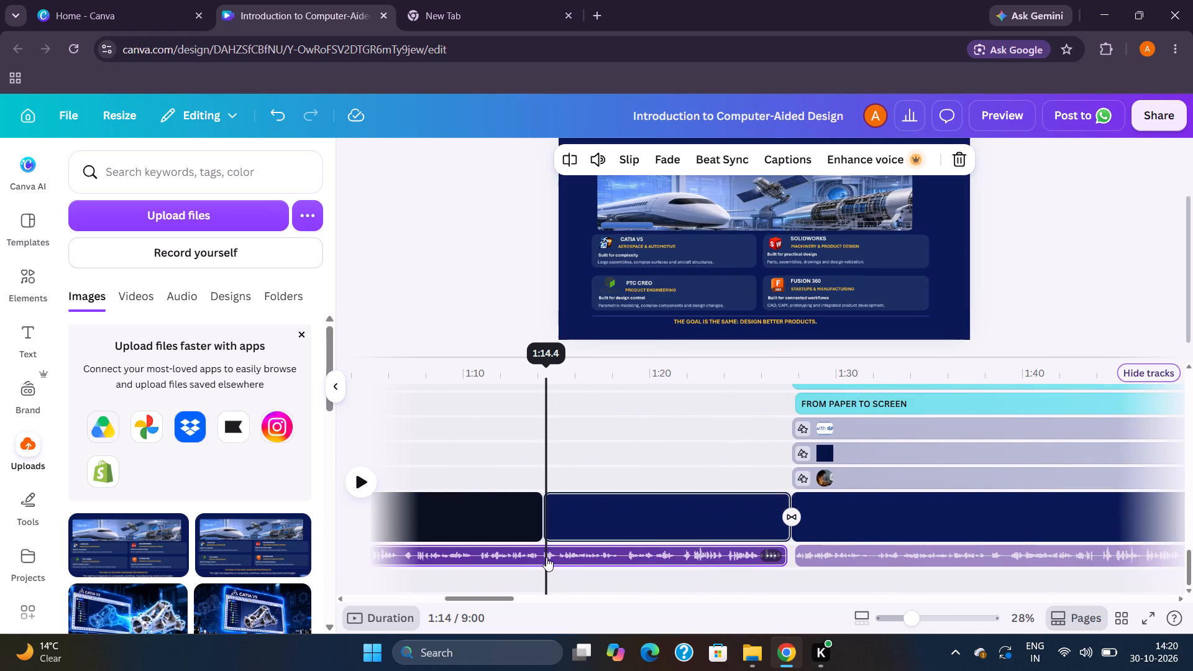
# Play from about 2.7 s through the opening CAD LEARNING titles, pausing repeatedly to check them against the narration.
pyautogui.hscroll(6, 546, 557)
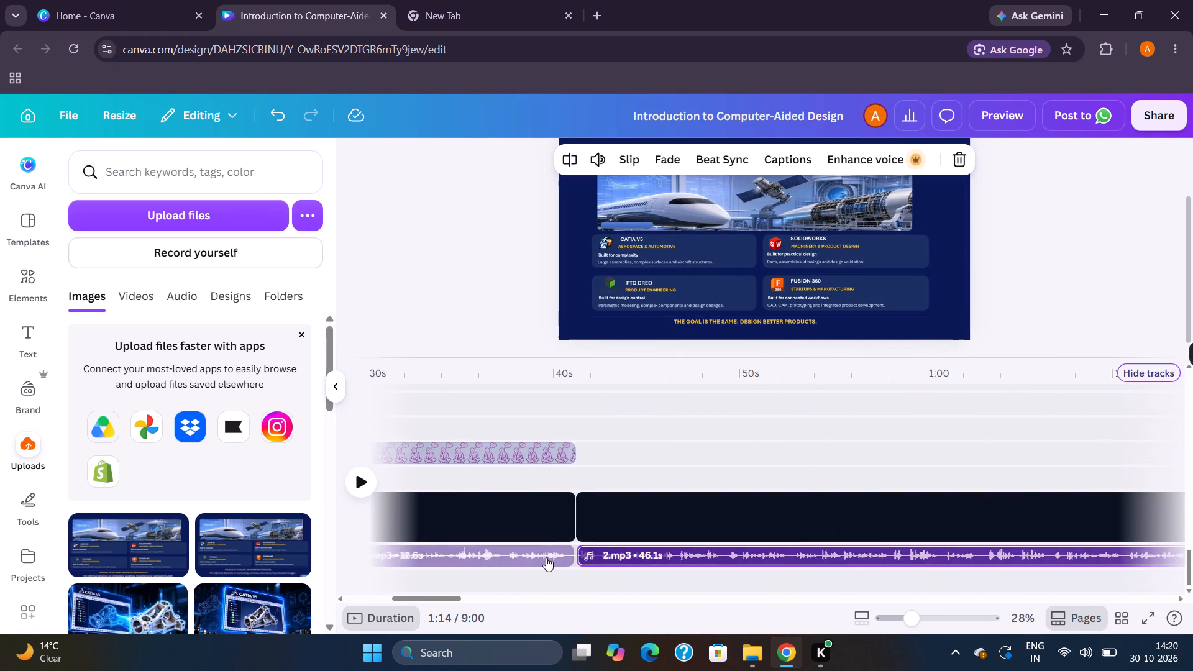
pyautogui.hscroll(5, 546, 557)
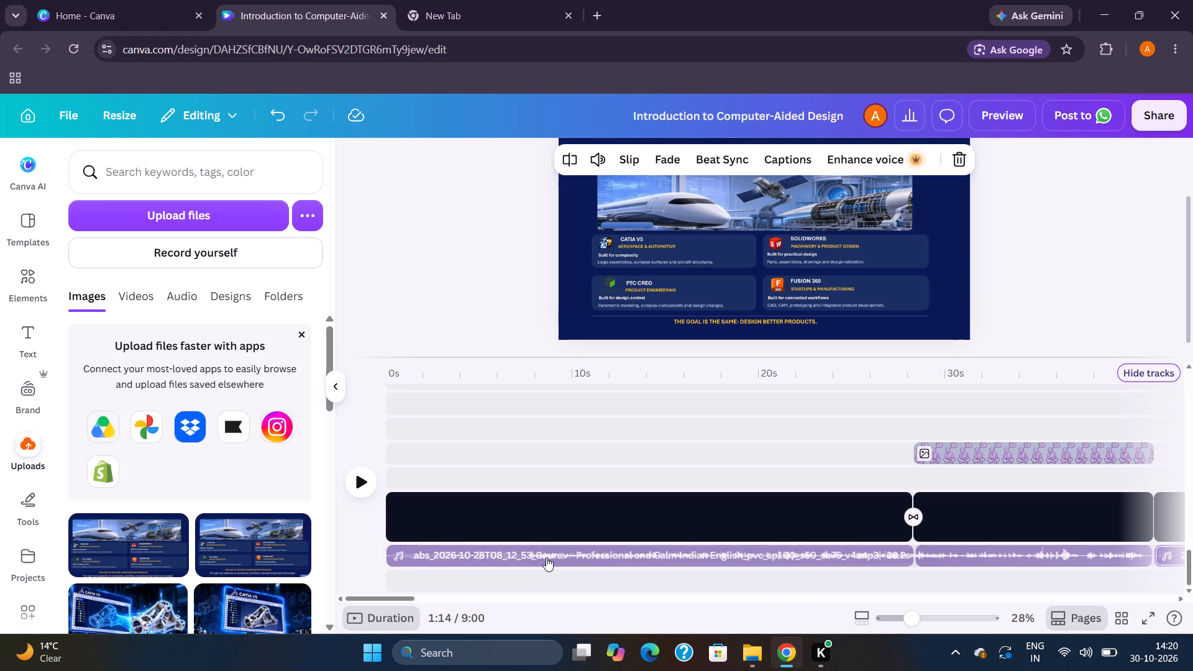
pyautogui.scroll(-1, 439, 564)
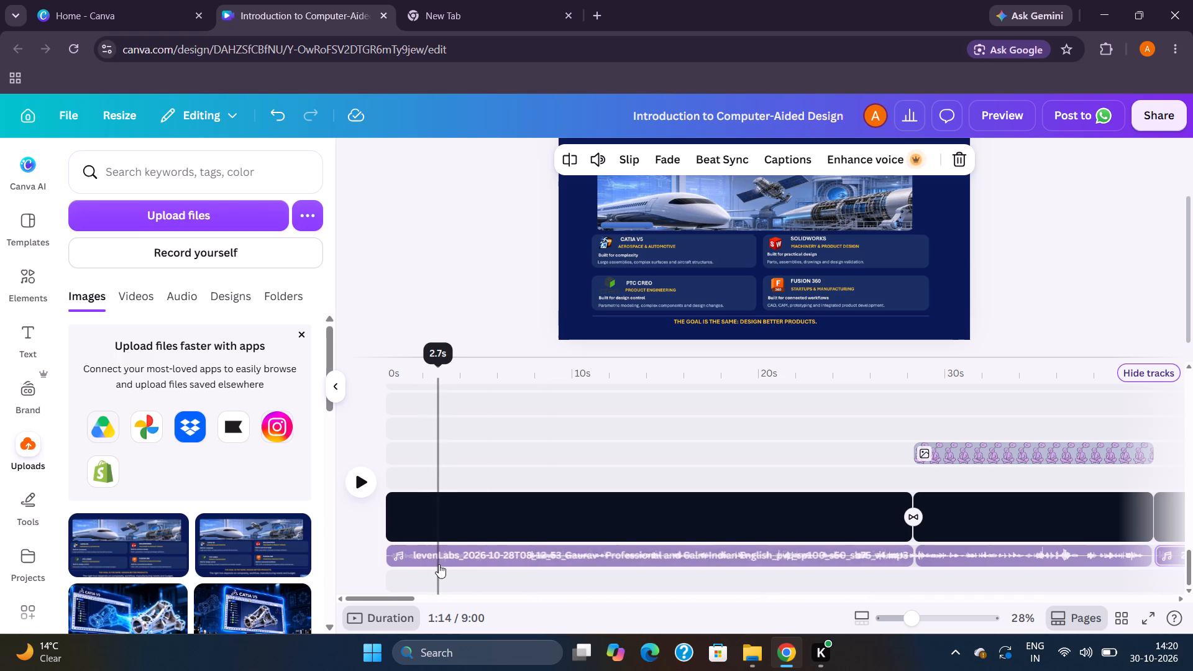
pyautogui.scroll(-1, 439, 564)
pyautogui.click(439, 564)
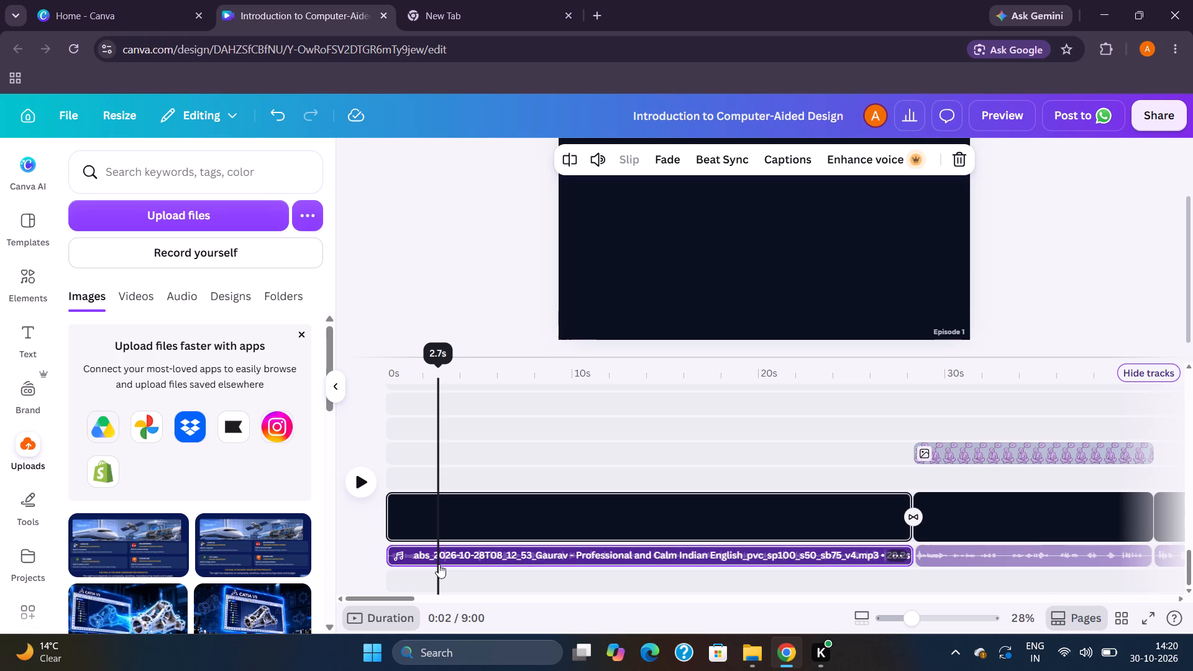
pyautogui.press('space')
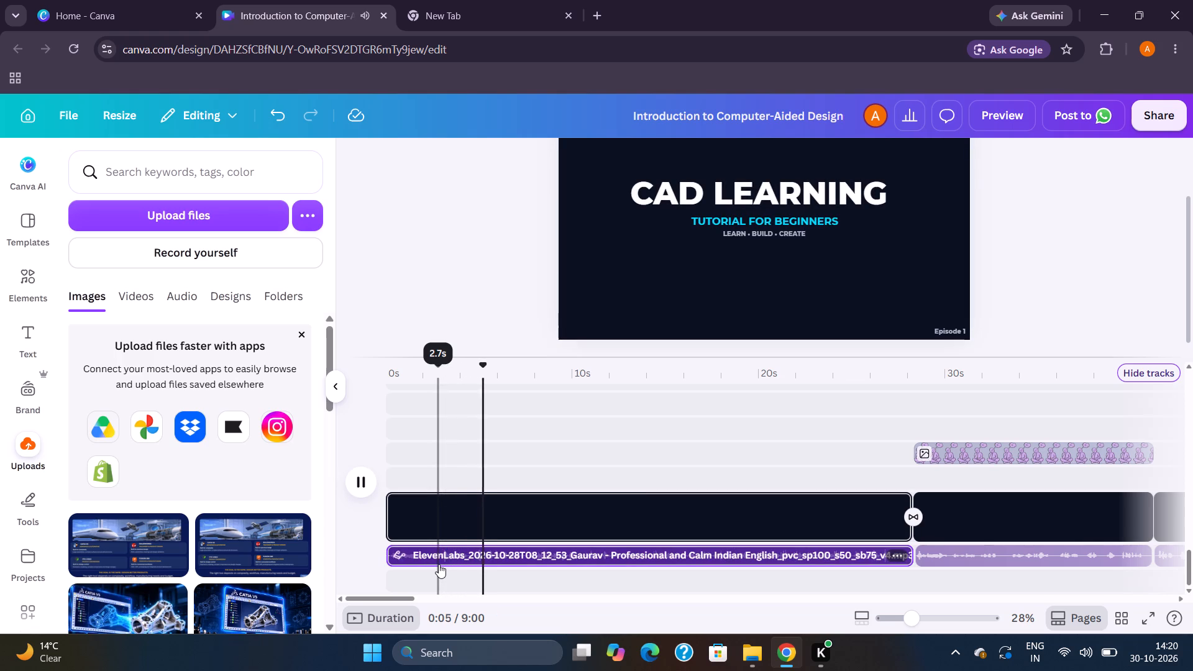
pyautogui.press('space')
pyautogui.press('space')
pyautogui.press('space')
pyautogui.press('space')
pyautogui.press('space')
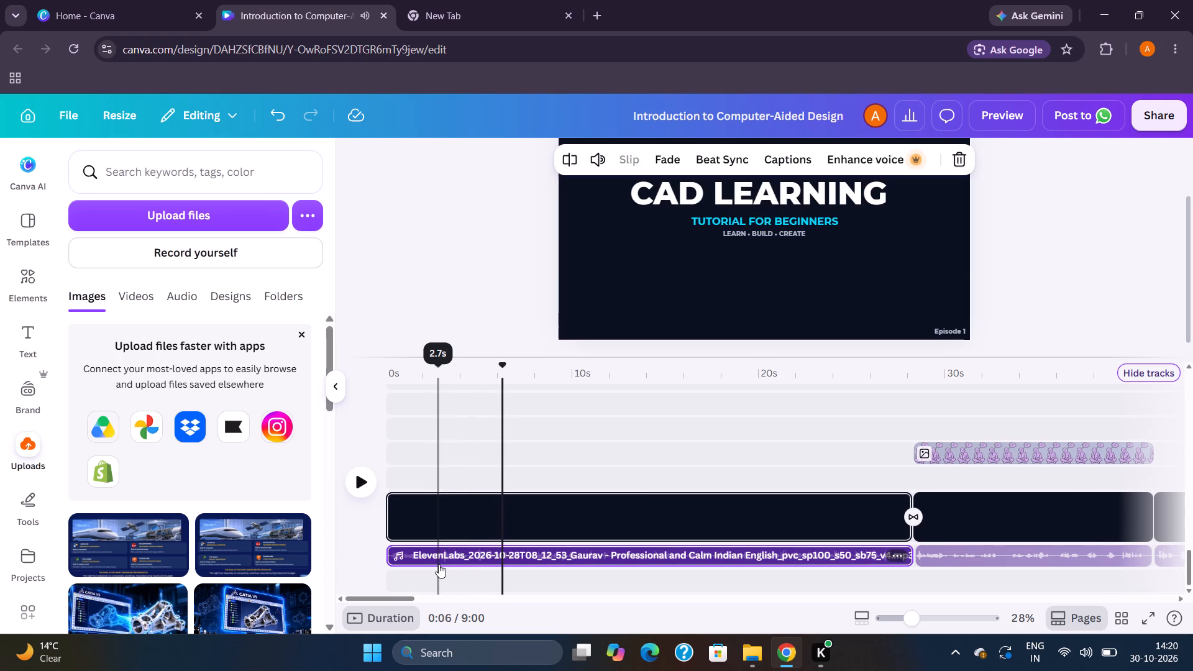
pyautogui.press('space')
pyautogui.press('space')
pyautogui.press('space')
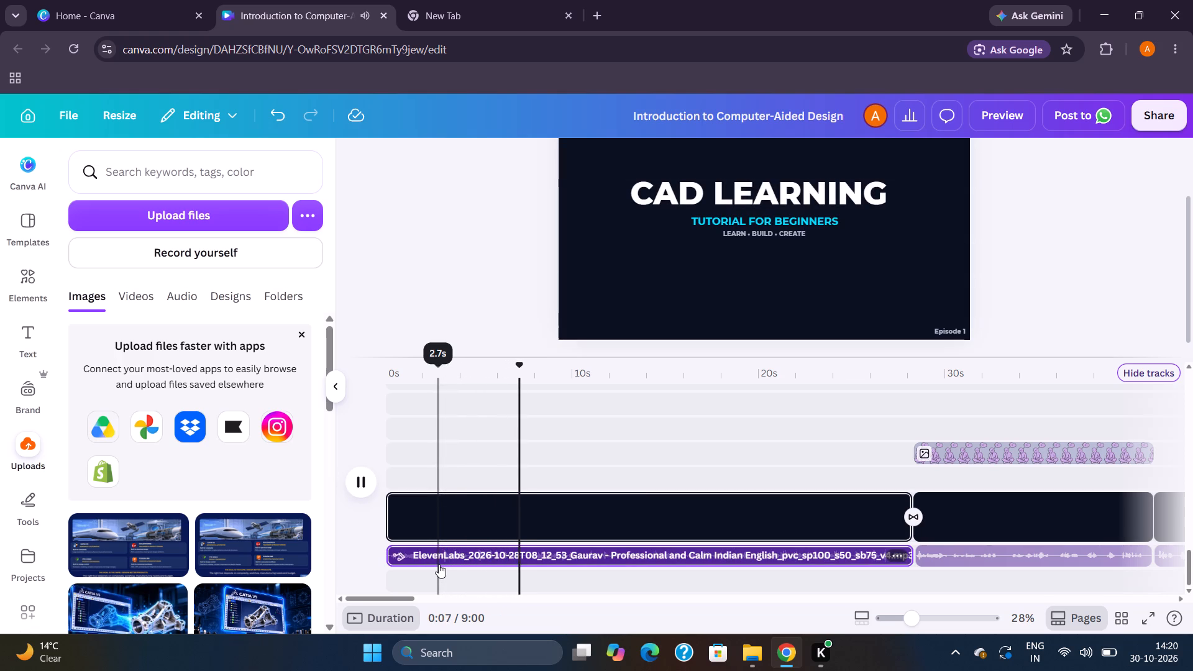
# Play on through the What is CAD ?? and COMPUTER AIDED DESIGN texts, pausing at about 16 s to check their timing.
pyautogui.press('space')
pyautogui.press('space')
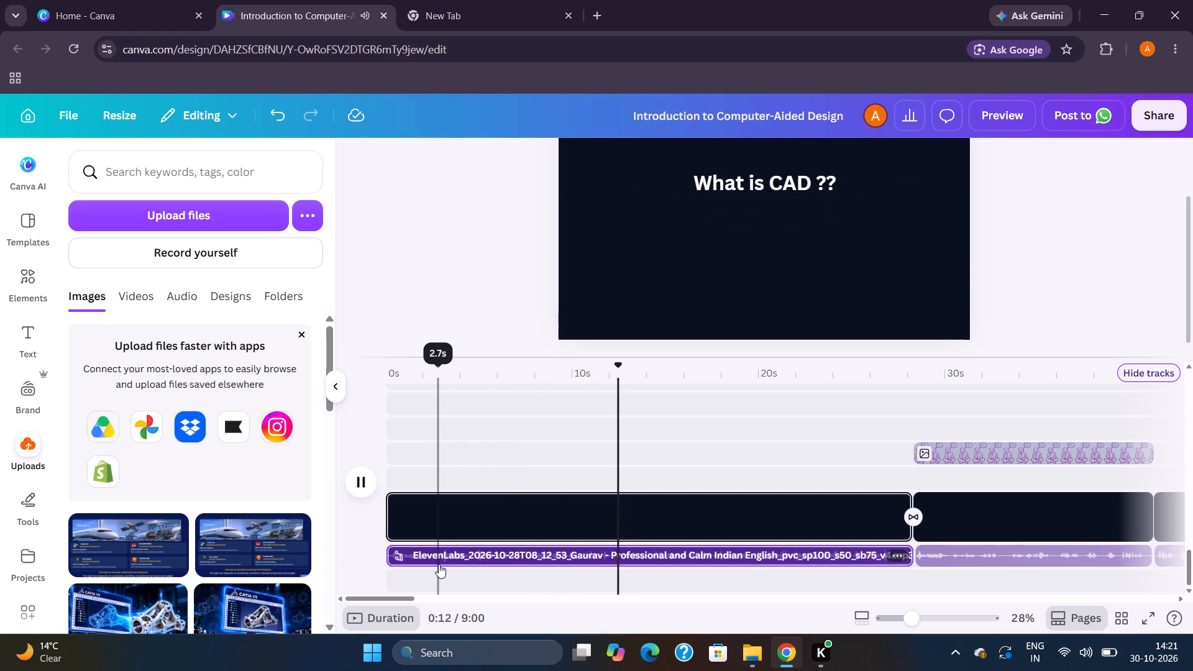
pyautogui.press('space')
pyautogui.press('space')
pyautogui.press('space')
pyautogui.press('space')
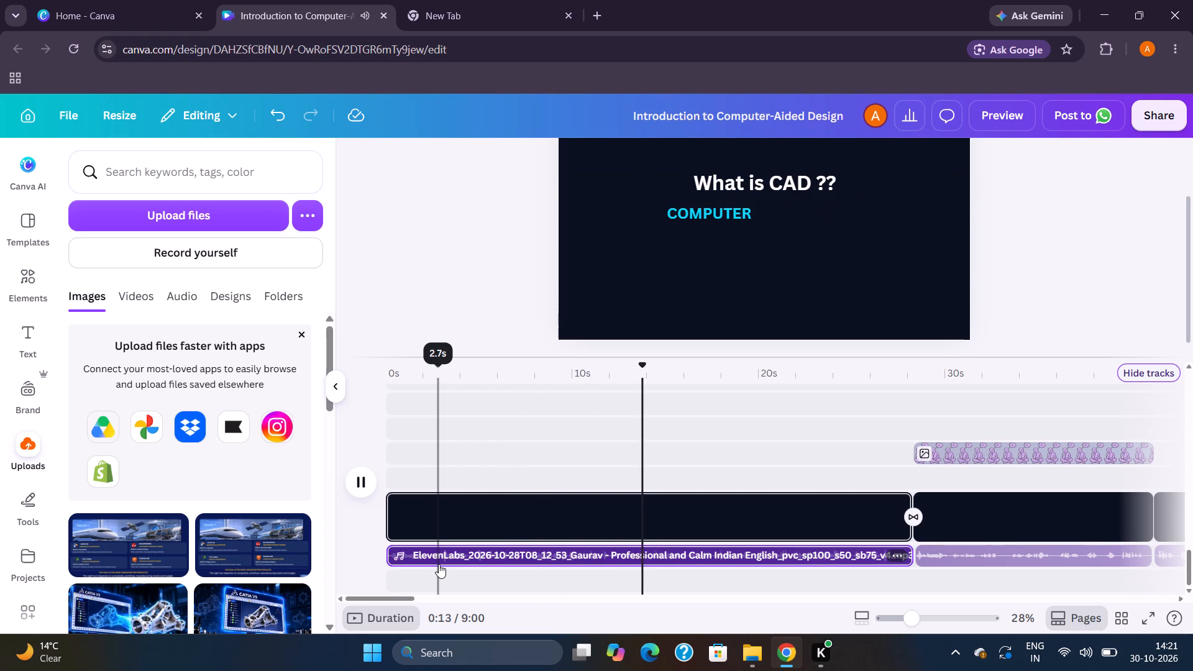
pyautogui.hscroll(-3, 439, 564)
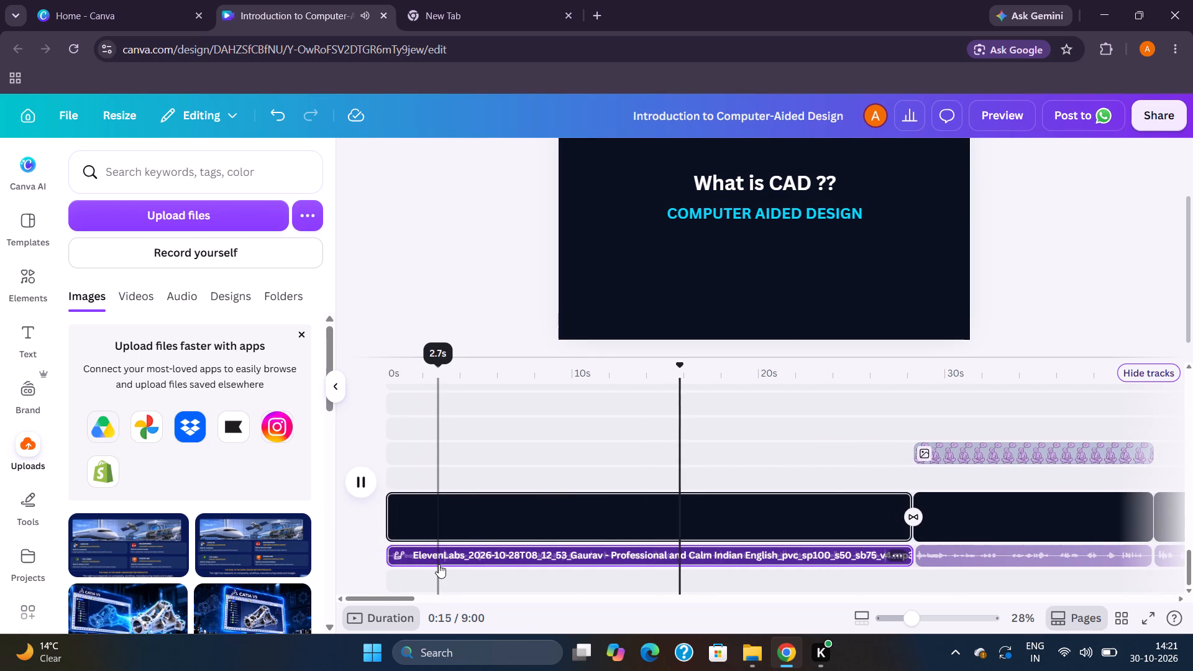
pyautogui.press('space')
# Look over the timeline between about 40 s and 1:40, and check the frames on either side of the page change near 41 s.
pyautogui.hscroll(-6, 439, 564)
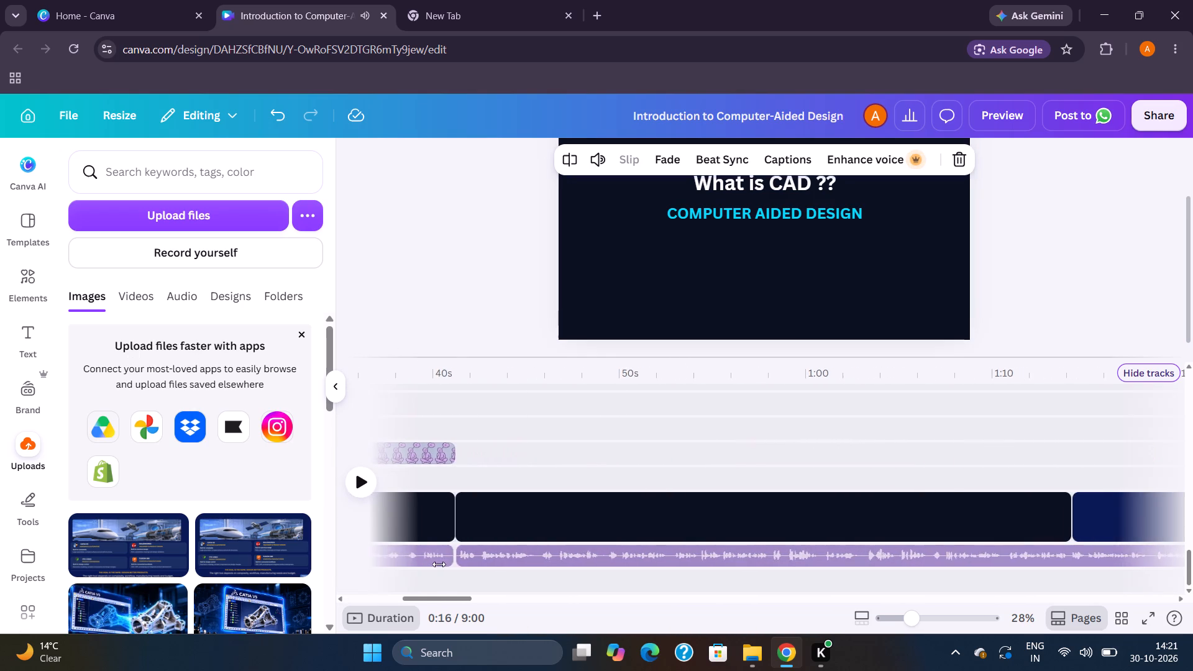
pyautogui.hscroll(-7, 439, 564)
pyautogui.scroll(-1, 439, 564)
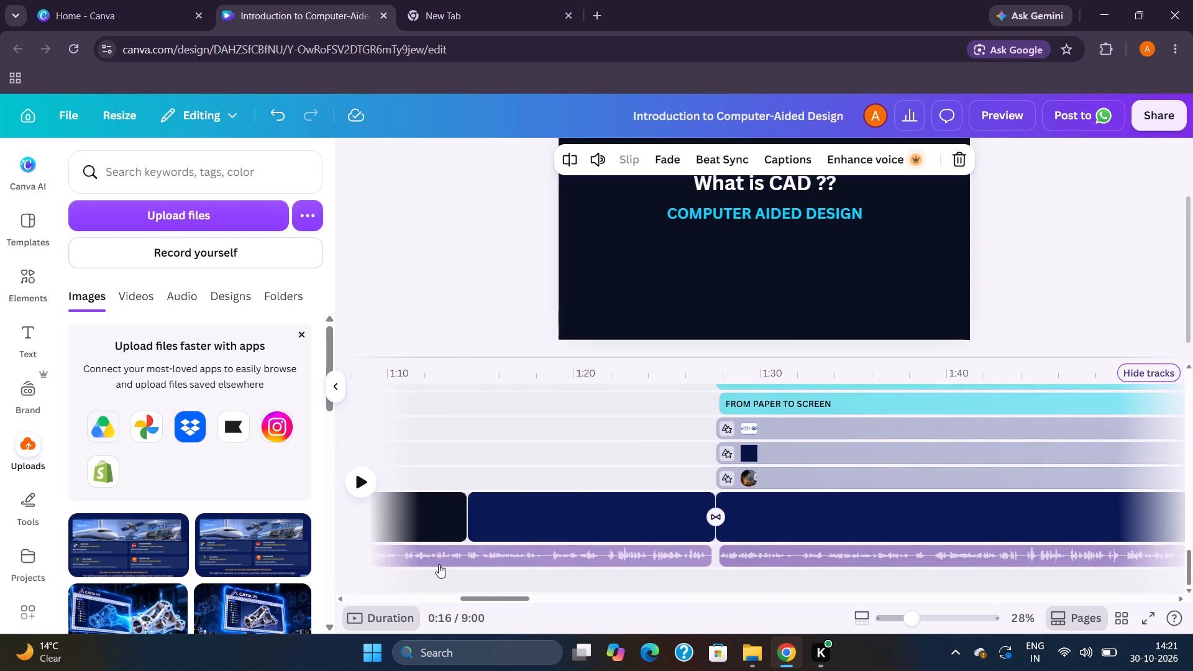
pyautogui.scroll(-1, 439, 564)
pyautogui.hscroll(1, 439, 564)
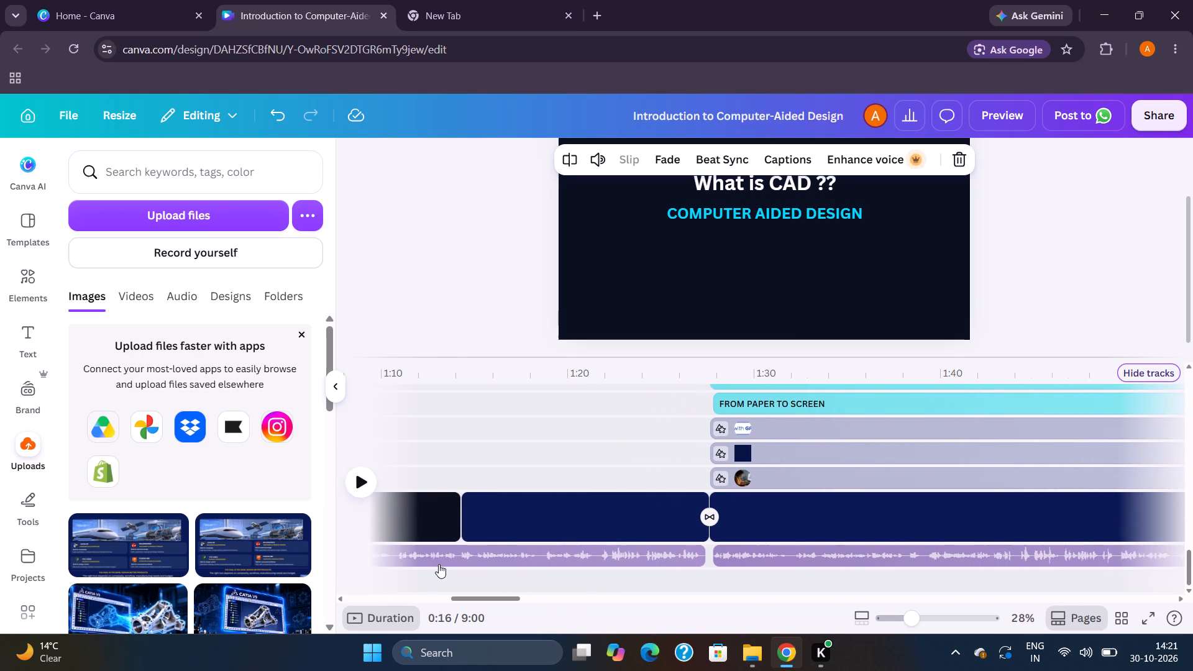
pyautogui.hscroll(1, 439, 564)
pyautogui.scroll(-2, 439, 564)
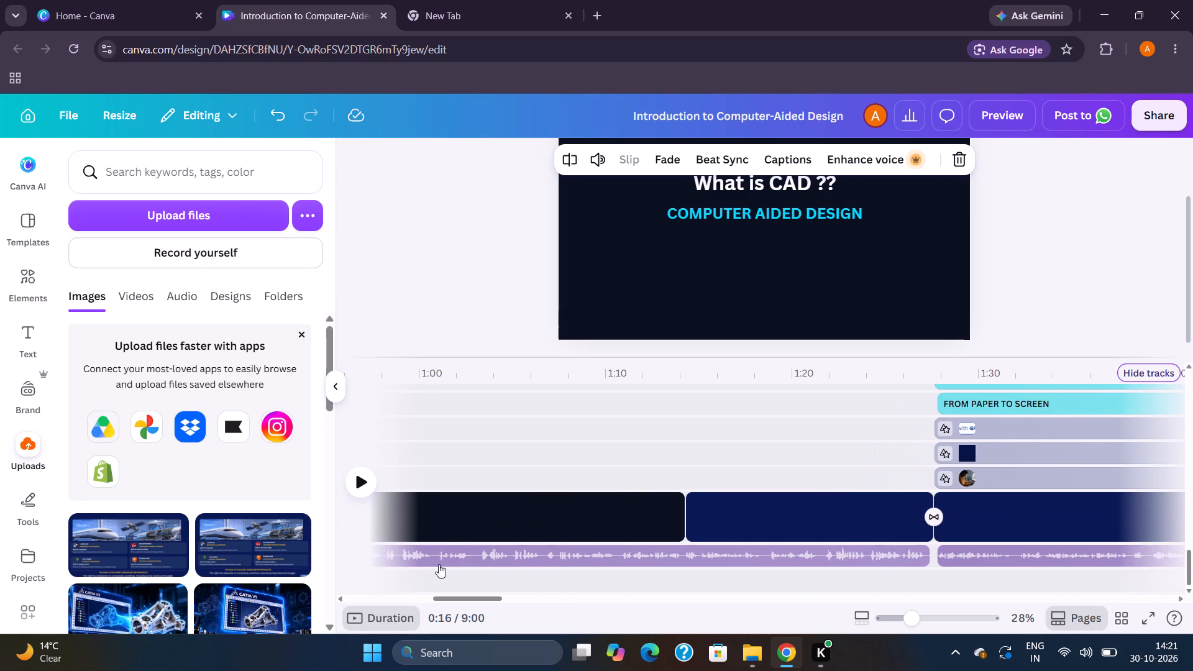
pyautogui.scroll(-2, 439, 564)
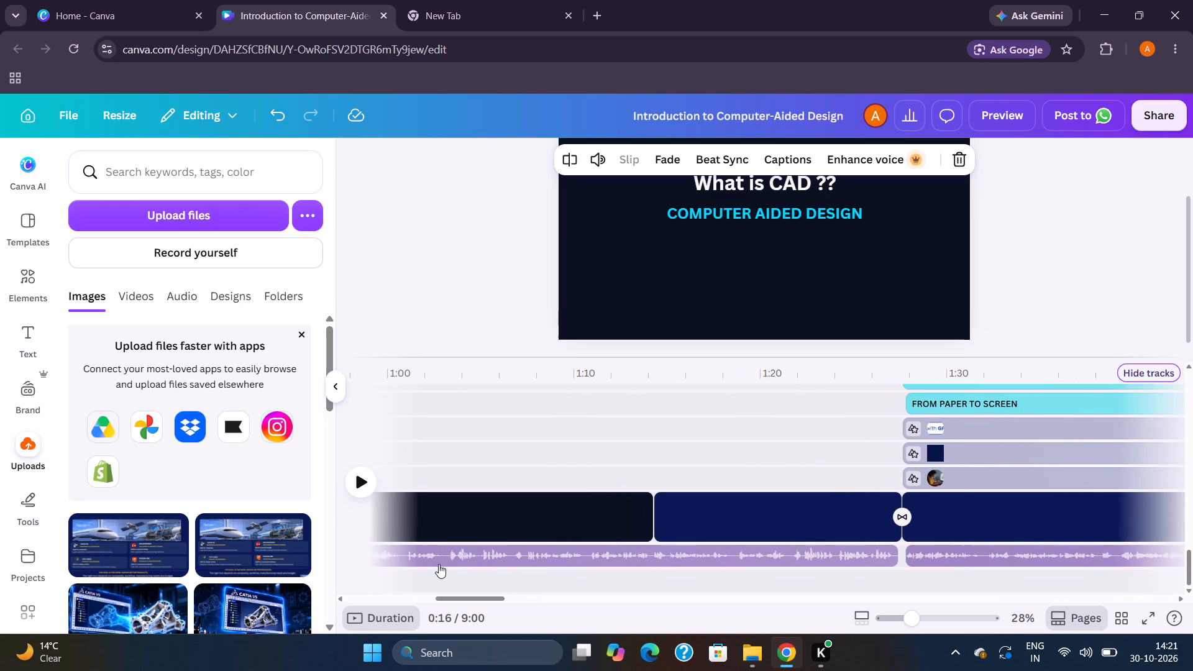
pyautogui.scroll(-1, 439, 564)
pyautogui.hscroll(3, 439, 564)
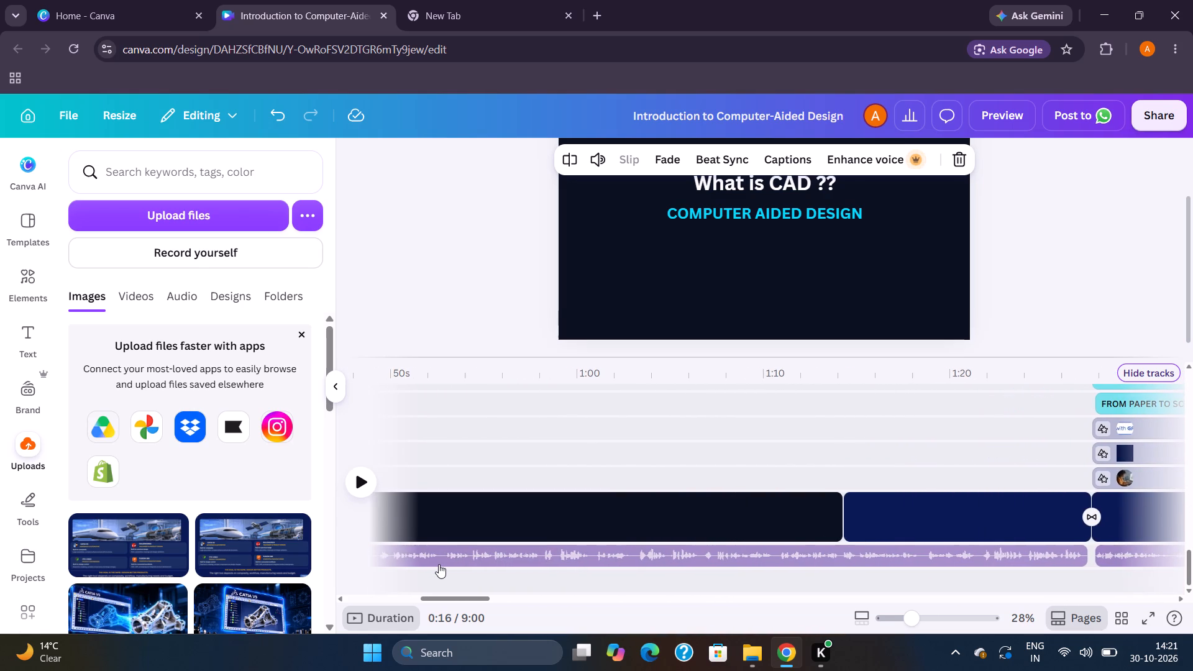
pyautogui.scroll(-1, 439, 564)
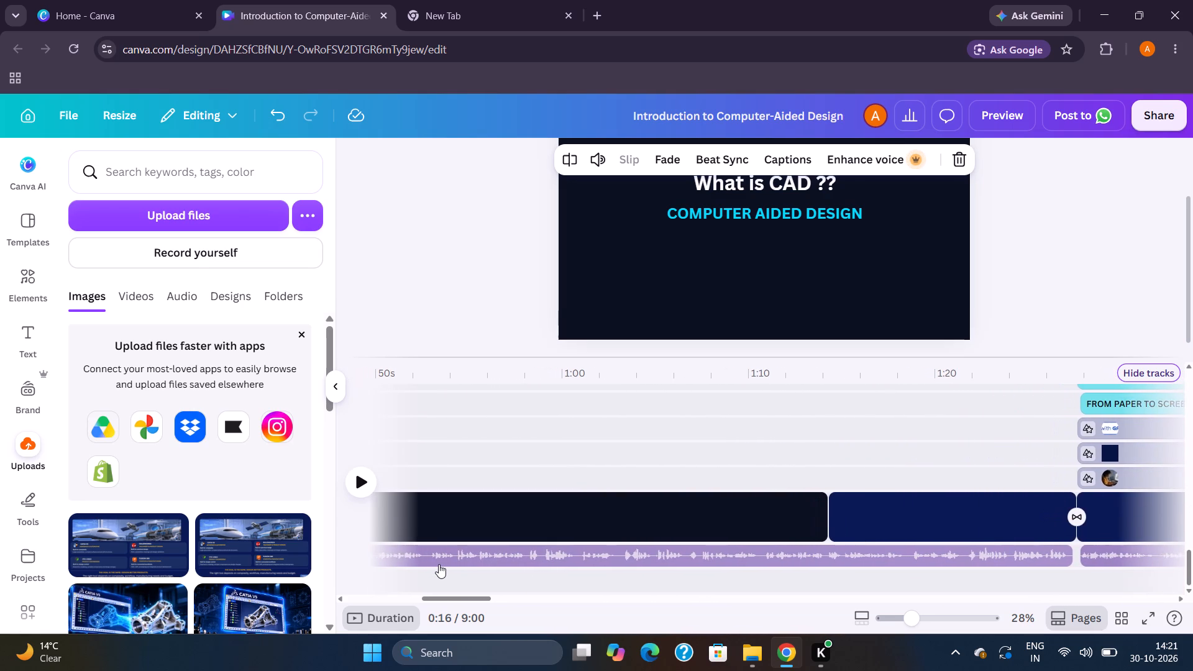
pyautogui.scroll(-2, 439, 564)
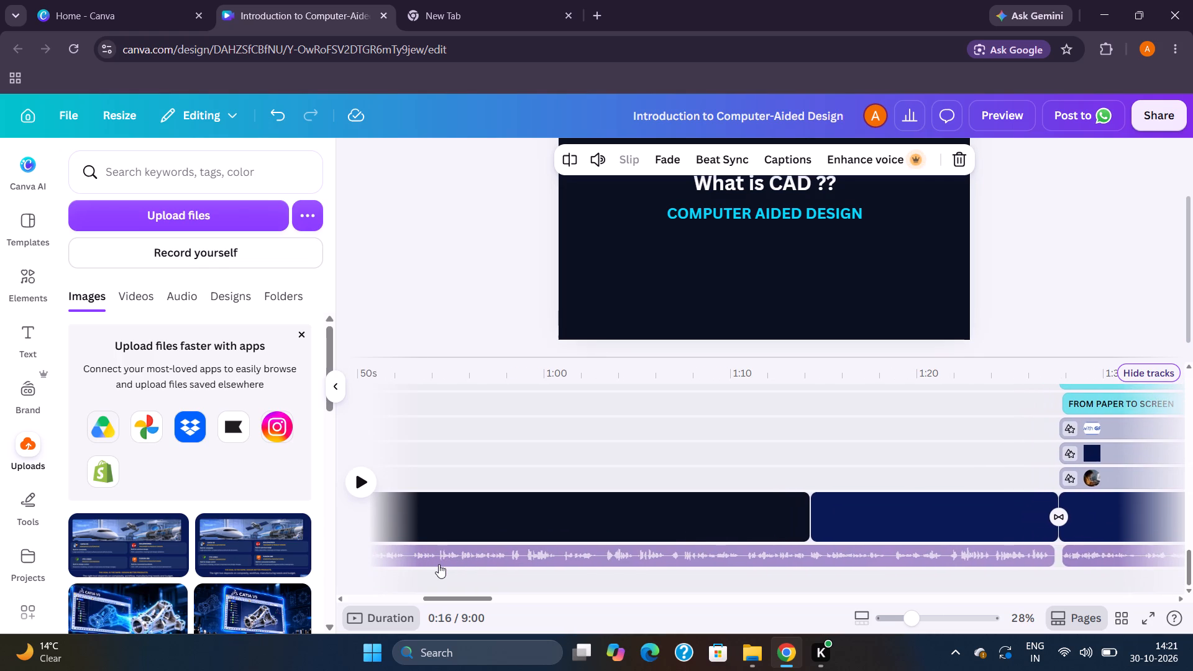
pyautogui.hscroll(5, 439, 564)
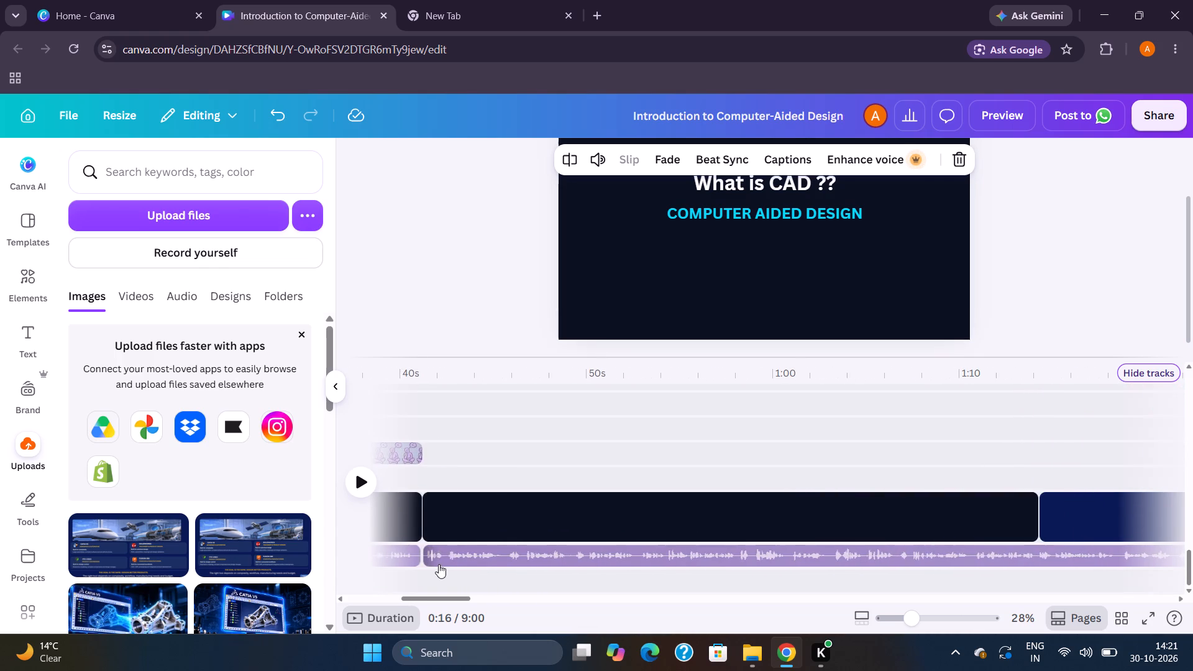
pyautogui.hscroll(1, 439, 564)
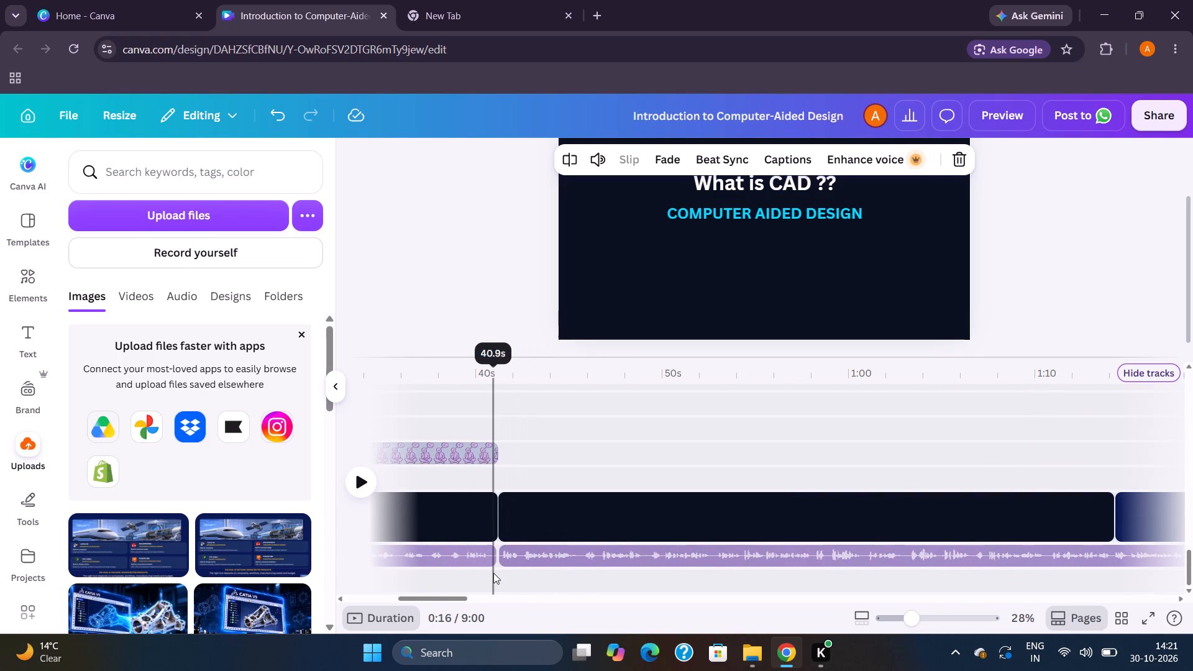
pyautogui.click(493, 573)
pyautogui.click(519, 573)
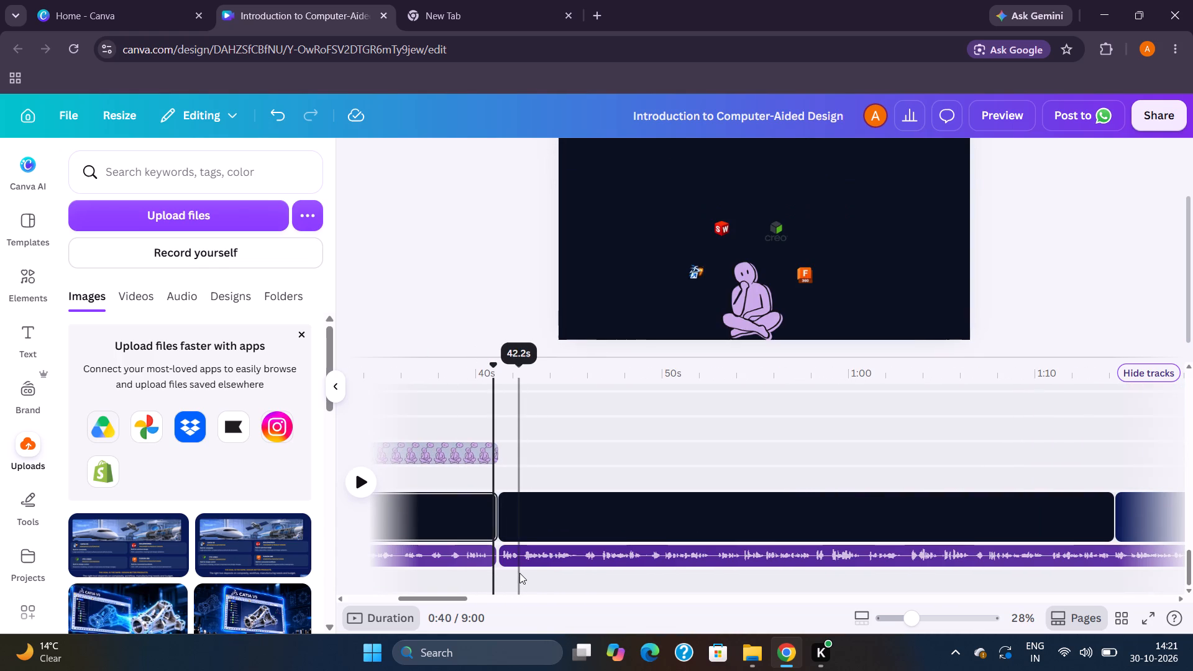
# Play from about 1:14 into the CATIA V5, SolidWorks, PTC Creo and Fusion 360 comparison page to check the page change.
pyautogui.hscroll(-2, 519, 573)
pyautogui.hscroll(-2, 461, 565)
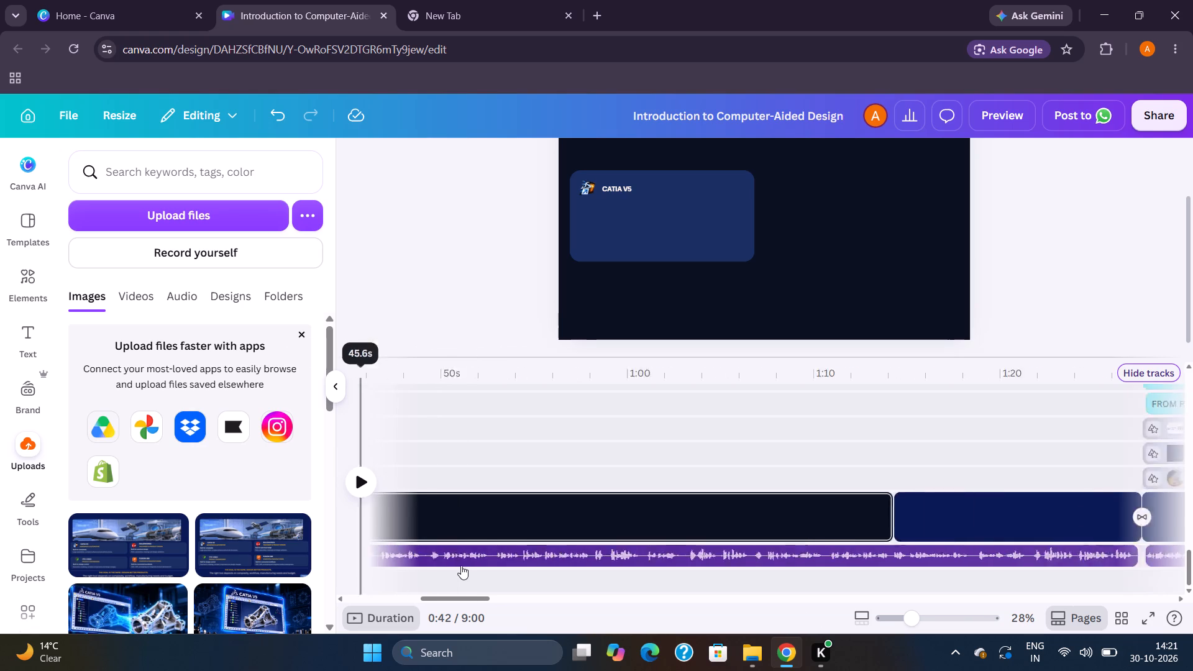
pyautogui.hscroll(-2, 461, 565)
pyautogui.click(728, 573)
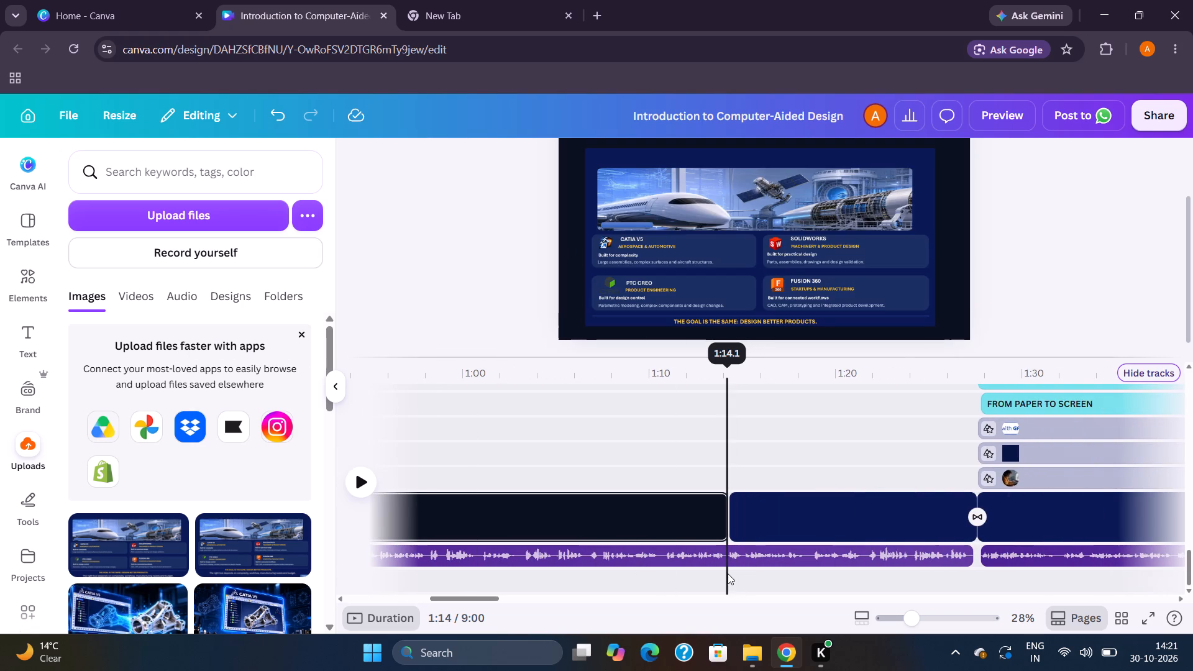
pyautogui.press('space')
pyautogui.press('space')
pyautogui.press('space')
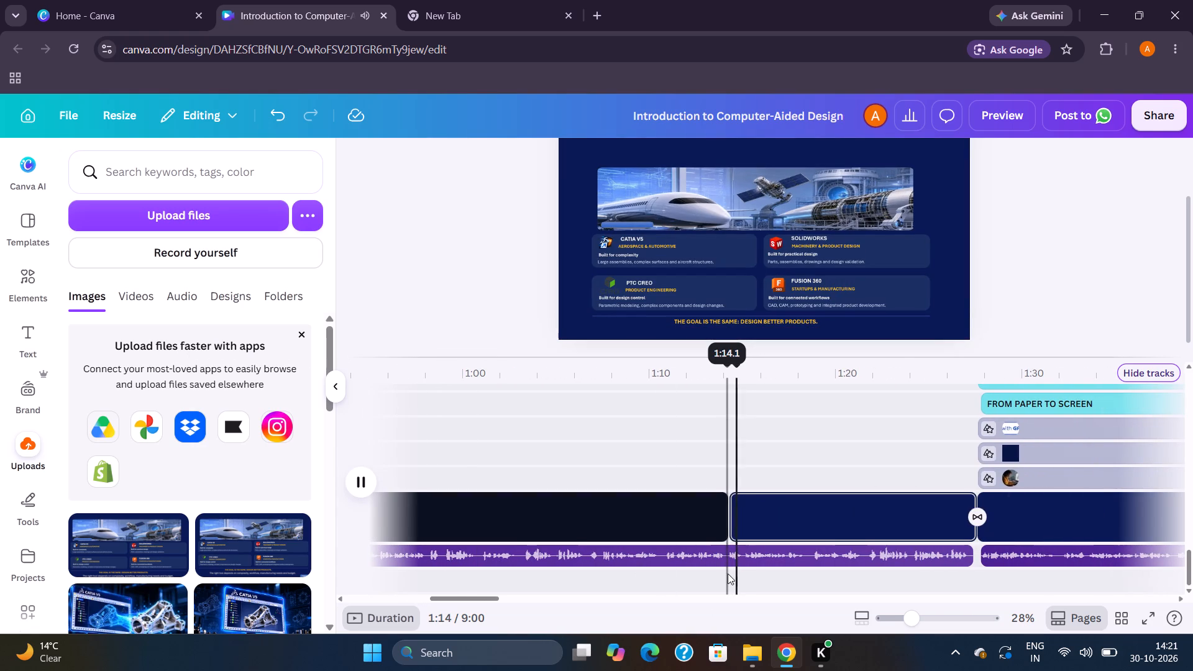
# Play from about 1:27 across the transition into the FROM DRAFTING TO DIGITAL DESIGN page, pausing at about 1:33.
pyautogui.hscroll(-5, 728, 573)
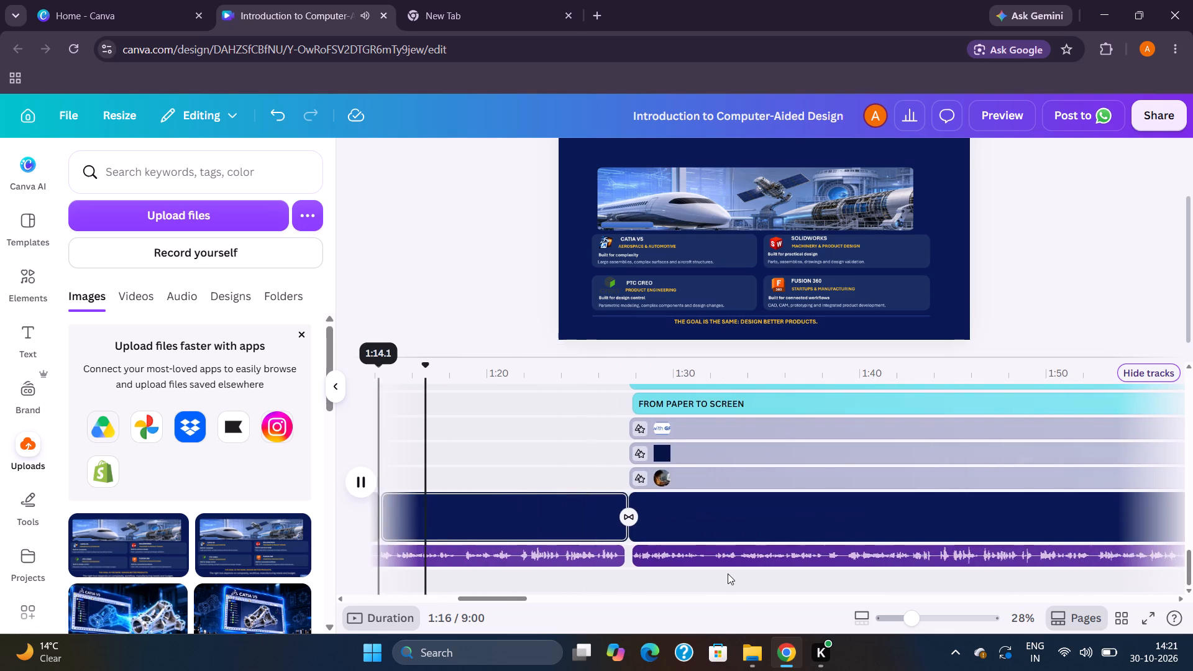
pyautogui.hscroll(-1, 728, 573)
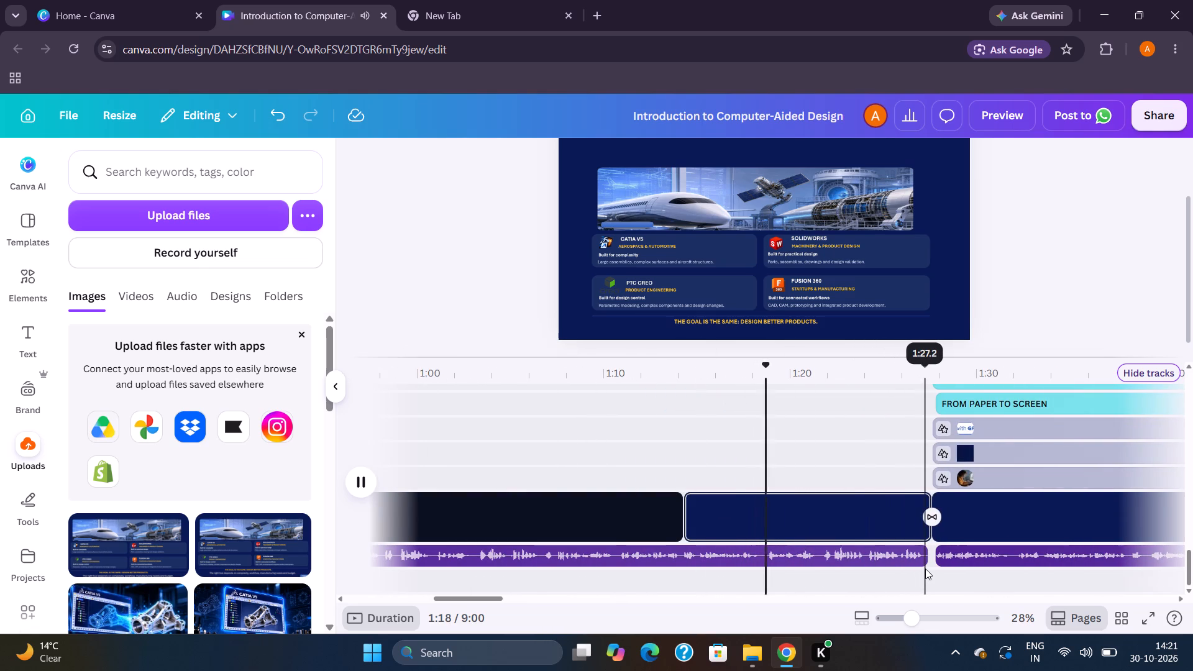
pyautogui.click(925, 568)
pyautogui.press('space')
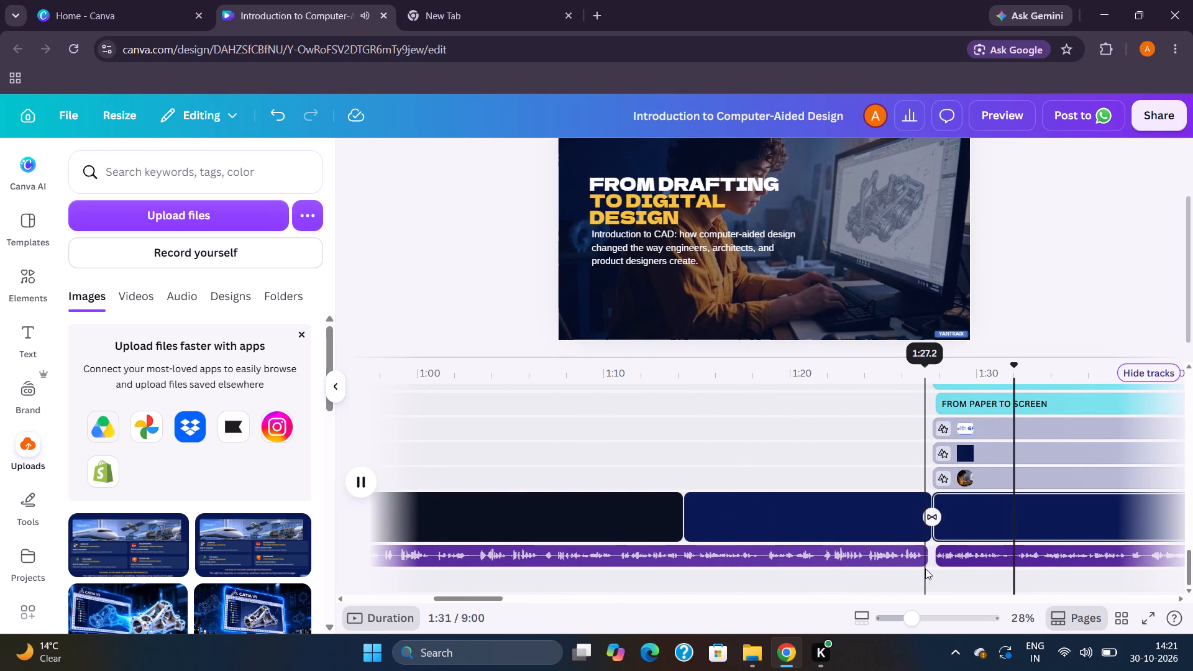
pyautogui.press('space')
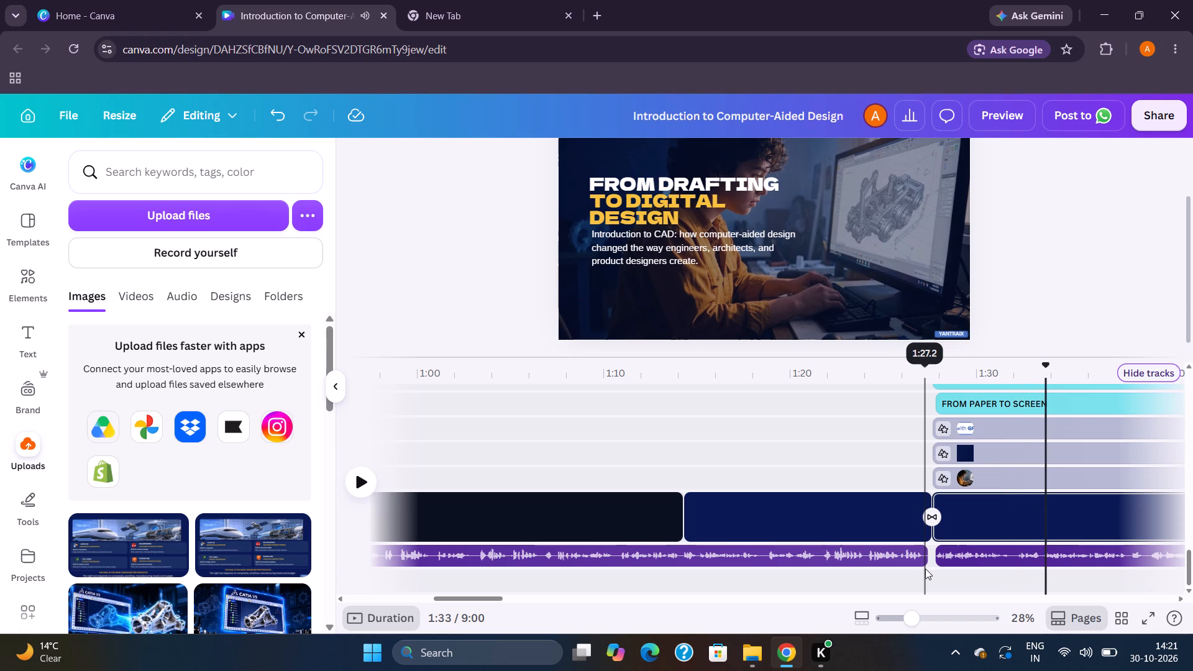
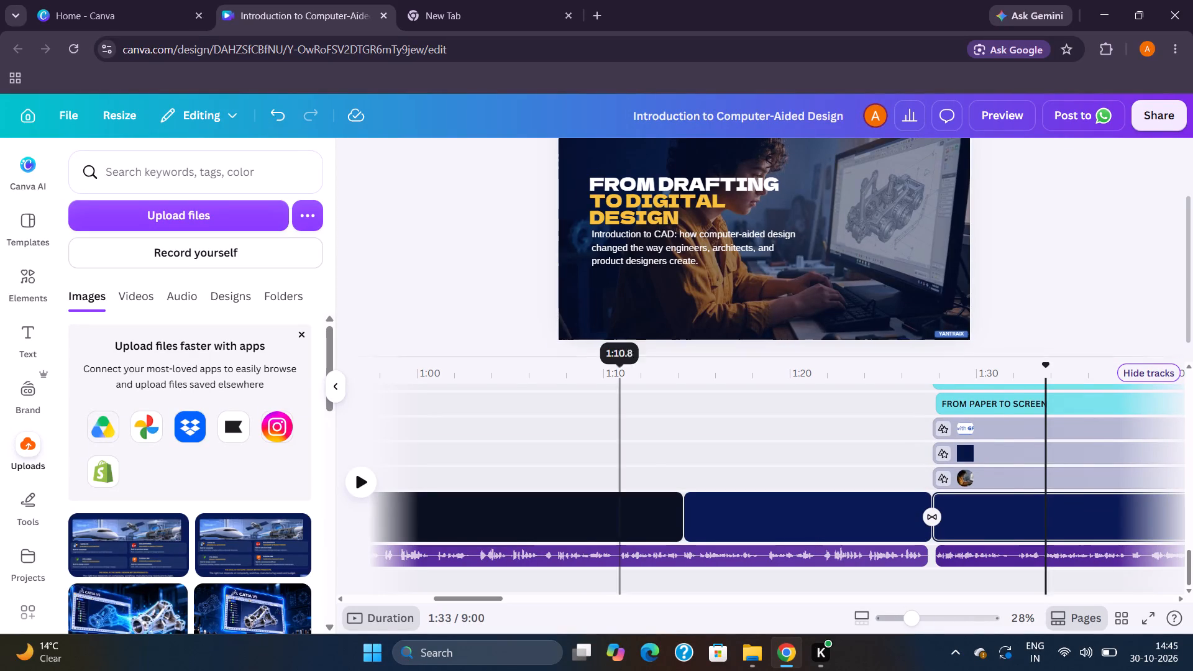
# Play the video from its beginning through the CAD LEARNING title, pausing at about 7 s.
pyautogui.hscroll(11, 505, 473)
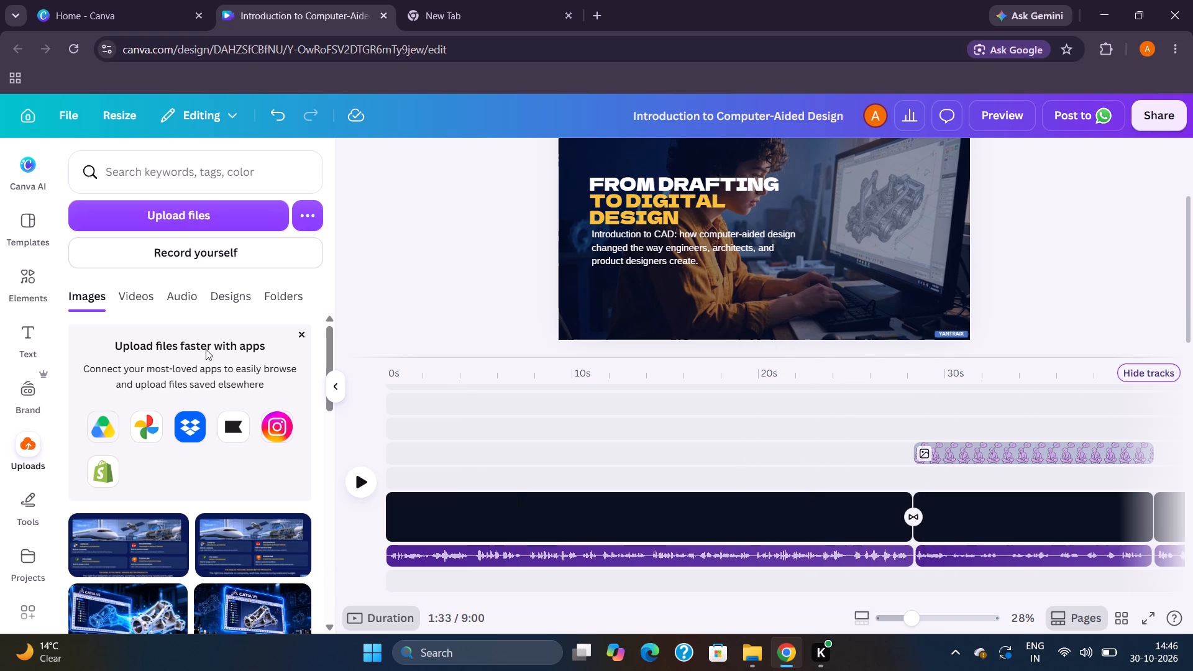
pyautogui.click(395, 432)
pyautogui.press('space')
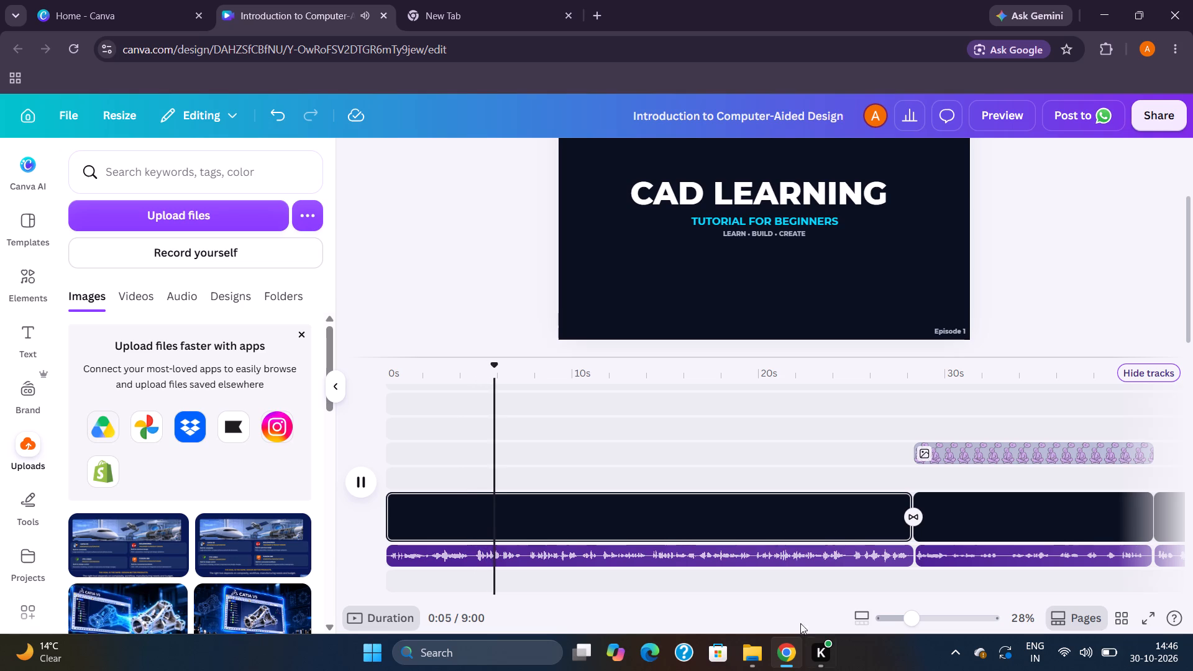
pyautogui.click(359, 488)
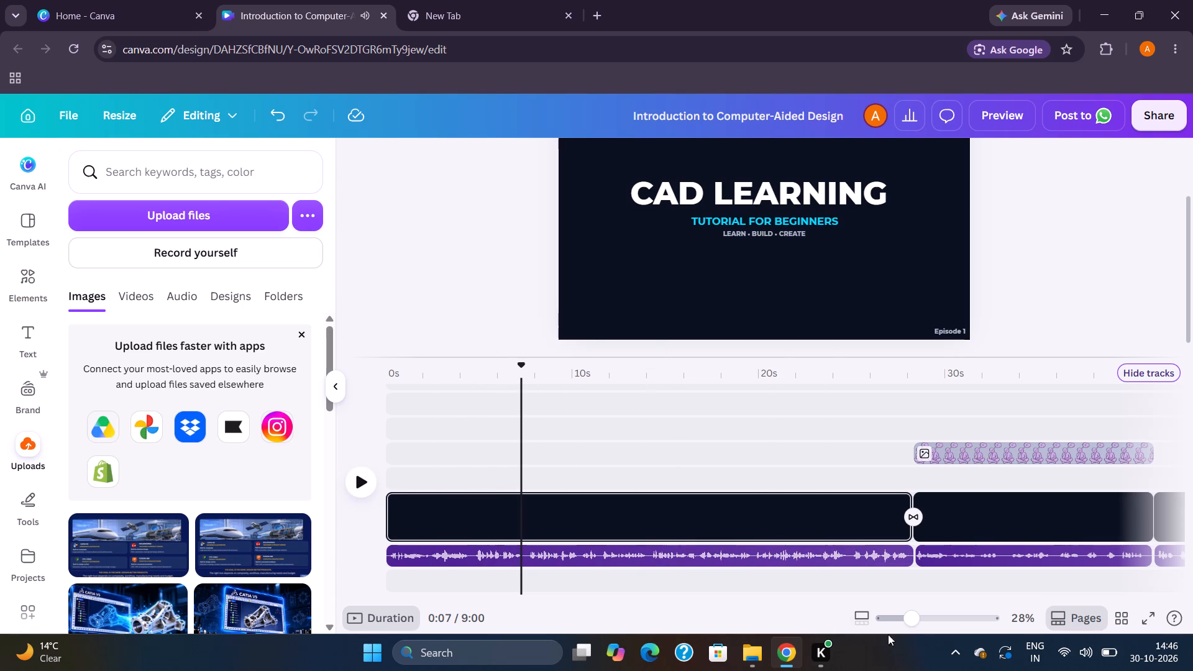
# Connect the boAt Rockerz 255 Pro+ Bluetooth headset for audio and return to the video design.
pyautogui.click(1069, 641)
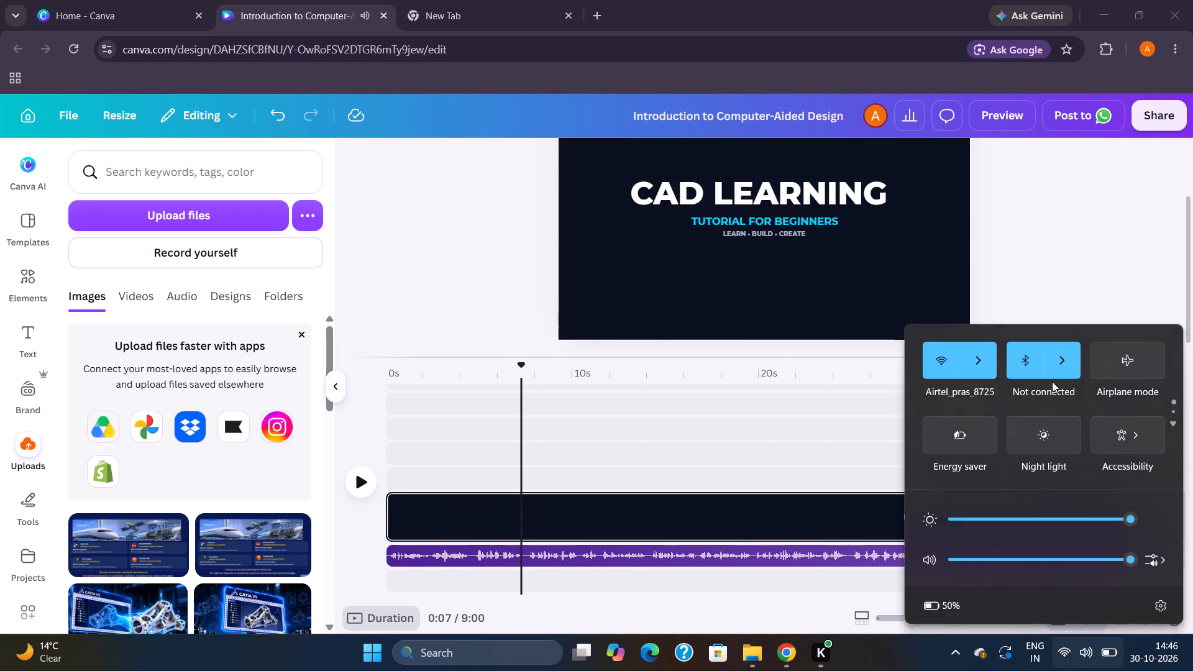
pyautogui.click(1049, 367)
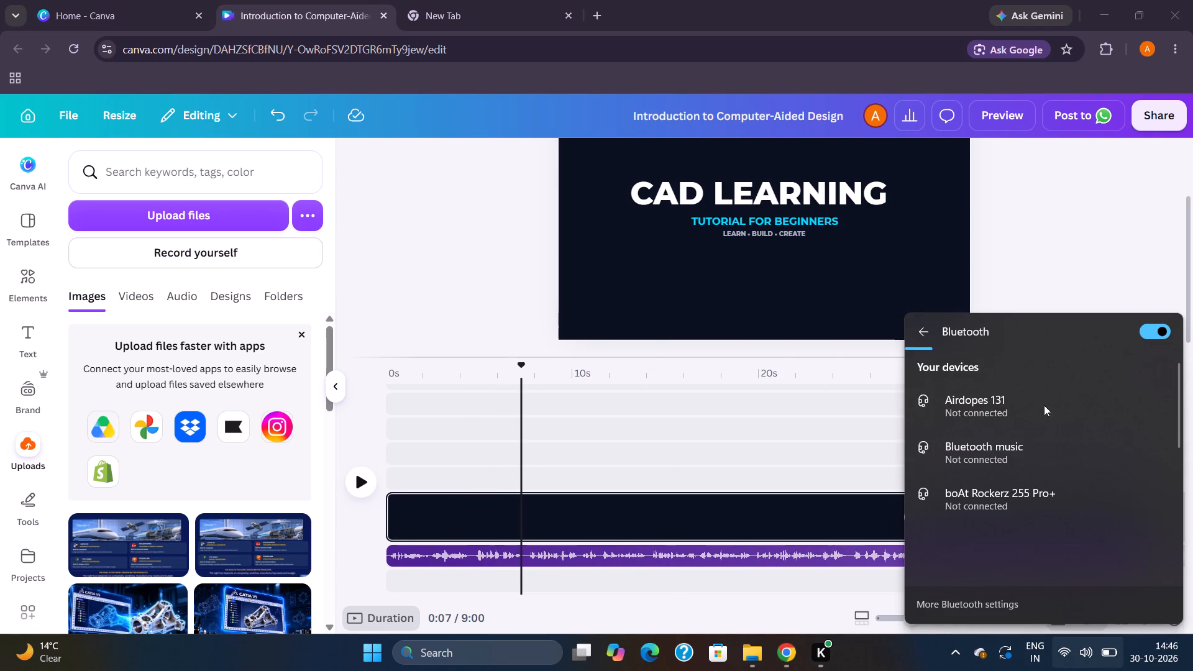
pyautogui.click(1031, 495)
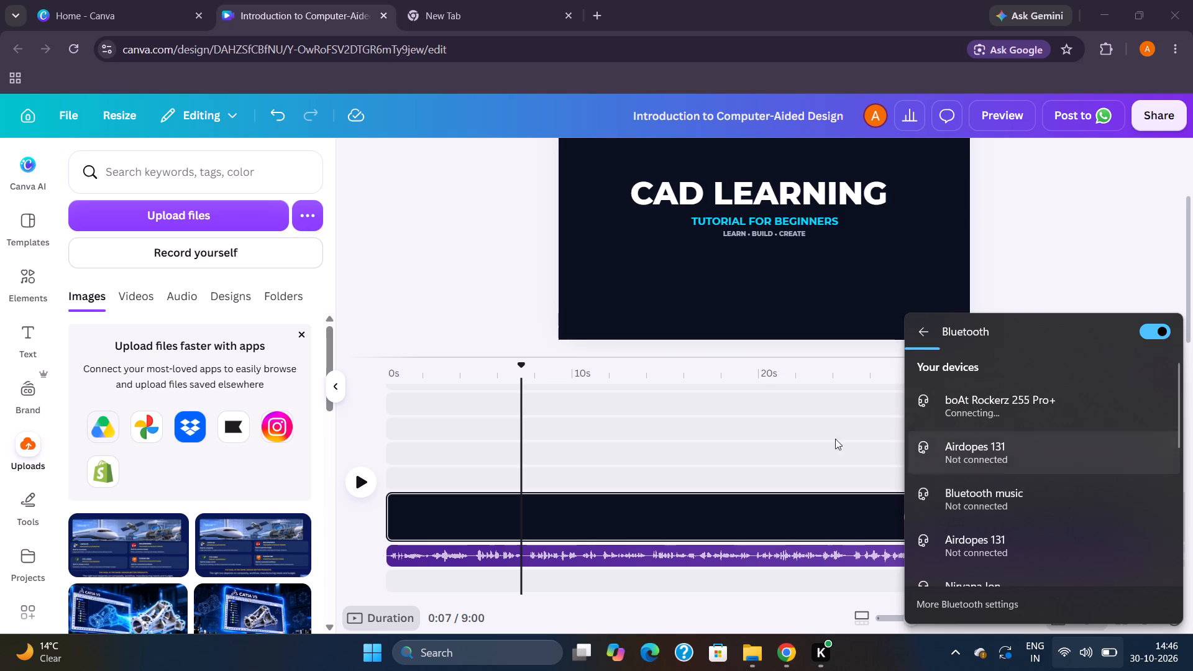
pyautogui.click(361, 306)
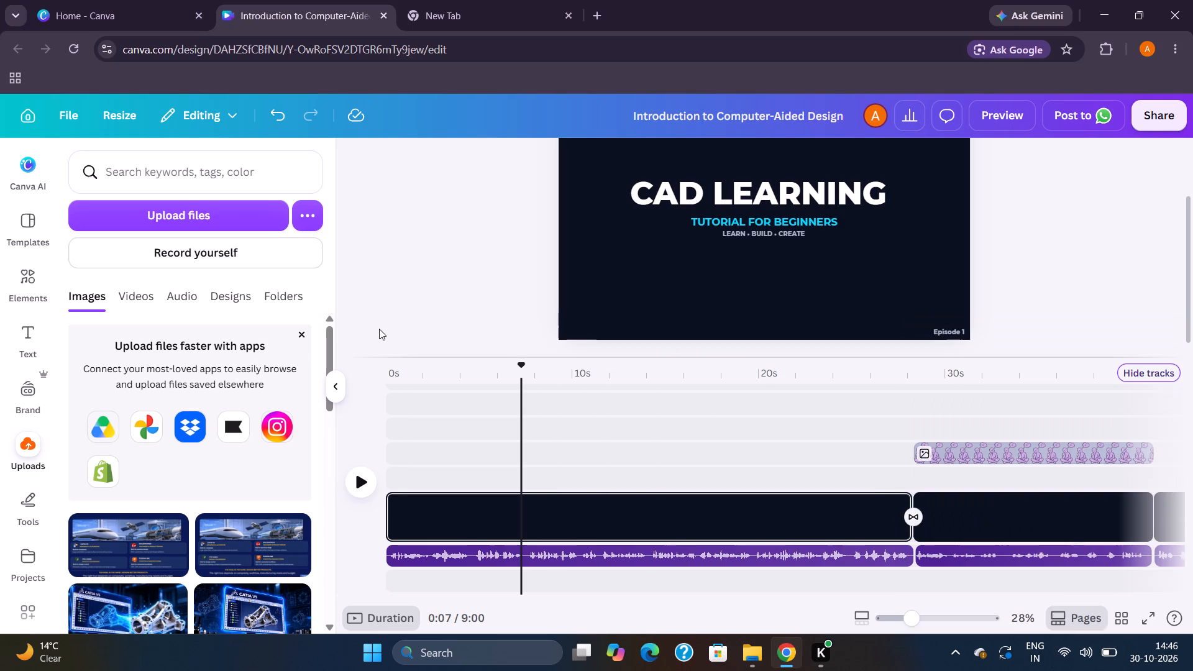
# Return the playhead to the start of the video and play the first second of the opening.
pyautogui.click(388, 334)
pyautogui.click(401, 345)
pyautogui.click(401, 438)
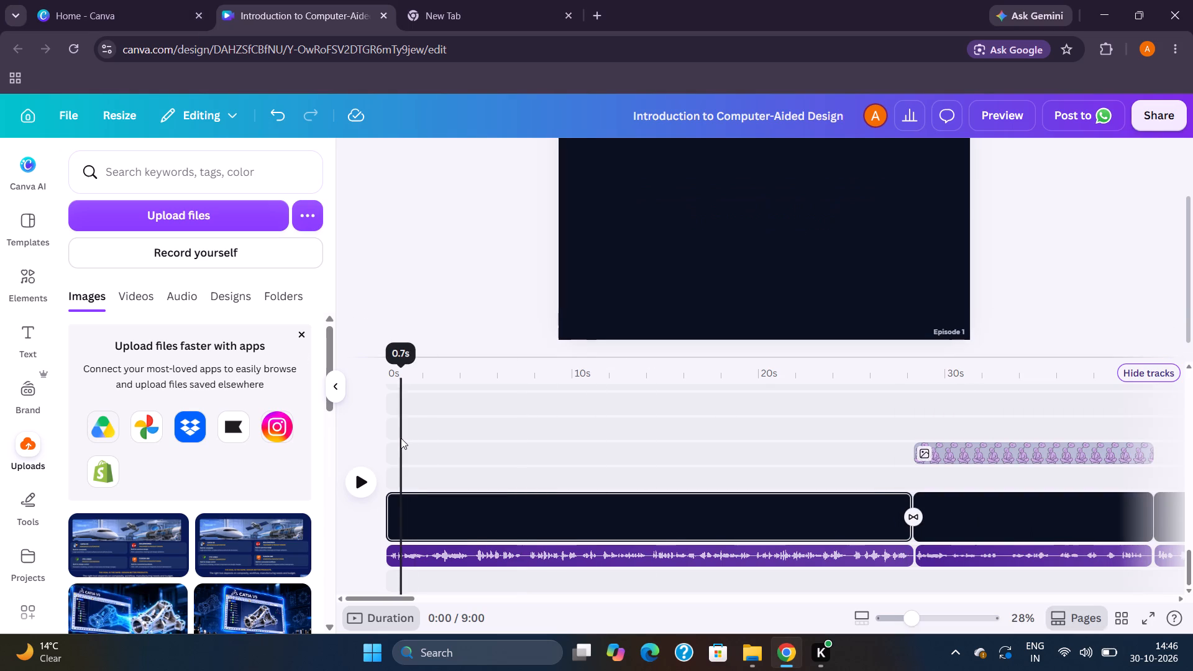
pyautogui.click(386, 437)
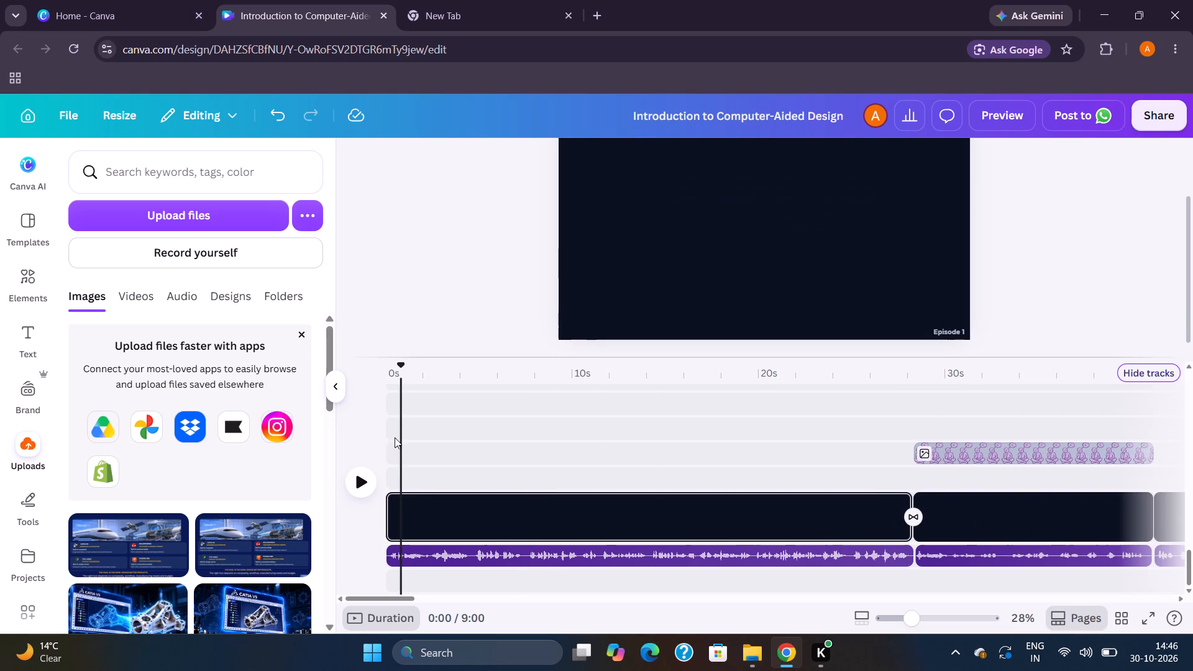
pyautogui.click(395, 437)
pyautogui.click(390, 437)
pyautogui.press('space')
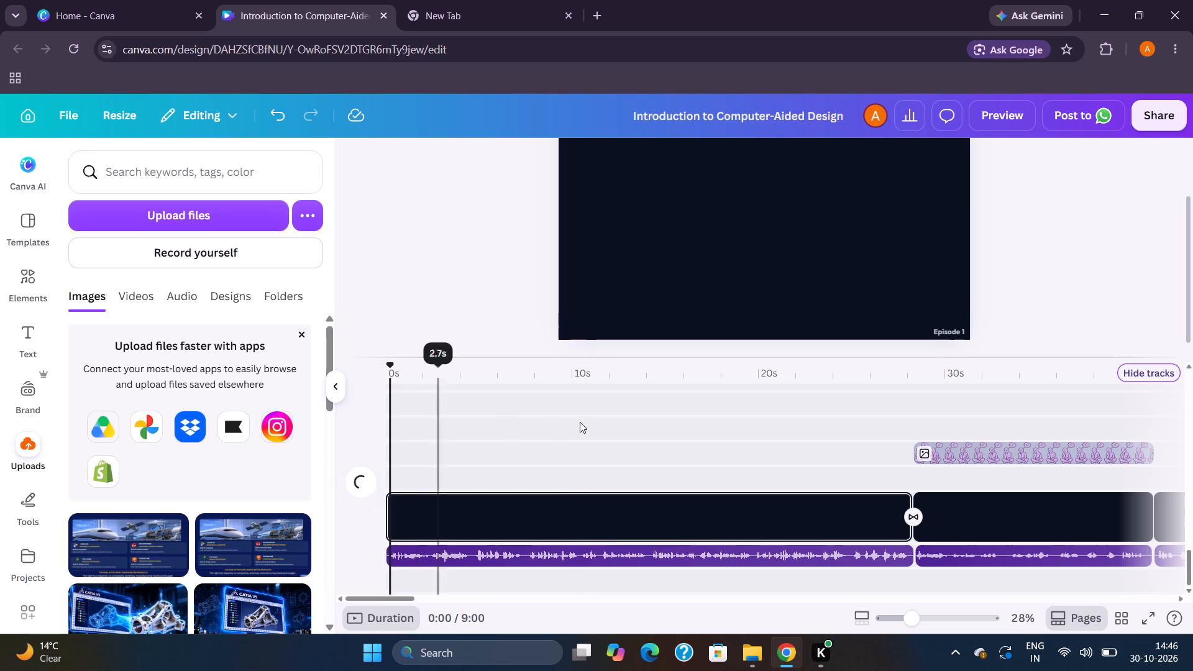
pyautogui.press('space')
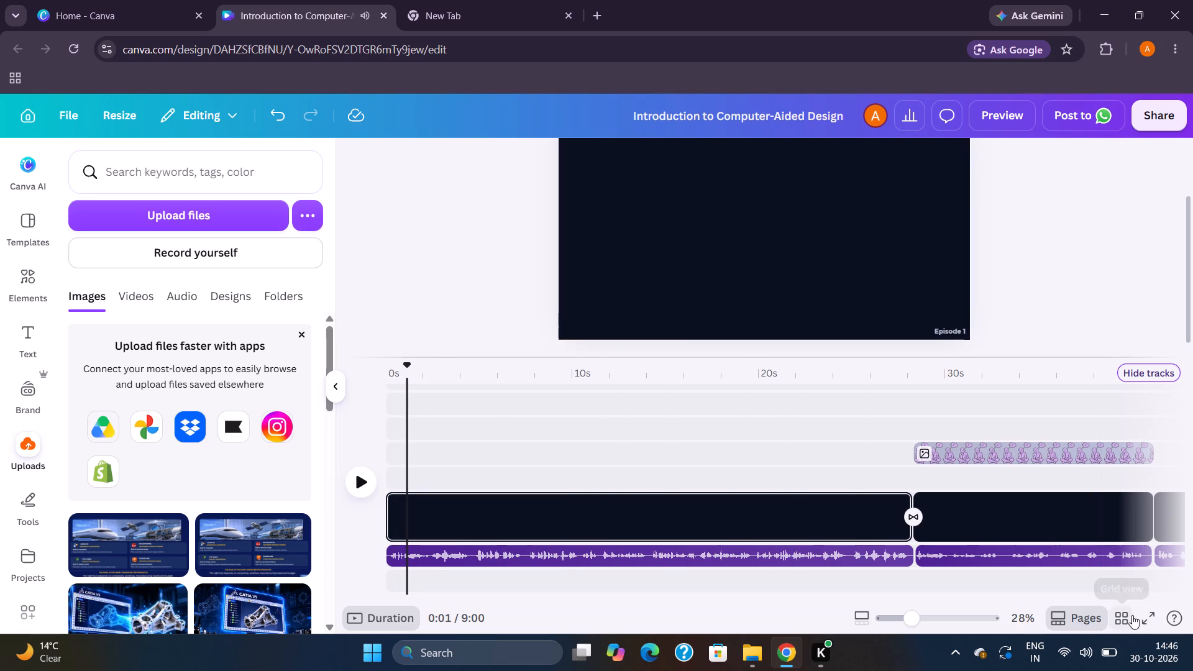
# Play the CAD LEARNING opening titles in full screen, pausing and resuming repeatedly to check their timing, and return to the editor.
pyautogui.click(1140, 613)
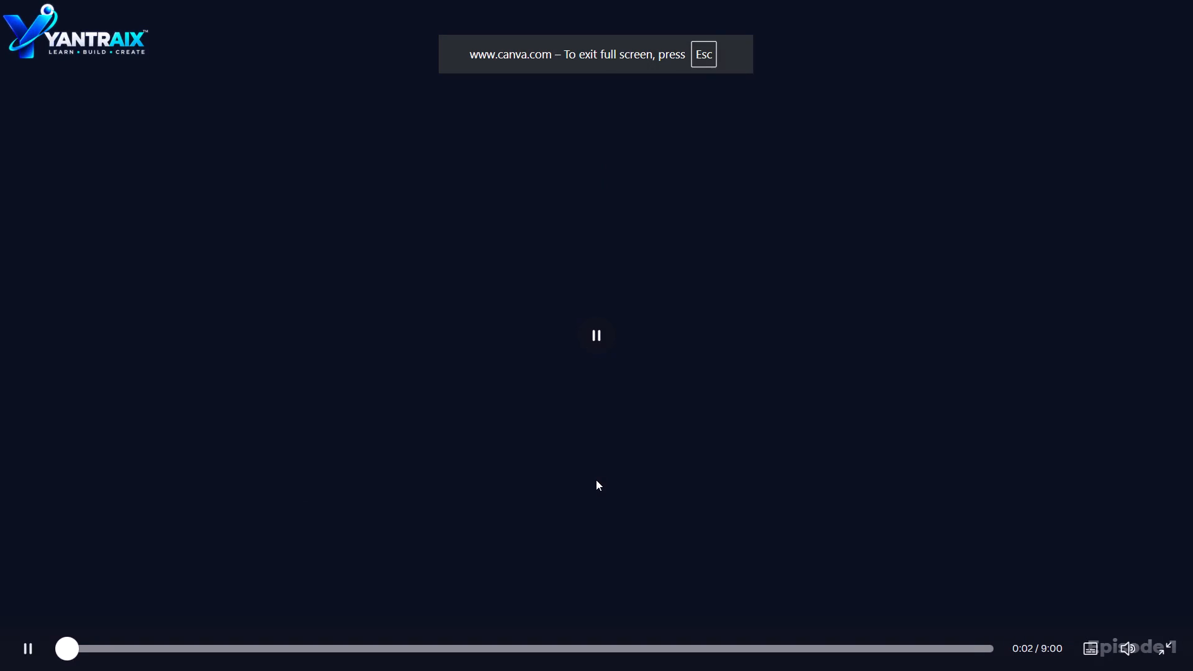
pyautogui.press('space')
pyautogui.press('space')
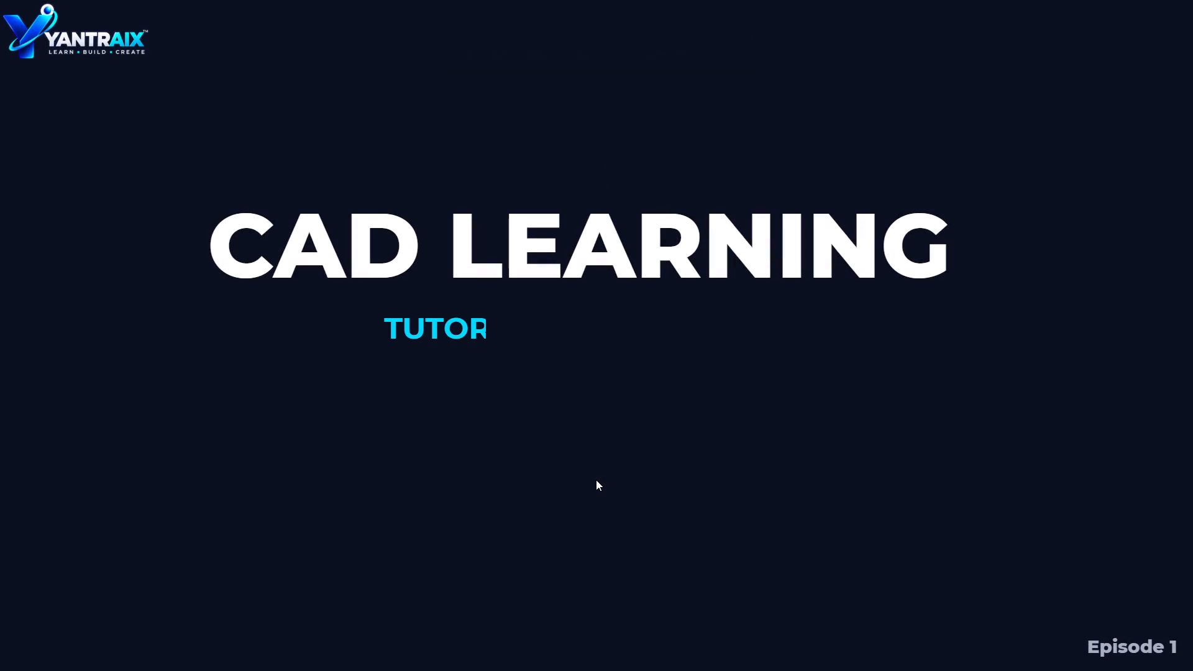
pyautogui.press('space')
pyautogui.press('space')
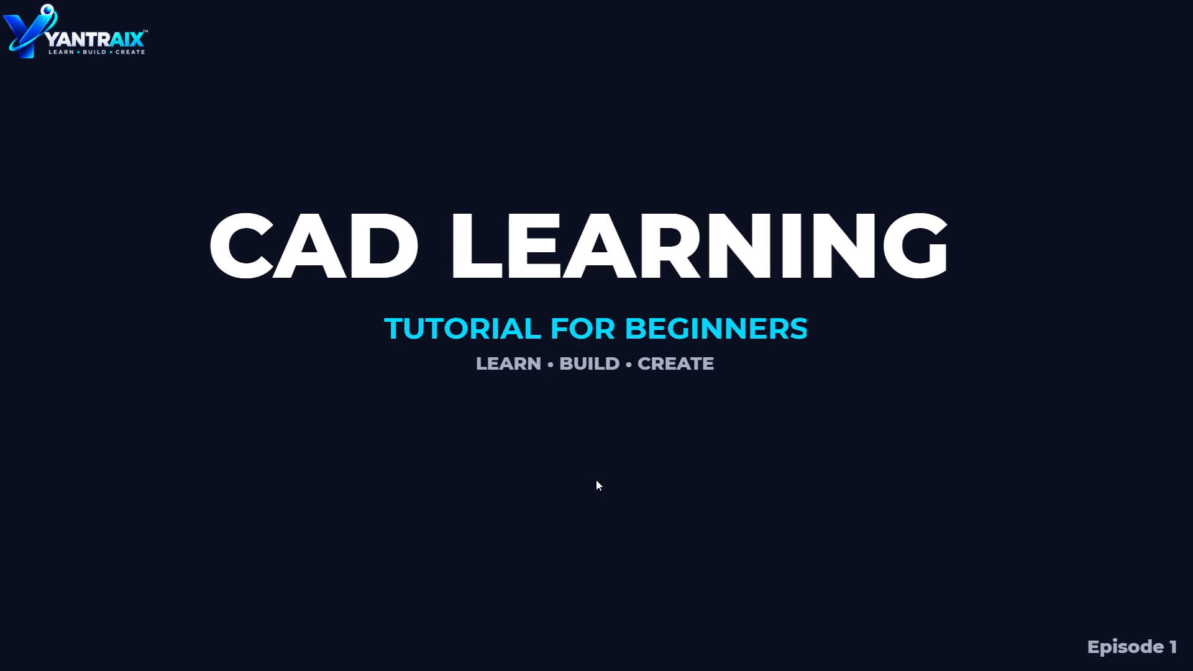
pyautogui.press('space')
pyautogui.press('space')
pyautogui.press('space')
pyautogui.press('space')
pyautogui.press('space')
pyautogui.press('space')
pyautogui.press('space')
pyautogui.press('space')
pyautogui.press('space')
pyautogui.press('space')
pyautogui.press('space')
pyautogui.press('space')
pyautogui.press('space')
pyautogui.press('space')
pyautogui.press('space')
pyautogui.press('Escape')
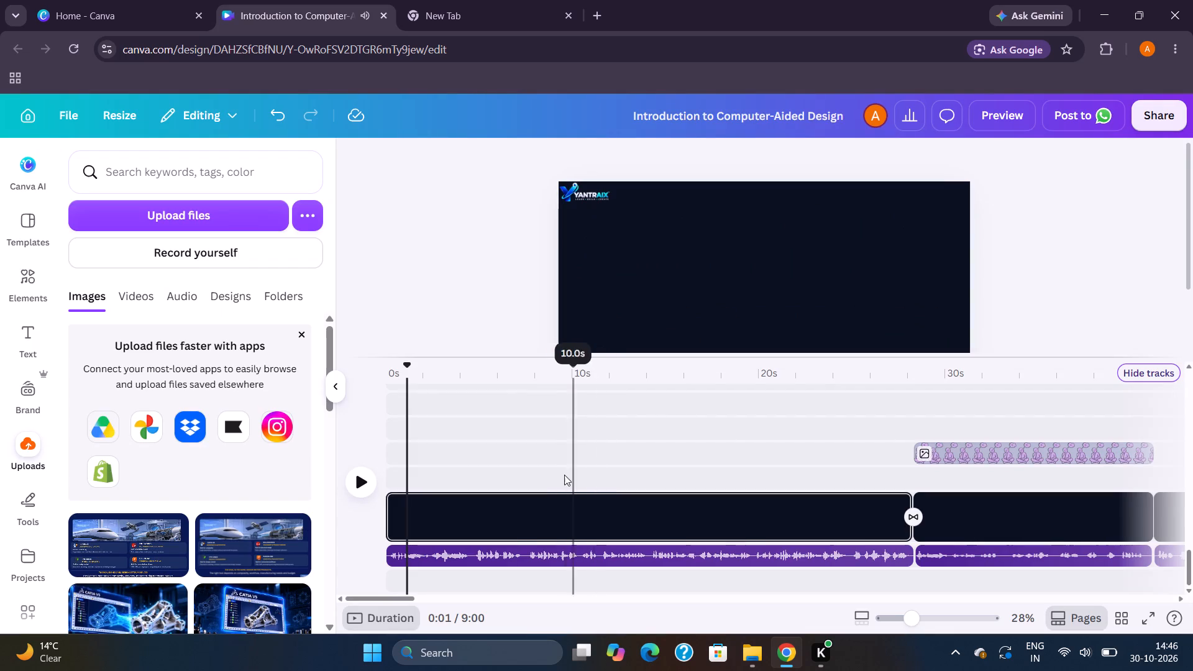
# Add a subheading text to the opening page at about 0.6 s, before the Cad Learning title.
pyautogui.scroll(3, 562, 468)
pyautogui.scroll(2, 485, 496)
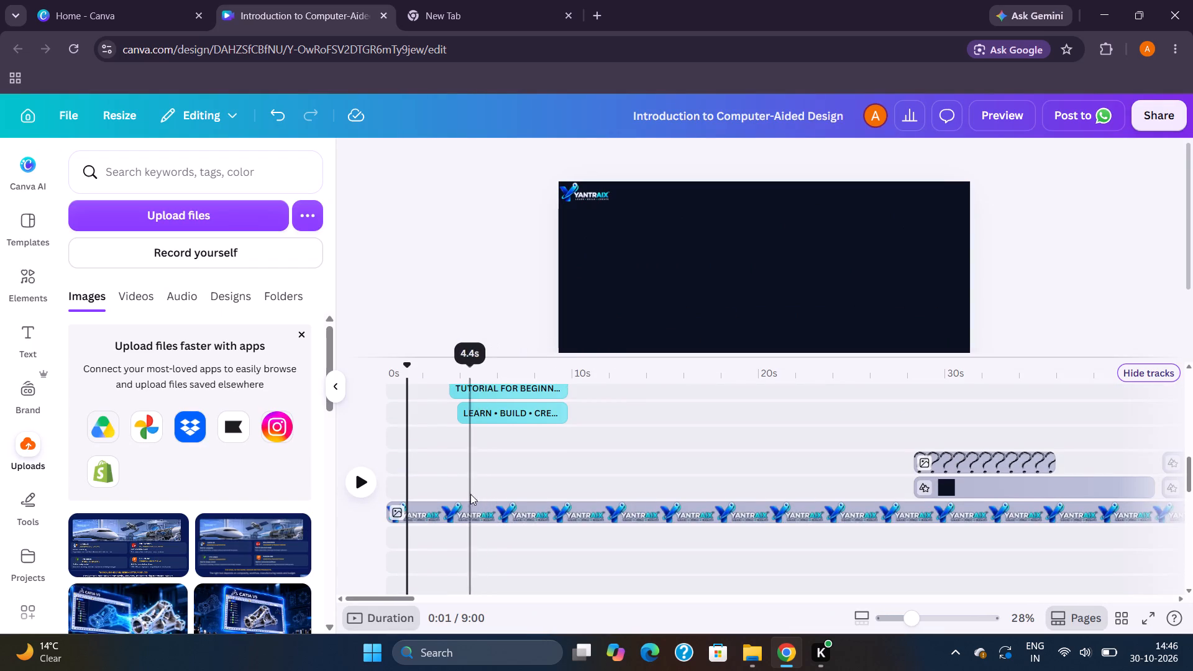
pyautogui.scroll(2, 433, 460)
pyautogui.click(390, 465)
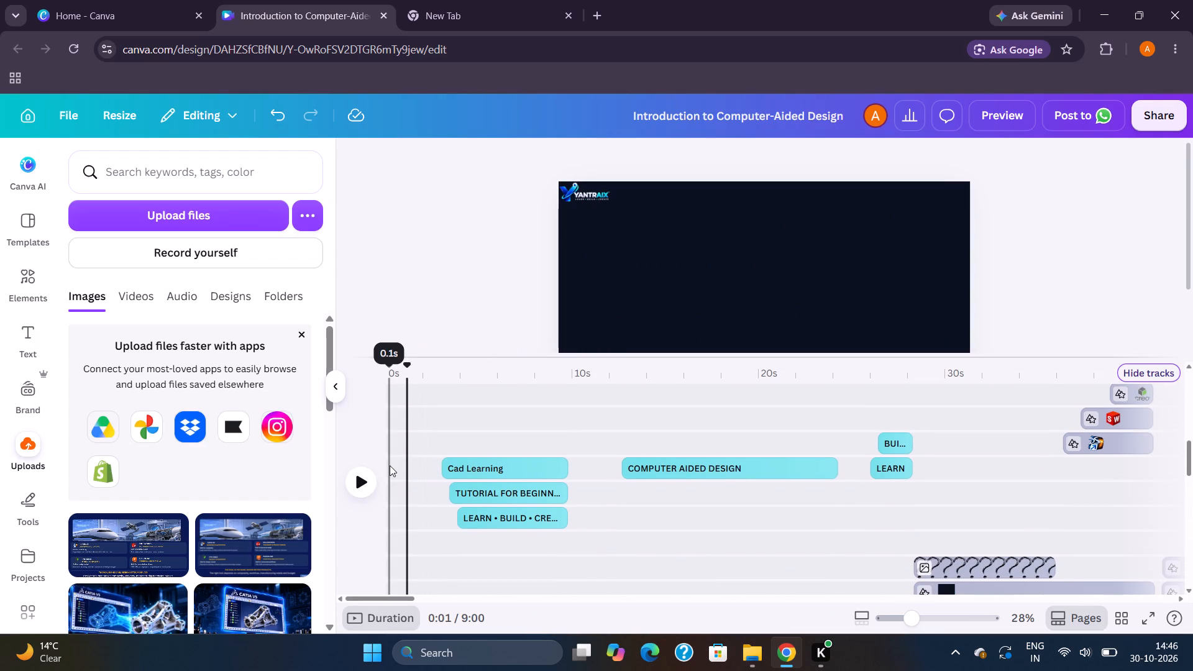
pyautogui.click(398, 465)
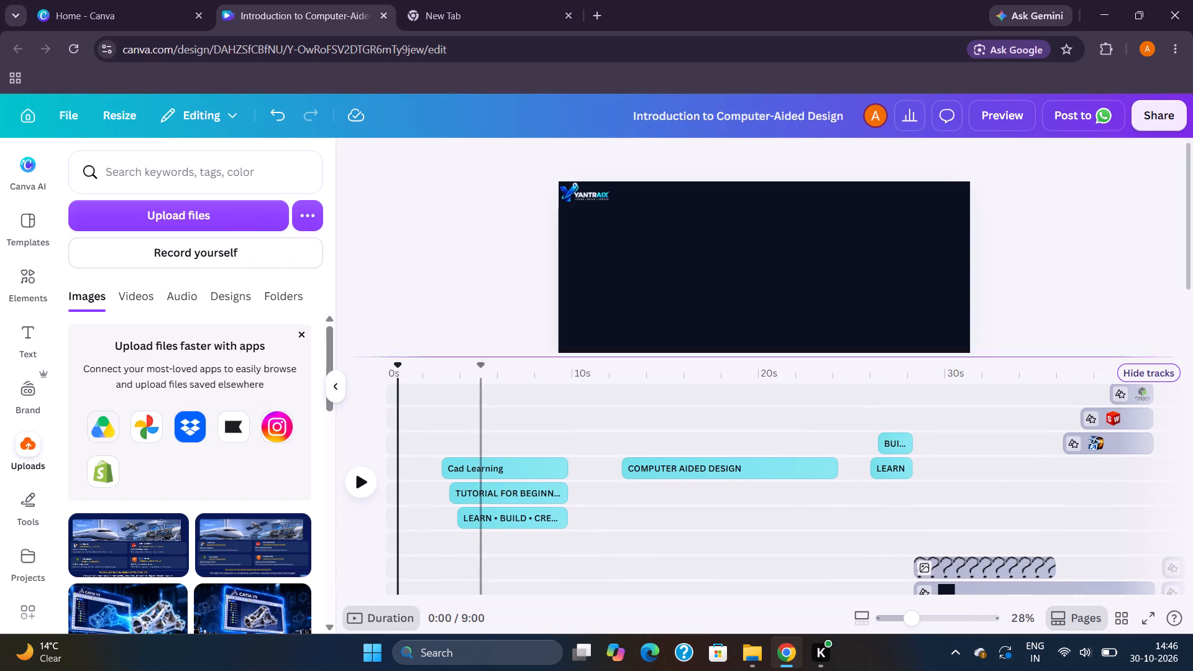
pyautogui.click(24, 329)
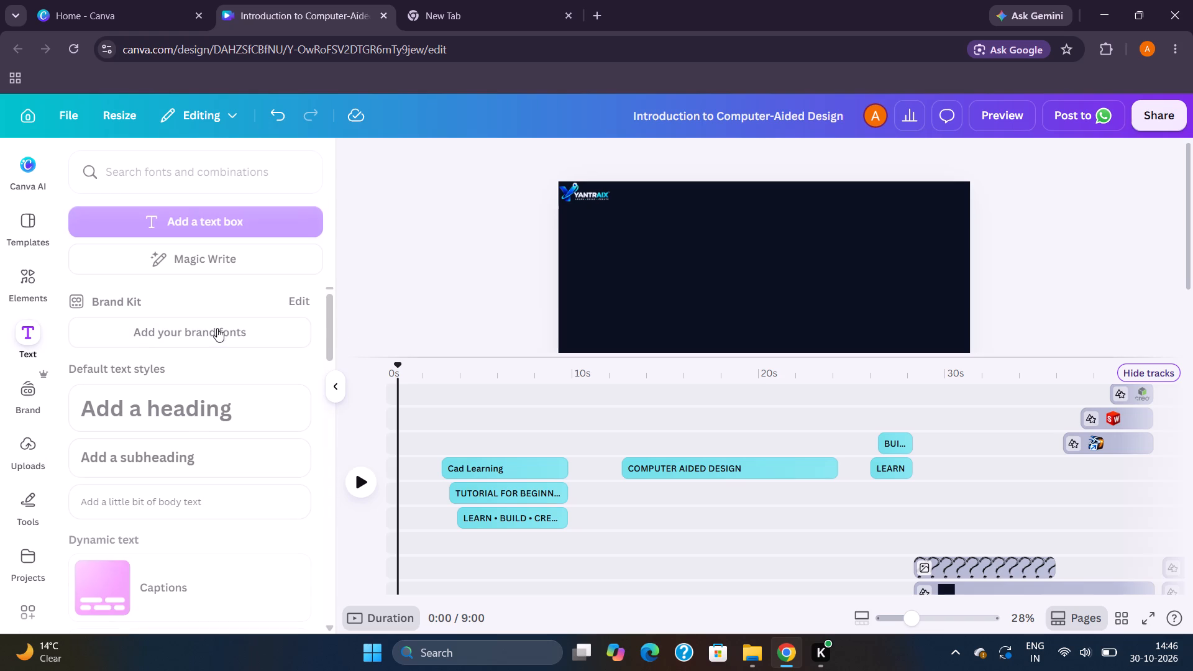
pyautogui.click(176, 453)
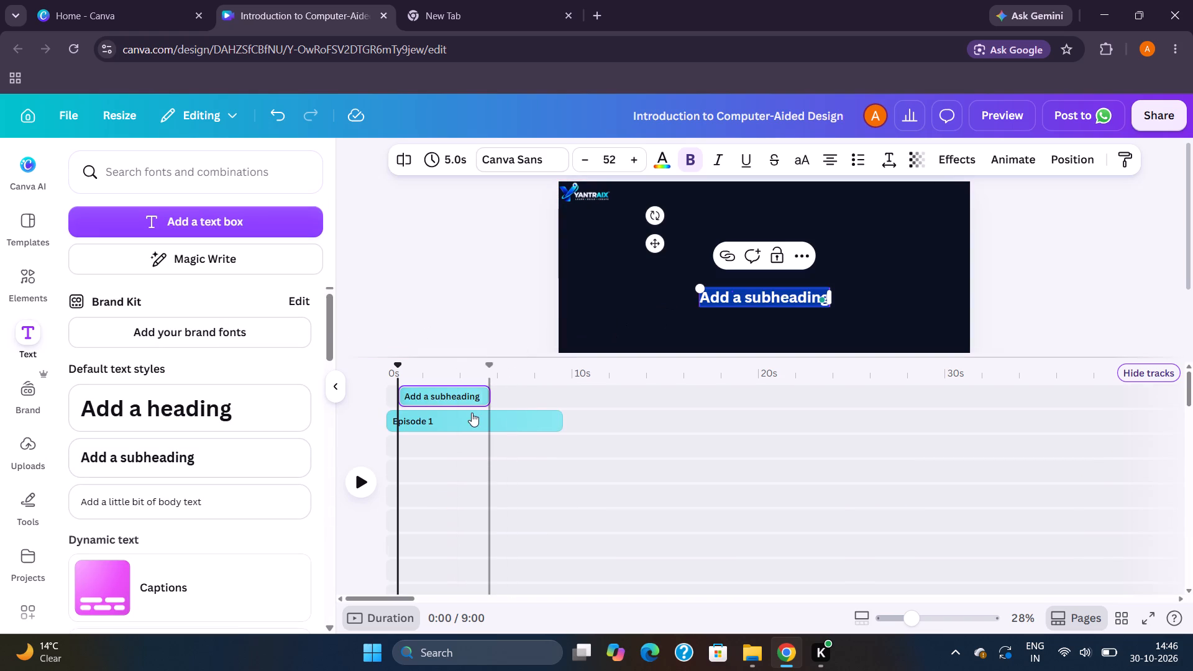
# Move the Add a subheading clip down the timeline to the track three rows above Cad Learning, keeping its start near 0.6 s.
pyautogui.scroll(-8, 472, 410)
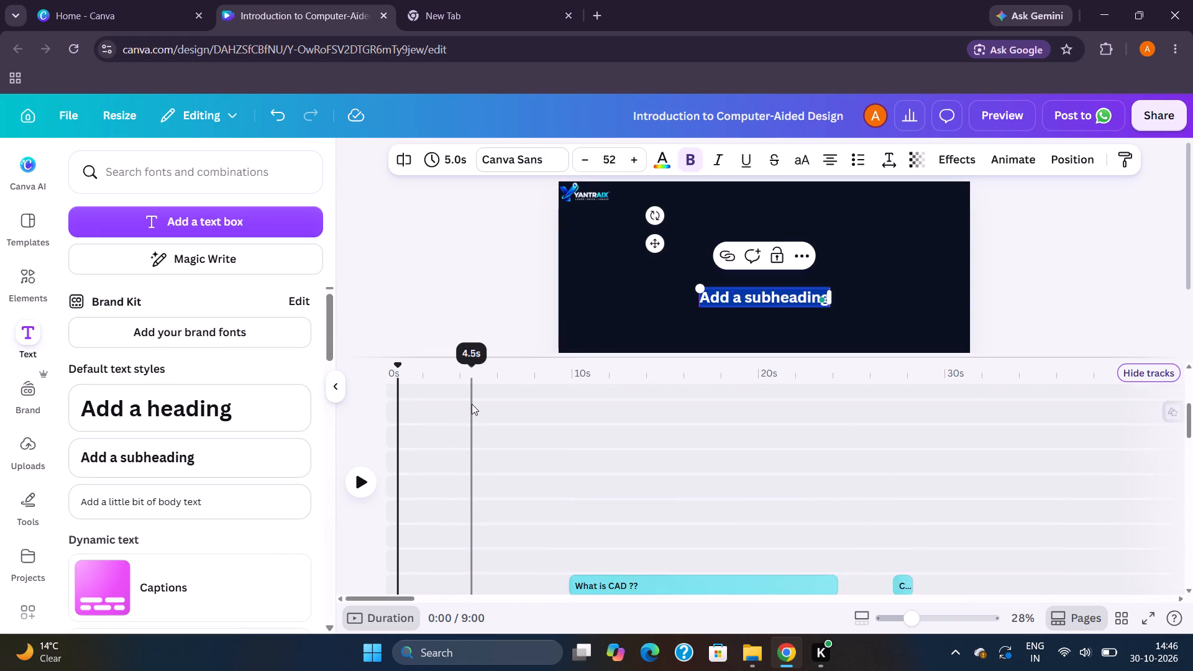
pyautogui.scroll(-2, 472, 404)
pyautogui.scroll(8, 472, 404)
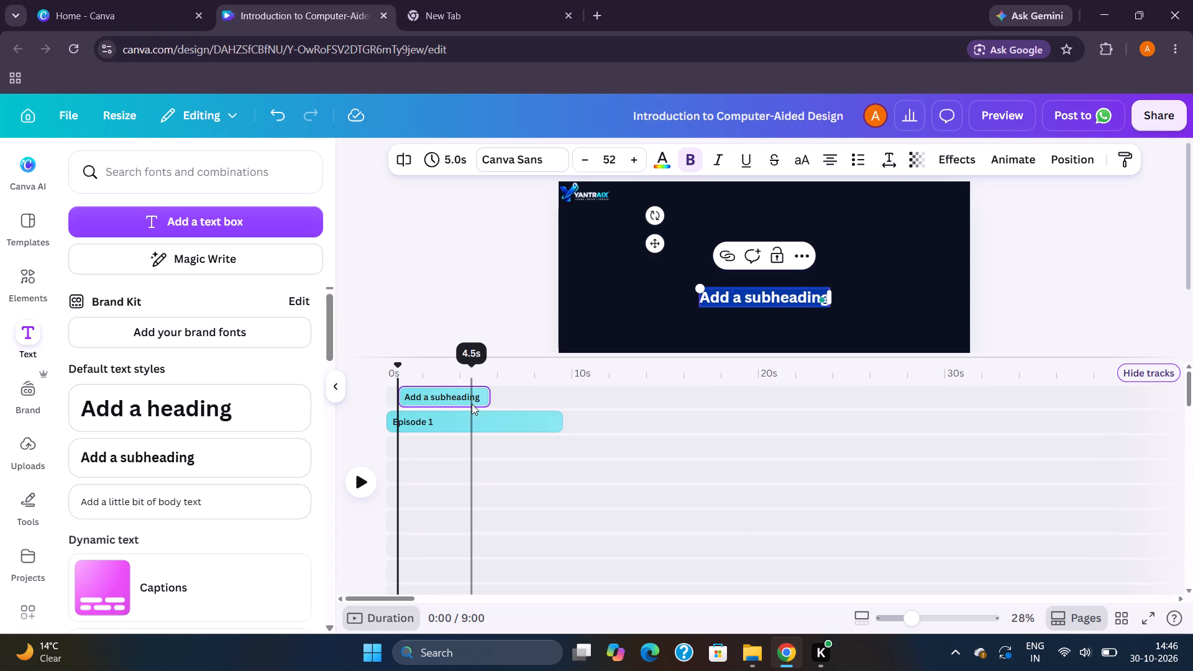
pyautogui.moveTo(464, 398); pyautogui.dragTo(458, 495)
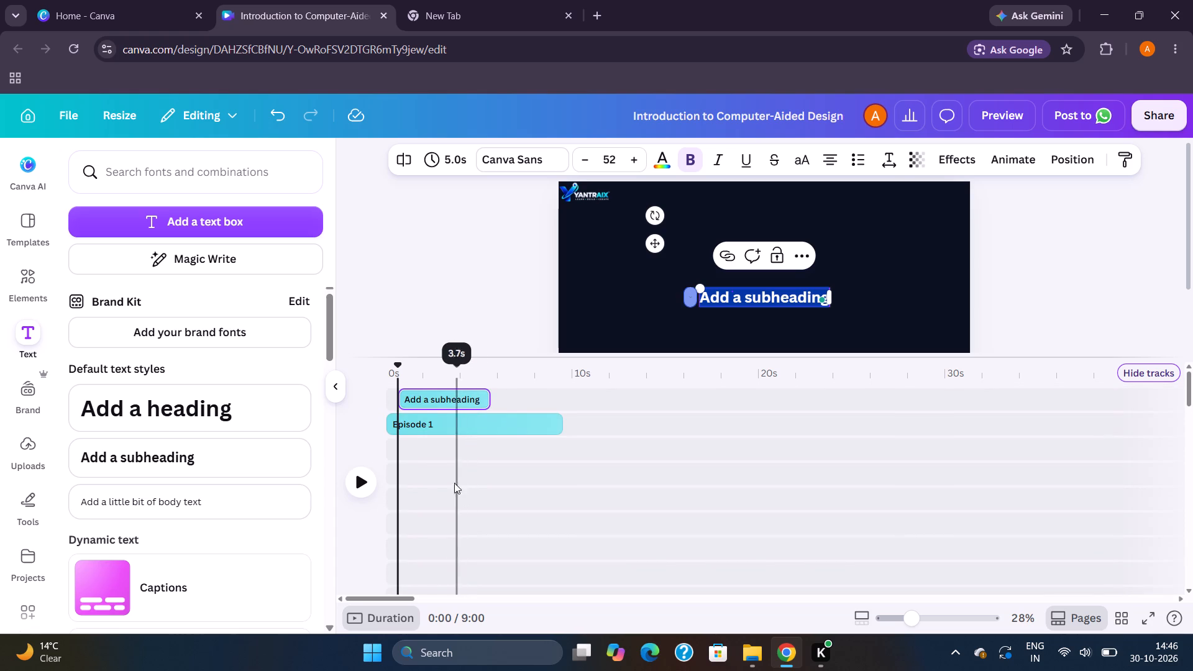
pyautogui.moveTo(423, 396); pyautogui.dragTo(423, 395)
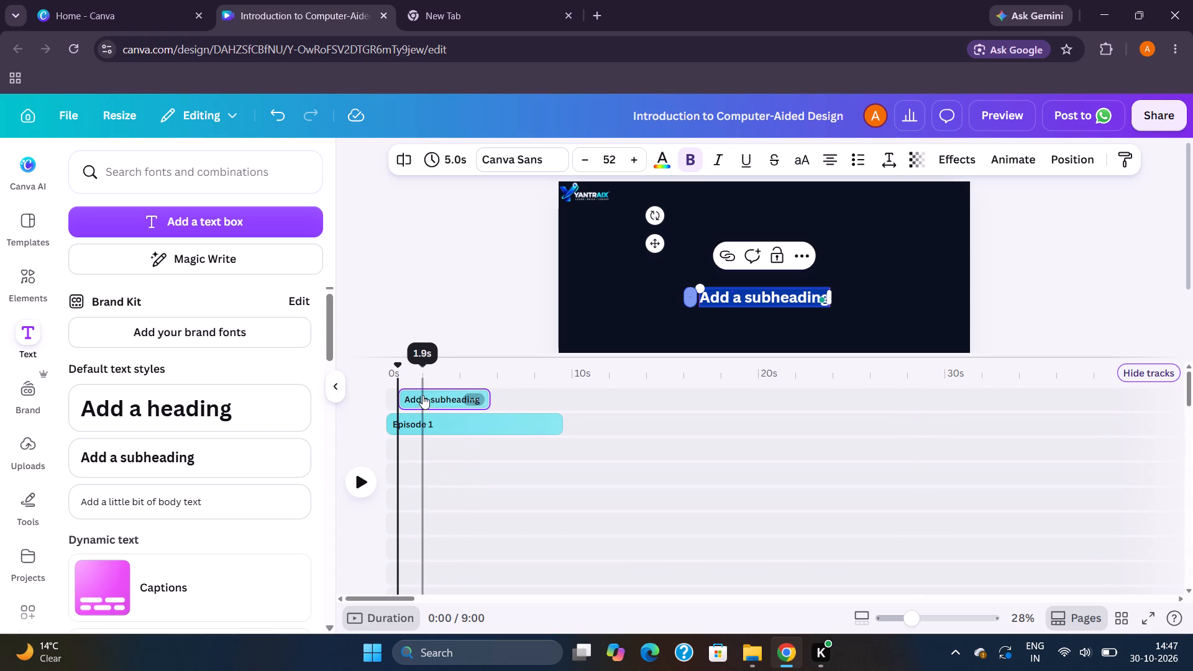
pyautogui.moveTo(423, 395); pyautogui.dragTo(429, 621)
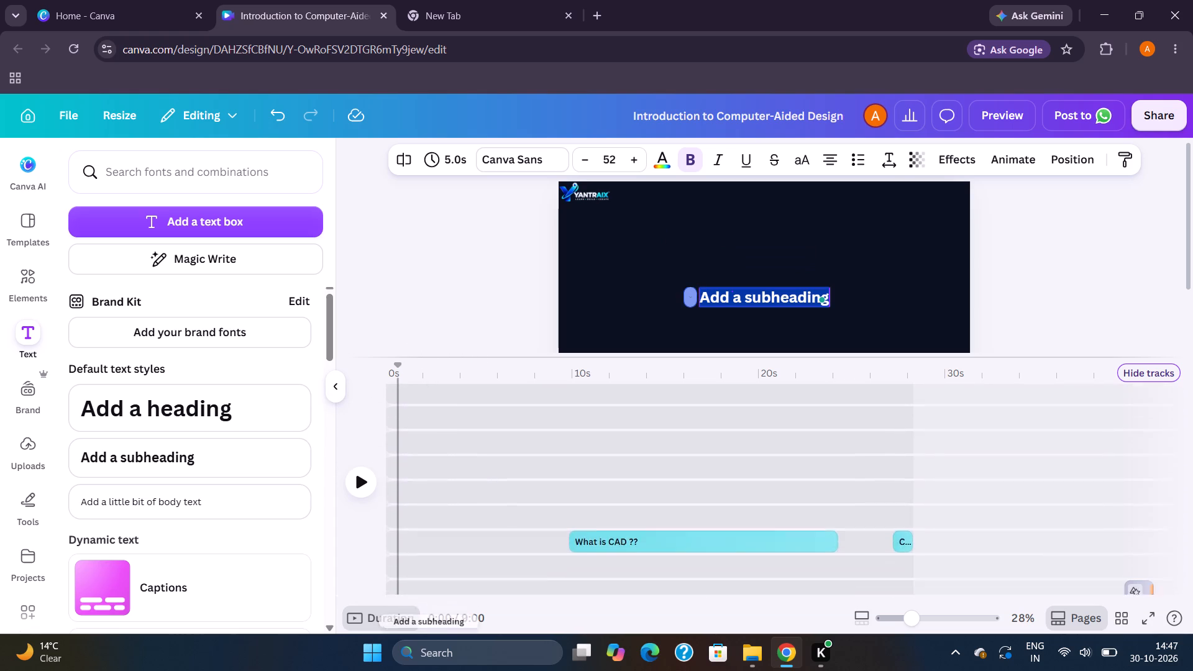
pyautogui.moveTo(429, 621); pyautogui.dragTo(411, 578)
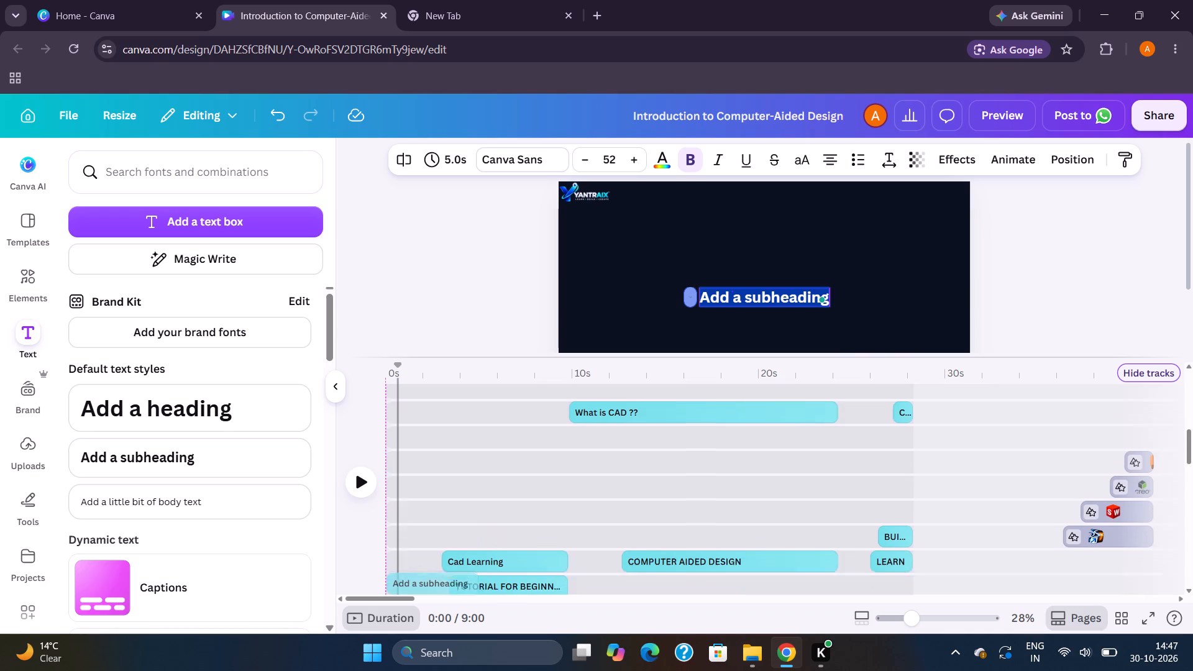
pyautogui.moveTo(411, 578); pyautogui.dragTo(428, 483)
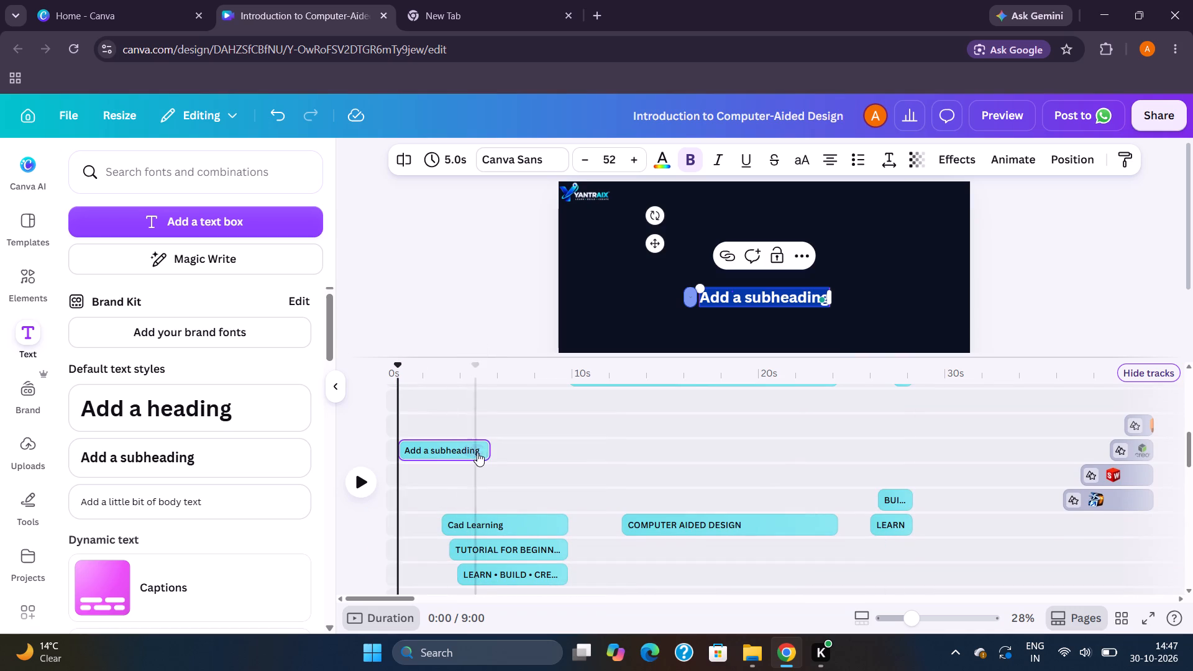
# Shorten the Add a subheading clip to 2.3 s so it ends just before the Cad Learning text.
pyautogui.moveTo(488, 450); pyautogui.dragTo(455, 450)
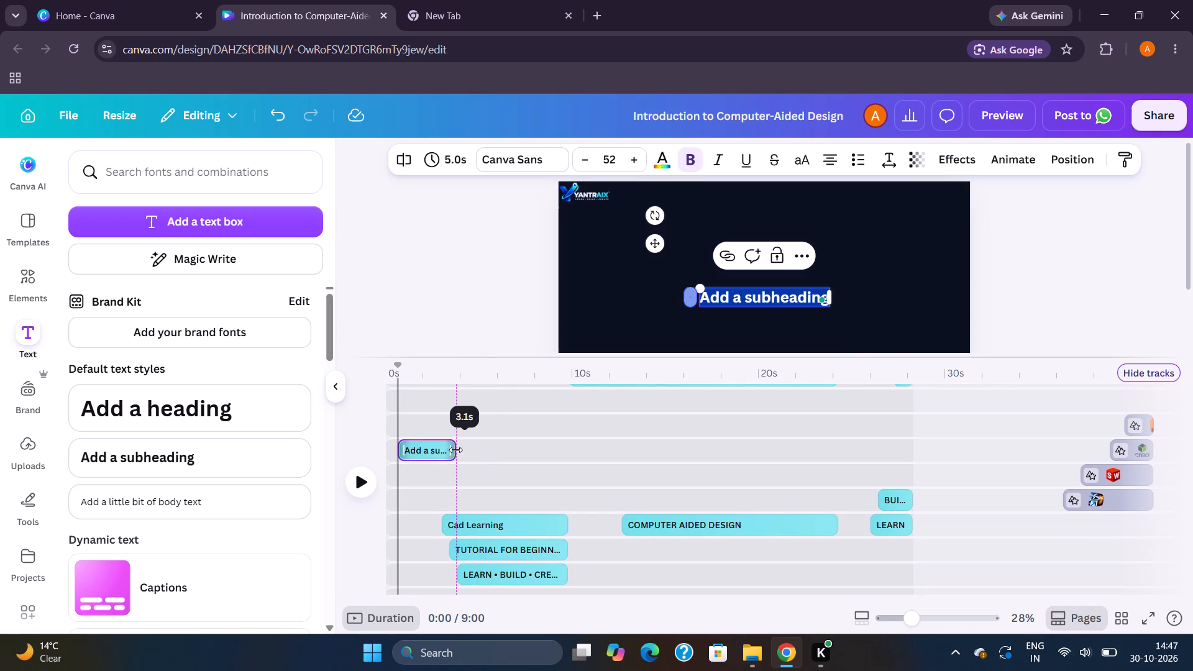
pyautogui.moveTo(455, 450); pyautogui.dragTo(439, 445)
# Play the opening from the start in short bursts to check when the new subheading appears.
pyautogui.click(405, 448)
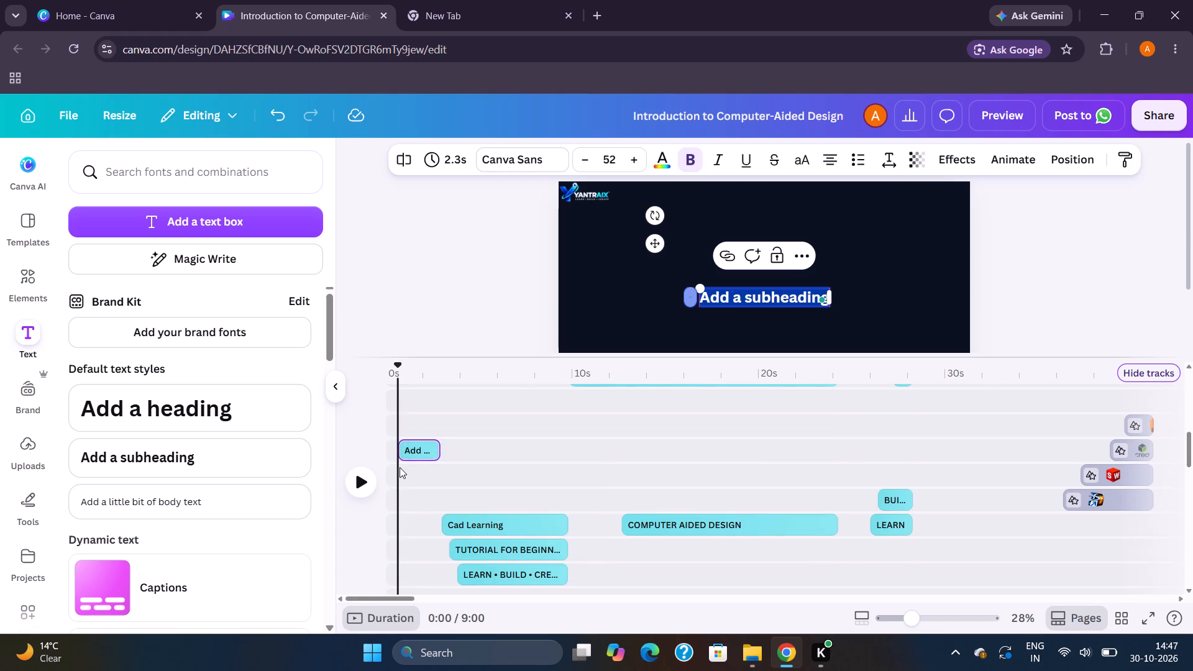
pyautogui.click(400, 467)
pyautogui.click(395, 466)
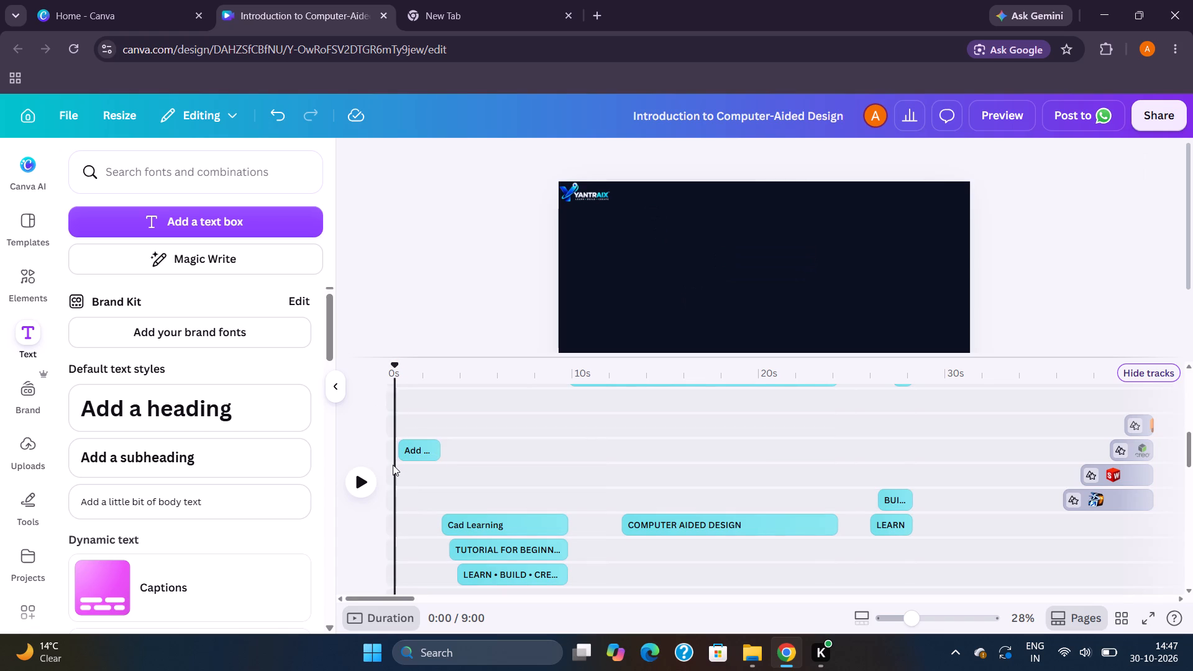
pyautogui.click(393, 465)
pyautogui.press('space')
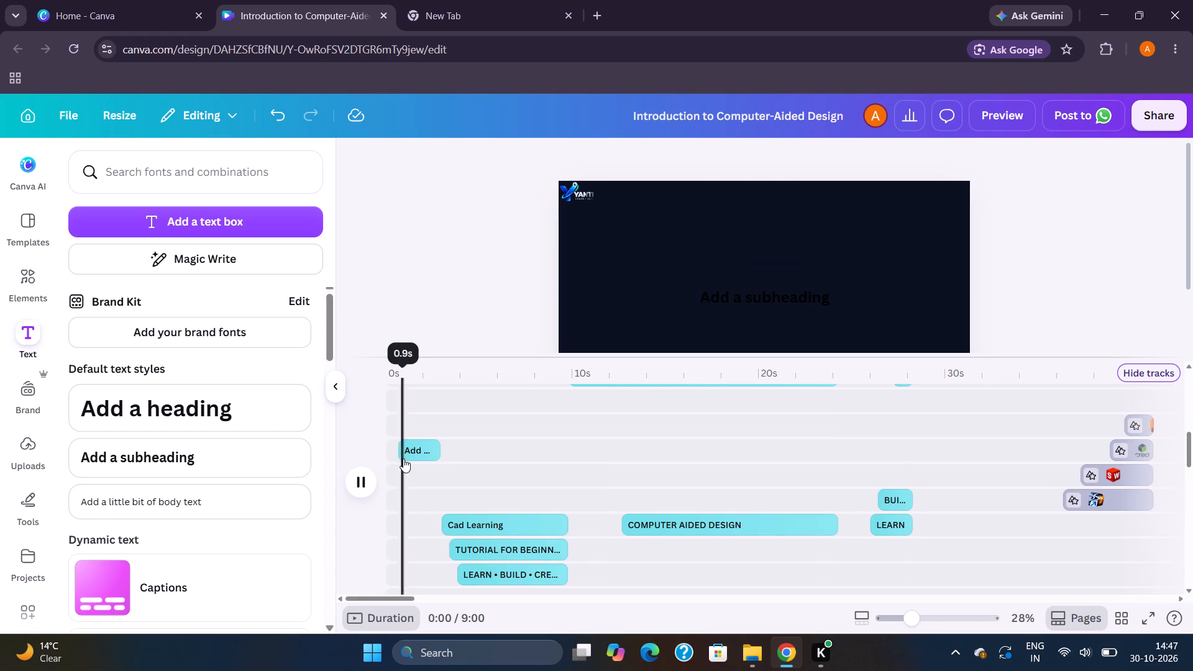
pyautogui.click(393, 464)
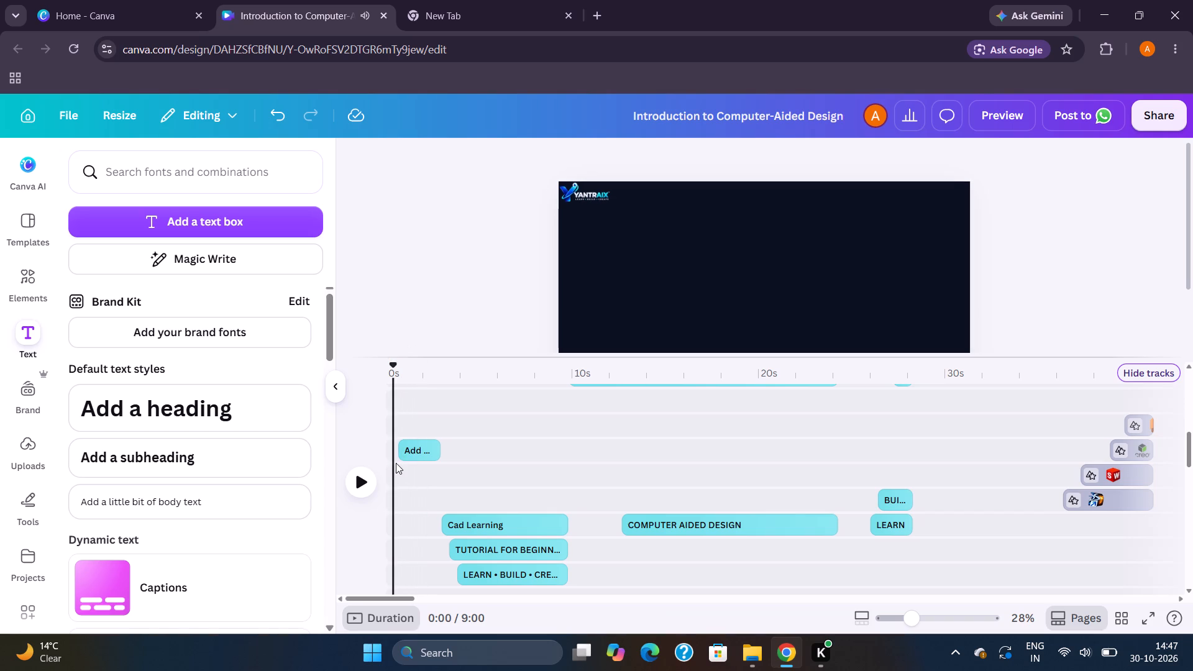
pyautogui.press('space')
pyautogui.press('space')
# Extend the start of the Add a subheading clip earlier on the timeline so it lasts 2.5 s.
pyautogui.click(401, 450)
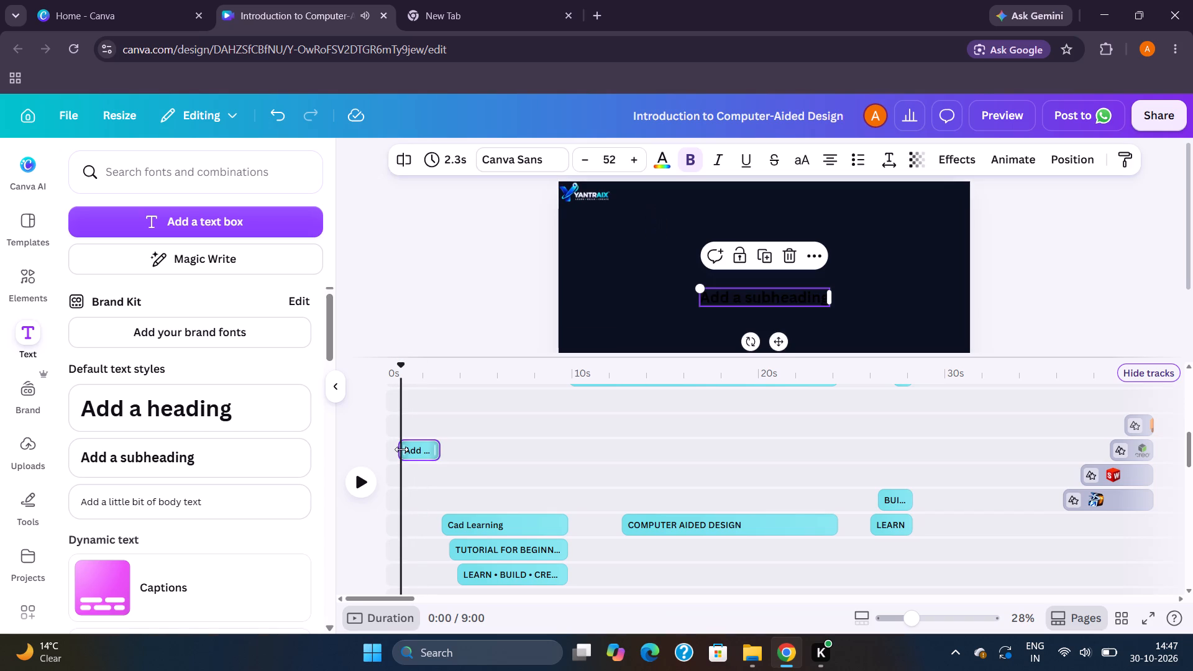
pyautogui.click(395, 449)
pyautogui.click(399, 449)
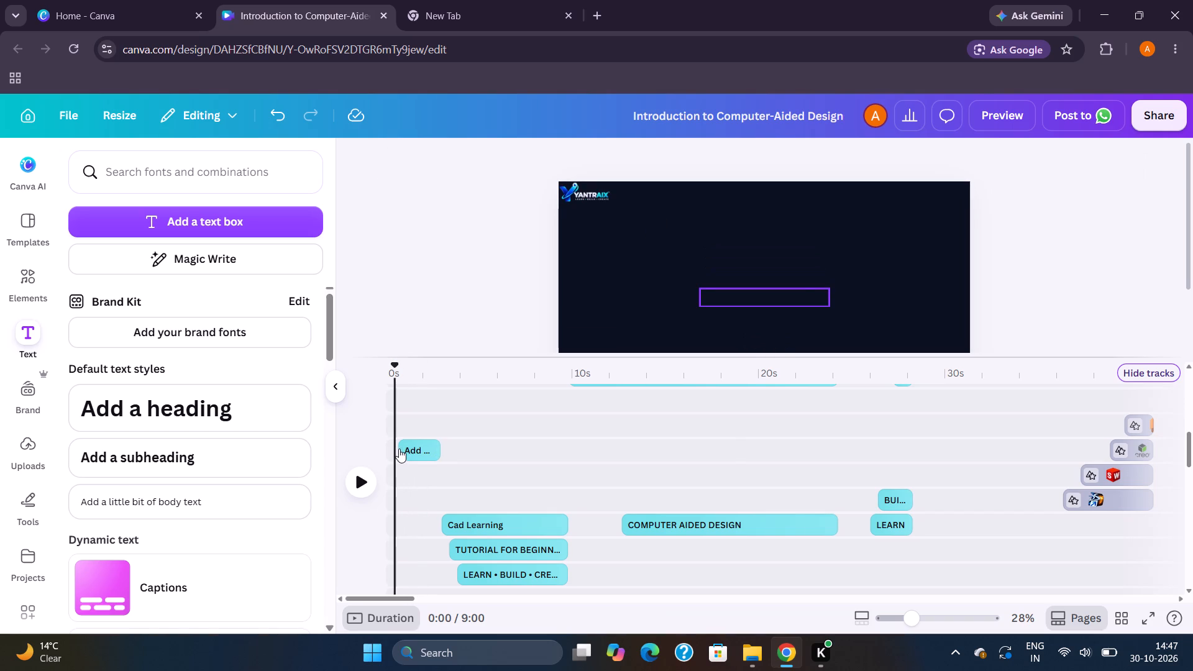
pyautogui.click(399, 449)
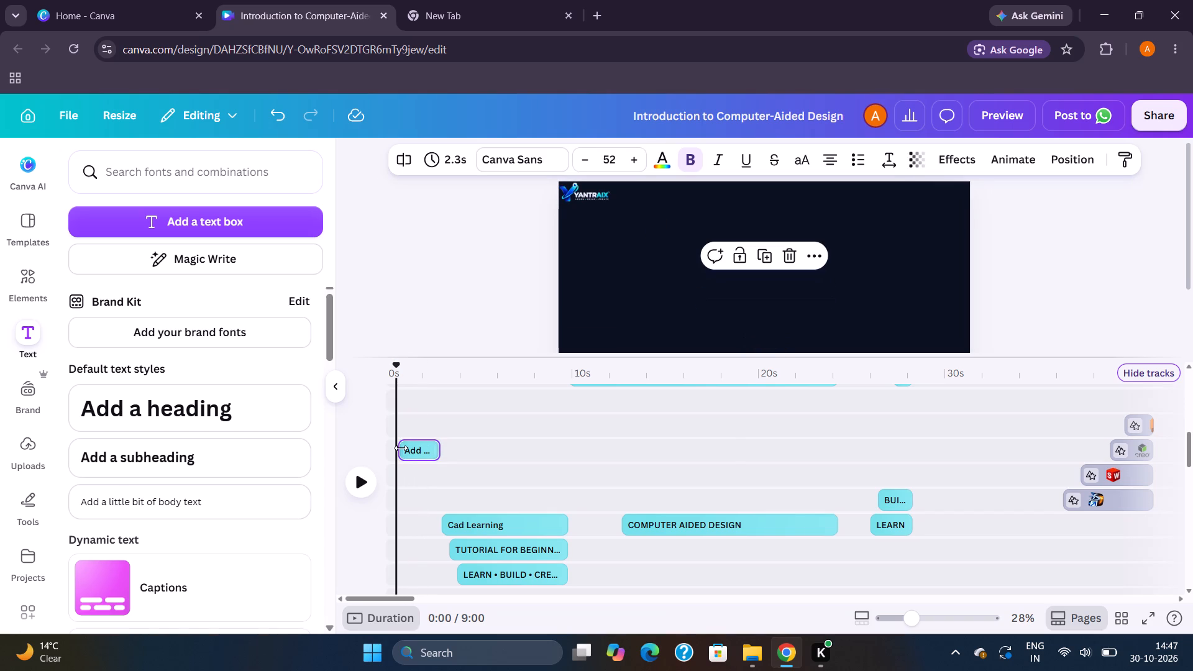
pyautogui.click(401, 448)
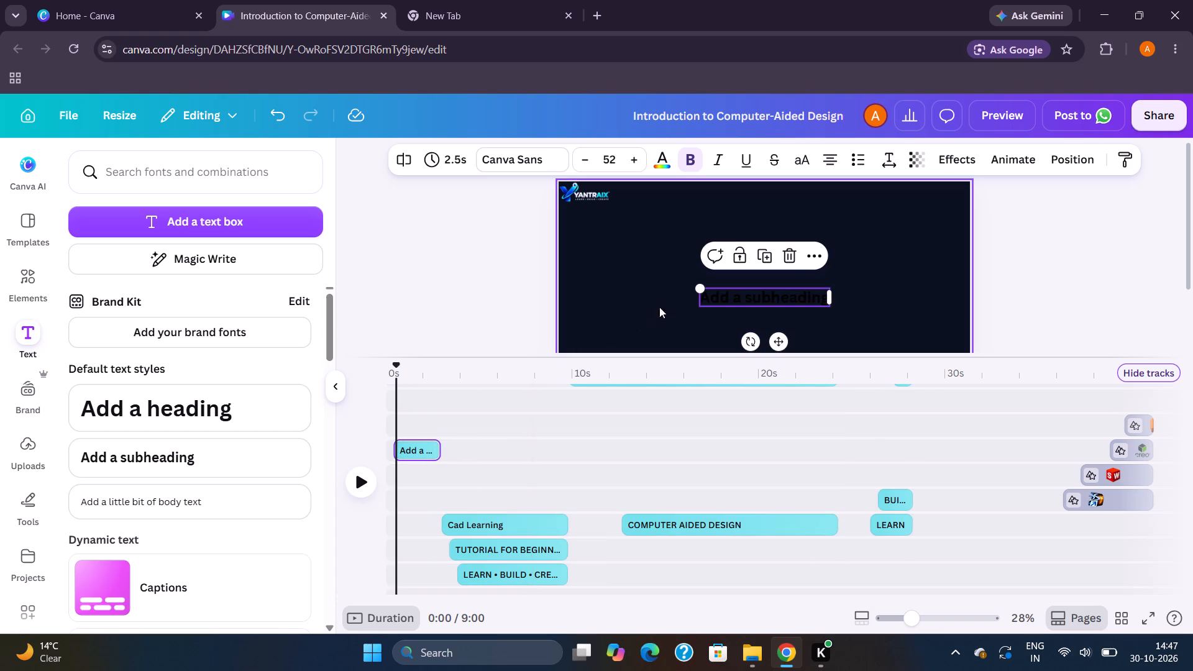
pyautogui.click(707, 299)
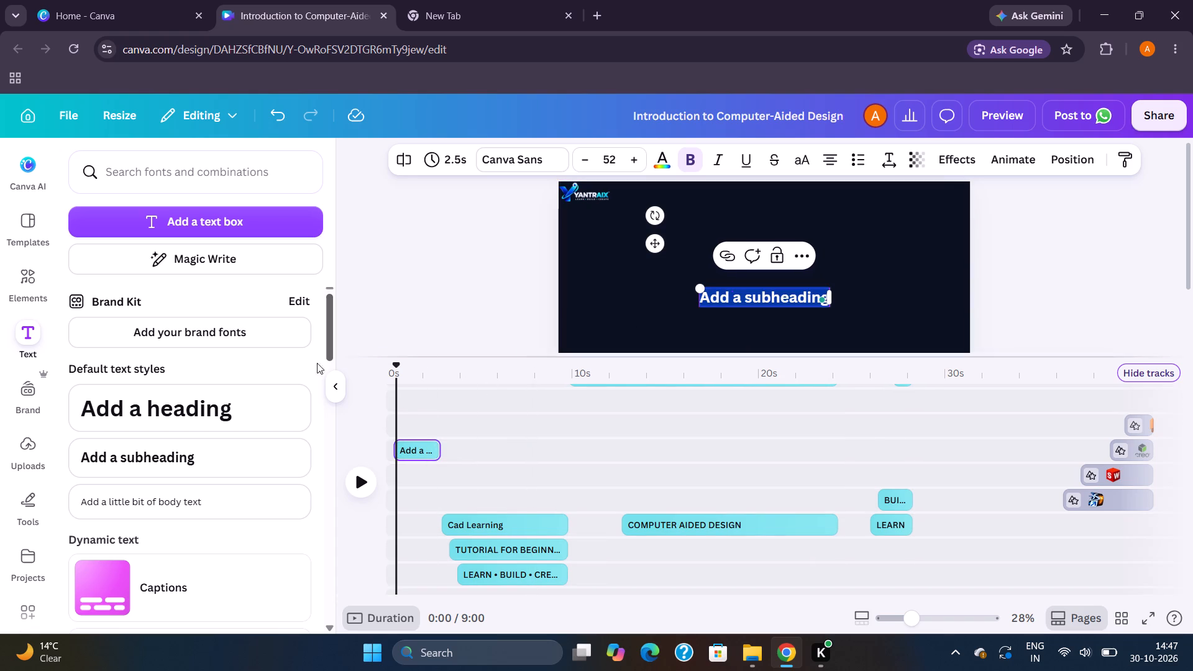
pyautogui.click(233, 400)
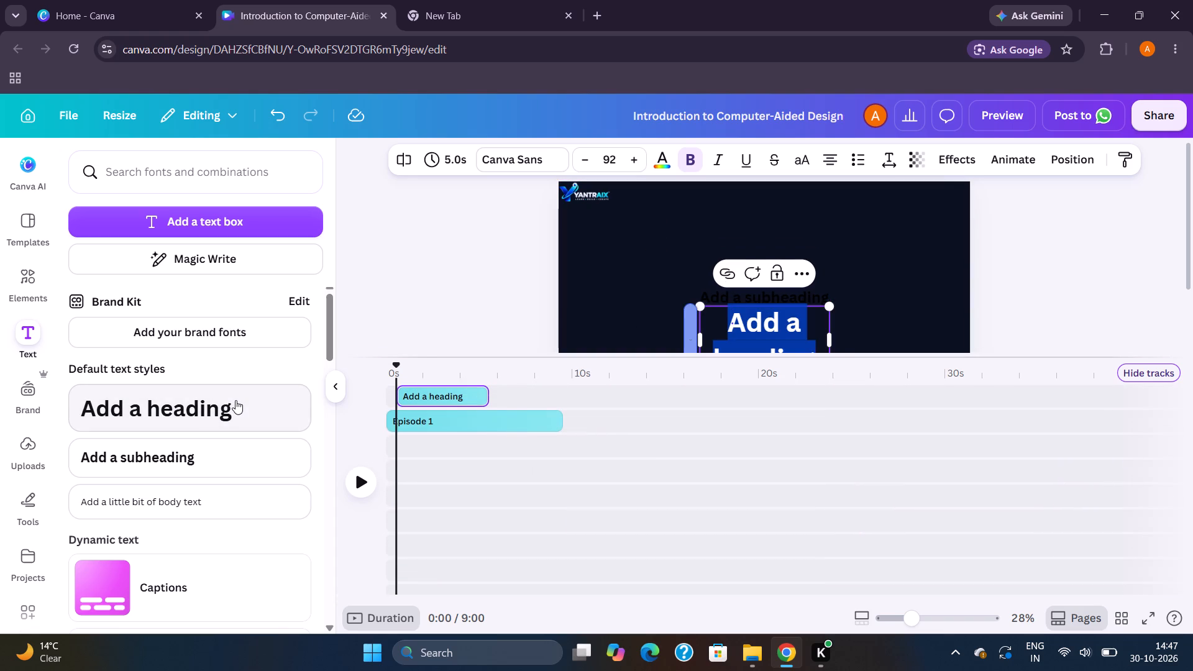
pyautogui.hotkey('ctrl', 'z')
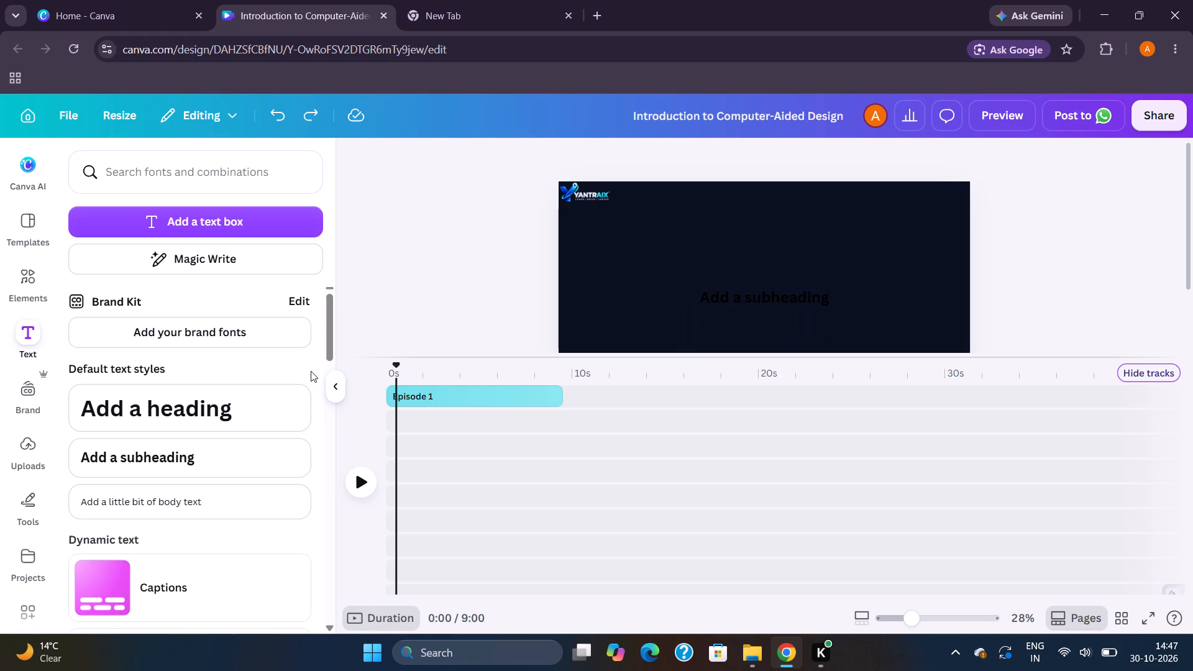
# Replace the placeholder subheading text with "WHAT IF YOU COULD TURN YOU IMAGINATION TNTO".
pyautogui.scroll(-4, 311, 371)
pyautogui.scroll(-3, 472, 434)
pyautogui.scroll(-1, 437, 485)
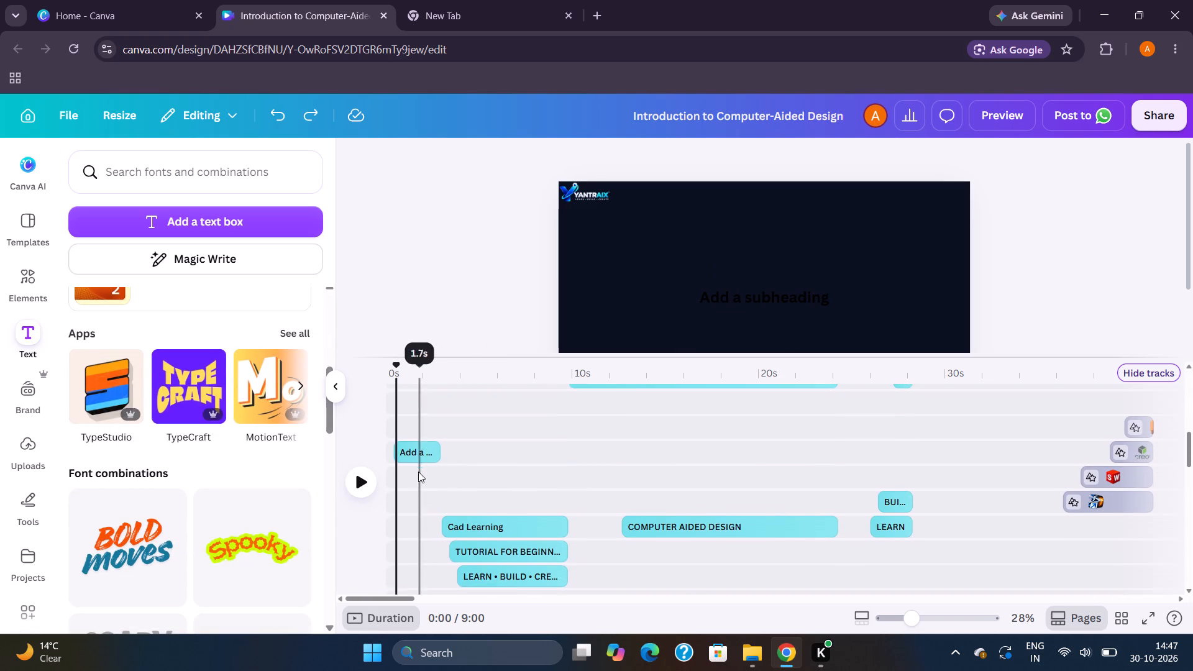
pyautogui.click(412, 454)
pyautogui.doubleClick(720, 291)
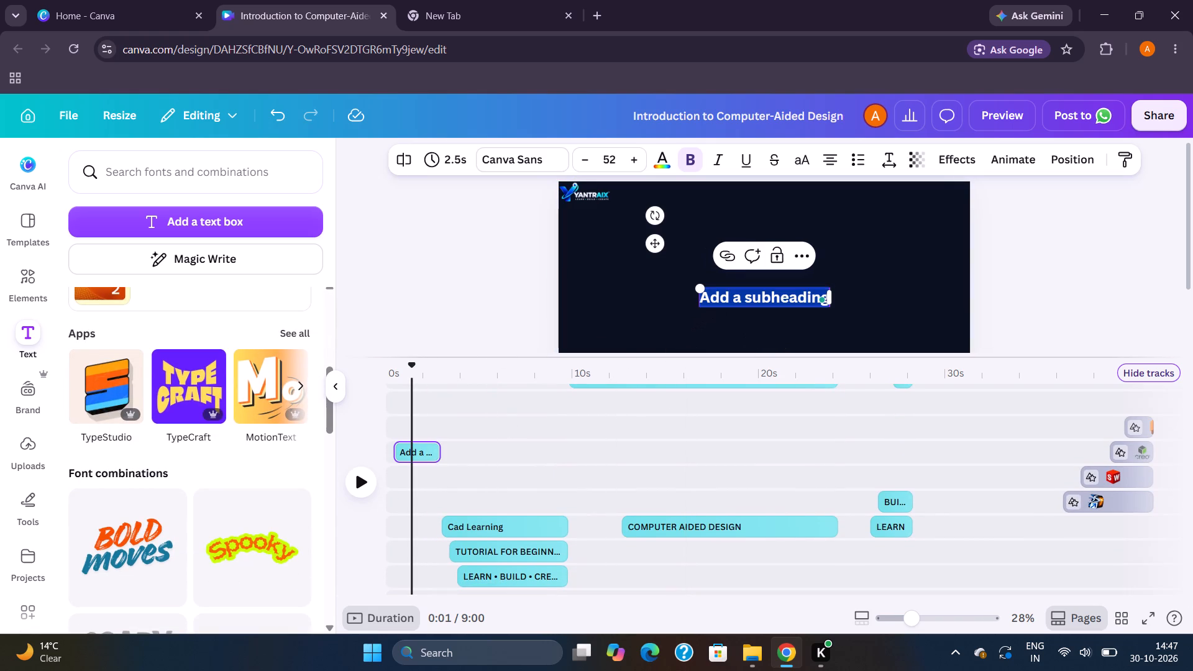
pyautogui.write('WHA')
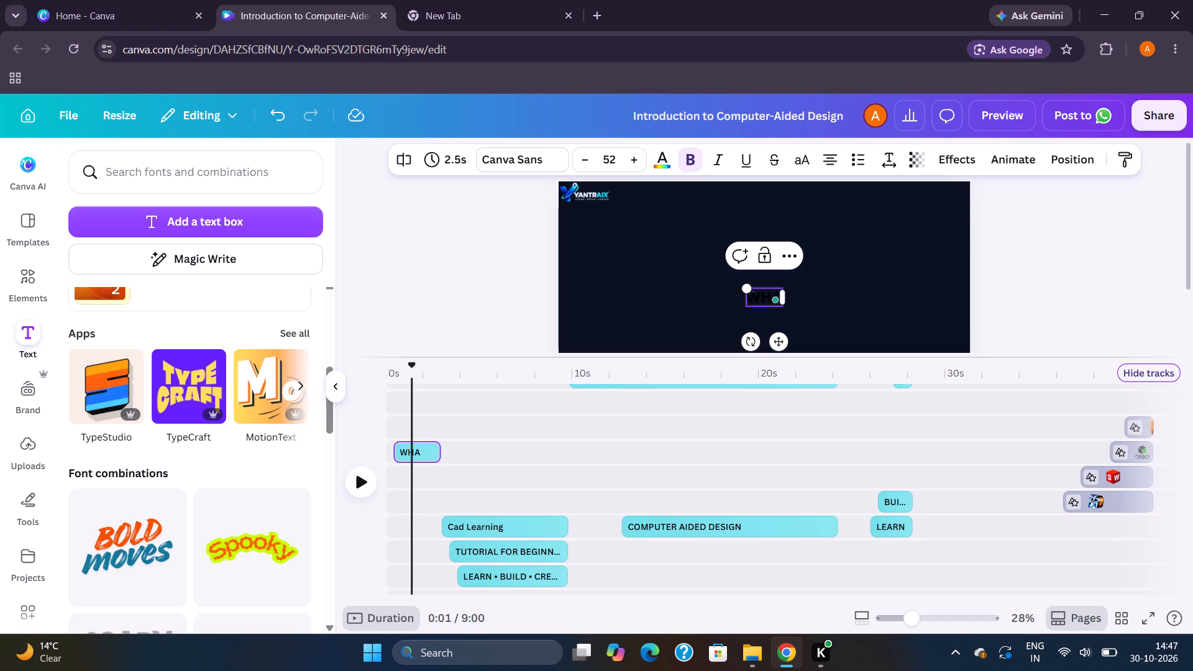
pyautogui.write('T')
pyautogui.press('space')
pyautogui.write('IF')
pyautogui.press('space')
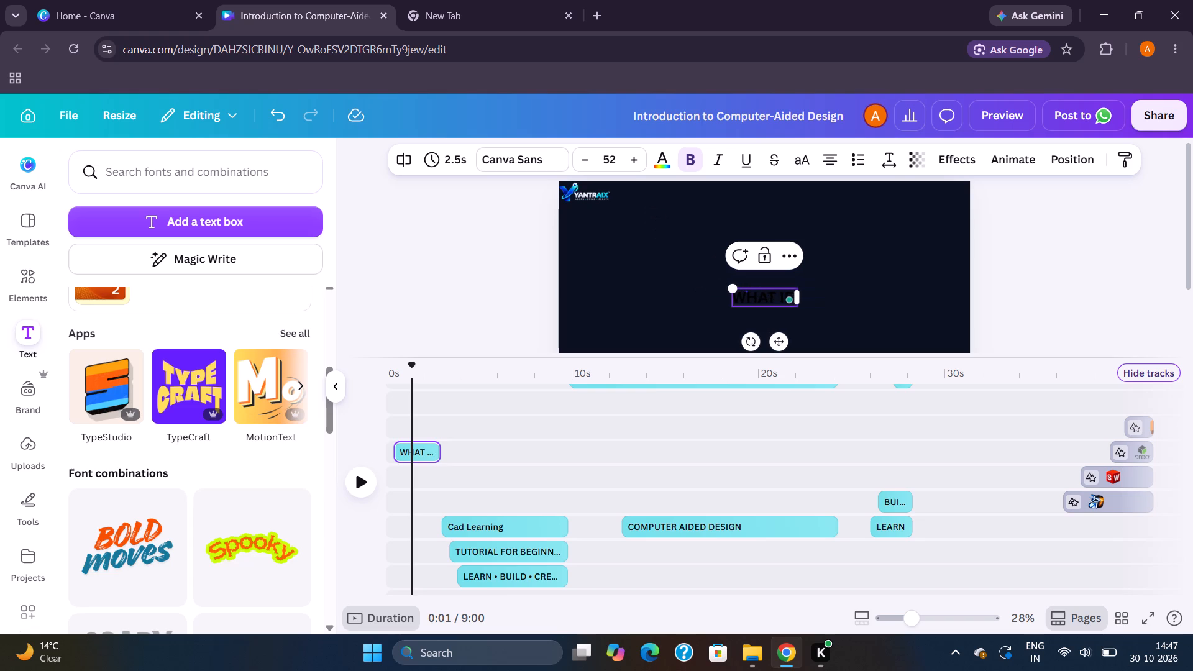
pyautogui.write('YOU COU')
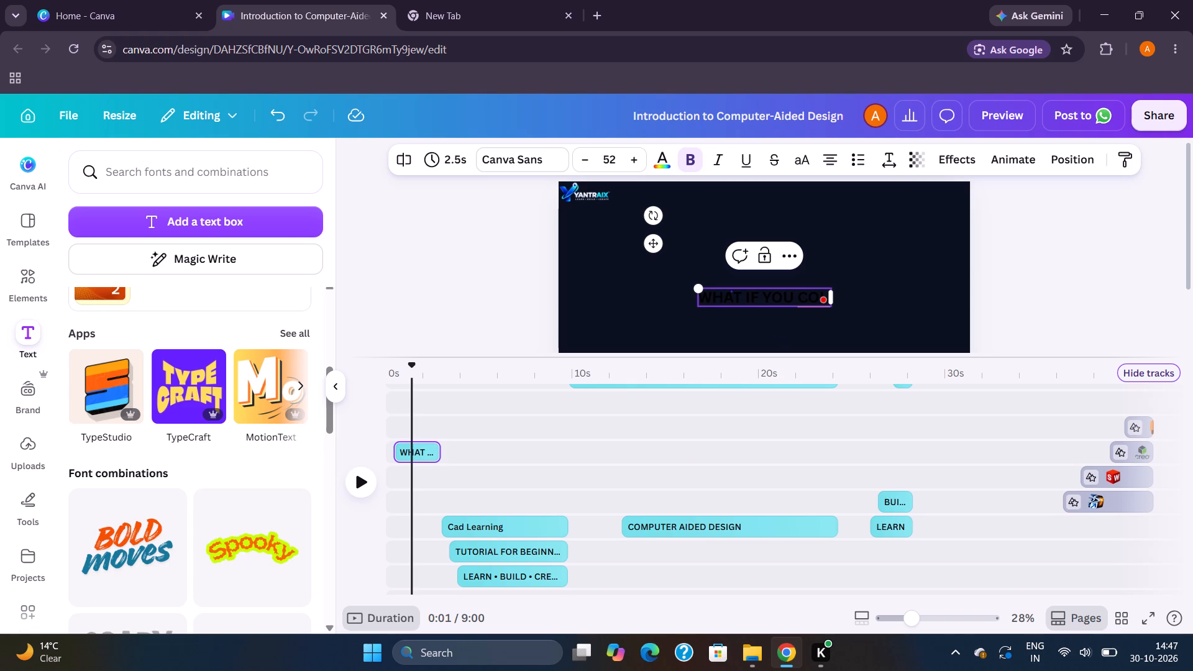
pyautogui.write('LD')
pyautogui.press('space')
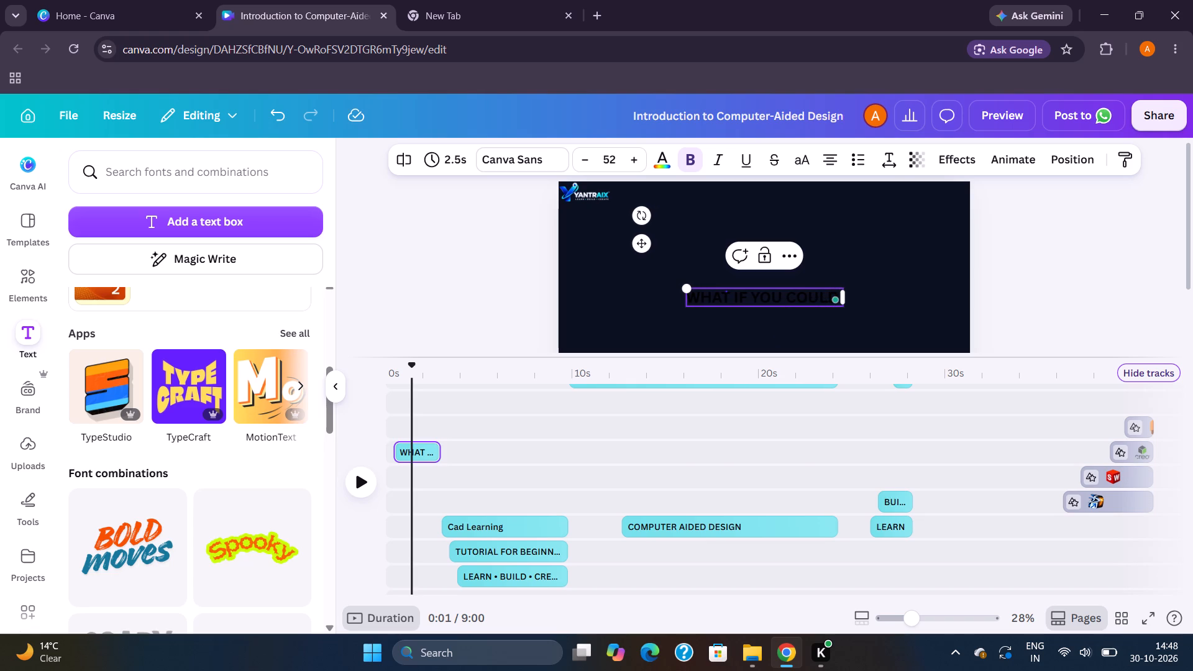
pyautogui.write('TURN')
pyautogui.press('space')
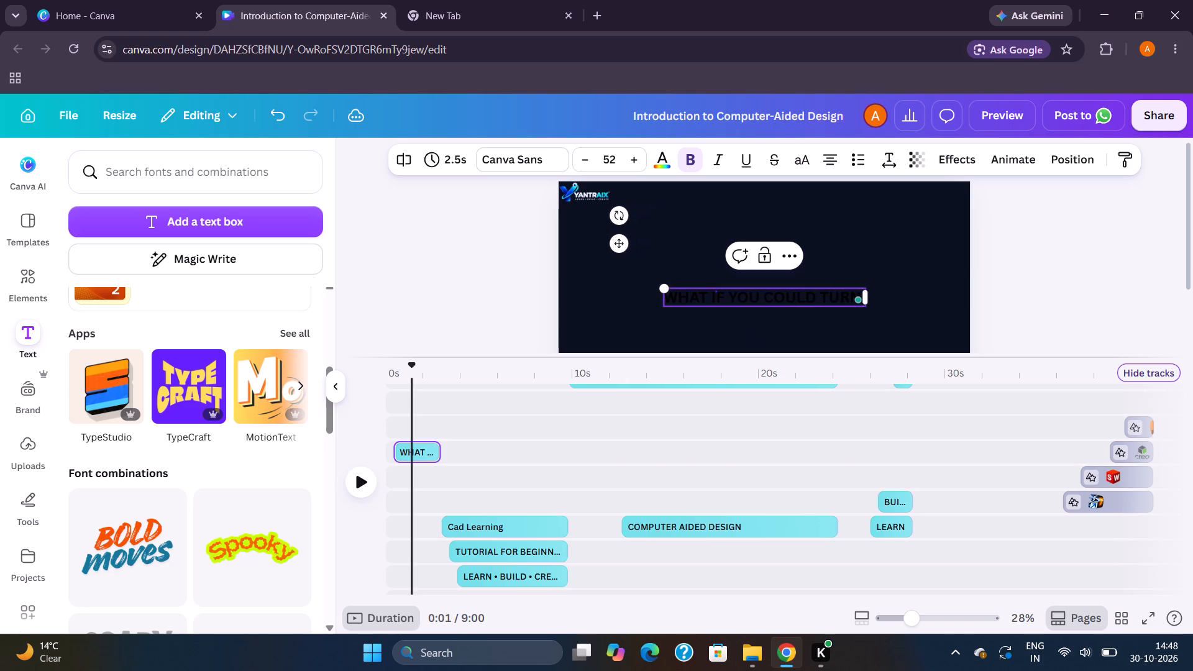
pyautogui.write('YOU IMAG')
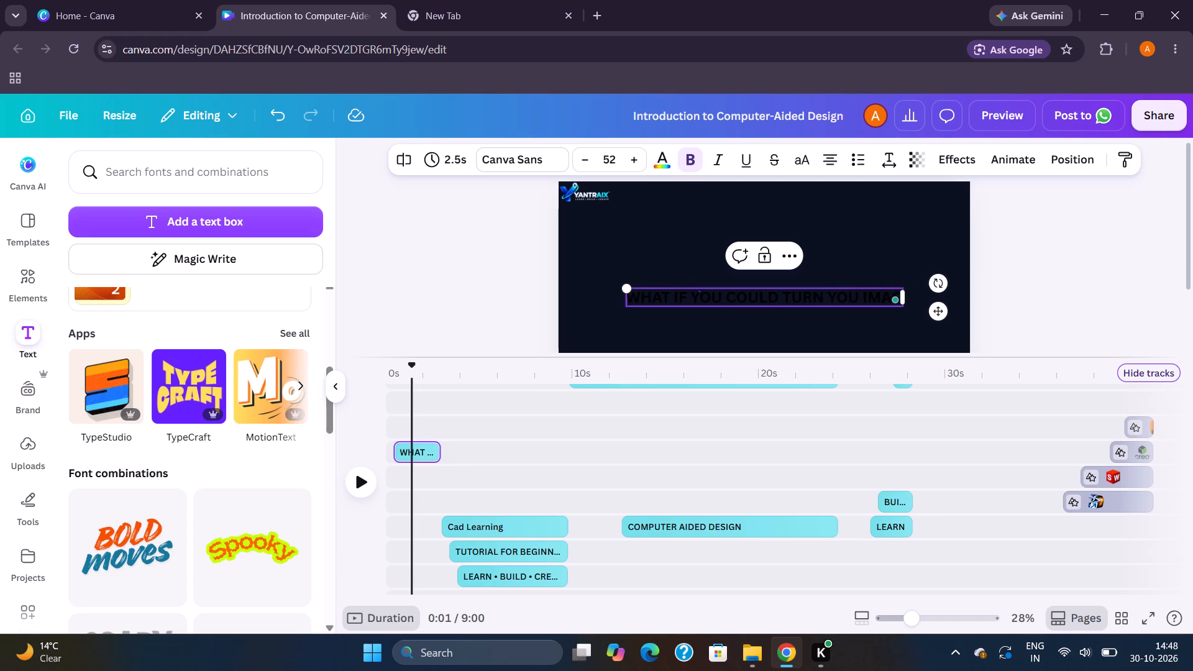
pyautogui.write('INATION T')
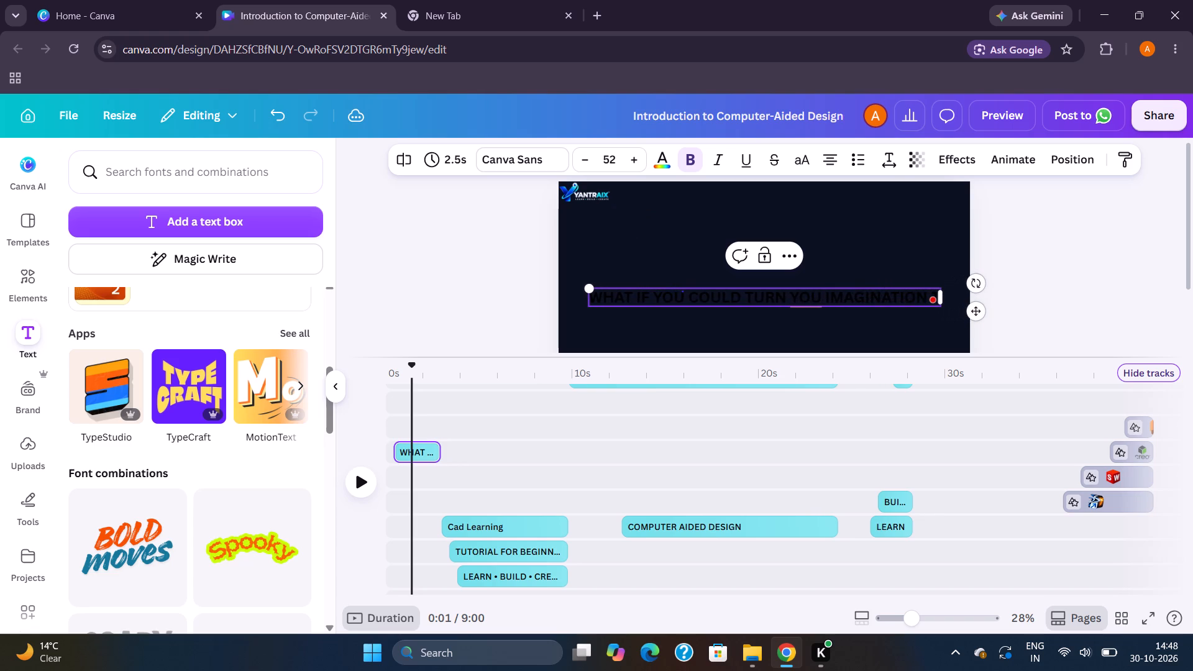
pyautogui.press('n')
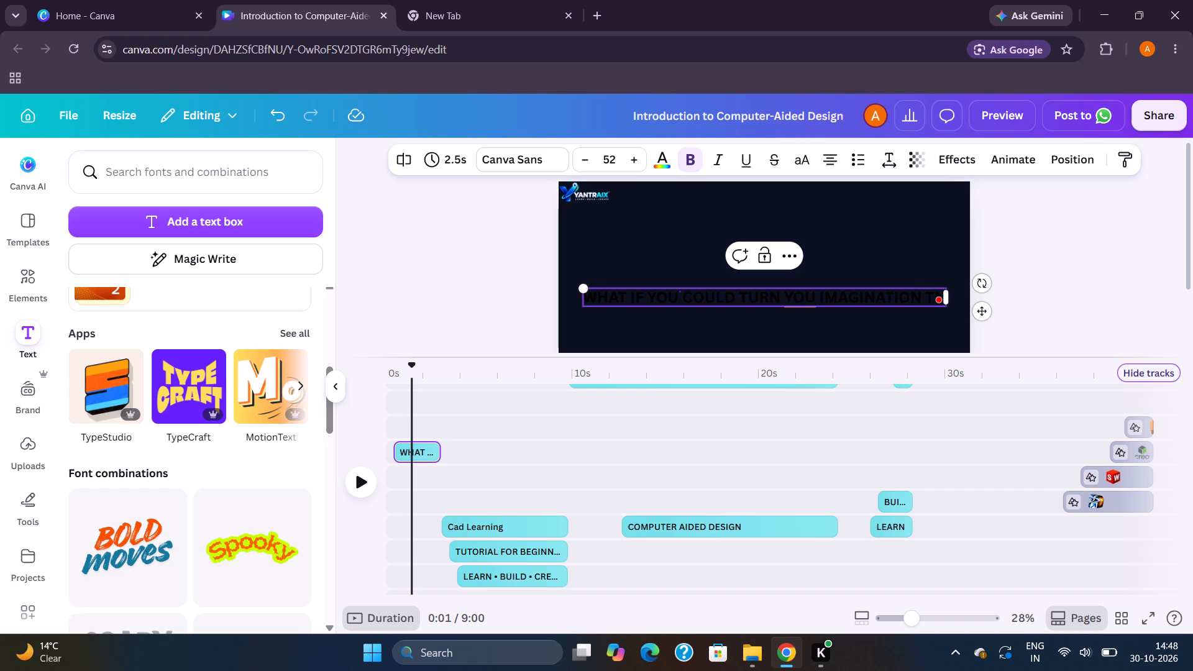
pyautogui.write('TO')
pyautogui.press('space')
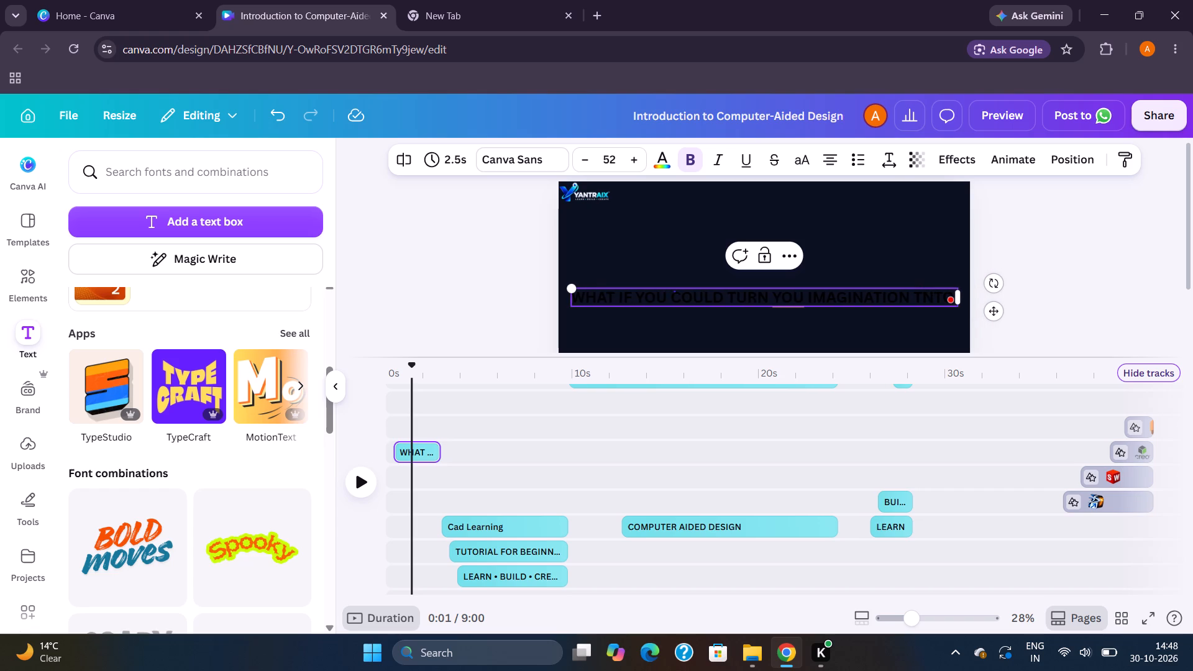
pyautogui.press('space')
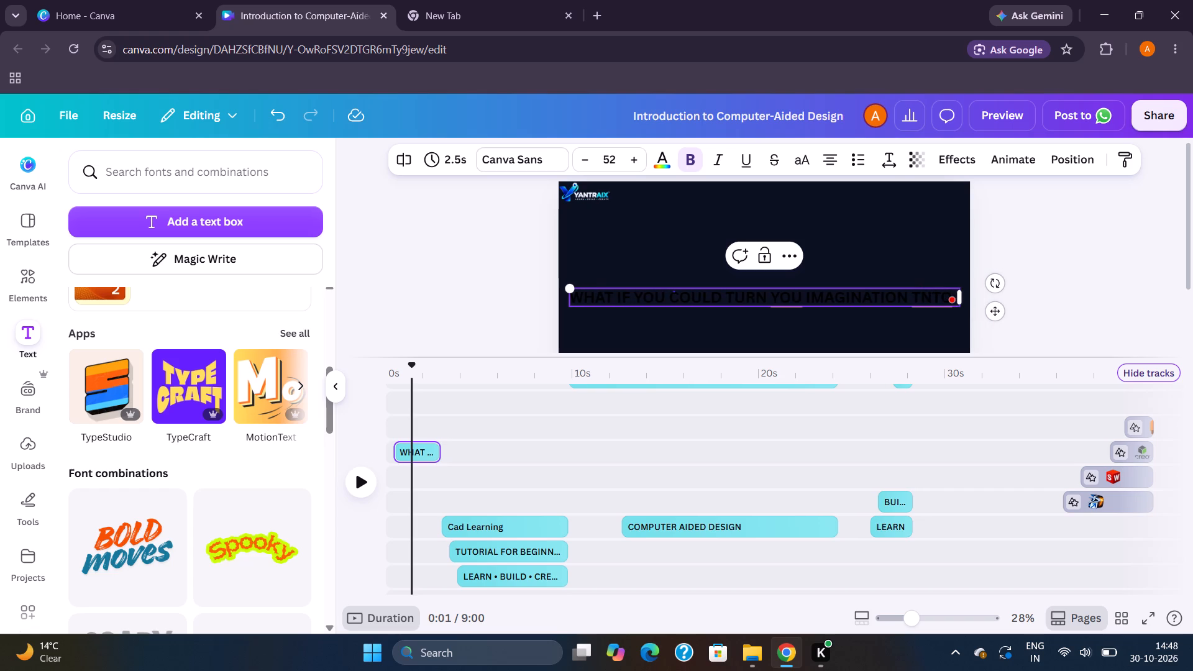
pyautogui.press('space')
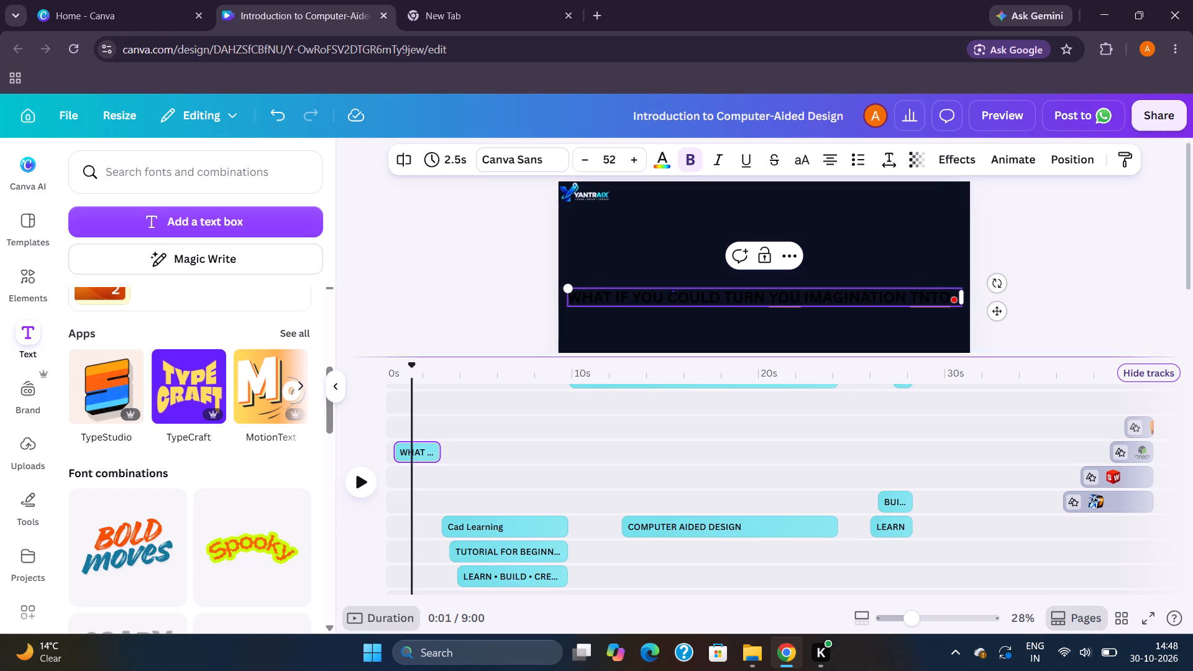
# Preview the opening briefly, then shorten its subheading text to "WHAT IF YOU?".
pyautogui.click(356, 480)
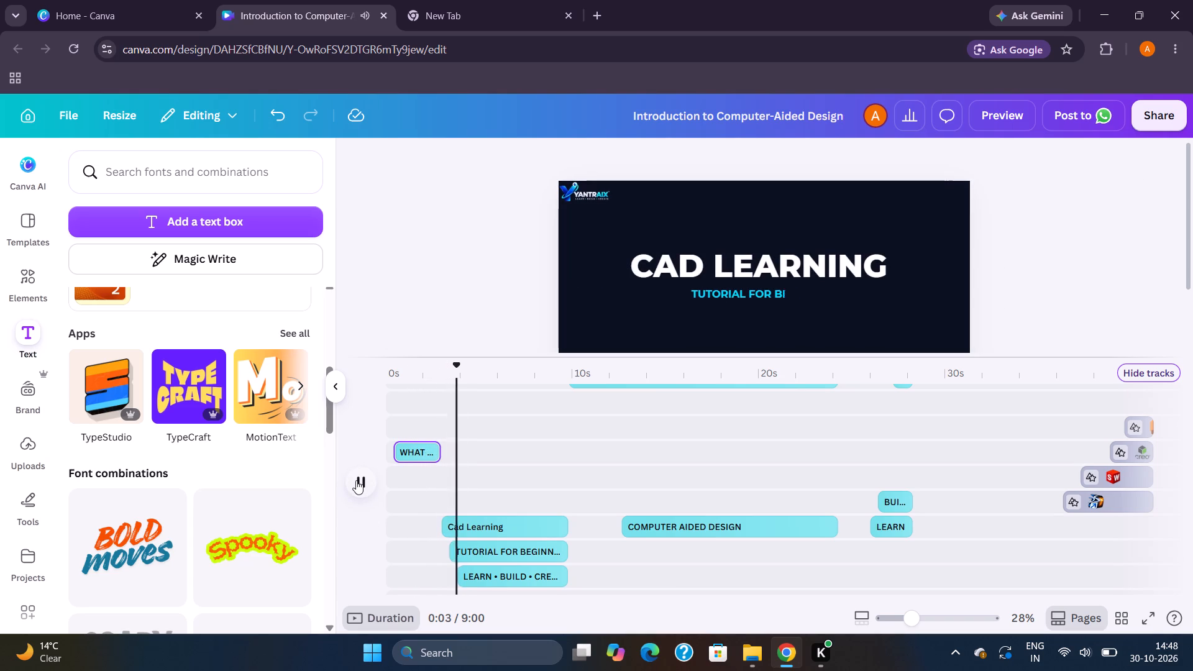
pyautogui.click(406, 487)
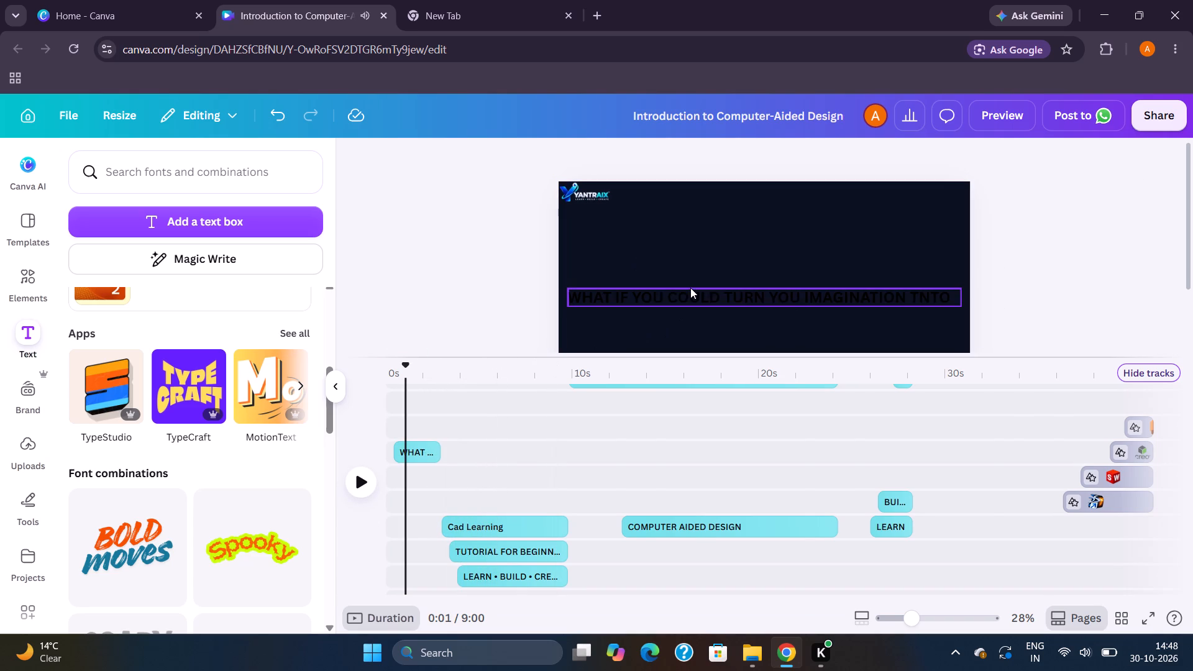
pyautogui.doubleClick(690, 288)
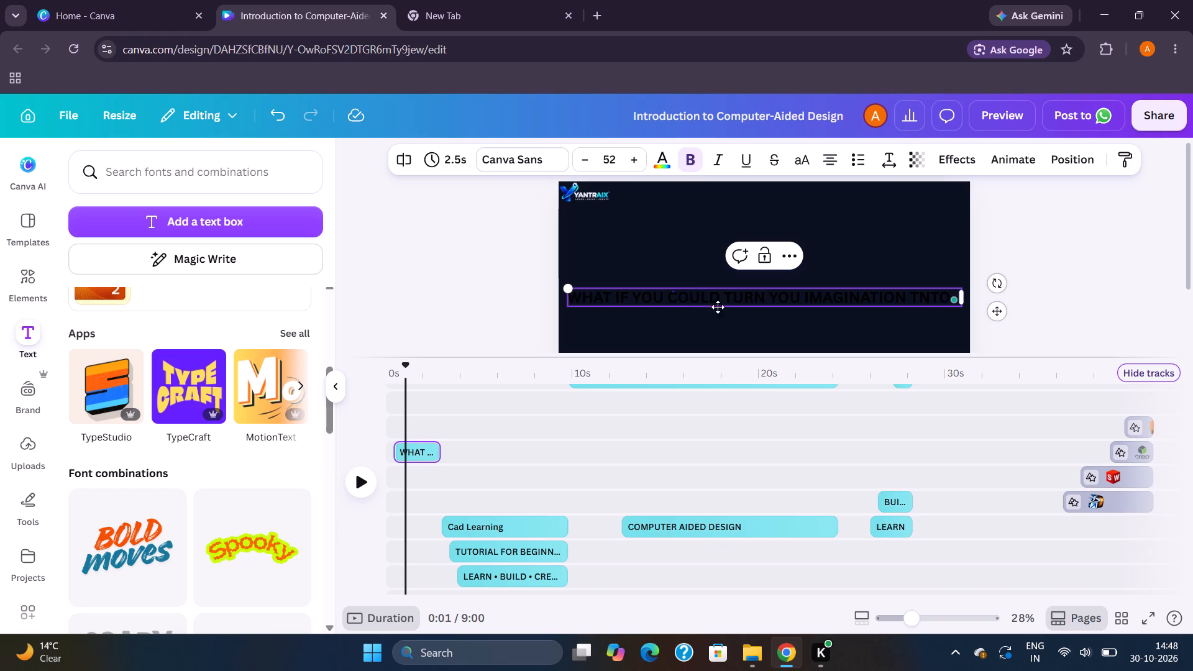
pyautogui.click(720, 298)
pyautogui.click(946, 298)
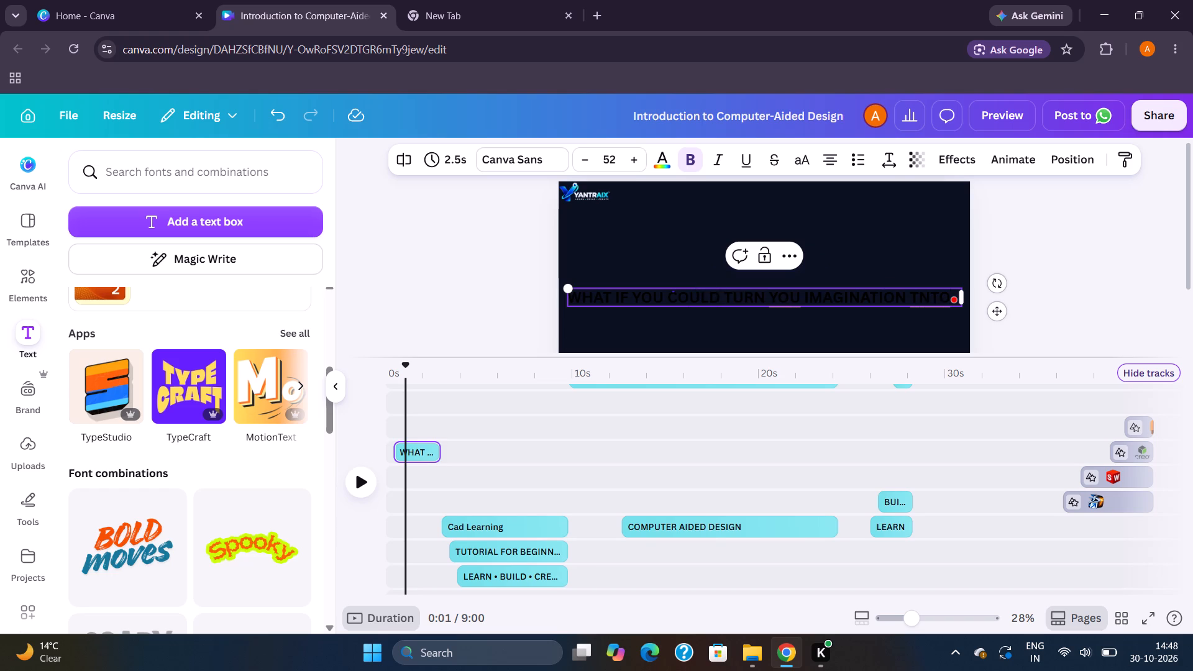
pyautogui.click(943, 299)
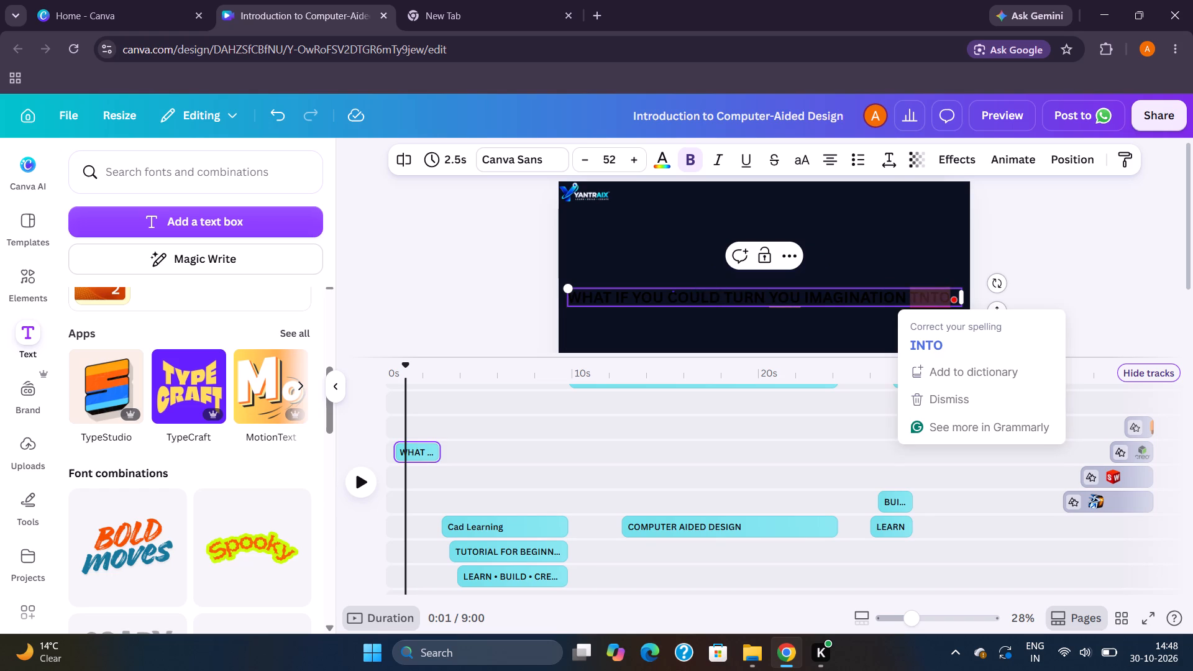
pyautogui.press('BackSpace')
pyautogui.press('BackSpace')
pyautogui.press('BackSpace')
pyautogui.press('BackSpace')
pyautogui.press('BackSpace')
pyautogui.press('BackSpace')
pyautogui.press('BackSpace')
pyautogui.press('BackSpace')
pyautogui.press('BackSpace')
pyautogui.press('BackSpace')
pyautogui.press('BackSpace')
pyautogui.press('BackSpace')
pyautogui.press('BackSpace')
pyautogui.press('BackSpace')
pyautogui.press('BackSpace')
pyautogui.press('BackSpace')
pyautogui.press('BackSpace')
pyautogui.press('BackSpace')
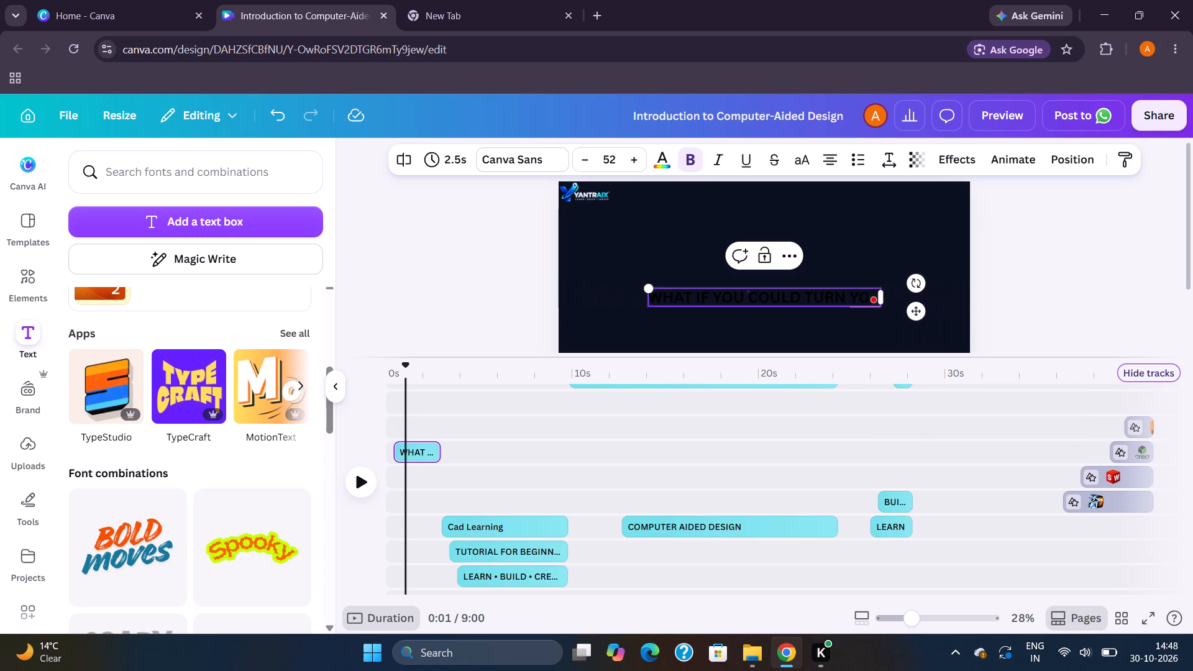
pyautogui.press('BackSpace')
pyautogui.press('BackSpace')
pyautogui.press('BackSpace')
pyautogui.press('BackSpace')
pyautogui.press('BackSpace')
pyautogui.press('BackSpace')
pyautogui.press('BackSpace')
pyautogui.press('BackSpace')
pyautogui.press('BackSpace')
pyautogui.press('BackSpace')
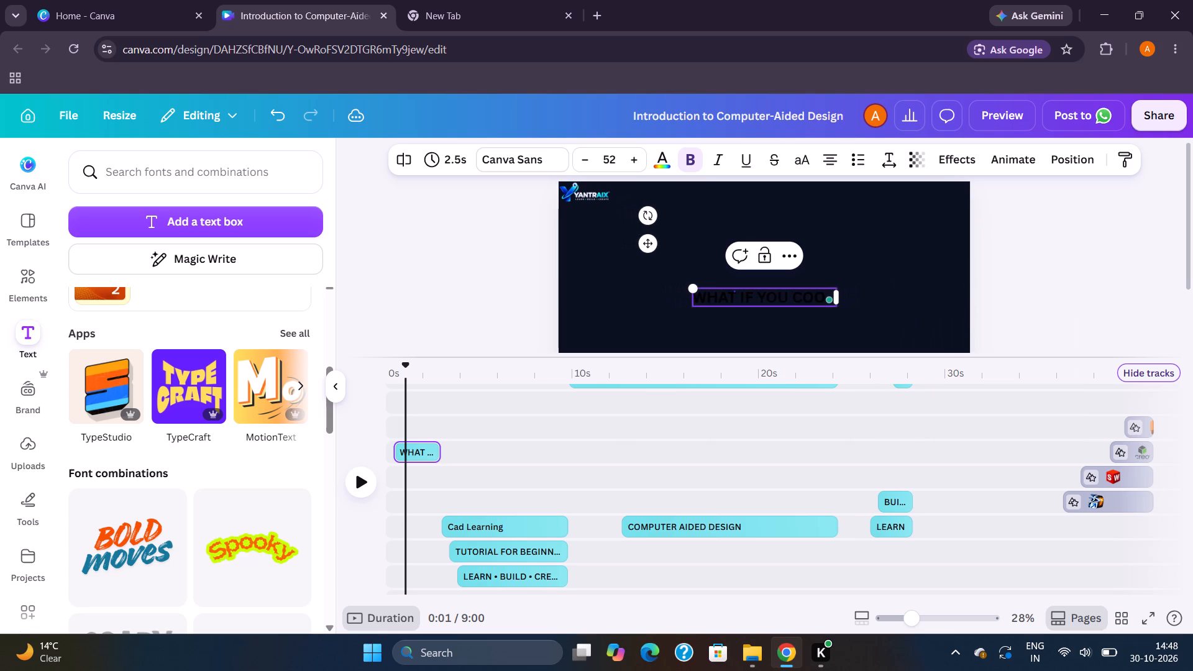
pyautogui.press('BackSpace')
pyautogui.press('BackSpace')
pyautogui.press('BackSpace')
pyautogui.press('BackSpace')
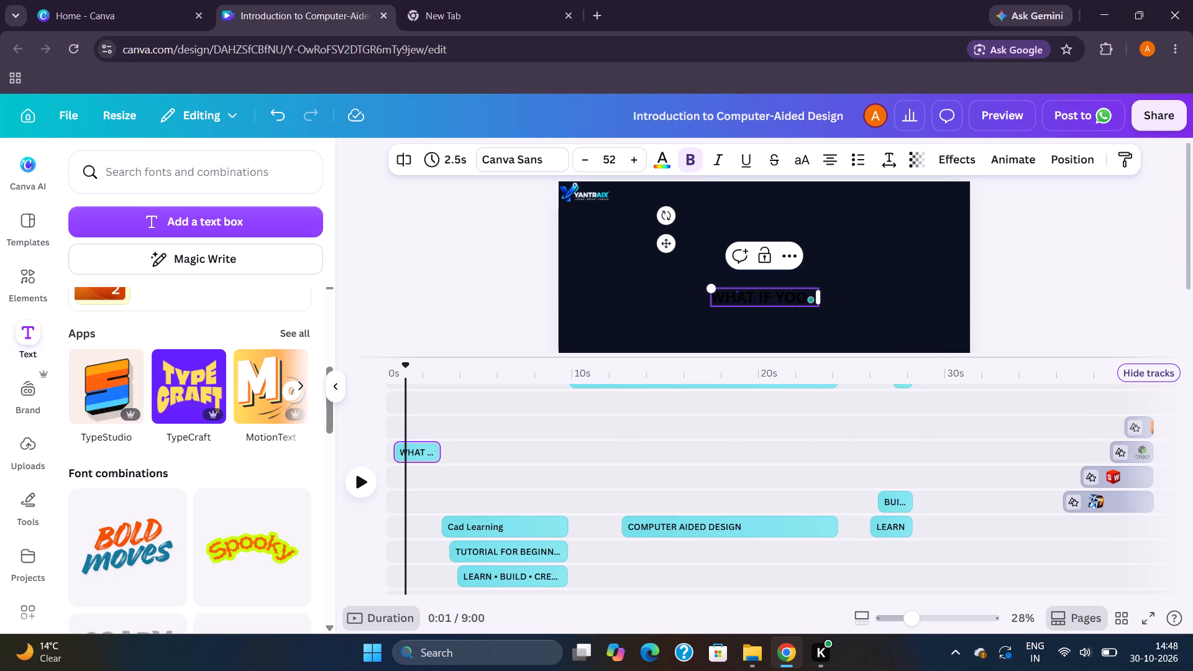
pyautogui.hotkey('shift', '?')
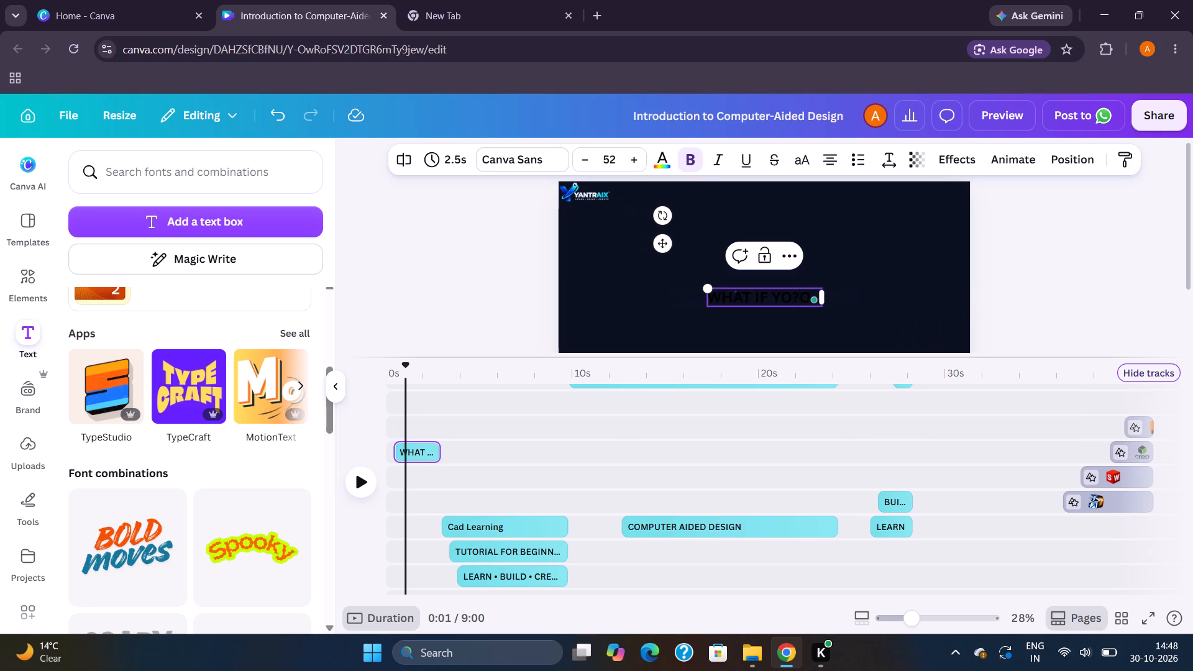
pyautogui.press('BackSpace')
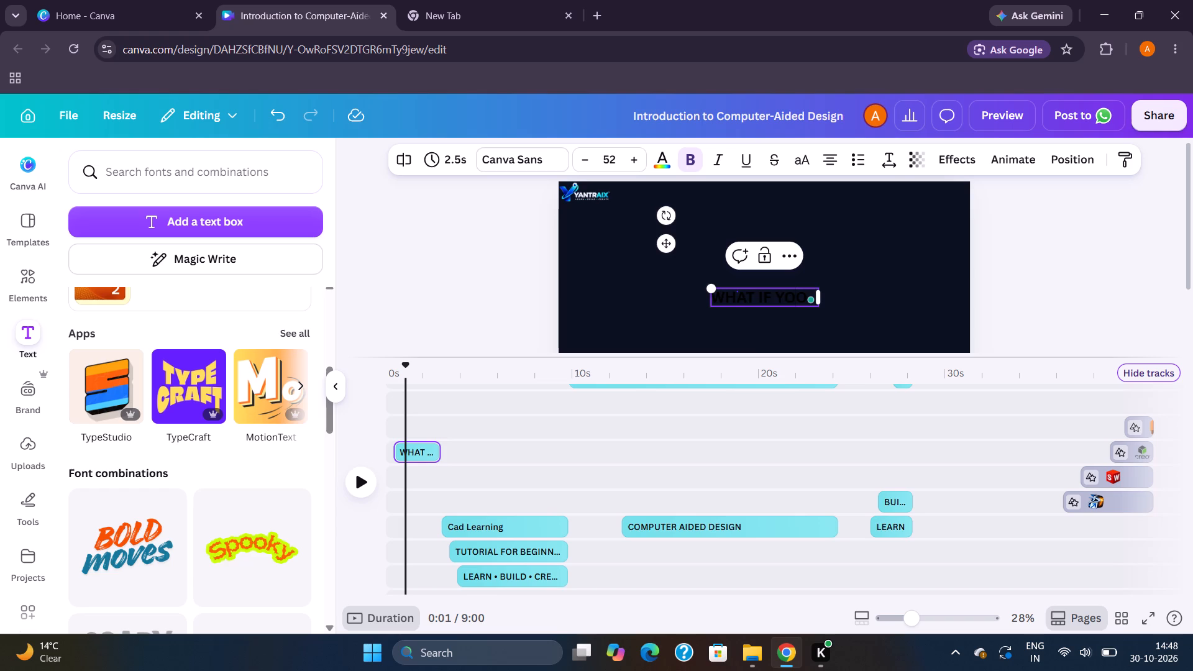
pyautogui.press('BackSpace')
pyautogui.press('Right')
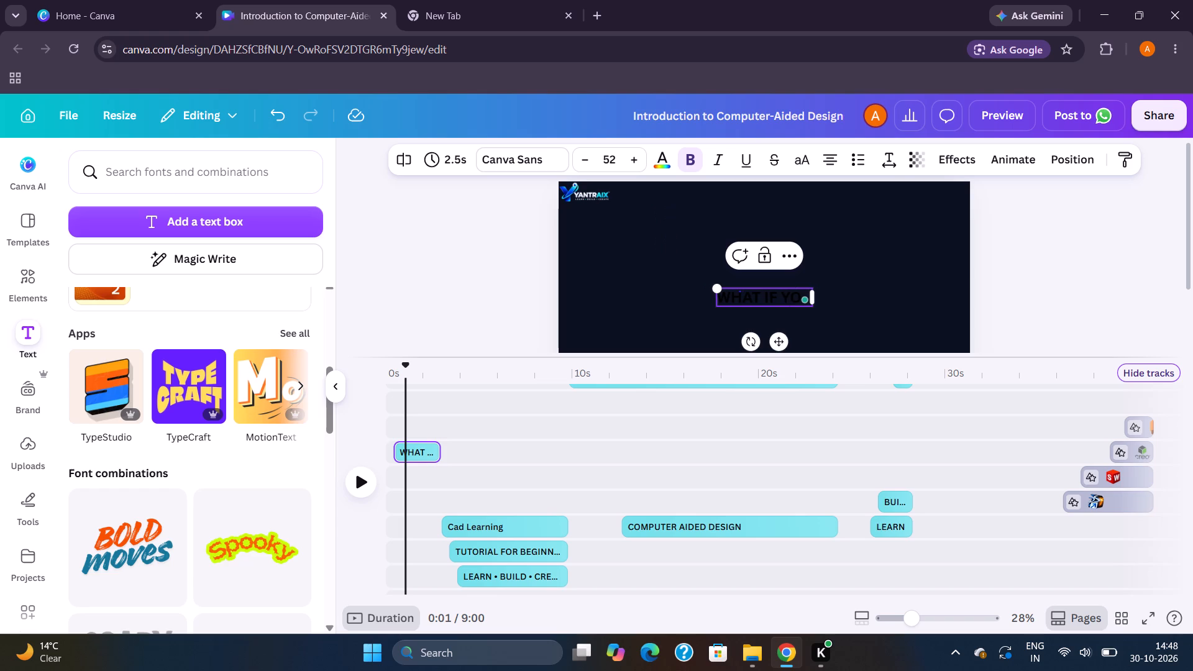
pyautogui.press('u')
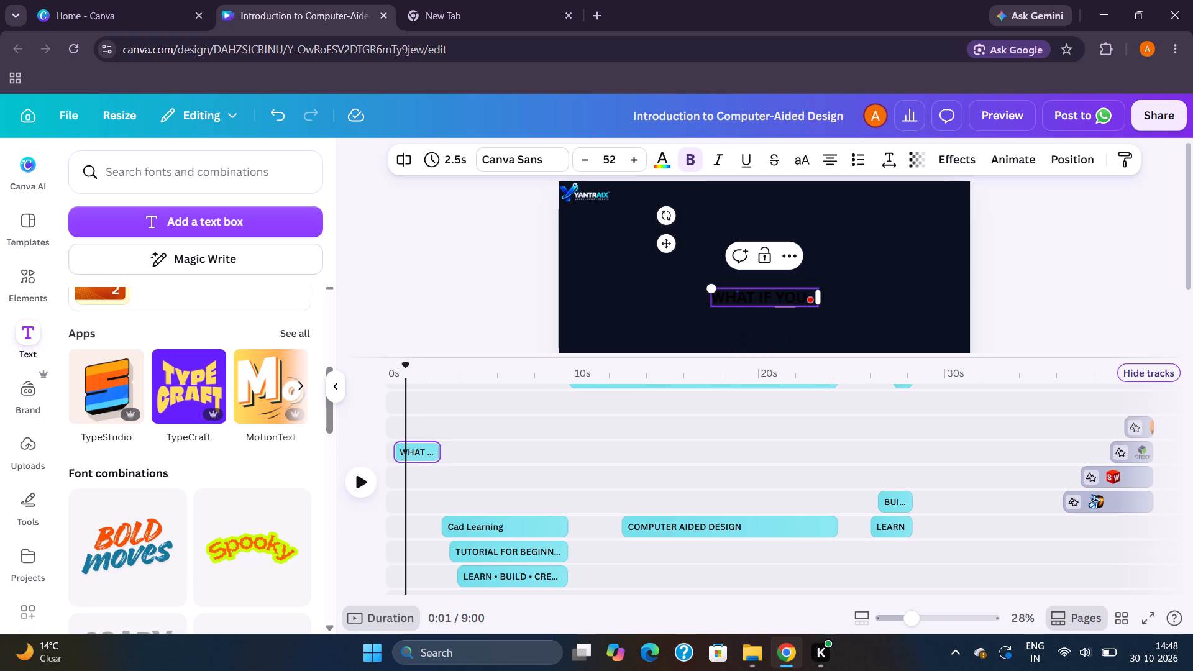
pyautogui.hotkey('shift', '?')
pyautogui.press('space')
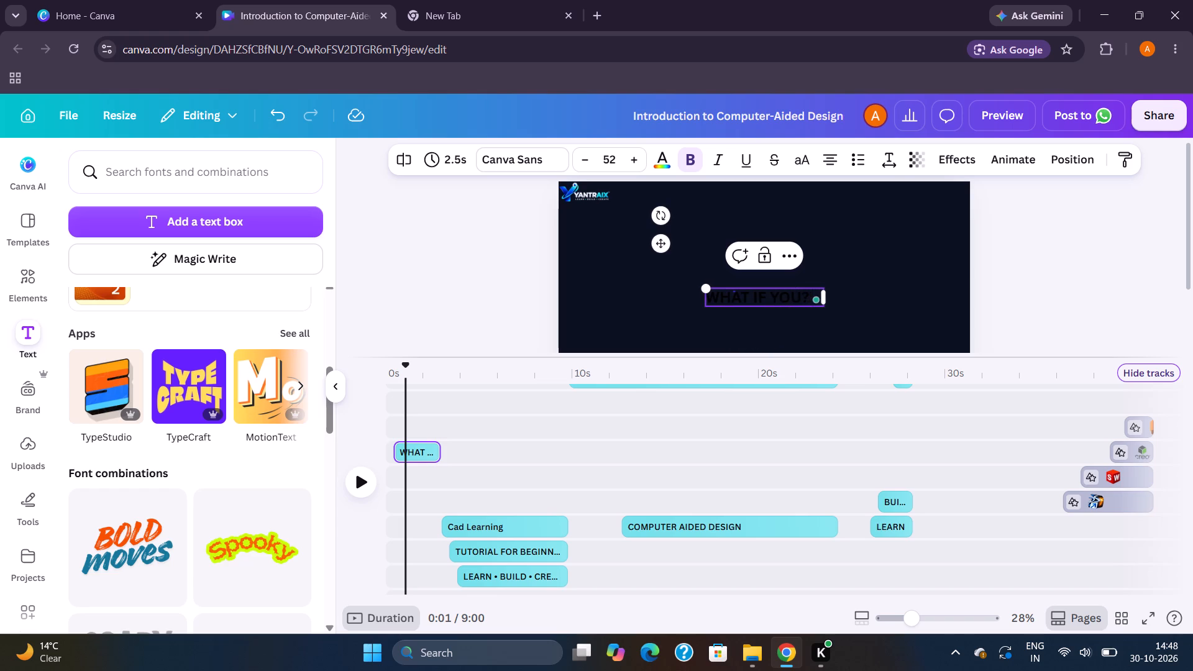
pyautogui.click(798, 300)
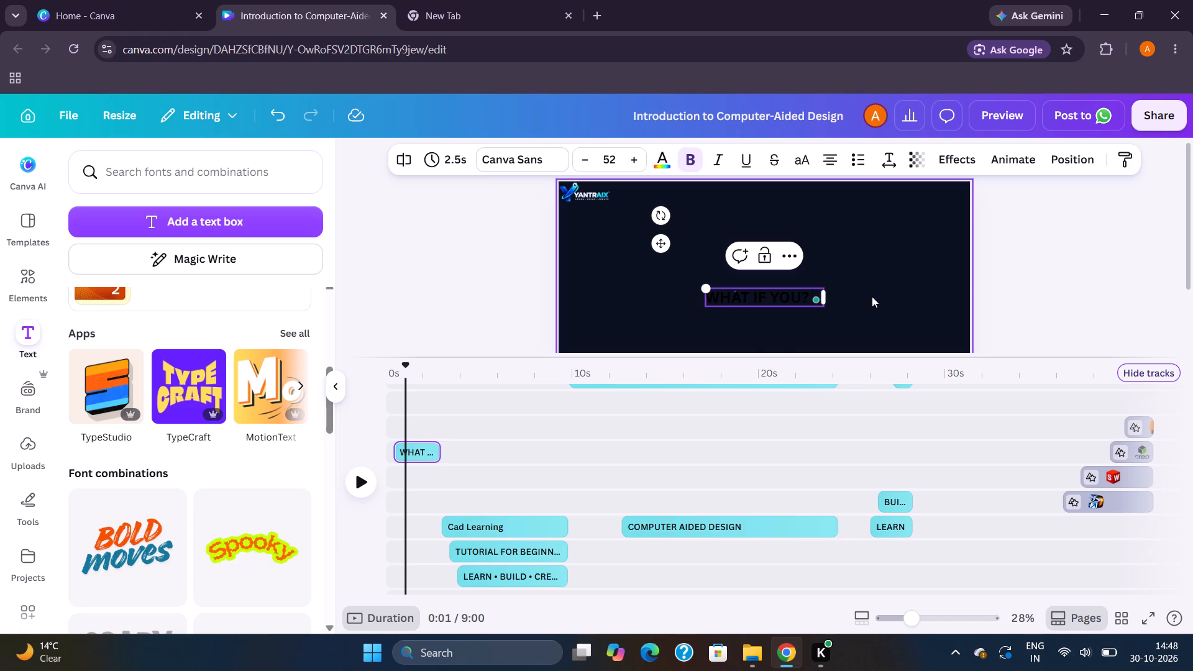
# Shorten the opening subheading text to "WHAT IF ?".
pyautogui.press('BackSpace')
pyautogui.press('BackSpace')
pyautogui.press('BackSpace')
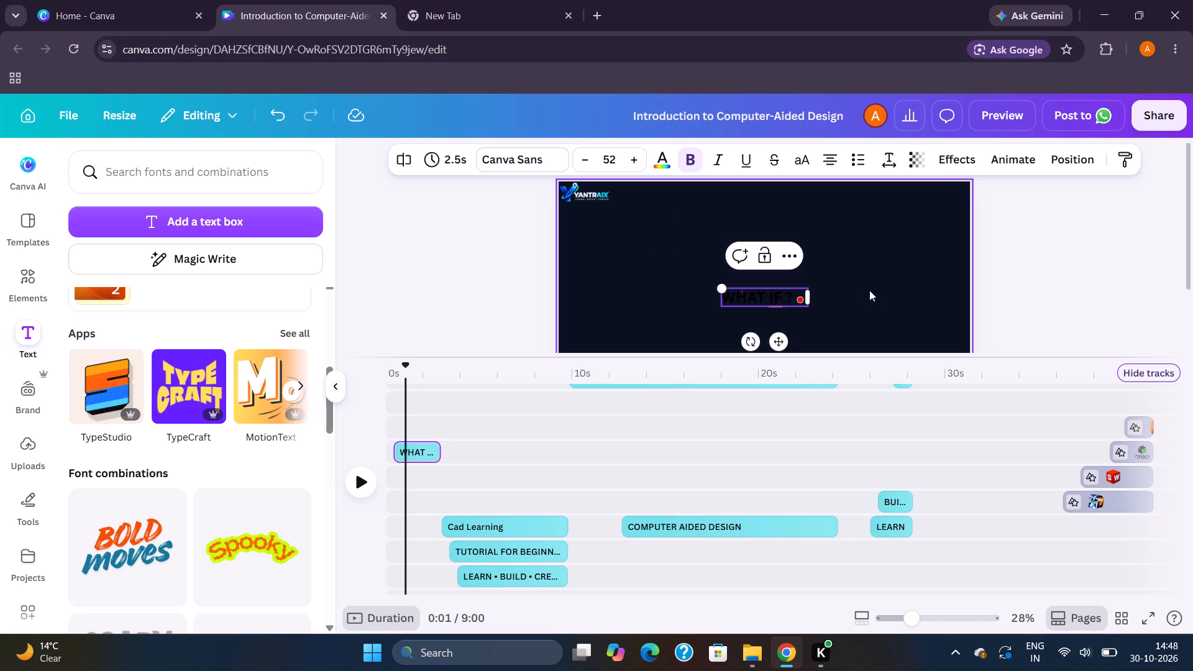
# Enlarge the "WHAT IF ?" subheading to font size 104 and move it near the middle of the frame.
pyautogui.moveTo(721, 286); pyautogui.dragTo(677, 227)
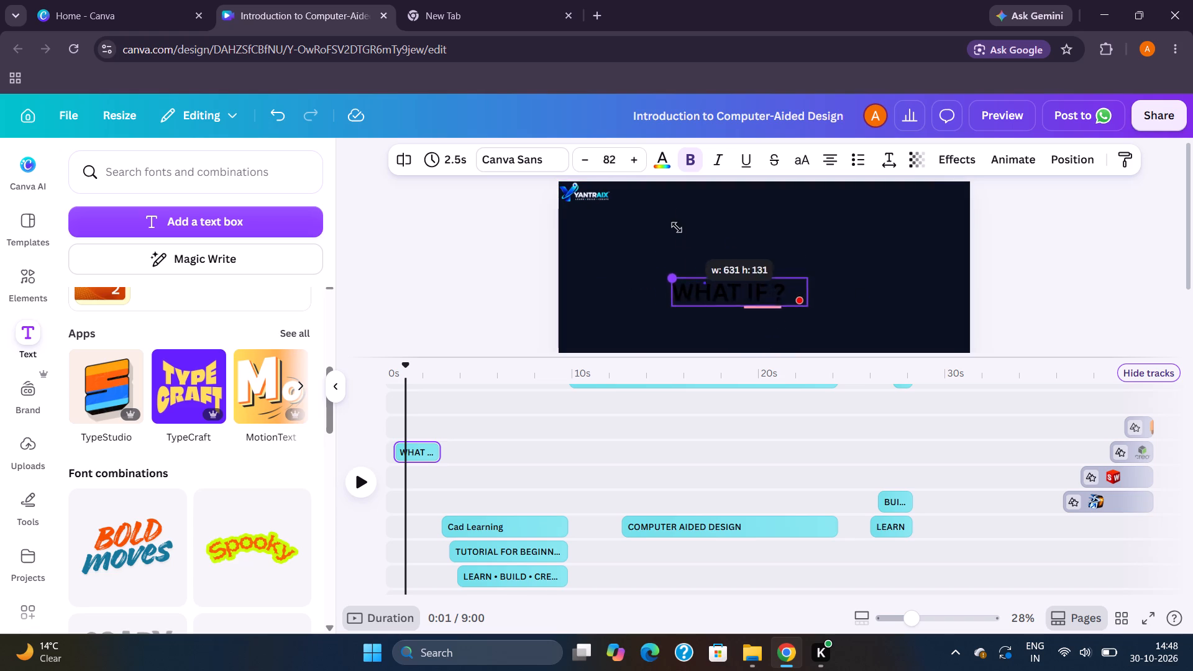
pyautogui.moveTo(677, 227); pyautogui.dragTo(650, 193)
pyautogui.moveTo(723, 298); pyautogui.dragTo(744, 289)
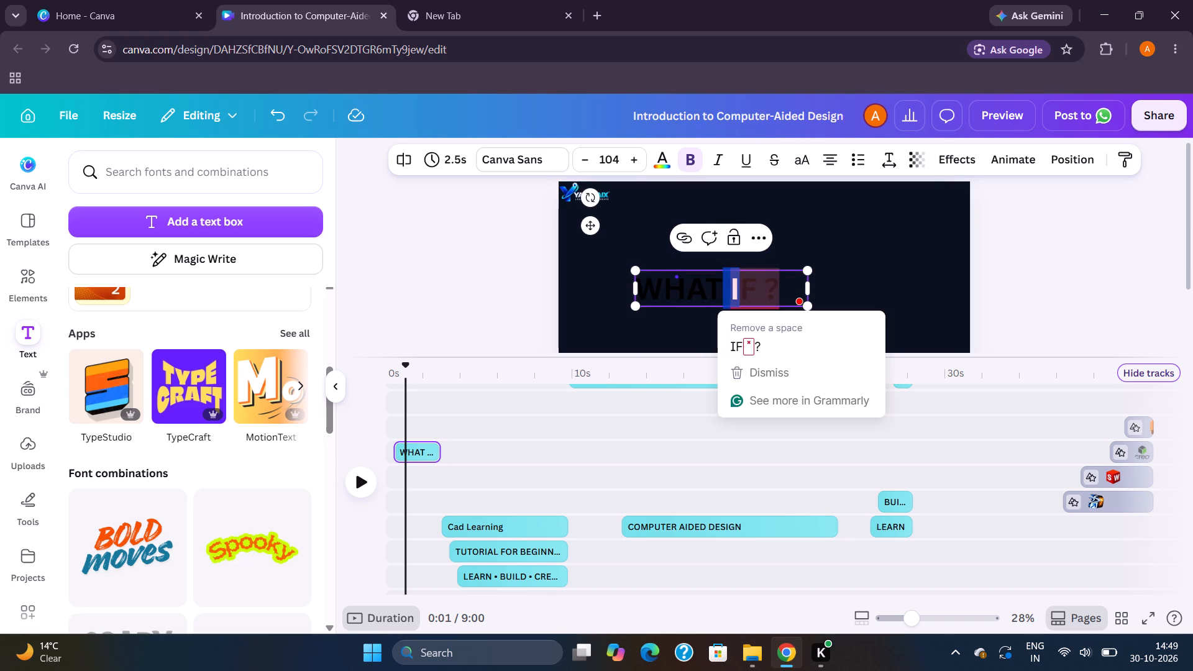
pyautogui.click(889, 257)
pyautogui.click(760, 291)
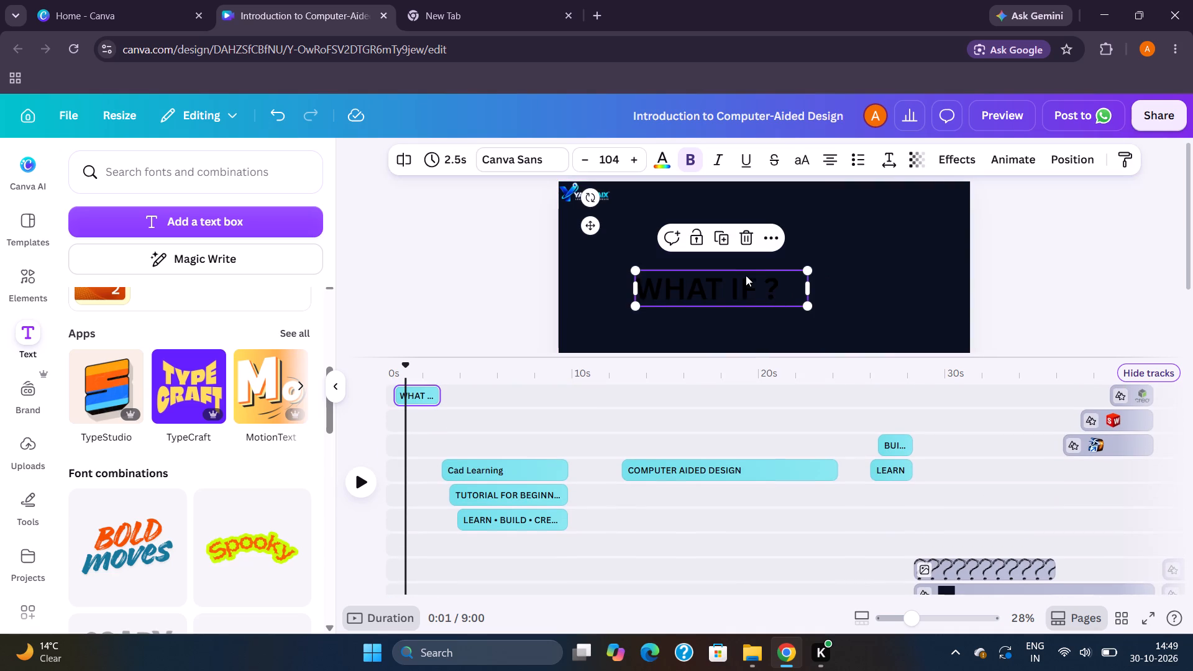
pyautogui.moveTo(591, 222); pyautogui.dragTo(614, 215)
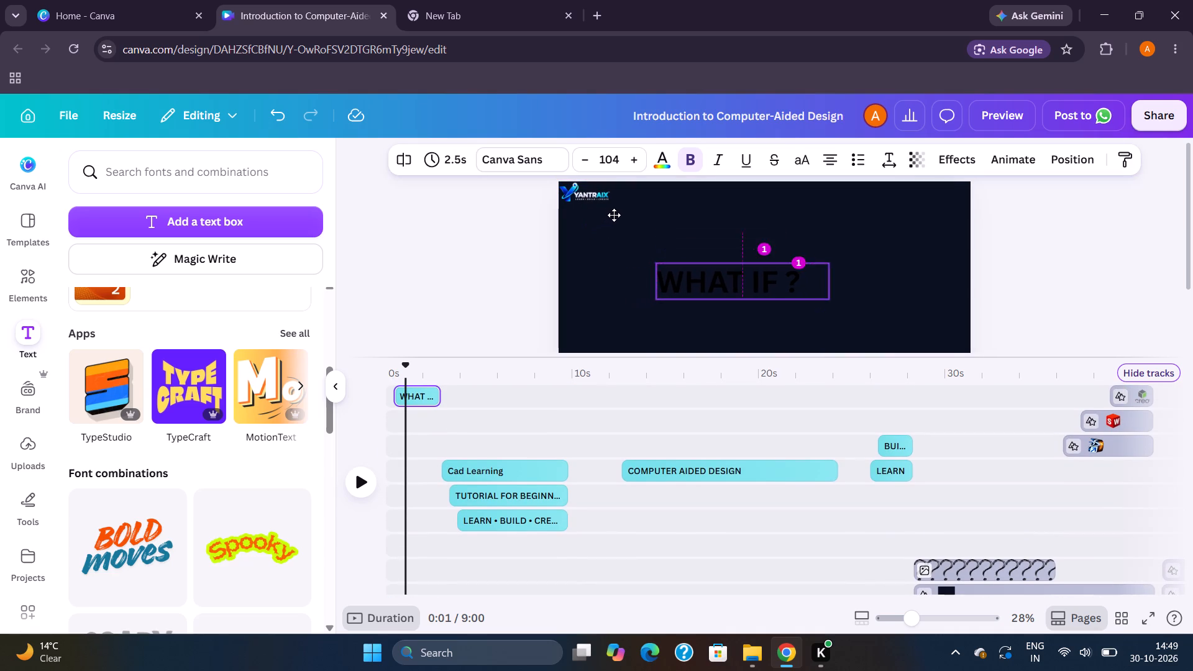
pyautogui.moveTo(614, 215); pyautogui.dragTo(623, 218)
# Recolour the whole "WHAT IF ?" text with the brand palette purple #8c52ff.
pyautogui.doubleClick(741, 283)
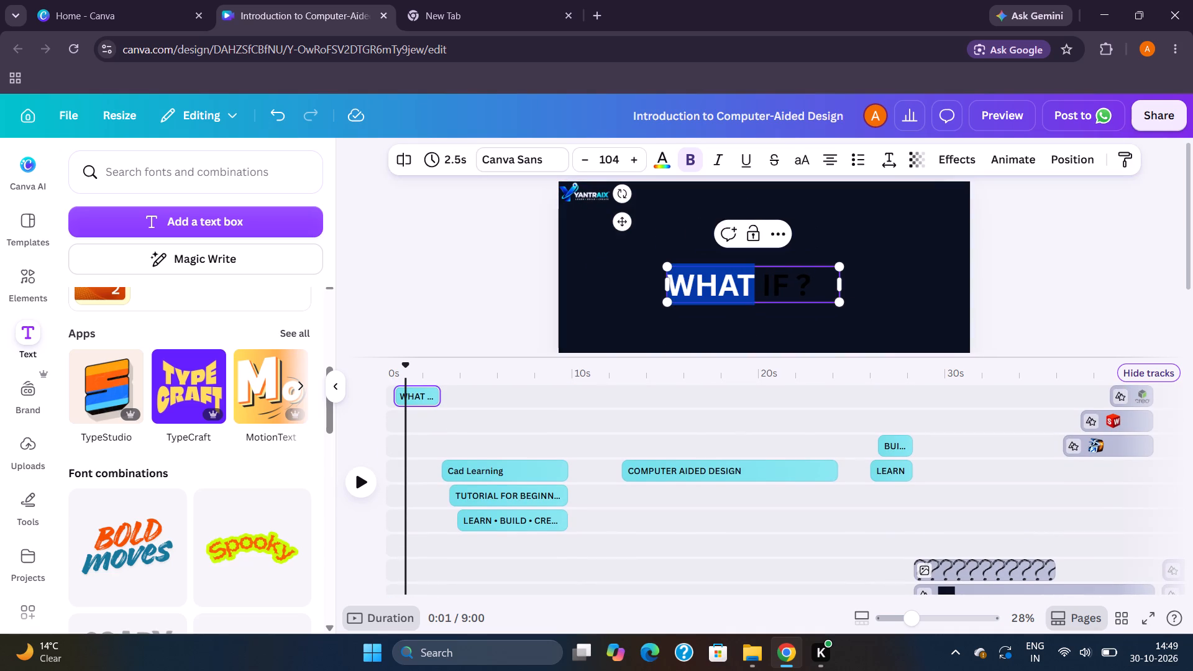
pyautogui.click(780, 283)
pyautogui.moveTo(817, 286); pyautogui.dragTo(797, 285)
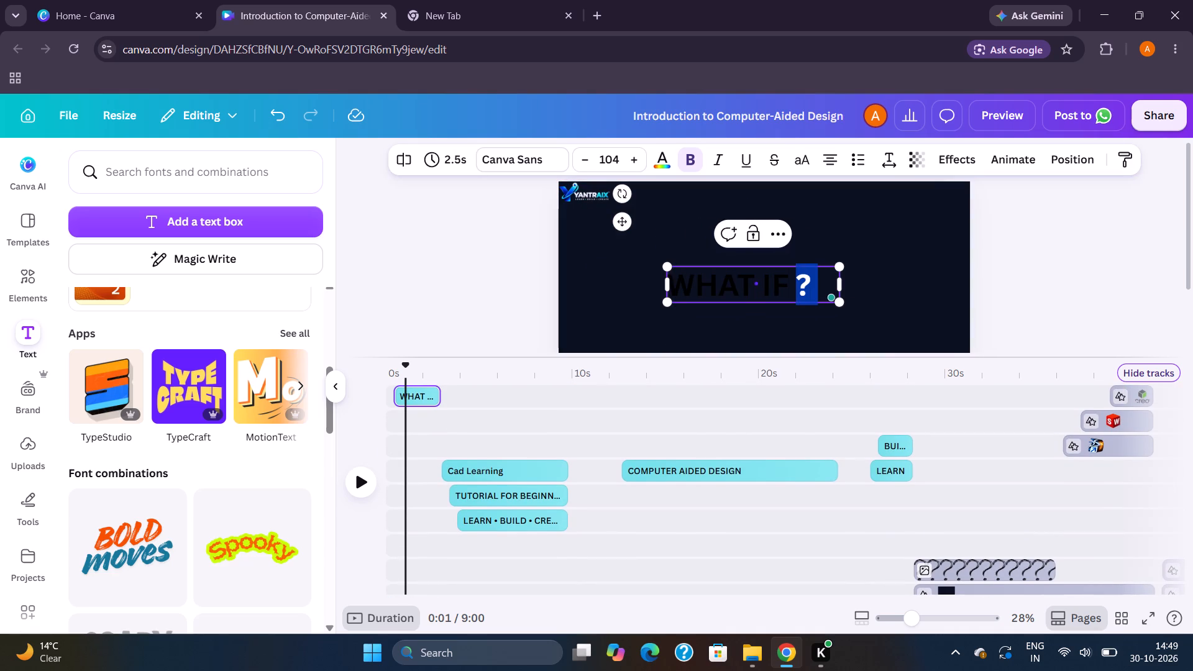
pyautogui.moveTo(797, 285); pyautogui.dragTo(677, 275)
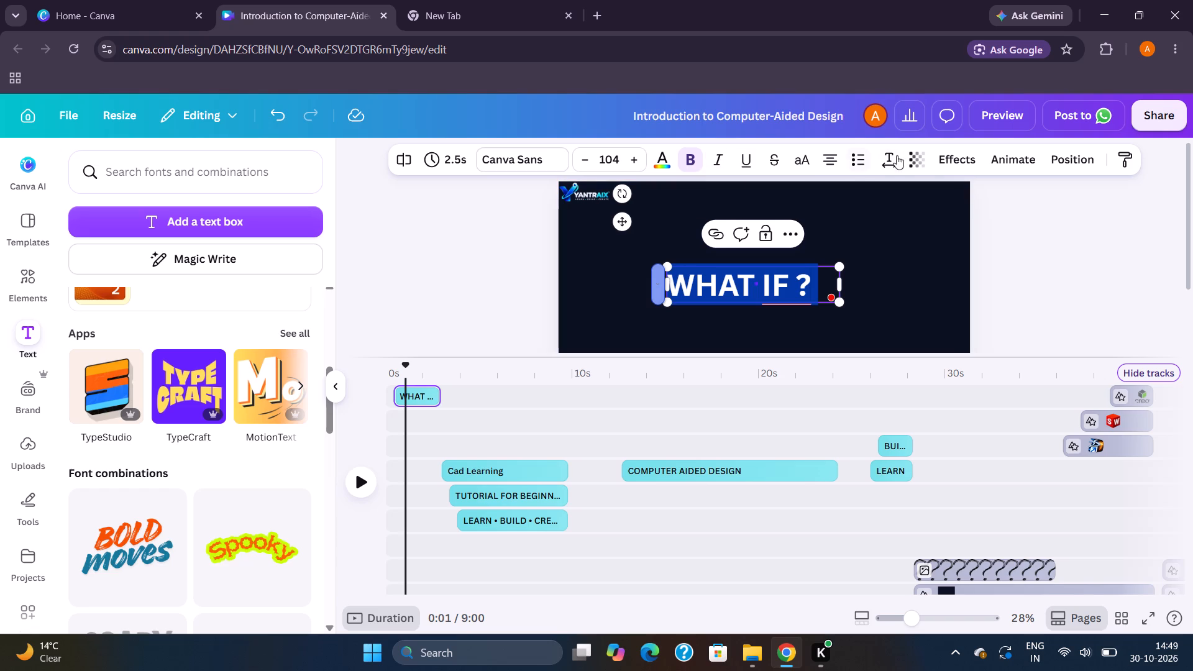
pyautogui.click(671, 162)
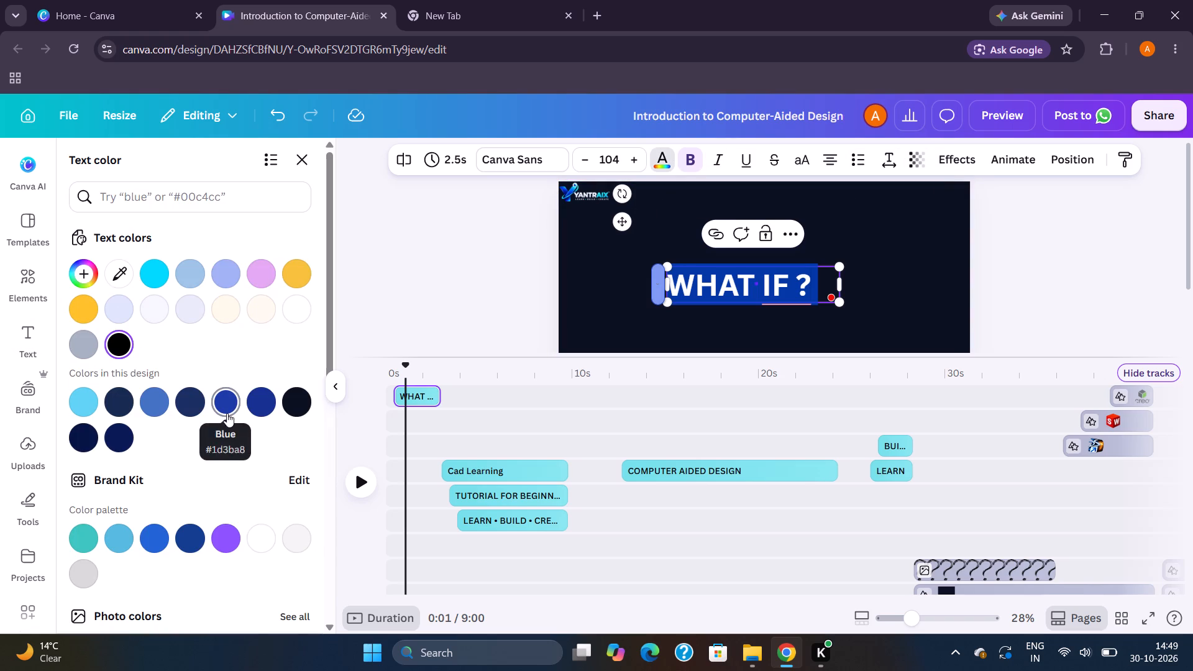
pyautogui.click(227, 413)
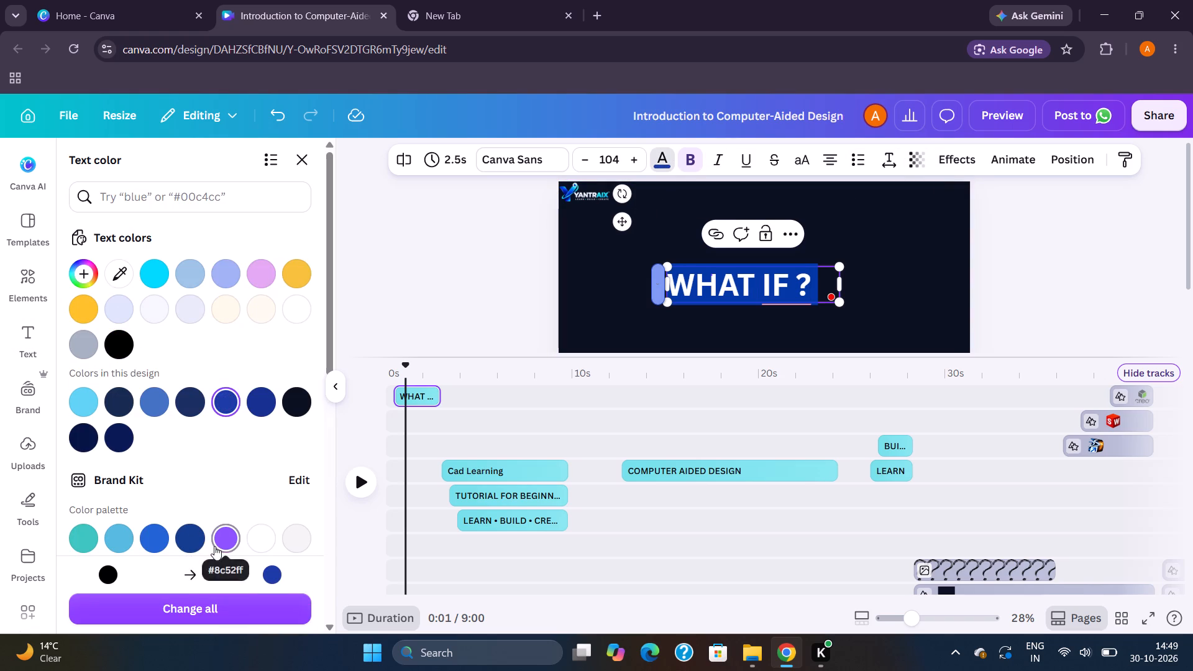
pyautogui.click(214, 546)
pyautogui.doubleClick(455, 248)
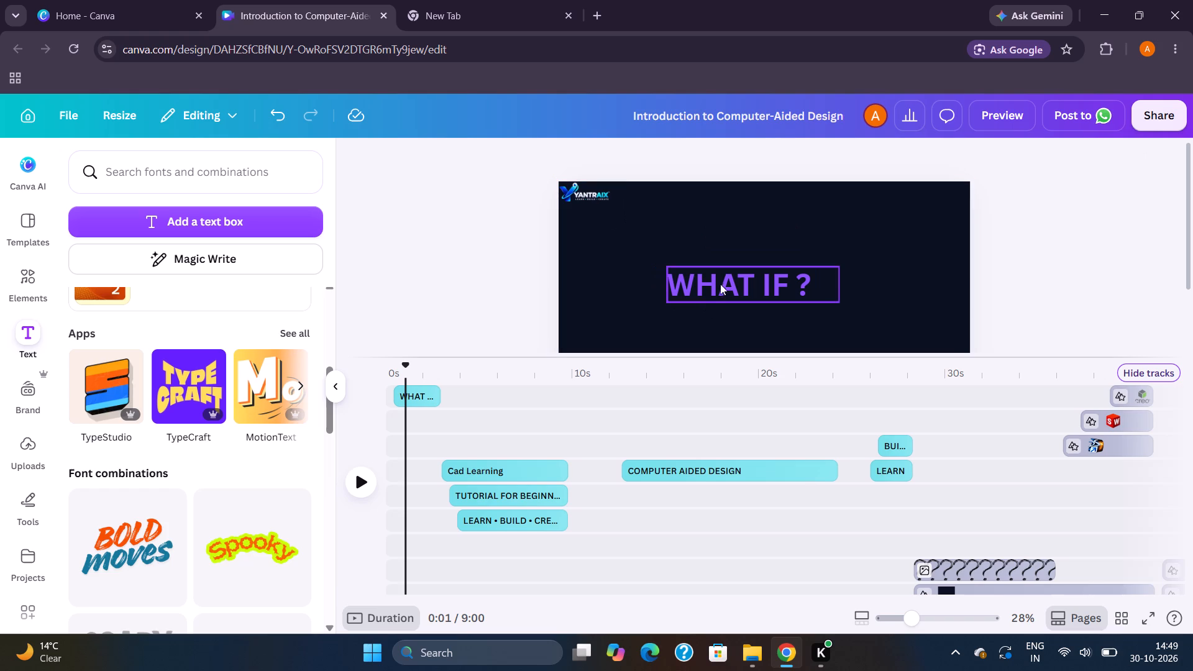
# Widen the "WHAT IF ?" text box to about 910 so its text shifts closer to the frame's centre.
pyautogui.click(720, 281)
pyautogui.click(839, 284)
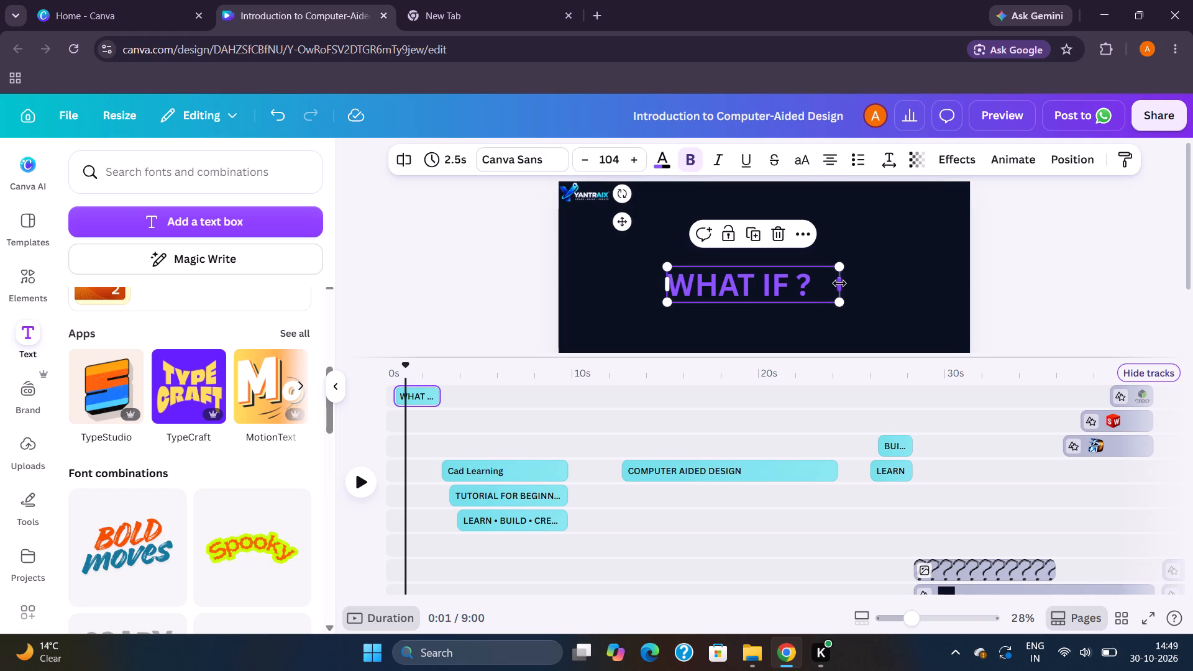
pyautogui.moveTo(839, 283); pyautogui.dragTo(863, 283)
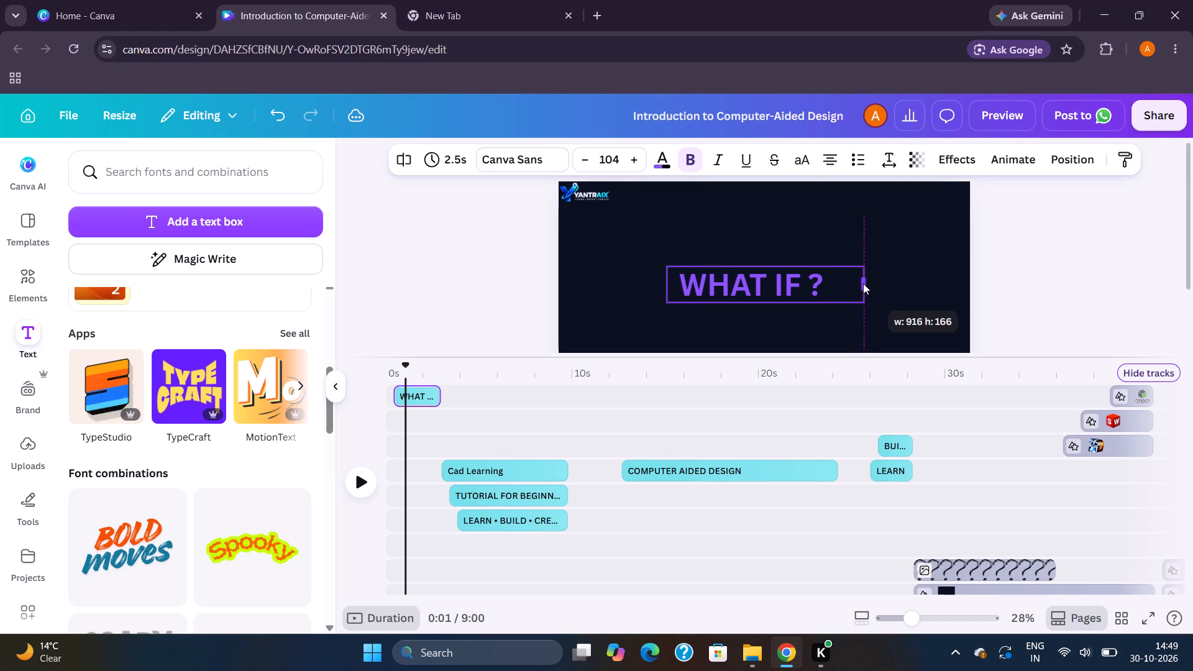
pyautogui.moveTo(863, 283); pyautogui.dragTo(862, 283)
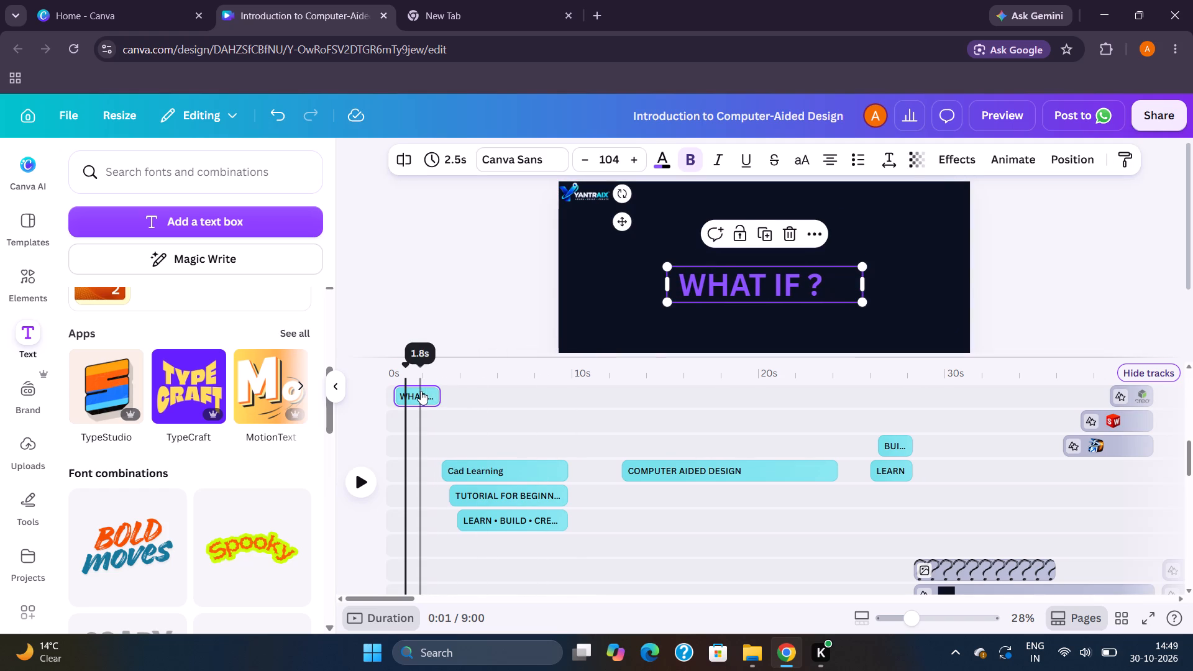
# Apply the Typewriter animation to the "WHAT IF ?" subheading.
pyautogui.click(421, 391)
pyautogui.click(1004, 163)
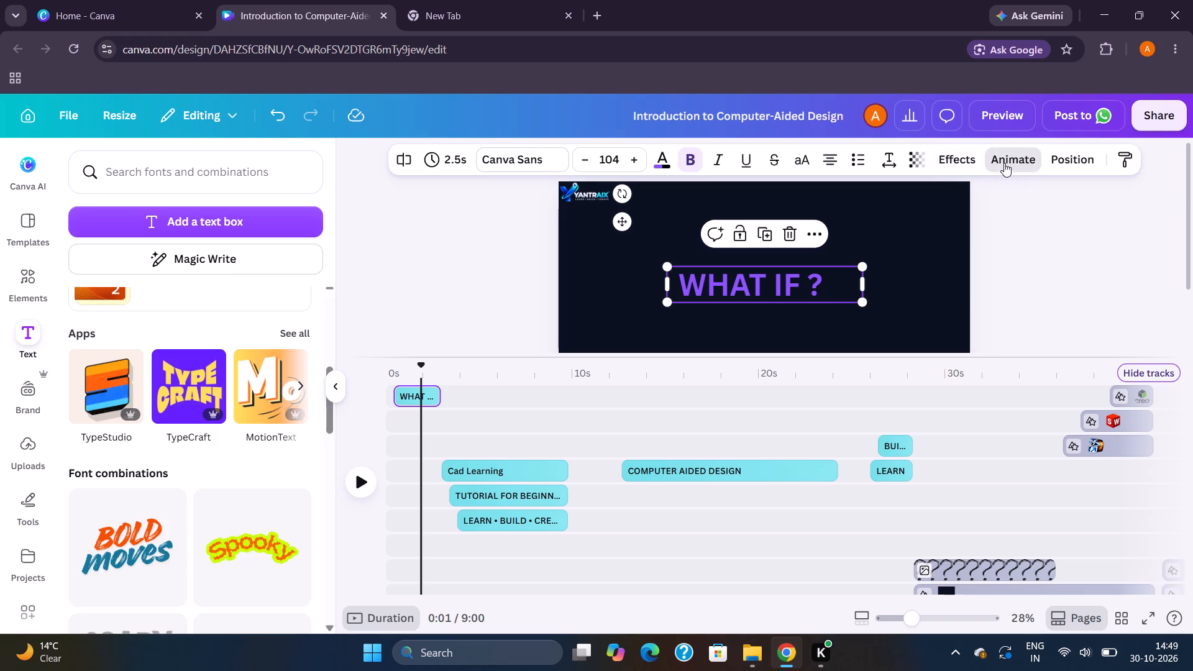
pyautogui.click(104, 373)
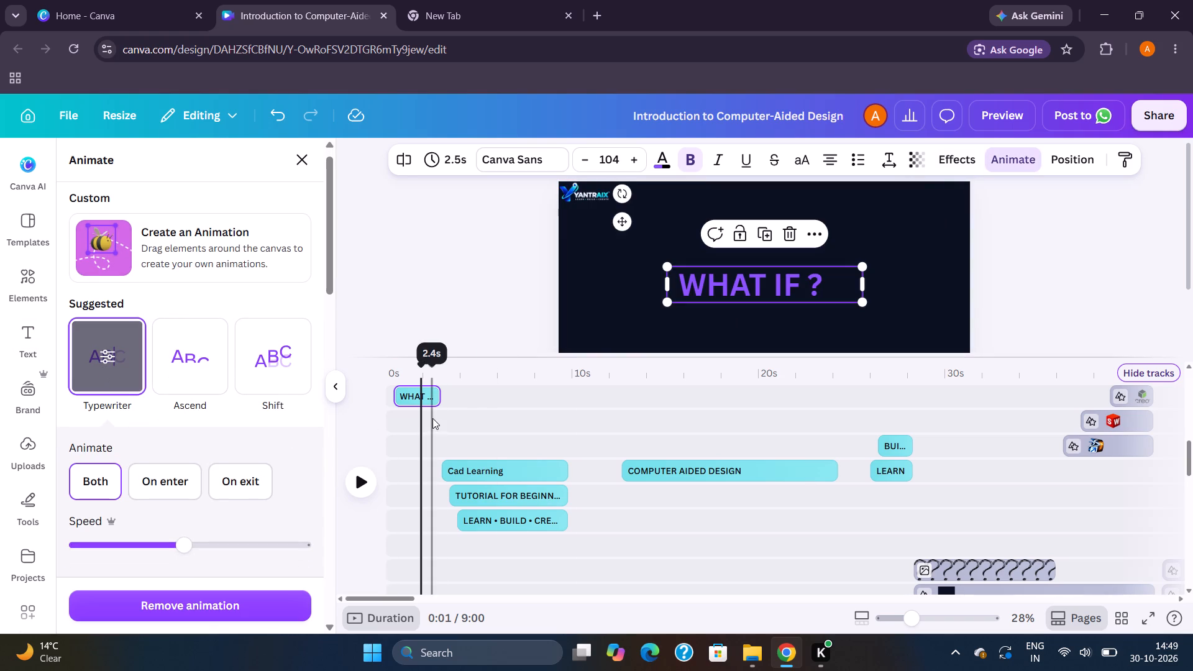
# Shift the "WHAT IF ?" clip slightly later on the timeline and trim its end so it lasts 2.2 s.
pyautogui.moveTo(426, 398); pyautogui.dragTo(432, 398)
pyautogui.moveTo(439, 396); pyautogui.dragTo(433, 393)
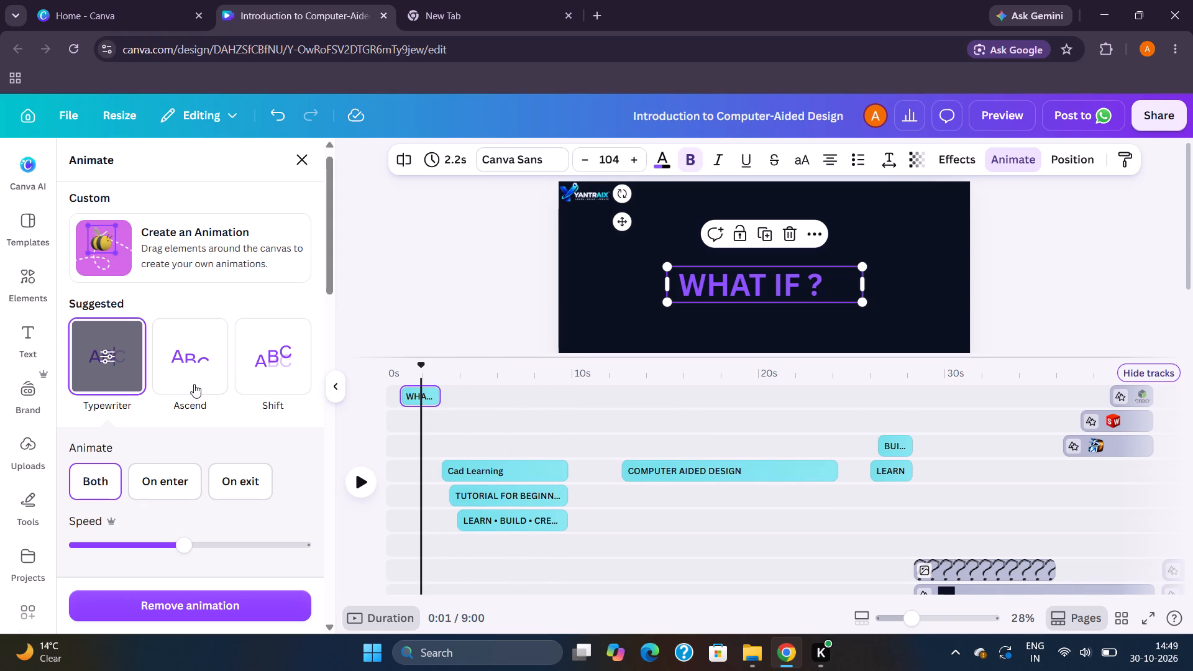
# Browse the other text animations and add-on effects available for the "WHAT IF ?" subheading.
pyautogui.scroll(-7, 193, 382)
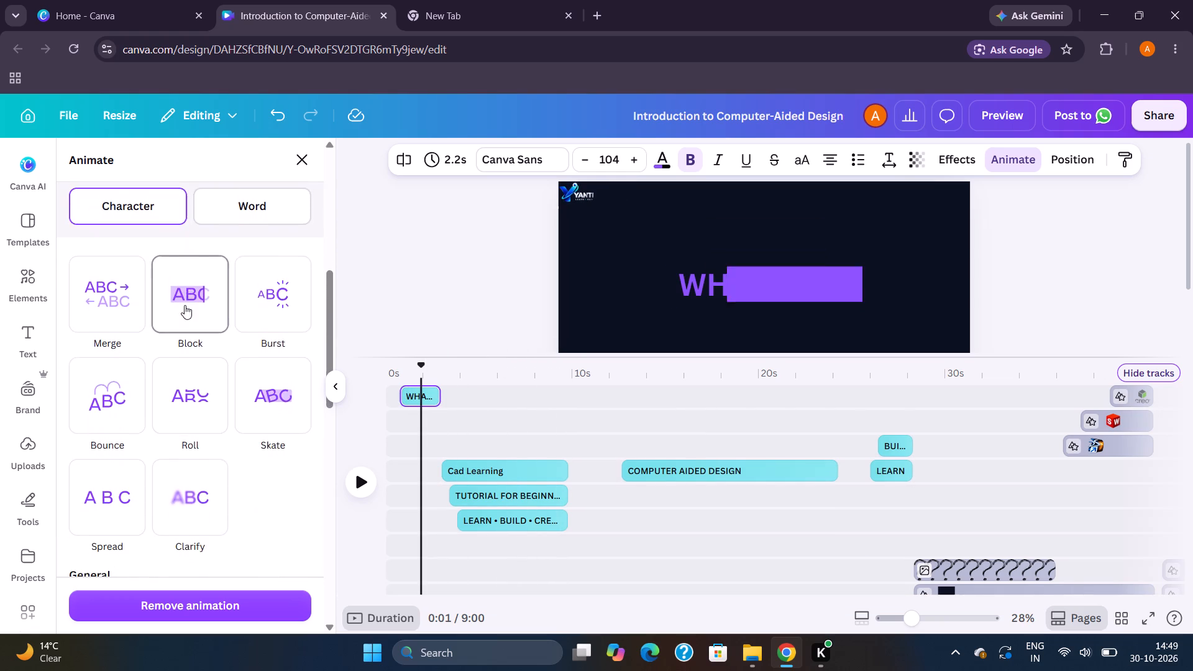
pyautogui.scroll(-5, 185, 305)
pyautogui.scroll(6, 185, 304)
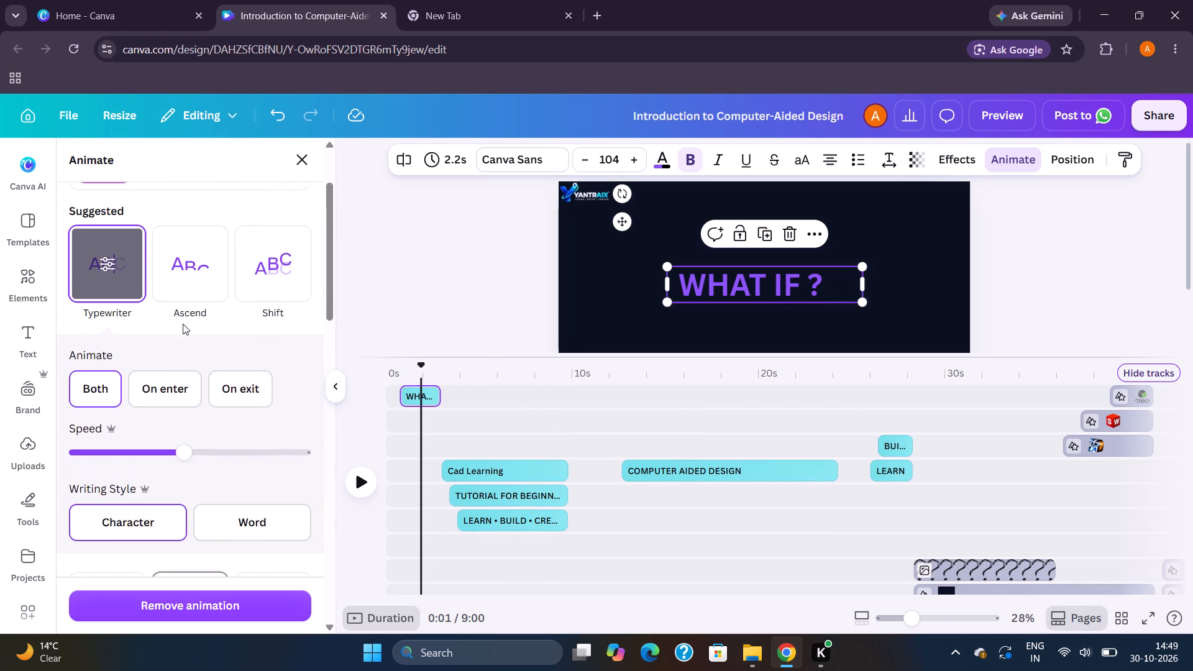
pyautogui.scroll(1, 161, 411)
pyautogui.scroll(-8, 161, 424)
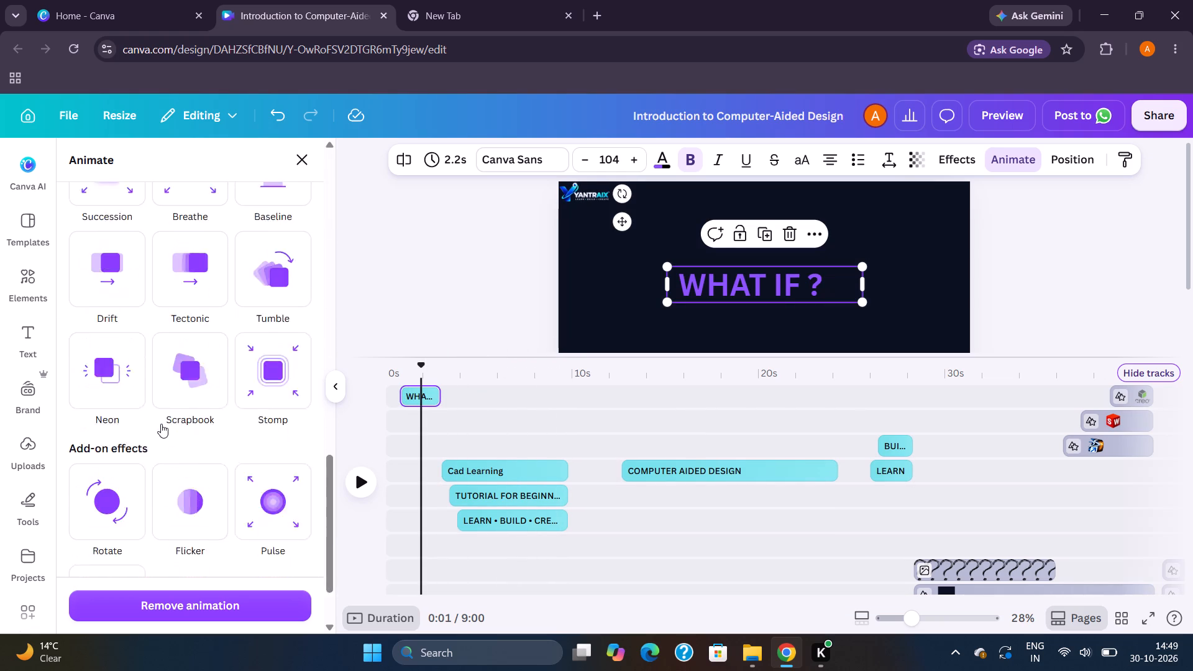
pyautogui.scroll(-2, 161, 424)
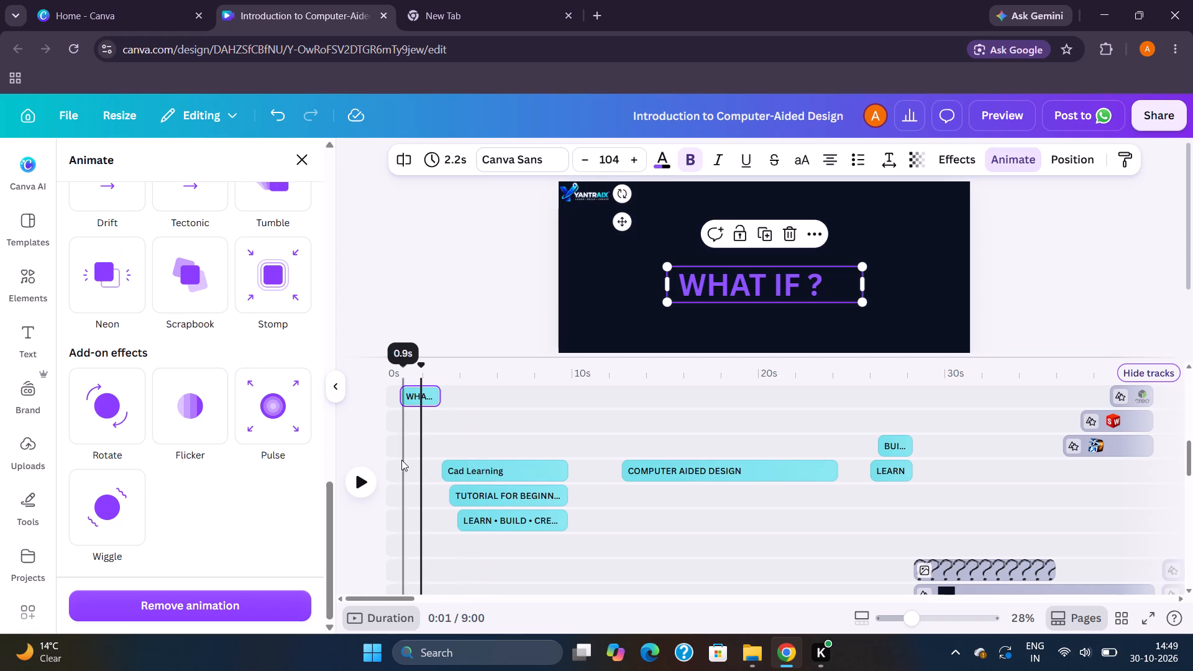
# Replay the opening seconds from near the start to check the animated subheading's timing before the CAD LEARNING title.
pyautogui.click(406, 454)
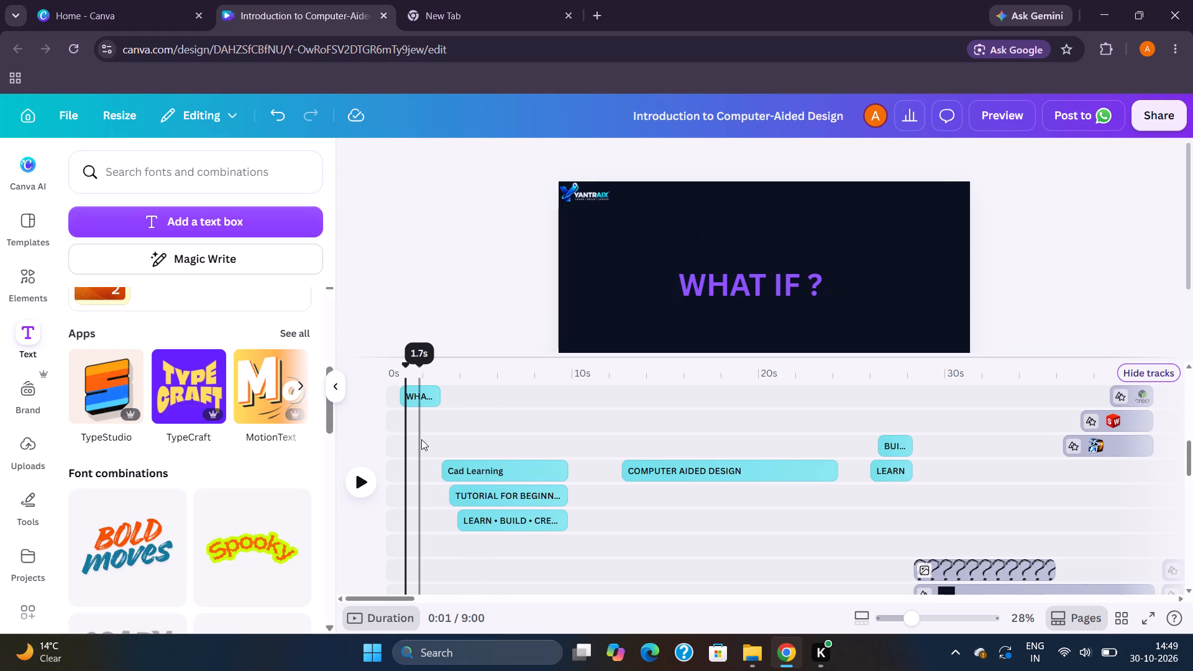
pyautogui.press('Left')
pyautogui.press('Left')
pyautogui.press('Left')
pyautogui.press('space')
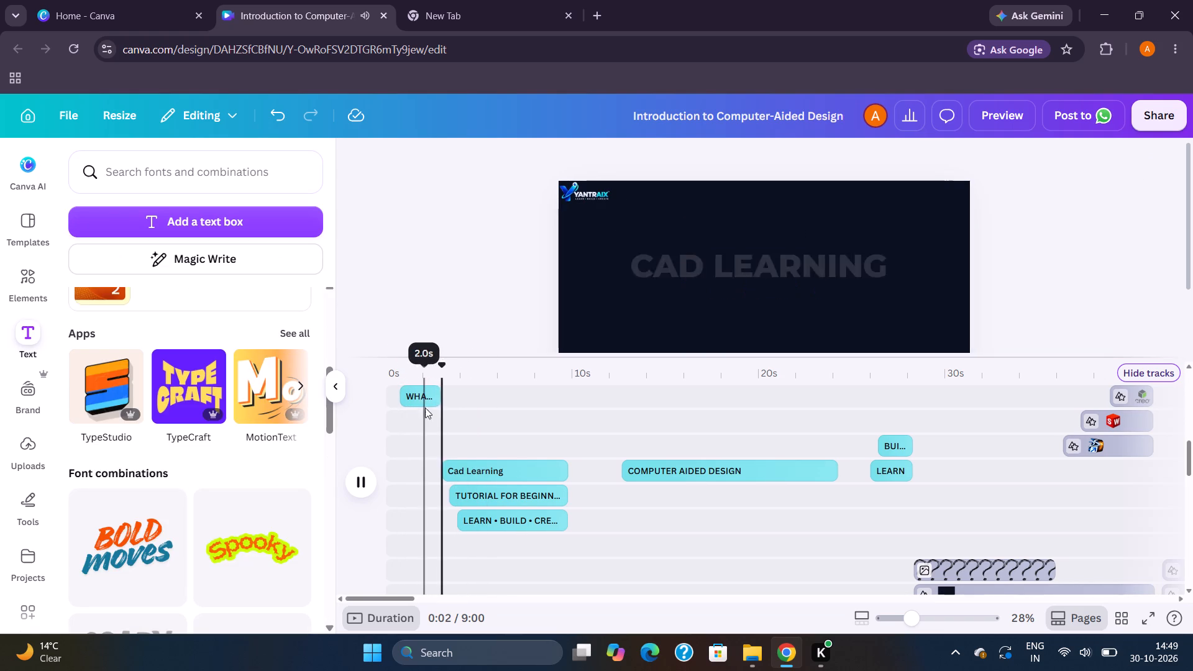
pyautogui.click(398, 410)
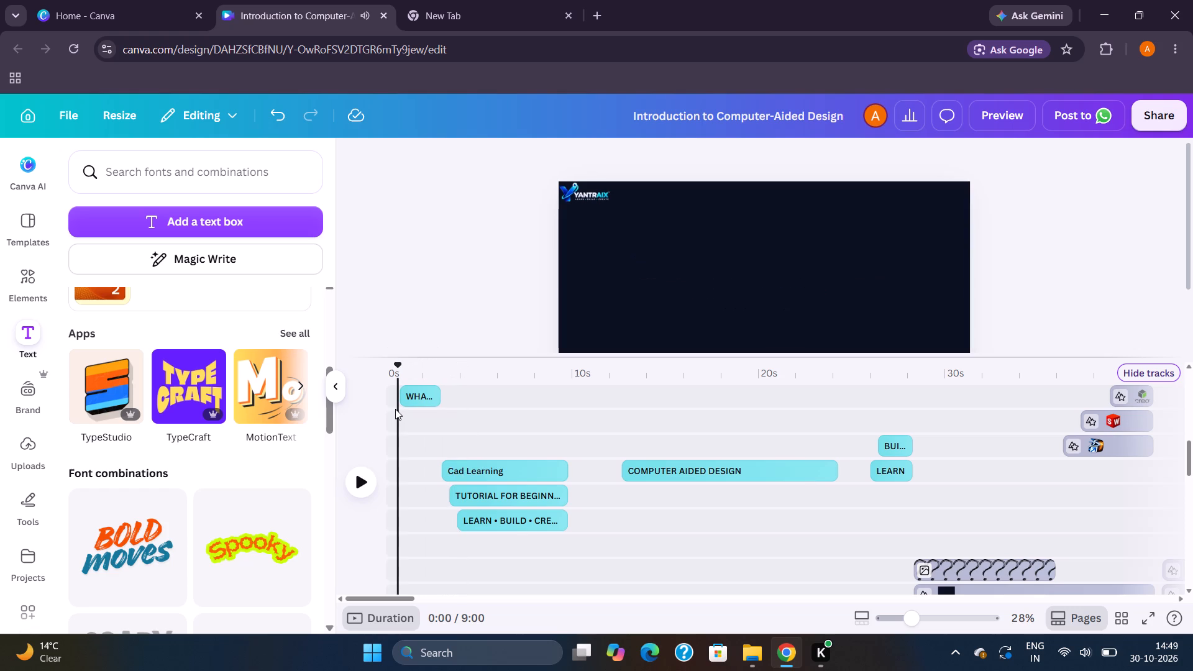
pyautogui.press('space')
pyautogui.click(391, 404)
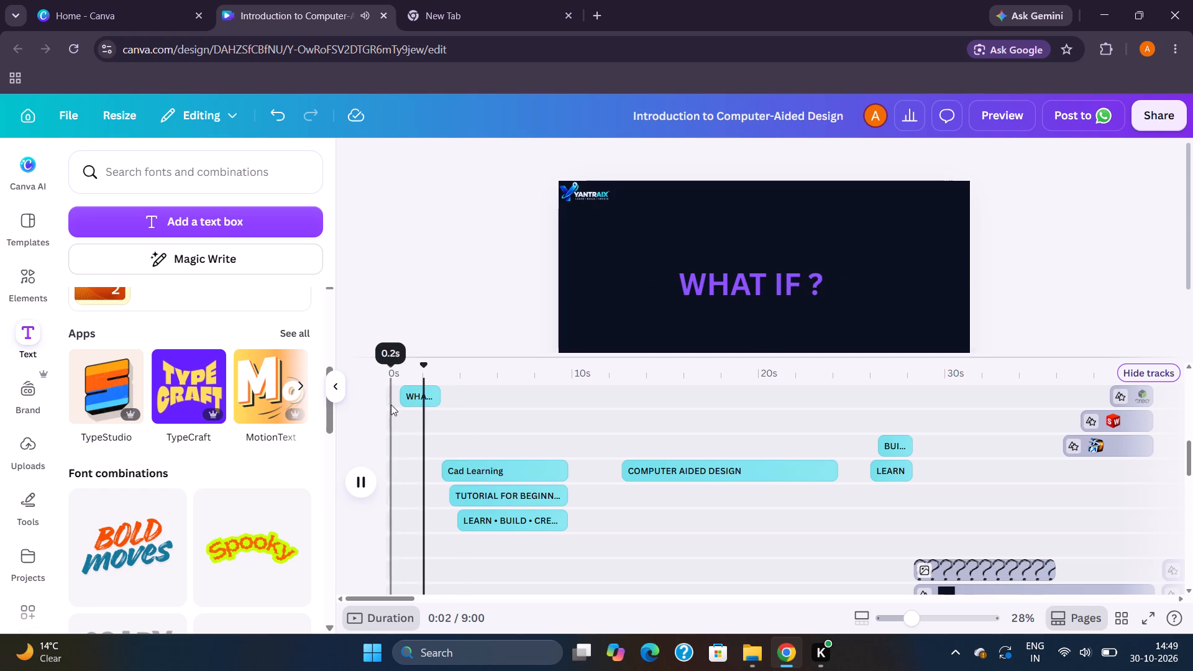
pyautogui.press('space')
pyautogui.press('space')
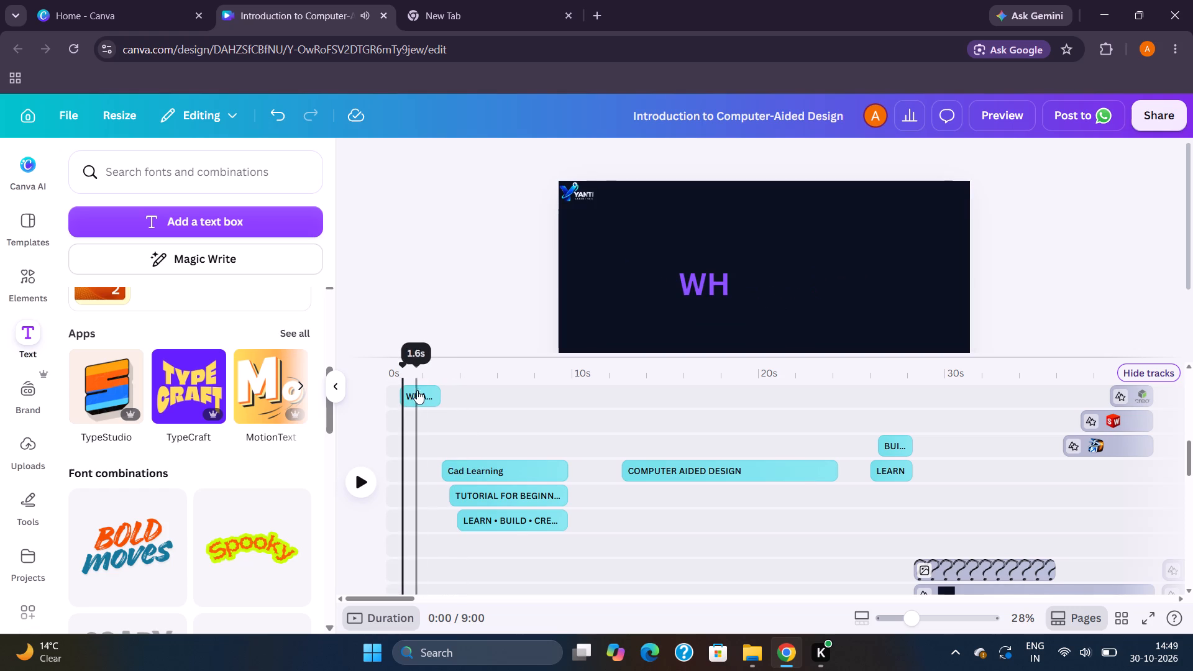
# Trim the end of the "WHAT IF ?" clip so it lasts 1.8 s.
pyautogui.click(439, 396)
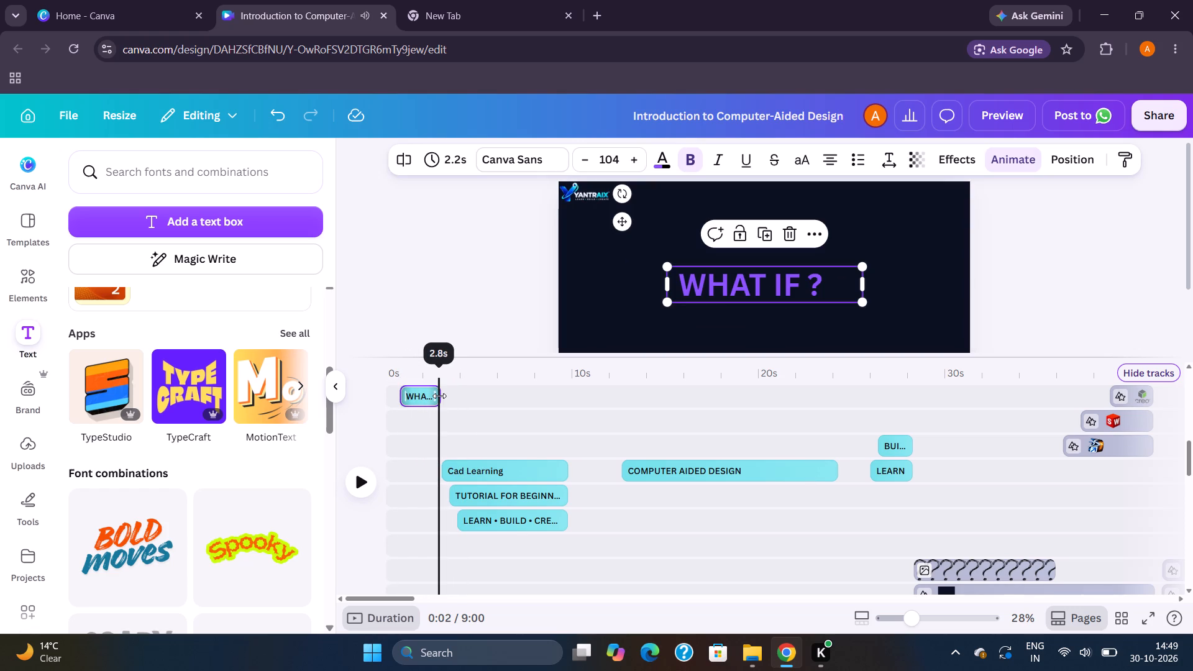
pyautogui.moveTo(438, 396); pyautogui.dragTo(433, 396)
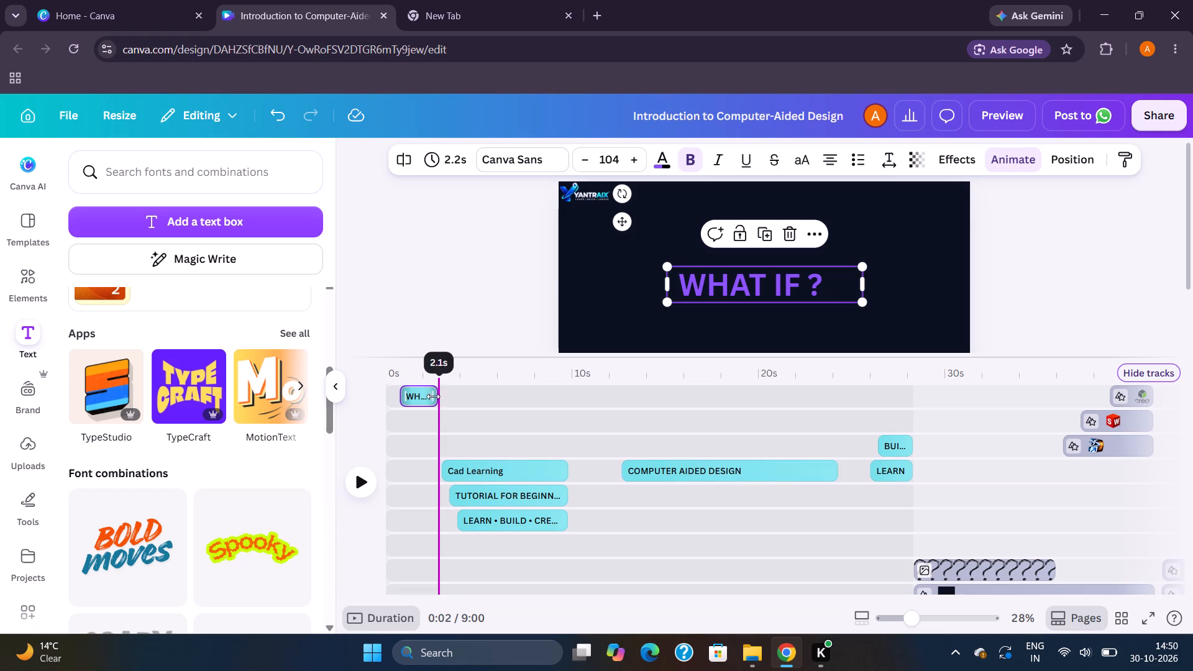
pyautogui.moveTo(433, 396); pyautogui.dragTo(431, 395)
# Play the video from the opening subheading through the CAD definition and LEARN BUILD CREATE sections, following the clips along the timeline.
pyautogui.click(401, 405)
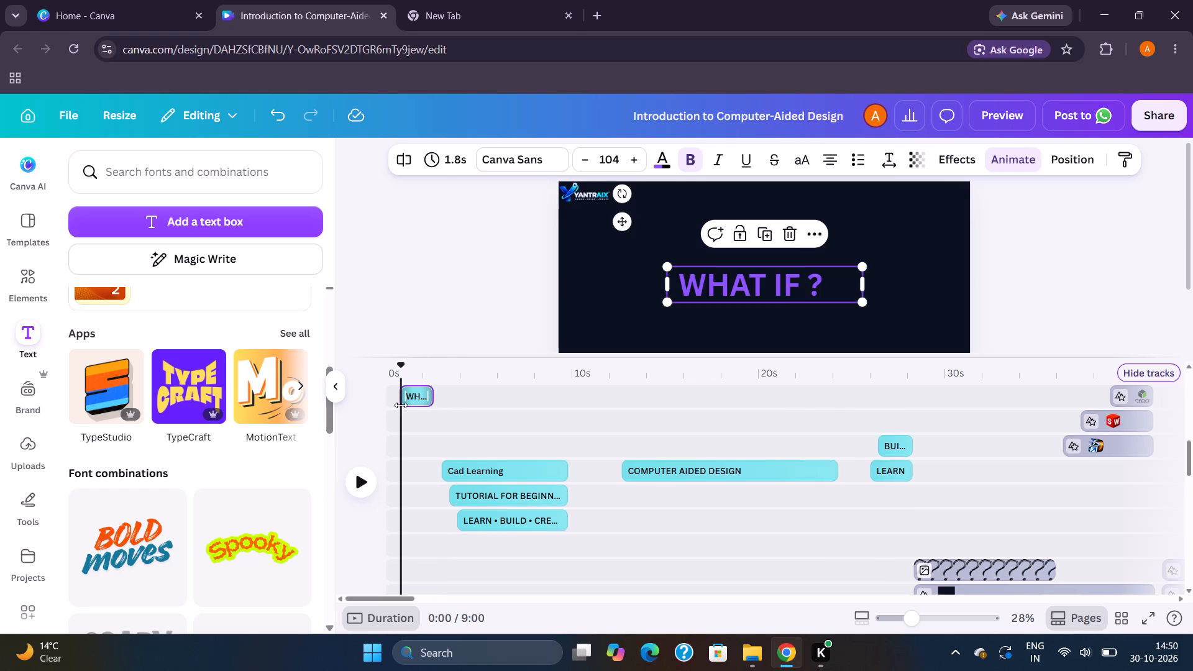
pyautogui.press('space')
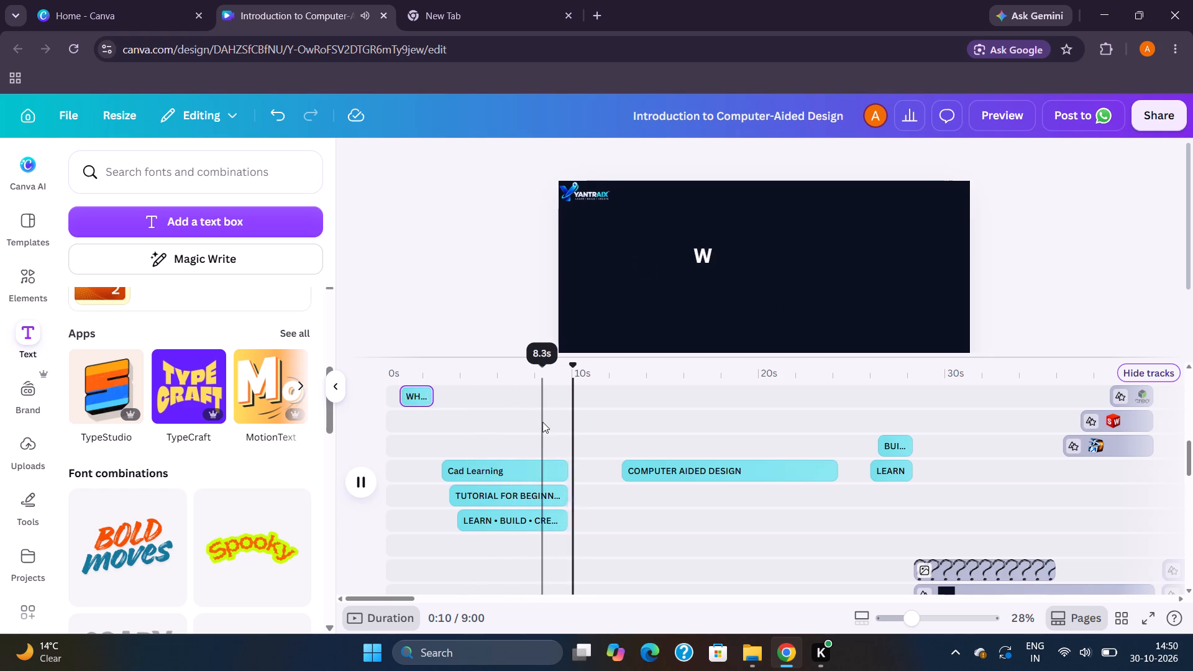
pyautogui.hscroll(-3, 542, 422)
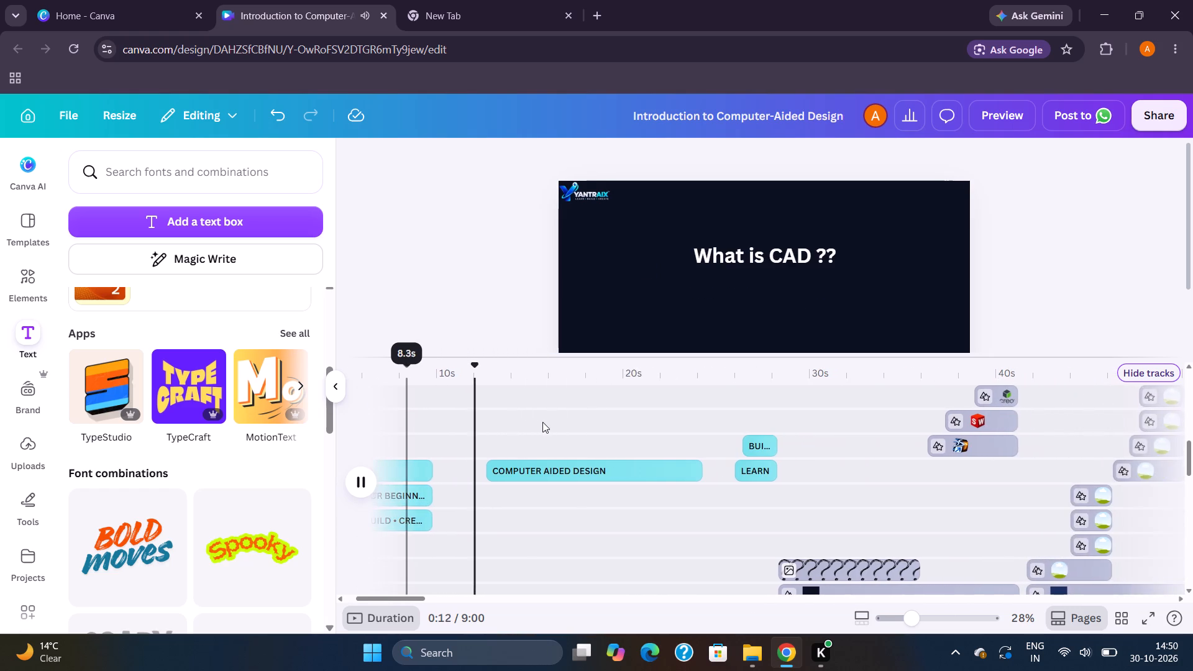
pyautogui.scroll(-2, 542, 422)
pyautogui.hscroll(-4, 542, 422)
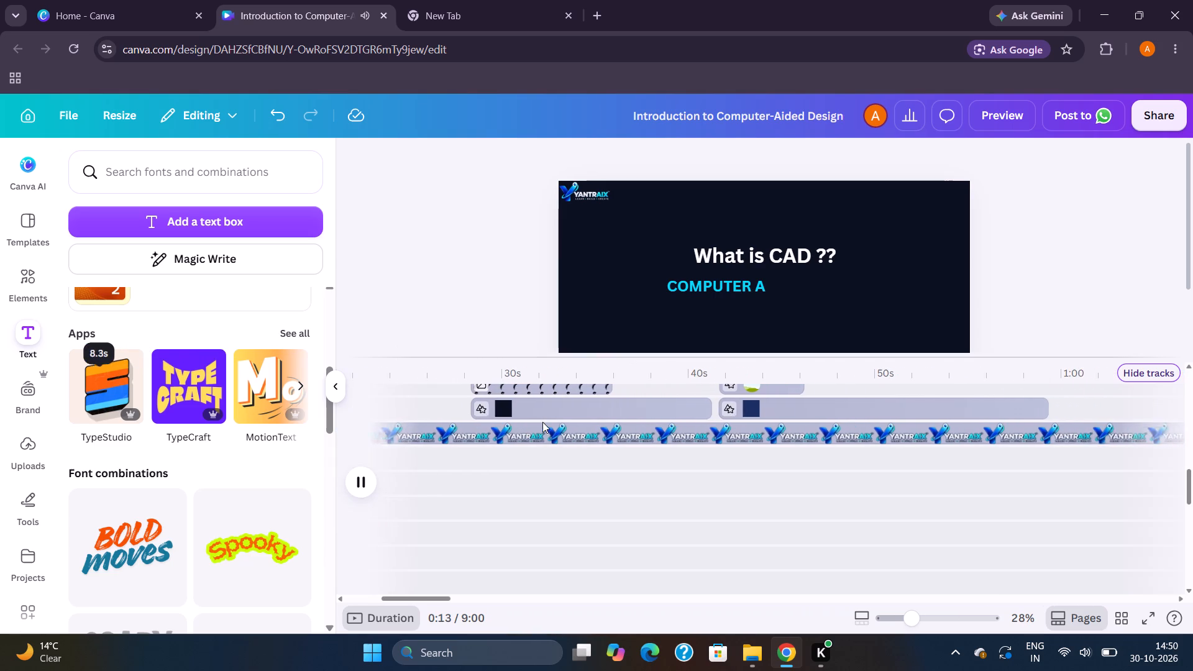
pyautogui.scroll(1, 542, 422)
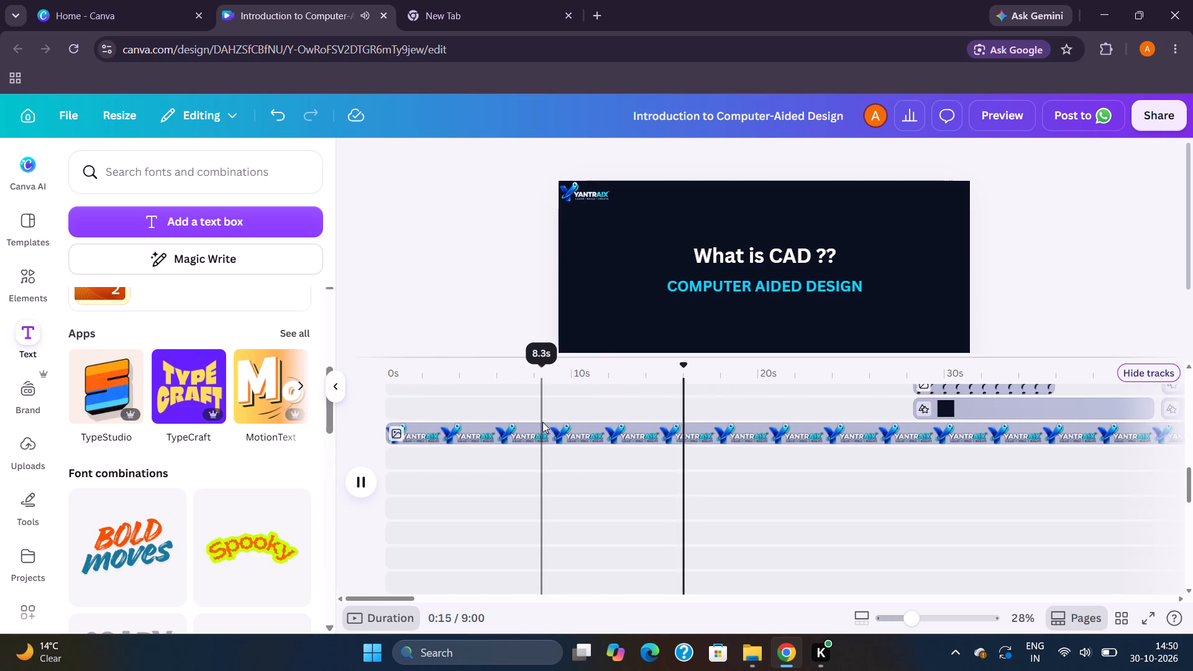
pyautogui.scroll(1, 542, 422)
pyautogui.hscroll(-2, 542, 422)
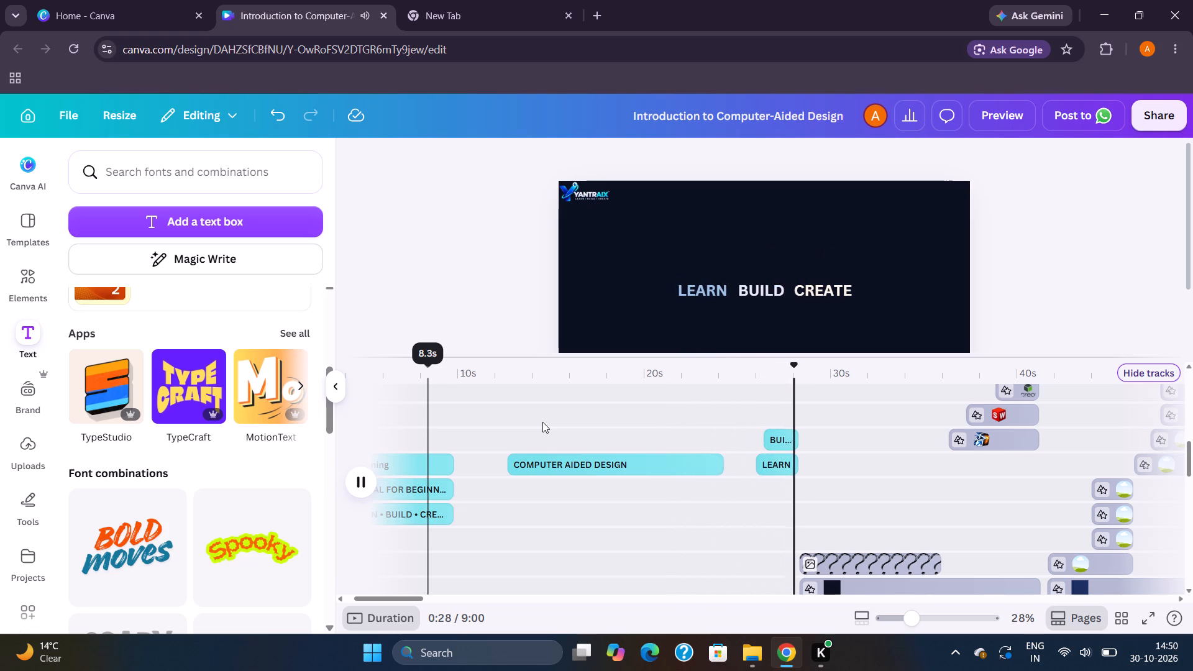
pyautogui.scroll(-1, 542, 422)
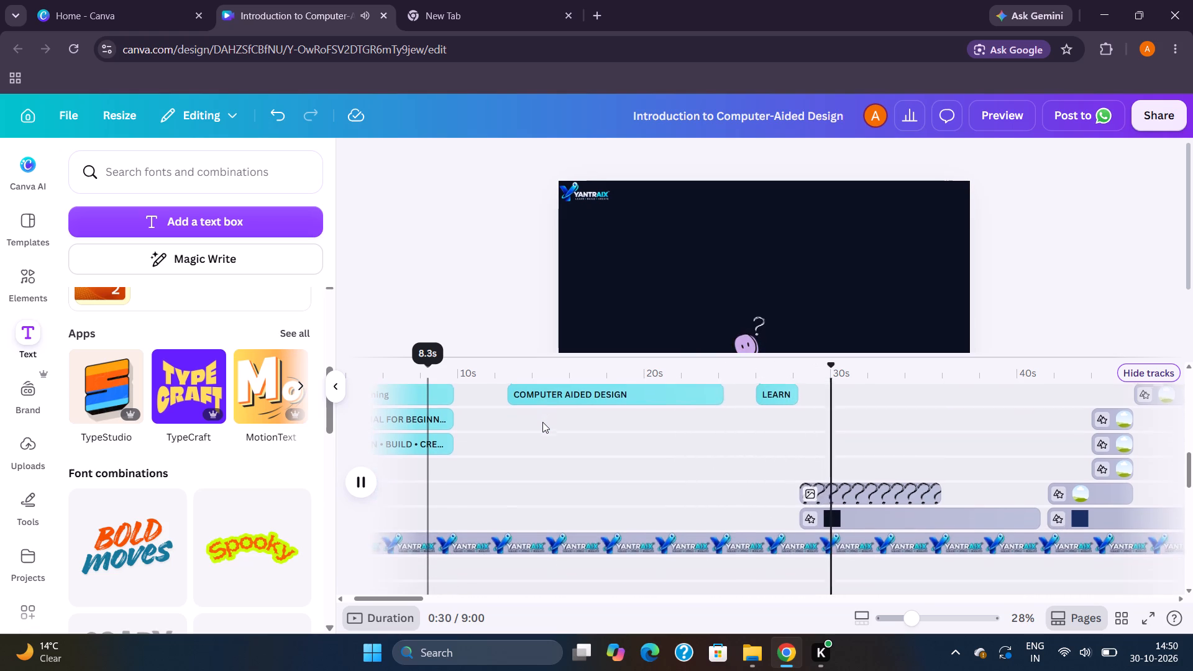
pyautogui.scroll(-1, 542, 422)
pyautogui.hscroll(-4, 542, 422)
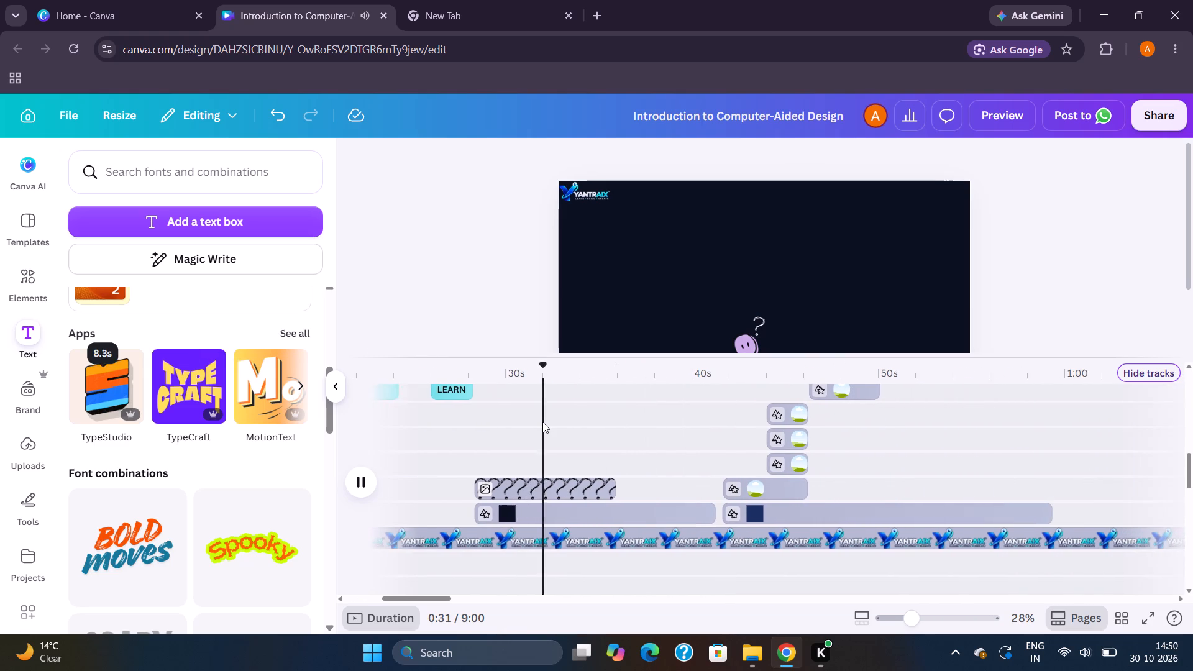
pyautogui.hscroll(-1, 542, 422)
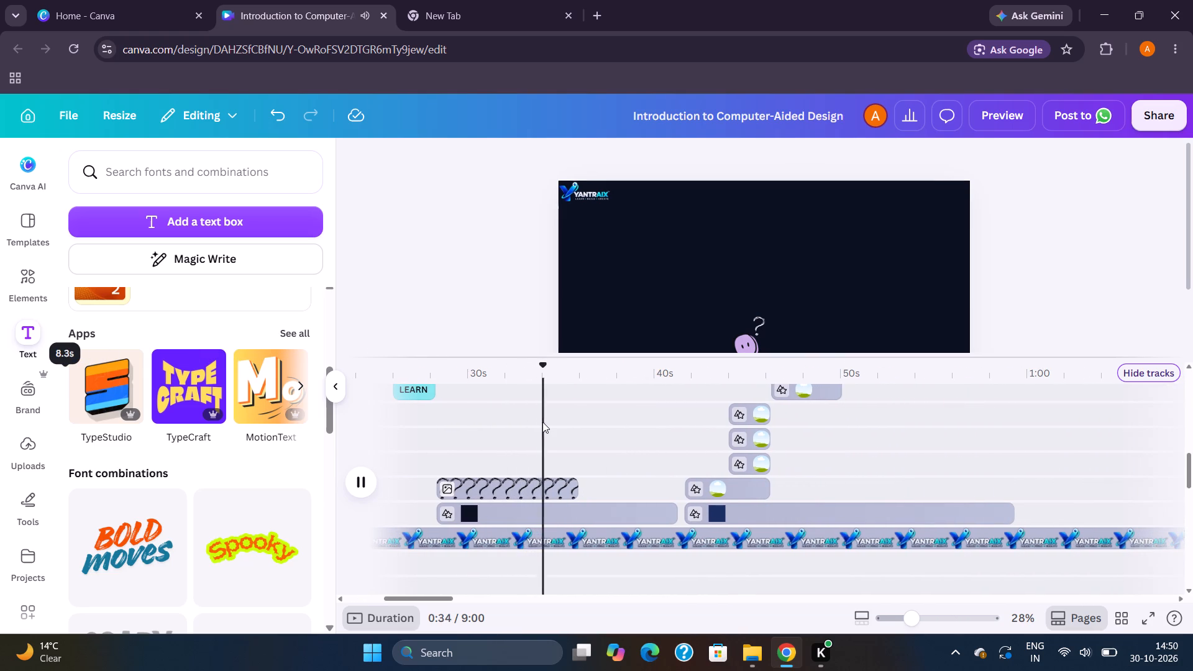
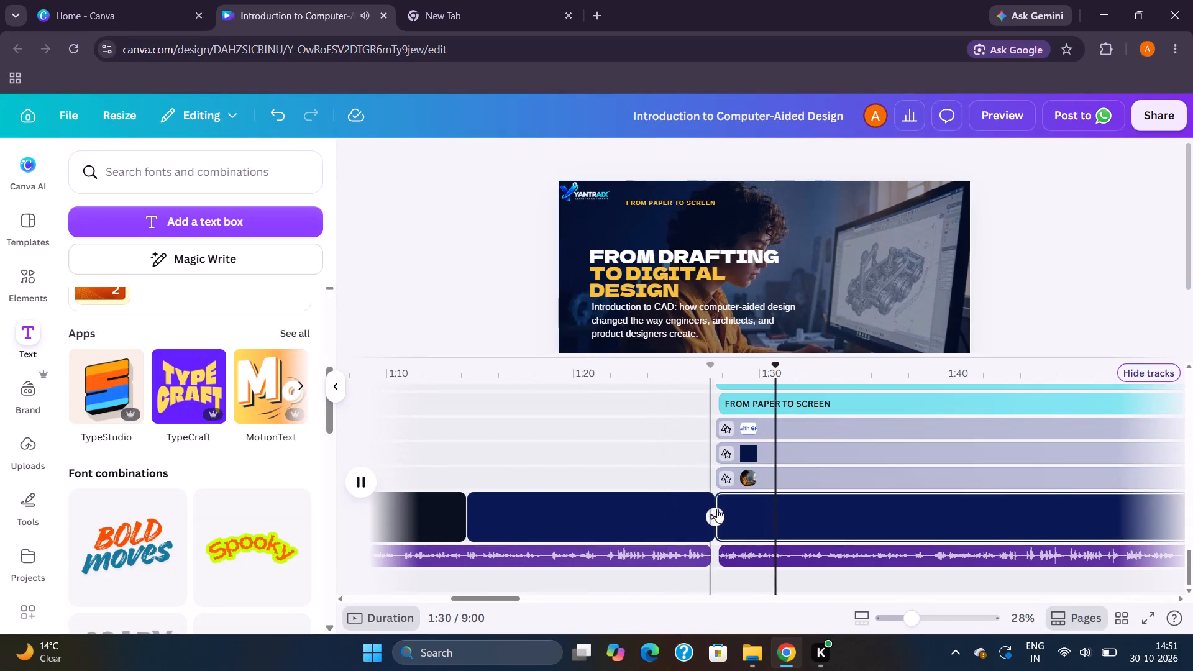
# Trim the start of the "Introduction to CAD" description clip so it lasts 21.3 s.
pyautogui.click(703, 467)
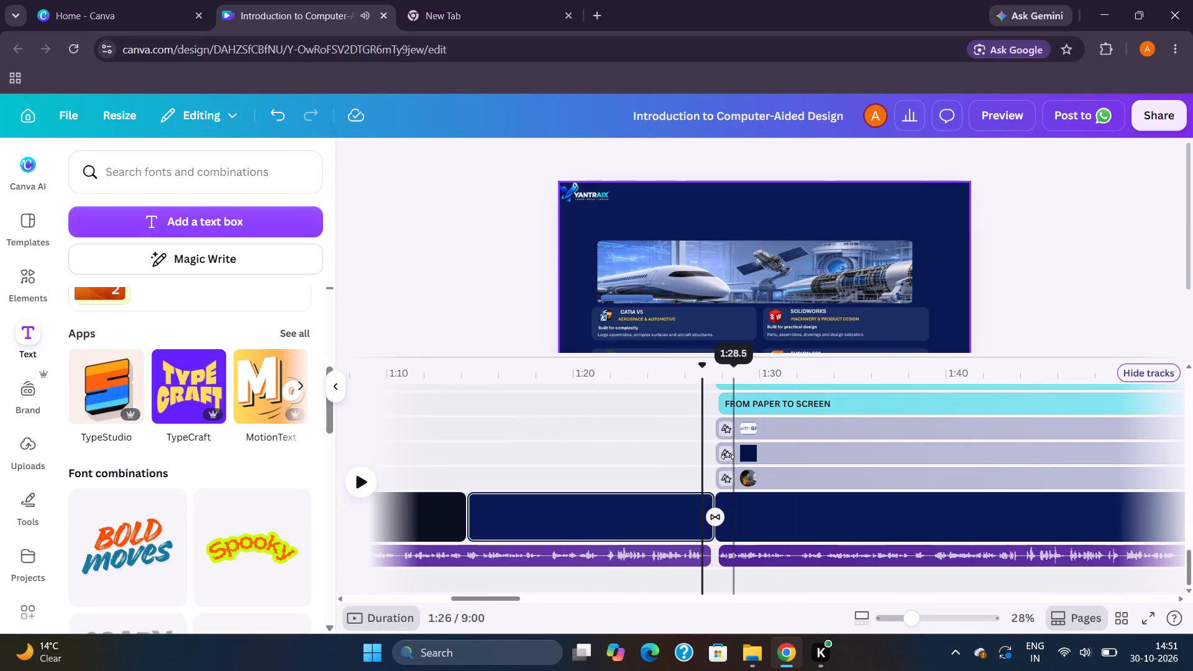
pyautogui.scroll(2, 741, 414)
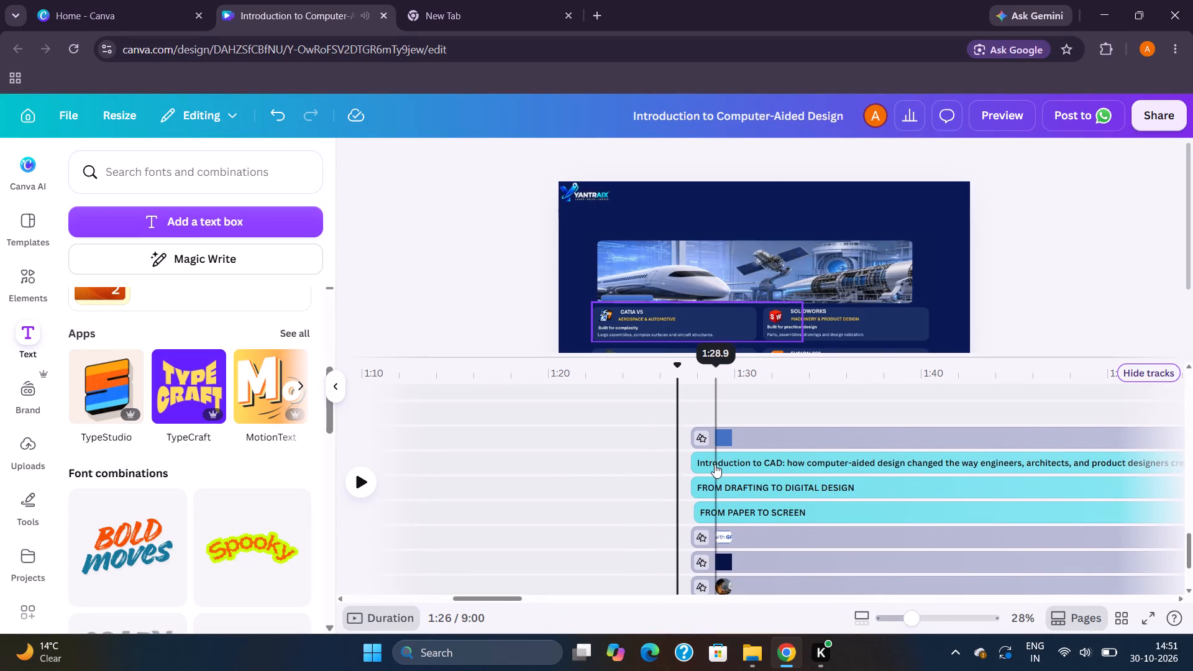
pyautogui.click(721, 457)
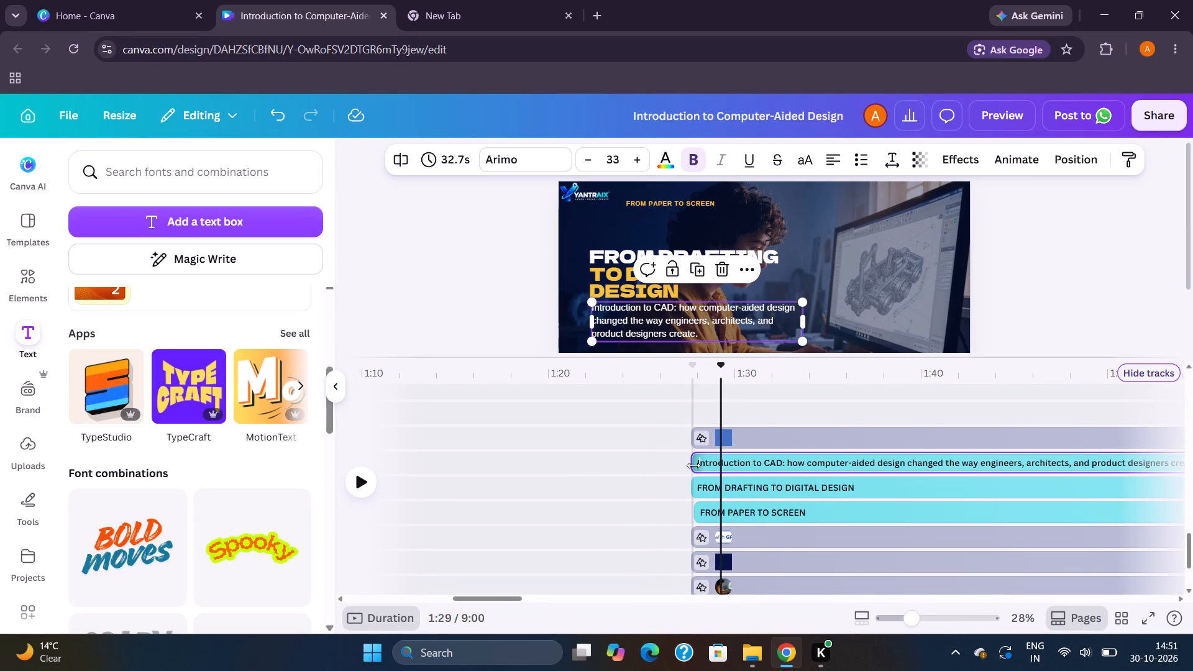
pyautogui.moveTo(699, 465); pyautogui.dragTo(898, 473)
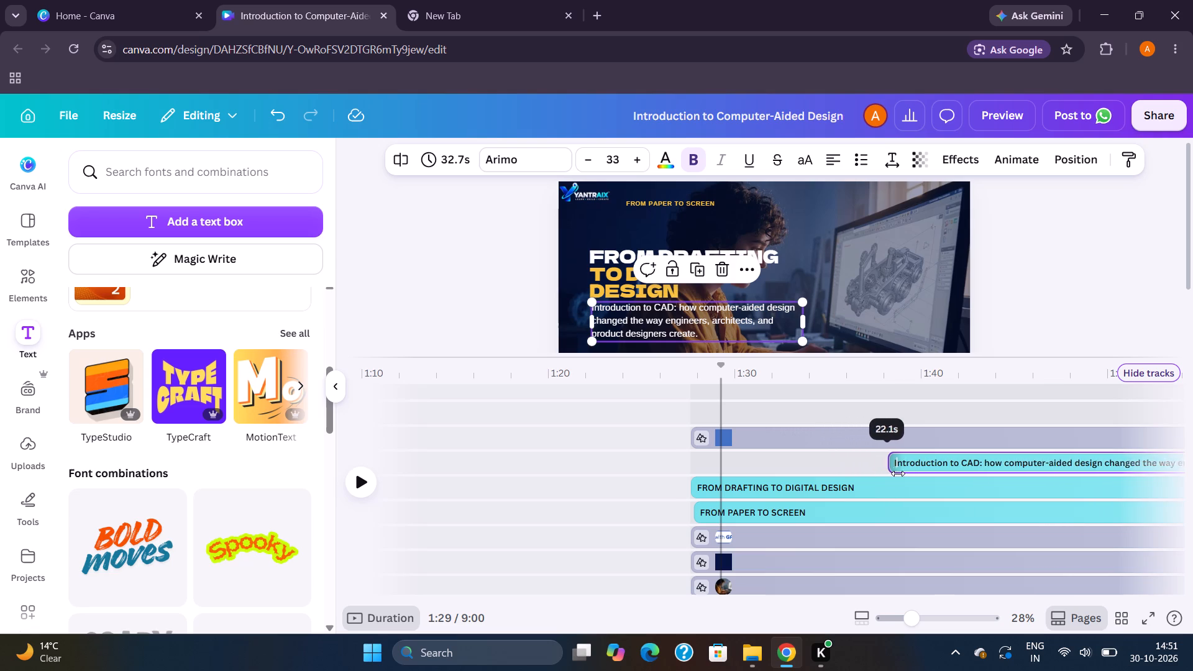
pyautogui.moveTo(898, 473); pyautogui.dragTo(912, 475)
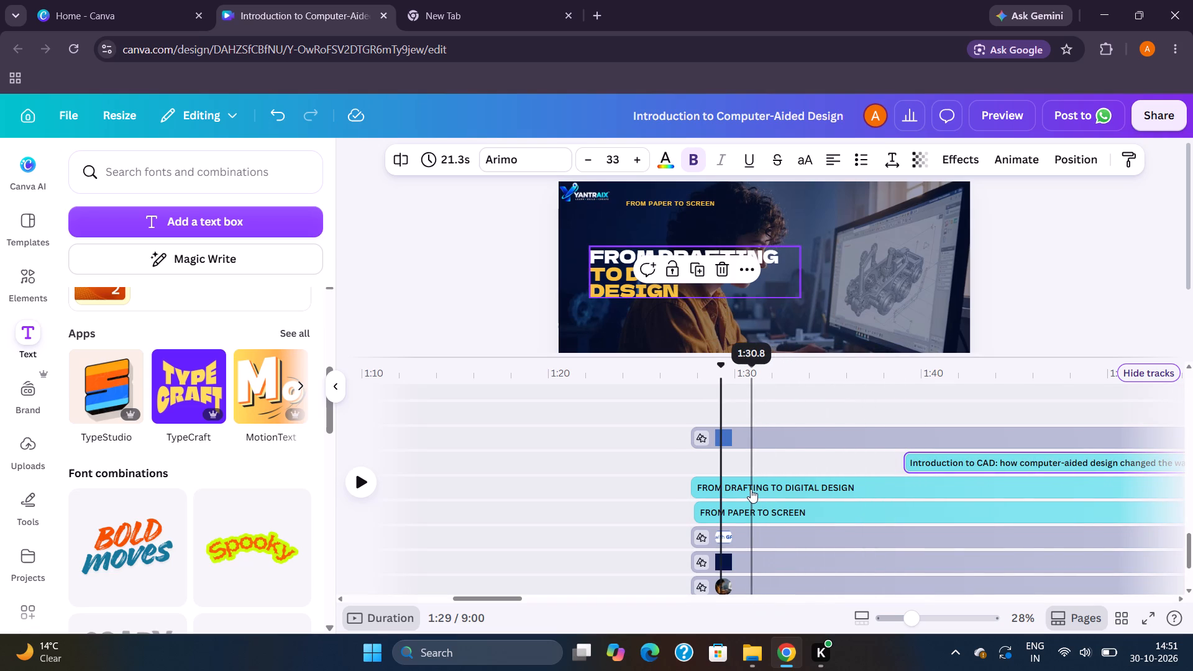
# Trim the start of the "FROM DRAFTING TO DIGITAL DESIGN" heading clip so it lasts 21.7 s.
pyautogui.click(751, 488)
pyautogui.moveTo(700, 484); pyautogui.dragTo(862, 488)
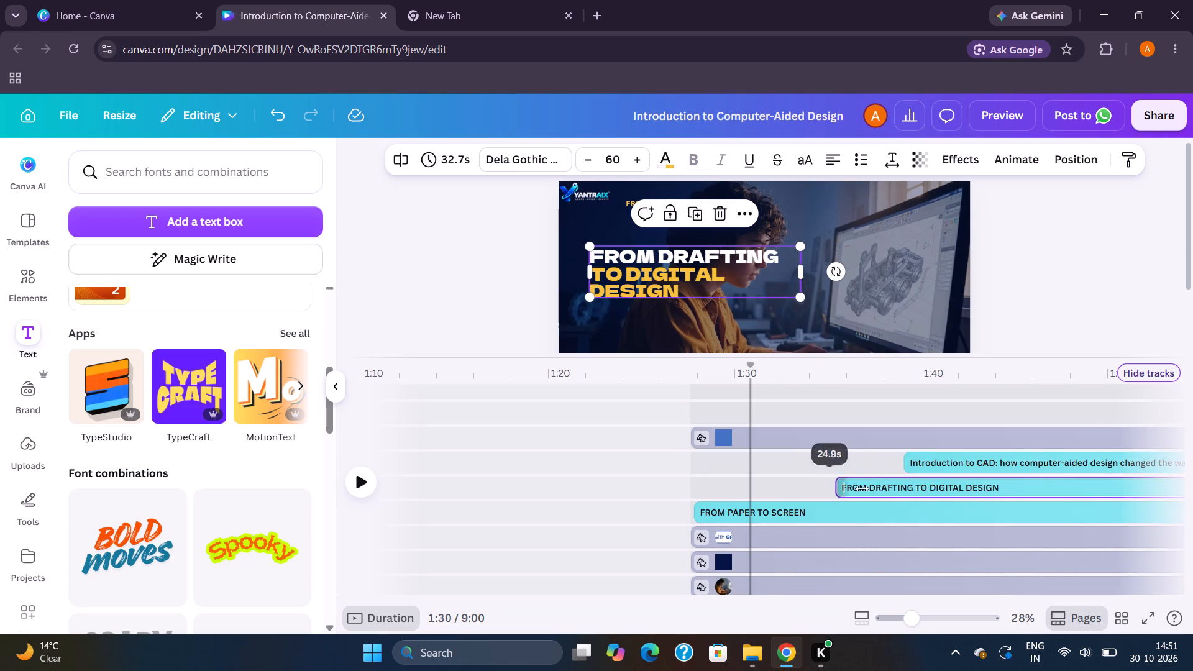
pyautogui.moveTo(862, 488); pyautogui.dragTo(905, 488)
# Trim the start of the "FROM PAPER TO SCREEN" label clip so it lasts 22.7 s.
pyautogui.click(808, 509)
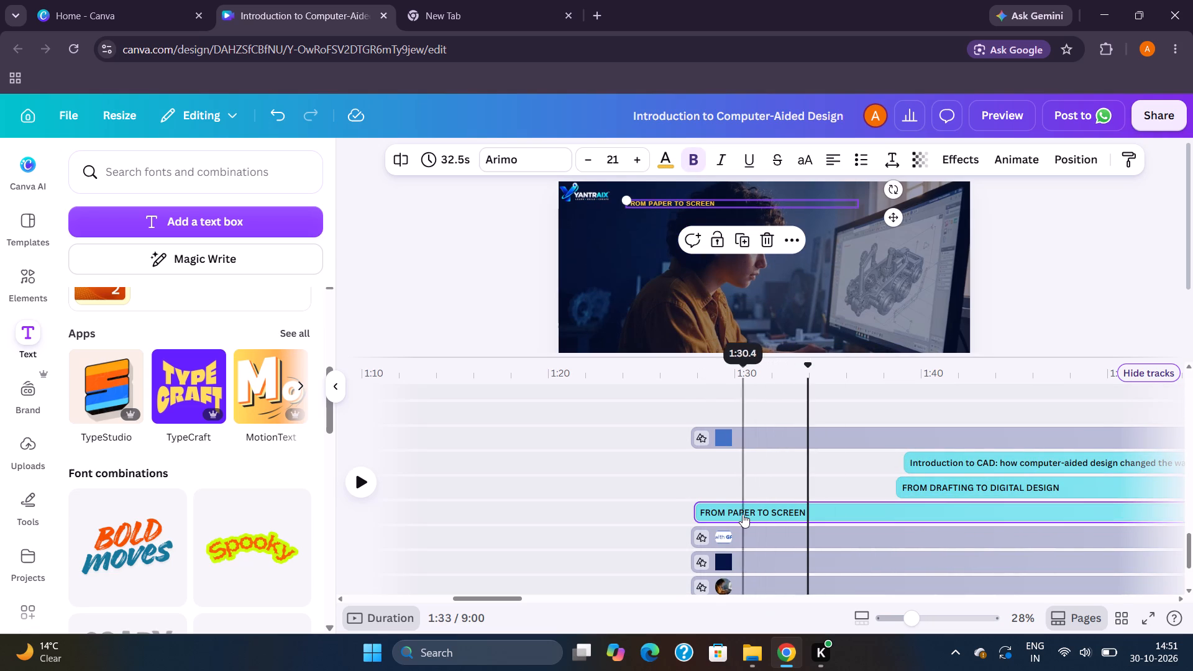
pyautogui.moveTo(700, 509); pyautogui.dragTo(882, 507)
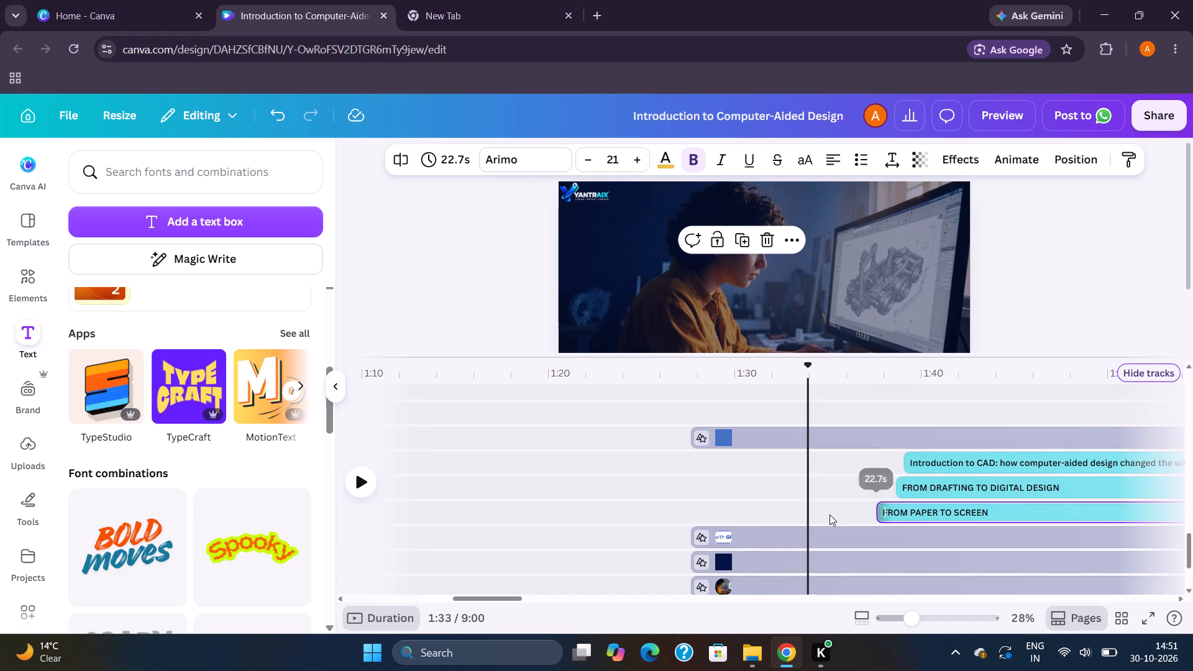
# Play the drafting-to-digital-design section from its beginning to check when each text should appear against the narration.
pyautogui.click(701, 500)
pyautogui.press('space')
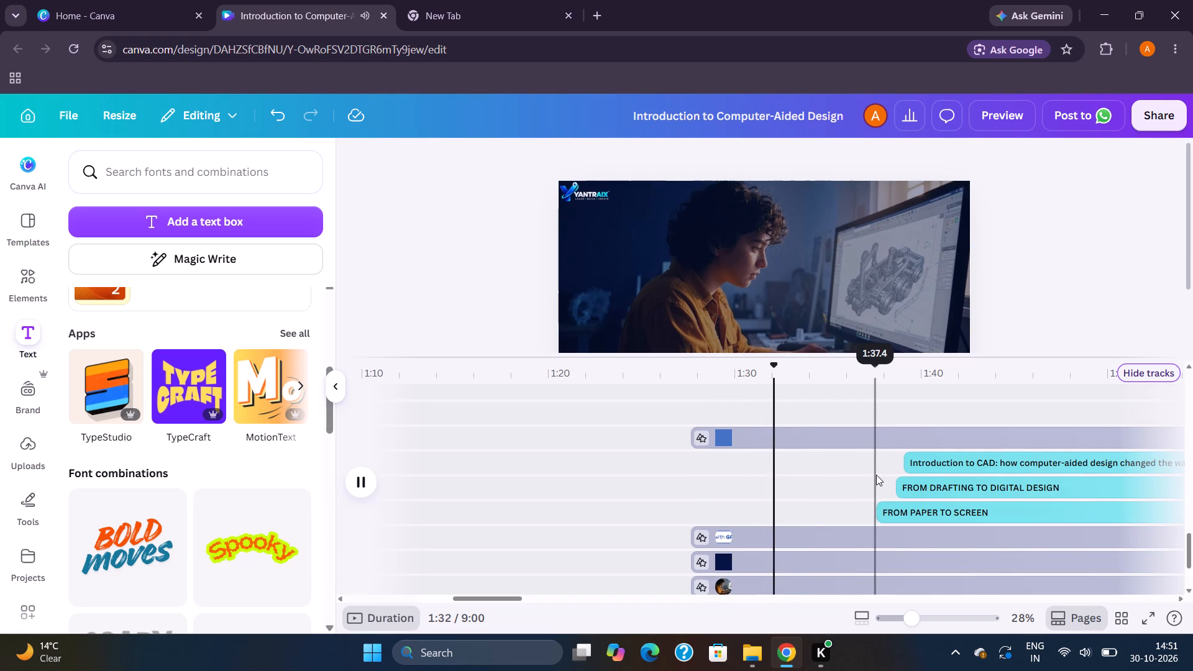
pyautogui.press('space')
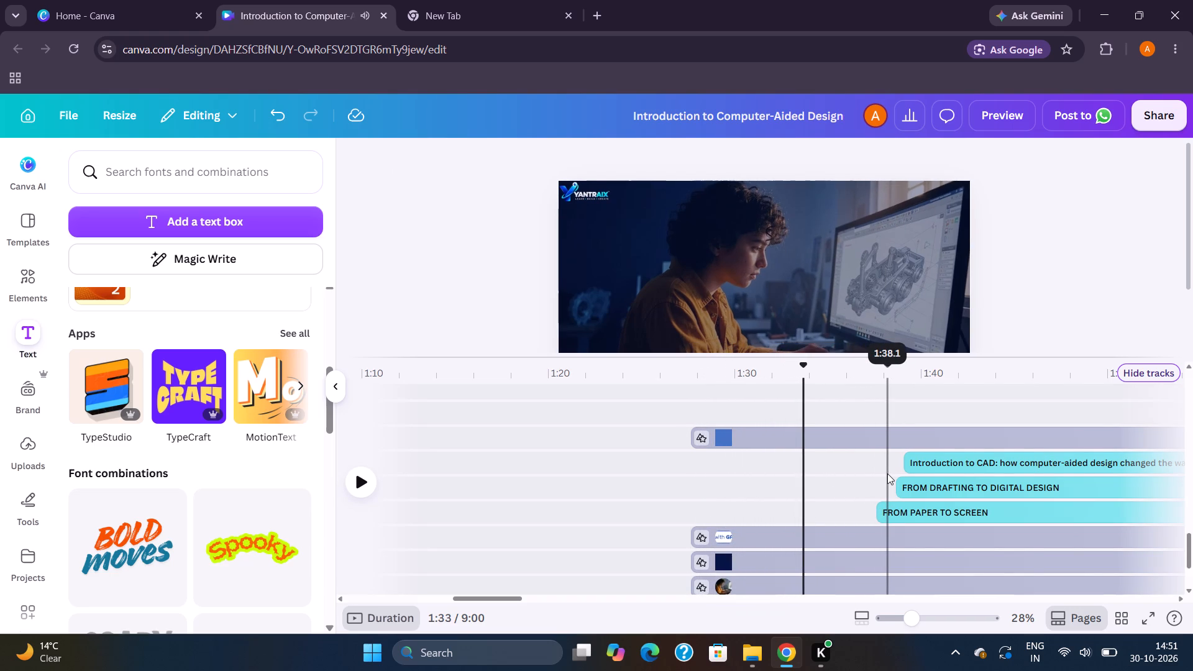
pyautogui.scroll(5, 887, 473)
pyautogui.scroll(-1, 887, 473)
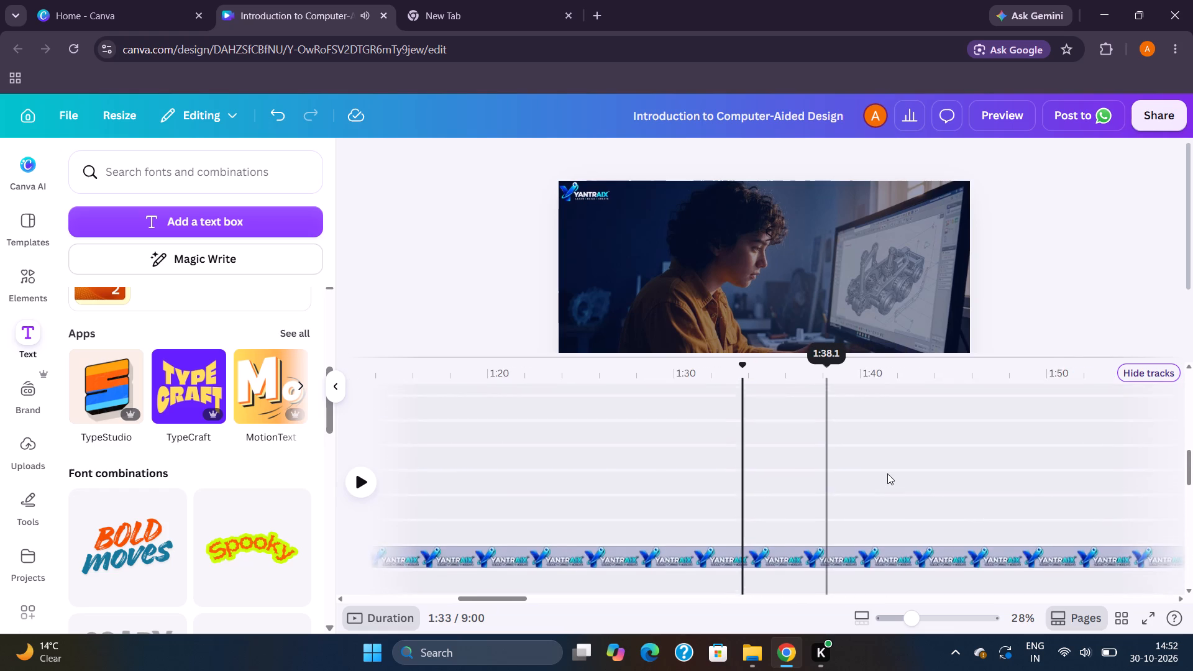
pyautogui.scroll(-2, 887, 473)
pyautogui.scroll(1, 887, 473)
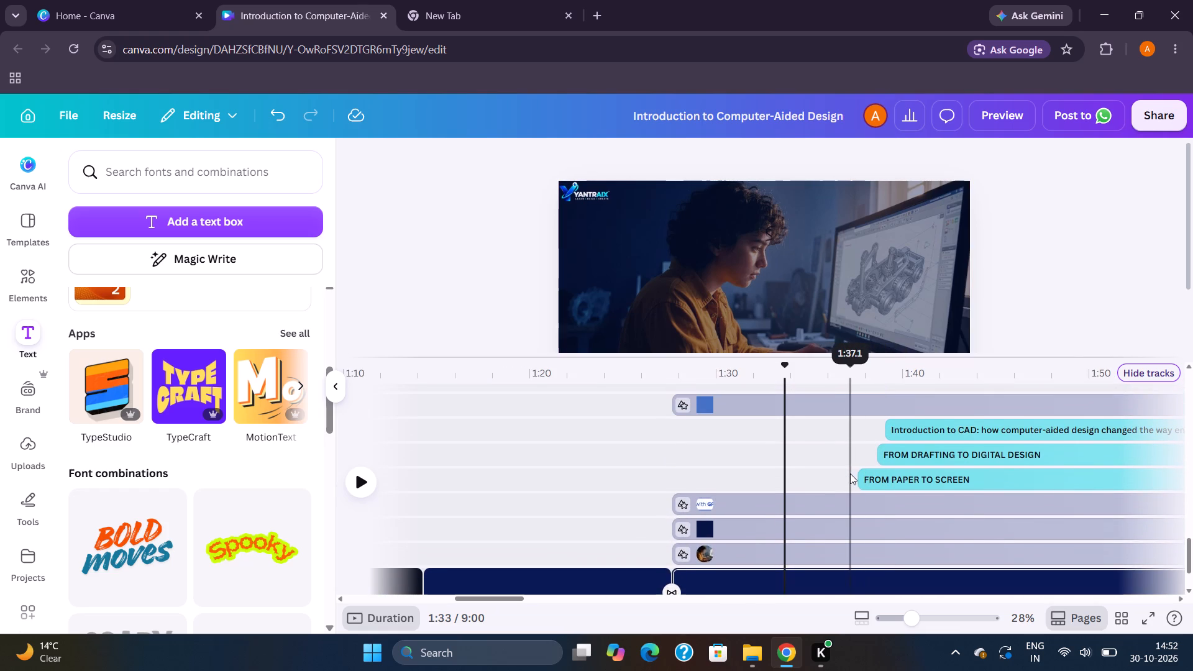
pyautogui.press('space')
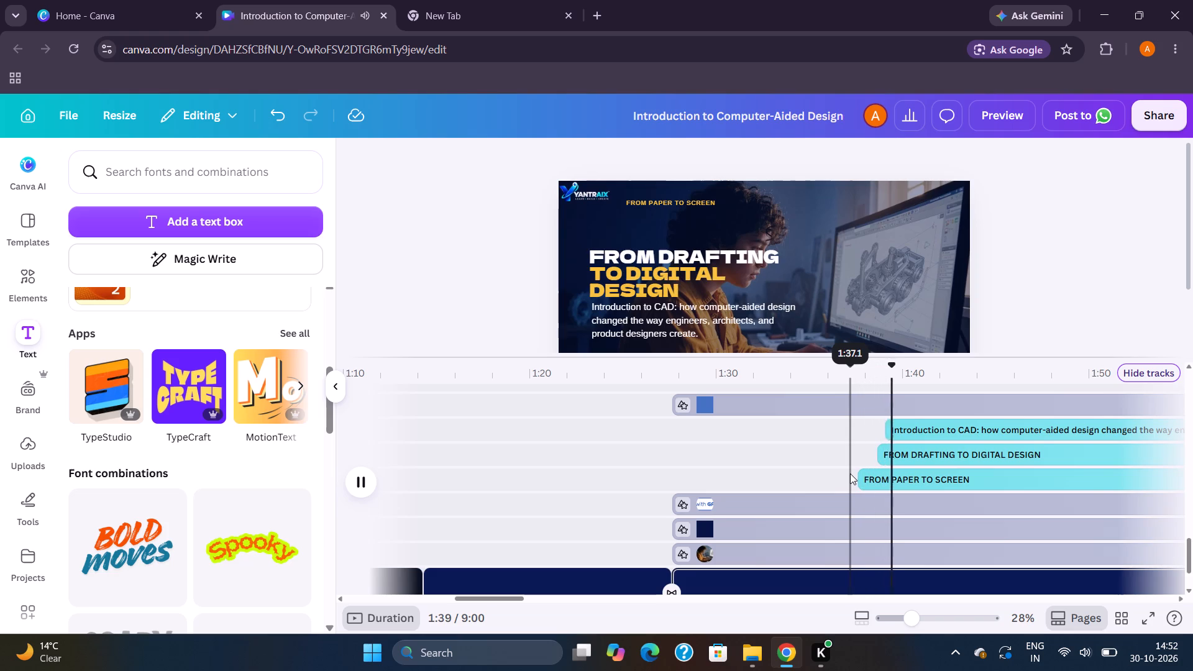
pyautogui.press('space')
pyautogui.press('space')
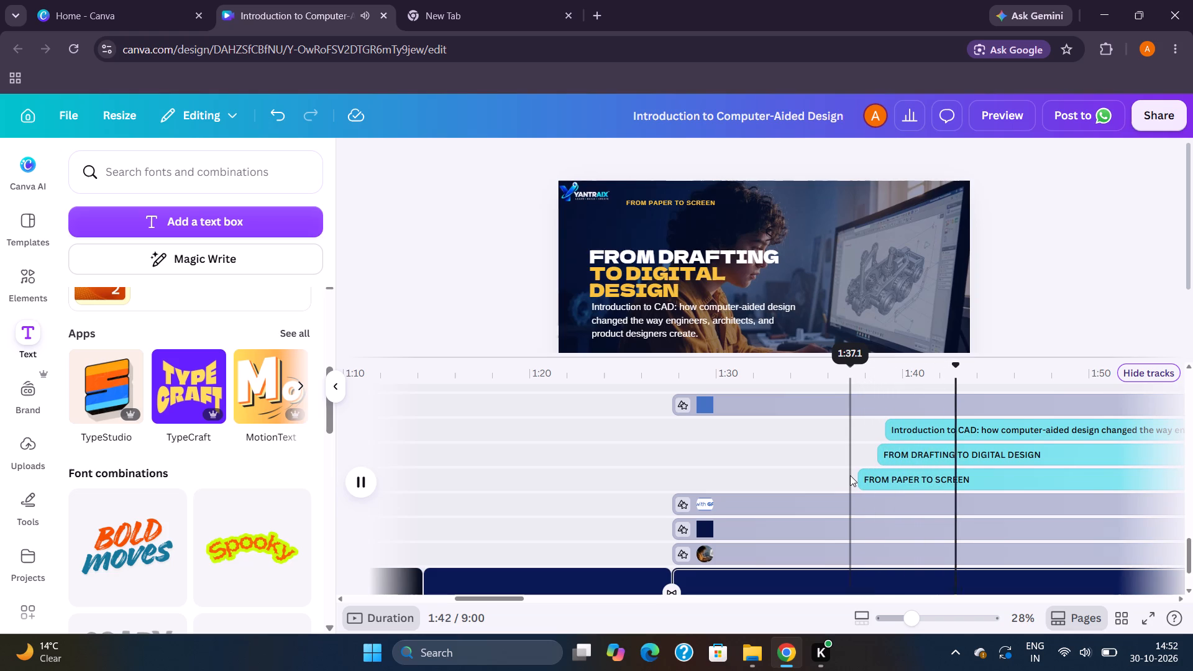
pyautogui.hscroll(-3, 850, 475)
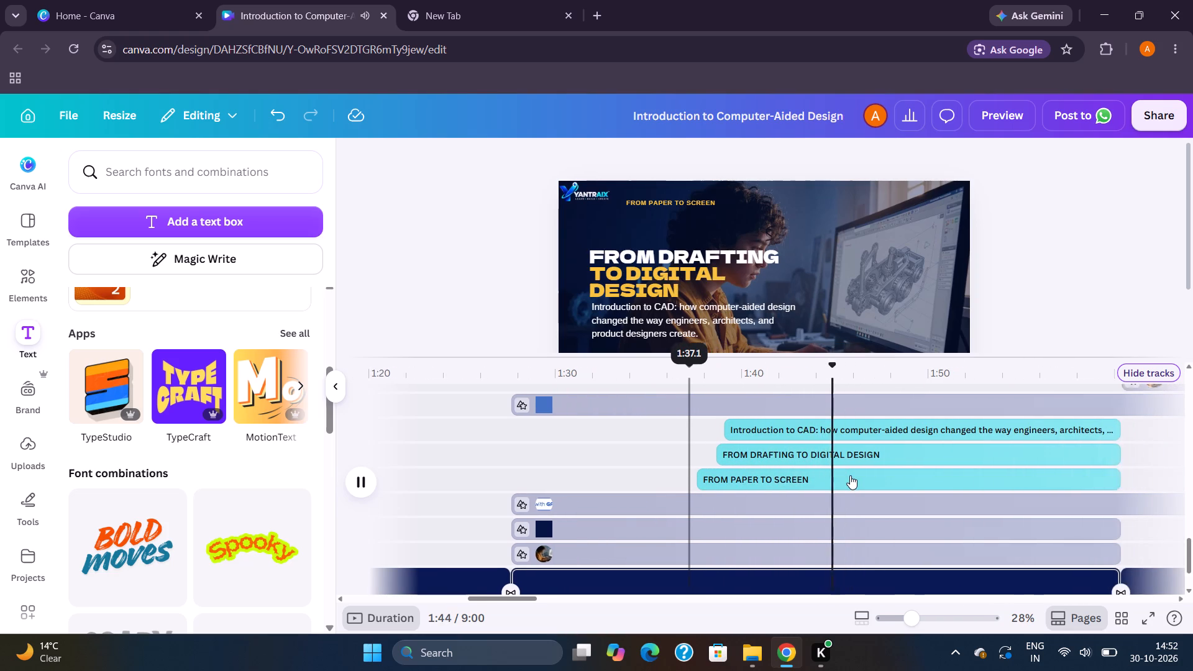
pyautogui.hscroll(-2, 850, 475)
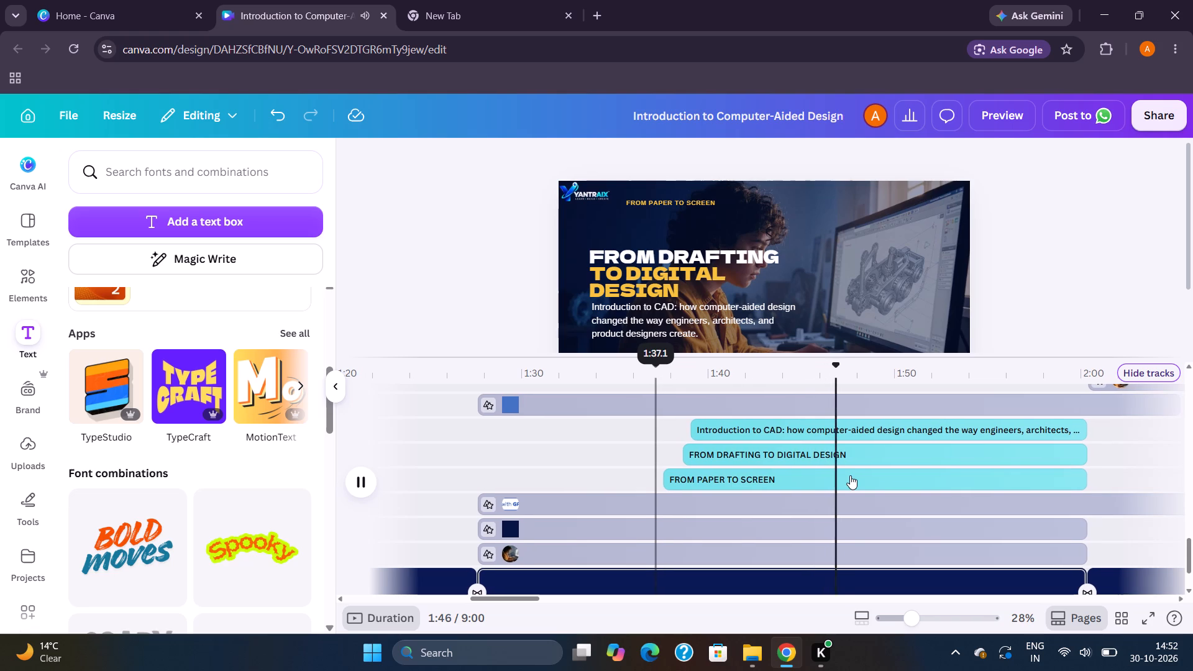
pyautogui.hscroll(-1, 850, 475)
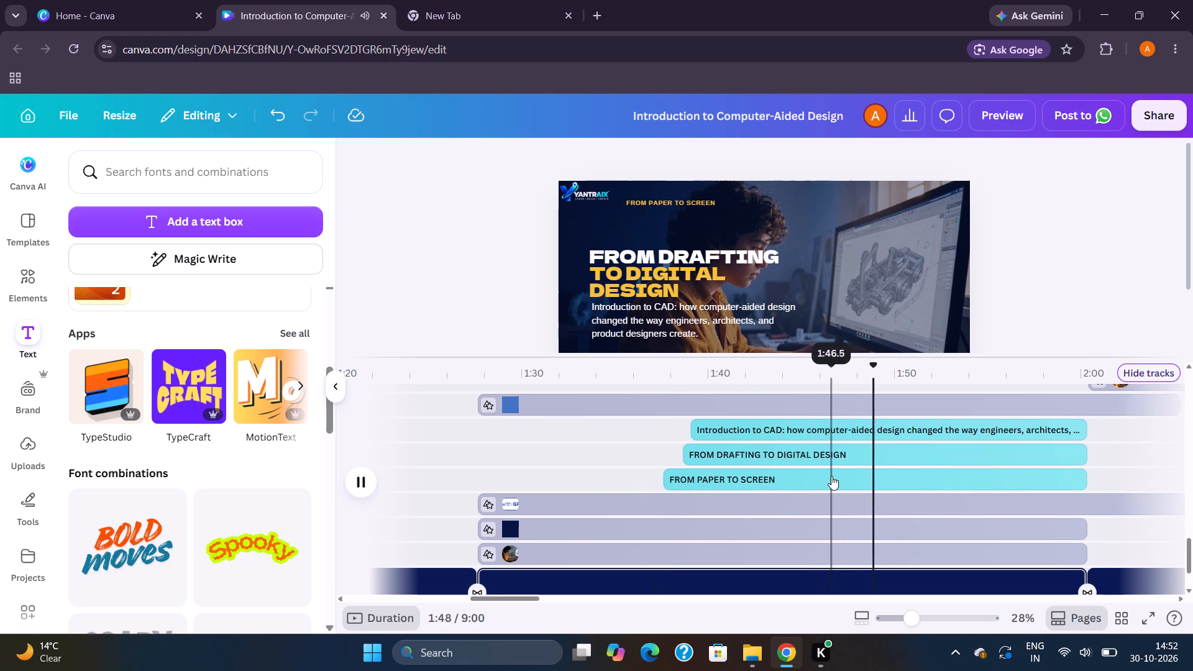
pyautogui.press('space')
pyautogui.press('space')
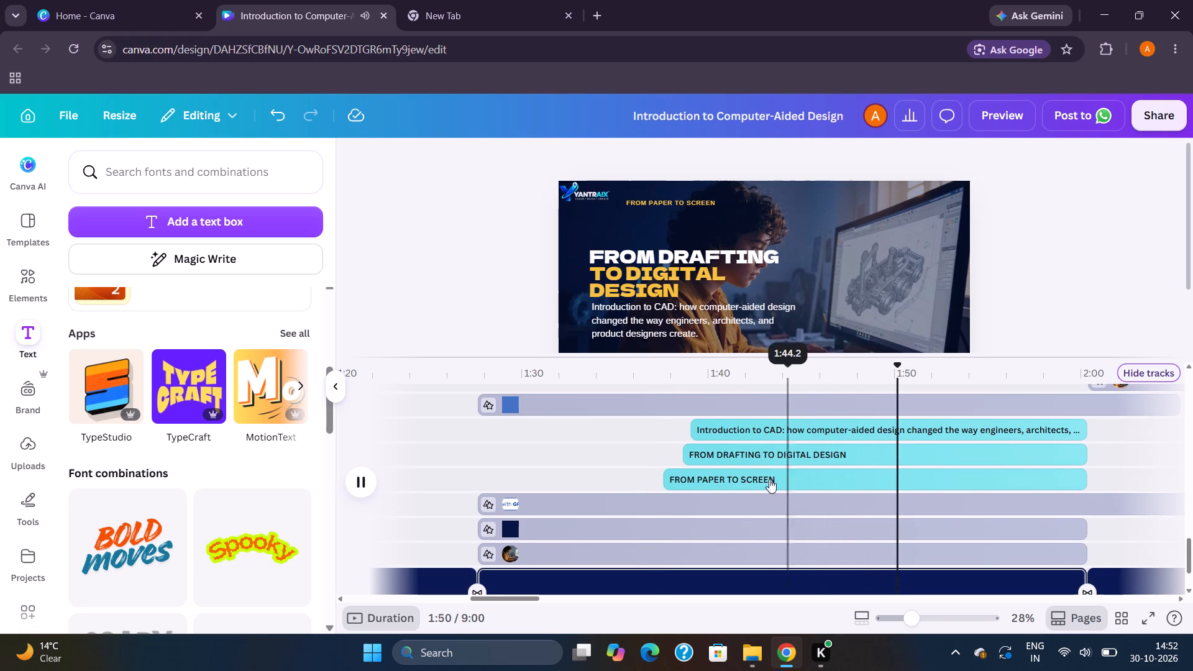
pyautogui.press('space')
pyautogui.press('space')
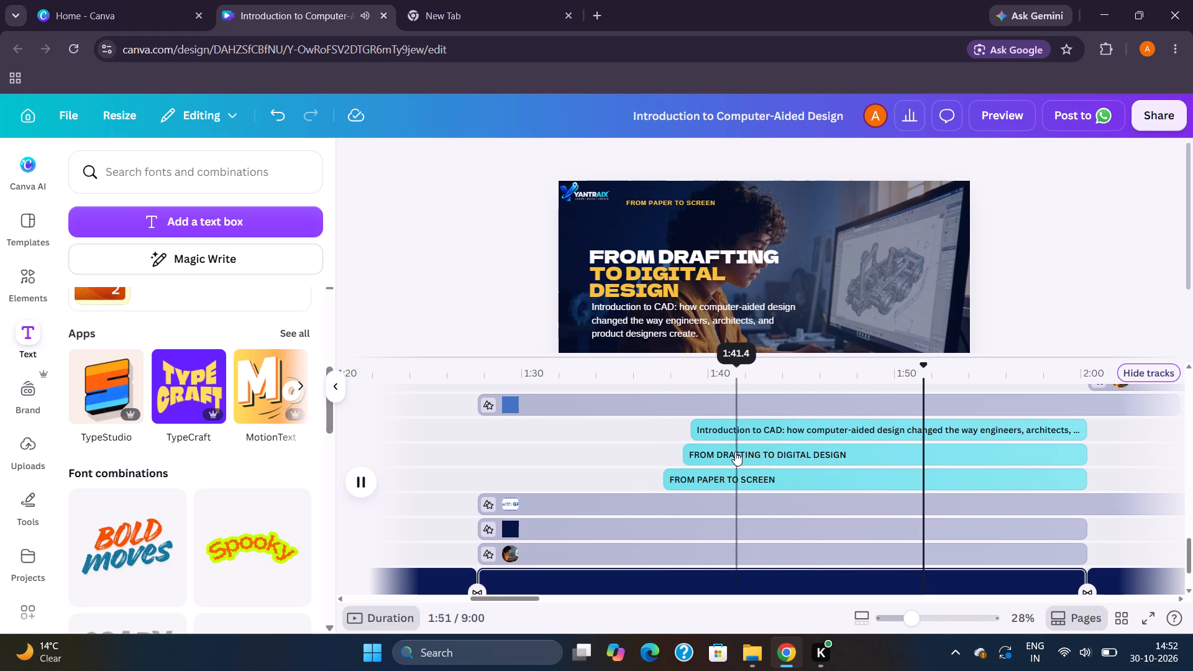
pyautogui.press('space')
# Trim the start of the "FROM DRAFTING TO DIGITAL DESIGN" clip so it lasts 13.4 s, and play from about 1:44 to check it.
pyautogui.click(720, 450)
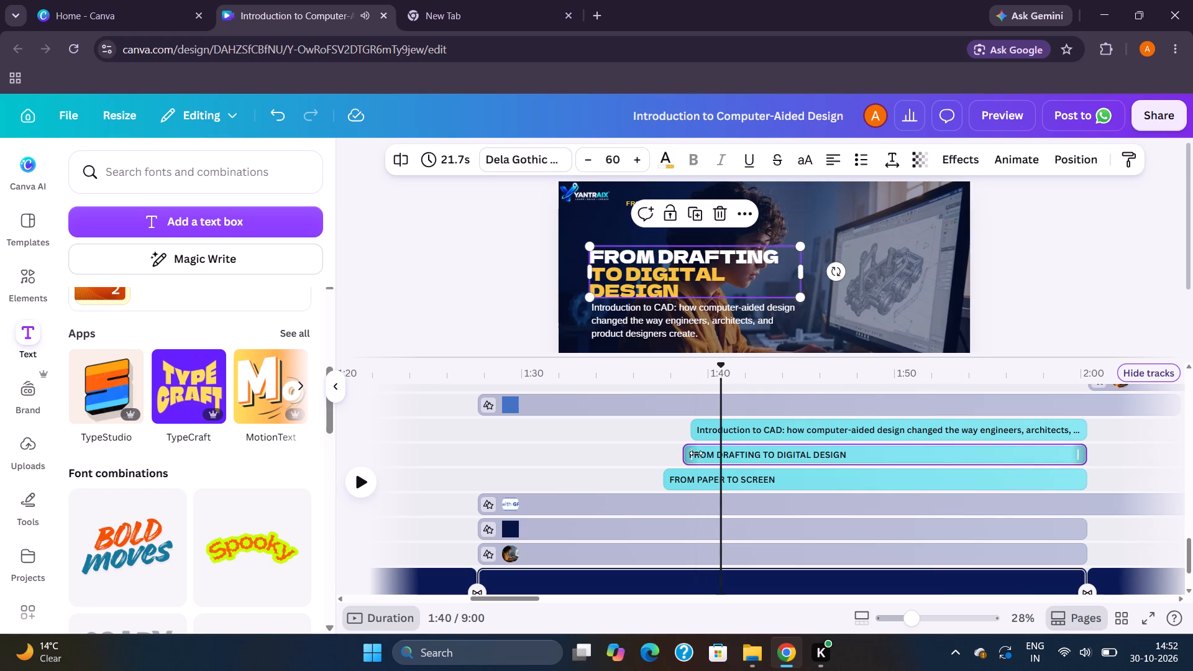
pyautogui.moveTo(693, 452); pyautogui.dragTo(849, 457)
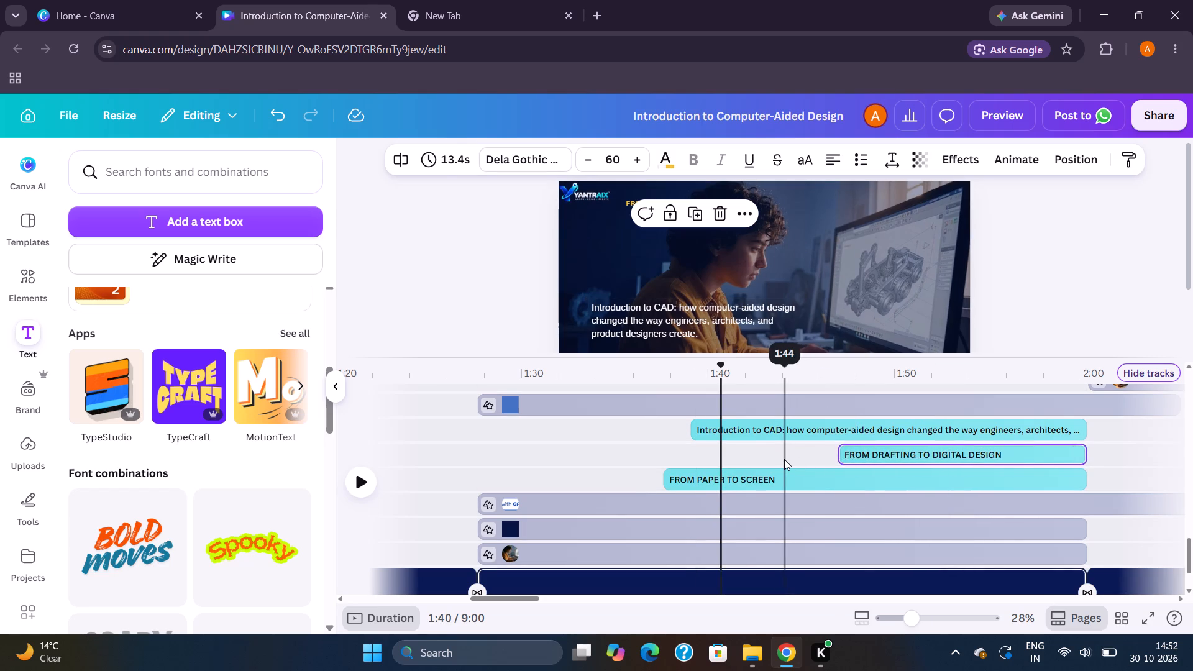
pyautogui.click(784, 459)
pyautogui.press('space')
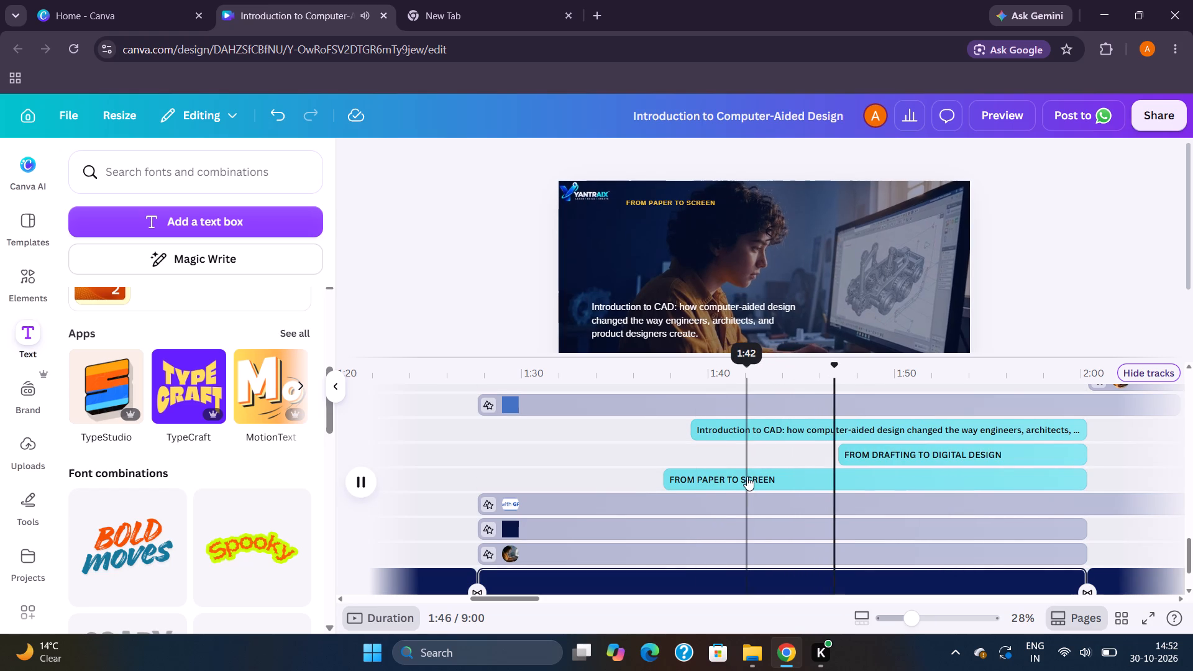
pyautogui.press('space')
# Trim the start of the "Introduction to CAD" description clip so it appears at about 1:47, checking the timing by playback.
pyautogui.click(783, 430)
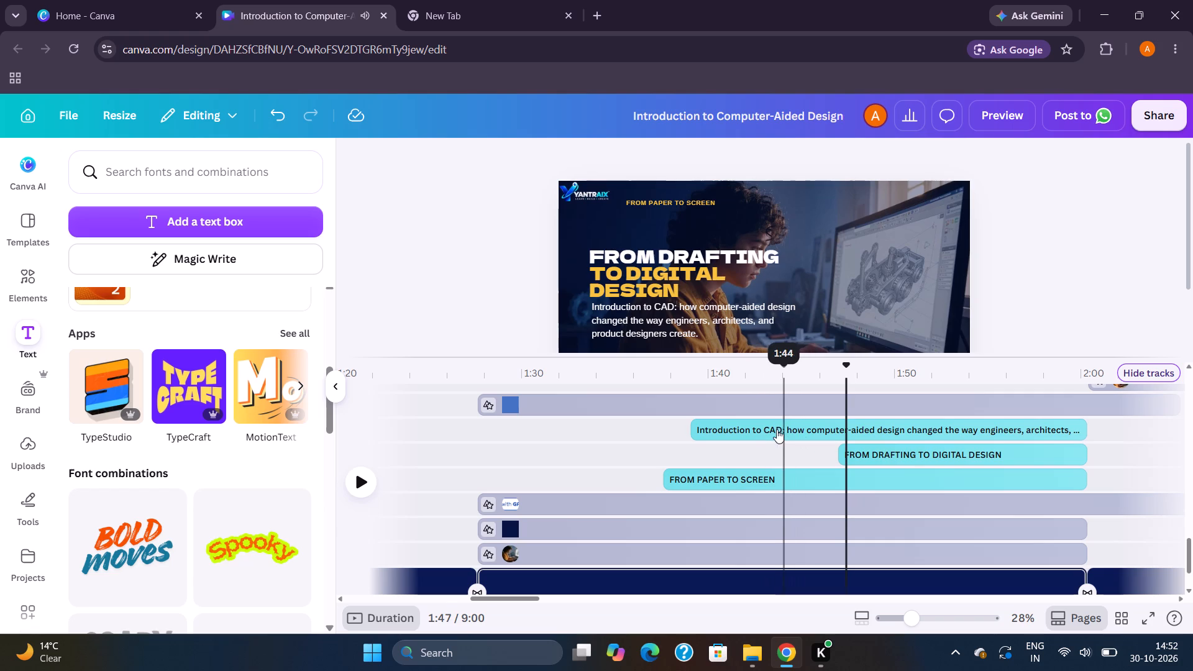
pyautogui.moveTo(695, 427); pyautogui.dragTo(788, 431)
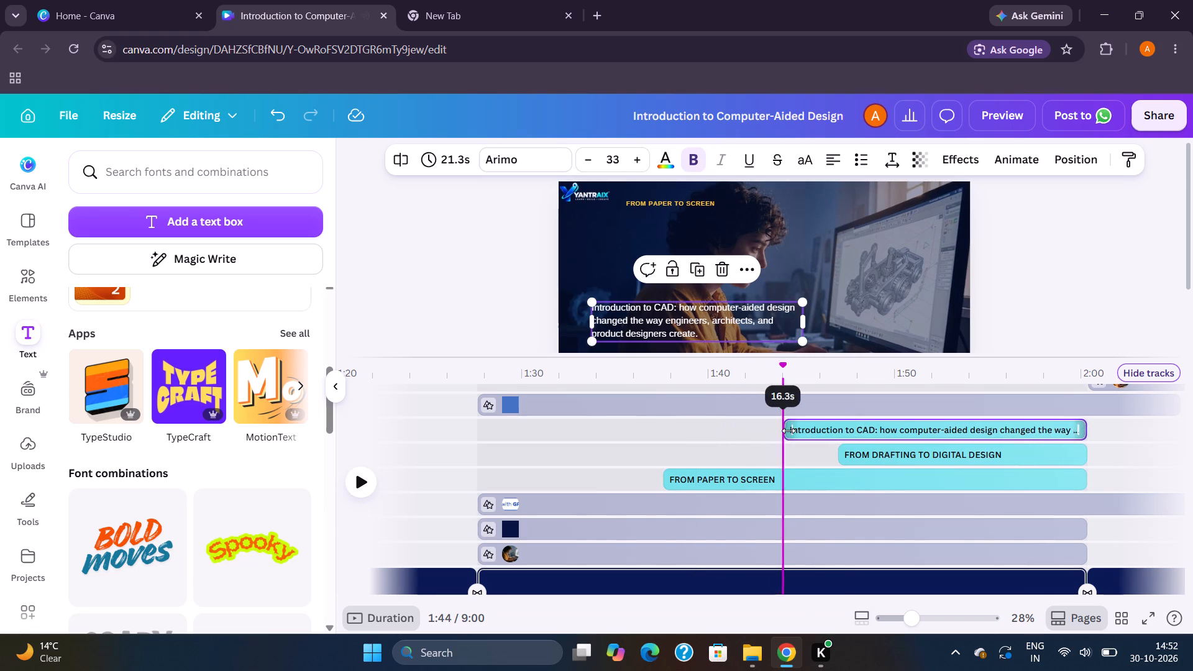
pyautogui.moveTo(788, 431); pyautogui.dragTo(828, 434)
pyautogui.press('space')
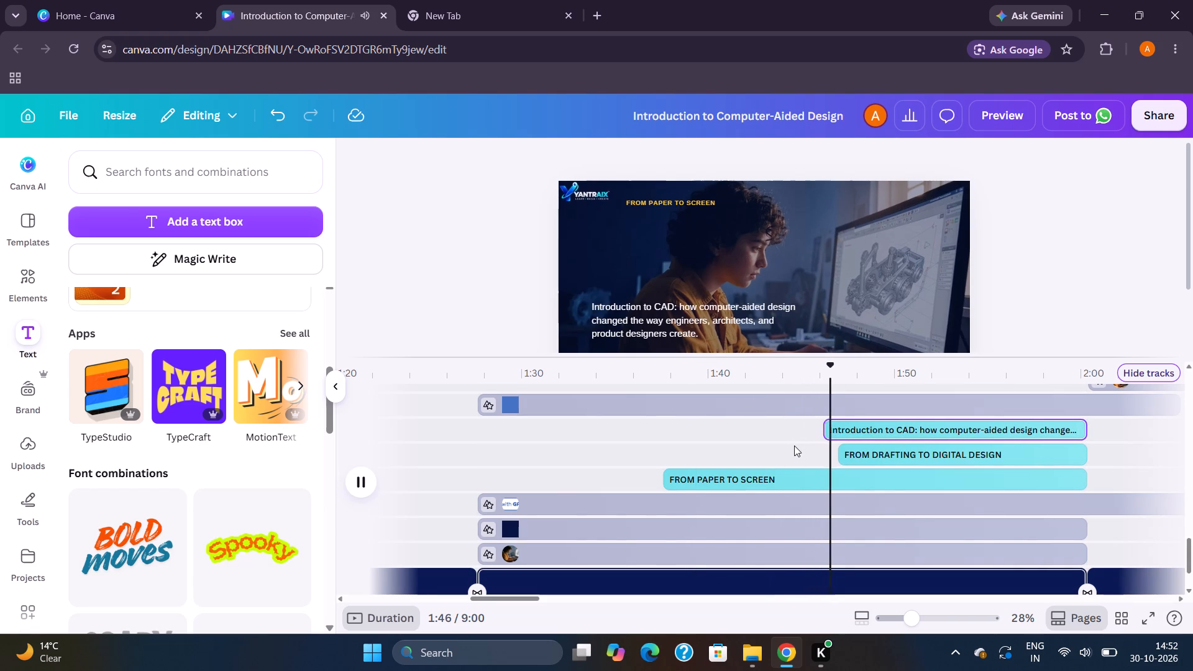
pyautogui.press('space')
pyautogui.moveTo(832, 424); pyautogui.dragTo(841, 424)
pyautogui.press('space')
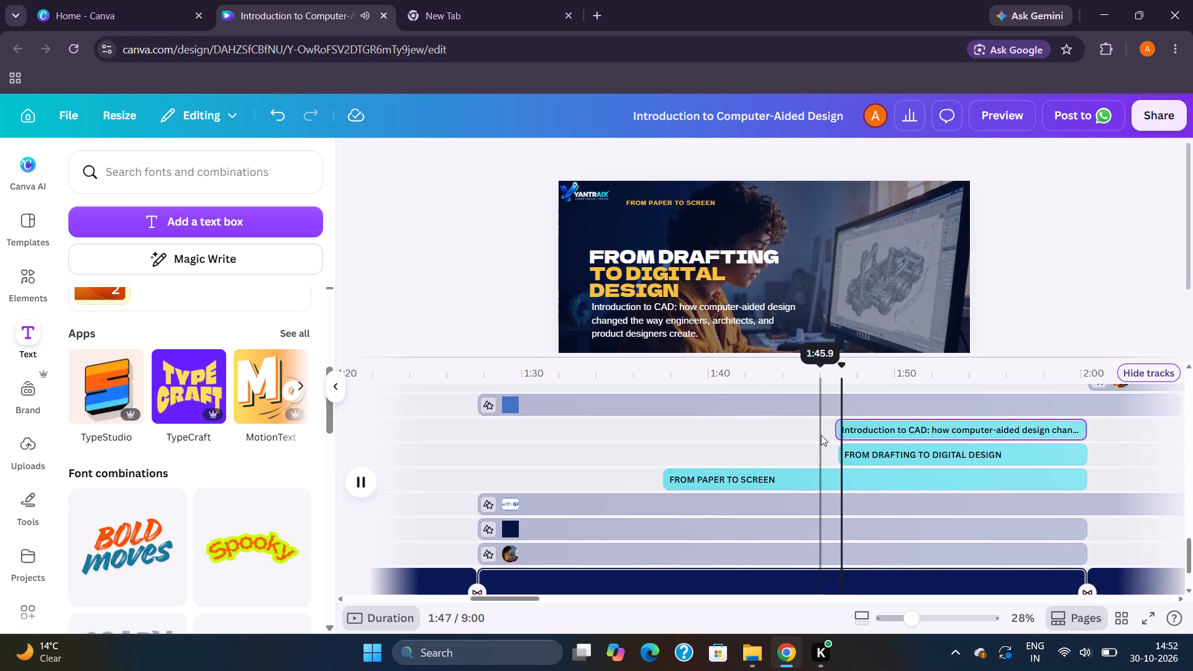
pyautogui.press('space')
# Extend the start of the "FROM DRAFTING TO DIGITAL DESIGN" heading clip earlier so it lasts 14.6 s.
pyautogui.moveTo(844, 453); pyautogui.dragTo(834, 451)
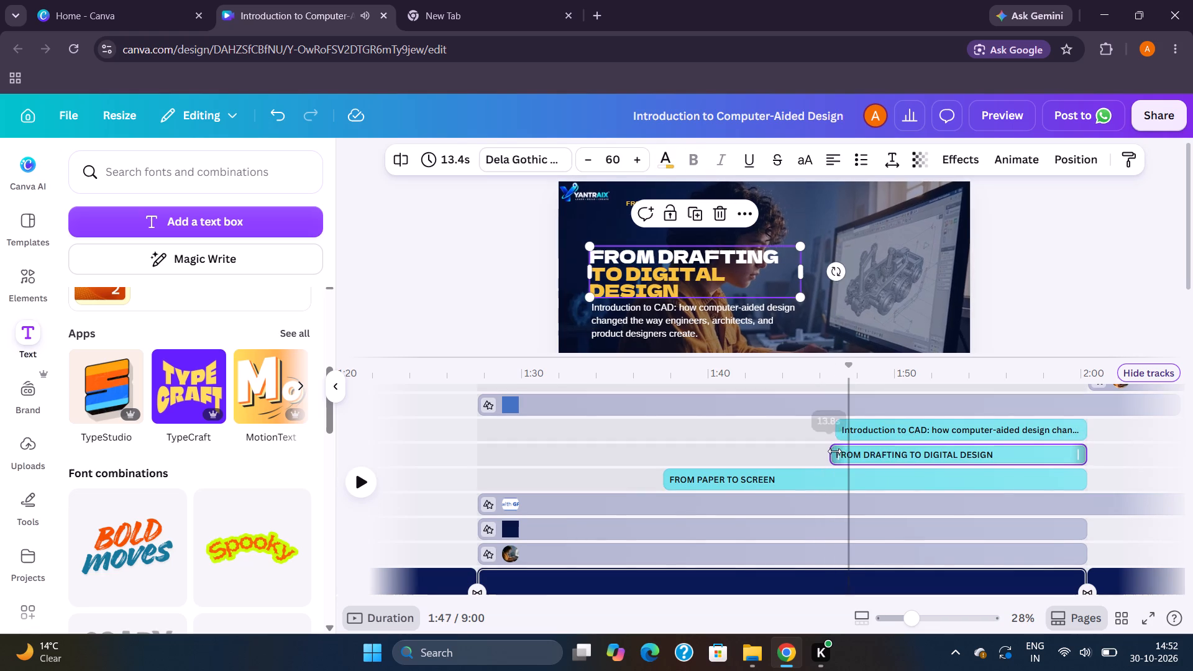
pyautogui.moveTo(834, 451); pyautogui.dragTo(830, 450)
pyautogui.moveTo(835, 451); pyautogui.dragTo(826, 451)
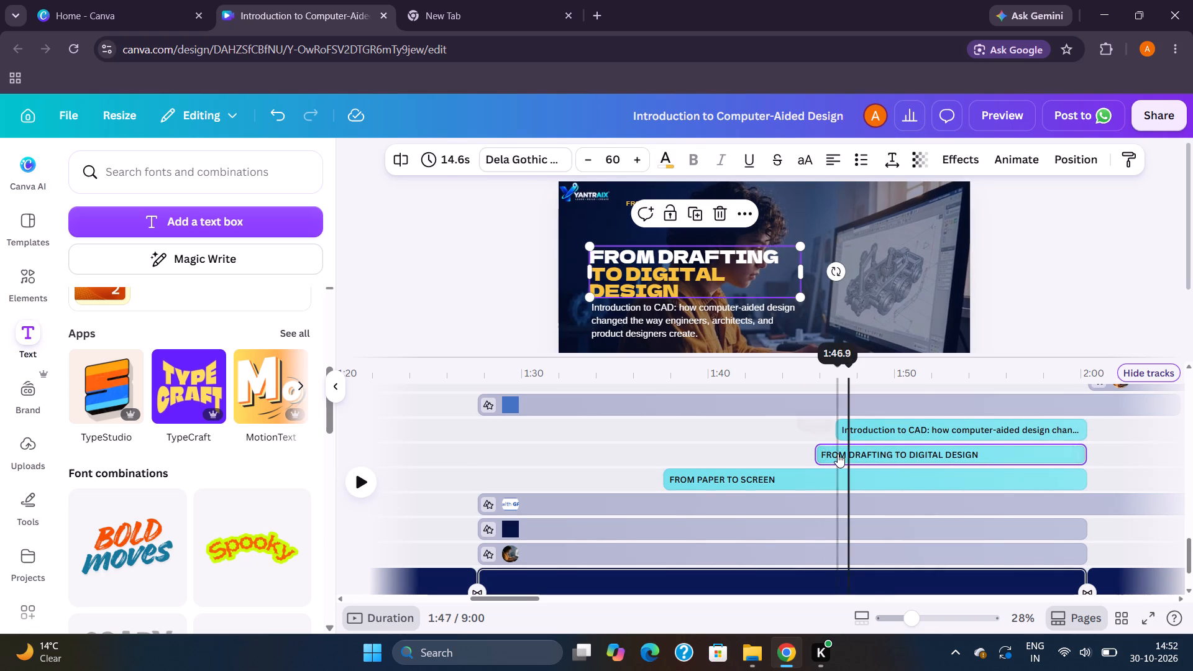
# Apply the Typewriter animation to the "FROM DRAFTING TO DIGITAL DESIGN" heading and look through its settings.
pyautogui.click(838, 454)
pyautogui.click(1010, 167)
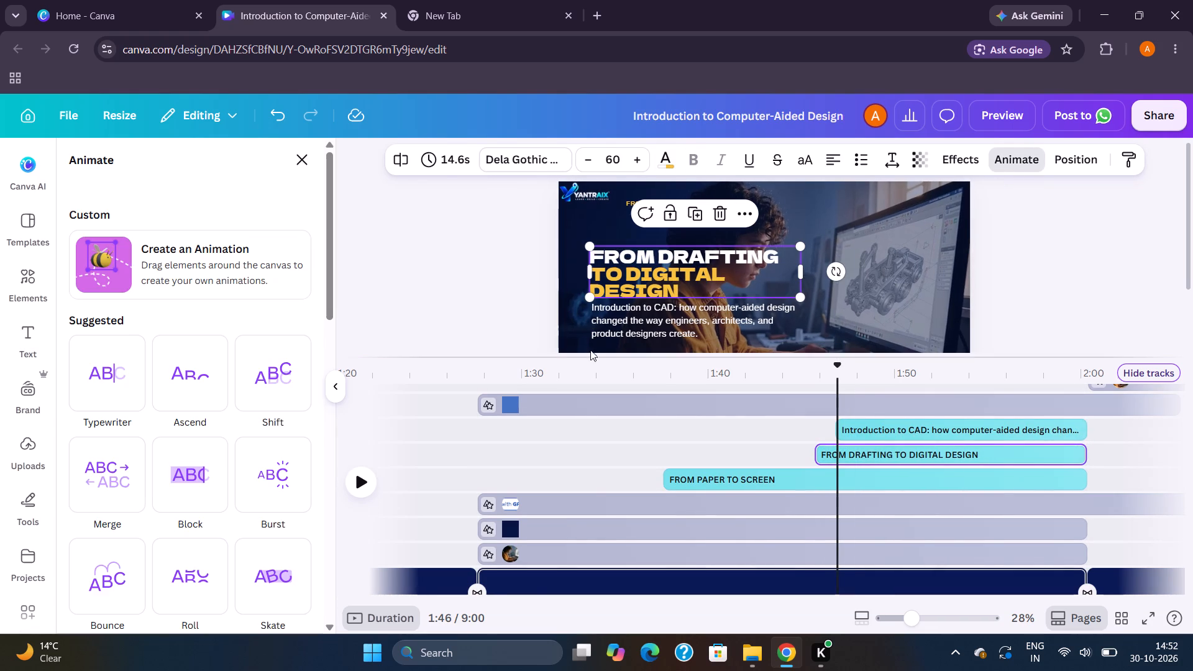
pyautogui.click(122, 383)
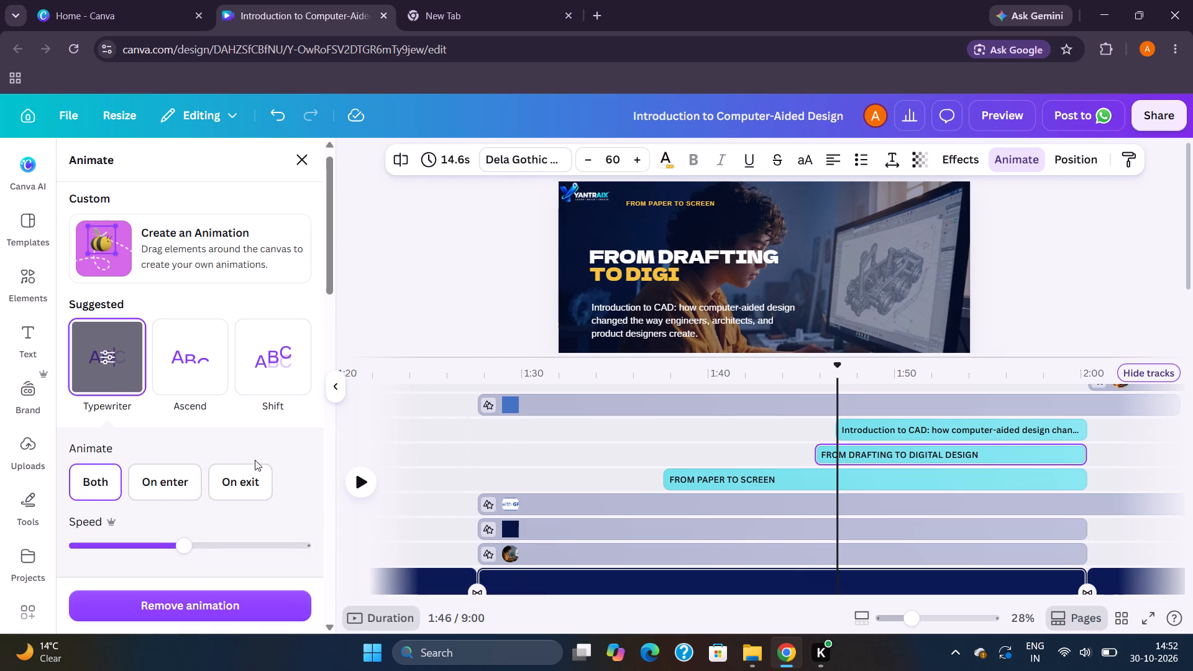
pyautogui.scroll(-1, 226, 490)
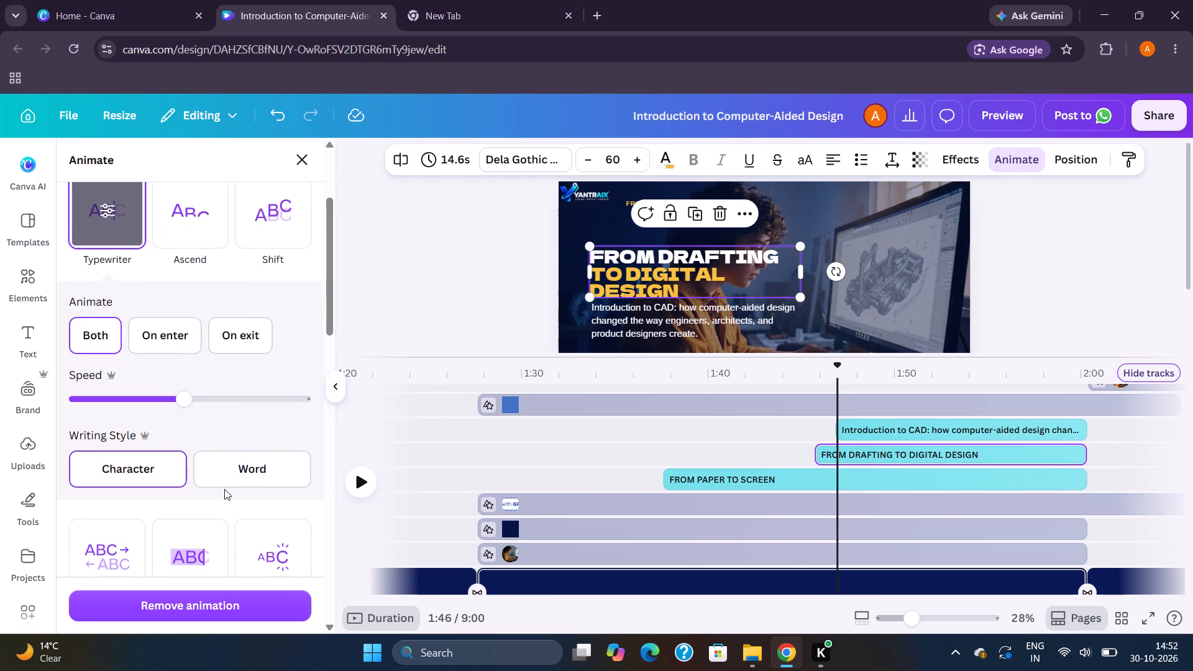
pyautogui.scroll(-3, 224, 489)
pyautogui.scroll(1, 218, 482)
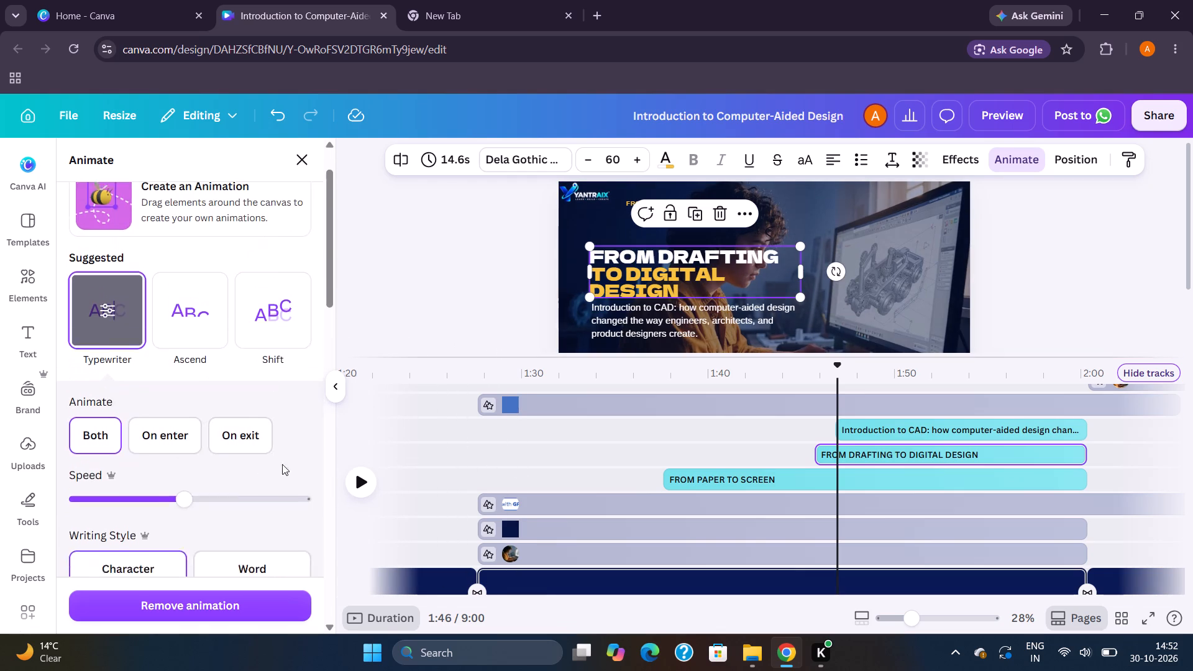
# Apply the Clarify animation to the "FROM PAPER TO SCREEN" text, playing briefly from about 1:39 beforehand.
pyautogui.click(693, 452)
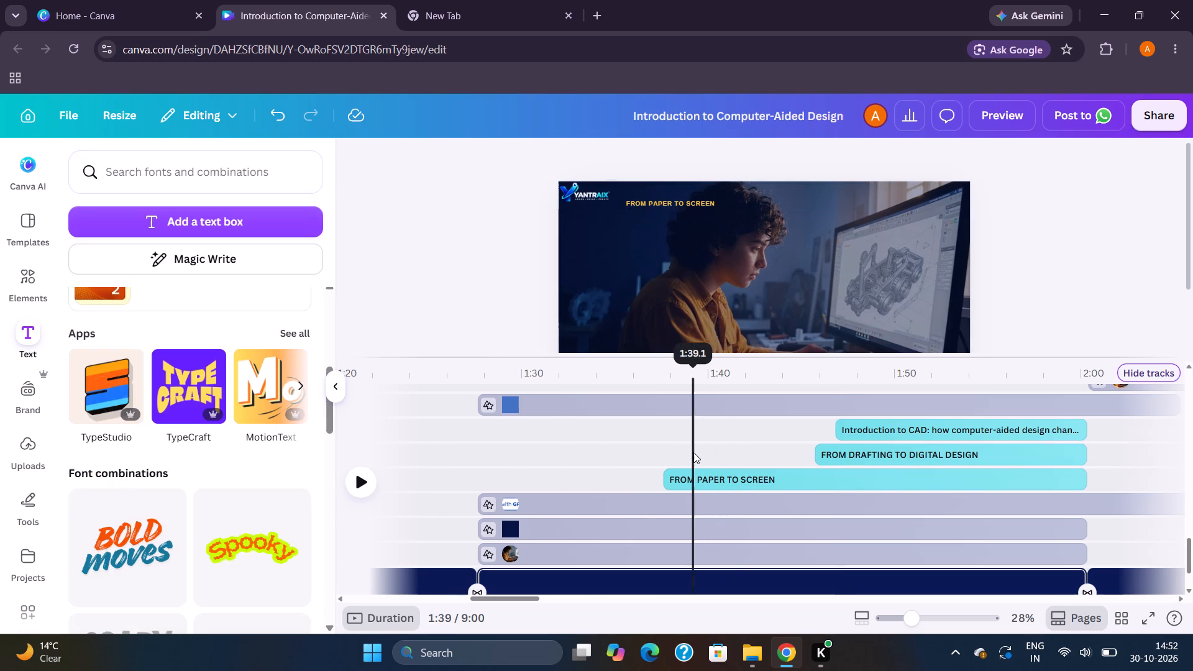
pyautogui.press('space')
pyautogui.click(680, 486)
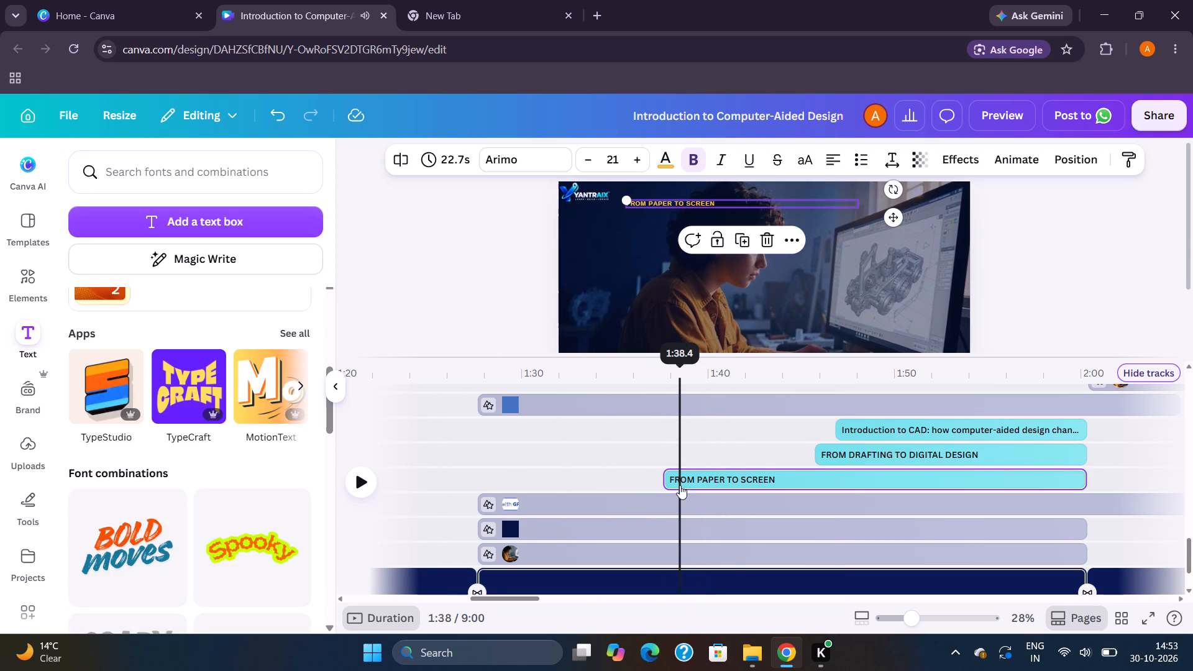
pyautogui.click(1002, 158)
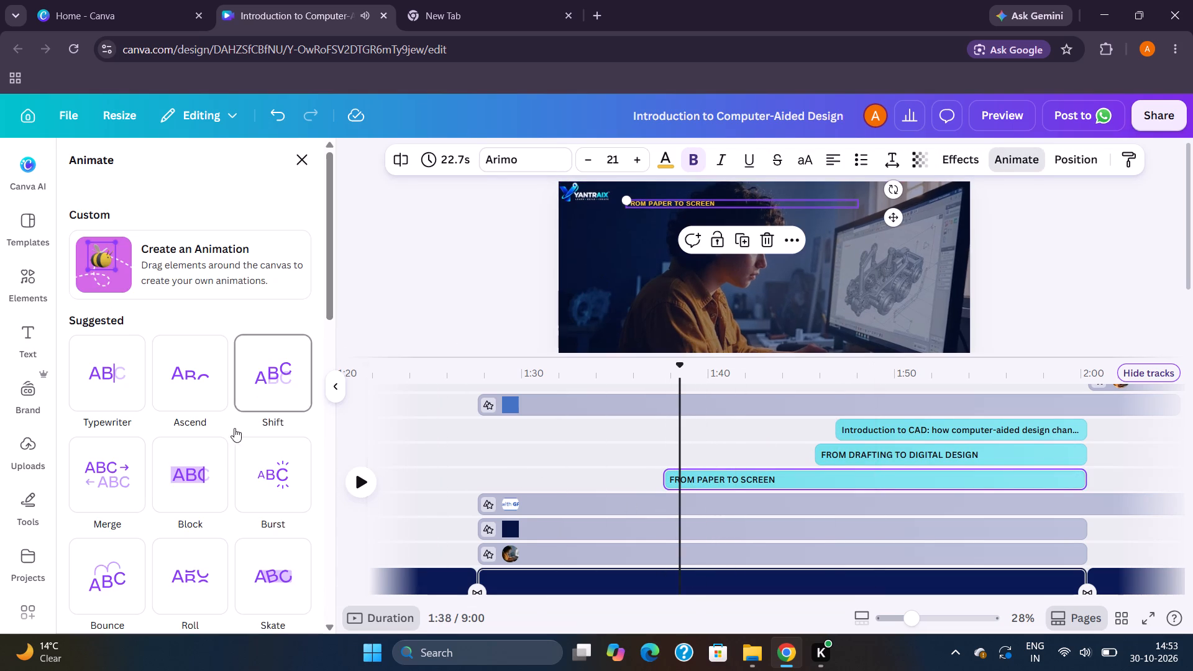
pyautogui.scroll(-5, 258, 472)
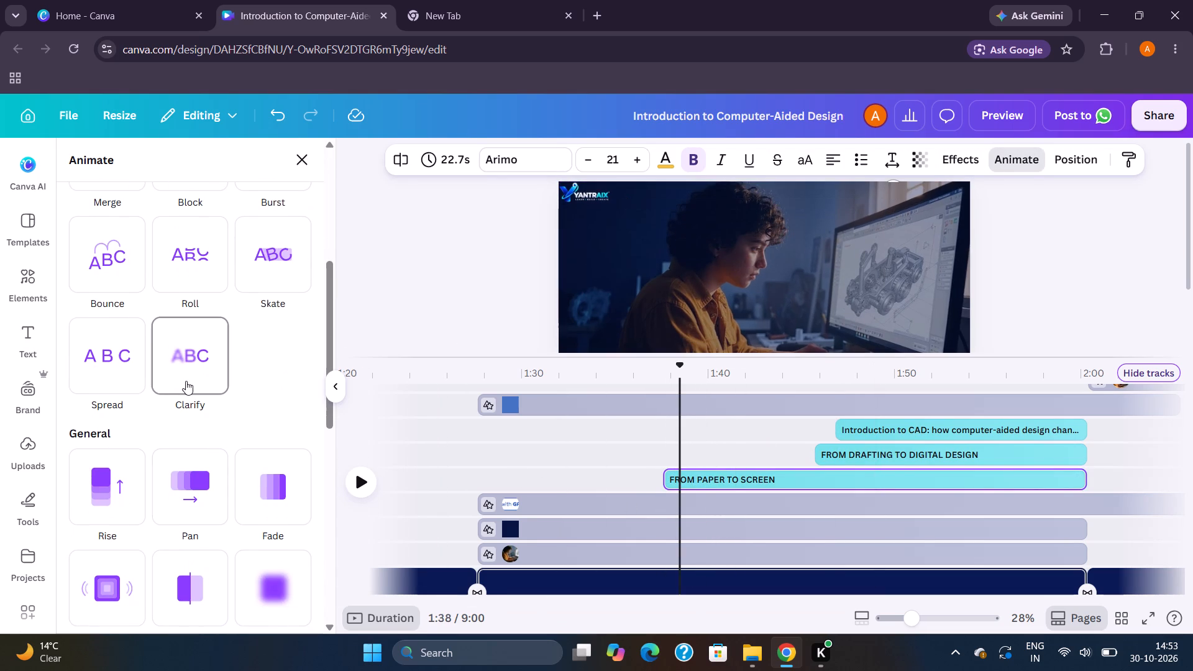
pyautogui.click(186, 381)
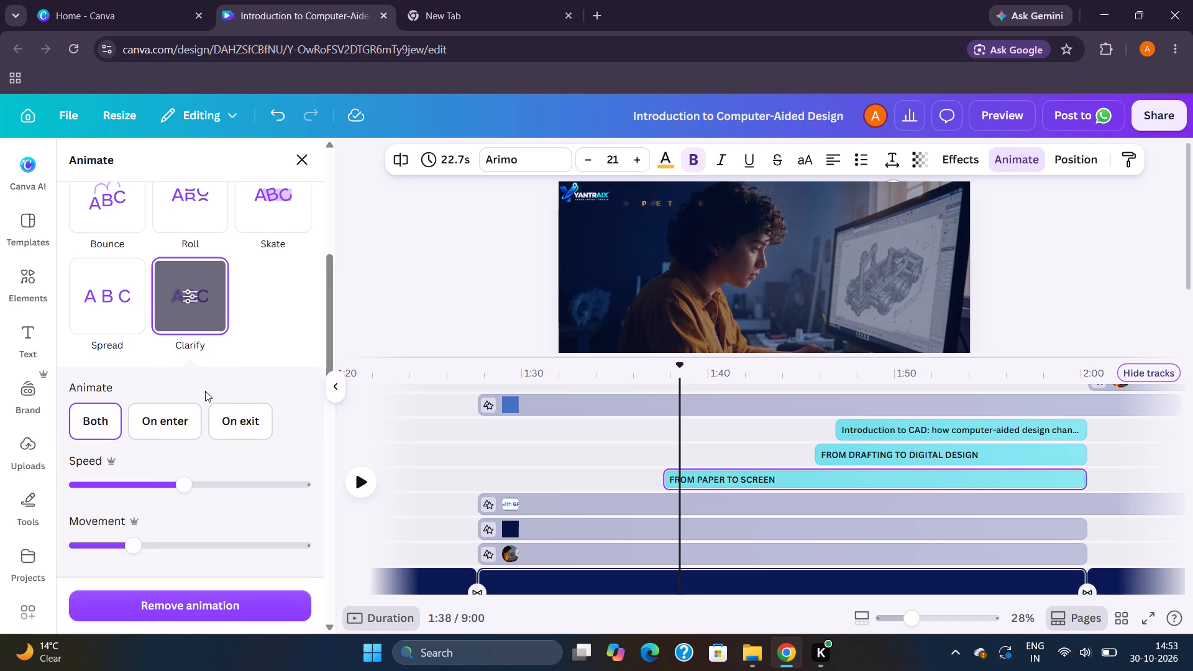
pyautogui.press('space')
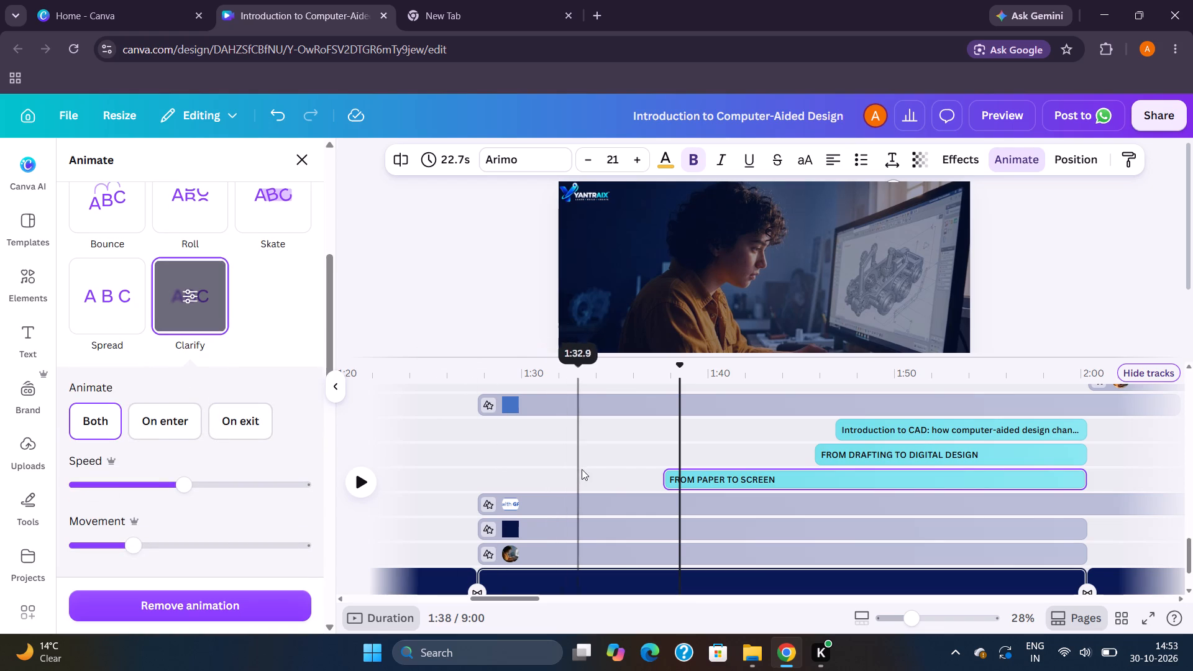
pyautogui.click(283, 164)
pyautogui.click(291, 162)
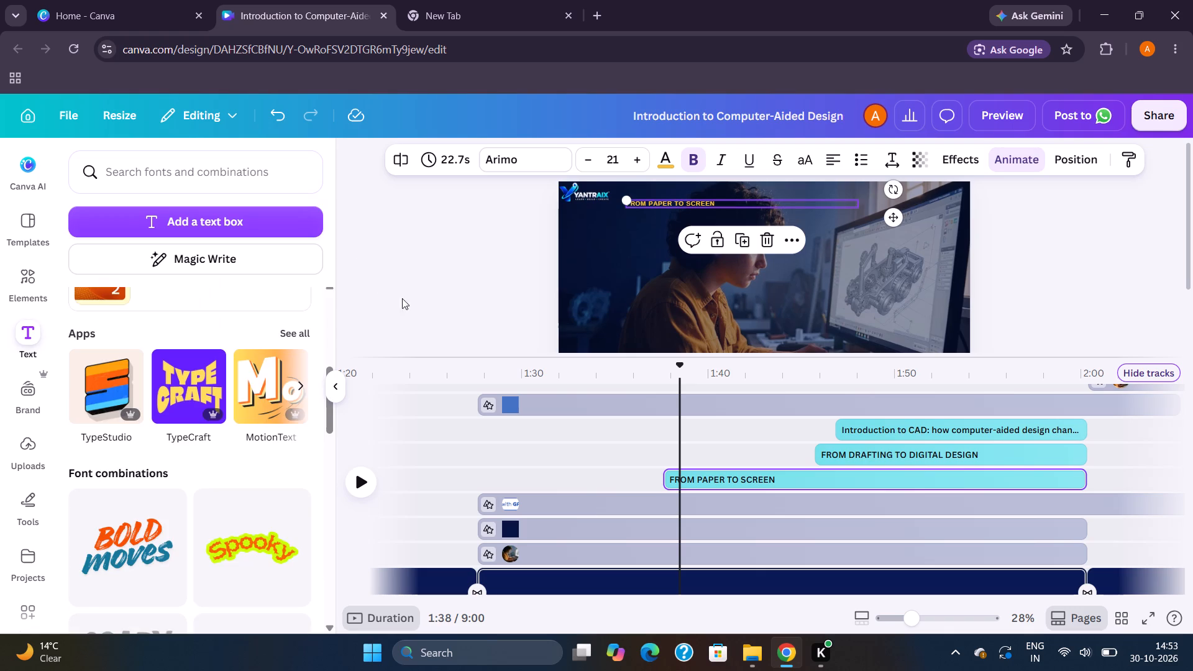
# Play from about 1:36 into "THE OLD WAY" section to review text animations and timing against the narration.
pyautogui.click(638, 437)
pyautogui.press('space')
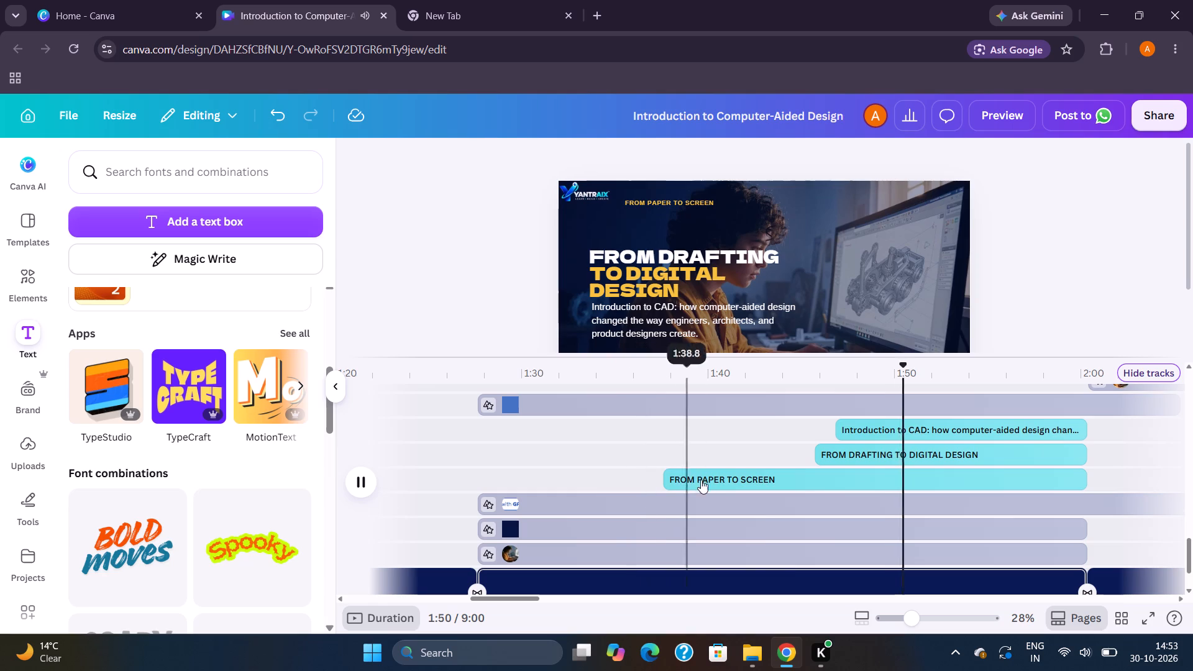
pyautogui.hscroll(-1, 787, 486)
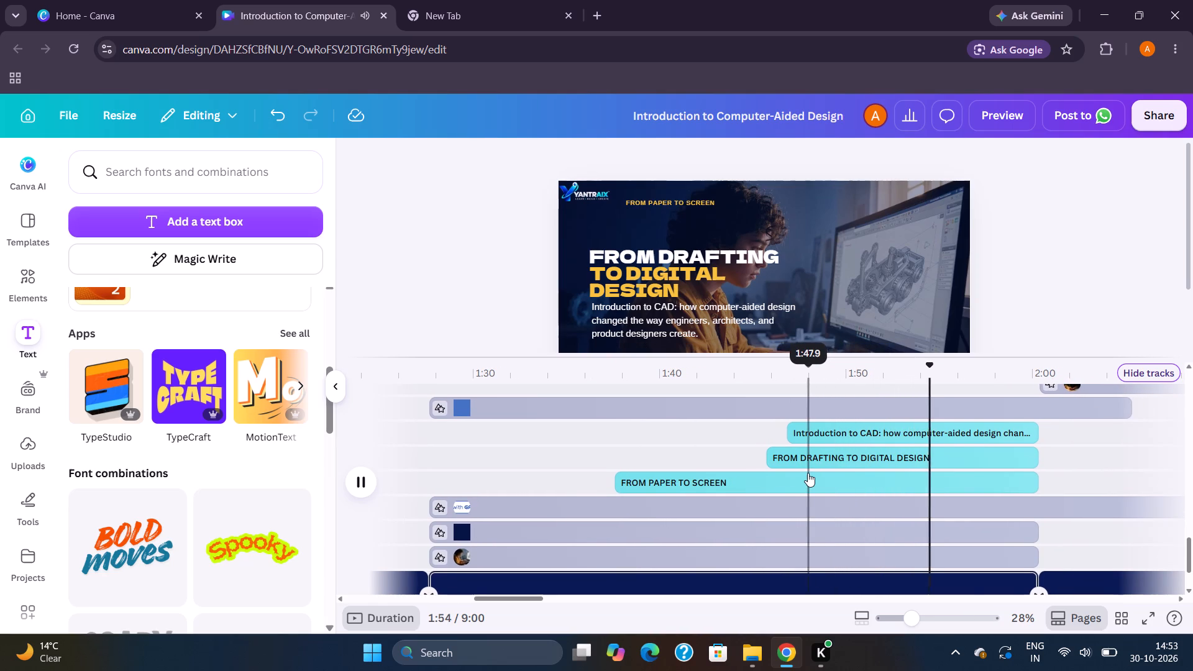
pyautogui.hscroll(2, 808, 473)
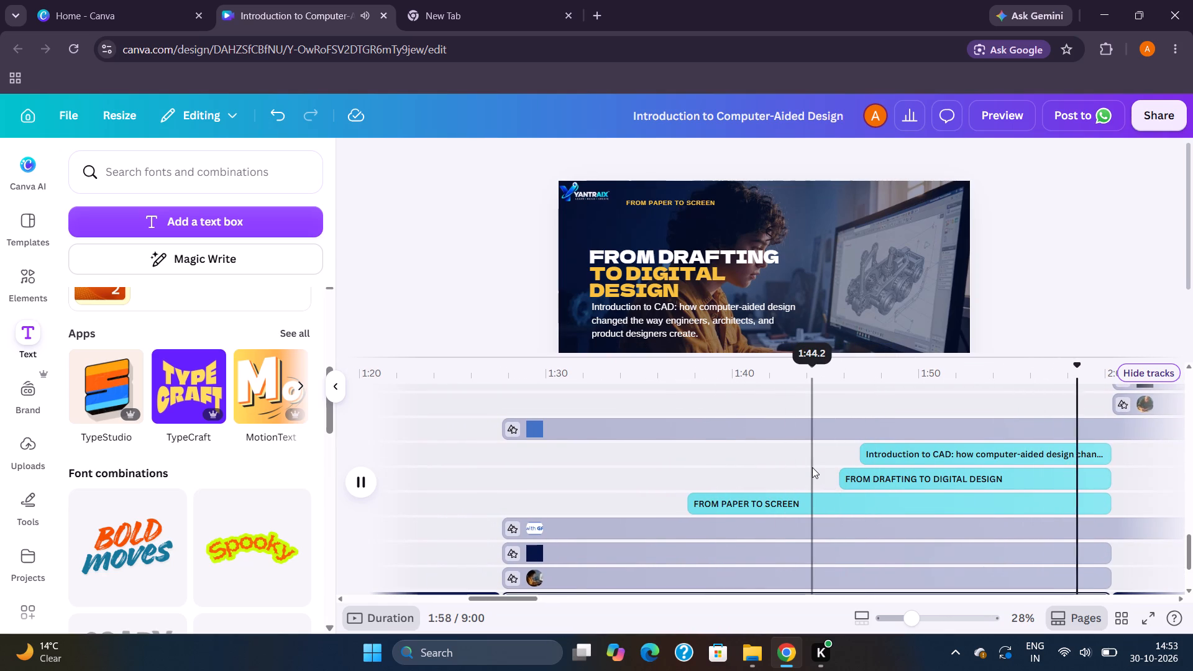
pyautogui.scroll(-1, 812, 467)
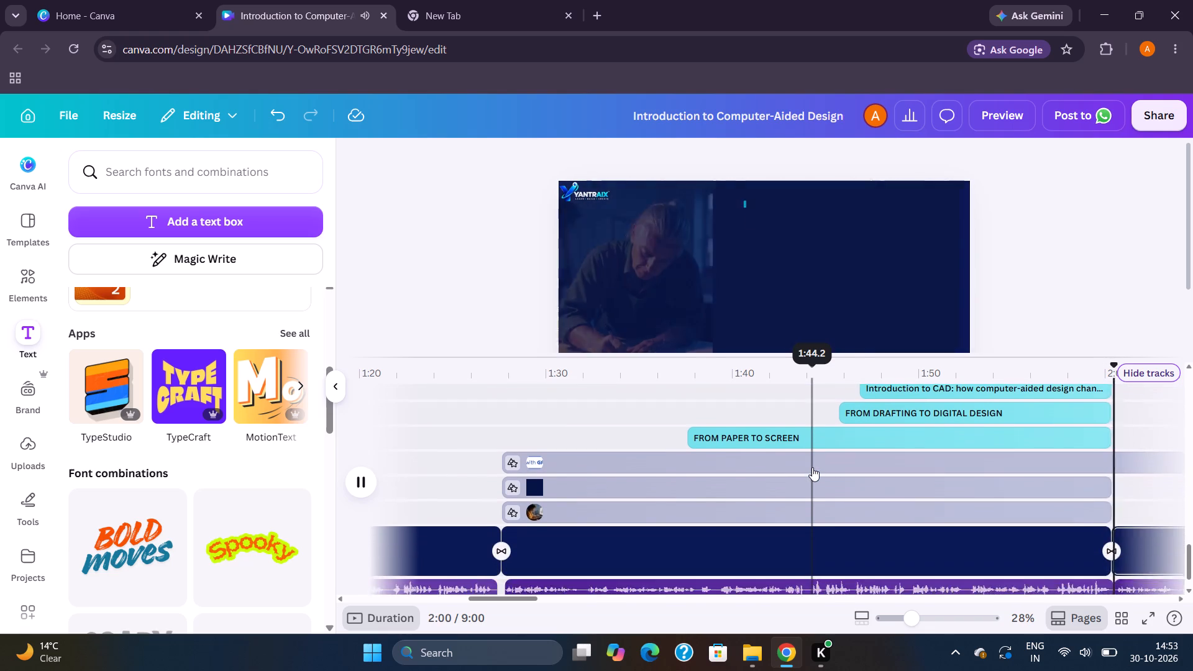
pyautogui.scroll(-1, 812, 467)
pyautogui.hscroll(-1, 812, 467)
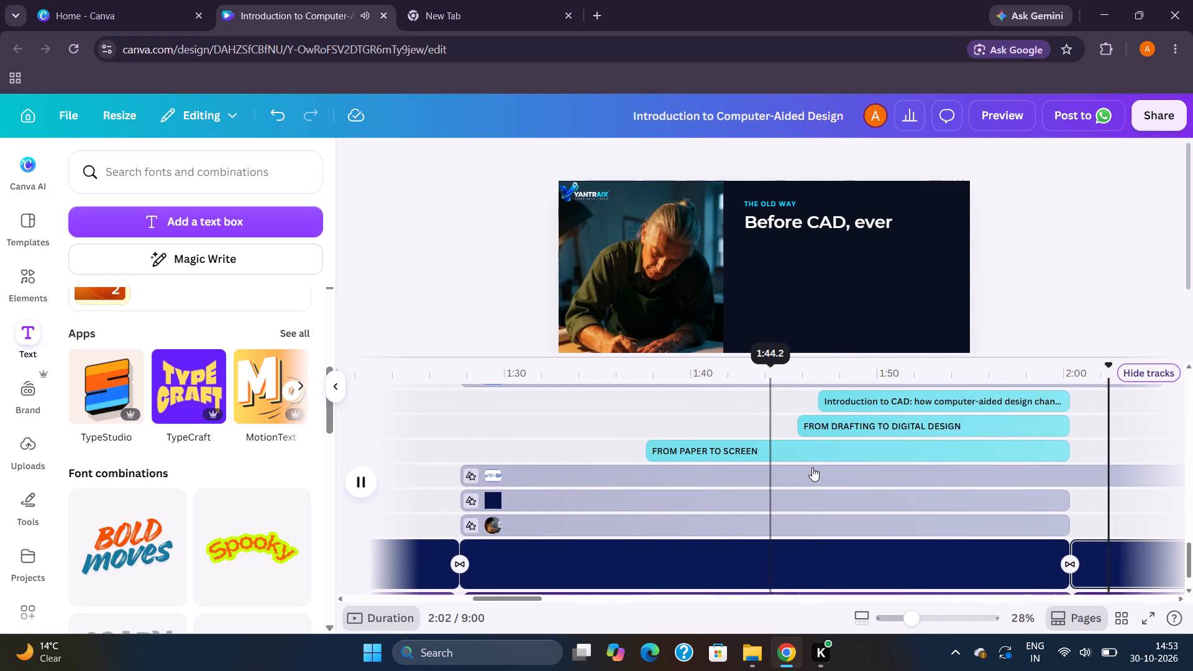
pyautogui.hscroll(-3, 812, 467)
pyautogui.hscroll(-2, 596, 446)
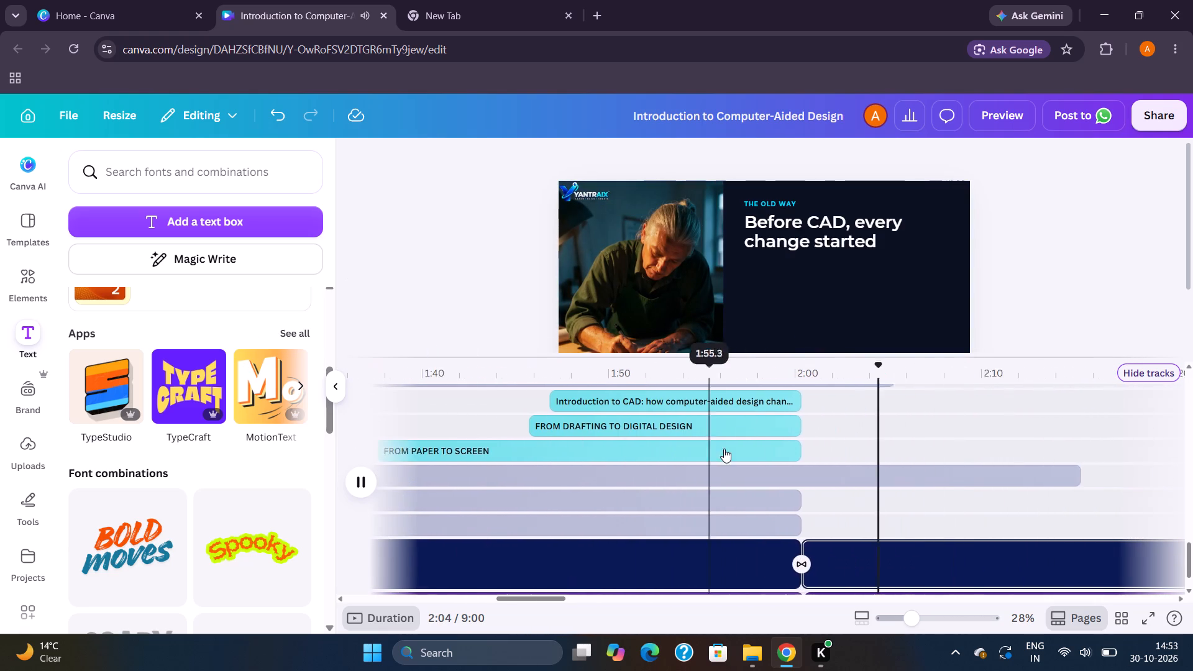
pyautogui.hscroll(-1, 724, 449)
pyautogui.scroll(1, 801, 443)
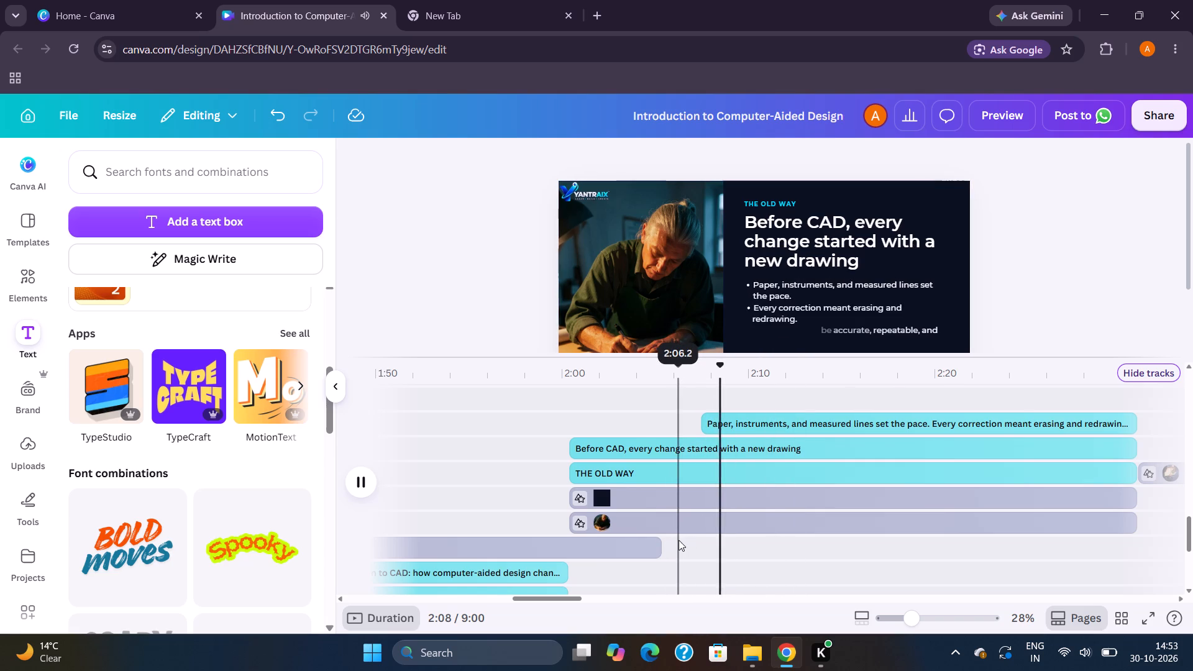
pyautogui.hscroll(-2, 695, 531)
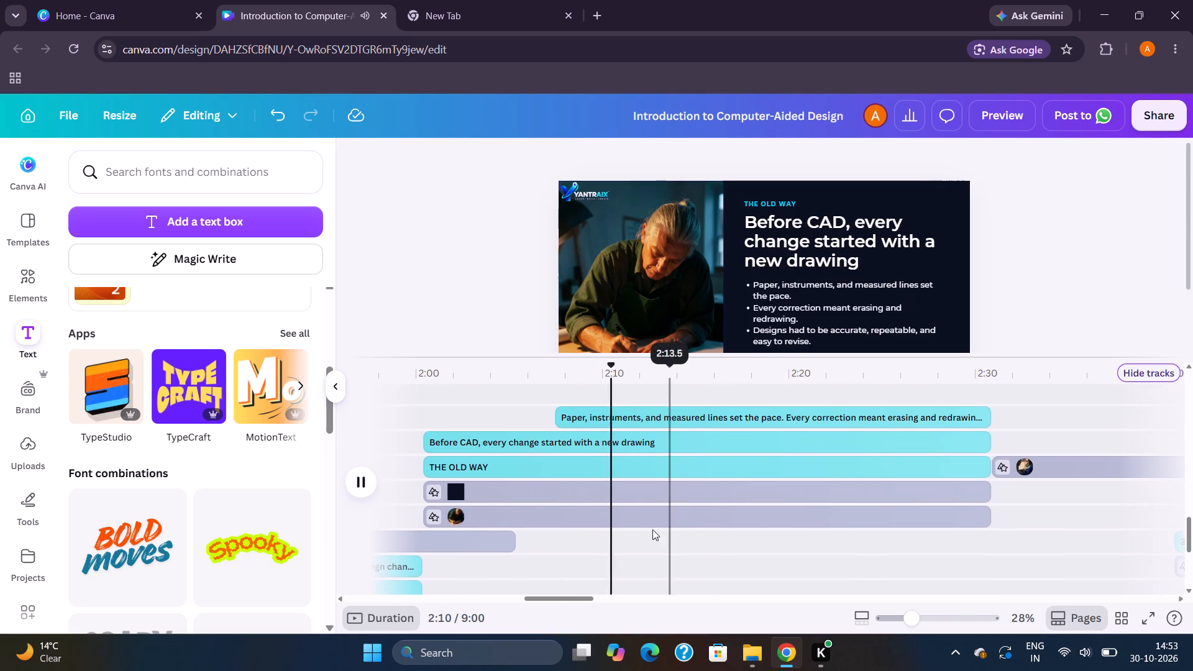
# Move the "Paper, instruments, and measured lines" bullet clip to start at about 2:09 and trim its end so it lasts 21.4 s.
pyautogui.click(594, 542)
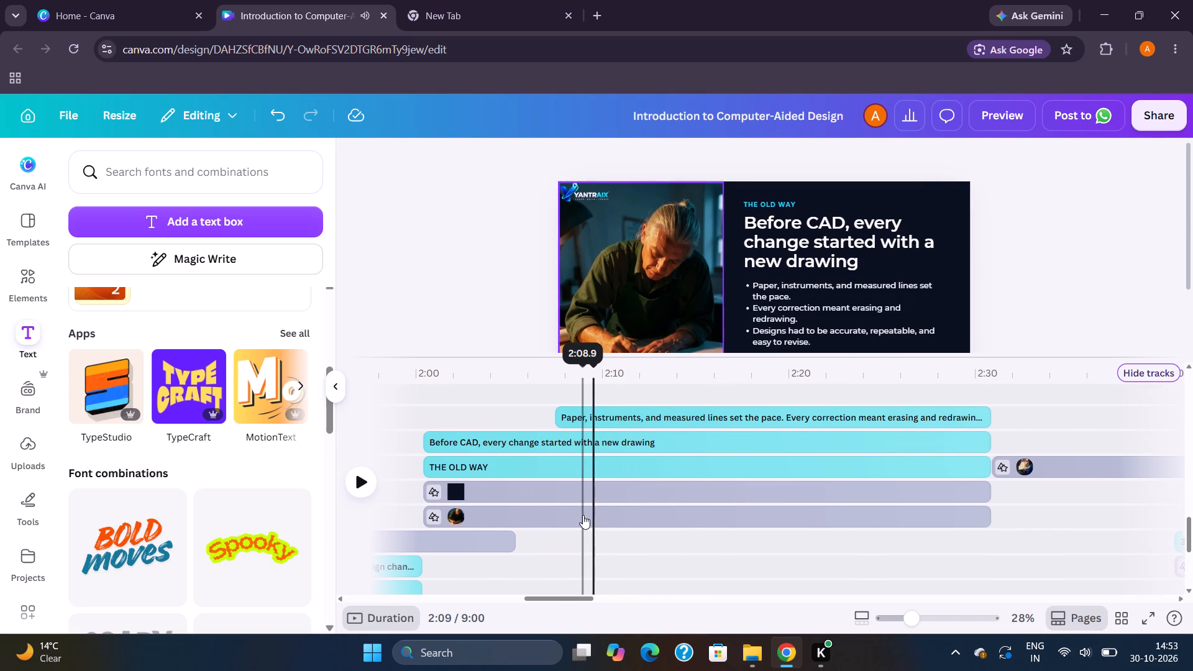
pyautogui.scroll(2, 583, 515)
pyautogui.scroll(-1, 583, 514)
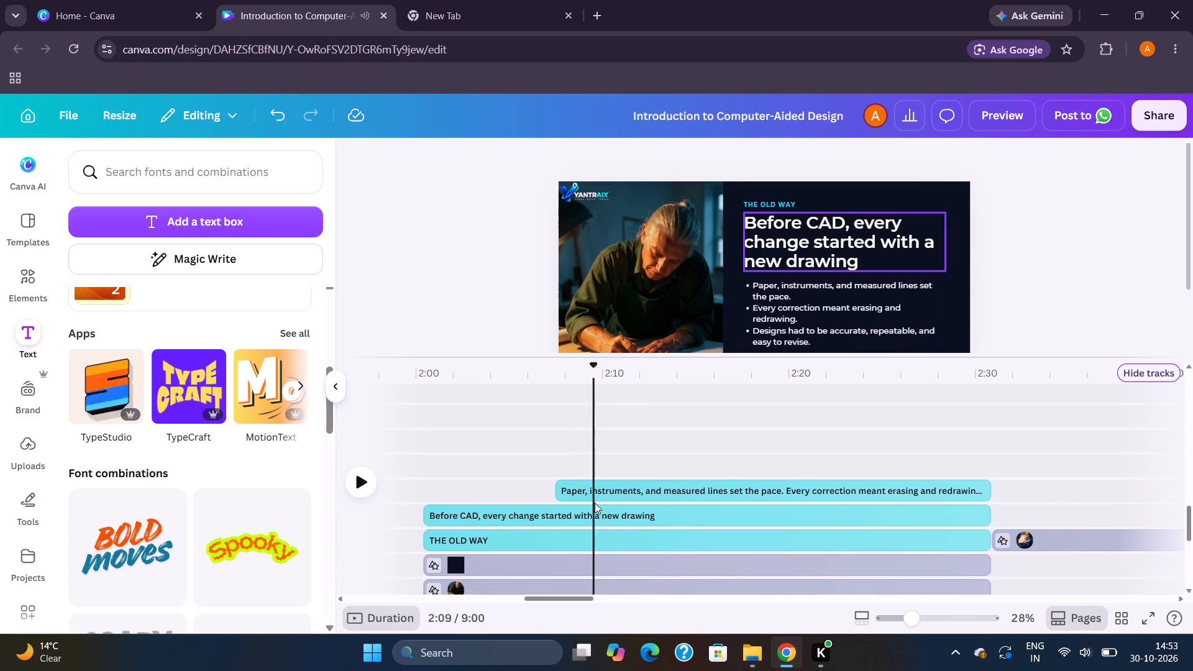
pyautogui.moveTo(630, 485); pyautogui.dragTo(636, 485)
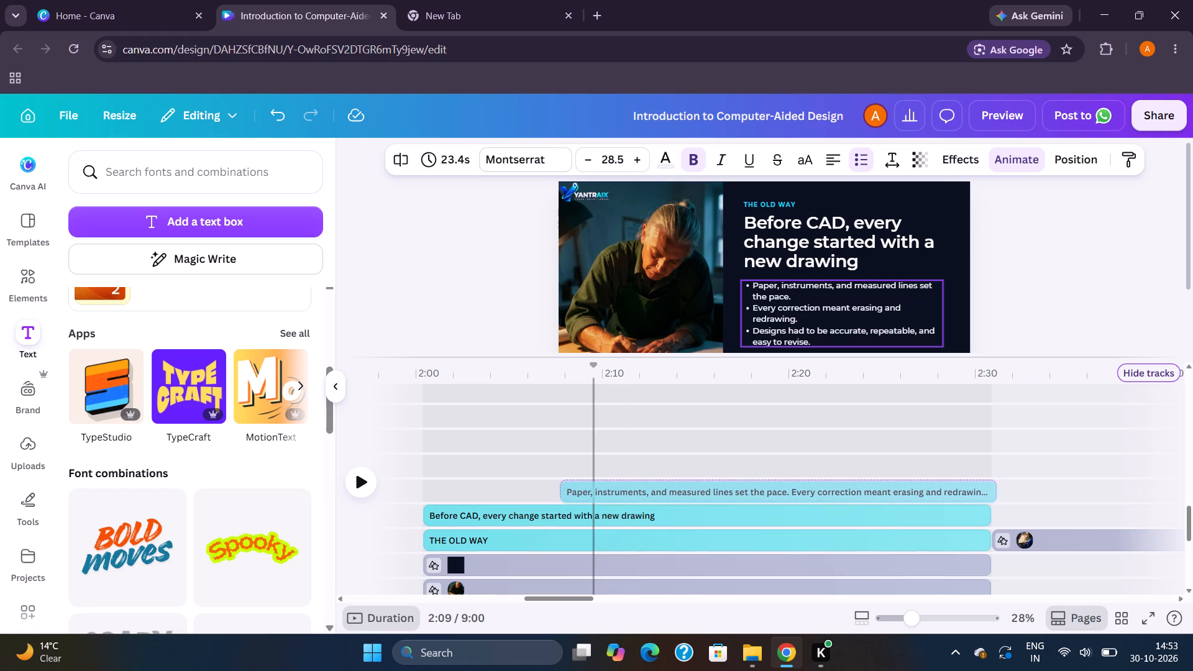
pyautogui.moveTo(636, 485); pyautogui.dragTo(669, 484)
pyautogui.hscroll(-1, 697, 485)
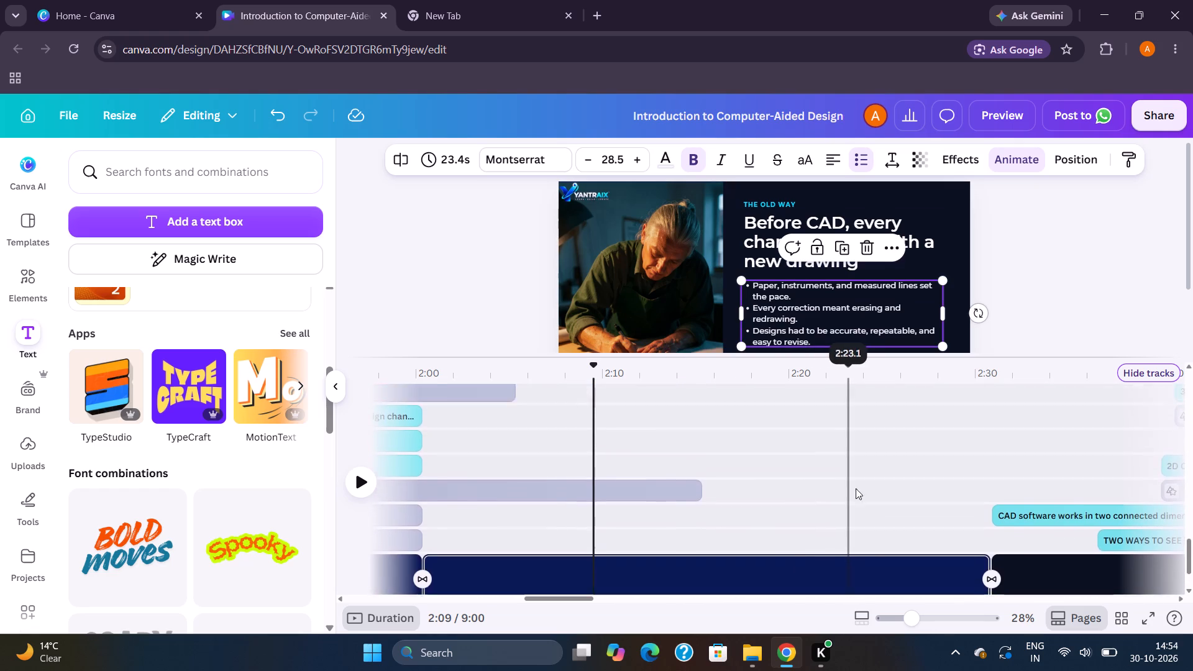
pyautogui.hscroll(-1, 856, 488)
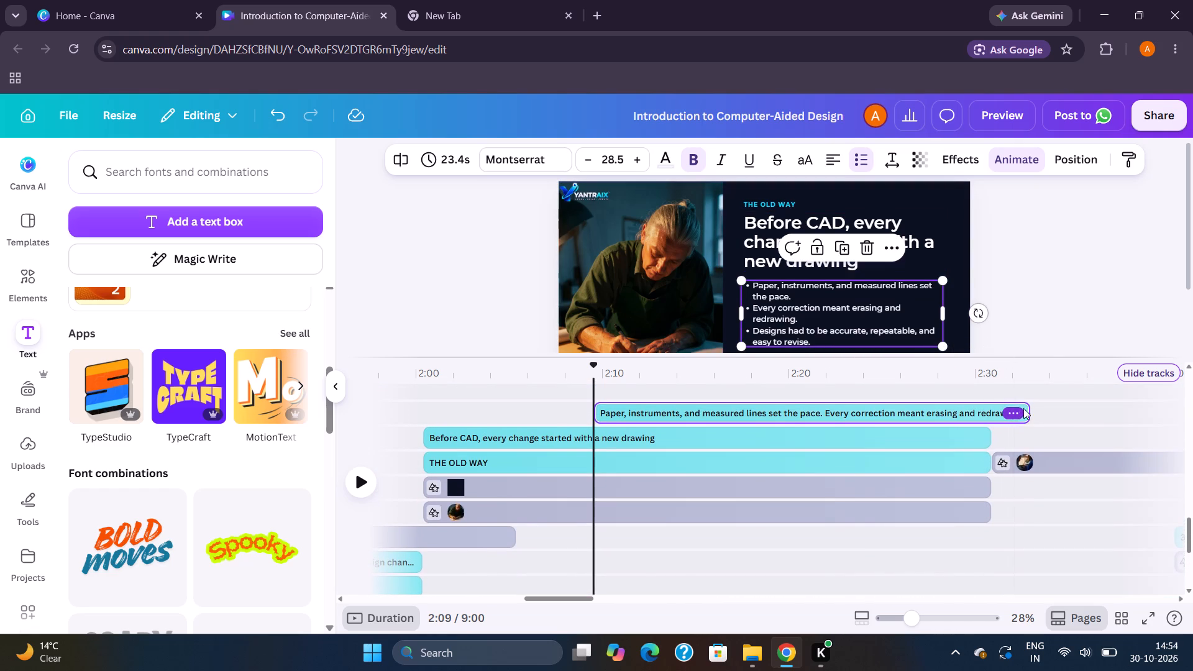
pyautogui.moveTo(1026, 408); pyautogui.dragTo(997, 408)
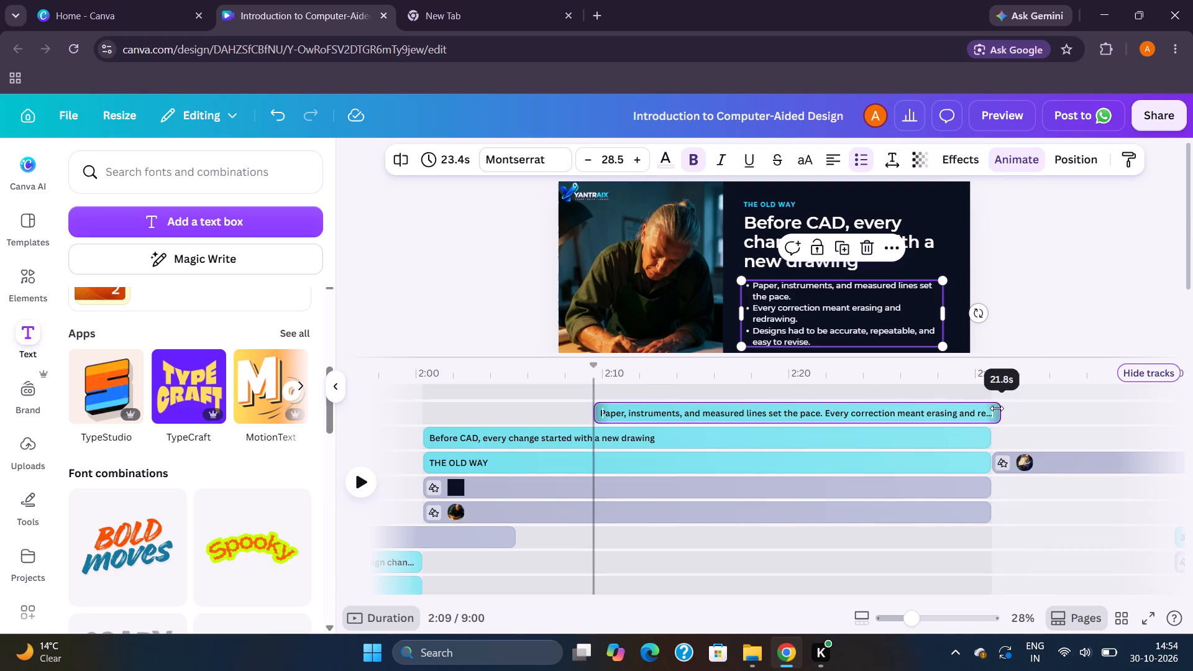
pyautogui.moveTo(997, 408); pyautogui.dragTo(994, 408)
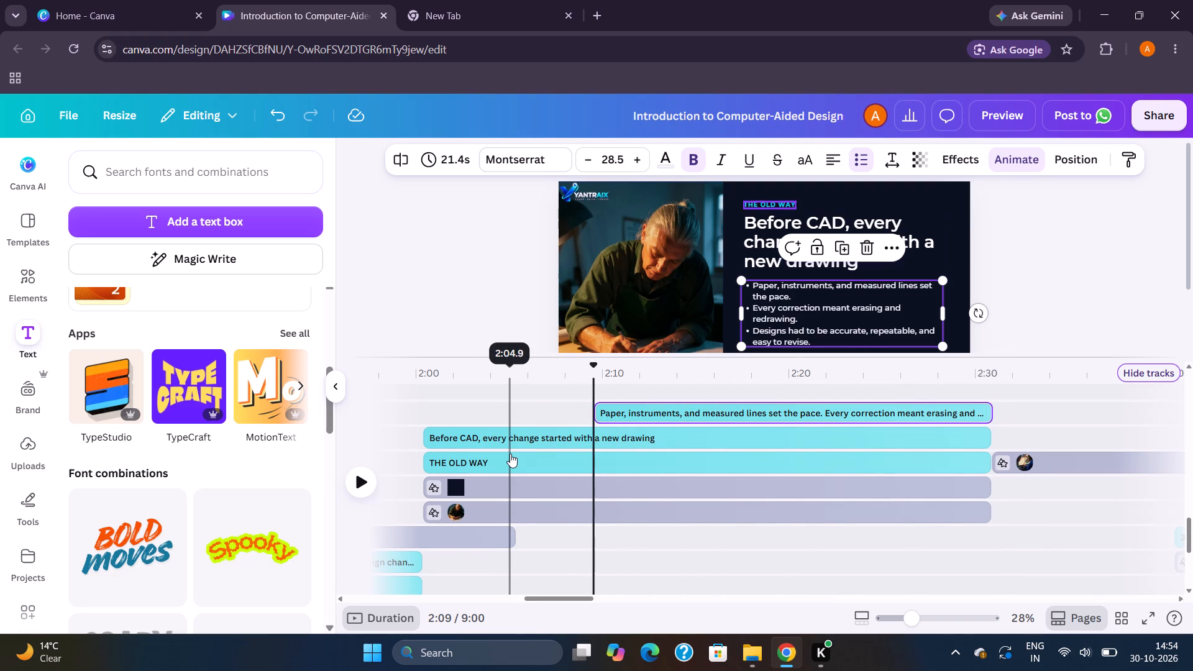
# Trim the start of the "Before CAD, every change started with a new drawing" heading clip so it lasts 25.5 s.
pyautogui.scroll(9, 510, 454)
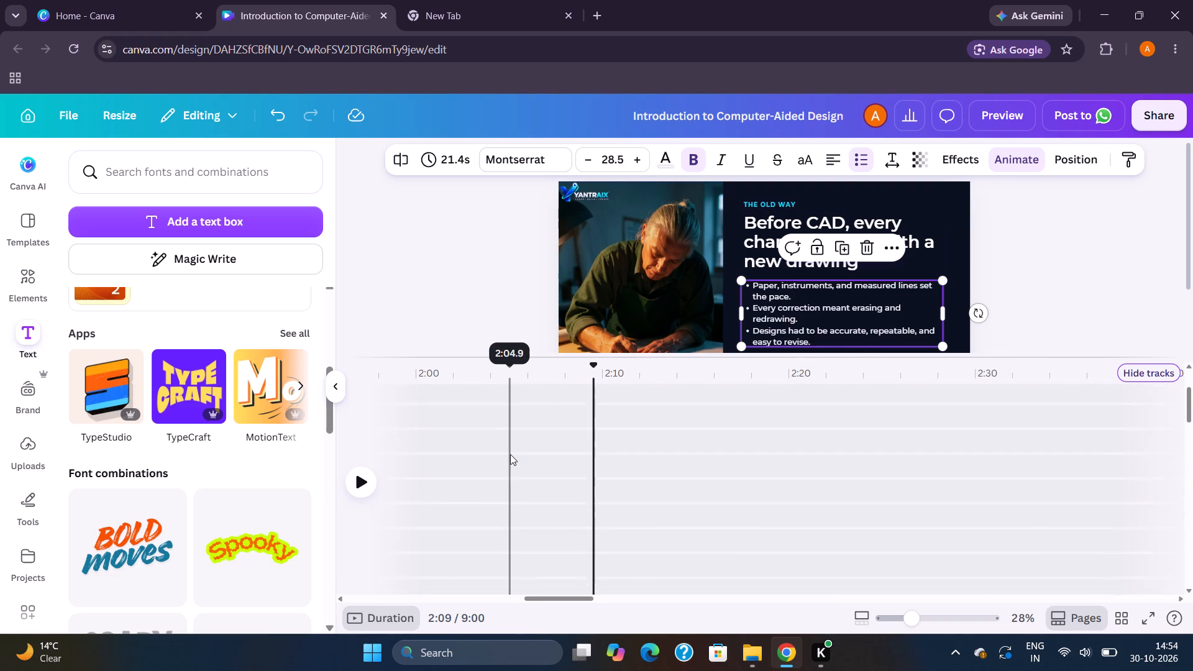
pyautogui.scroll(2, 510, 454)
pyautogui.scroll(-8, 510, 454)
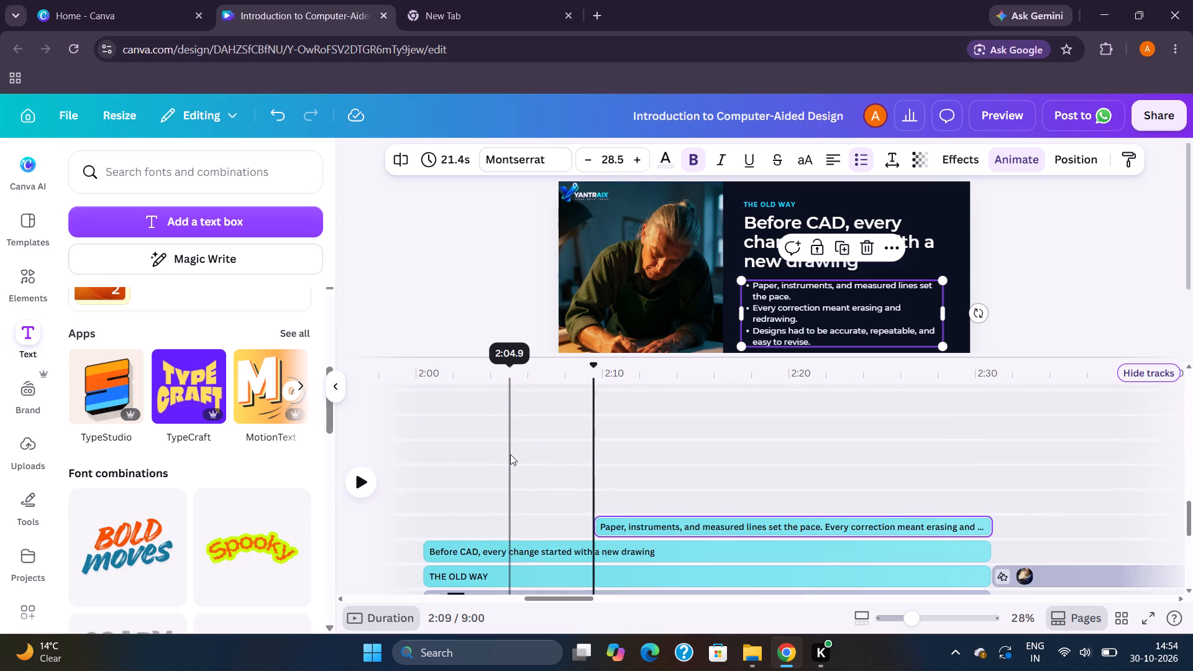
pyautogui.scroll(-1, 510, 454)
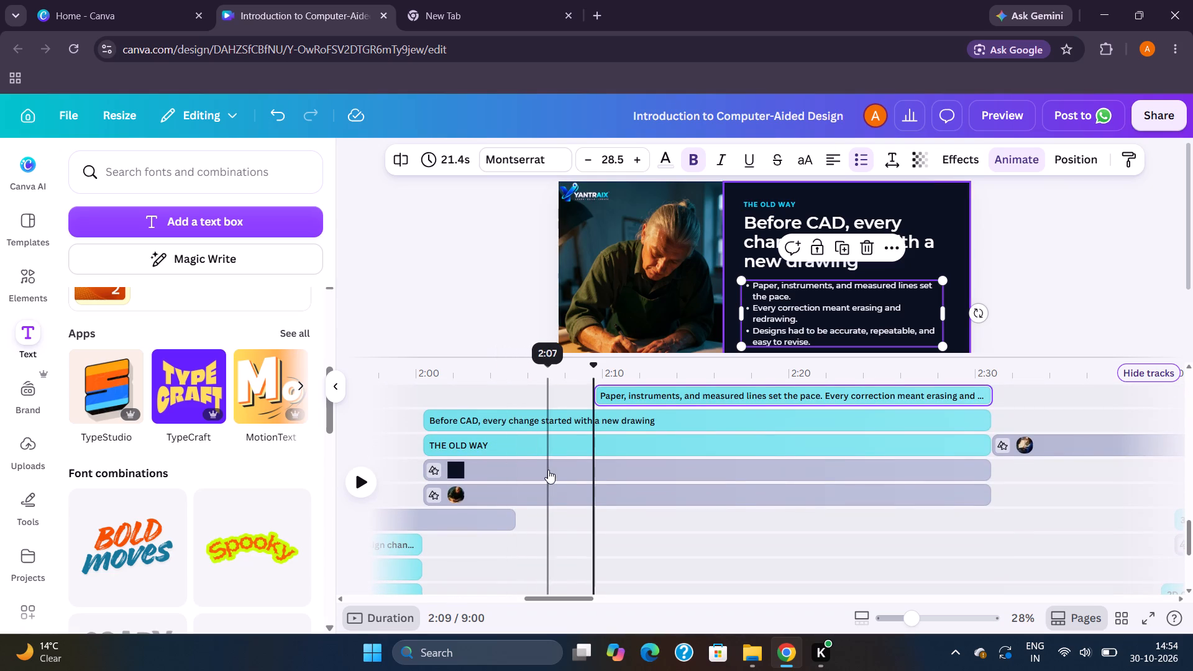
pyautogui.click(469, 419)
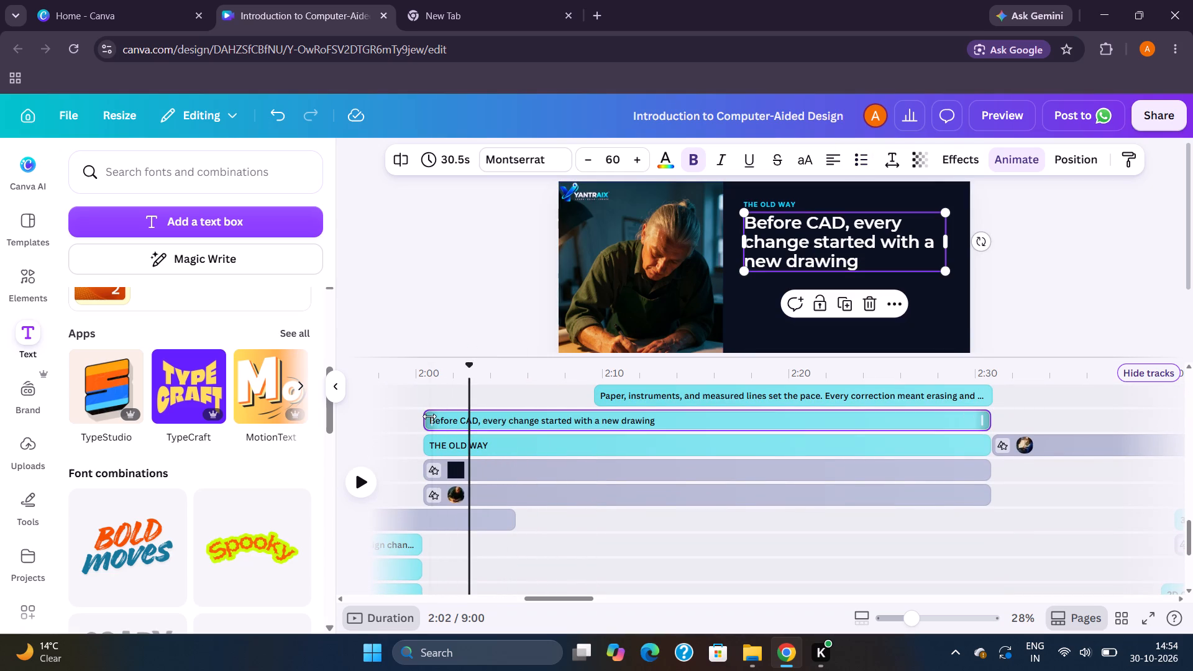
pyautogui.moveTo(429, 416); pyautogui.dragTo(652, 408)
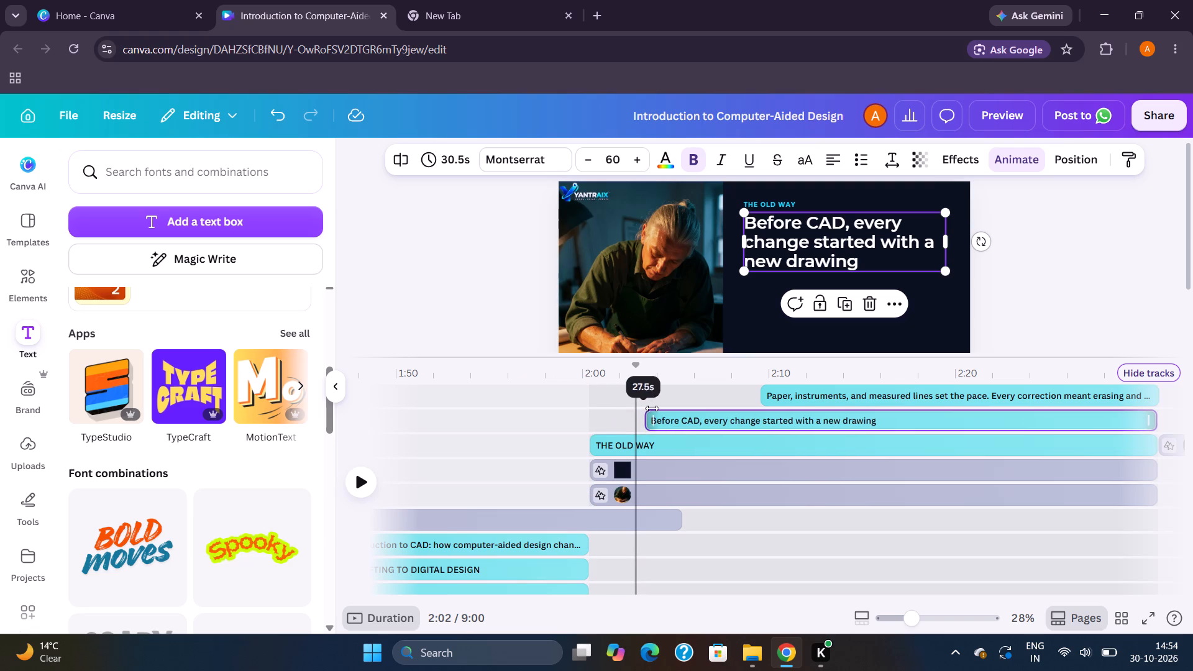
pyautogui.moveTo(652, 408); pyautogui.dragTo(688, 411)
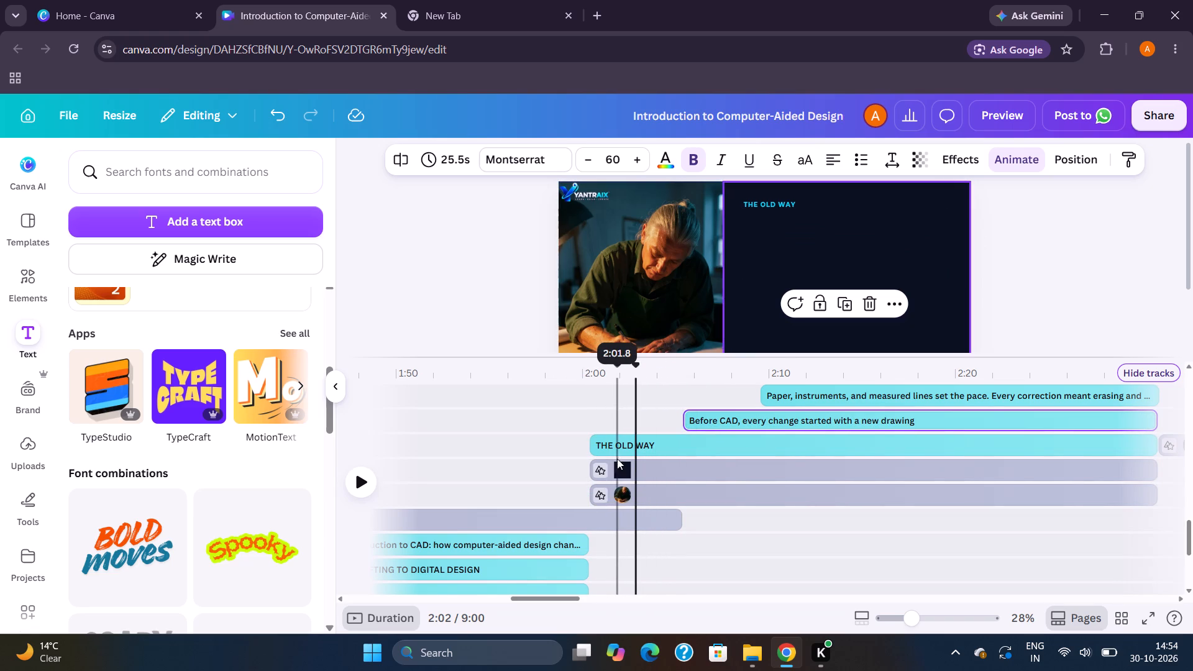
# Trim the start of the "THE OLD WAY" clip so it lasts 28.9 s, and play from about 2:01 to check it.
pyautogui.scroll(-1, 617, 443)
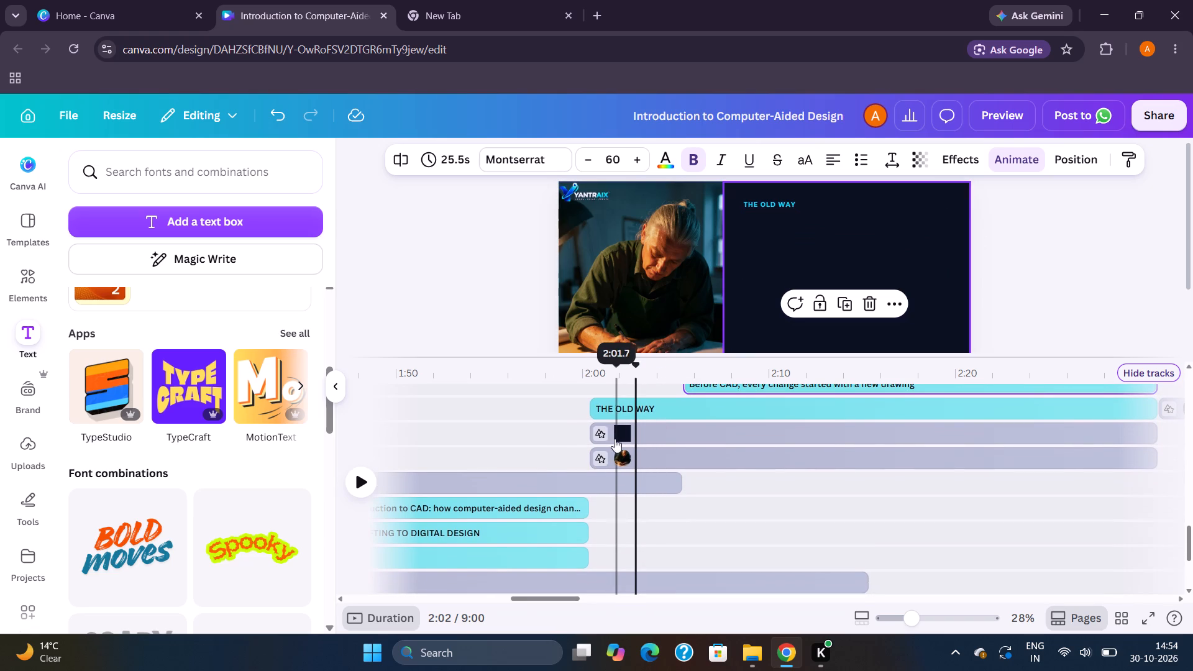
pyautogui.click(605, 408)
pyautogui.moveTo(603, 408); pyautogui.dragTo(633, 408)
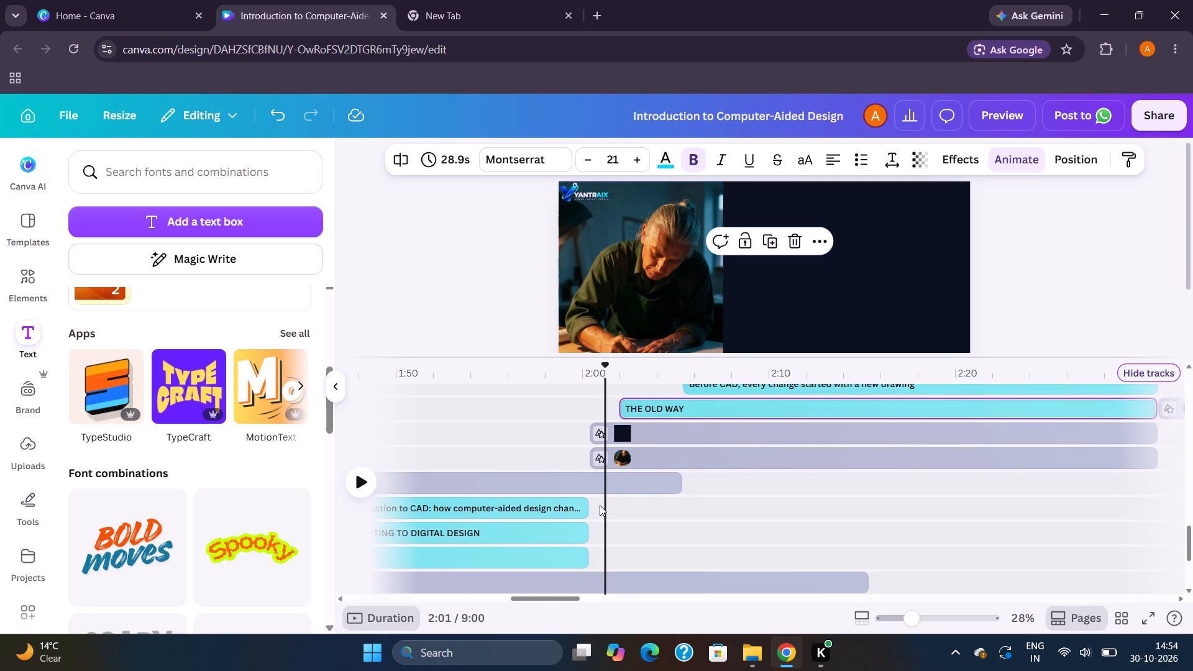
pyautogui.click(600, 505)
pyautogui.press('space')
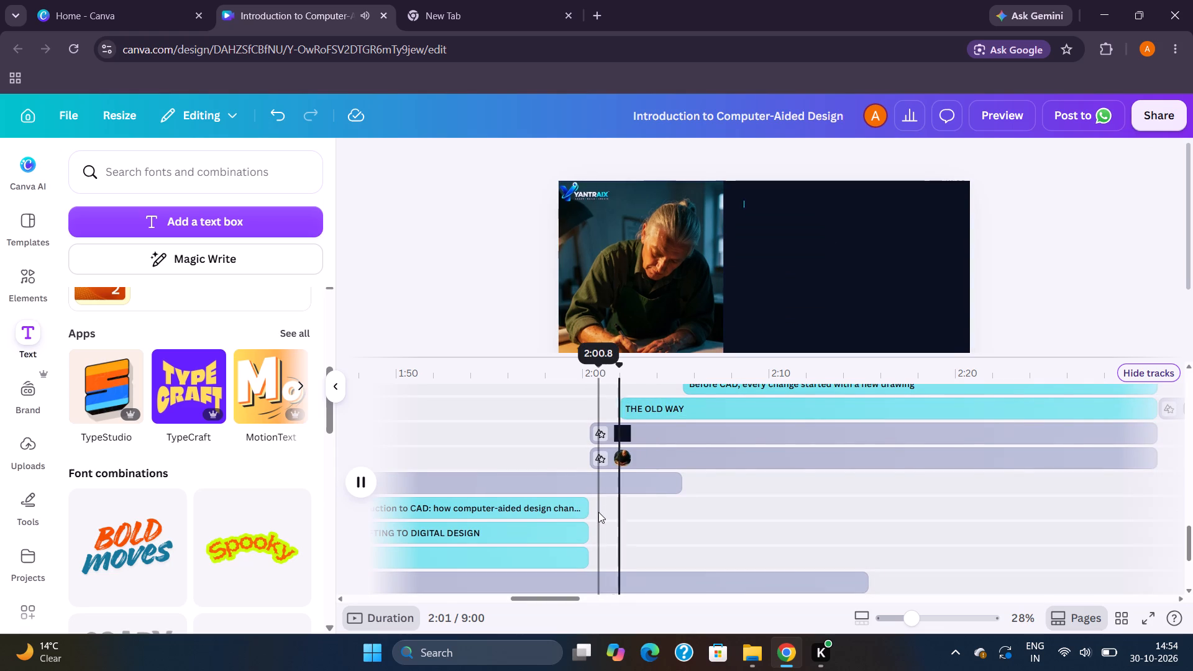
# Apply the Burst text animation to the "THE OLD WAY" label.
pyautogui.click(642, 411)
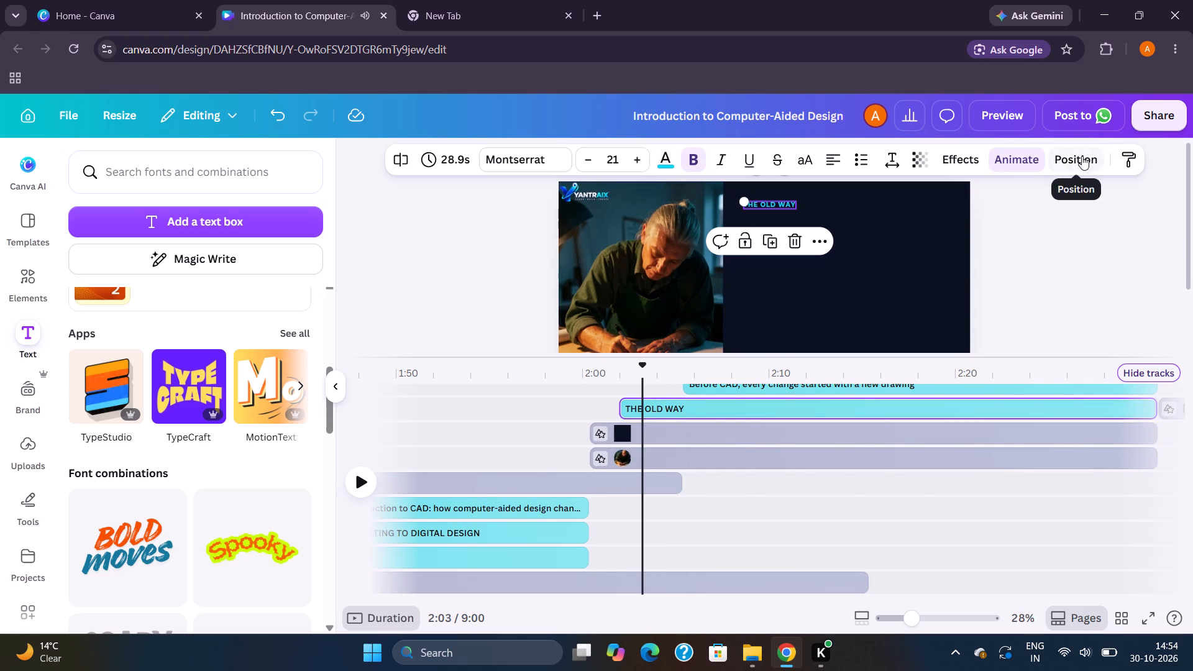
pyautogui.click(1005, 156)
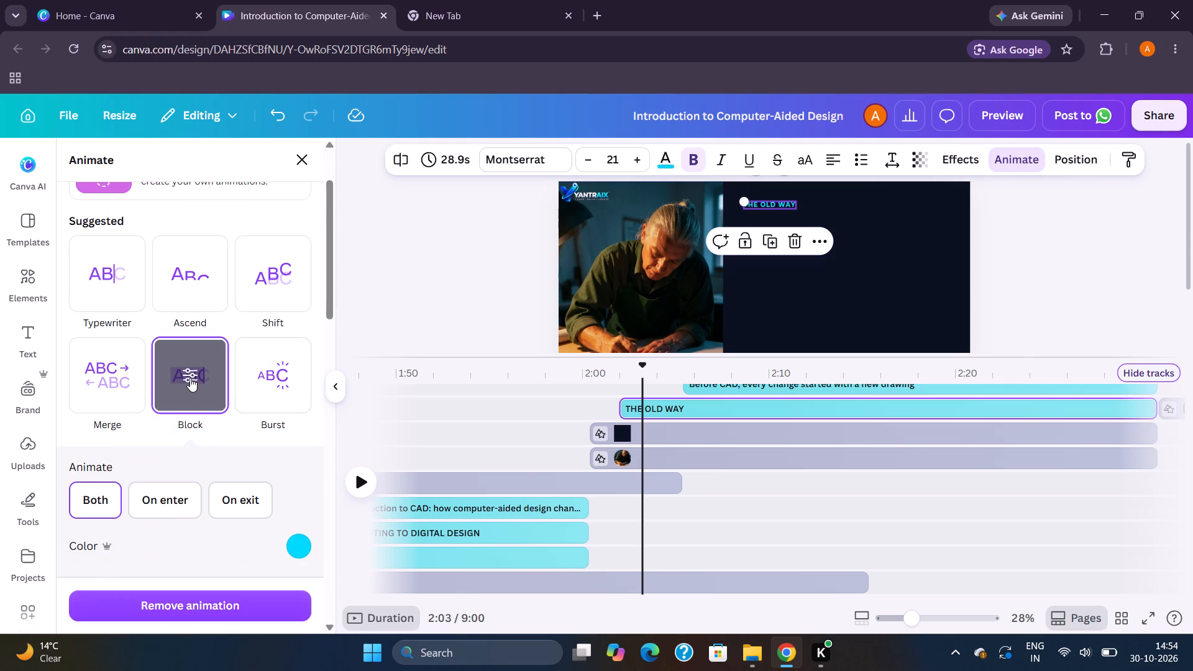
pyautogui.scroll(-7, 190, 378)
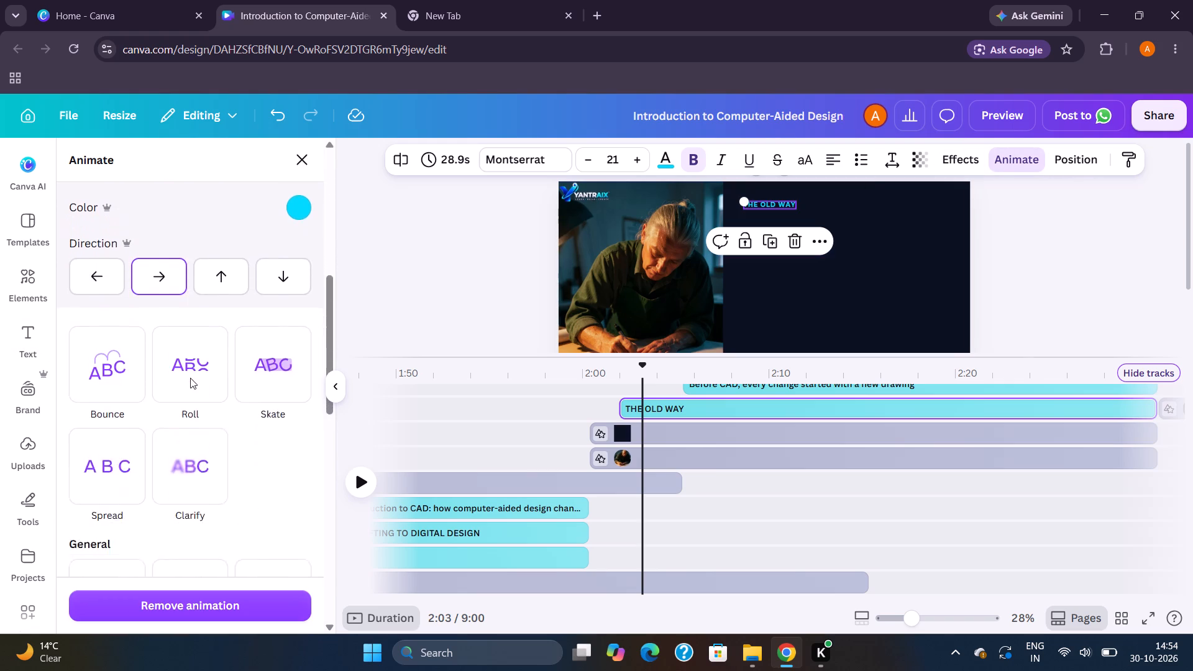
pyautogui.scroll(-1, 190, 378)
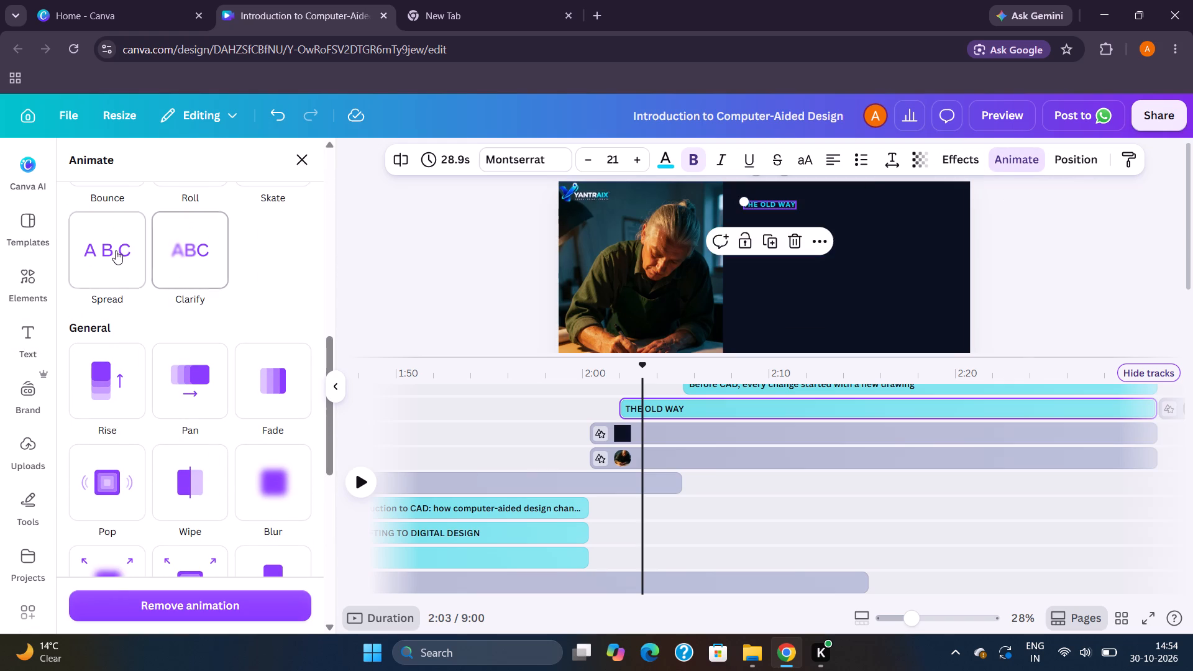
pyautogui.scroll(1, 123, 270)
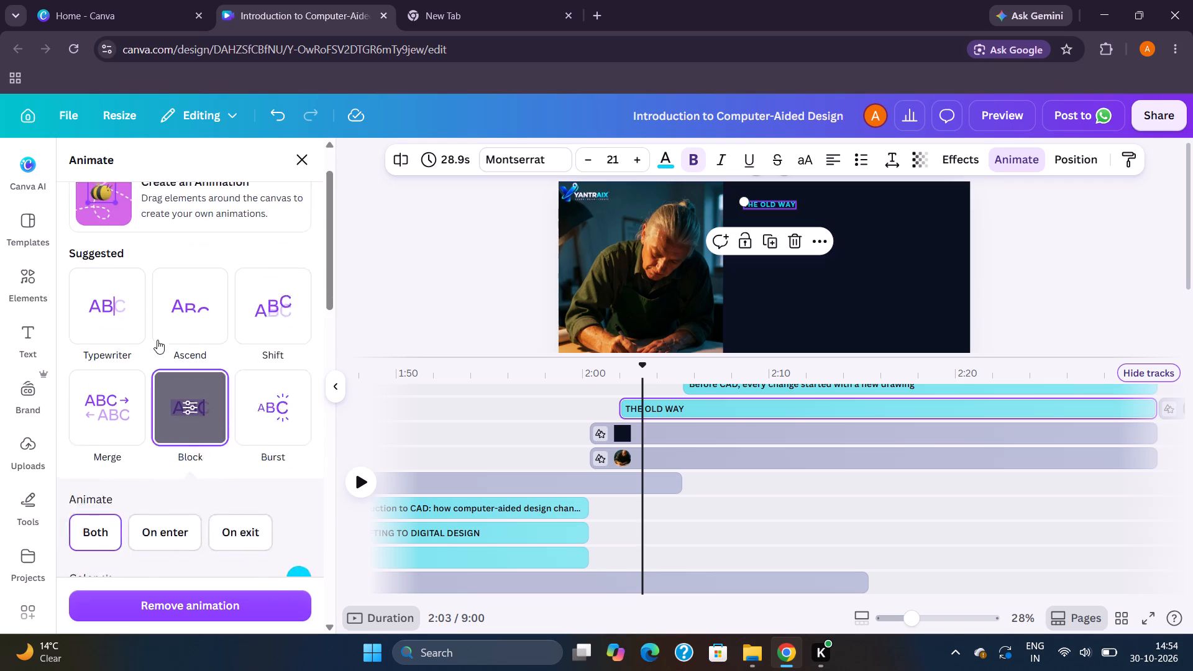
pyautogui.scroll(-1, 178, 413)
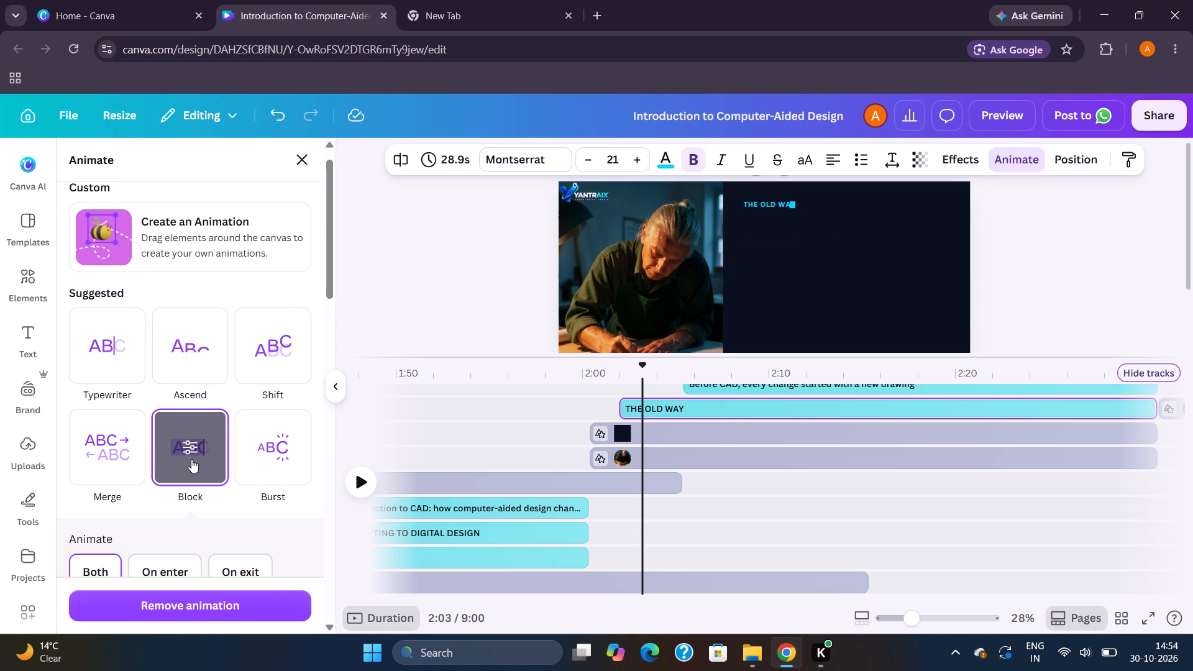
pyautogui.scroll(-3, 191, 459)
pyautogui.scroll(-4, 188, 294)
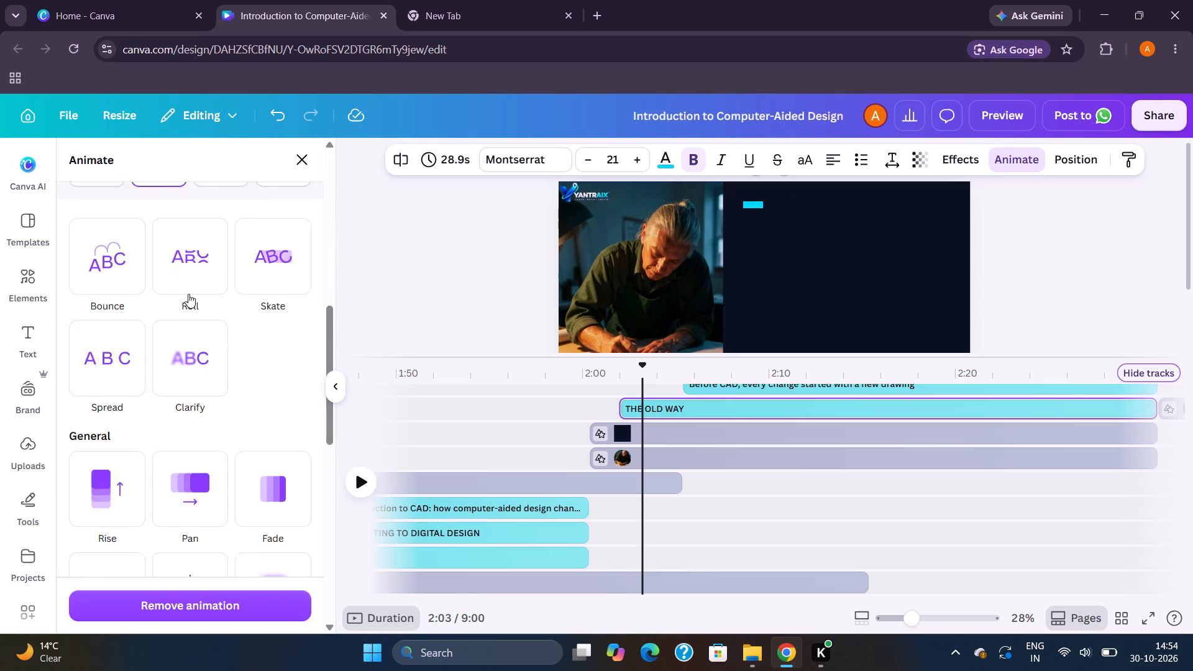
pyautogui.scroll(-5, 188, 294)
pyautogui.scroll(7, 188, 294)
pyautogui.click(201, 465)
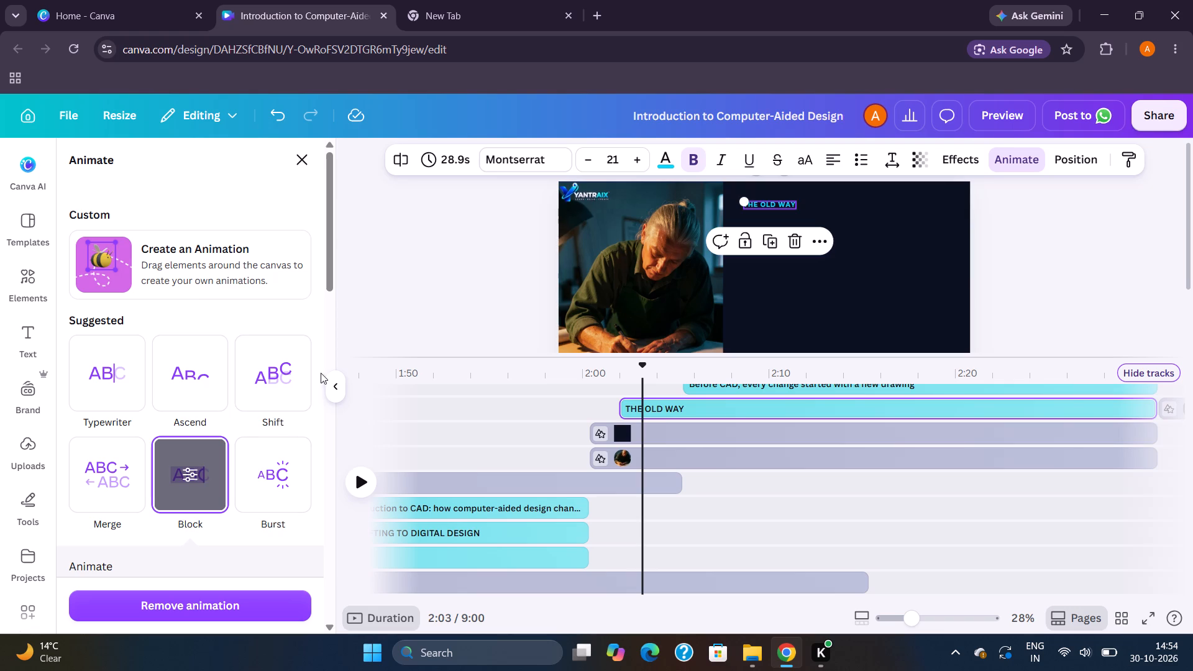
pyautogui.scroll(-2, 107, 450)
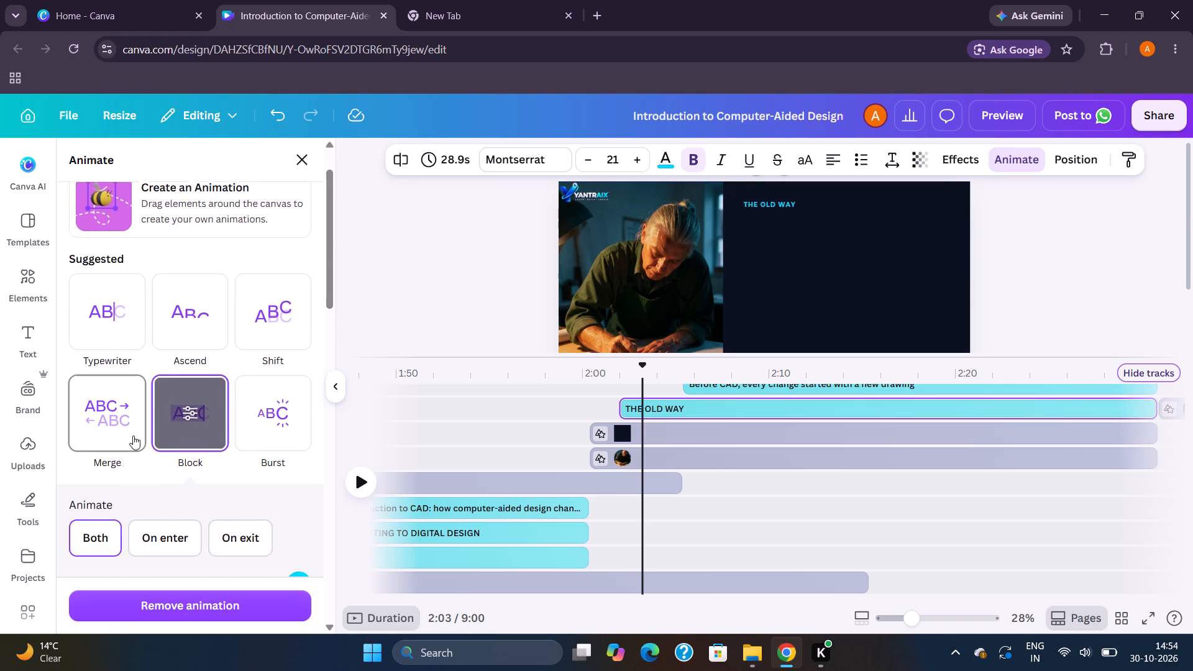
pyautogui.scroll(-1, 133, 436)
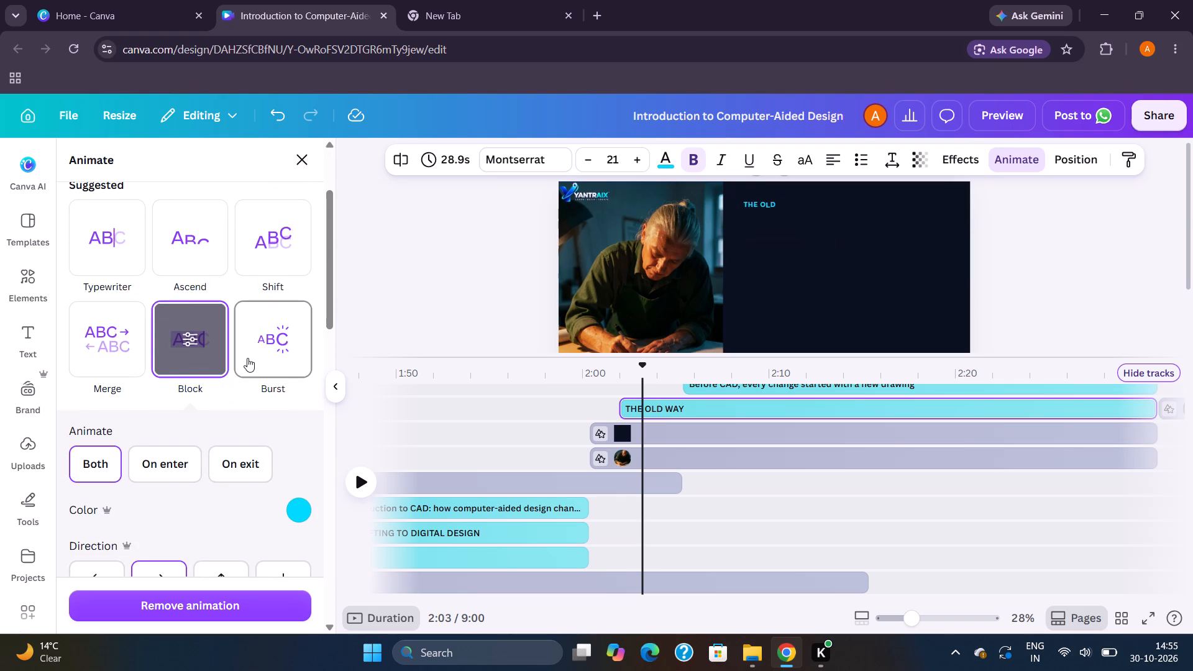
pyautogui.click(247, 358)
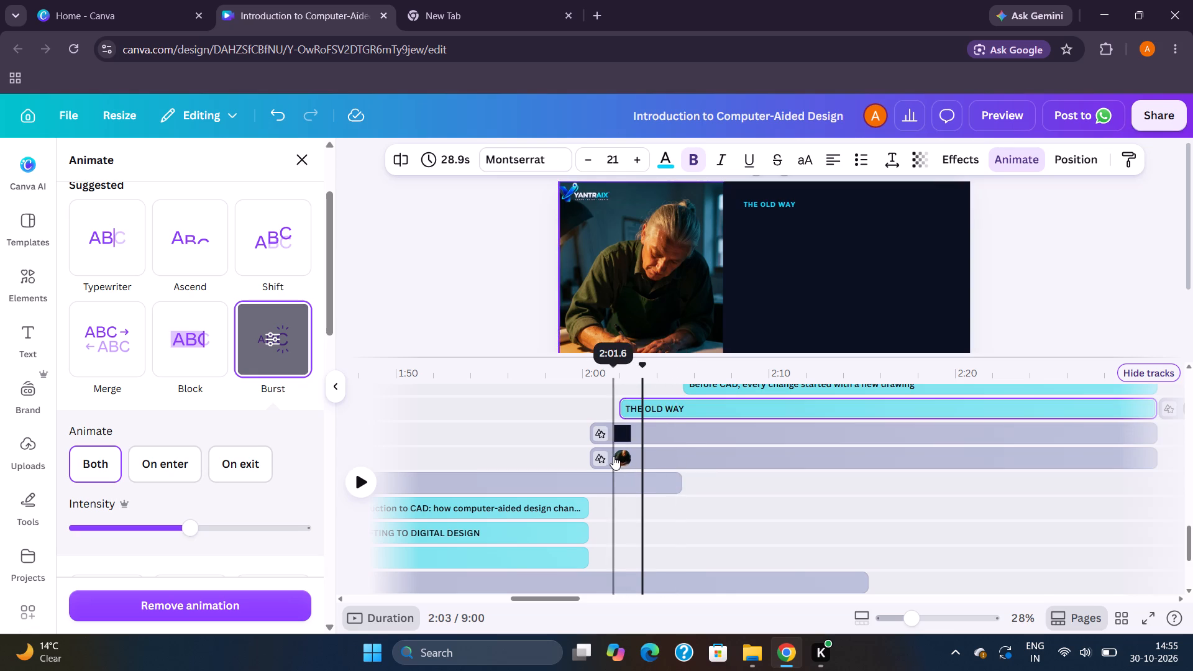
# Play from about 2:01 to check the label, heading and bullet animations in "THE OLD WAY" section against the narration.
pyautogui.click(618, 494)
pyautogui.press('space')
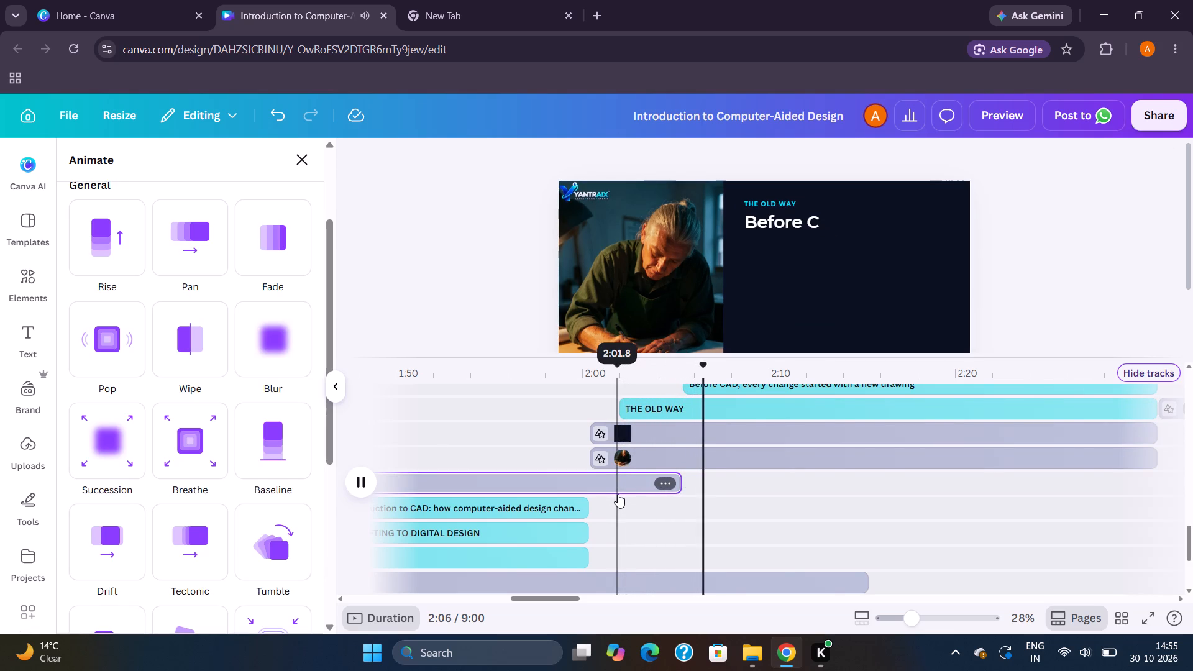
pyautogui.scroll(1, 618, 494)
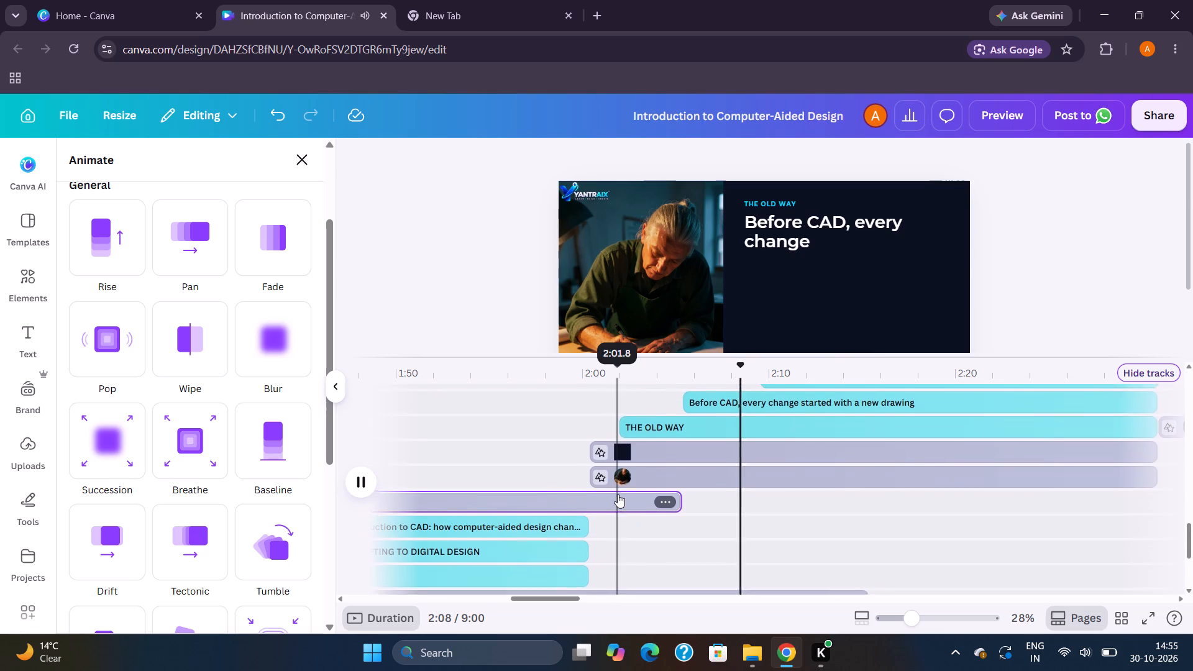
pyautogui.scroll(1, 618, 494)
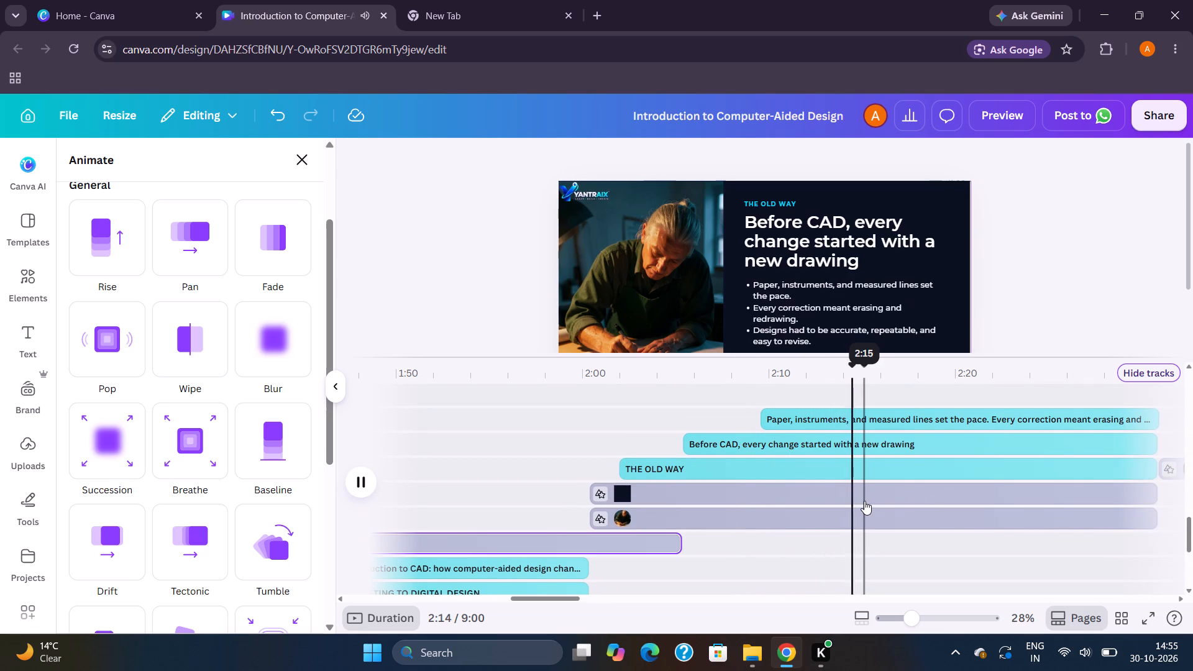
pyautogui.press('space')
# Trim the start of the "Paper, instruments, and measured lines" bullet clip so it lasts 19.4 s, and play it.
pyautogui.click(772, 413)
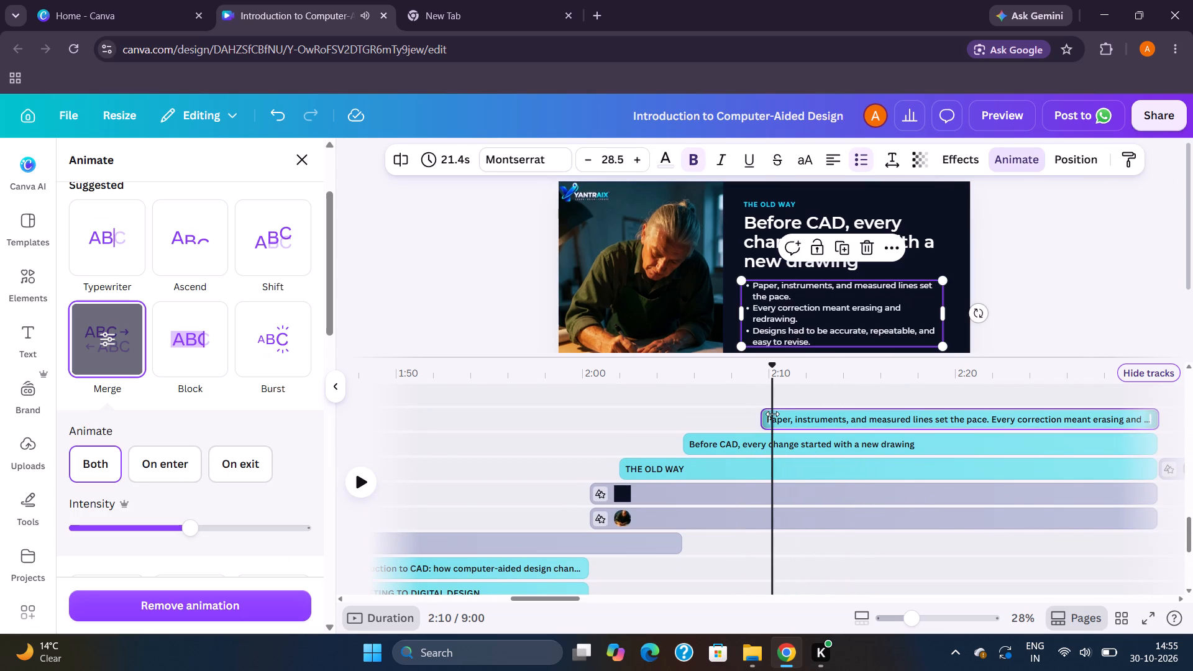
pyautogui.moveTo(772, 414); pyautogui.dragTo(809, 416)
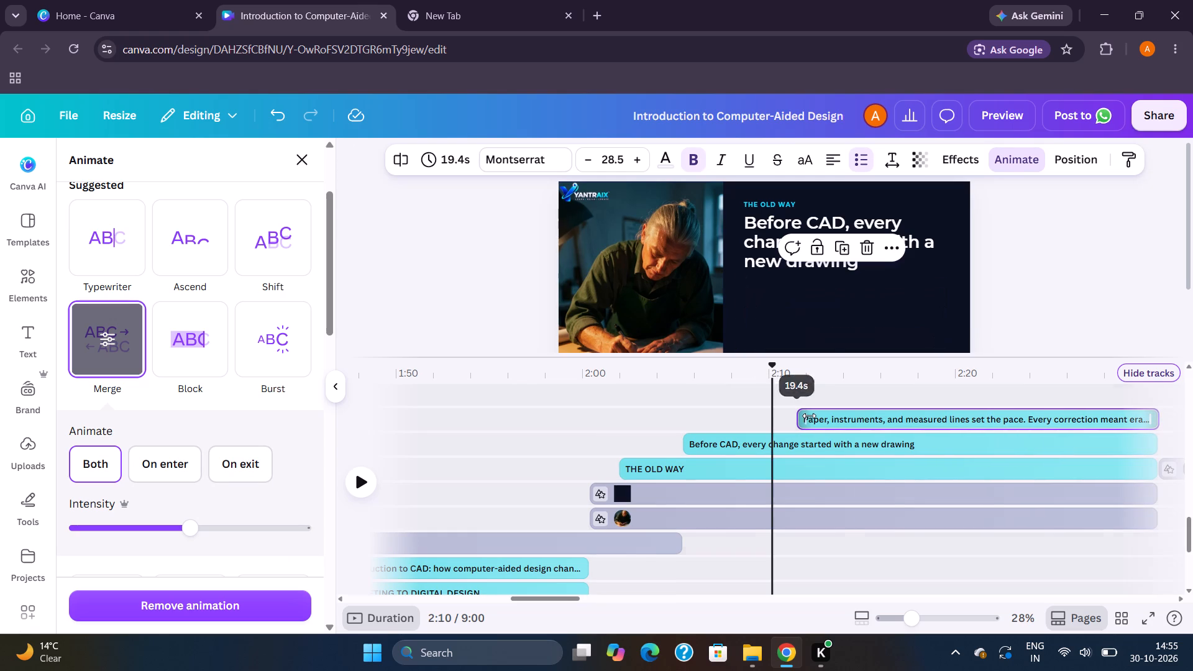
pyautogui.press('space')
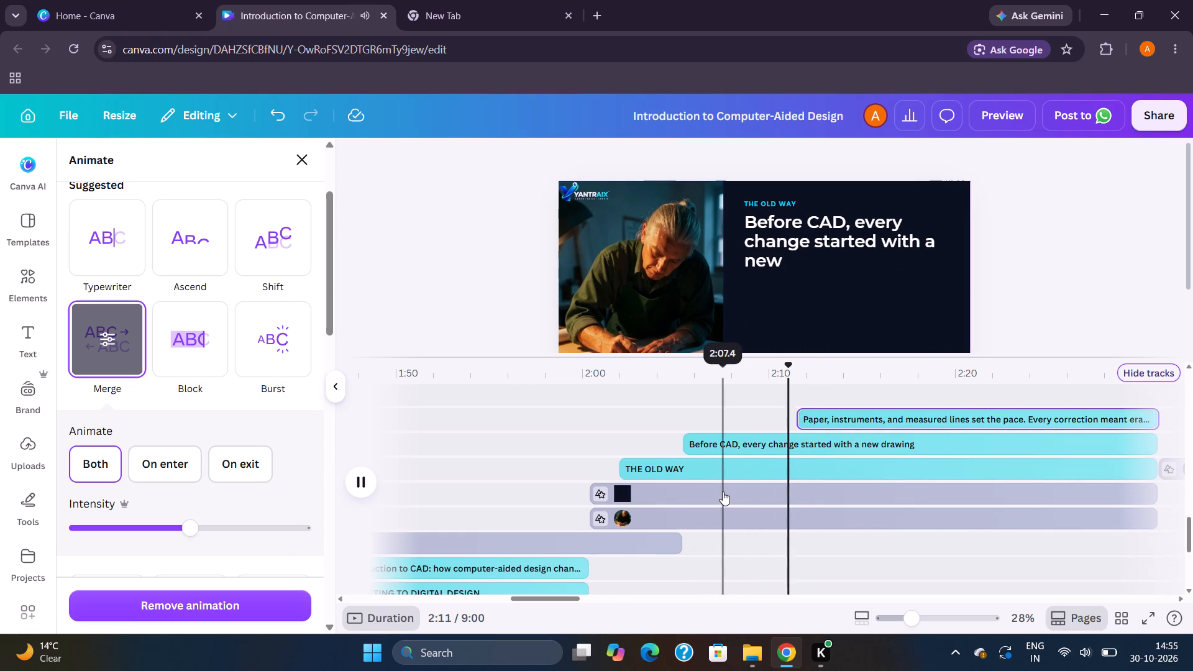
# Apply the Bounce text animation to the "Paper, instruments, and measured lines" bullets, and play from about 2:09 to check it.
pyautogui.click(816, 420)
pyautogui.click(1006, 153)
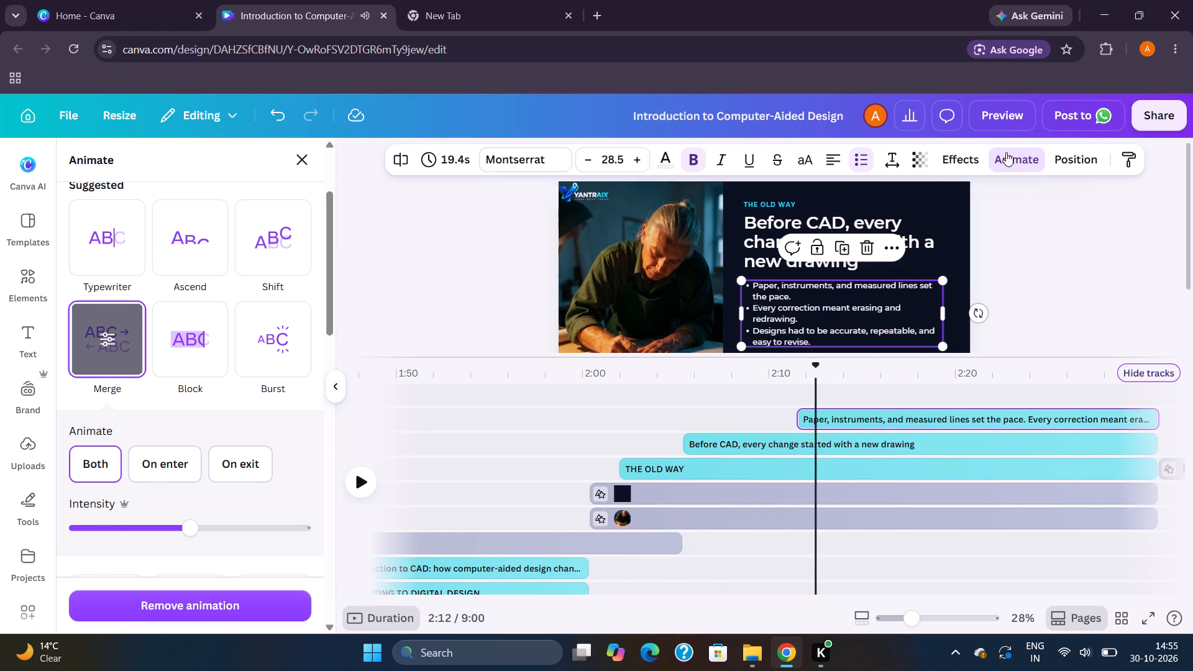
pyautogui.click(1007, 168)
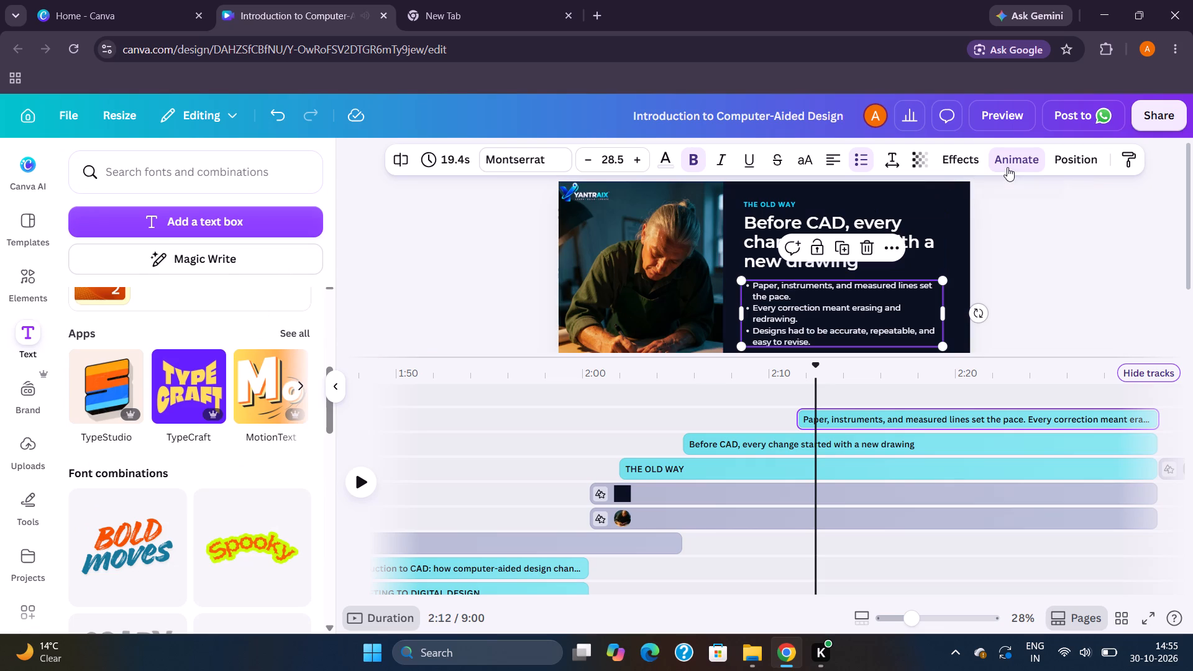
pyautogui.scroll(-2, 103, 450)
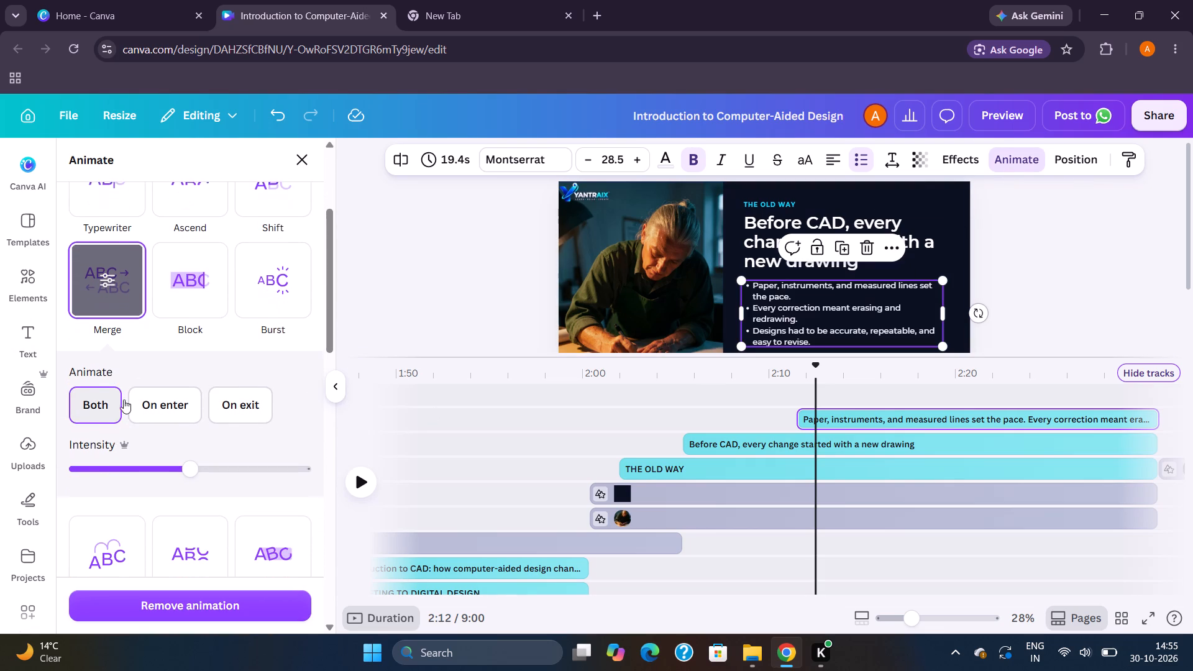
pyautogui.scroll(-1, 124, 399)
pyautogui.scroll(-3, 129, 286)
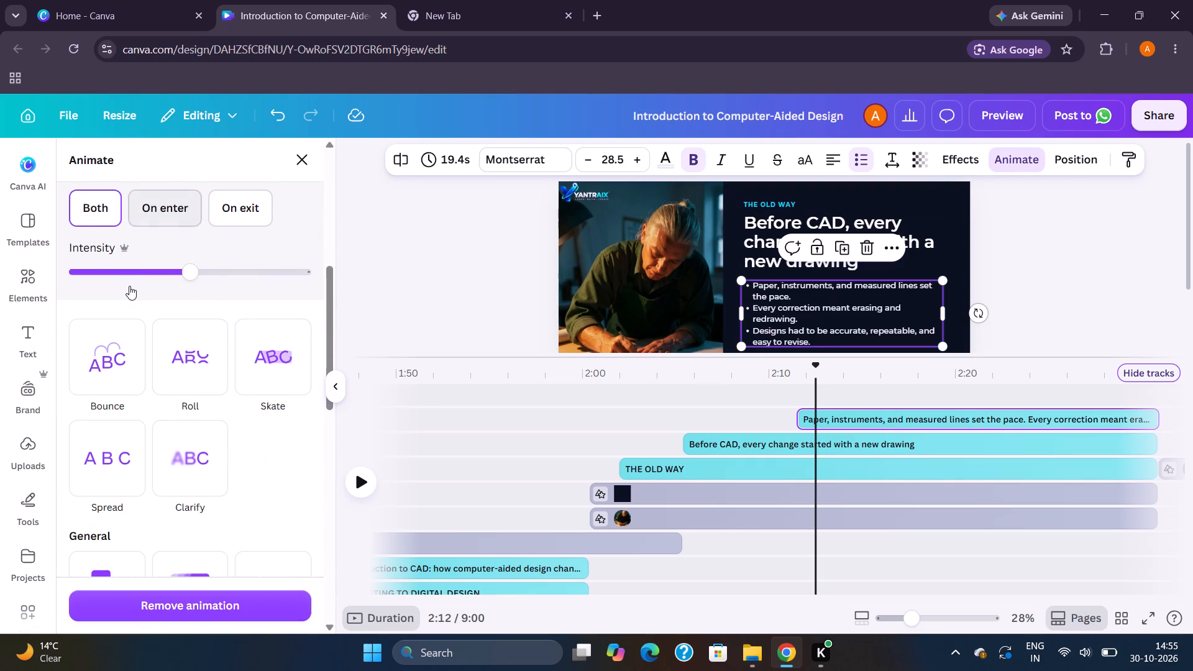
pyautogui.click(122, 340)
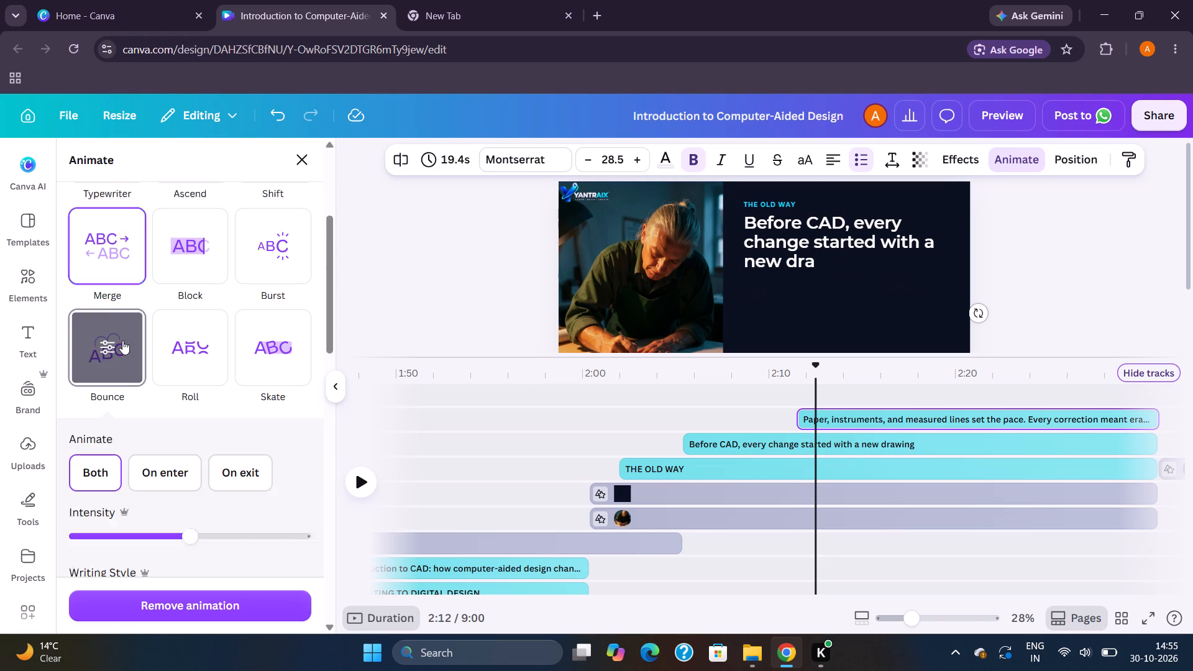
pyautogui.click(767, 476)
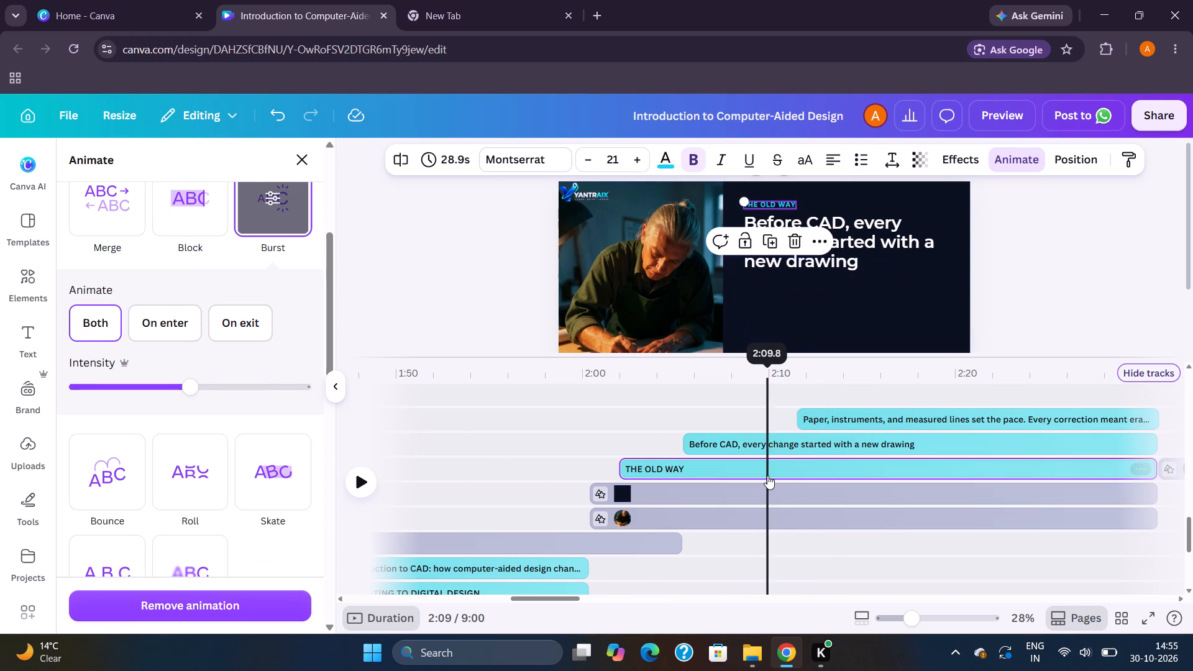
pyautogui.press('space')
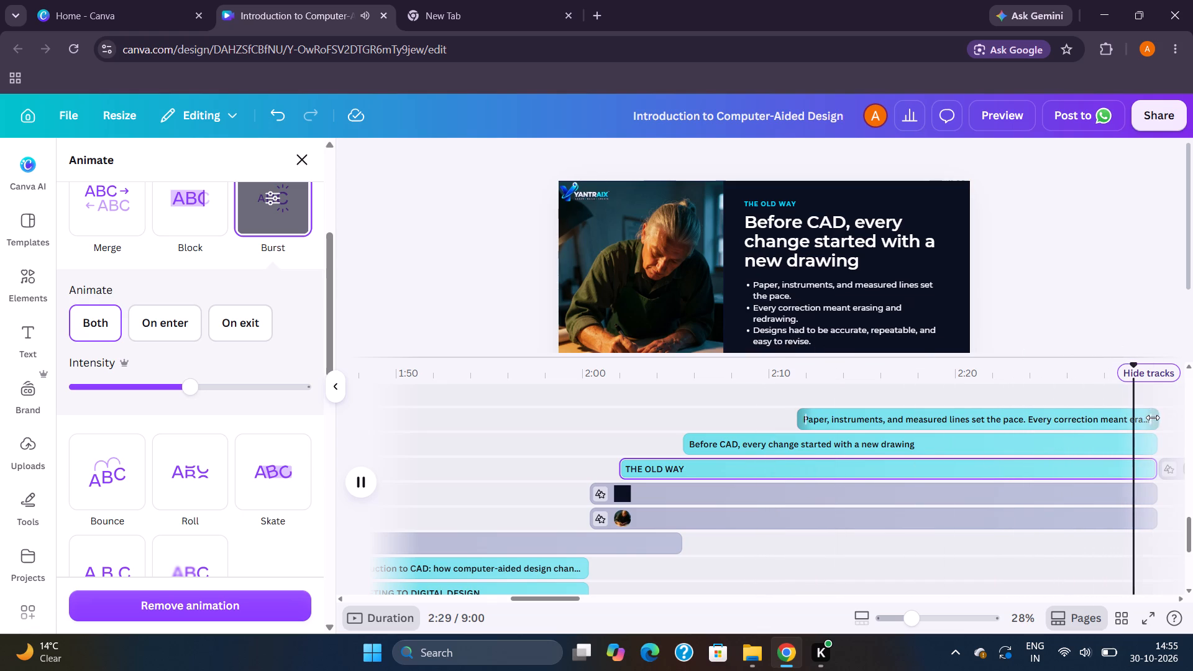
# Trim the end of the bullet clip to match the end of the section's other clips, so it lasts 19.3 s.
pyautogui.moveTo(1153, 418); pyautogui.dragTo(692, 456)
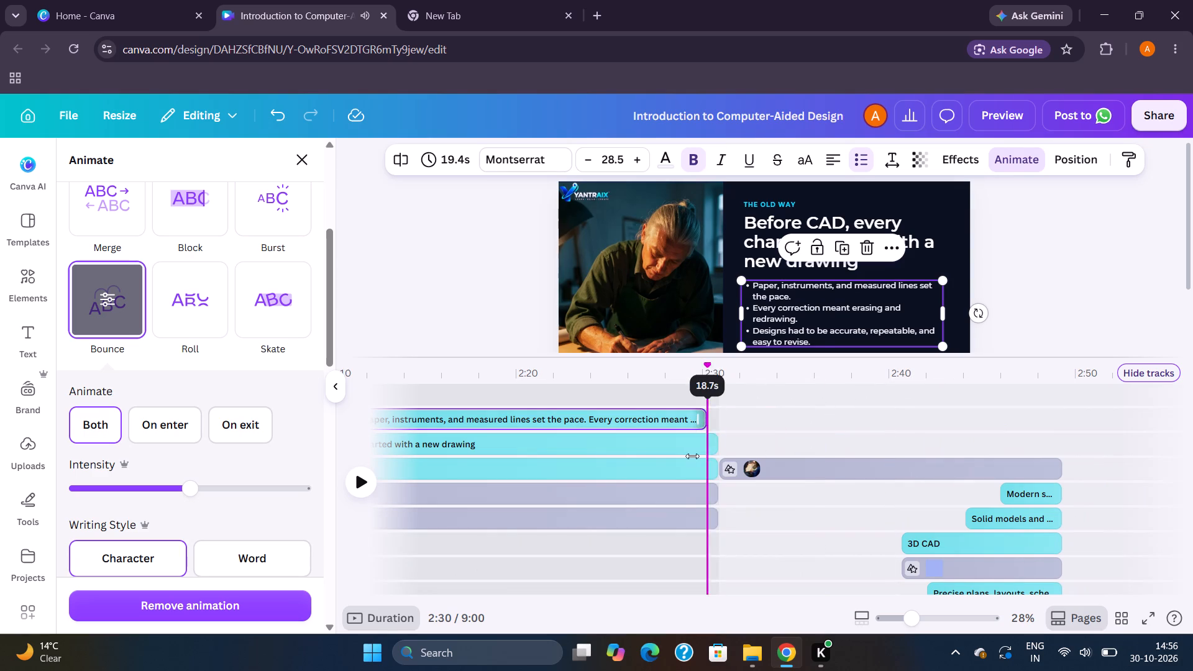
pyautogui.moveTo(692, 456); pyautogui.dragTo(708, 455)
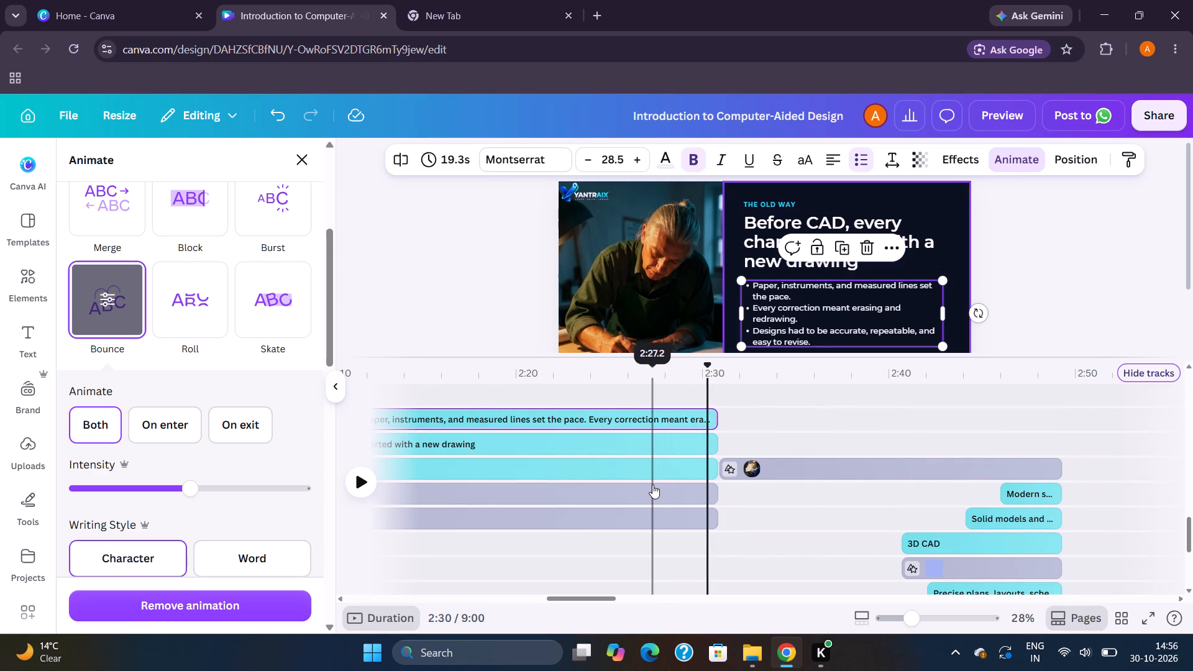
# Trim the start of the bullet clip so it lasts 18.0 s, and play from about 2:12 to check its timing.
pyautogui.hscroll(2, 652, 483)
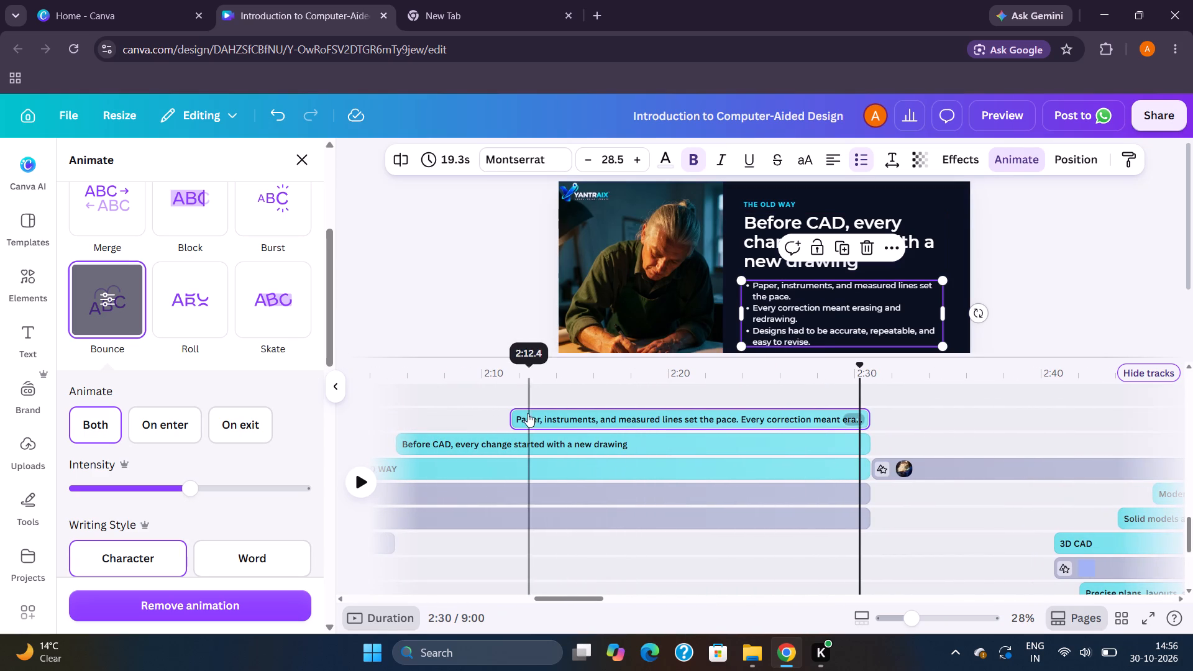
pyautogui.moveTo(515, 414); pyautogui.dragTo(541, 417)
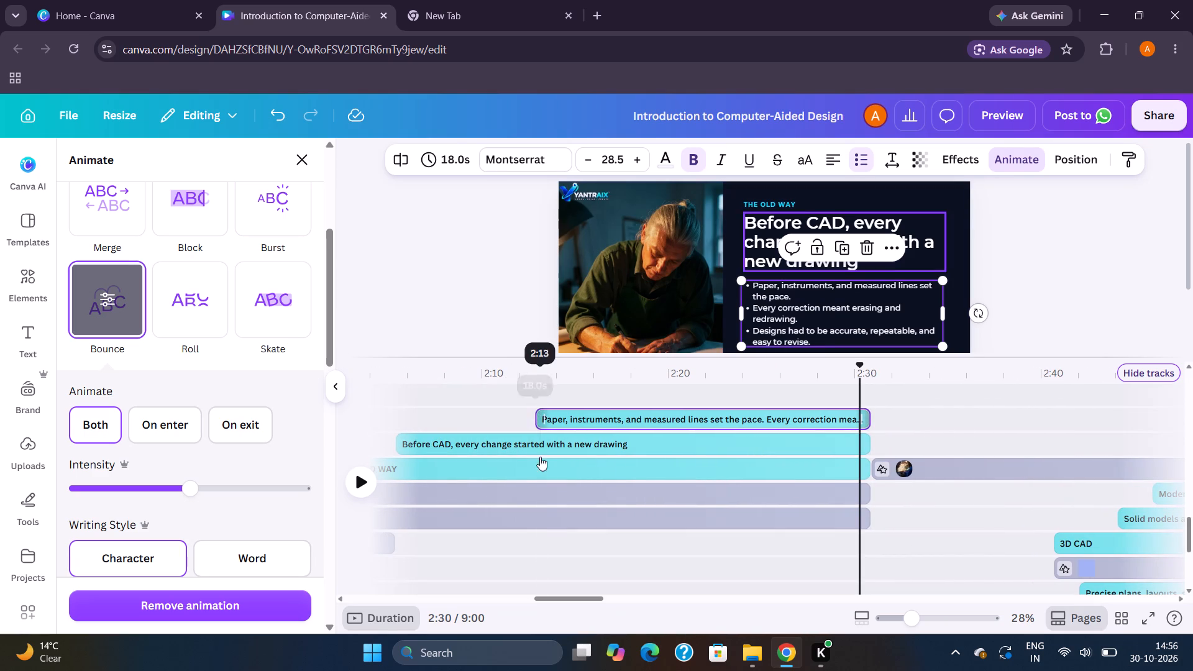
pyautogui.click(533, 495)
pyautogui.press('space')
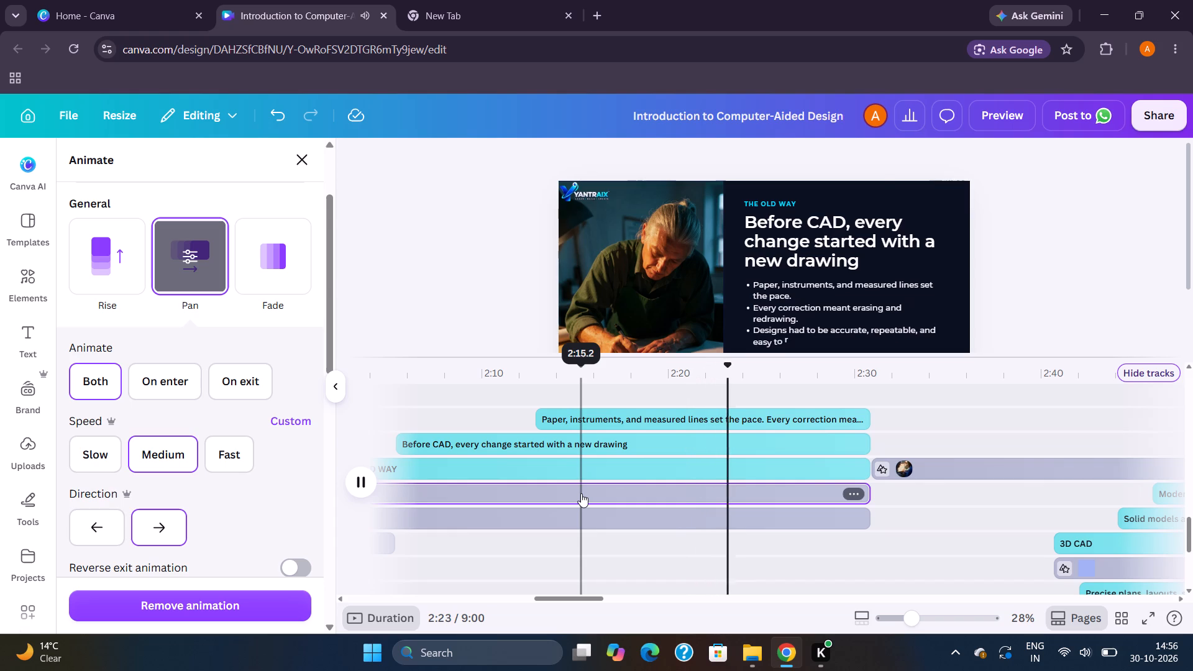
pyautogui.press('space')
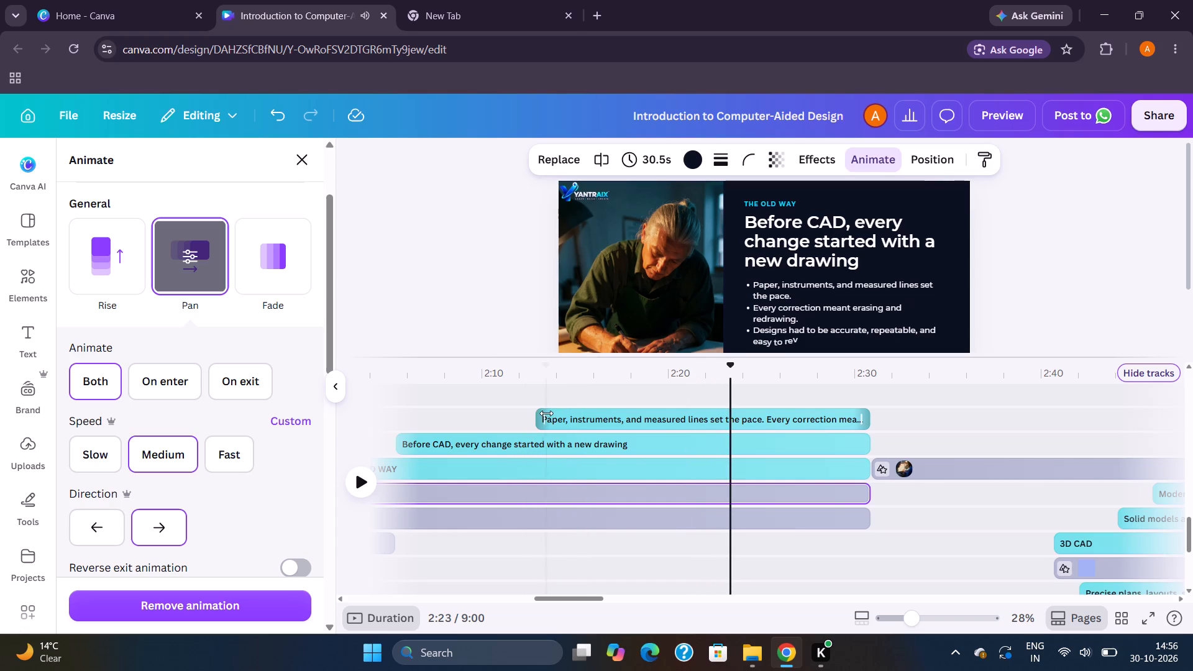
# Trim the start of the bullet clip so it lasts 16.5 s, and play on into the "two connected dimensions" section.
pyautogui.moveTo(546, 413); pyautogui.dragTo(565, 416)
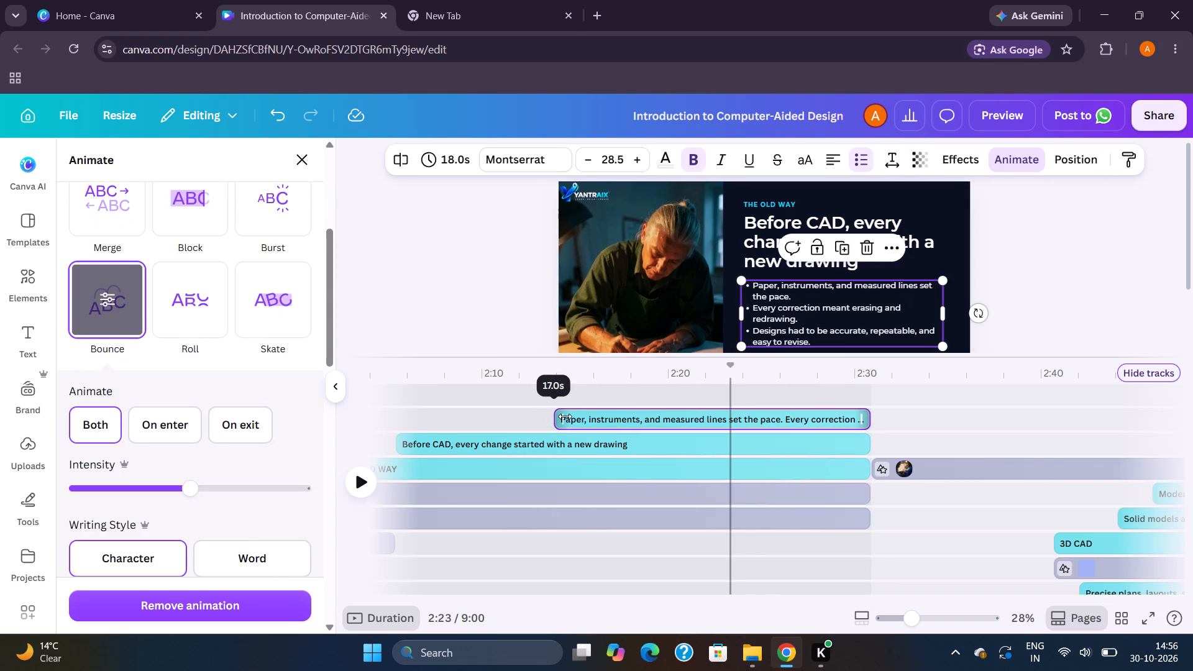
pyautogui.moveTo(565, 416); pyautogui.dragTo(574, 417)
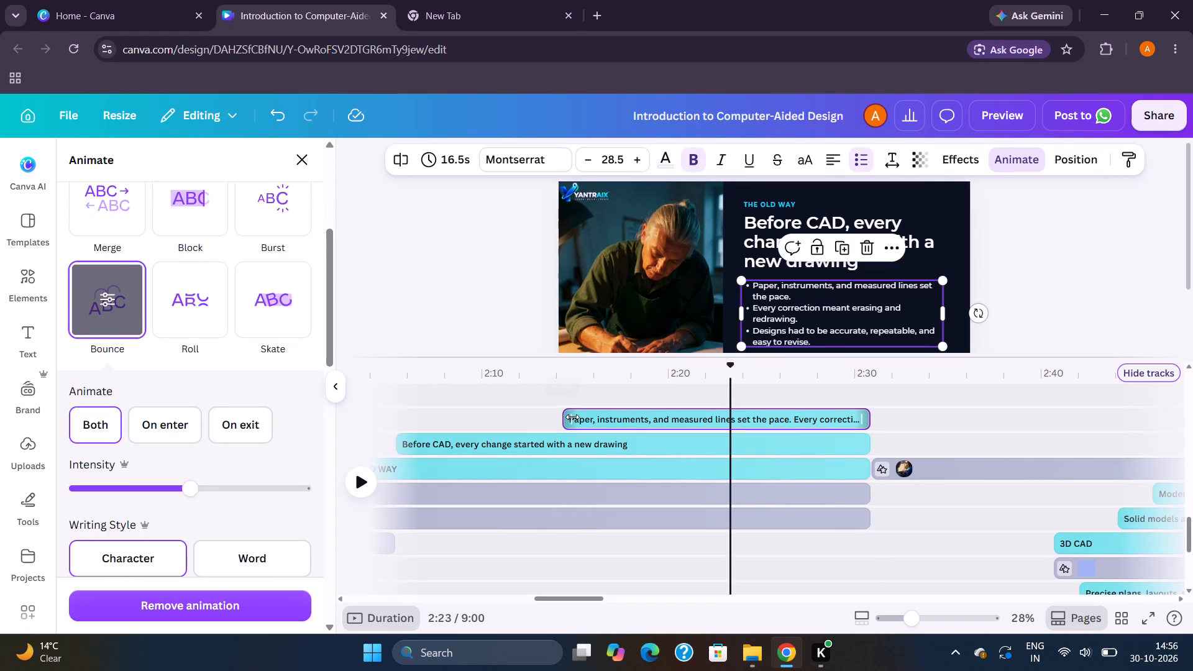
pyautogui.press('space')
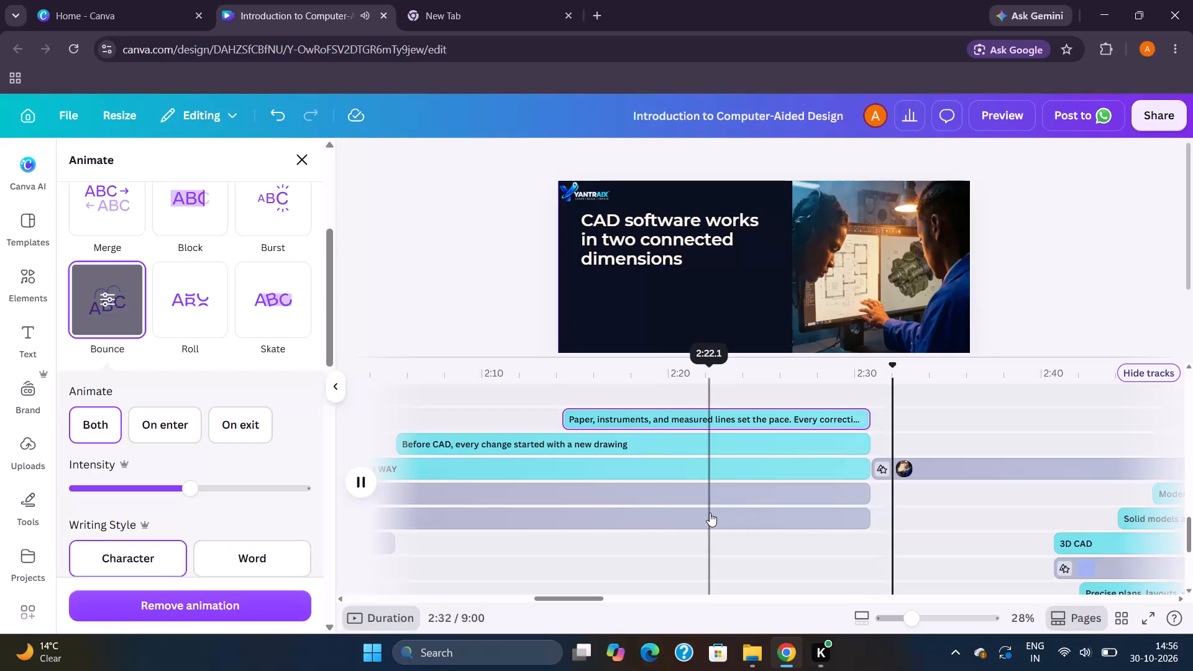
# Examine the timeline tracks around the start of the "THE OLD WAY" section, checking which clips overlap from about 1:46 to 2:08.
pyautogui.click(590, 537)
pyautogui.hscroll(3, 579, 538)
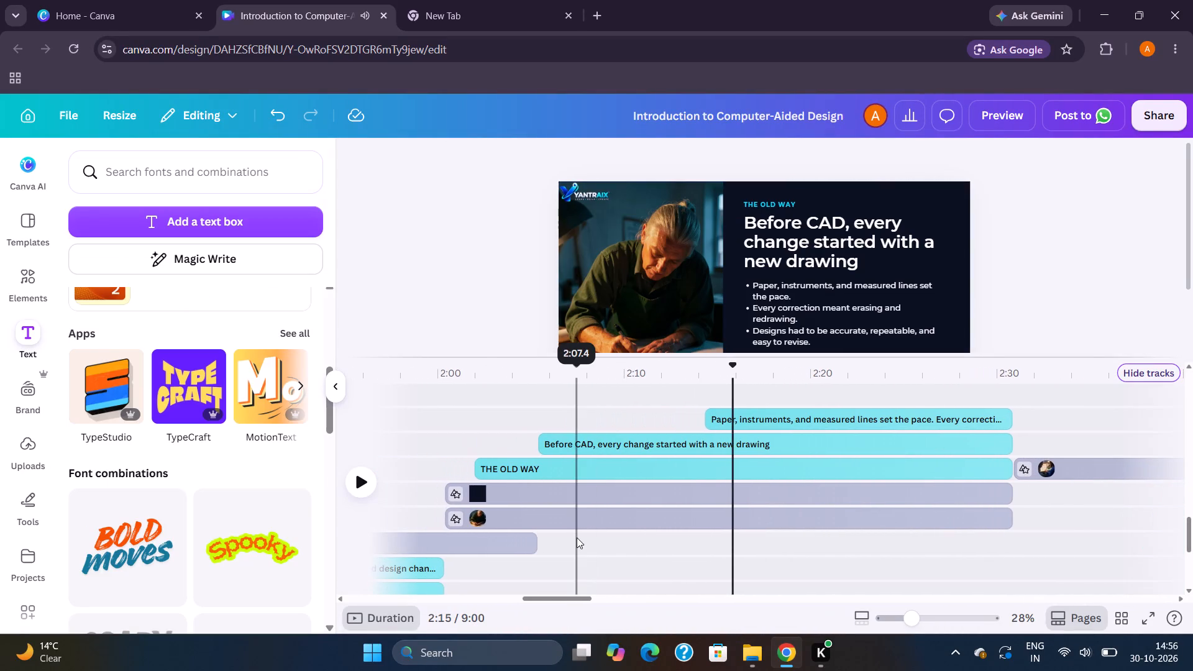
pyautogui.click(576, 537)
pyautogui.click(526, 541)
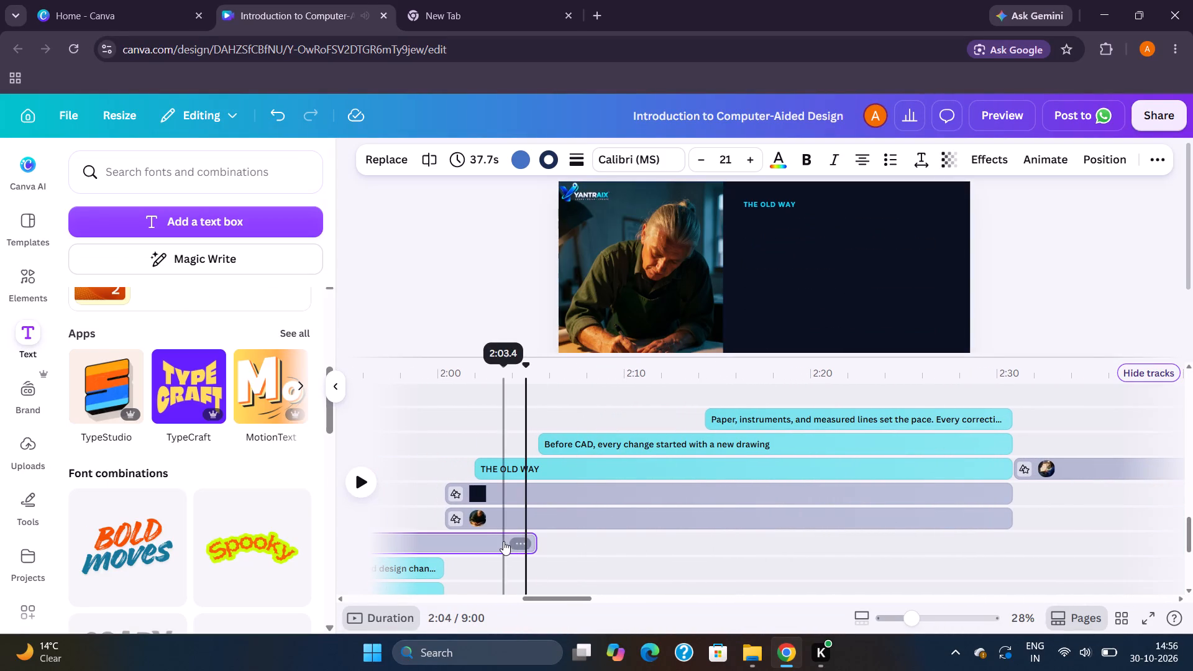
pyautogui.hscroll(7, 503, 541)
pyautogui.scroll(-1, 675, 526)
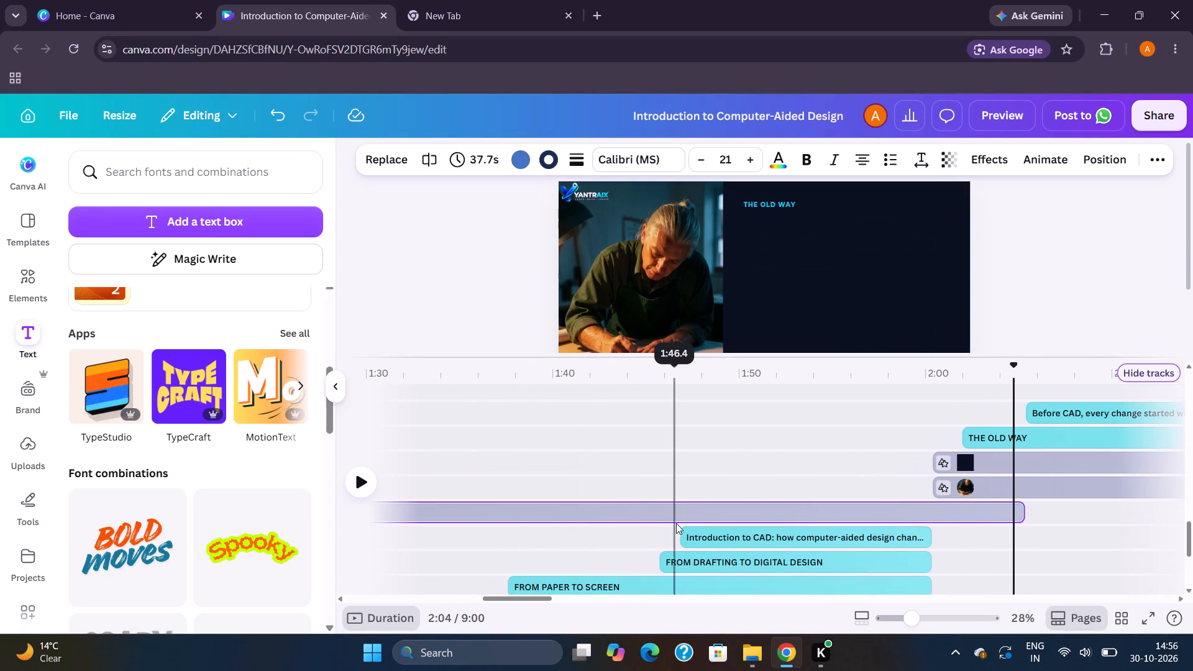
pyautogui.scroll(-2, 676, 523)
pyautogui.hscroll(-1, 906, 522)
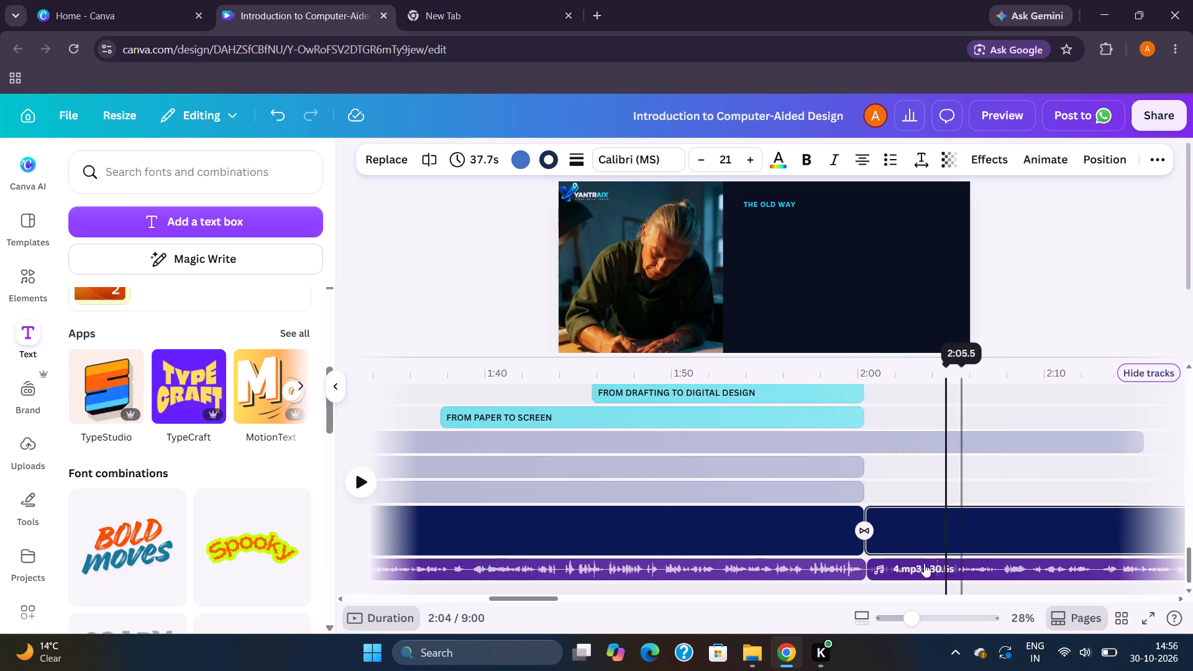
pyautogui.hscroll(-1, 924, 564)
pyautogui.scroll(7, 869, 504)
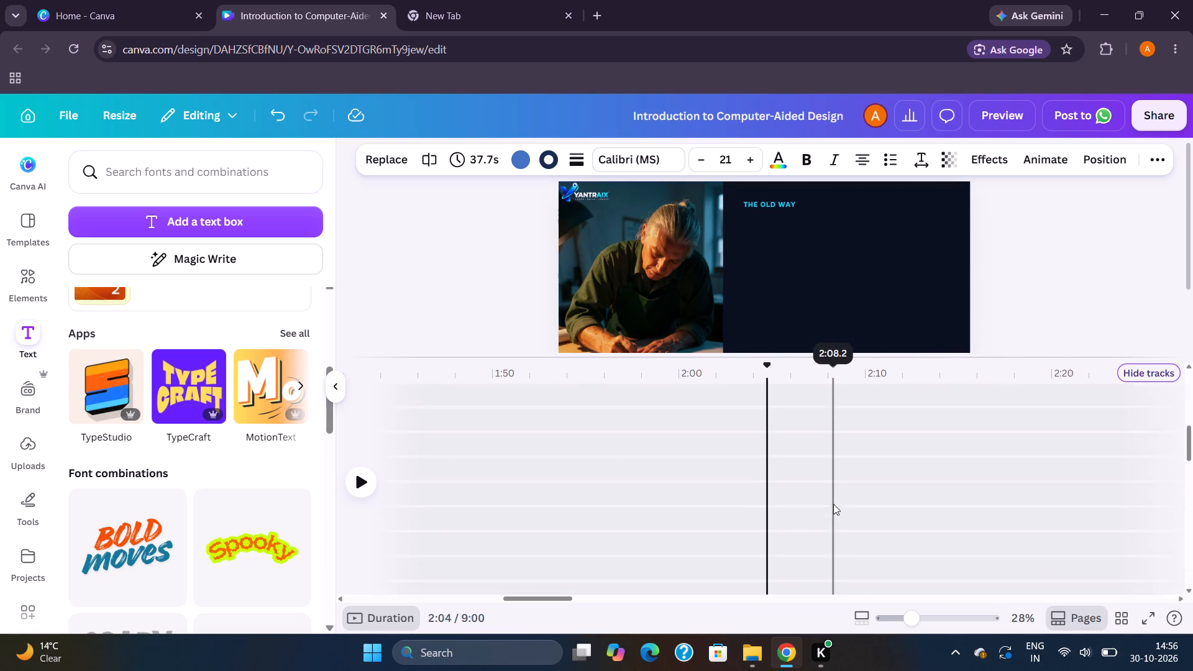
pyautogui.scroll(6, 831, 504)
pyautogui.scroll(-5, 813, 506)
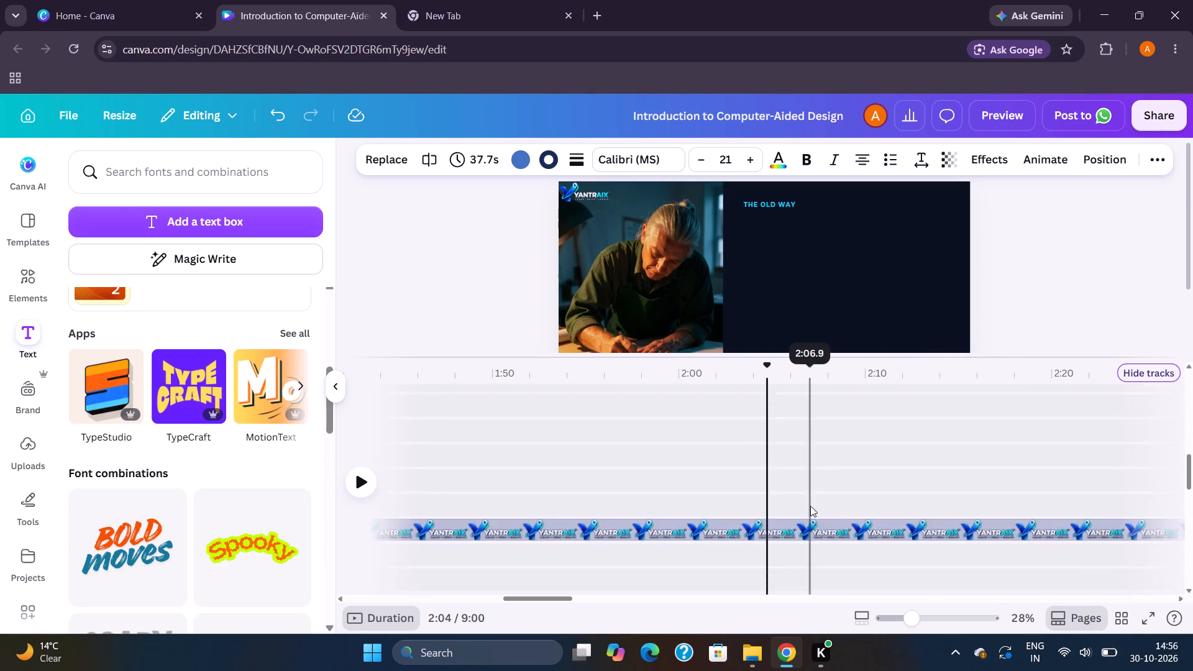
pyautogui.scroll(-4, 810, 506)
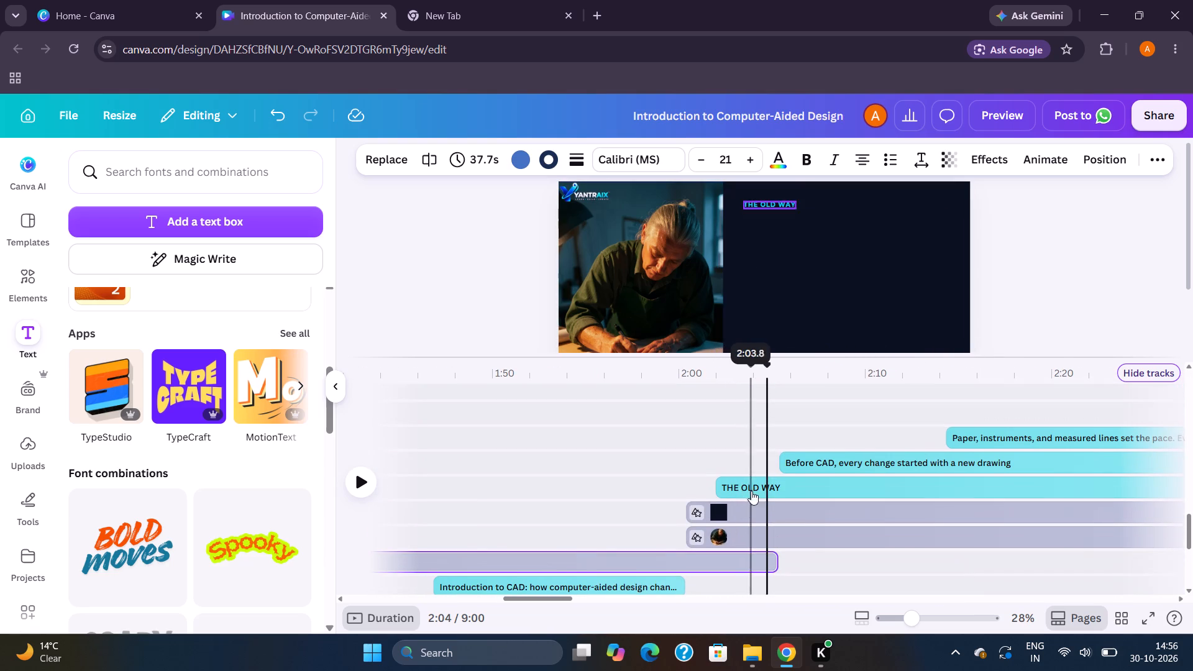
# Review the animation settings and the available animation styles for the drafting photo in the "THE OLD WAY" section.
pyautogui.click(728, 539)
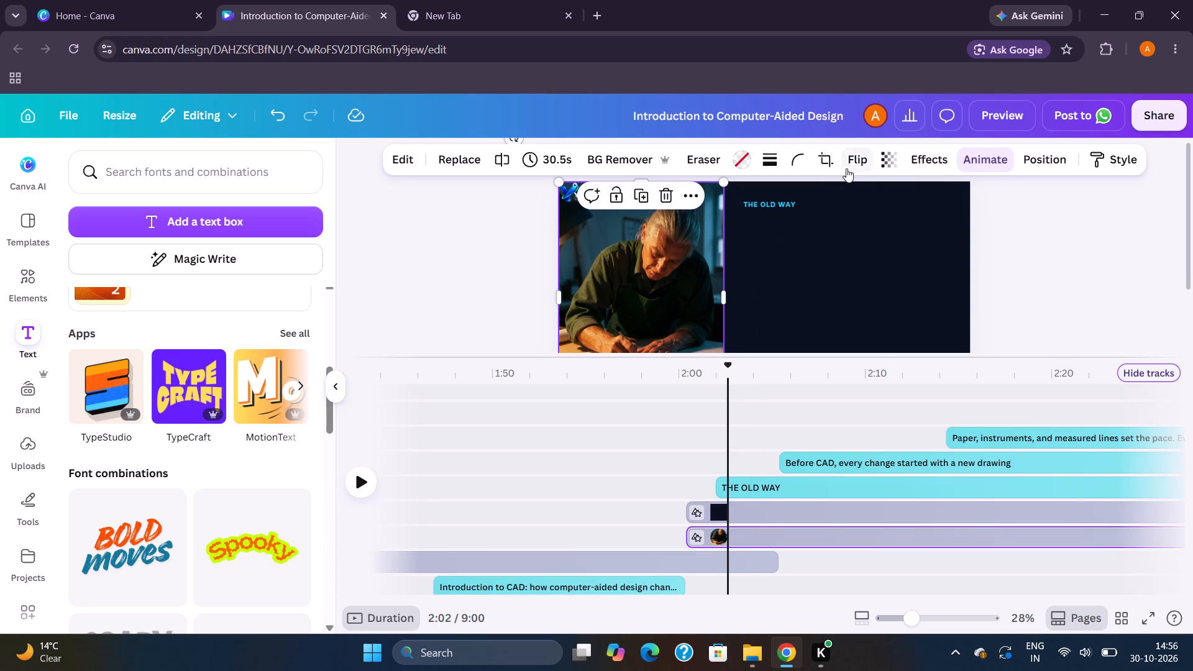
pyautogui.click(960, 162)
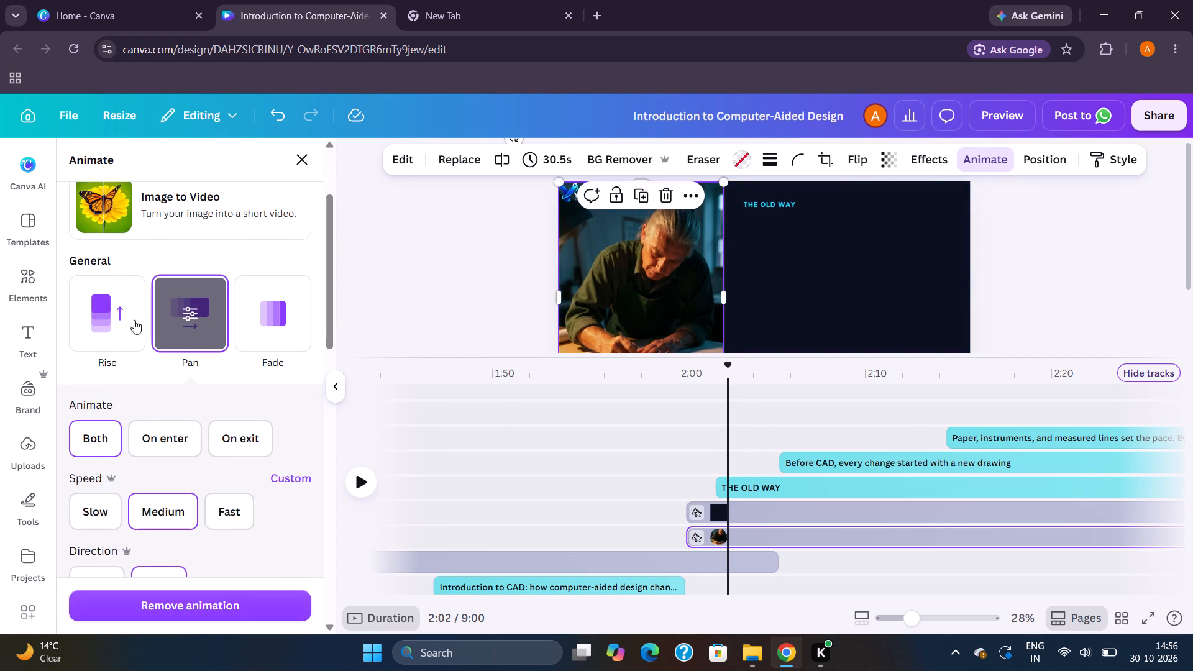
pyautogui.scroll(-4, 143, 340)
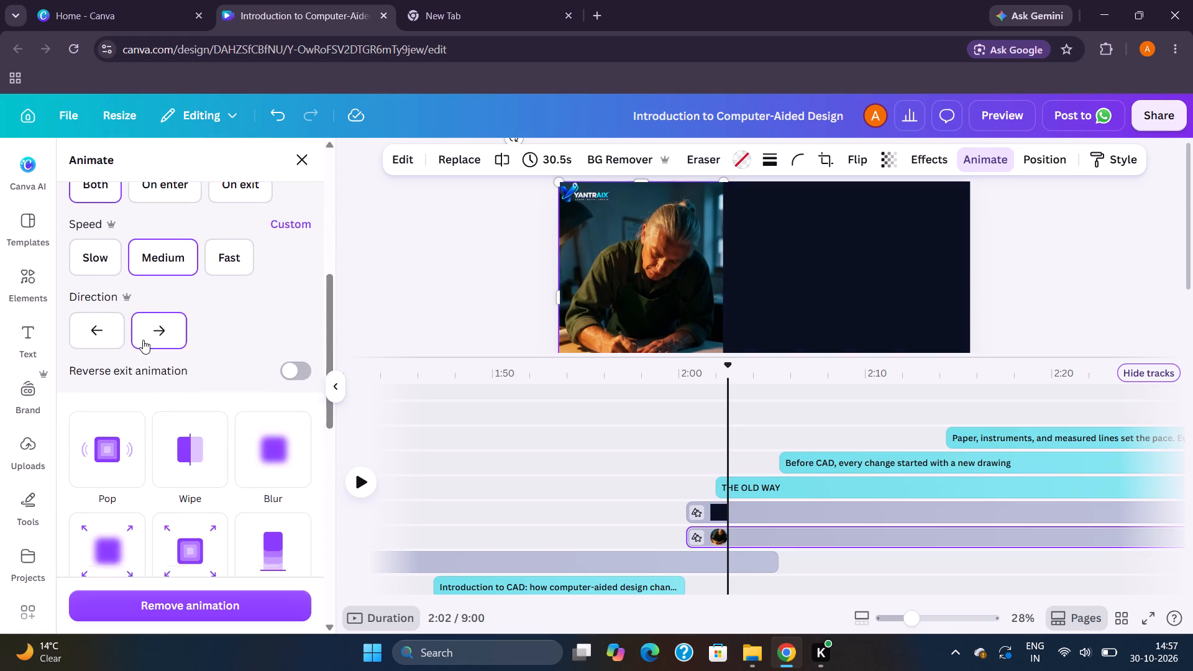
pyautogui.scroll(-1, 143, 340)
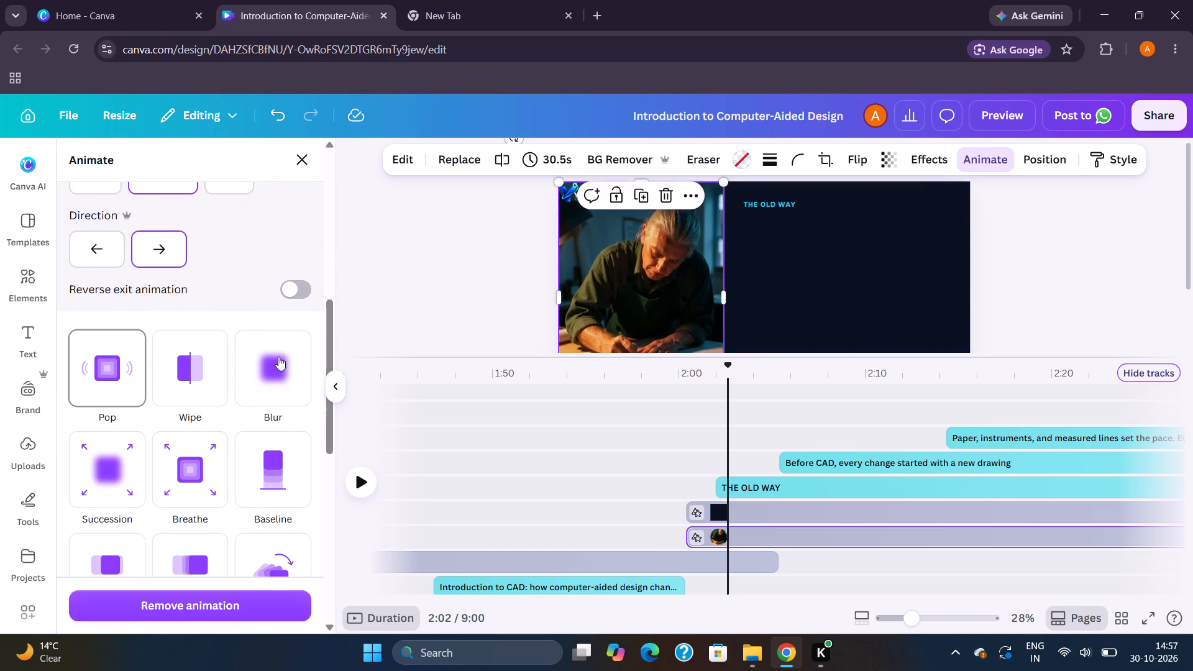
pyautogui.scroll(-3, 279, 358)
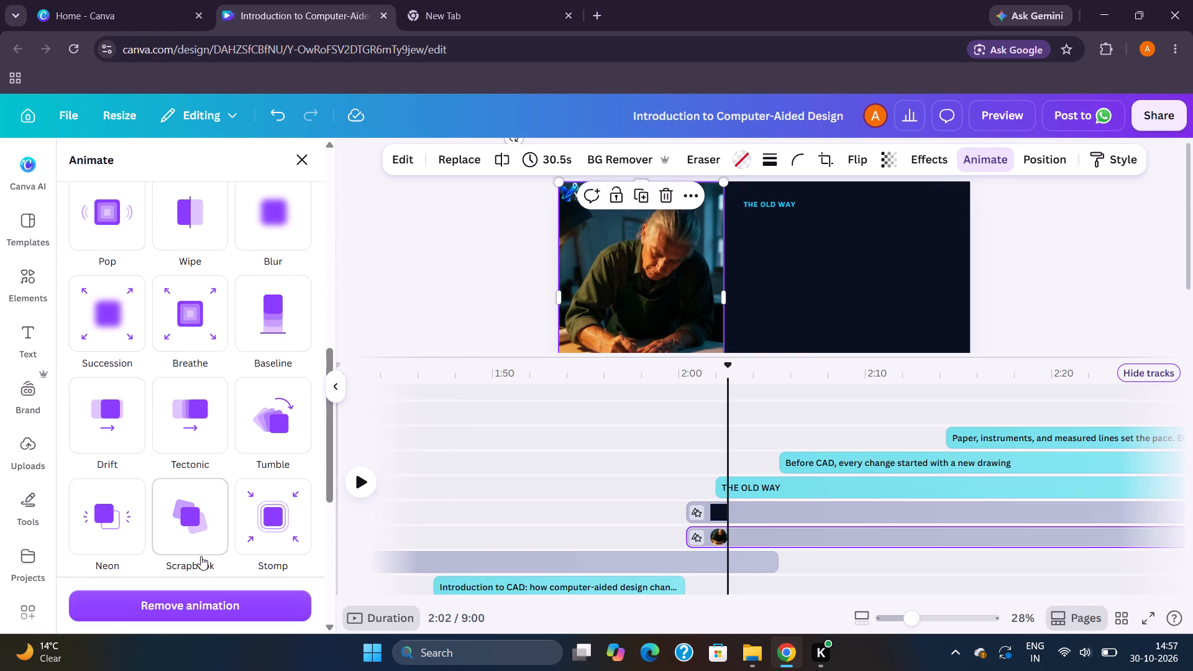
pyautogui.scroll(-4, 199, 555)
pyautogui.scroll(7, 251, 427)
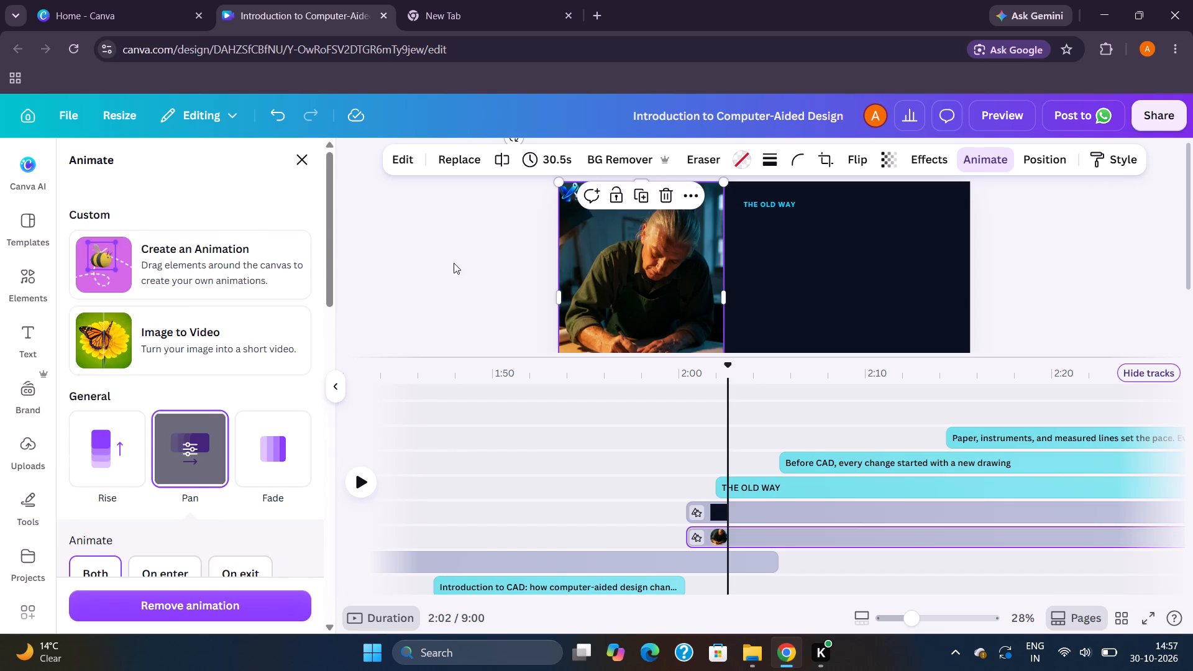
pyautogui.click(454, 263)
# Play from about 2:00 through the "THE OLD WAY" and "two connected dimensions" sections to check text timing against the narration.
pyautogui.click(680, 528)
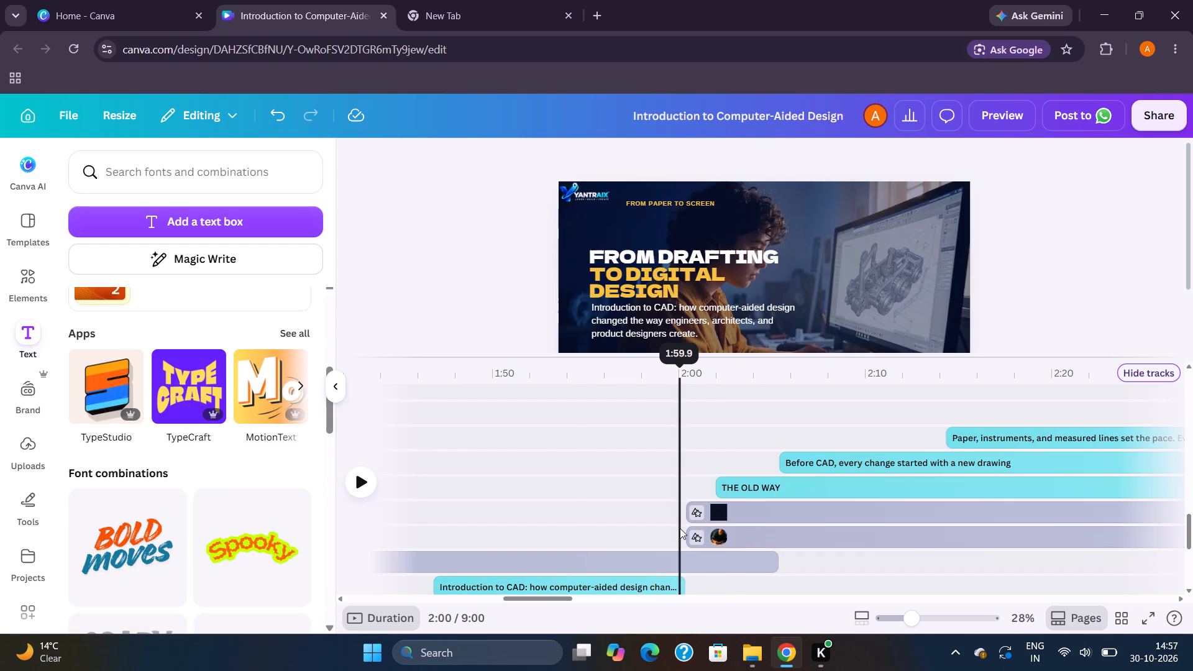
pyautogui.press('space')
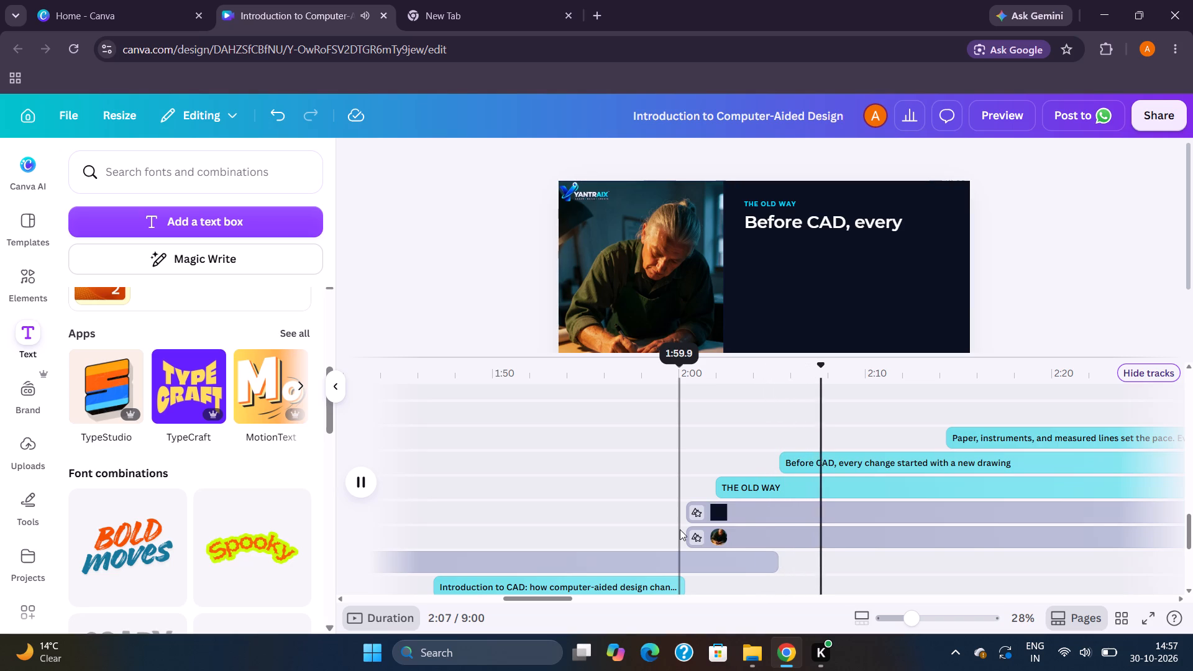
pyautogui.scroll(-2, 680, 529)
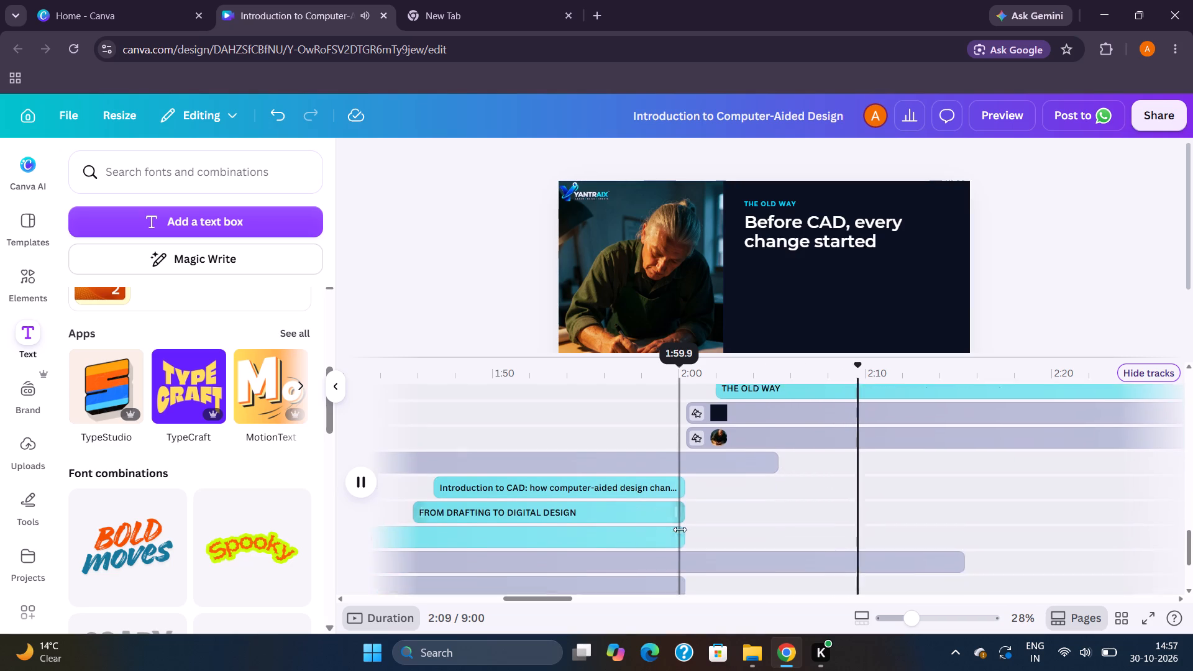
pyautogui.scroll(-3, 680, 529)
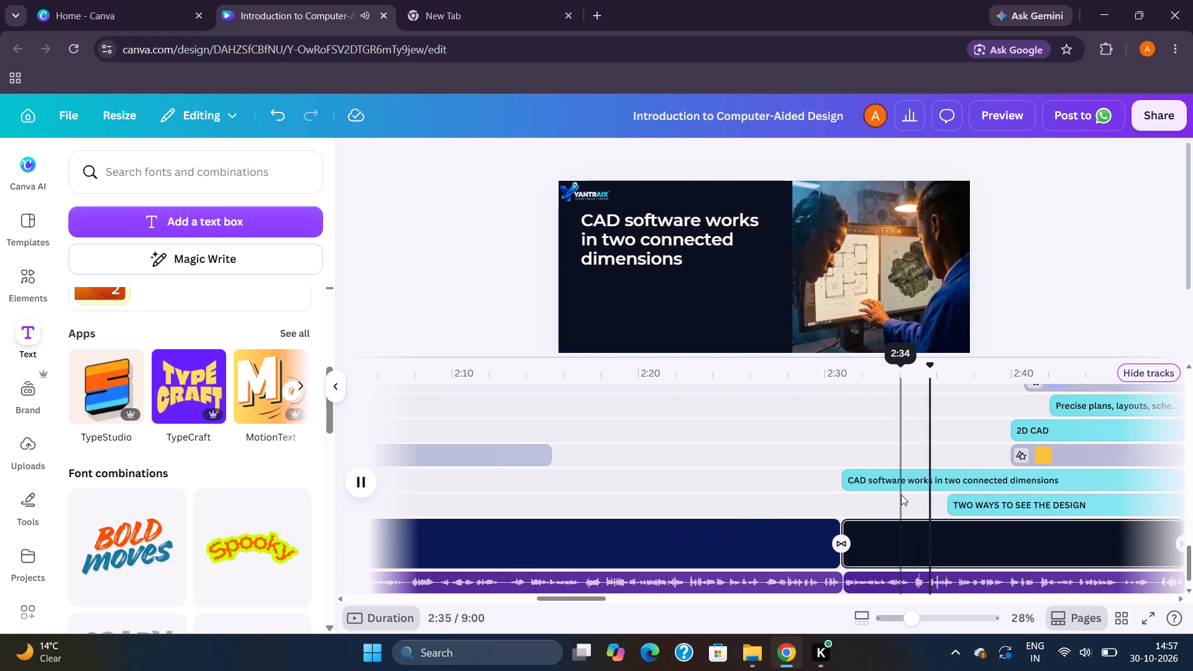
pyautogui.hscroll(-3, 893, 489)
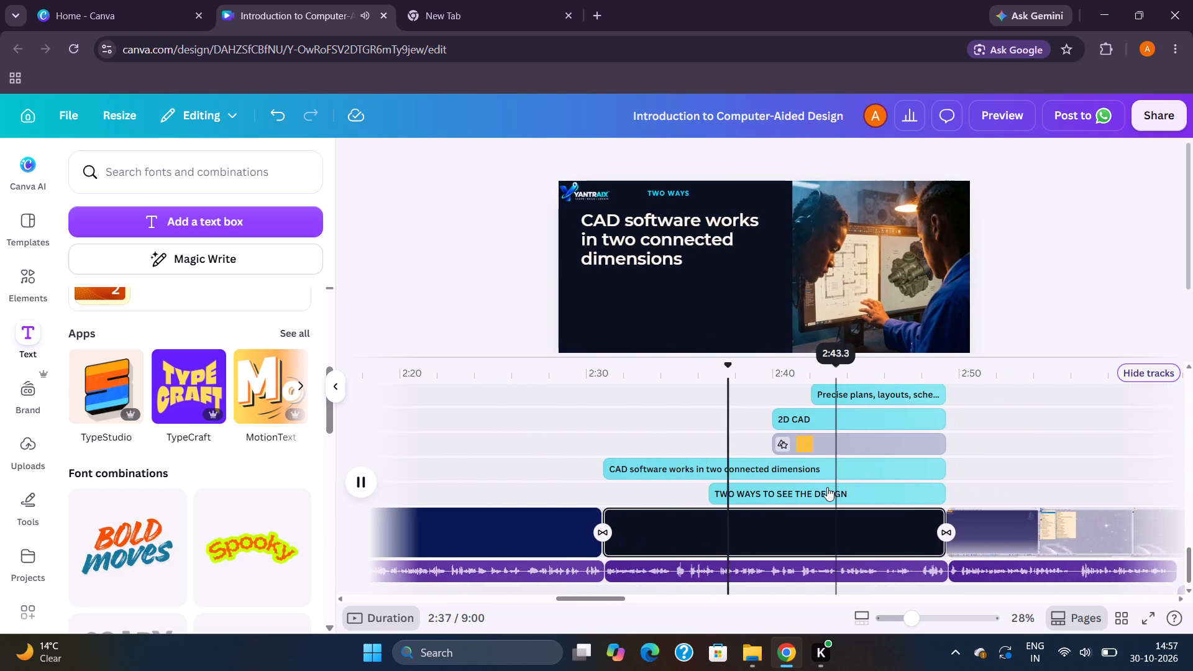
pyautogui.hscroll(-1, 807, 491)
pyautogui.hscroll(-2, 735, 497)
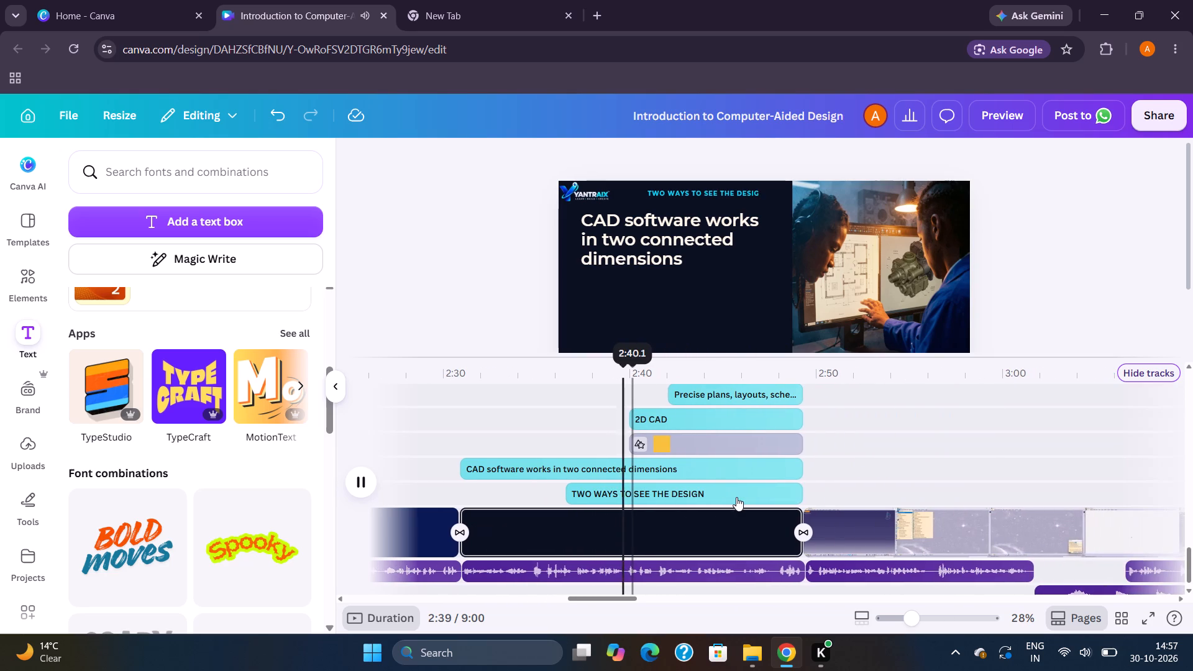
pyautogui.hscroll(-1, 736, 498)
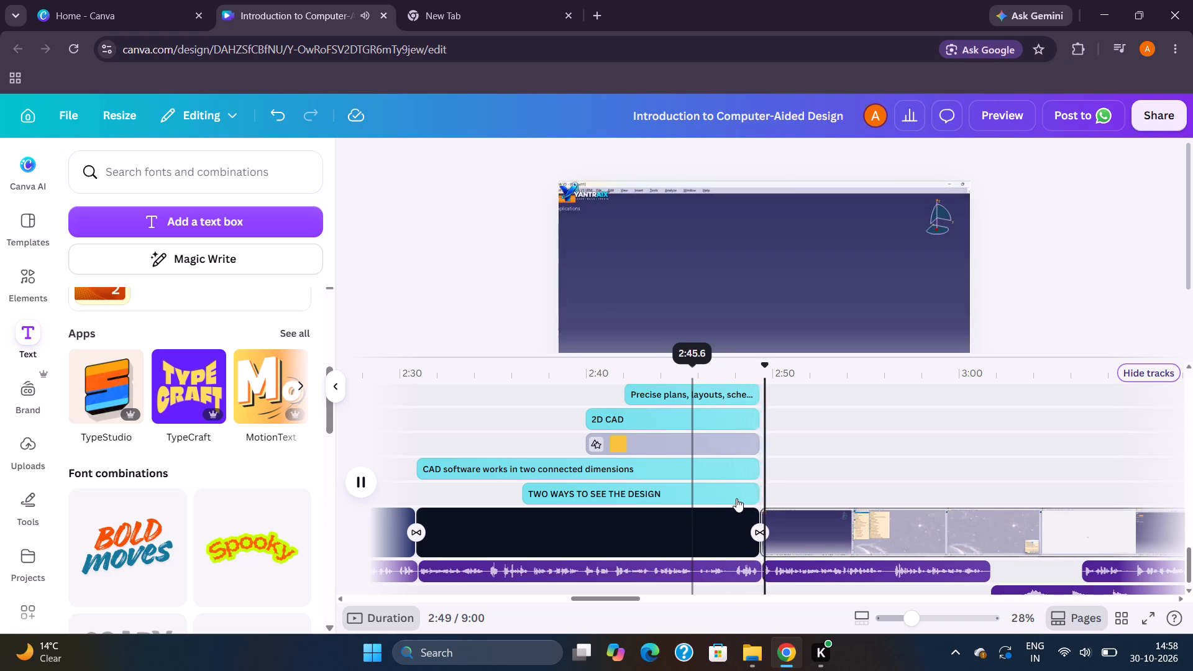
# Play on through the CAD software screen recording to about 3:01, checking its video and audio tracks.
pyautogui.scroll(-1, 706, 416)
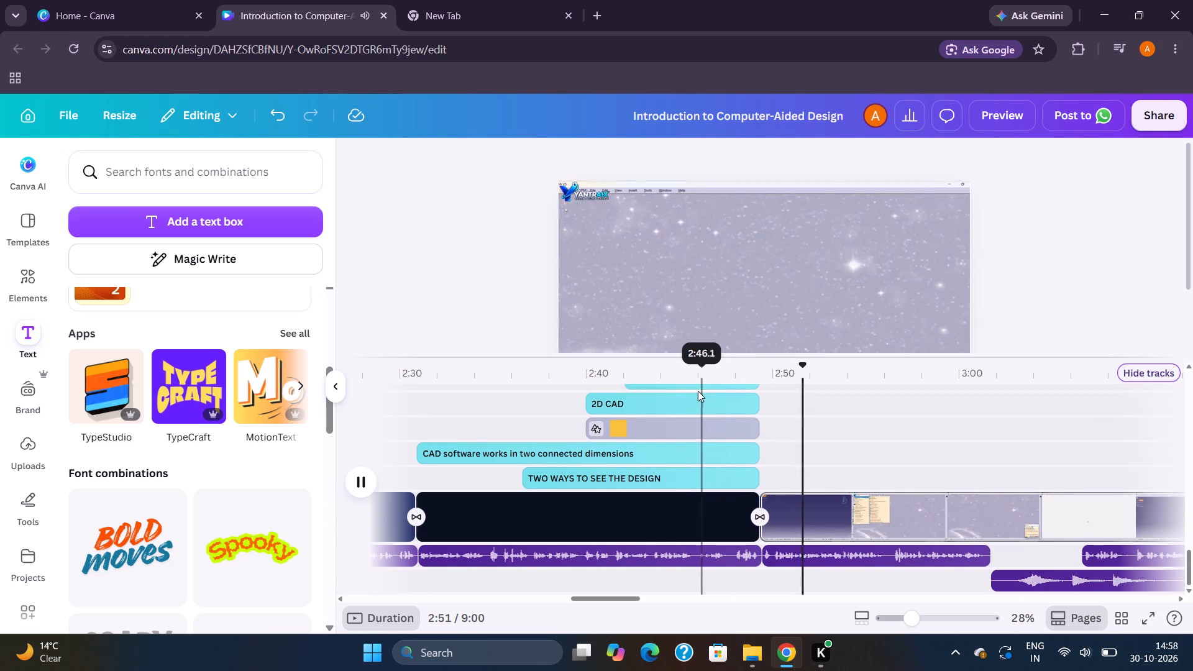
pyautogui.scroll(-1, 698, 391)
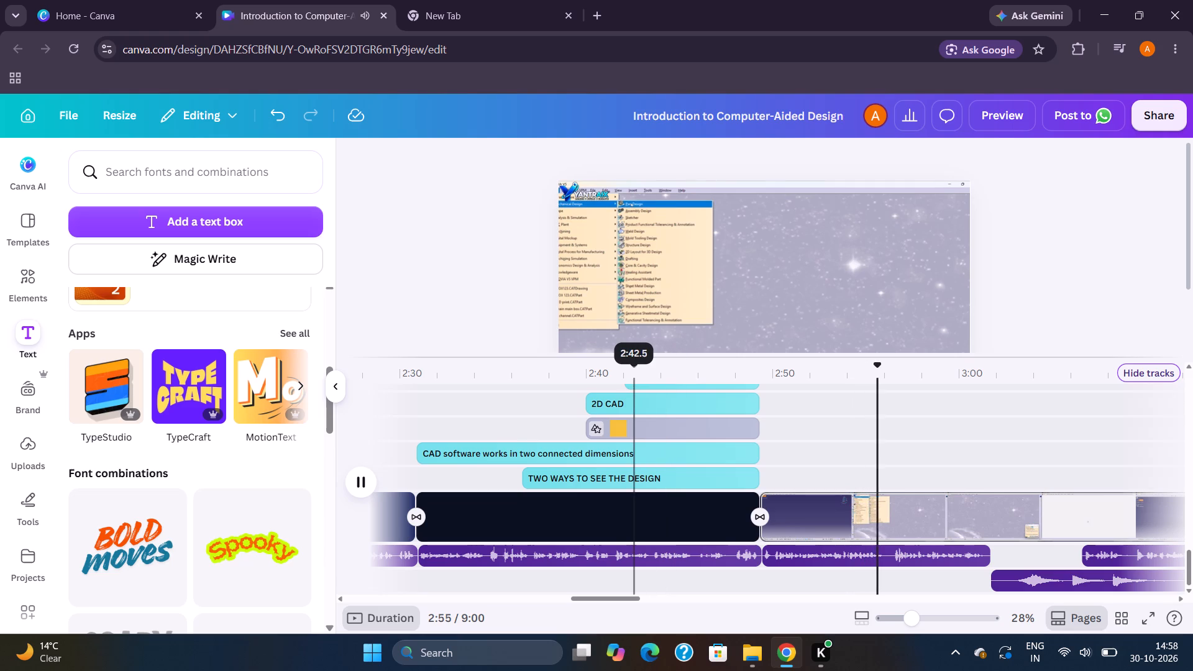
pyautogui.scroll(4, 862, 485)
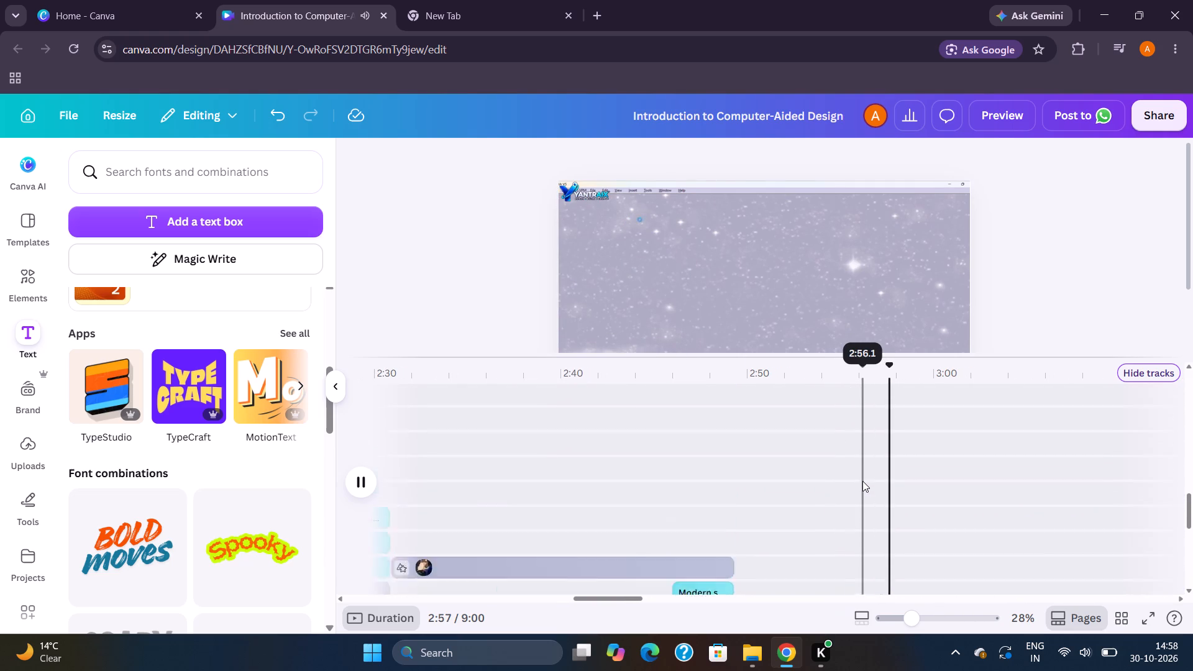
pyautogui.scroll(-3, 862, 481)
pyautogui.hscroll(2, 862, 481)
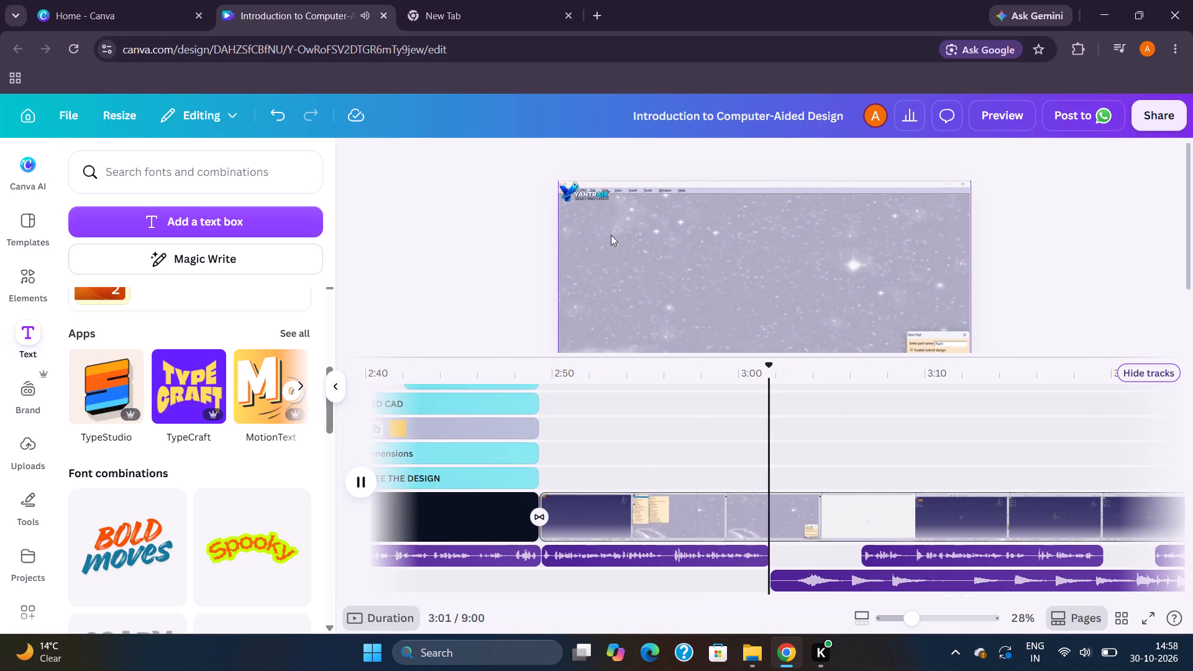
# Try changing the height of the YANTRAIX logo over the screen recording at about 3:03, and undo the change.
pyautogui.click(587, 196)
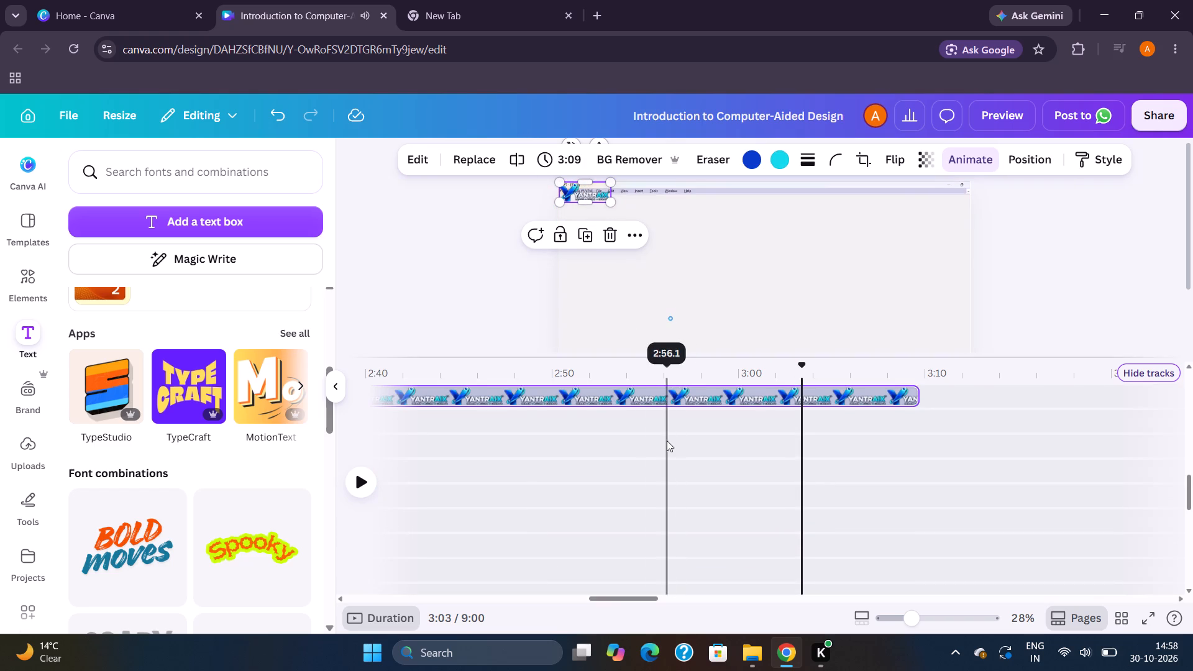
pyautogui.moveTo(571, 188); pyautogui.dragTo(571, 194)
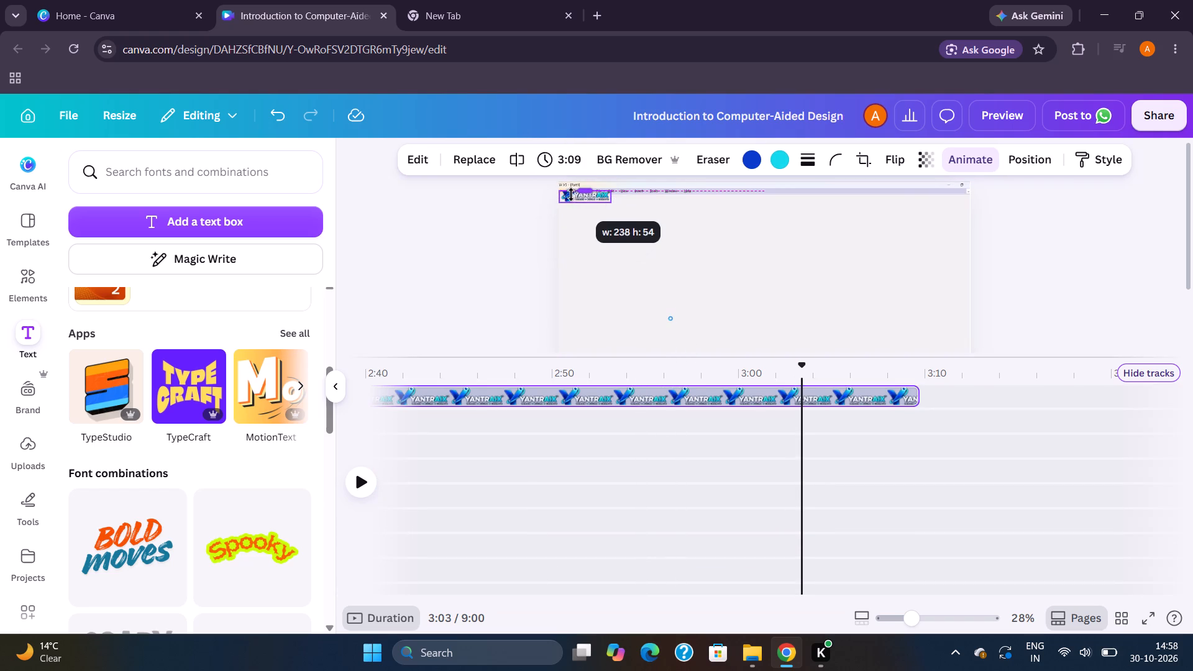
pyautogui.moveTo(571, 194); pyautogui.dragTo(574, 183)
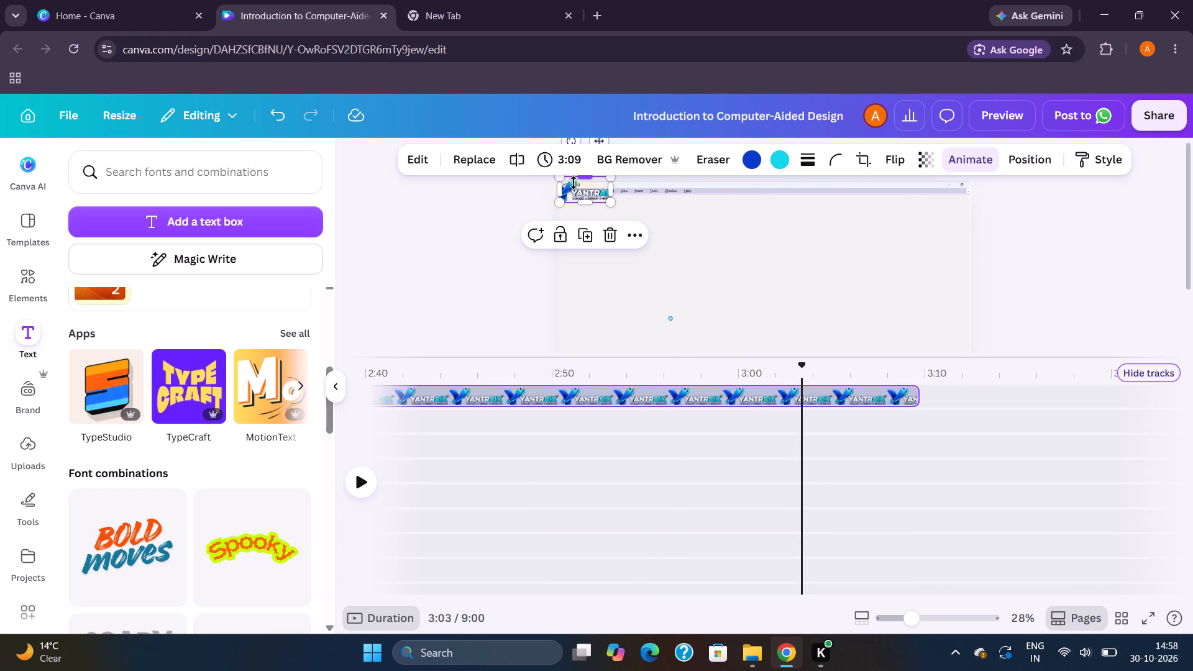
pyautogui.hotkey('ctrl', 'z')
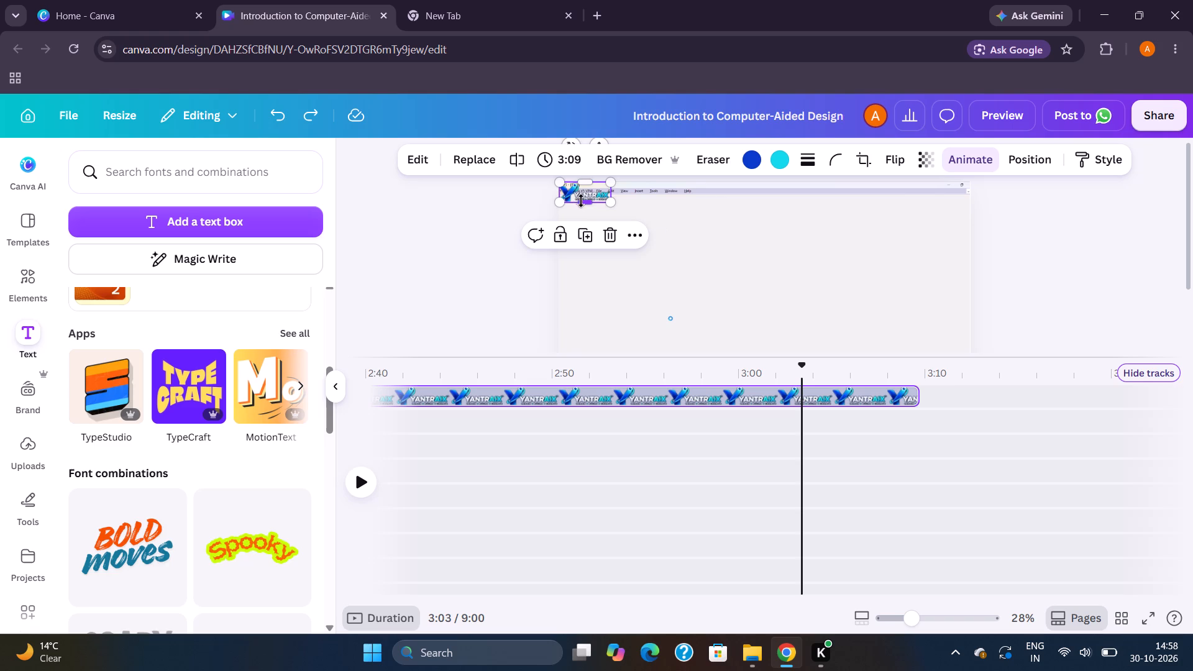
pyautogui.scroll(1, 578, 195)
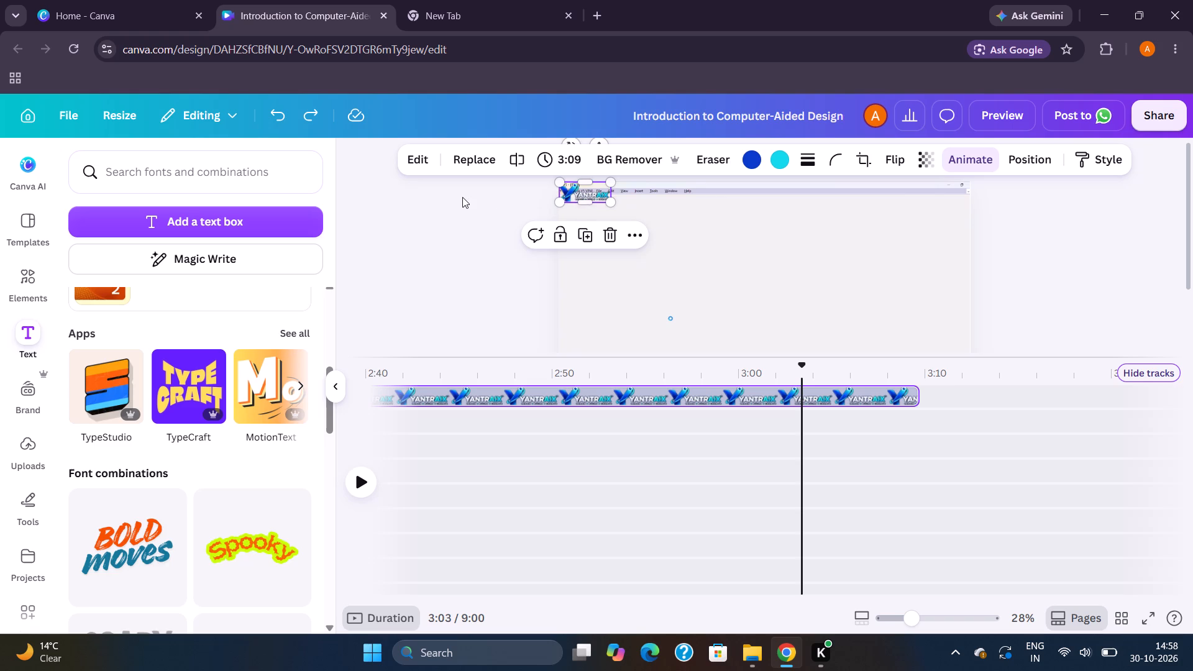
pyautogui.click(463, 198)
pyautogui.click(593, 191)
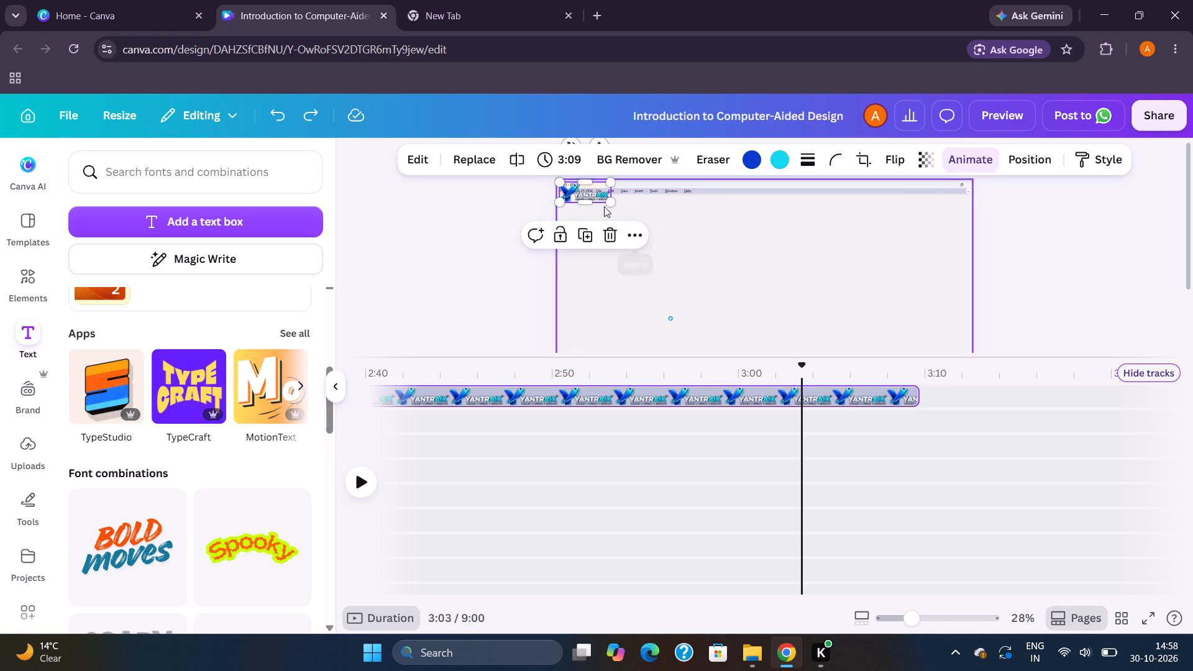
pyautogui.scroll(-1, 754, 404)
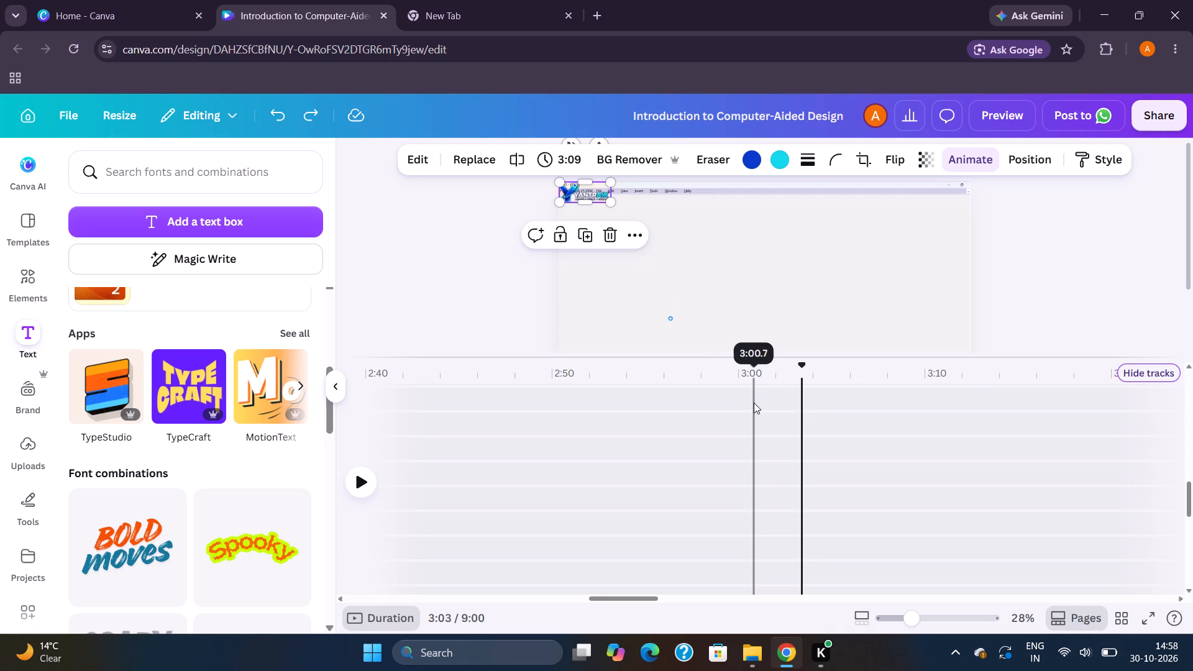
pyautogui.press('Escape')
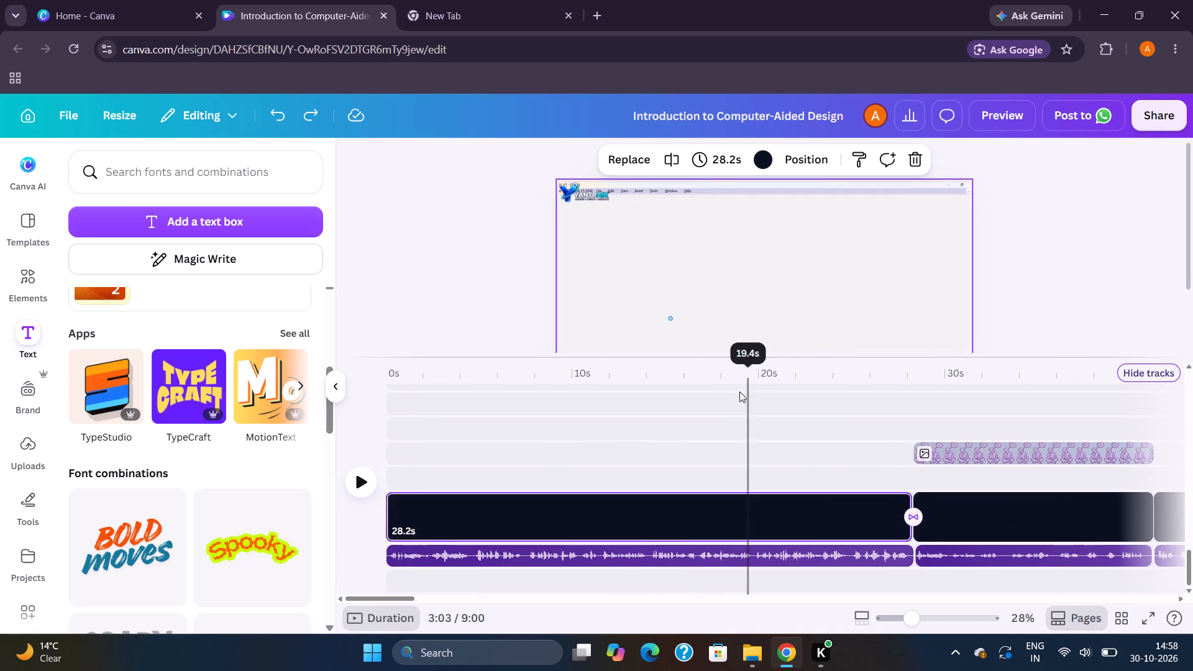
# Play the video full screen from the opening "What is CAD ??" section.
pyautogui.hscroll(-8, 697, 388)
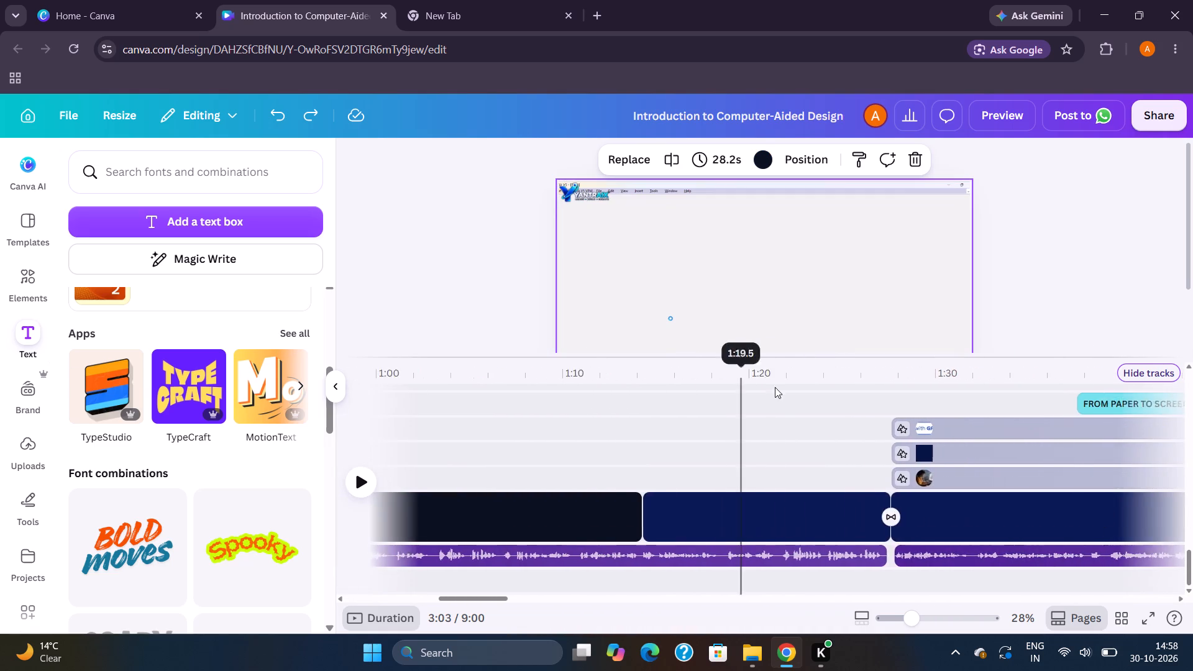
pyautogui.hscroll(8, 680, 416)
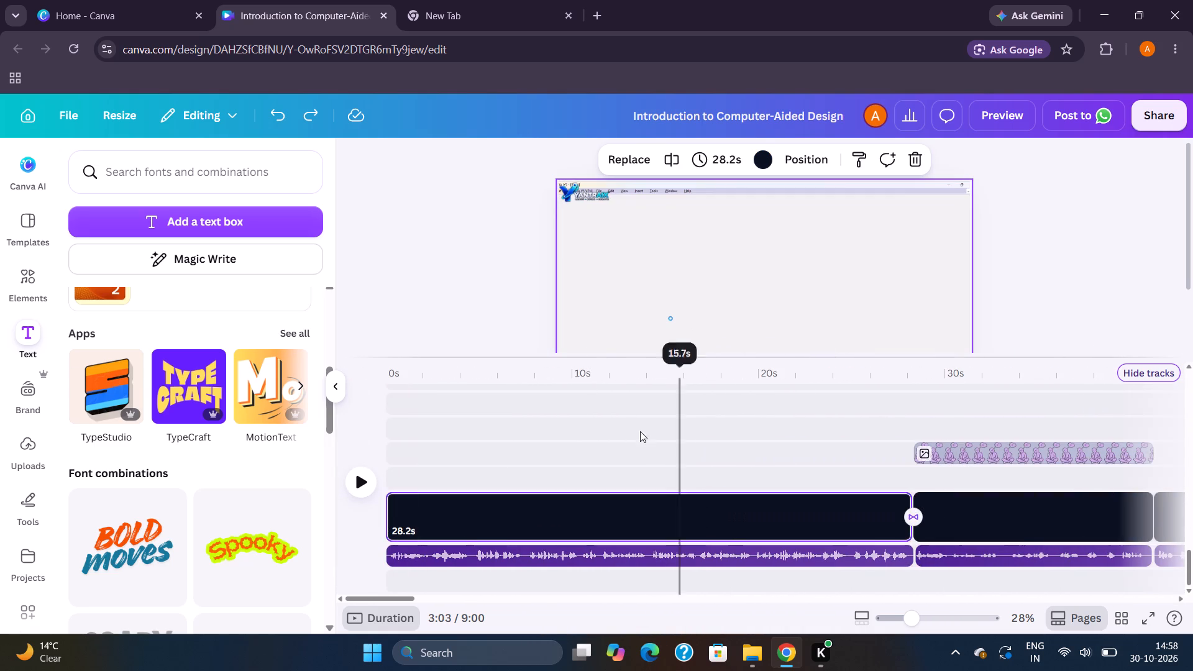
pyautogui.click(1151, 619)
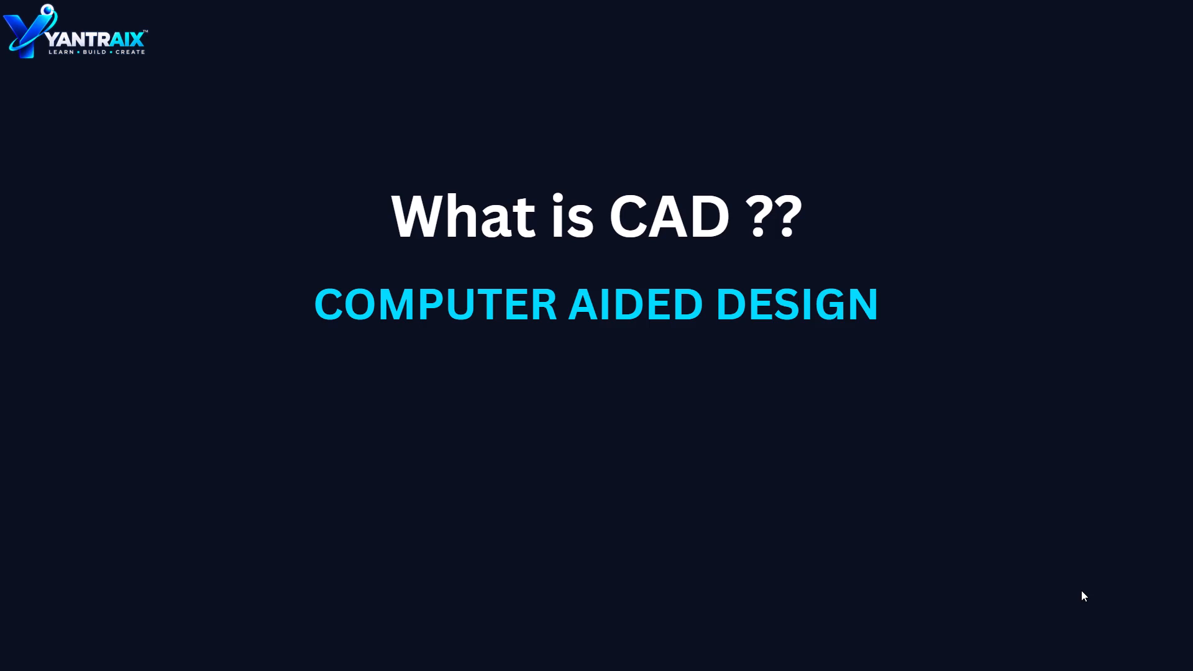
# Leave the full-screen playback, move the "Episode 1" text to start at about 3 s and extend its duration to 26.1 s.
pyautogui.press('Escape')
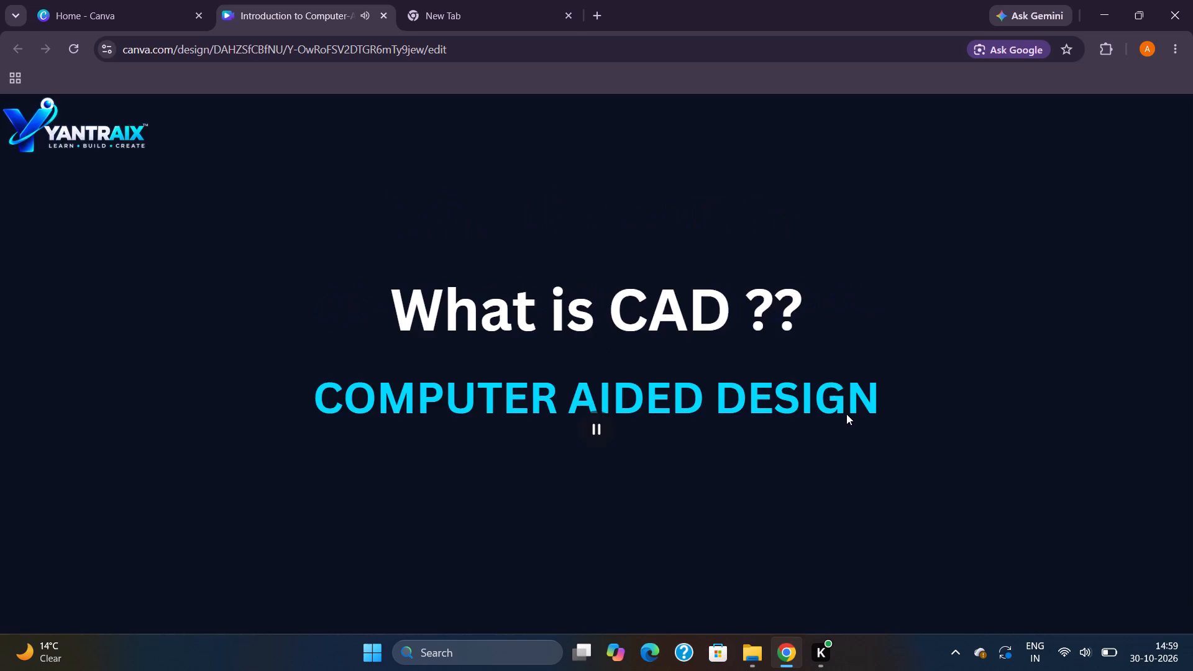
pyautogui.scroll(1, 638, 397)
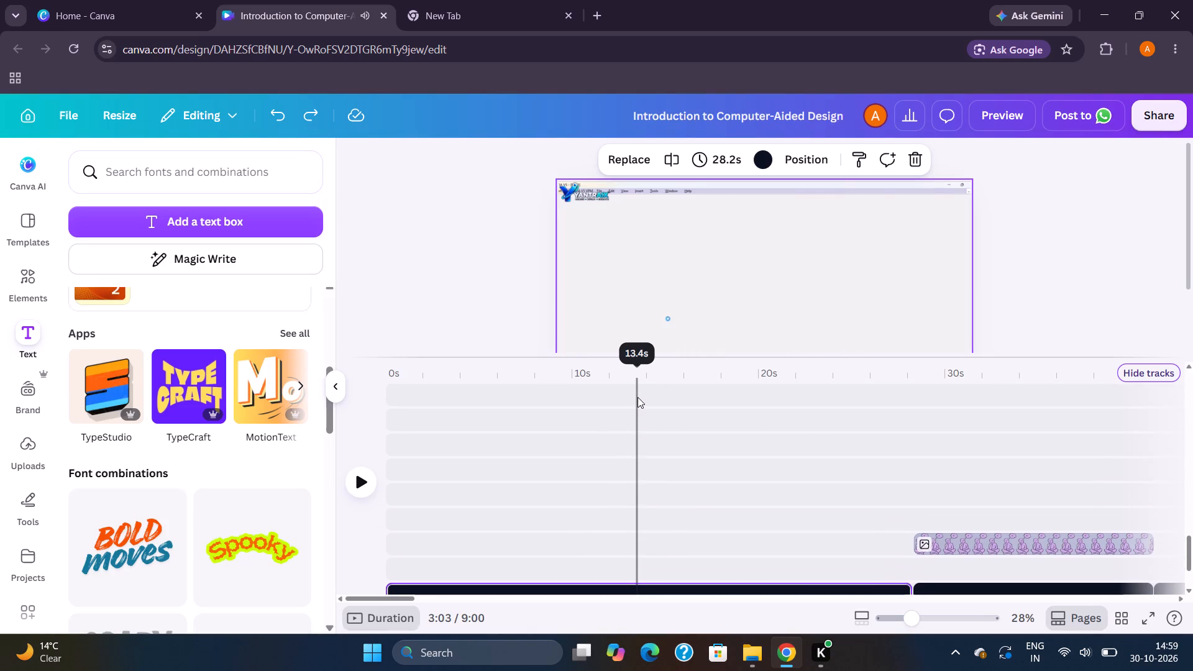
pyautogui.hscroll(6, 638, 397)
pyautogui.scroll(5, 638, 397)
pyautogui.hscroll(-1, 638, 397)
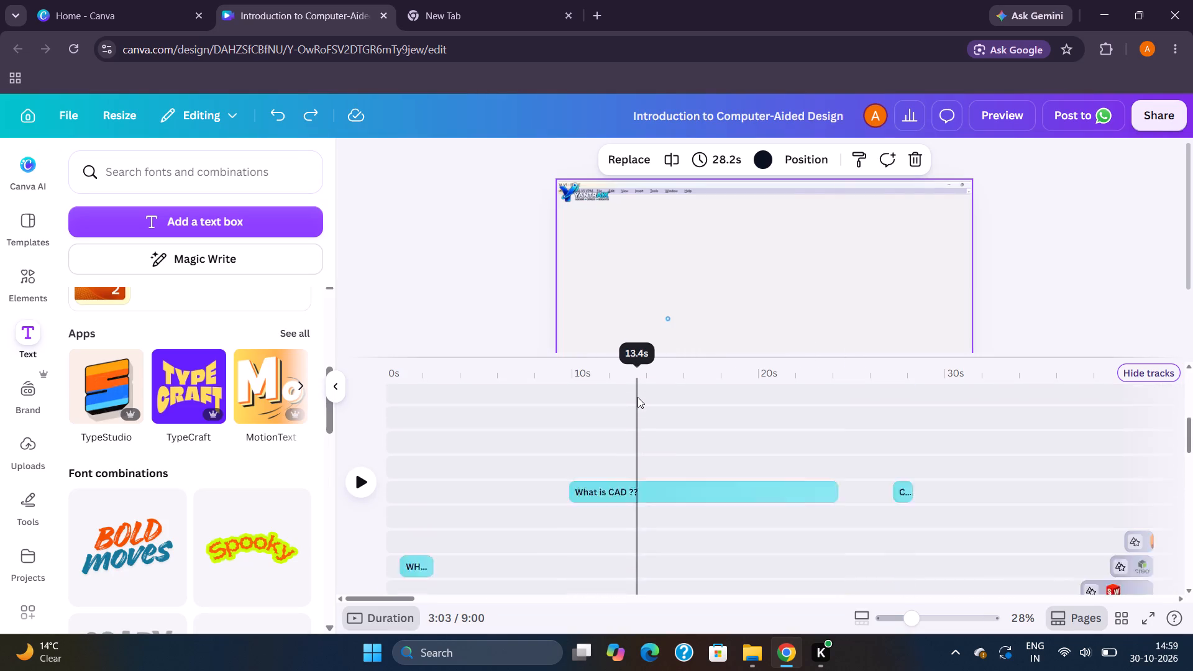
pyautogui.hscroll(-1, 638, 397)
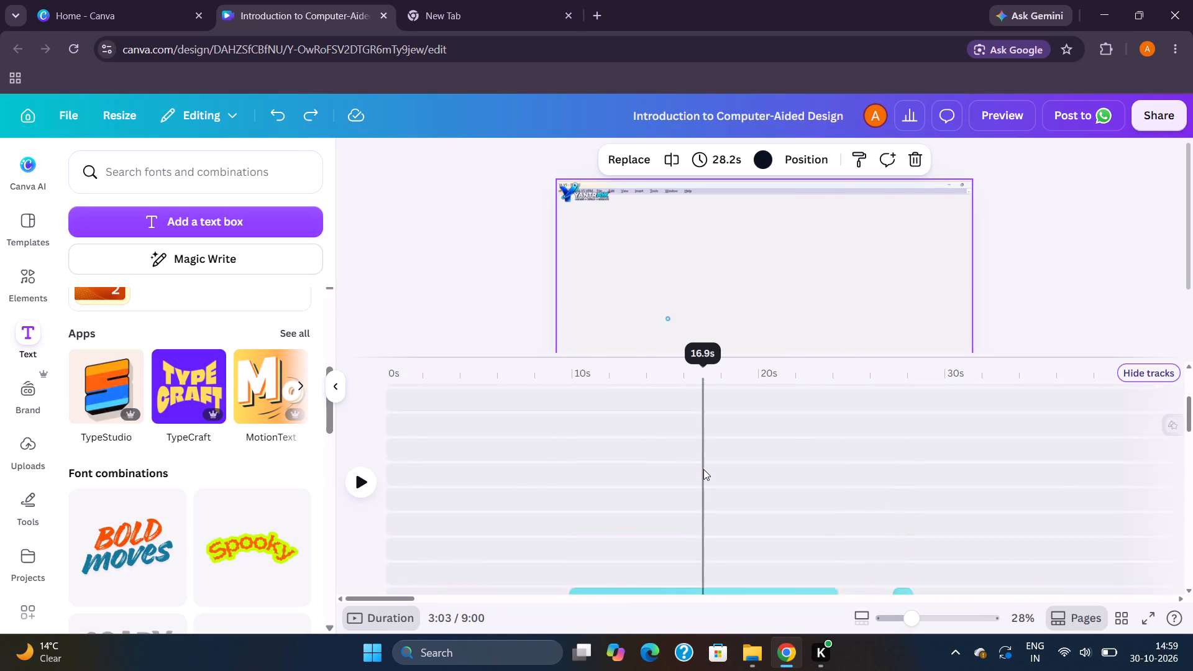
pyautogui.scroll(4, 703, 469)
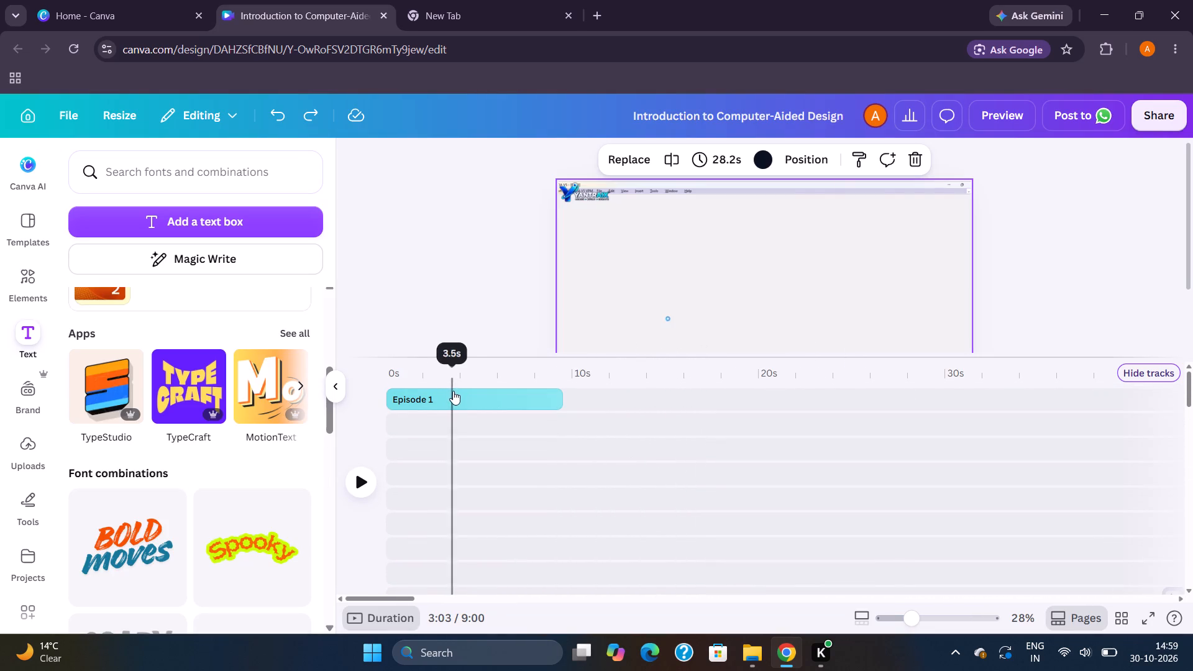
pyautogui.moveTo(464, 398); pyautogui.dragTo(558, 390)
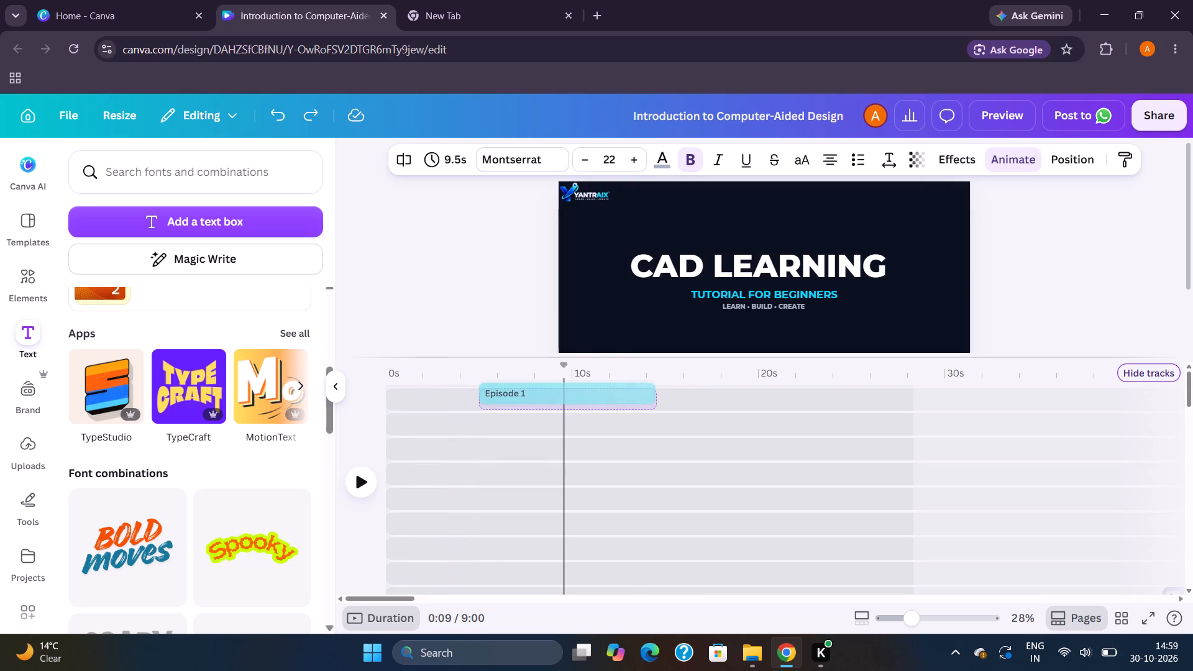
pyautogui.moveTo(558, 390); pyautogui.dragTo(517, 395)
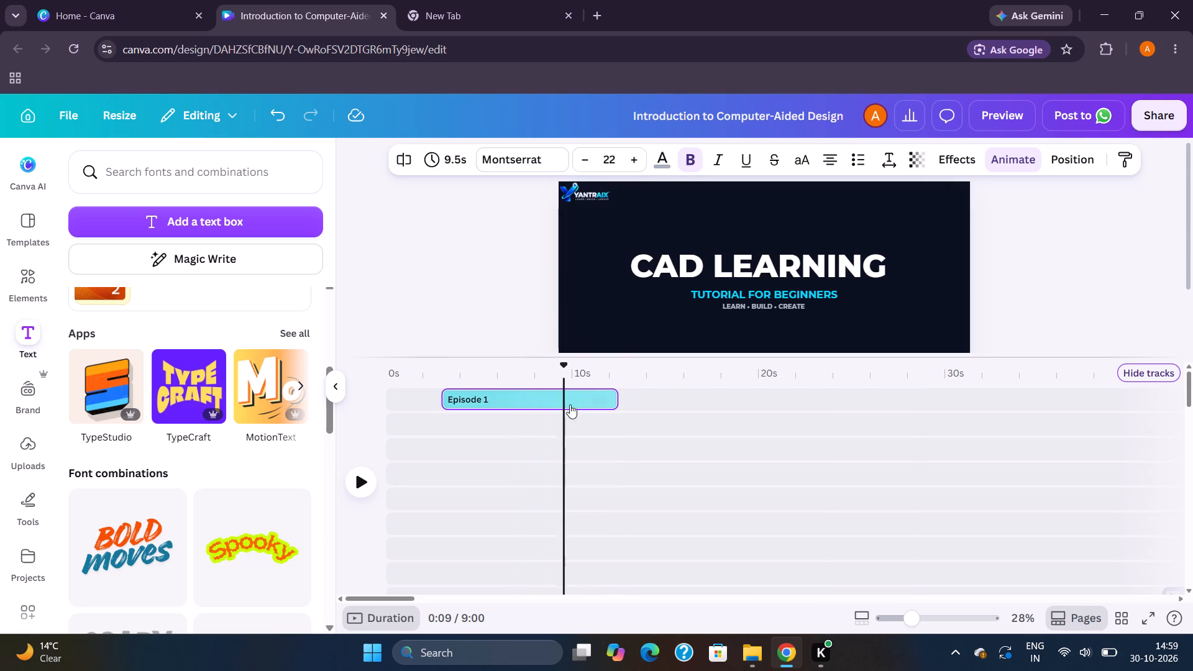
pyautogui.moveTo(617, 399); pyautogui.dragTo(909, 408)
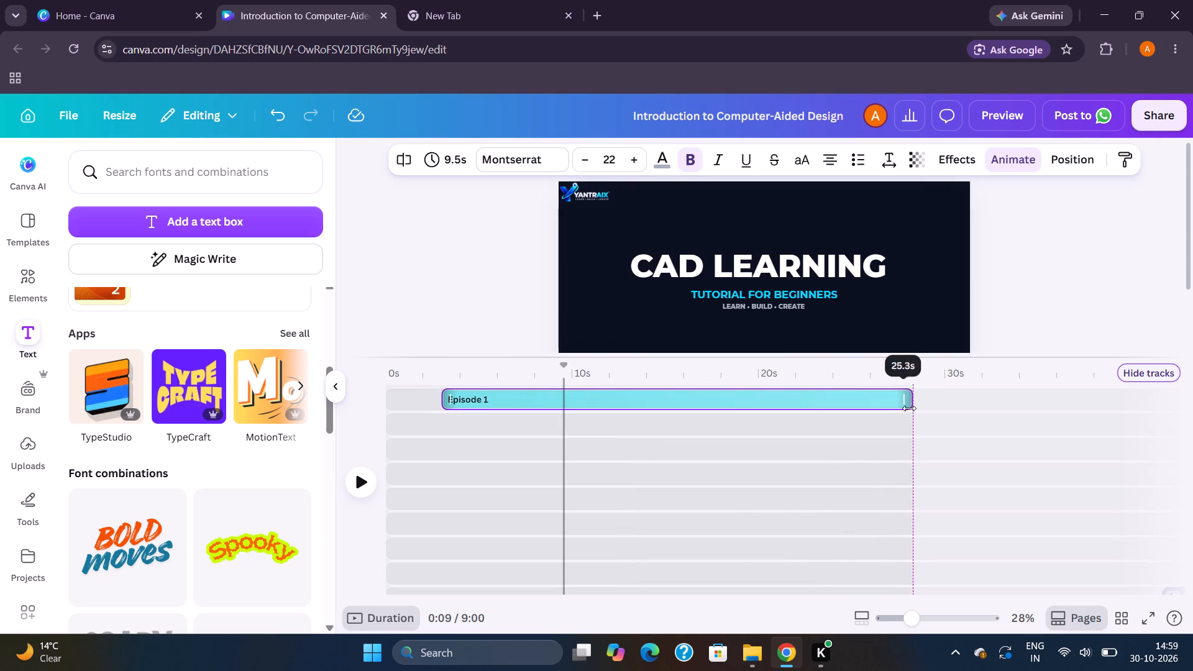
pyautogui.moveTo(909, 408); pyautogui.dragTo(926, 409)
# Trim the start of the "Episode 1" text to the 0:09 playhead so it lasts 19.5 s.
pyautogui.scroll(-5, 813, 413)
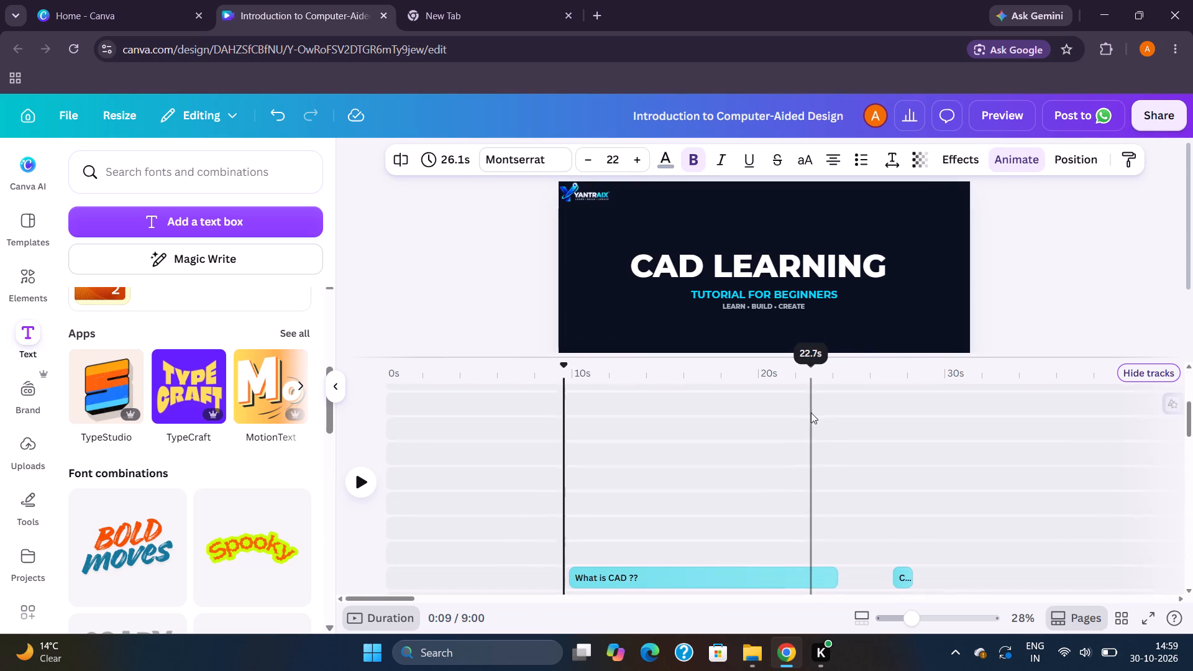
pyautogui.scroll(1, 810, 412)
pyautogui.scroll(-2, 769, 365)
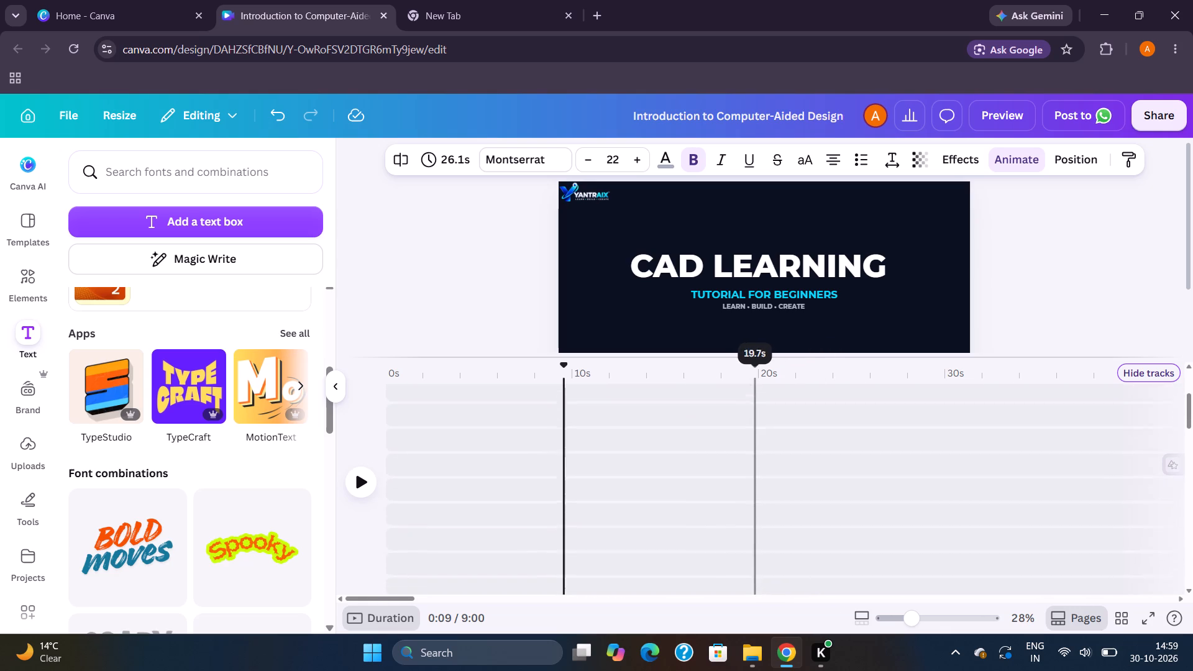
pyautogui.scroll(-1, 756, 365)
pyautogui.scroll(2, 636, 431)
pyautogui.scroll(1, 565, 480)
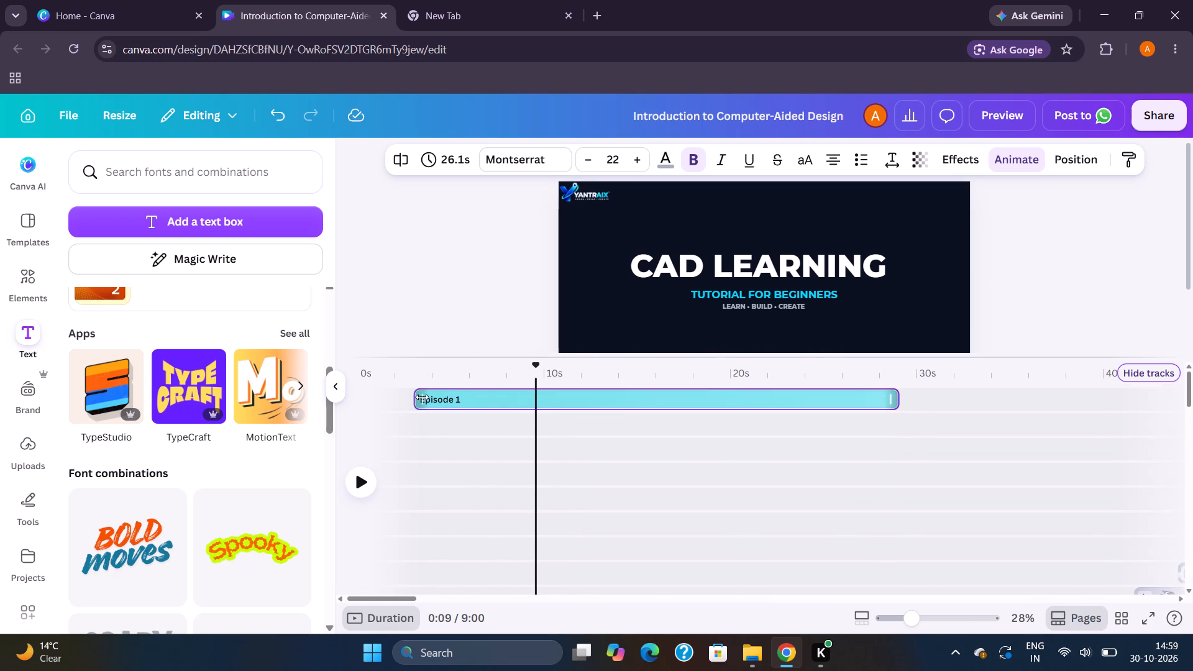
pyautogui.moveTo(422, 397); pyautogui.dragTo(571, 393)
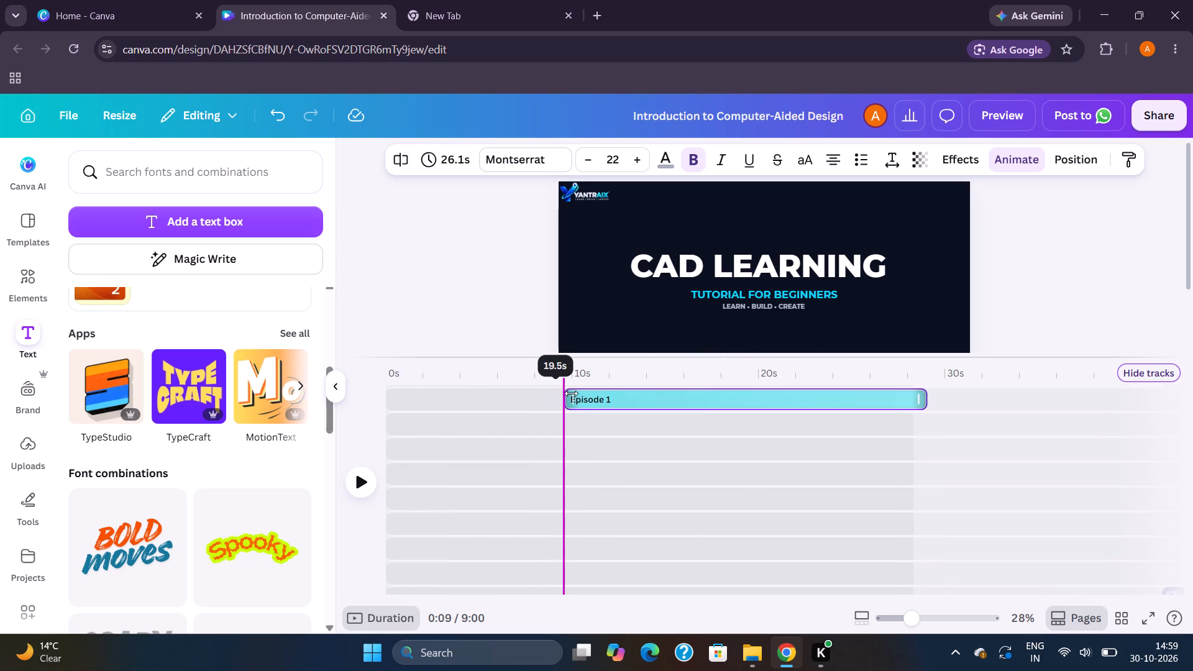
pyautogui.moveTo(571, 393); pyautogui.dragTo(573, 393)
pyautogui.hscroll(-1, 596, 458)
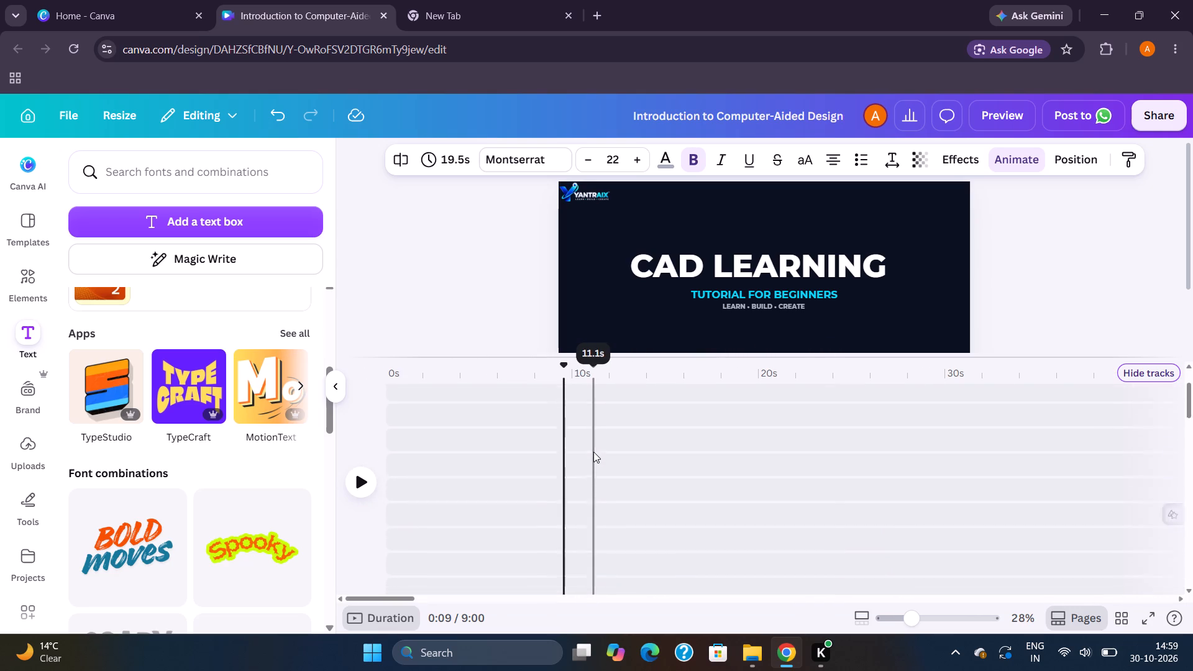
pyautogui.hscroll(-1, 593, 452)
pyautogui.scroll(1, 626, 439)
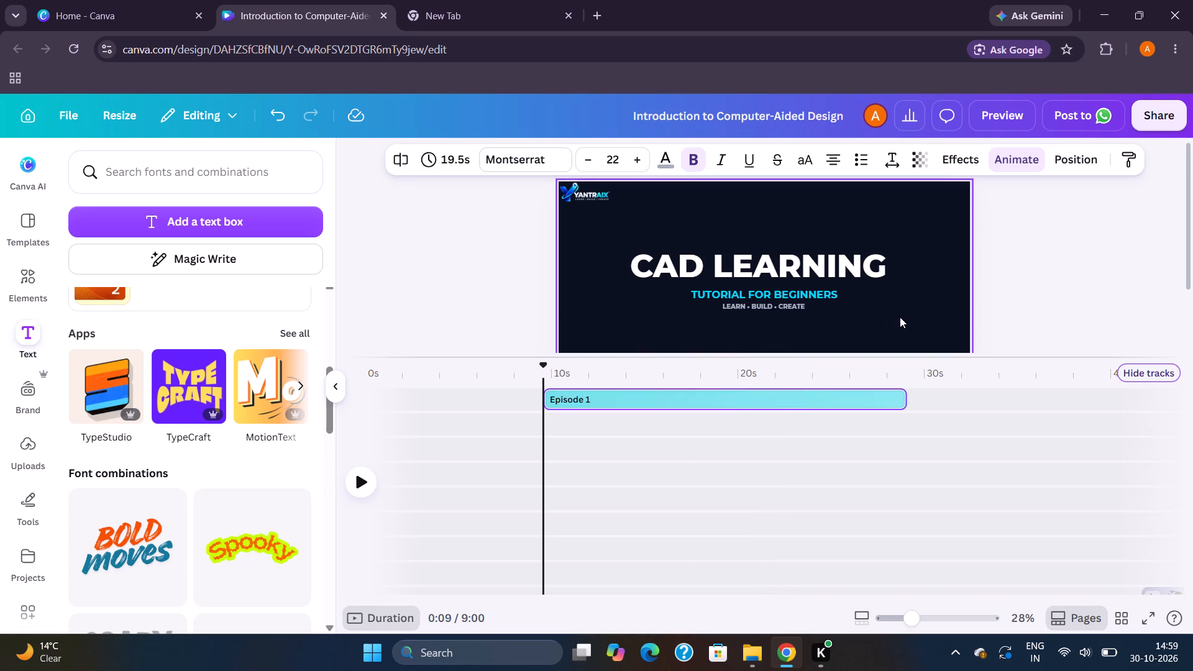
# Move the "Episode 1" text above the CAD LEARNING title, widen its text box and scale the text to size 35.7.
pyautogui.scroll(-1, 900, 315)
pyautogui.moveTo(942, 329); pyautogui.dragTo(835, 280)
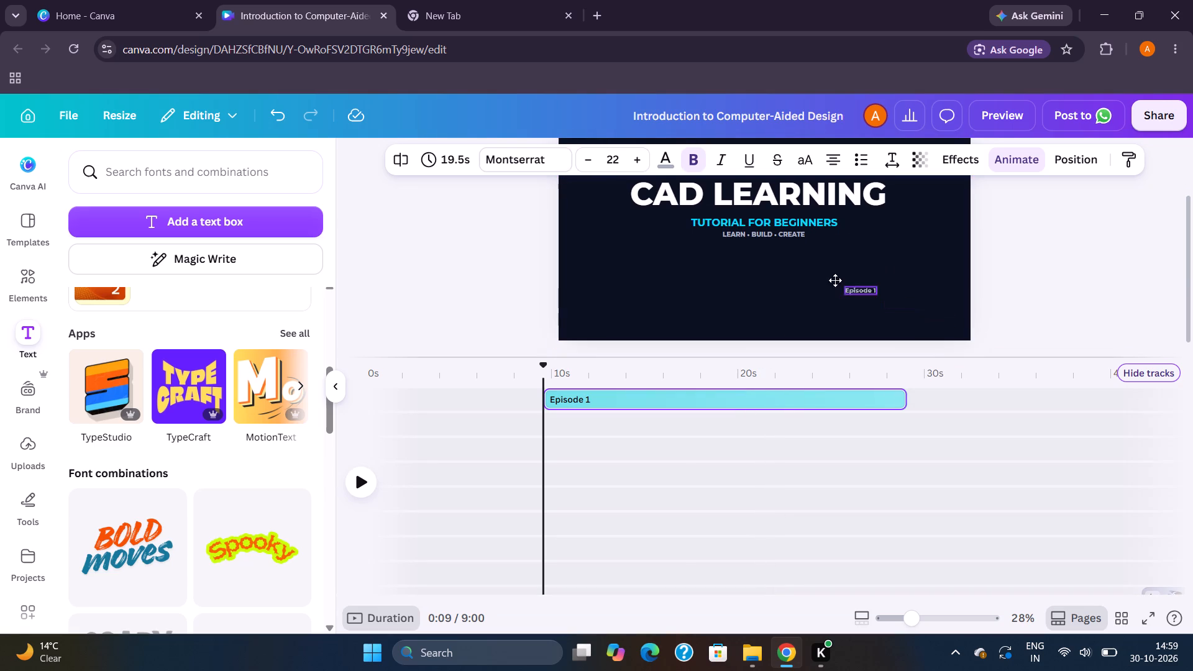
pyautogui.moveTo(835, 280); pyautogui.dragTo(742, 213)
pyautogui.scroll(1, 780, 252)
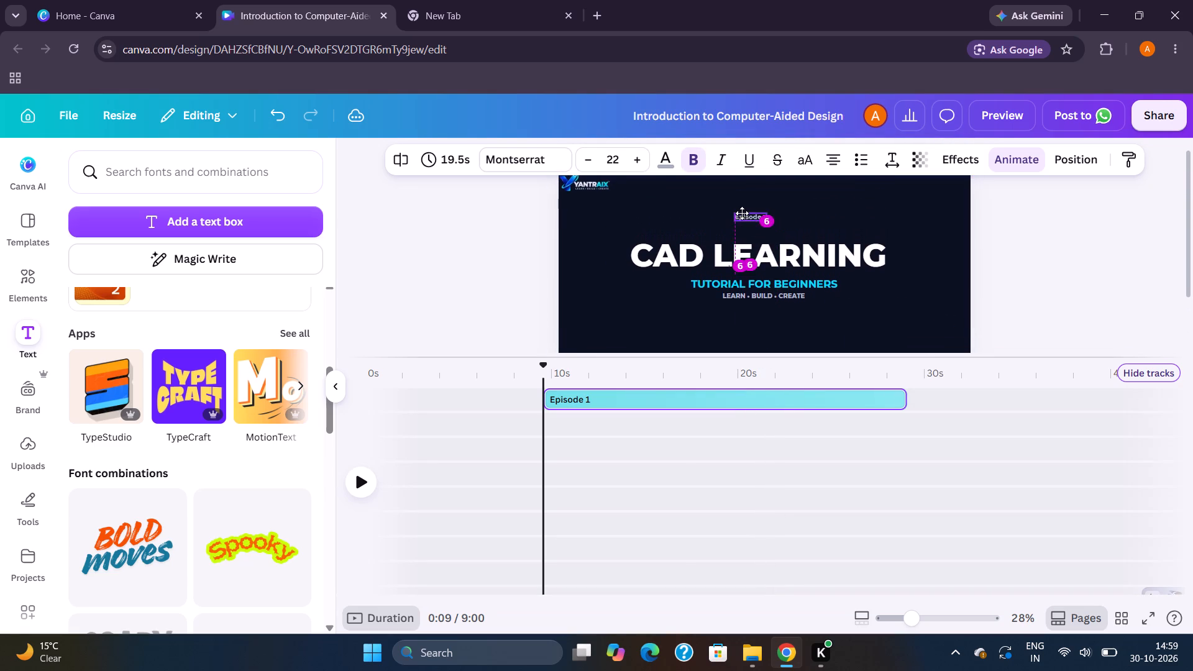
pyautogui.scroll(1, 742, 213)
pyautogui.moveTo(742, 213); pyautogui.dragTo(728, 216)
pyautogui.moveTo(752, 219); pyautogui.dragTo(774, 220)
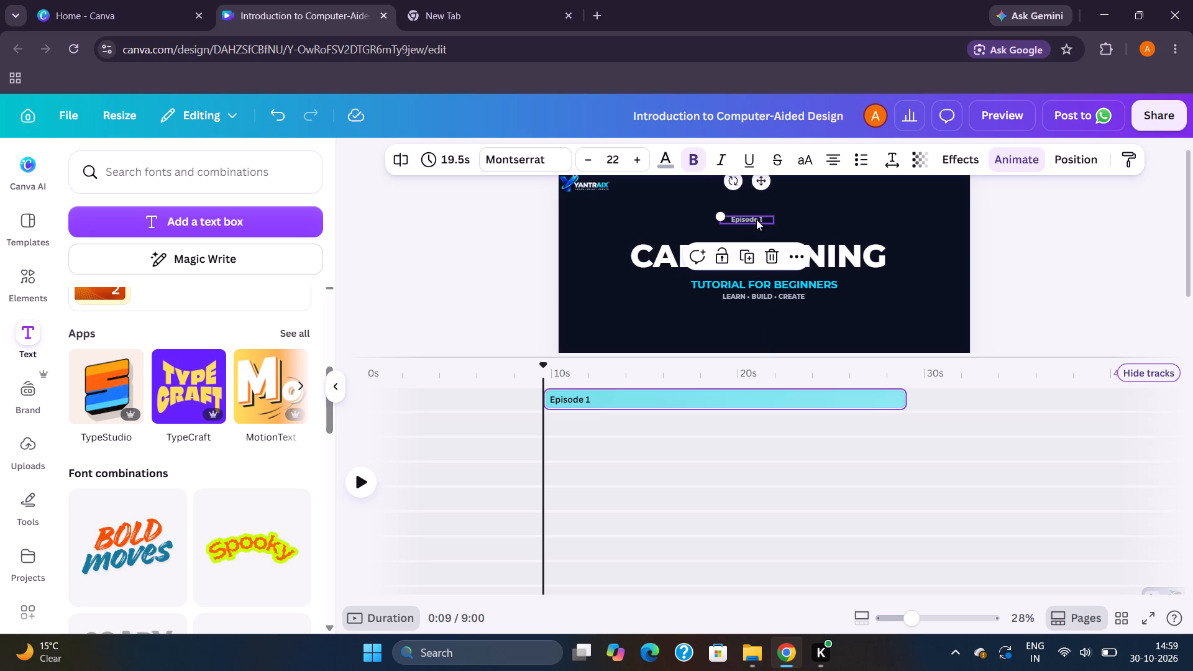
pyautogui.moveTo(718, 213); pyautogui.dragTo(685, 193)
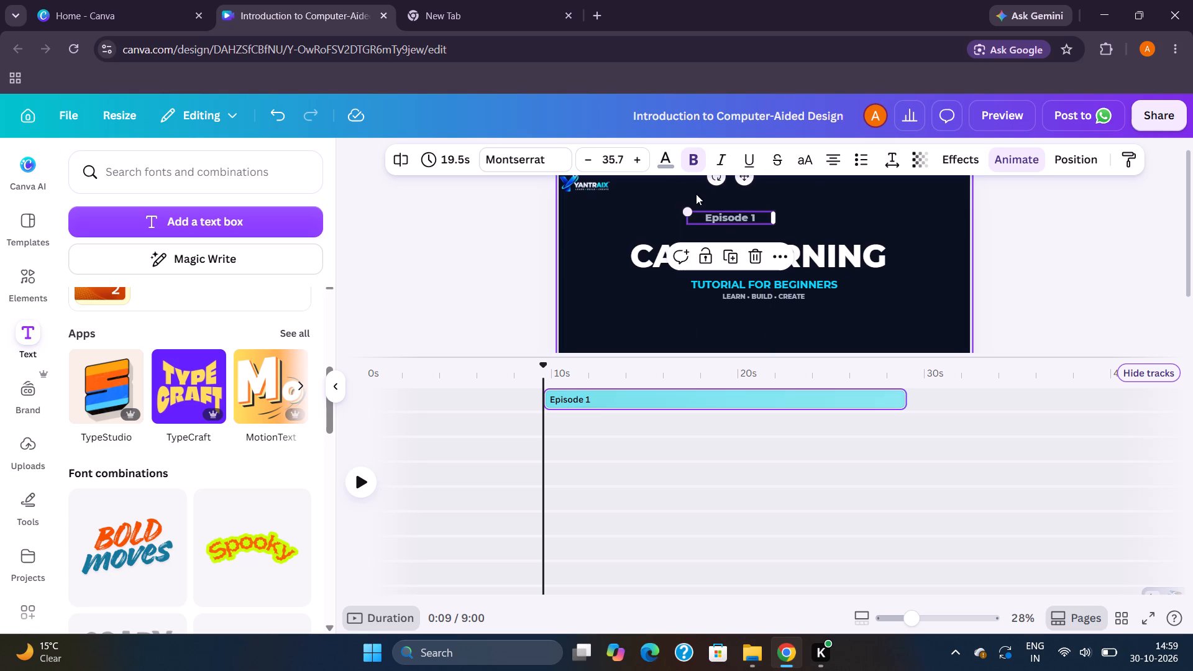
pyautogui.click(743, 177)
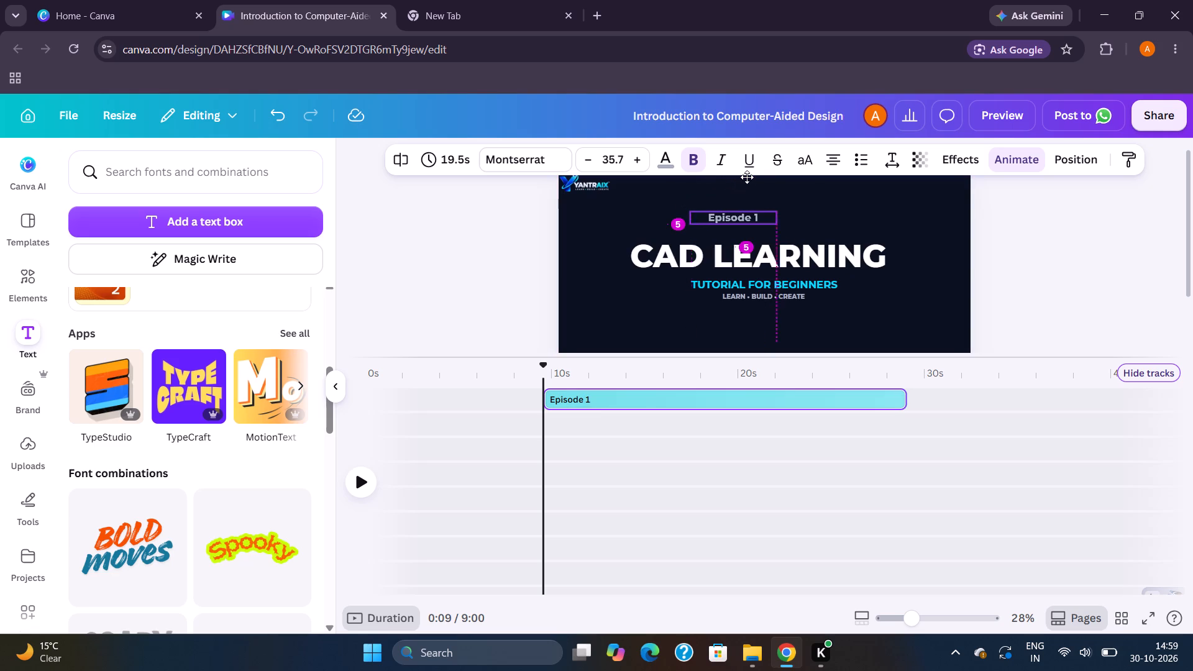
# Set the font size of the "Episode 1" text to 50.
pyautogui.doubleClick(747, 217)
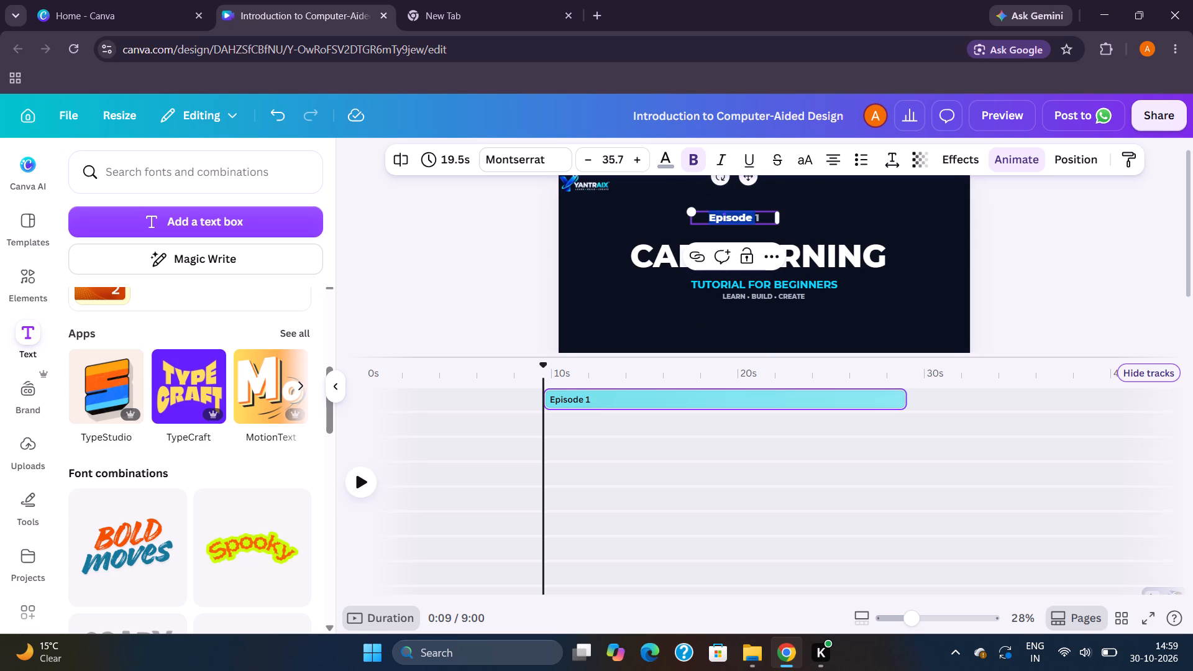
pyautogui.moveTo(766, 216); pyautogui.dragTo(698, 213)
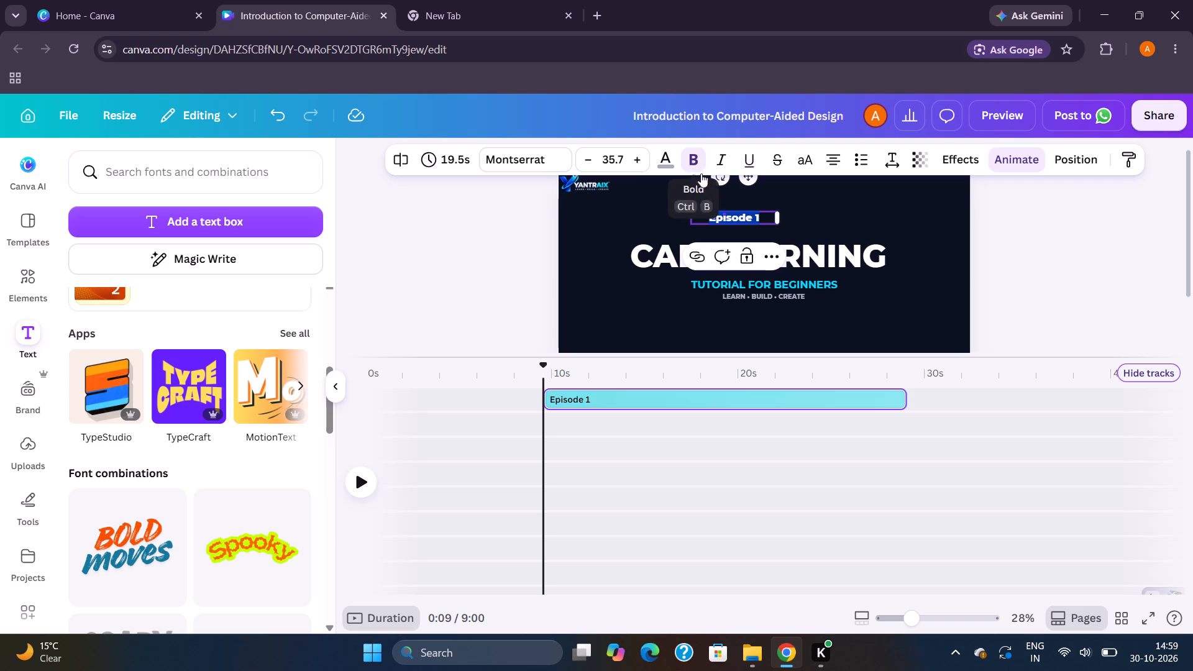
pyautogui.tripleClick(636, 162)
pyautogui.tripleClick(636, 162)
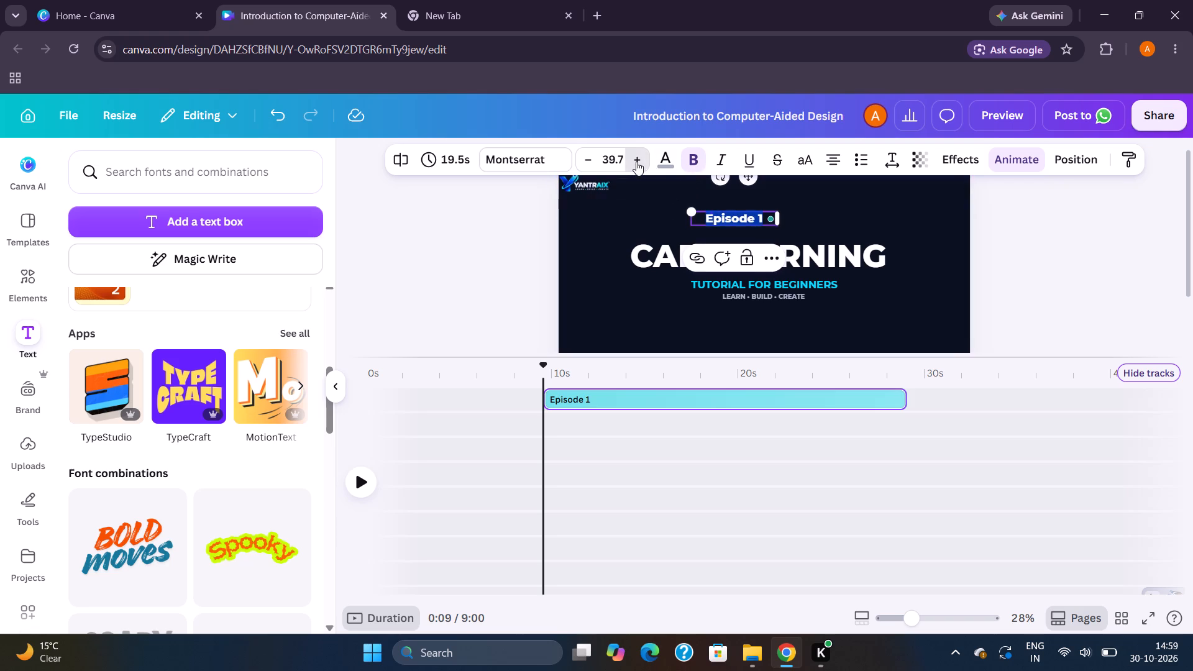
pyautogui.tripleClick(636, 162)
pyautogui.tripleClick(636, 162)
pyautogui.click(611, 157)
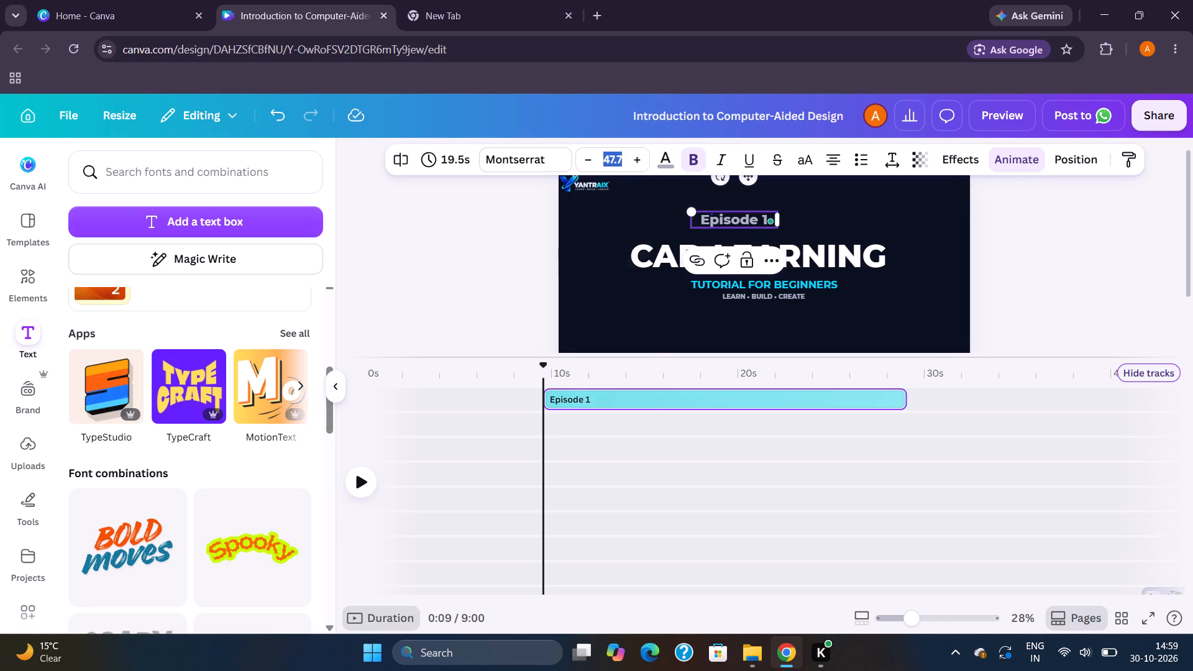
pyautogui.write('50')
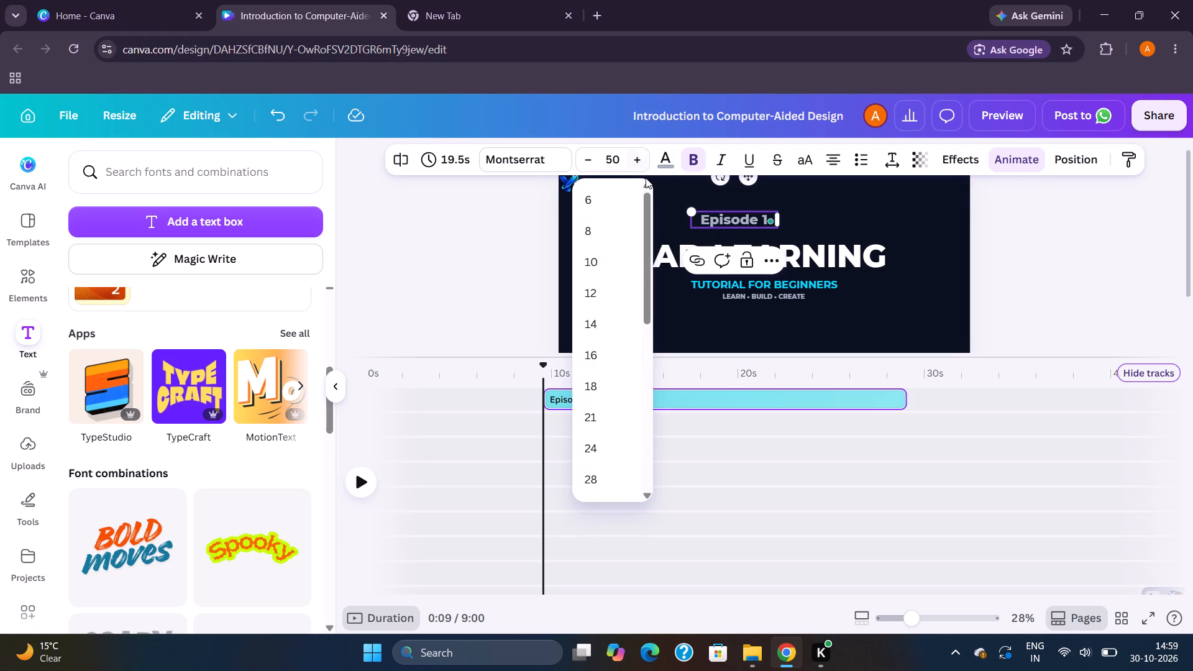
pyautogui.click(675, 196)
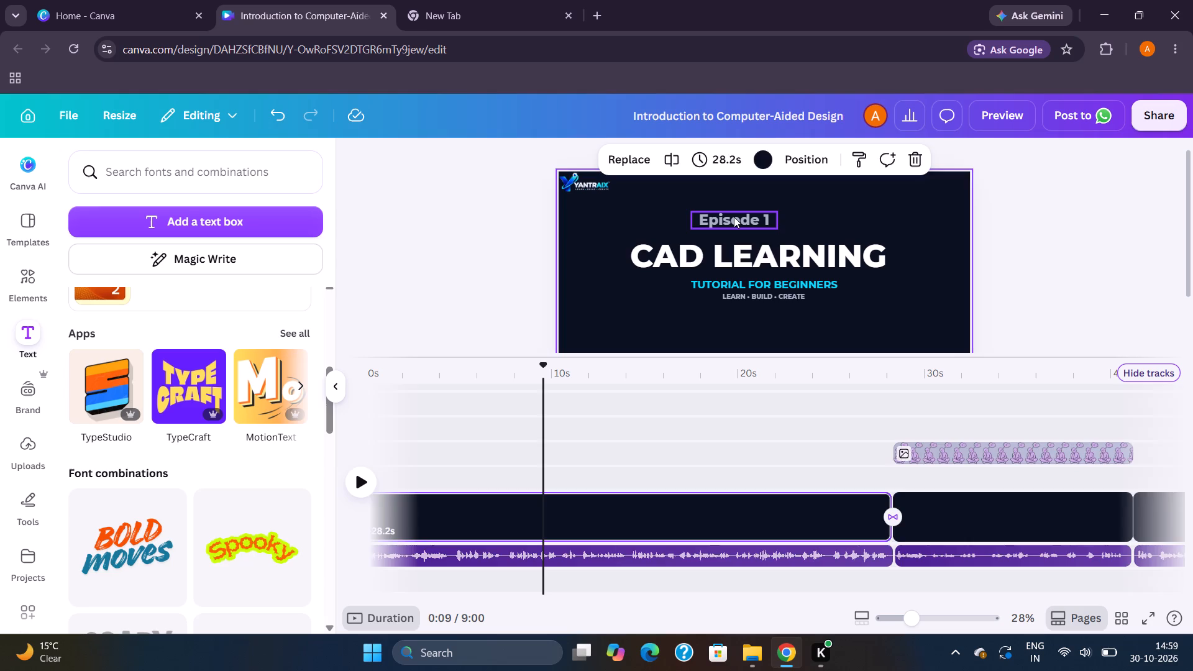
# Try blue #1d3ba8 and amber on the "Episode 1" text, and settle on the light periwinkle blue text colour.
pyautogui.click(734, 217)
pyautogui.click(669, 156)
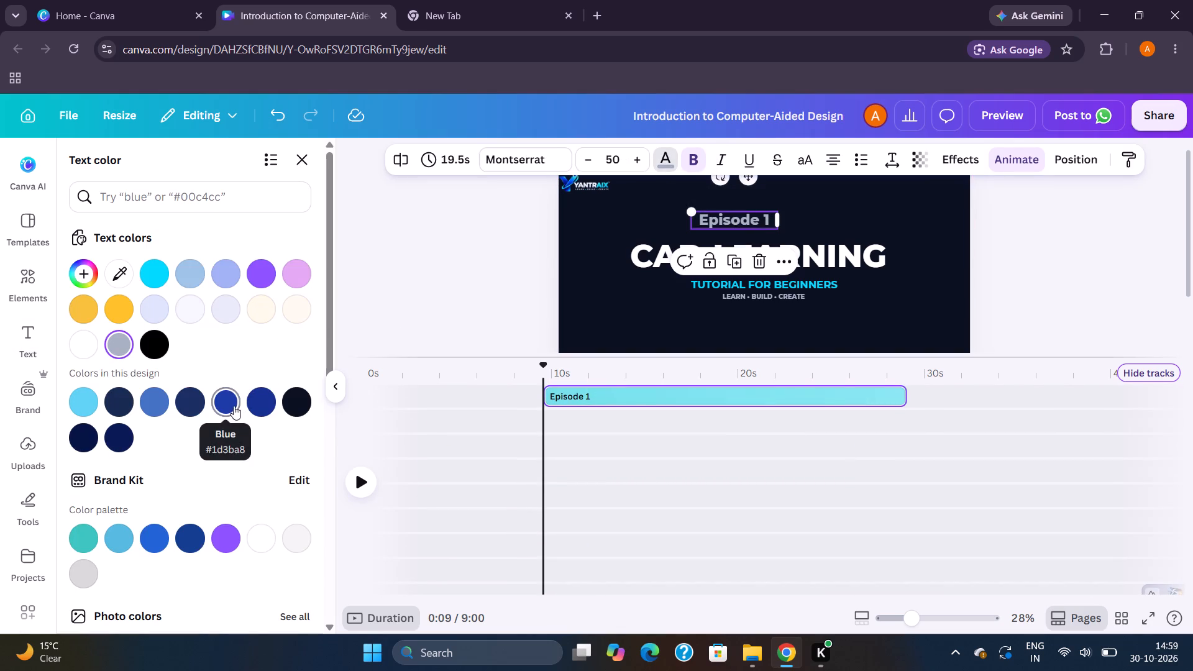
pyautogui.click(234, 406)
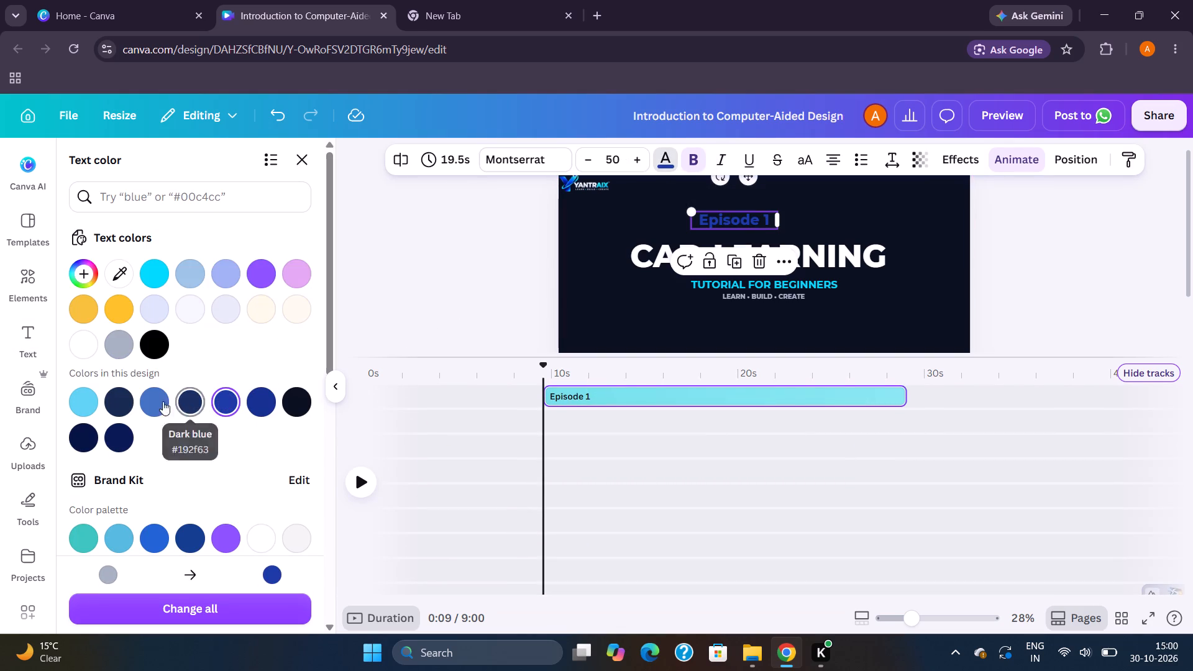
pyautogui.click(121, 306)
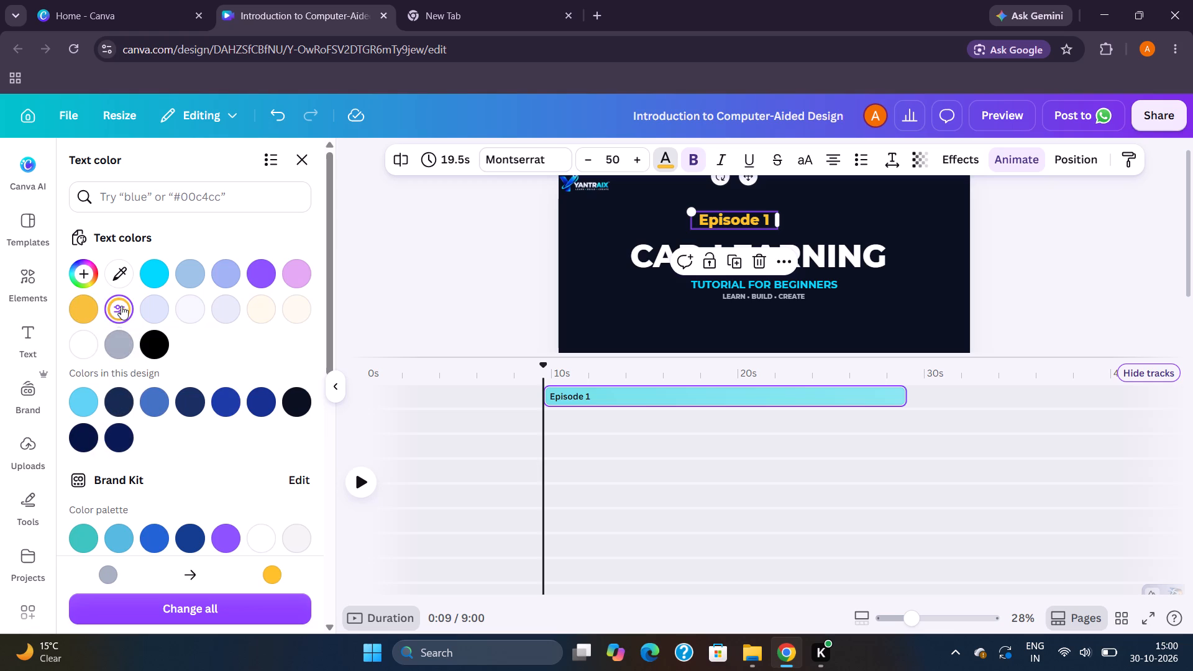
pyautogui.click(230, 273)
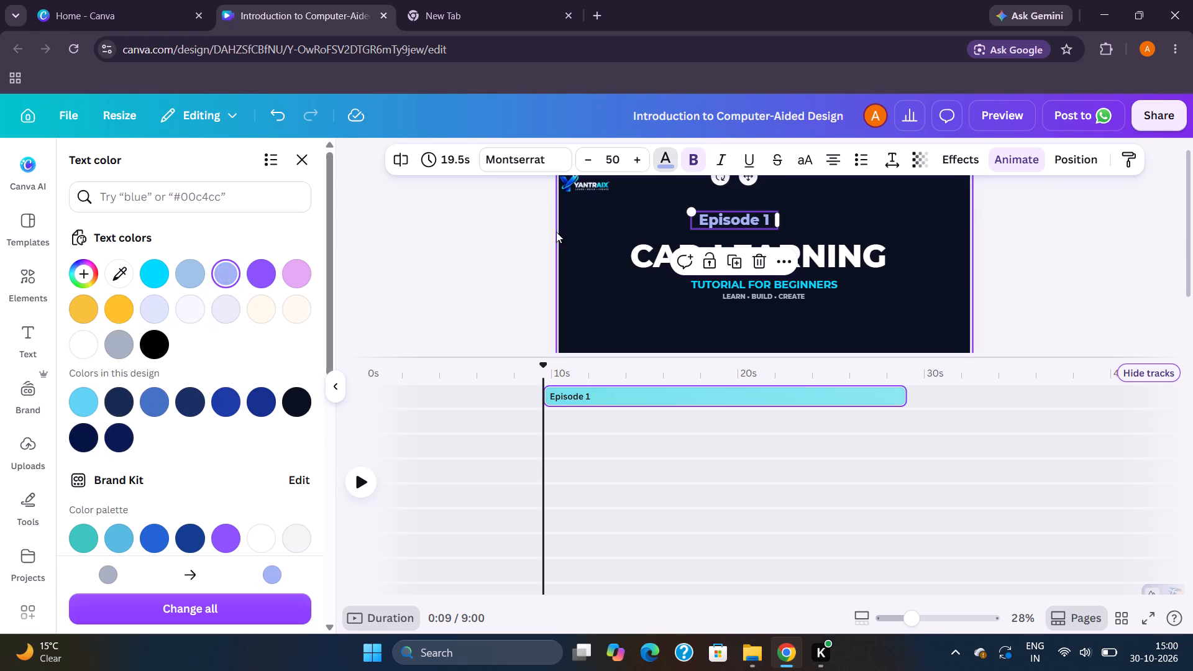
pyautogui.click(517, 217)
pyautogui.click(517, 217)
# Nudge "Episode 1", "TUTORIAL FOR BEGINNERS" and "LEARN • BUILD • CREATE" horizontally to line them up around the CAD LEARNING title.
pyautogui.moveTo(724, 216); pyautogui.dragTo(732, 216)
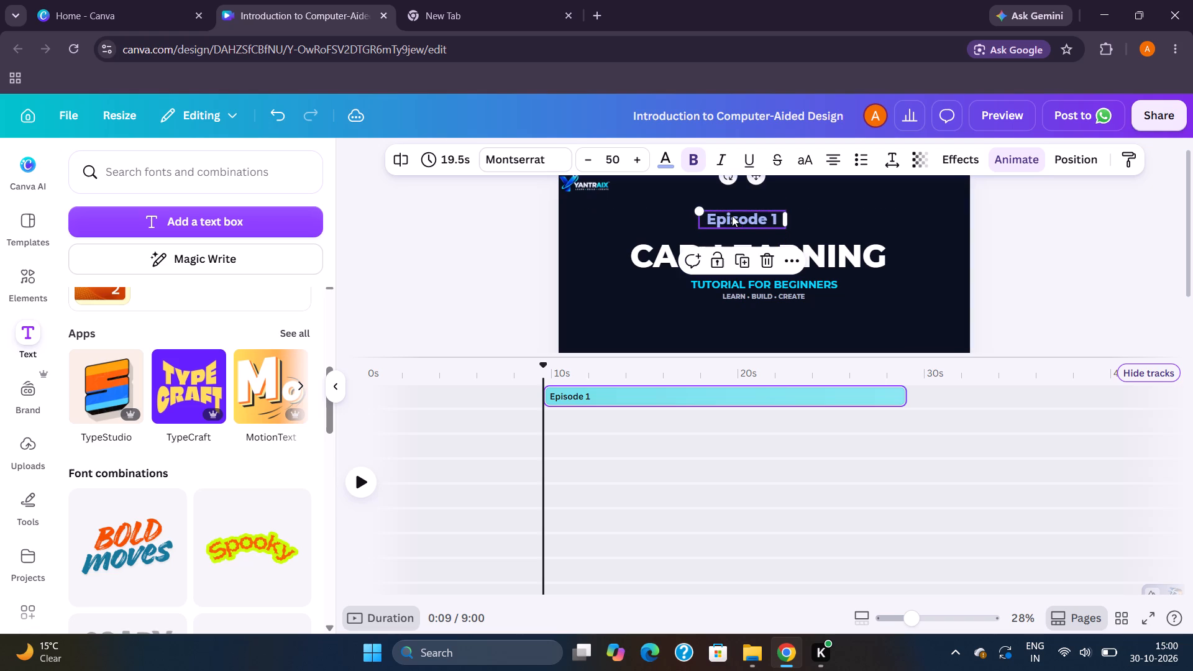
pyautogui.click(743, 279)
pyautogui.click(746, 281)
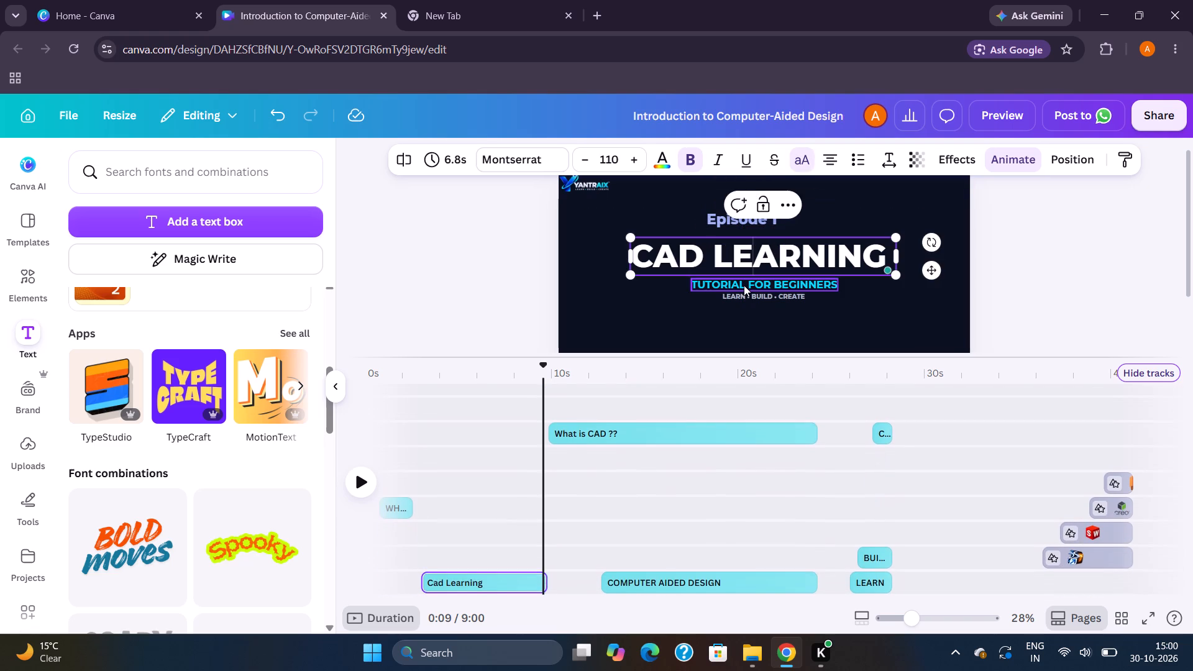
pyautogui.moveTo(743, 285); pyautogui.dragTo(736, 285)
pyautogui.moveTo(748, 296); pyautogui.dragTo(741, 298)
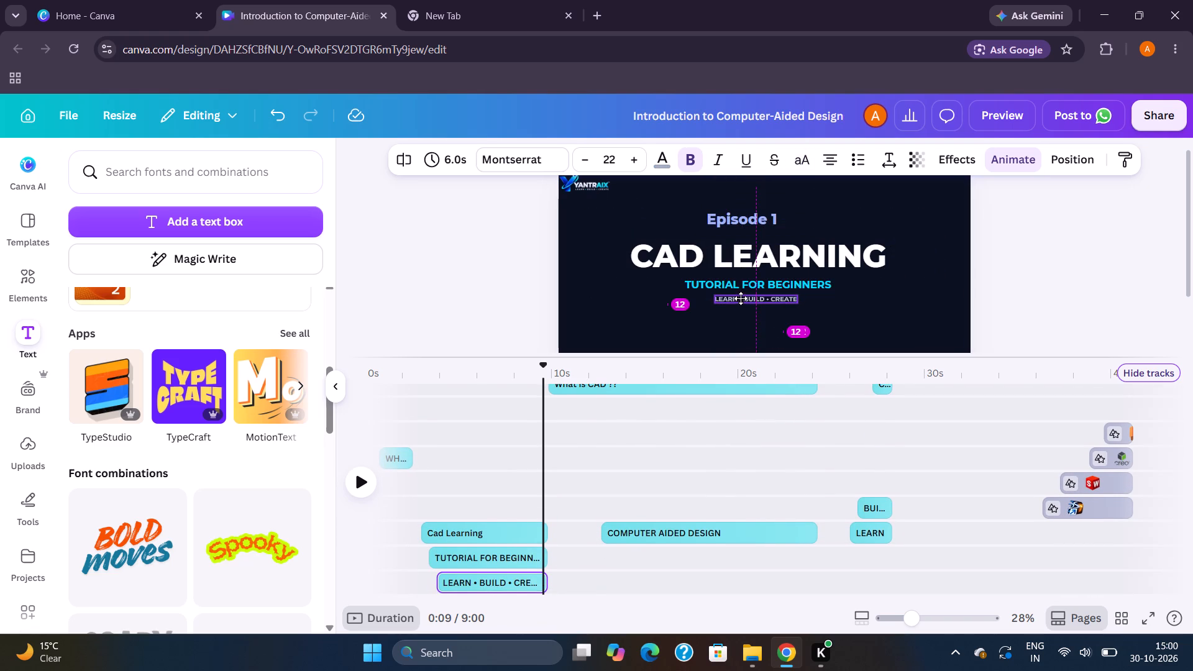
pyautogui.moveTo(741, 298); pyautogui.dragTo(739, 298)
pyautogui.click(1030, 301)
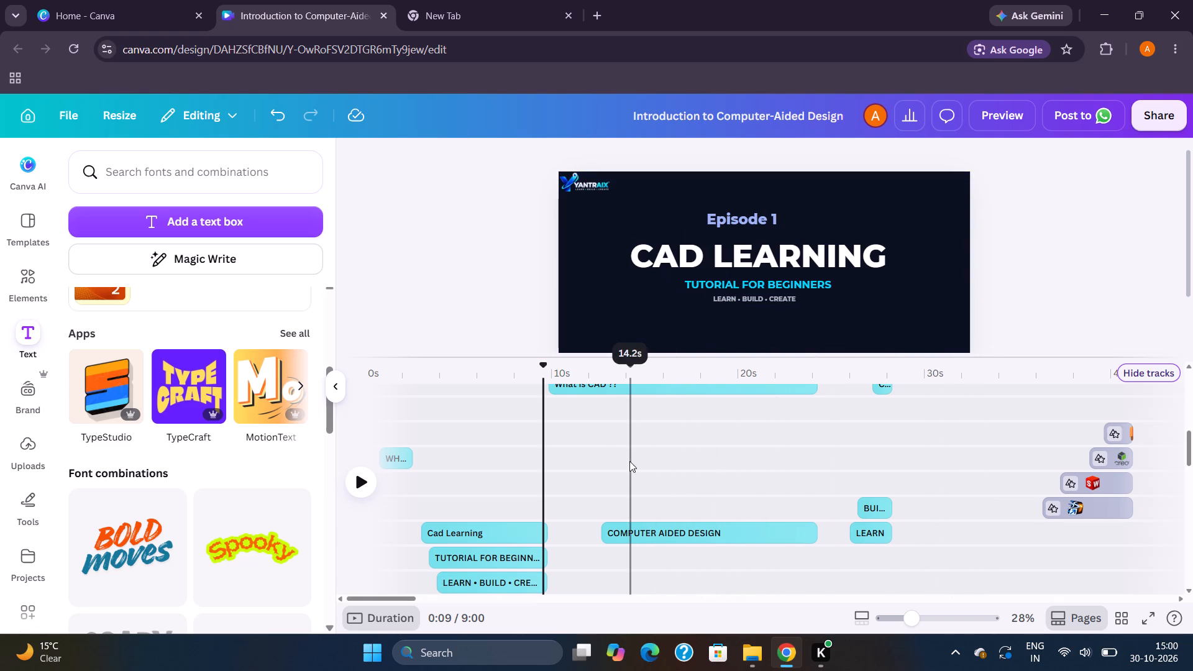
# Change the animation of the "Episode 1" text from Block to Burst.
pyautogui.scroll(6, 629, 461)
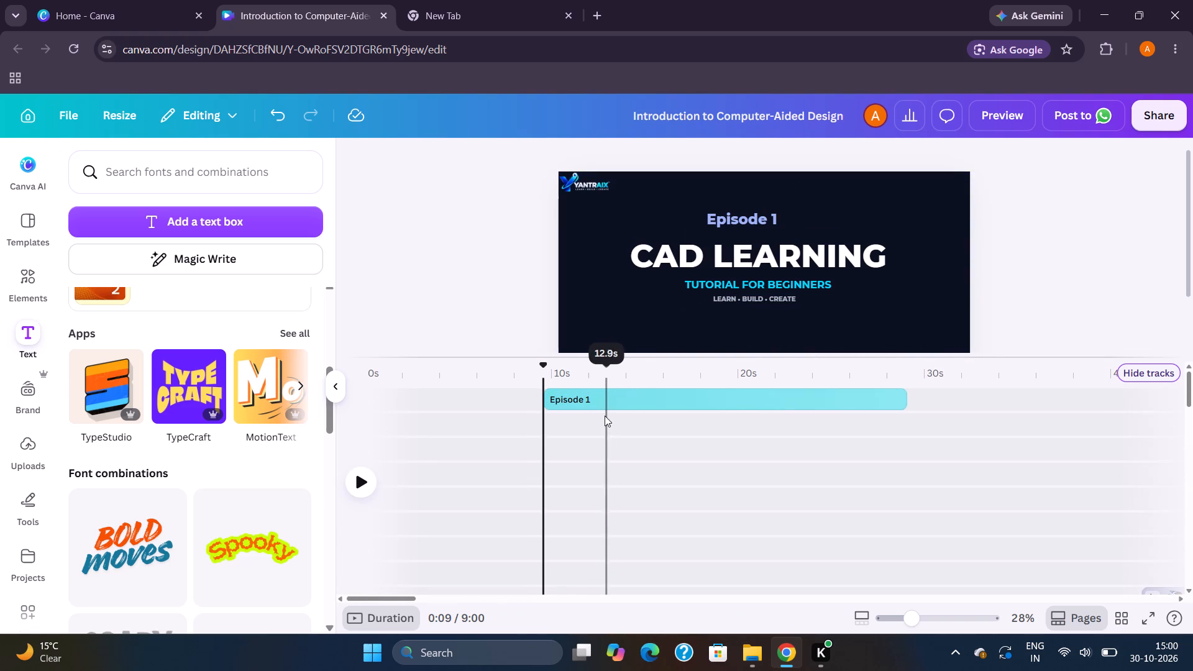
pyautogui.click(597, 398)
pyautogui.click(1012, 152)
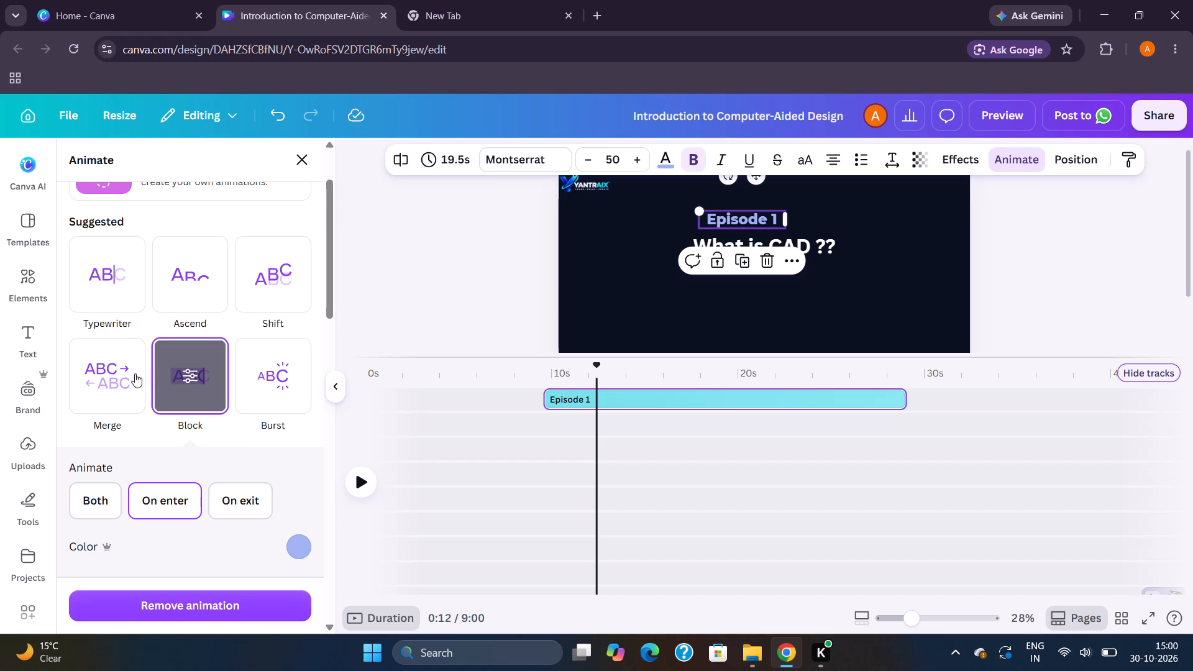
pyautogui.click(278, 364)
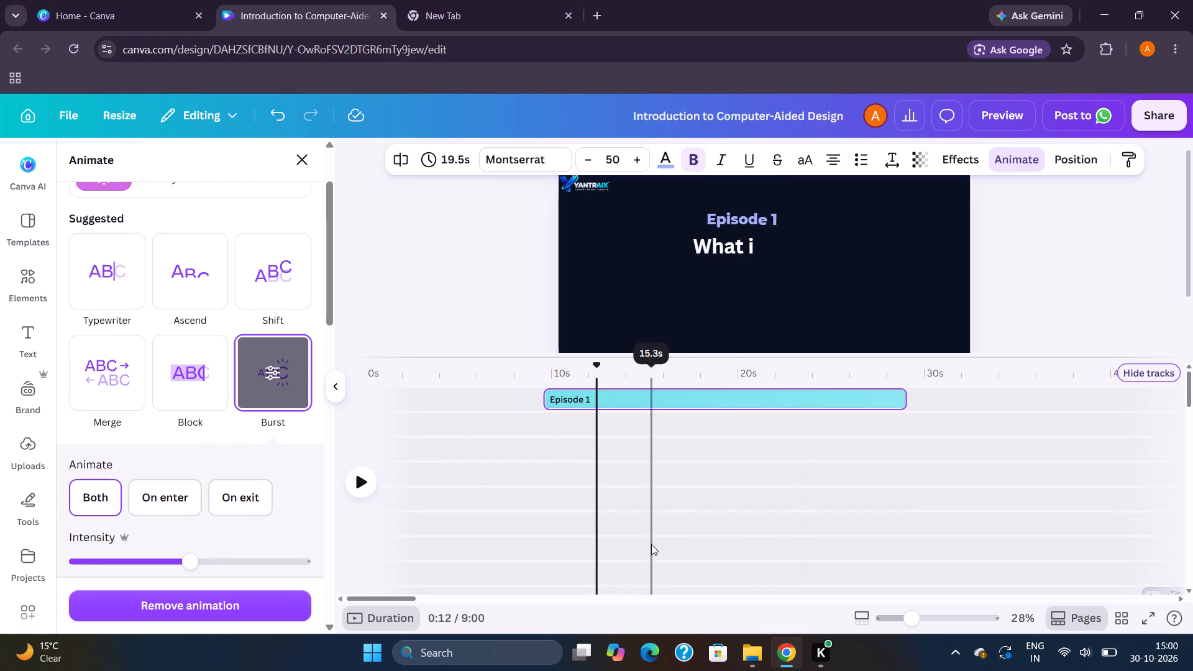
# Play the video from about the 6-second mark, partly in full screen, to check the "Episode 1" animation and the change to "What is CAD ??".
pyautogui.scroll(-3, 651, 544)
pyautogui.click(487, 519)
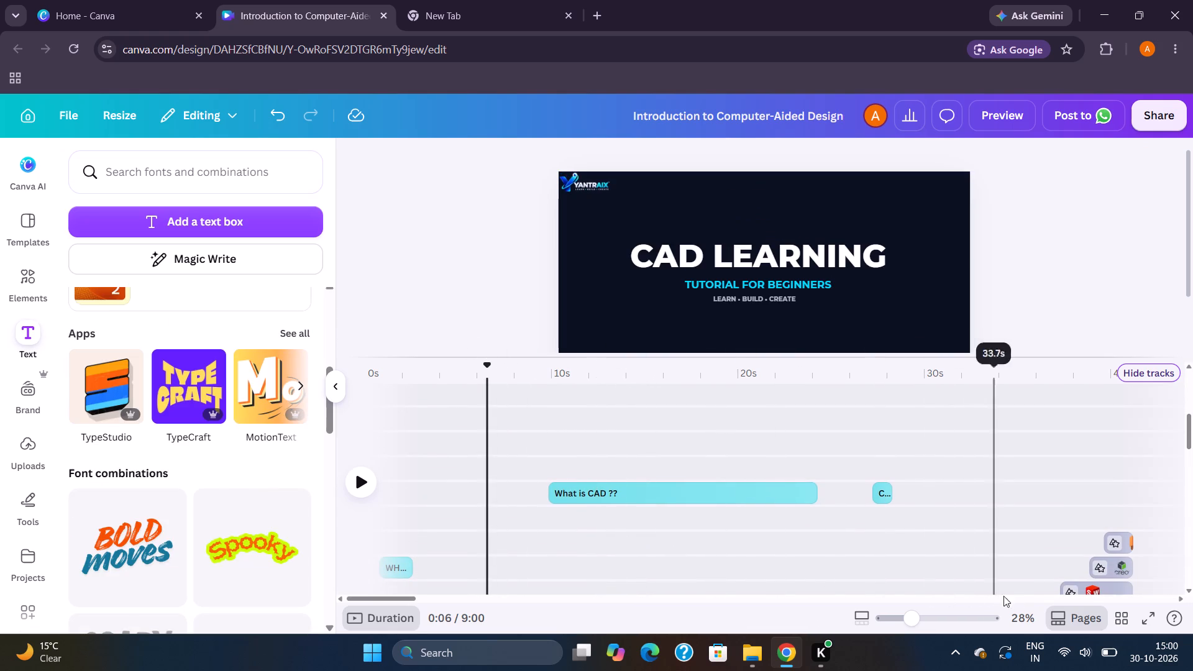
pyautogui.scroll(-4, 715, 562)
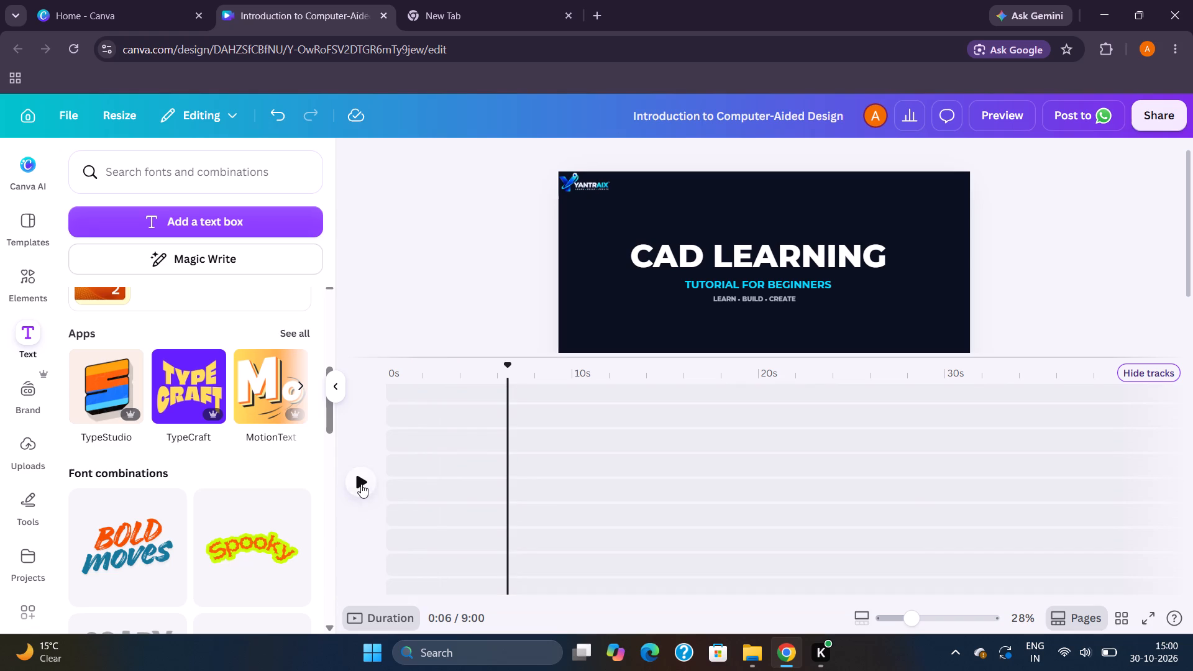
pyautogui.click(361, 484)
pyautogui.hscroll(4, 480, 474)
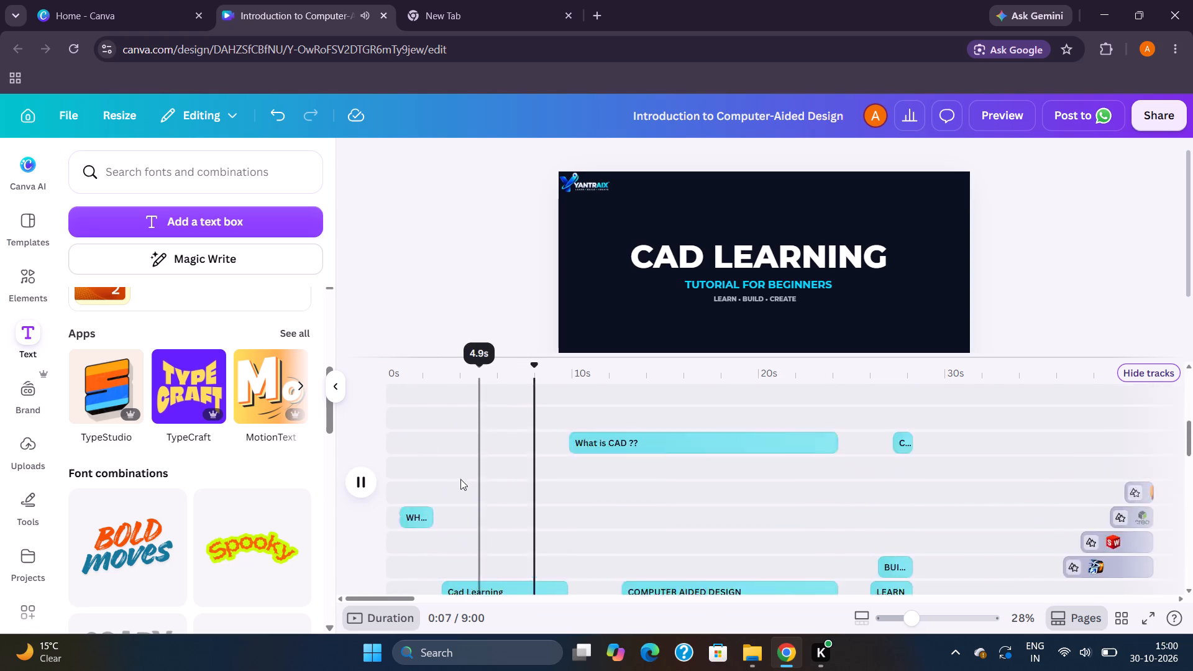
pyautogui.scroll(-3, 448, 479)
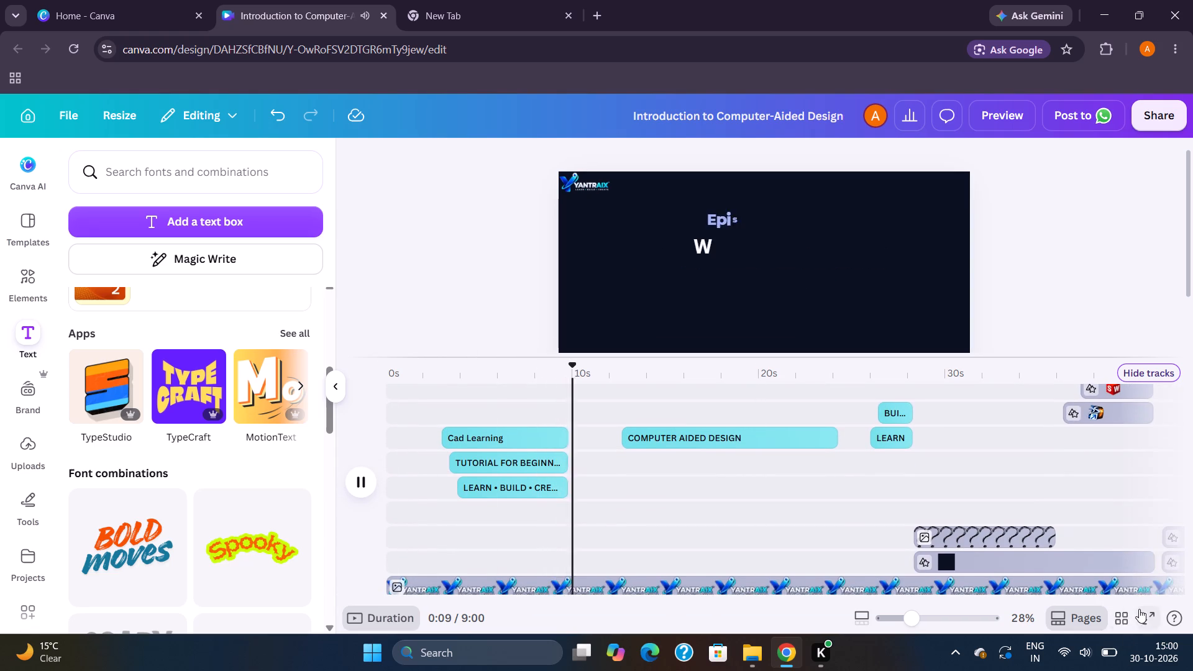
pyautogui.click(1139, 609)
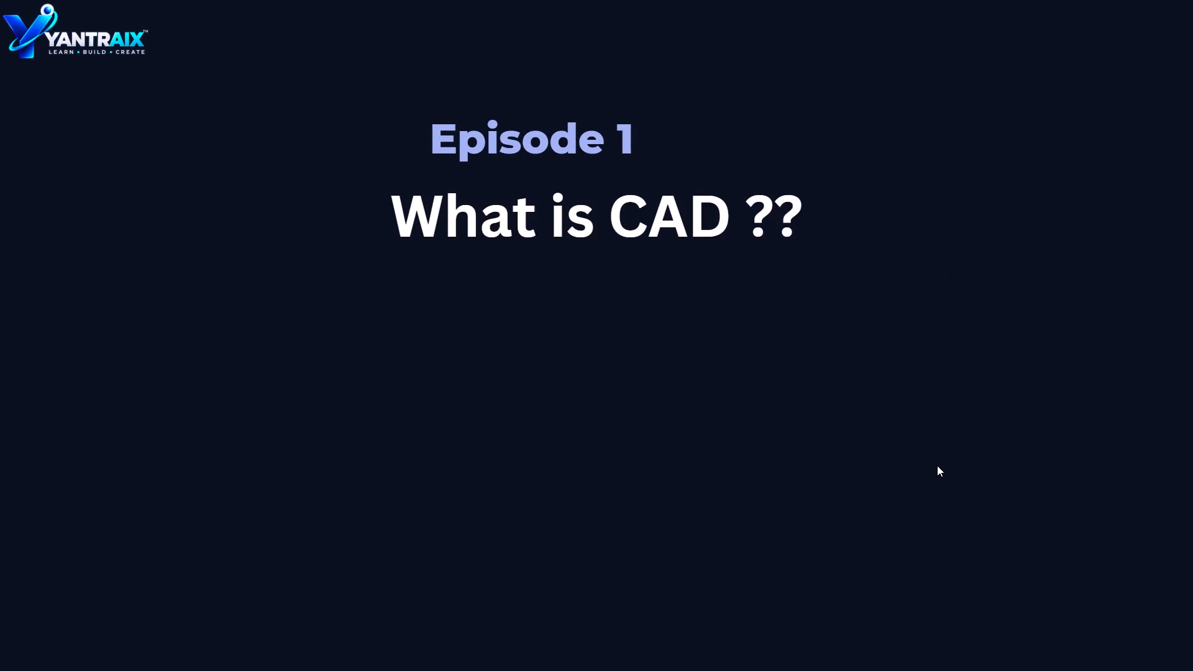
pyautogui.press('space')
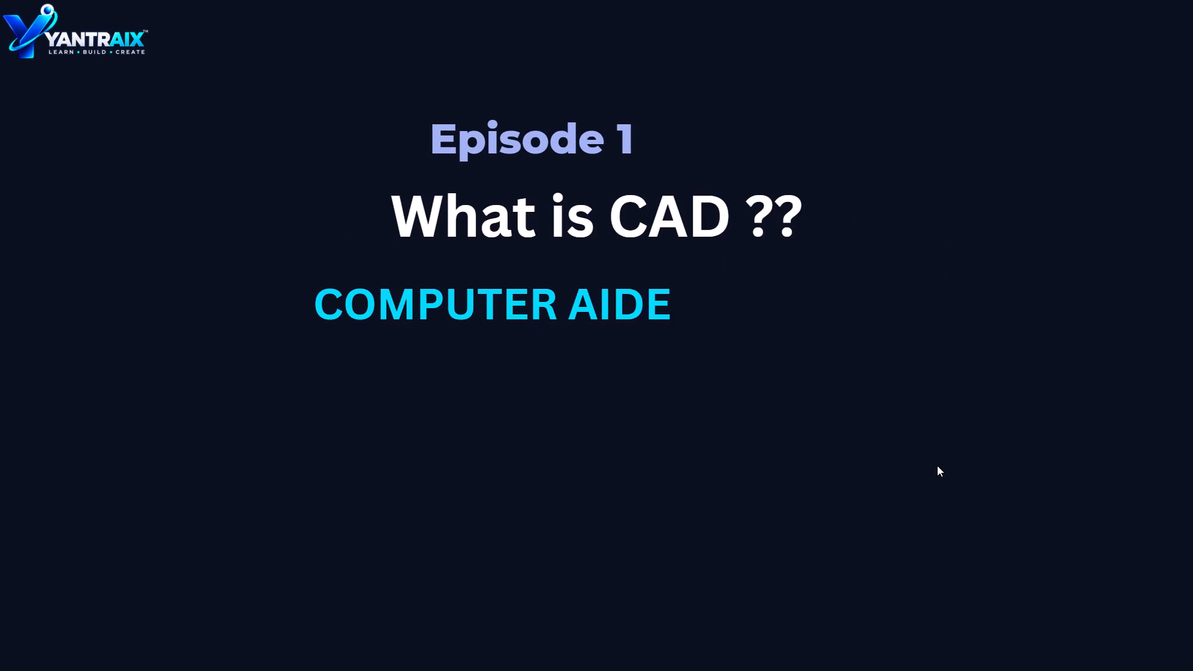
pyautogui.press('Escape')
# Extend the start of the "Episode 1" text clip earlier on the timeline, to a duration of 20.3 s.
pyautogui.hscroll(1, 587, 553)
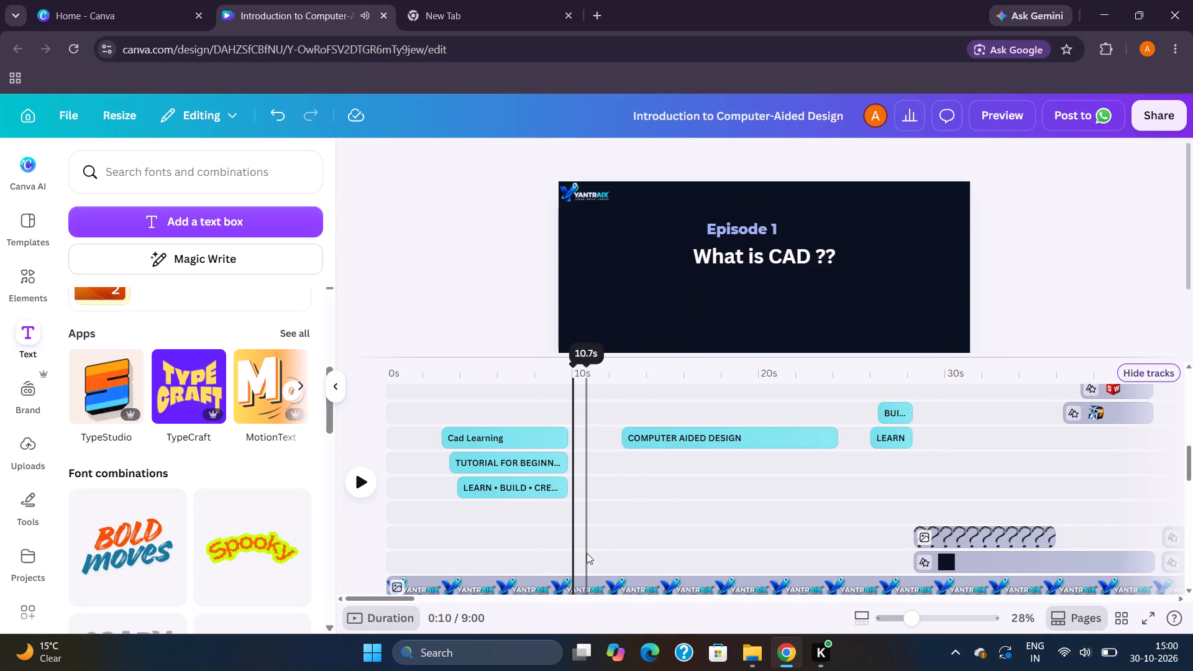
pyautogui.hscroll(1, 587, 553)
pyautogui.scroll(1, 601, 511)
pyautogui.scroll(1, 496, 485)
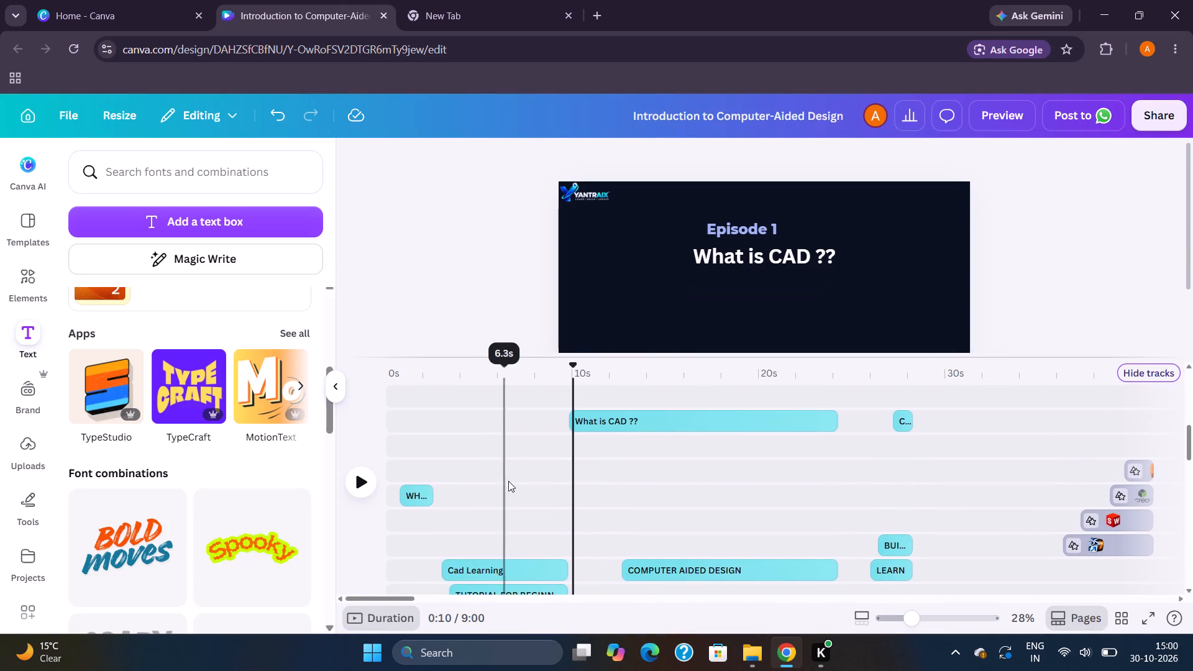
pyautogui.click(547, 467)
pyautogui.press('space')
pyautogui.press('space')
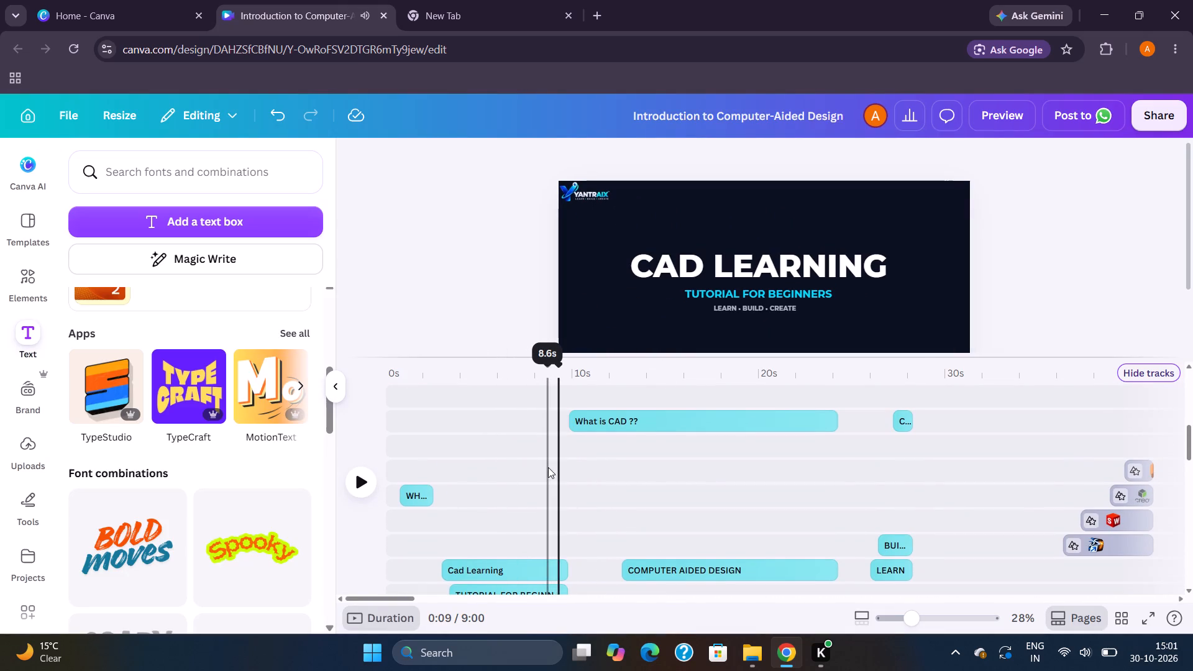
pyautogui.scroll(5, 550, 467)
pyautogui.scroll(3, 613, 437)
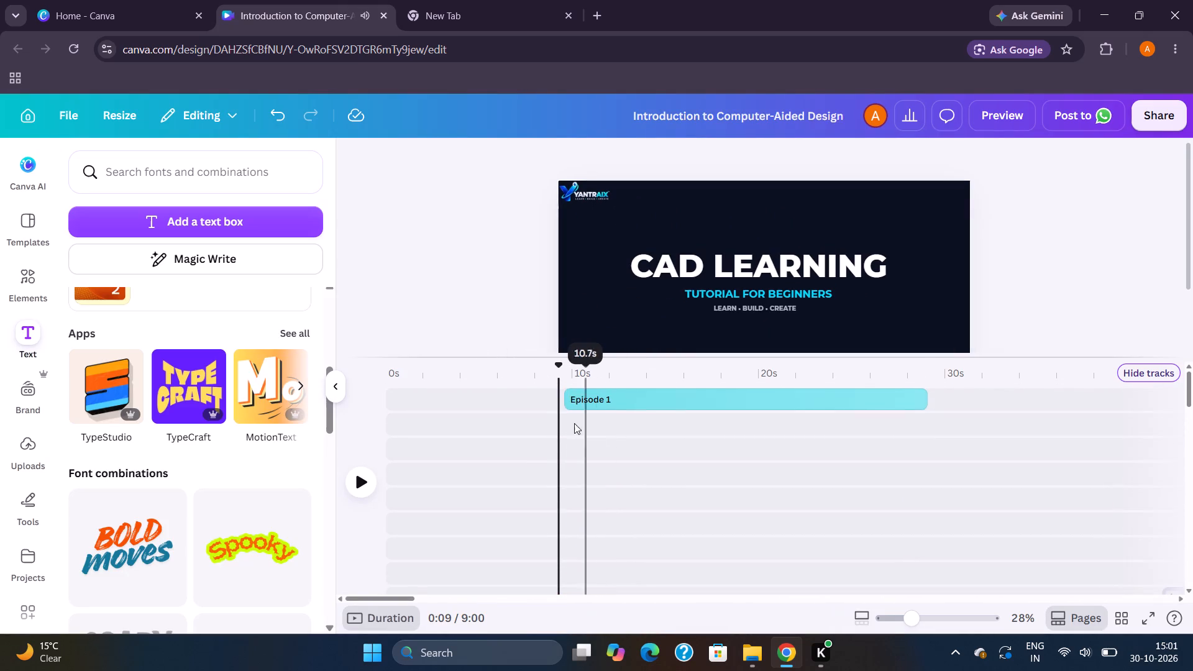
pyautogui.moveTo(567, 395); pyautogui.dragTo(556, 393)
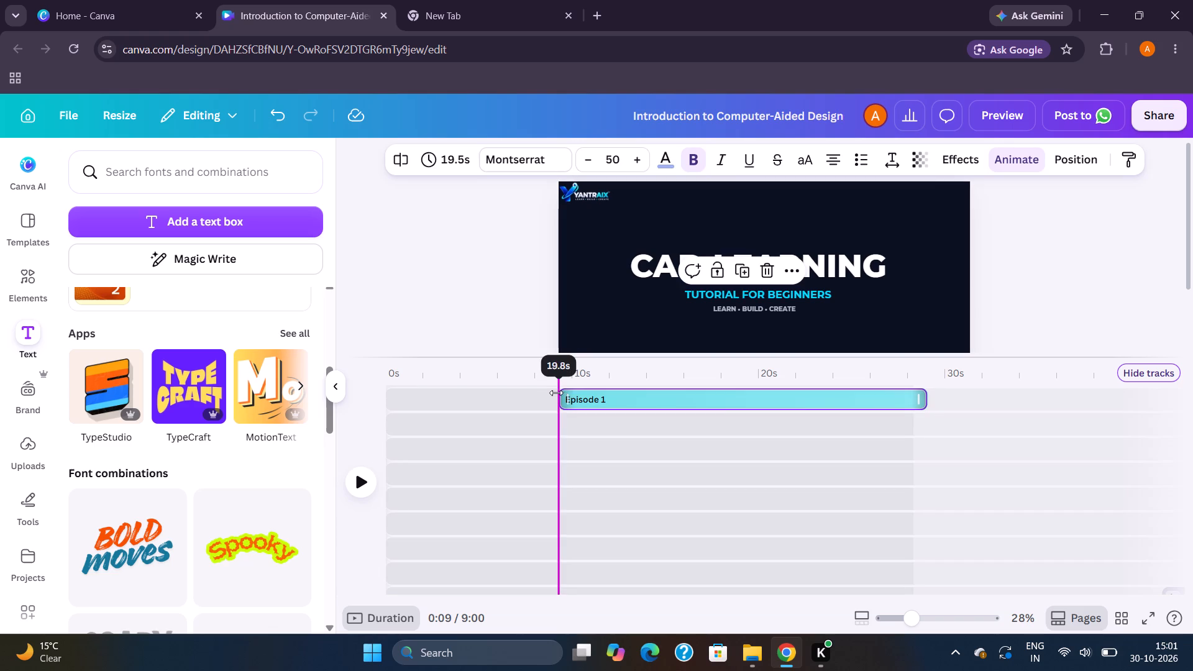
pyautogui.moveTo(556, 393); pyautogui.dragTo(552, 392)
# Preview the "Episode 1" entrance, extend the clip's start further for a duration of 20.8 s, and play through to about 18 s.
pyautogui.click(533, 418)
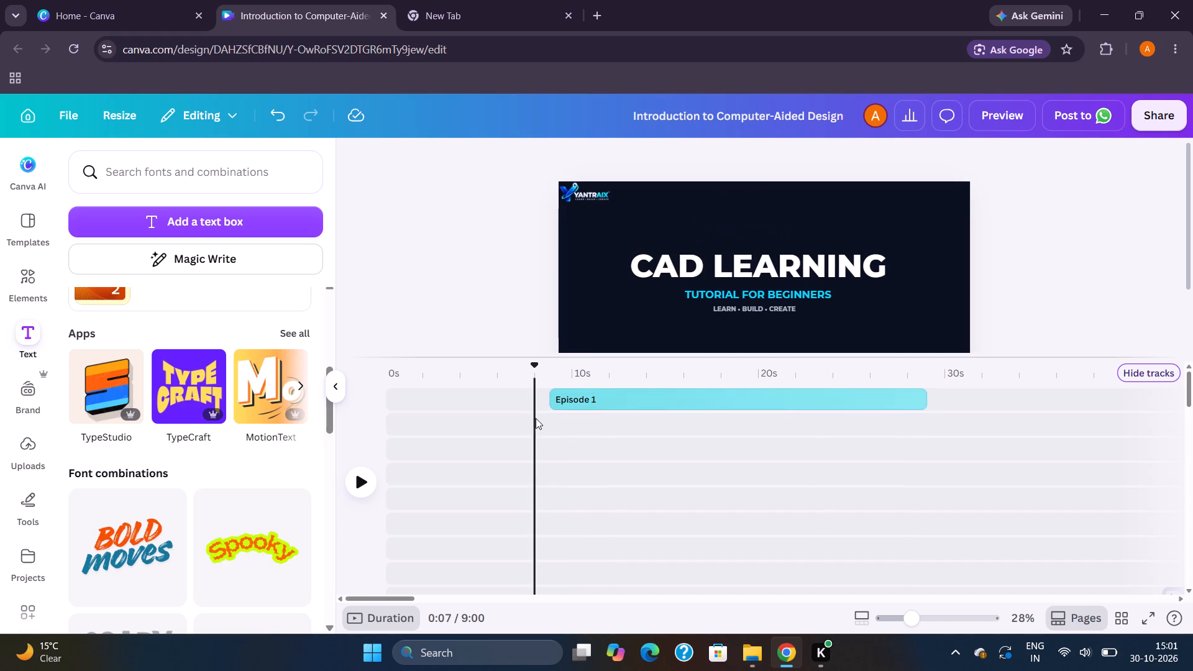
pyautogui.press('space')
pyautogui.press('space')
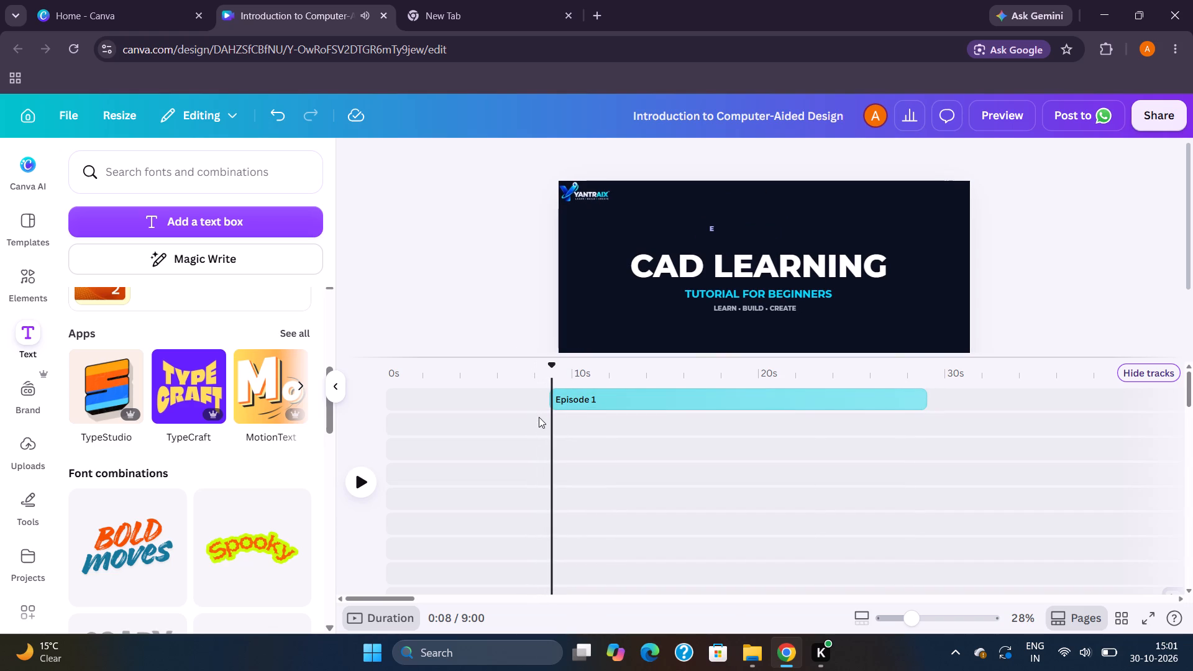
pyautogui.moveTo(556, 403); pyautogui.dragTo(549, 402)
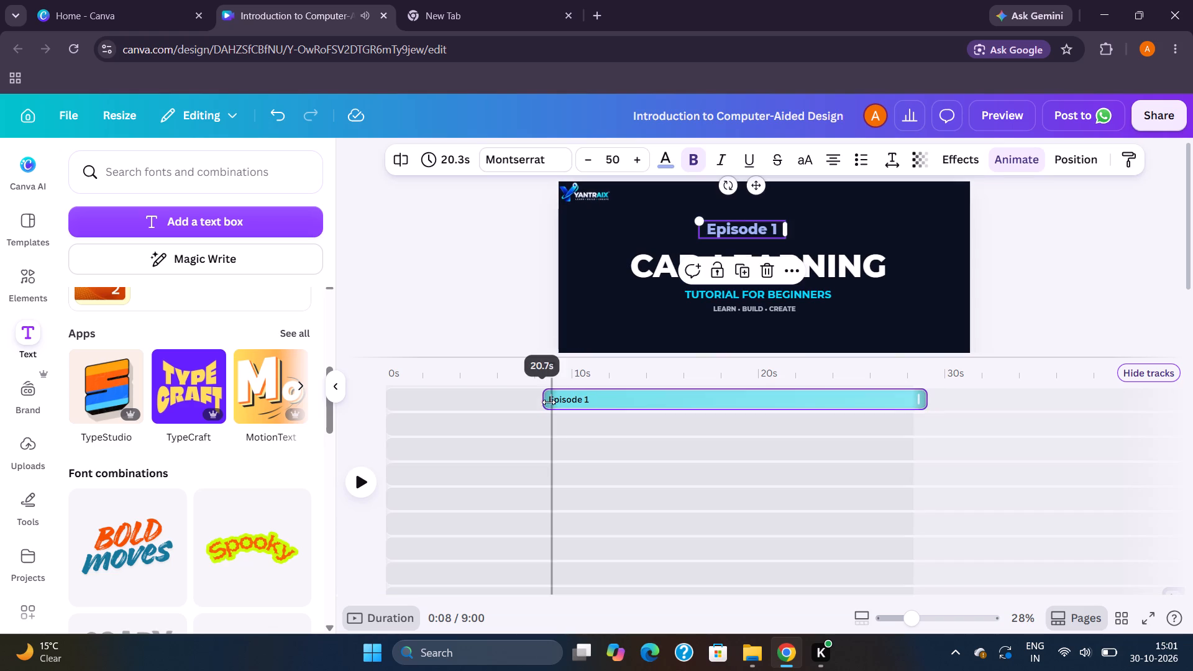
pyautogui.moveTo(549, 402); pyautogui.dragTo(547, 401)
pyautogui.click(528, 409)
pyautogui.press('space')
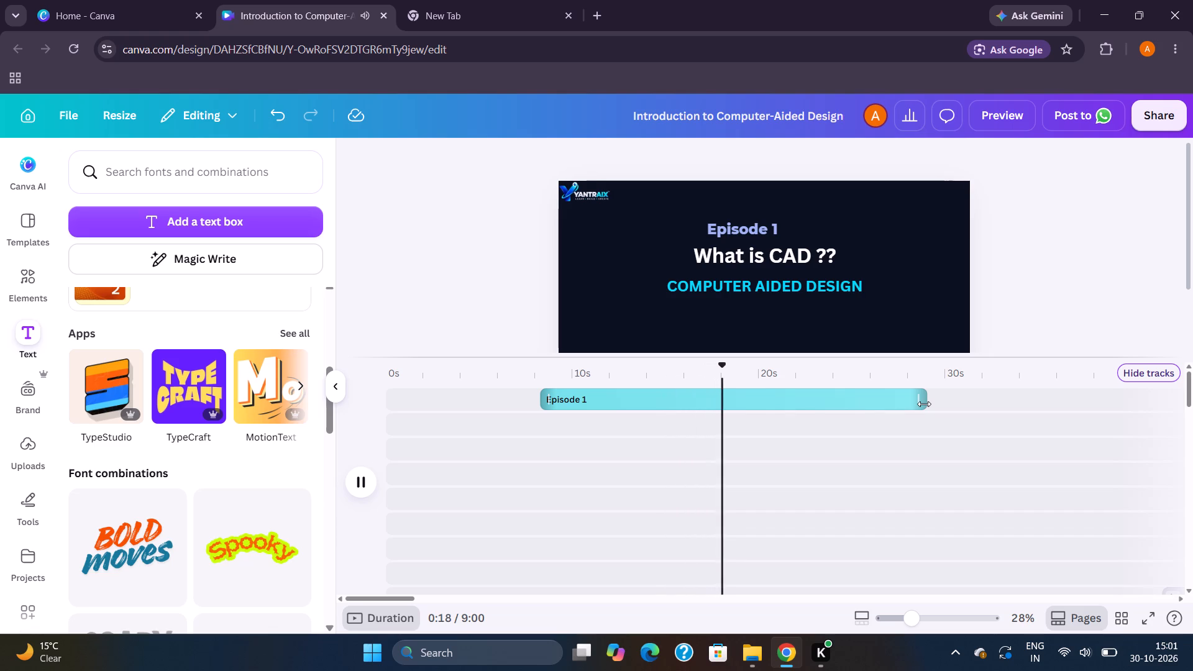
pyautogui.press('space')
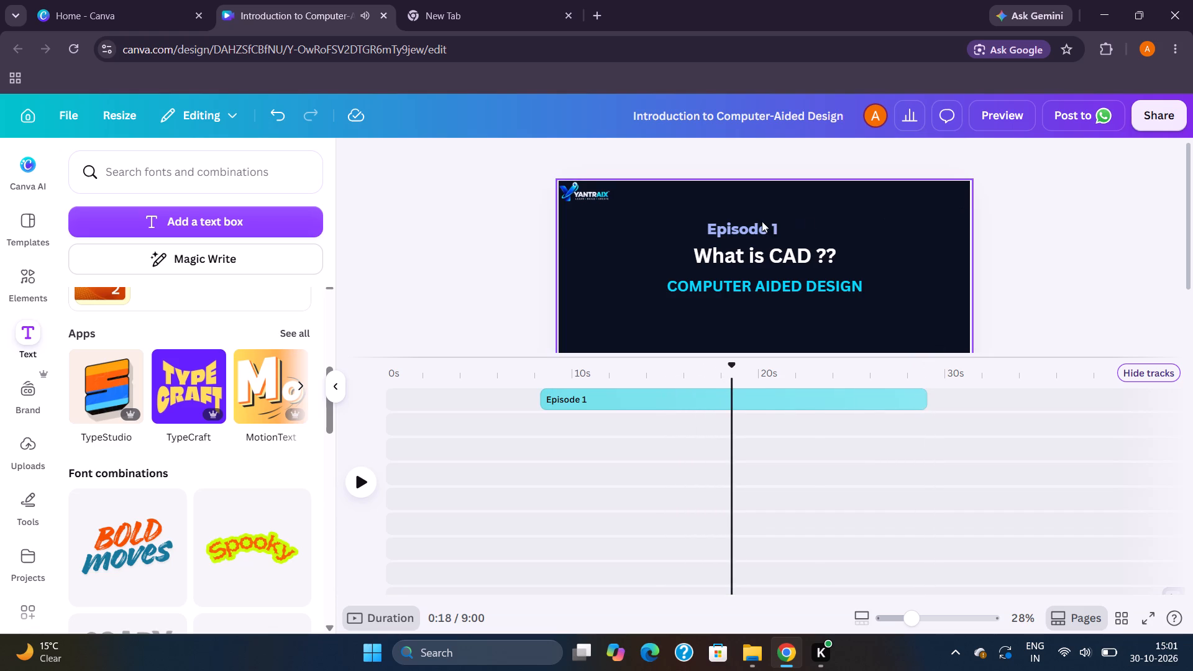
# Nudge the "Episode 1" text slightly right above the "What is CAD ??" heading.
pyautogui.click(762, 221)
pyautogui.click(750, 226)
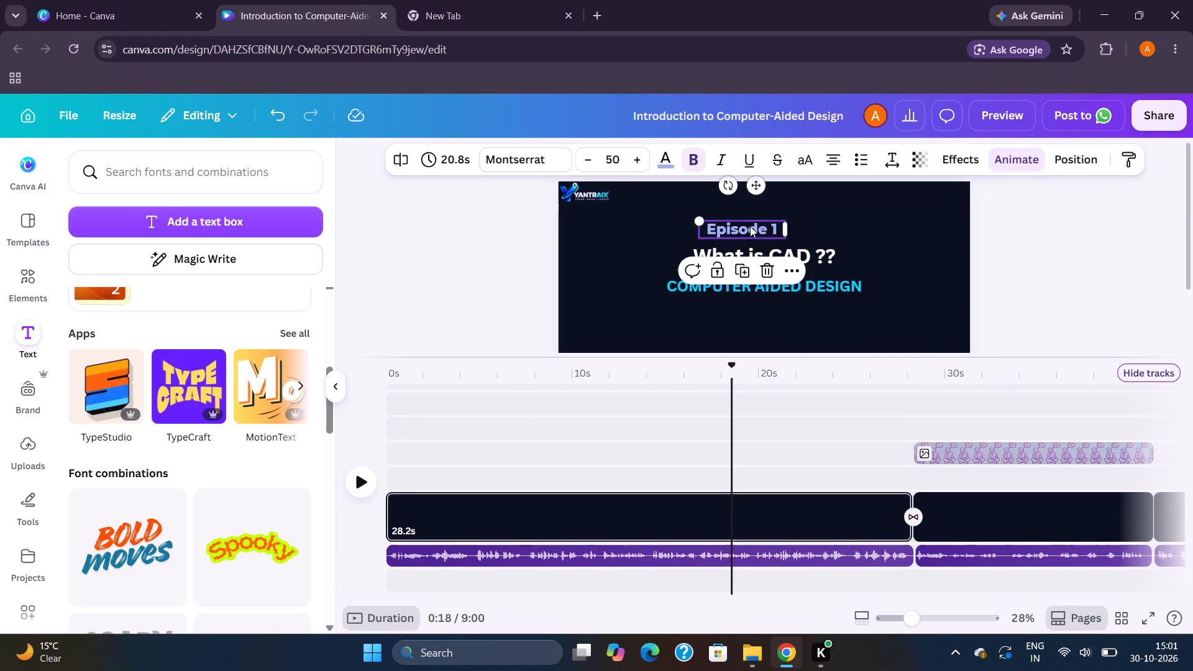
pyautogui.moveTo(758, 185); pyautogui.dragTo(766, 185)
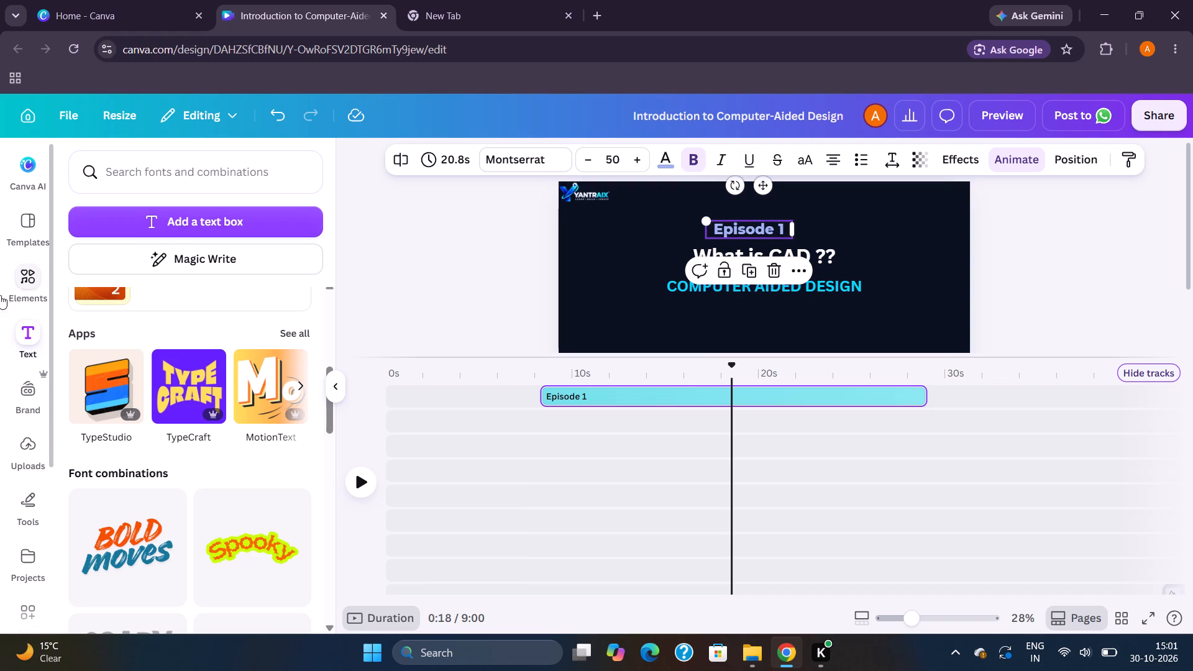
# Add a rounded square from the basic shapes and resize it around the "Episode 1" text to about 425 × 139.
pyautogui.click(21, 291)
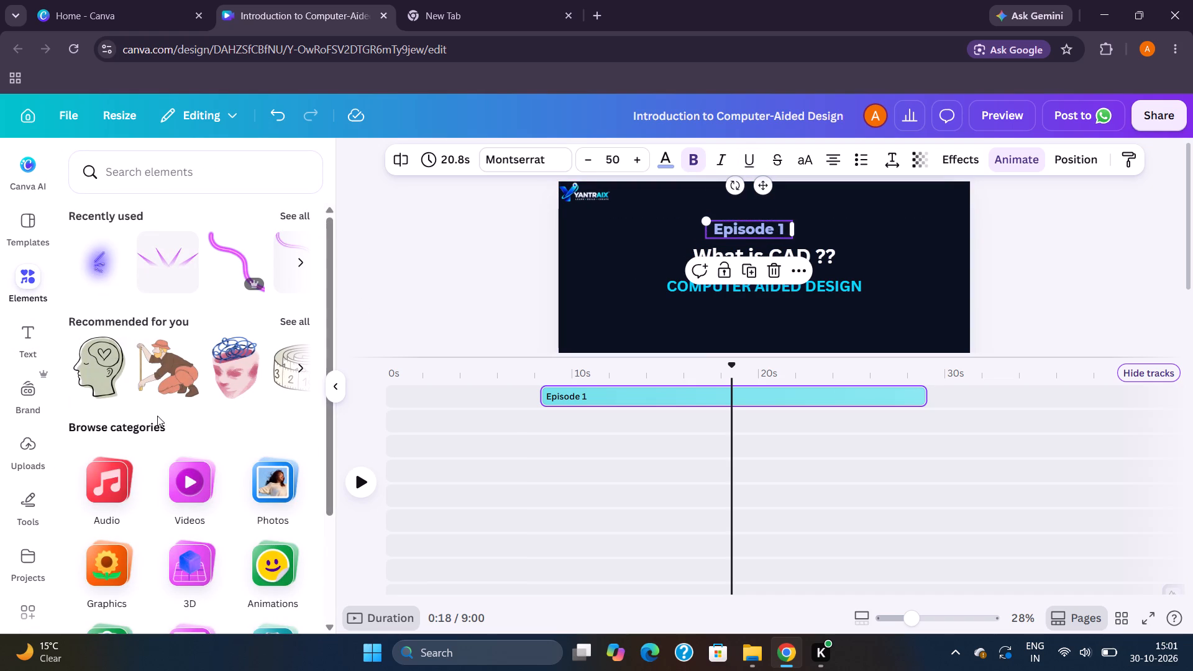
pyautogui.scroll(-5, 159, 413)
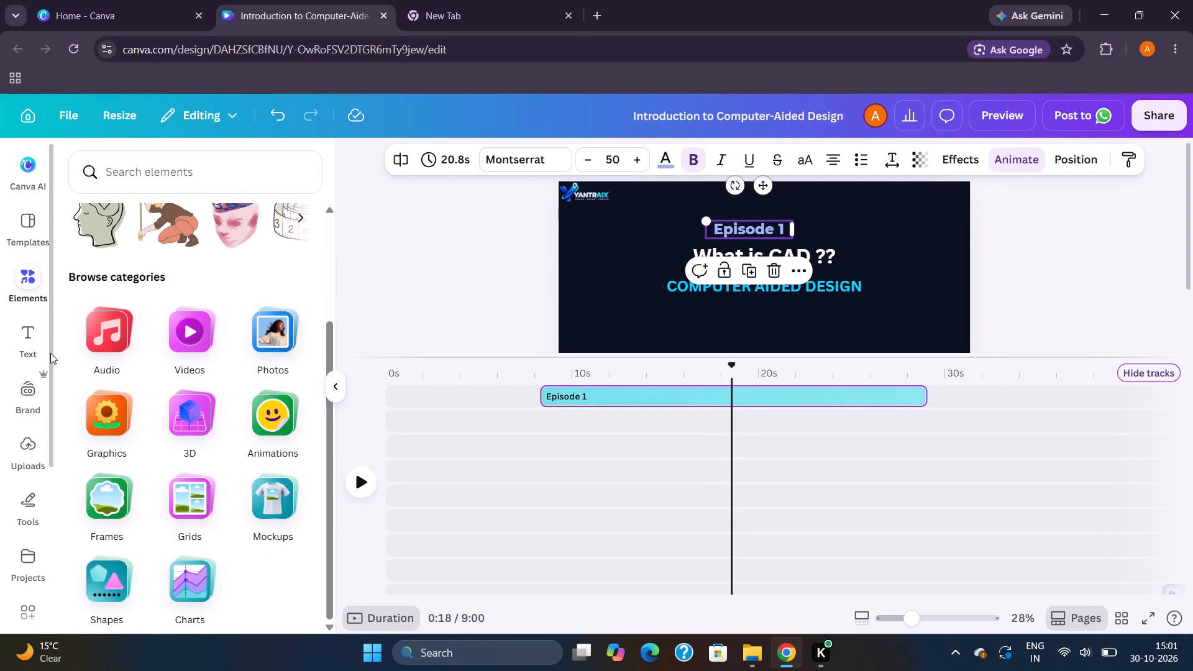
pyautogui.click(107, 595)
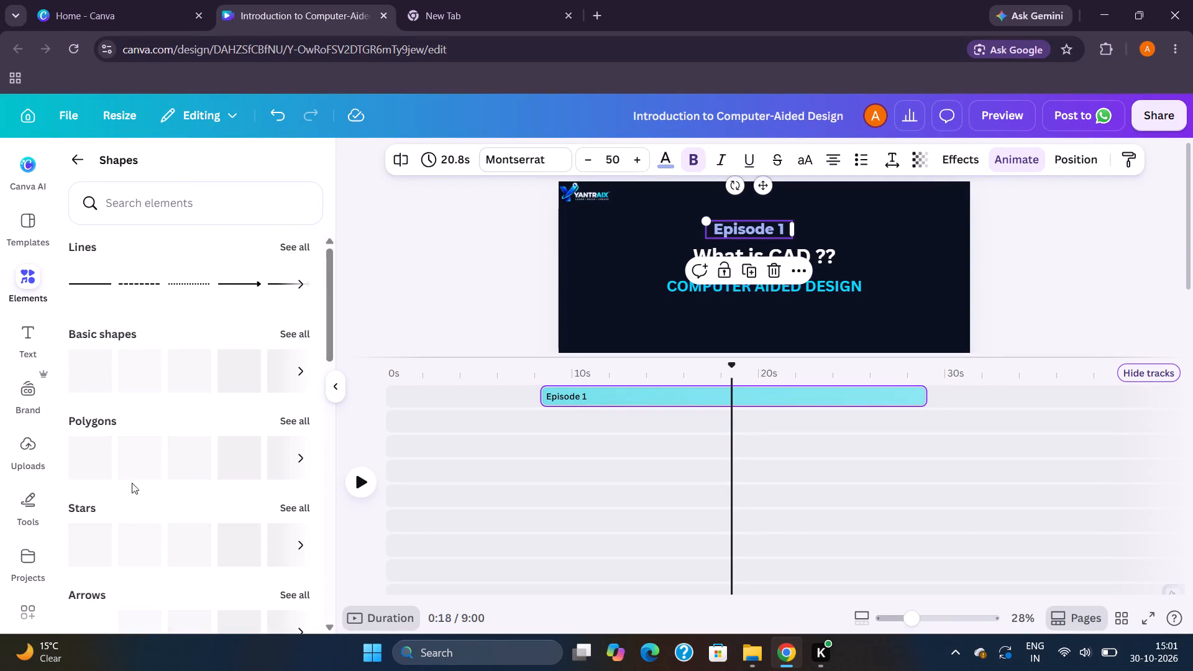
pyautogui.click(151, 376)
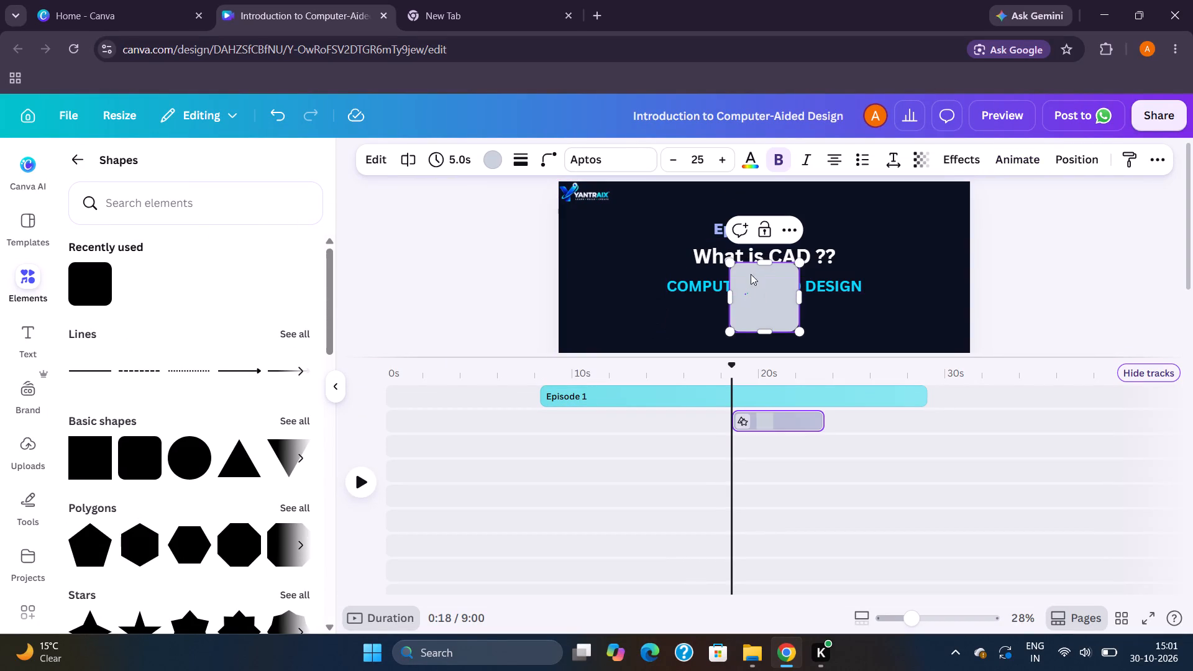
pyautogui.moveTo(733, 261); pyautogui.dragTo(703, 211)
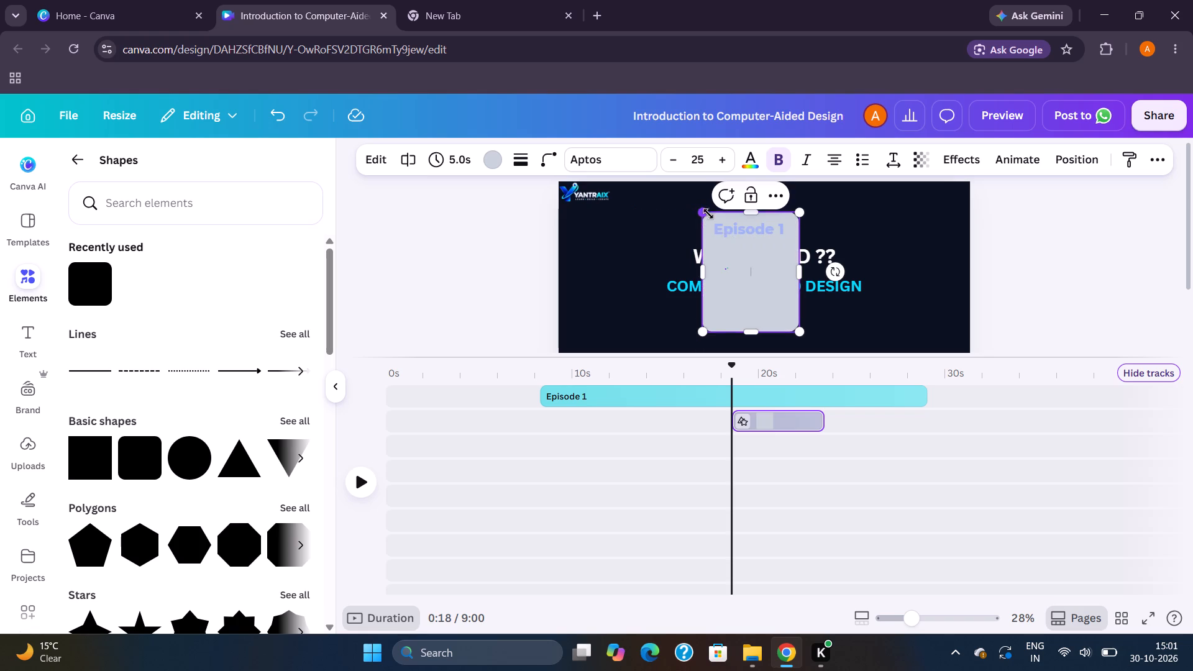
pyautogui.moveTo(798, 332); pyautogui.dragTo(790, 240)
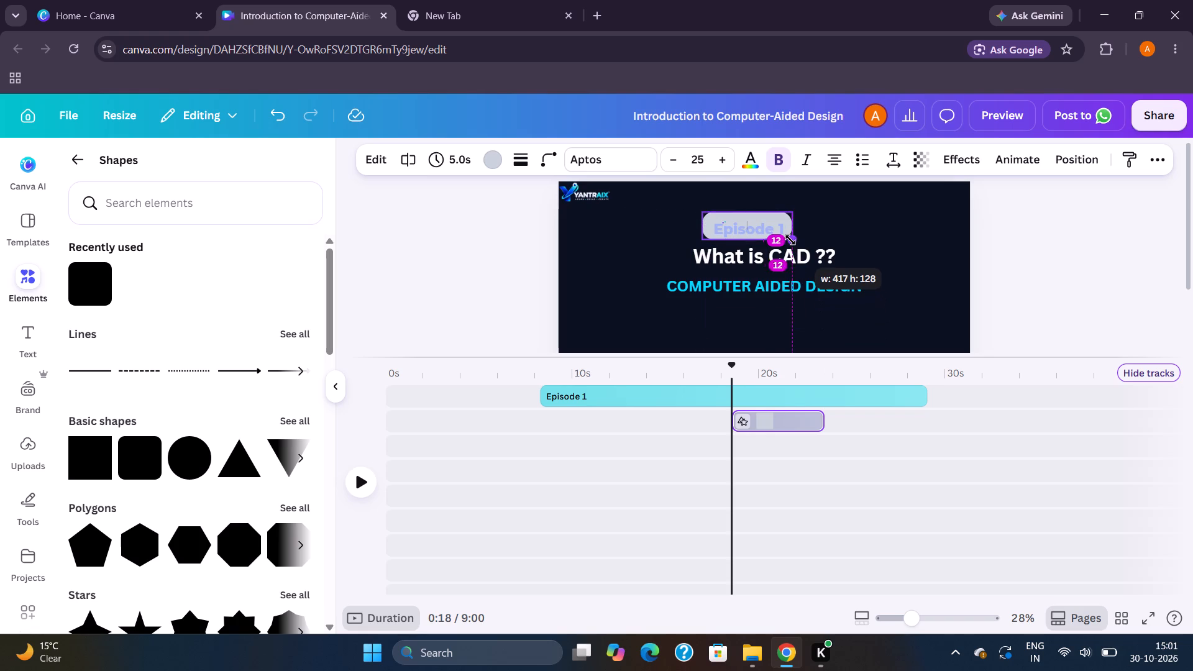
pyautogui.moveTo(790, 240); pyautogui.dragTo(794, 242)
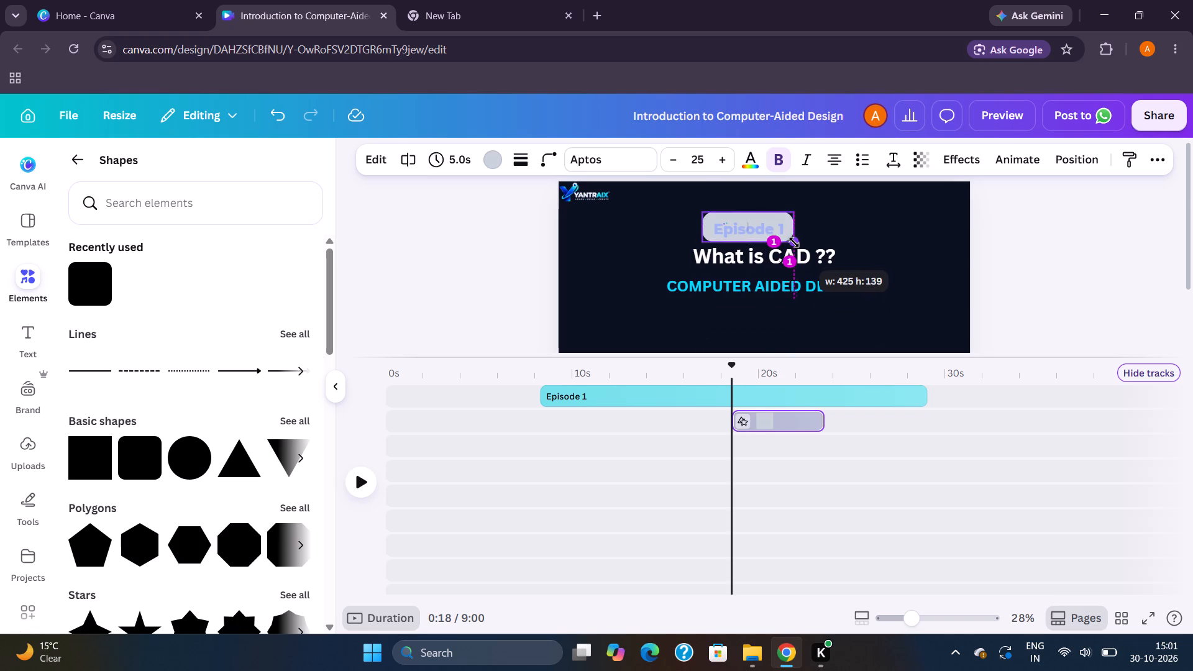
pyautogui.moveTo(794, 242); pyautogui.dragTo(793, 242)
pyautogui.click(1130, 294)
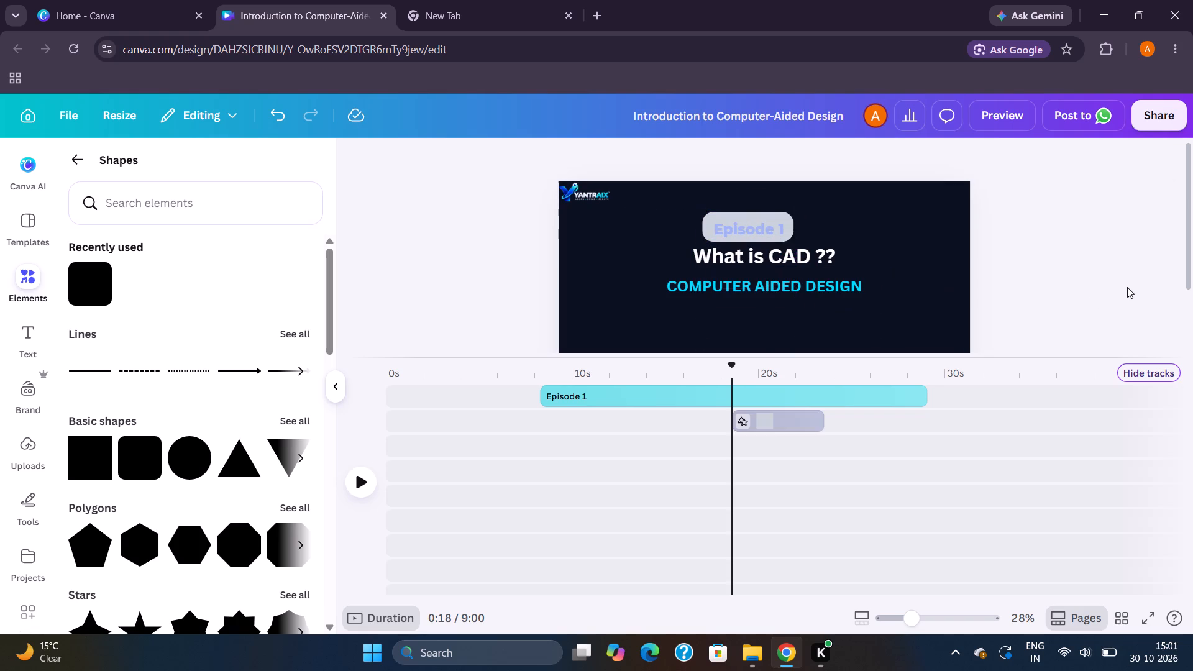
# Reduce the rounded shape's height from its top and bottom edges and move it slightly up, away from the "What is CAD ??" heading.
pyautogui.click(749, 224)
pyautogui.click(754, 216)
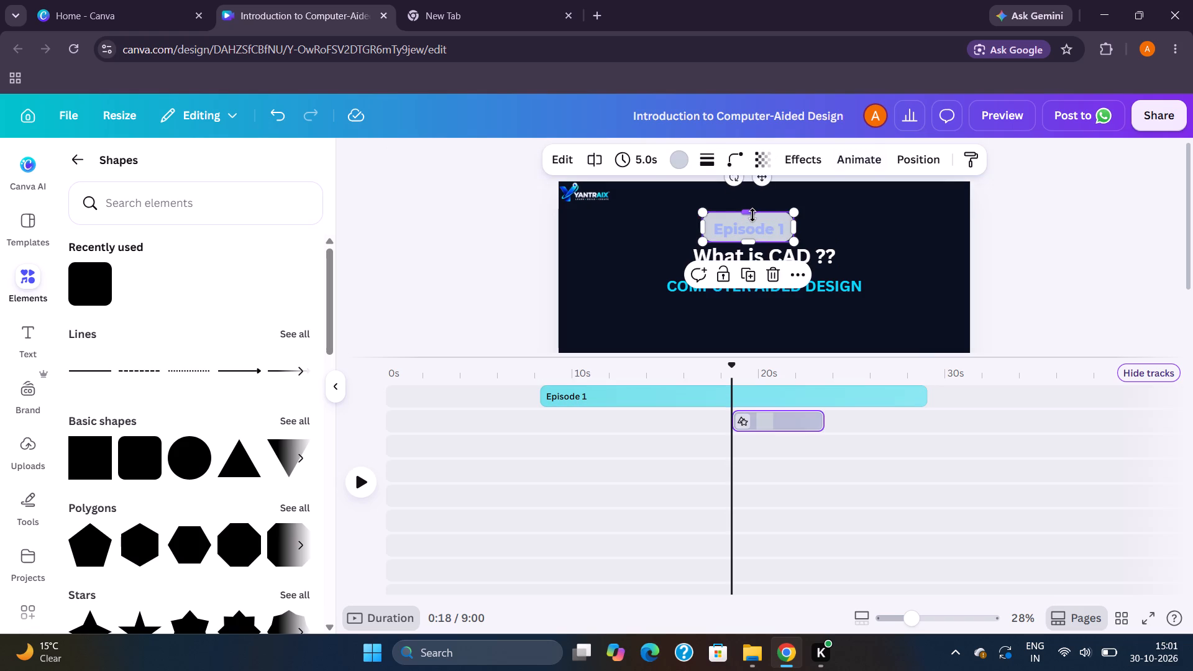
pyautogui.click(751, 214)
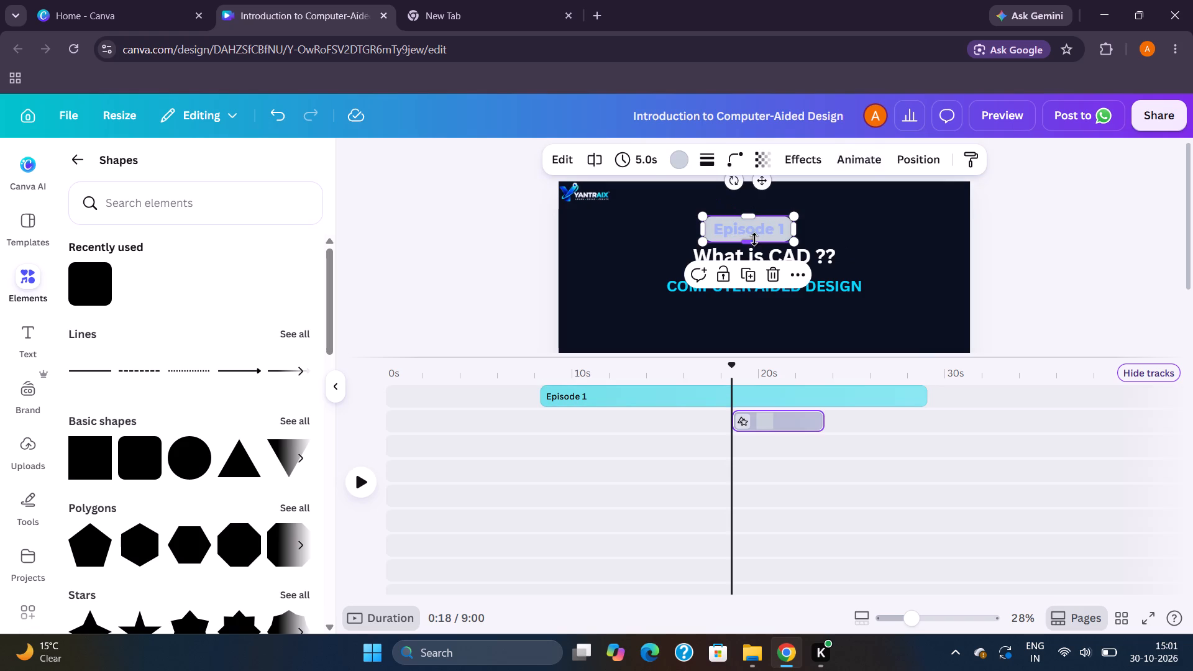
pyautogui.click(752, 240)
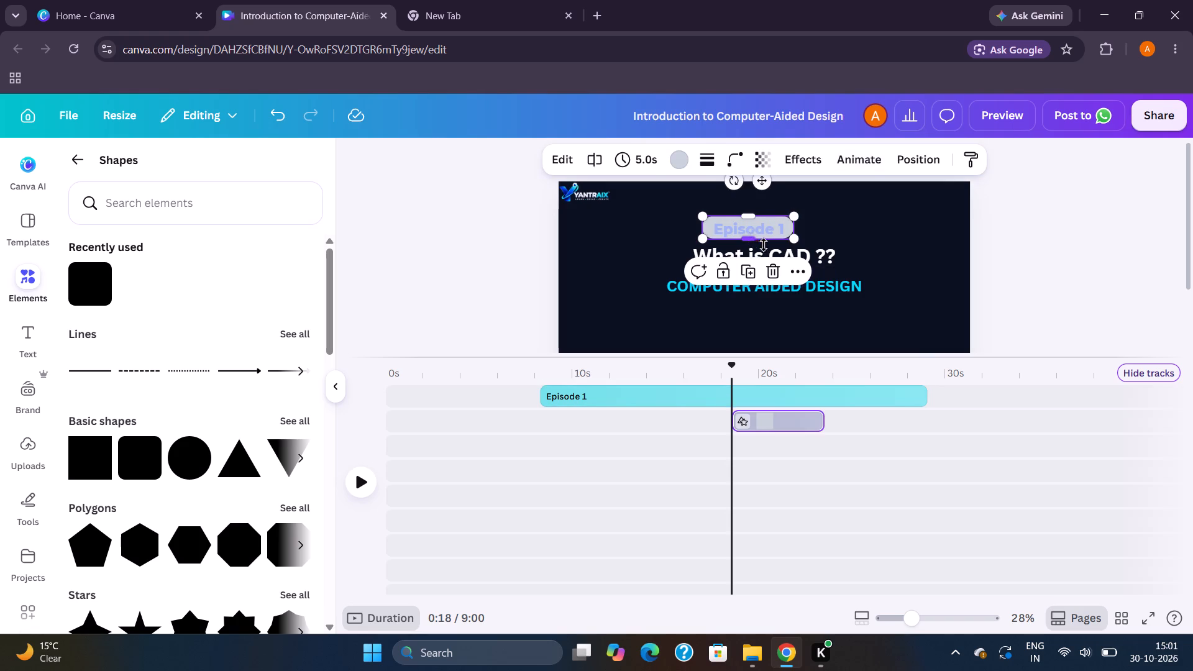
pyautogui.moveTo(766, 183); pyautogui.dragTo(769, 177)
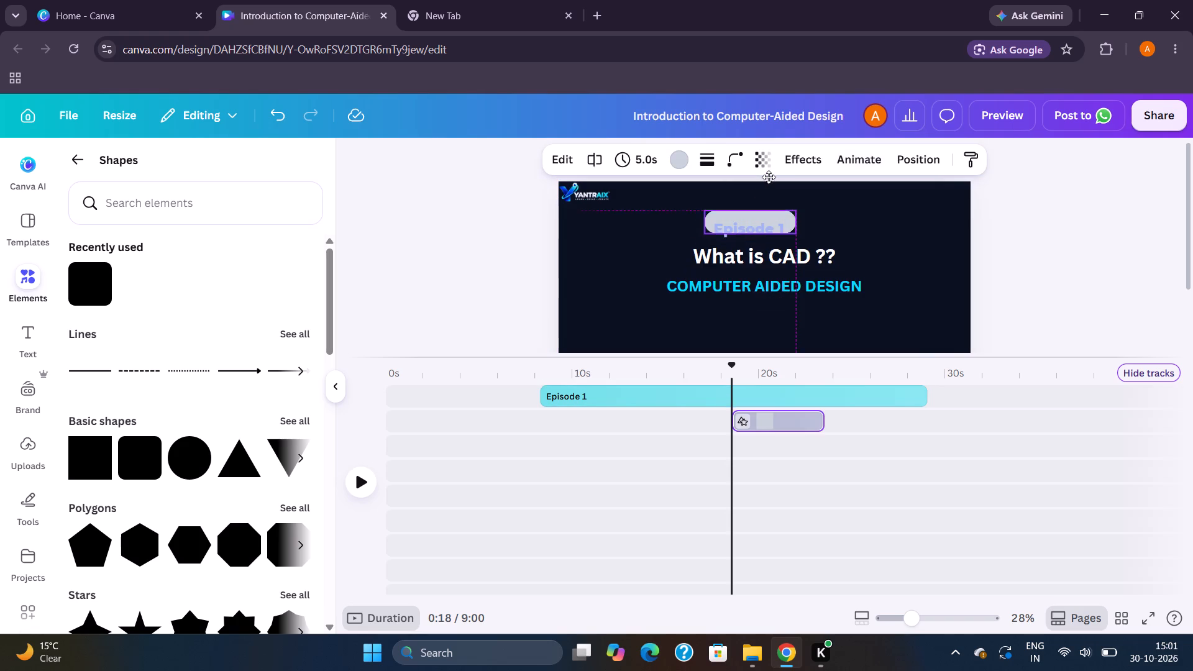
pyautogui.moveTo(769, 177); pyautogui.dragTo(767, 173)
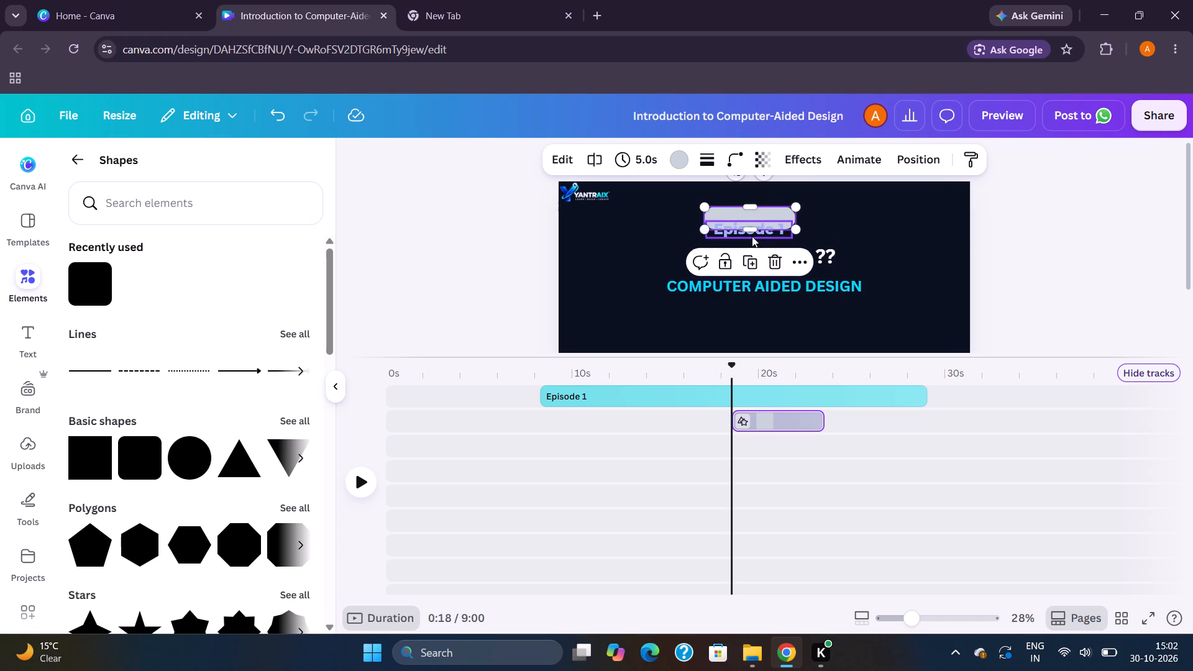
# Move the "Episode 1" text slightly up so it sits inside the rounded shape.
pyautogui.click(752, 236)
pyautogui.moveTo(759, 185); pyautogui.dragTo(759, 178)
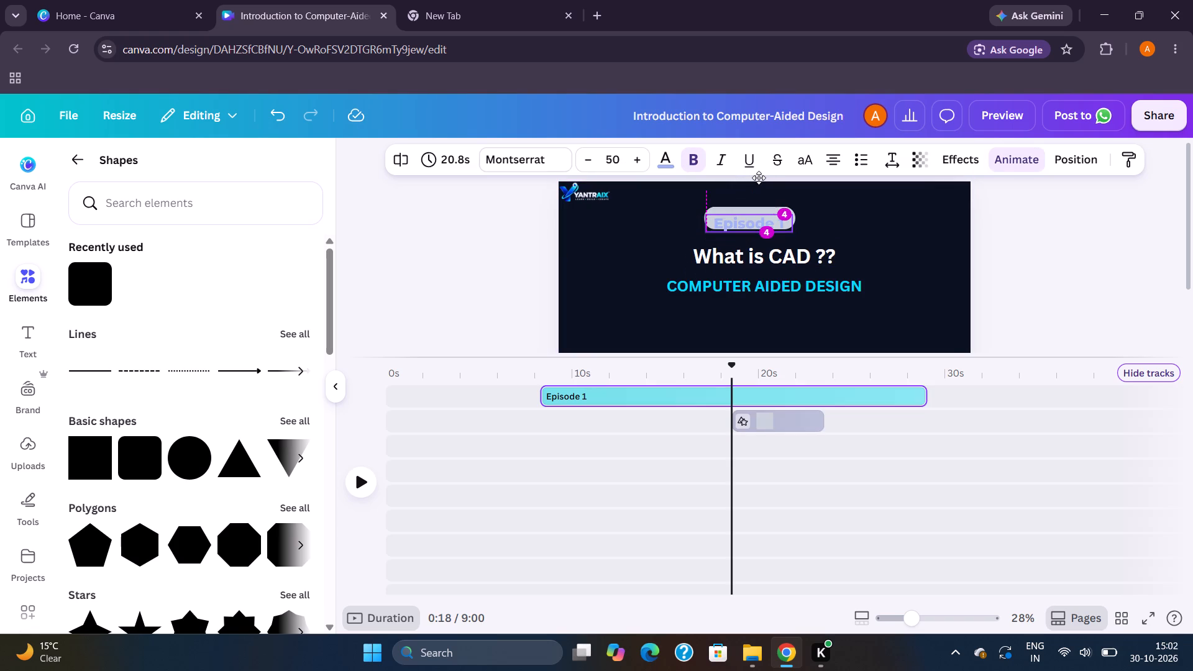
pyautogui.moveTo(759, 178); pyautogui.dragTo(760, 171)
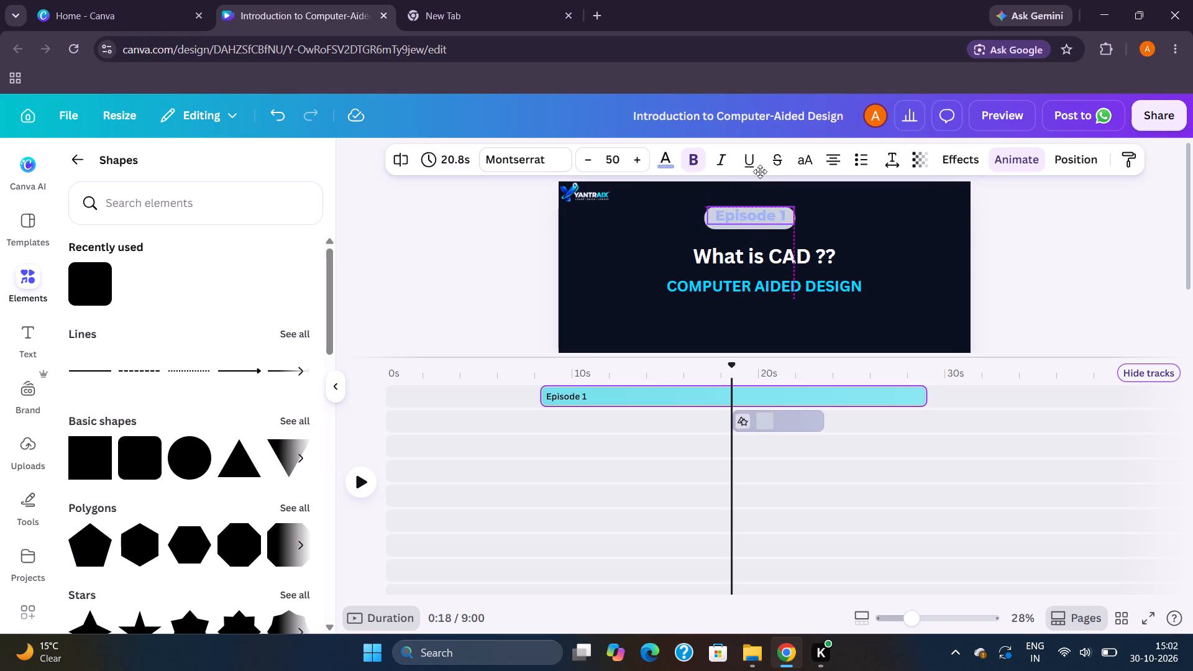
pyautogui.moveTo(760, 171); pyautogui.dragTo(760, 173)
pyautogui.click(1046, 232)
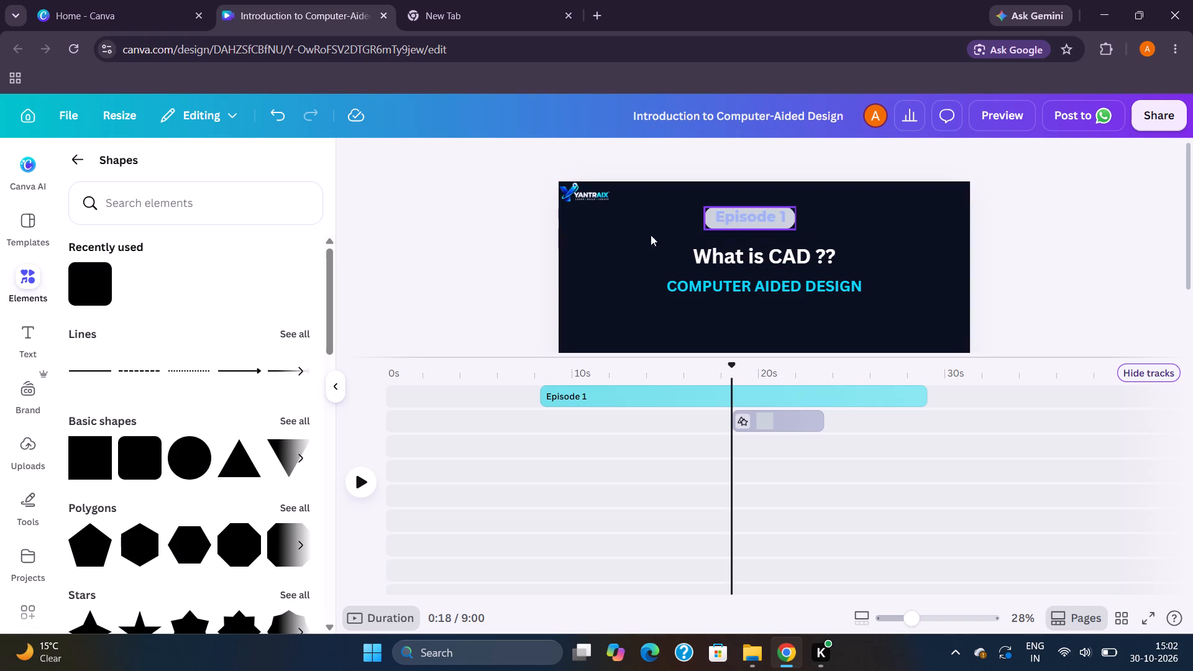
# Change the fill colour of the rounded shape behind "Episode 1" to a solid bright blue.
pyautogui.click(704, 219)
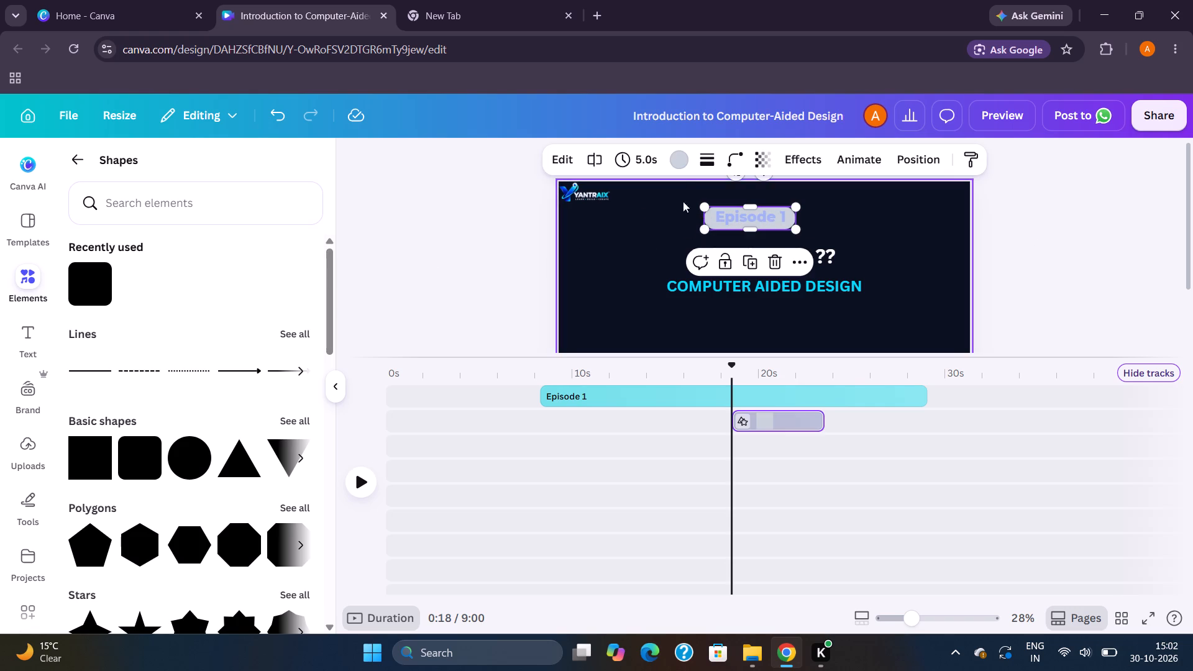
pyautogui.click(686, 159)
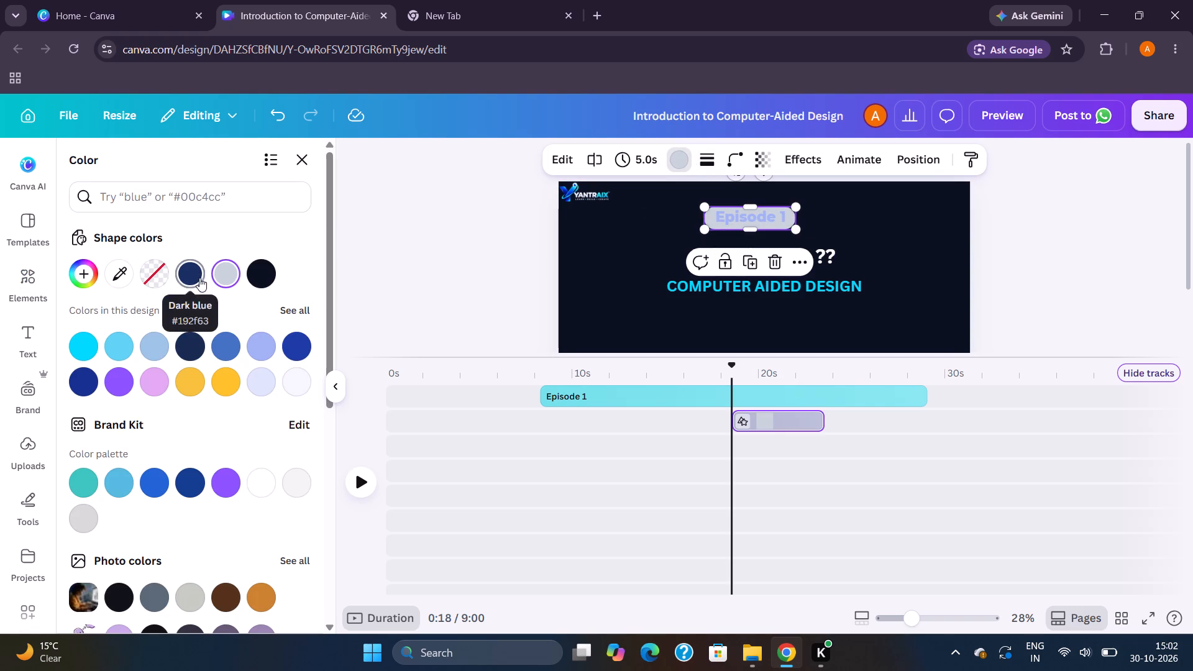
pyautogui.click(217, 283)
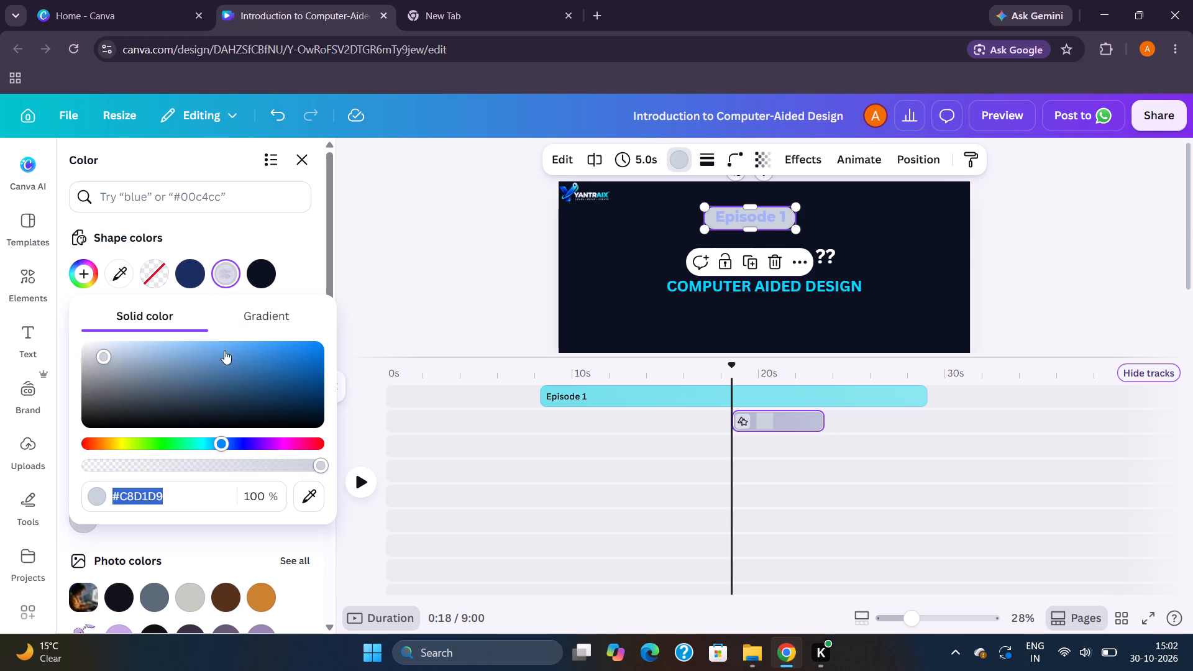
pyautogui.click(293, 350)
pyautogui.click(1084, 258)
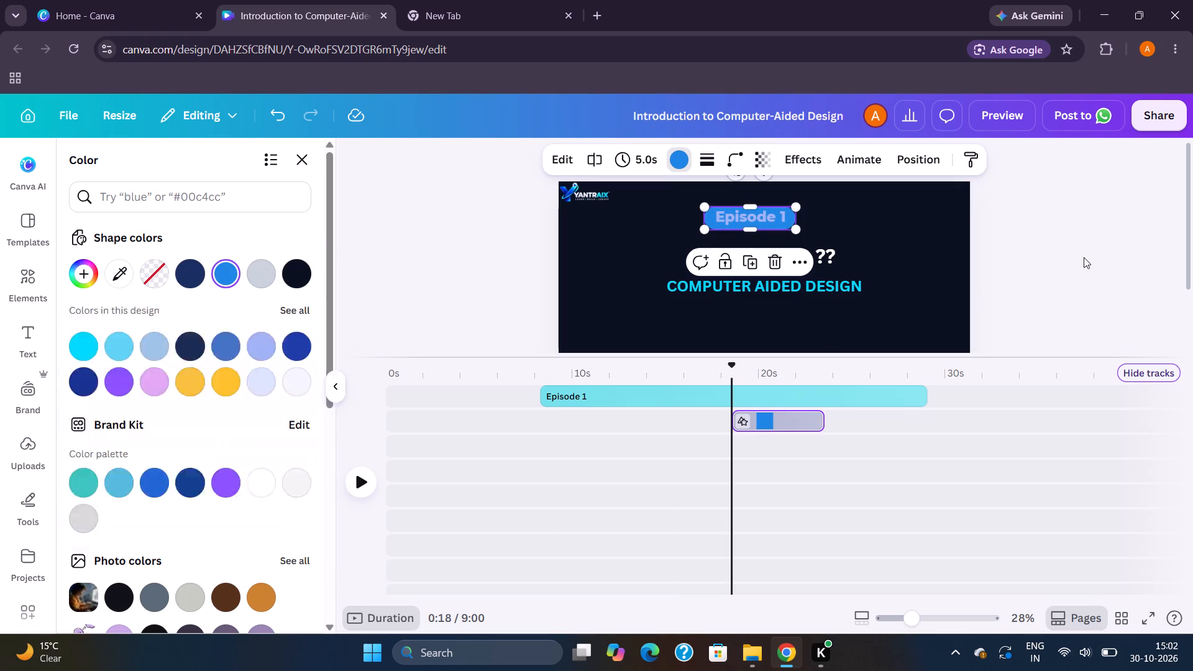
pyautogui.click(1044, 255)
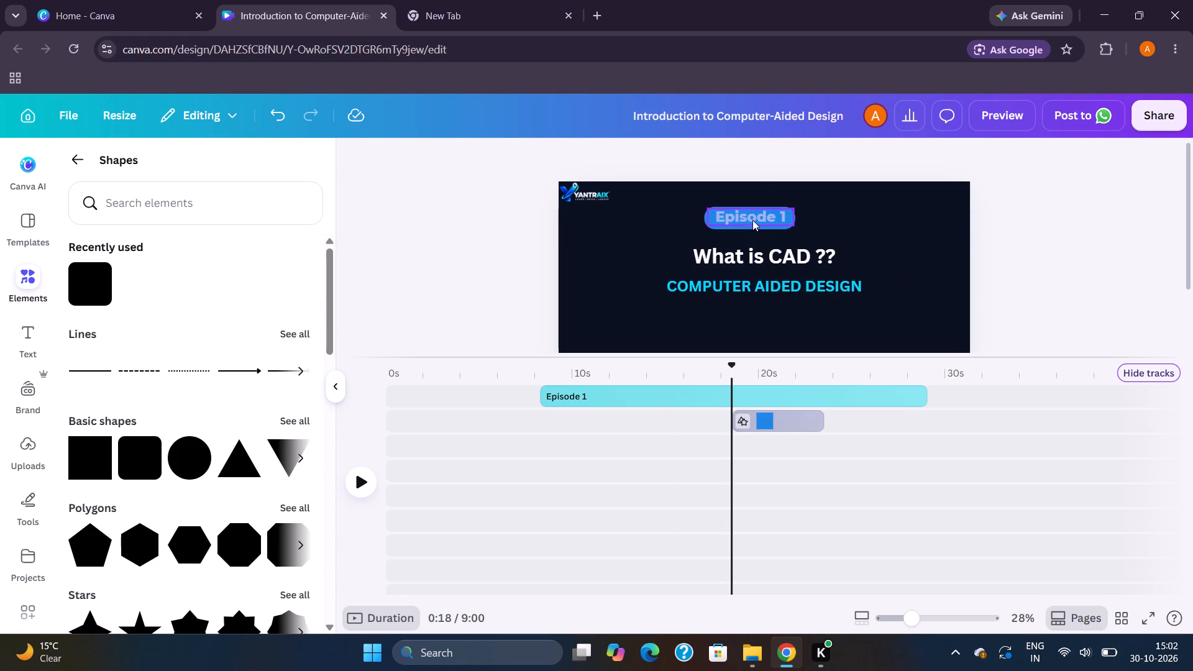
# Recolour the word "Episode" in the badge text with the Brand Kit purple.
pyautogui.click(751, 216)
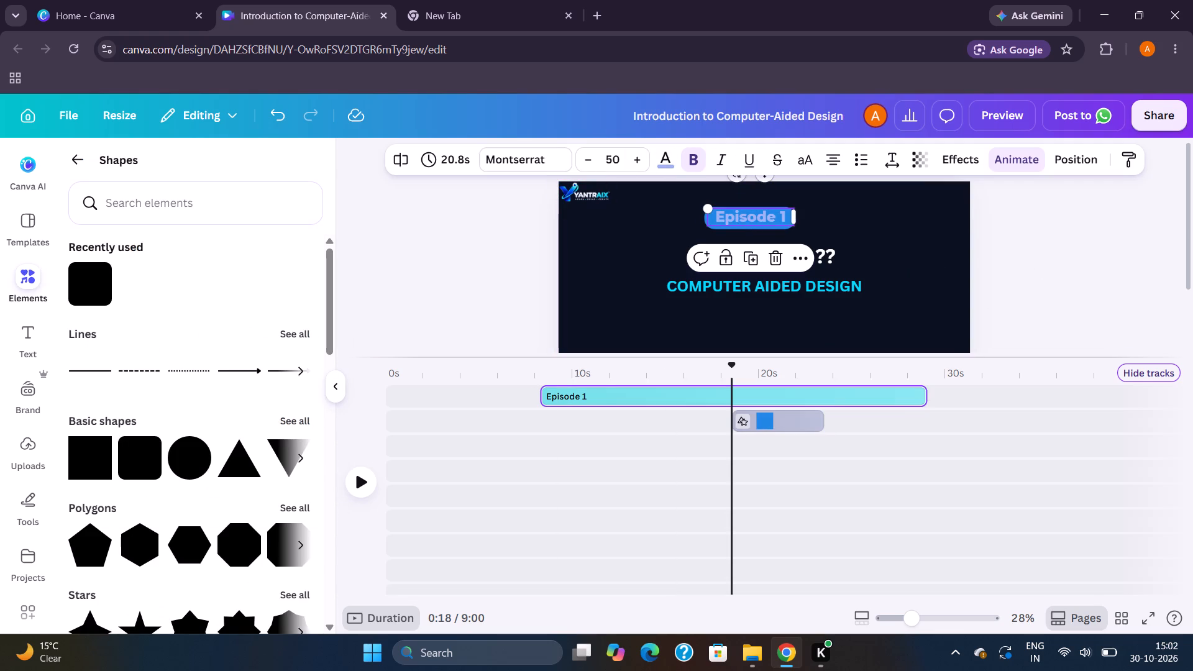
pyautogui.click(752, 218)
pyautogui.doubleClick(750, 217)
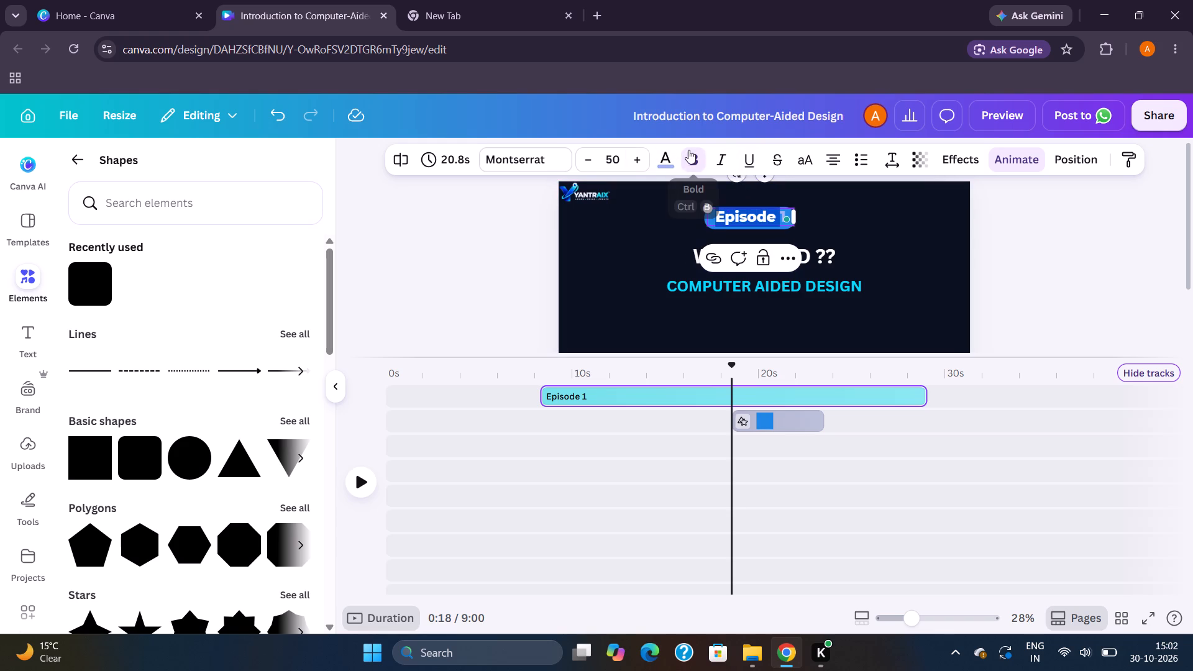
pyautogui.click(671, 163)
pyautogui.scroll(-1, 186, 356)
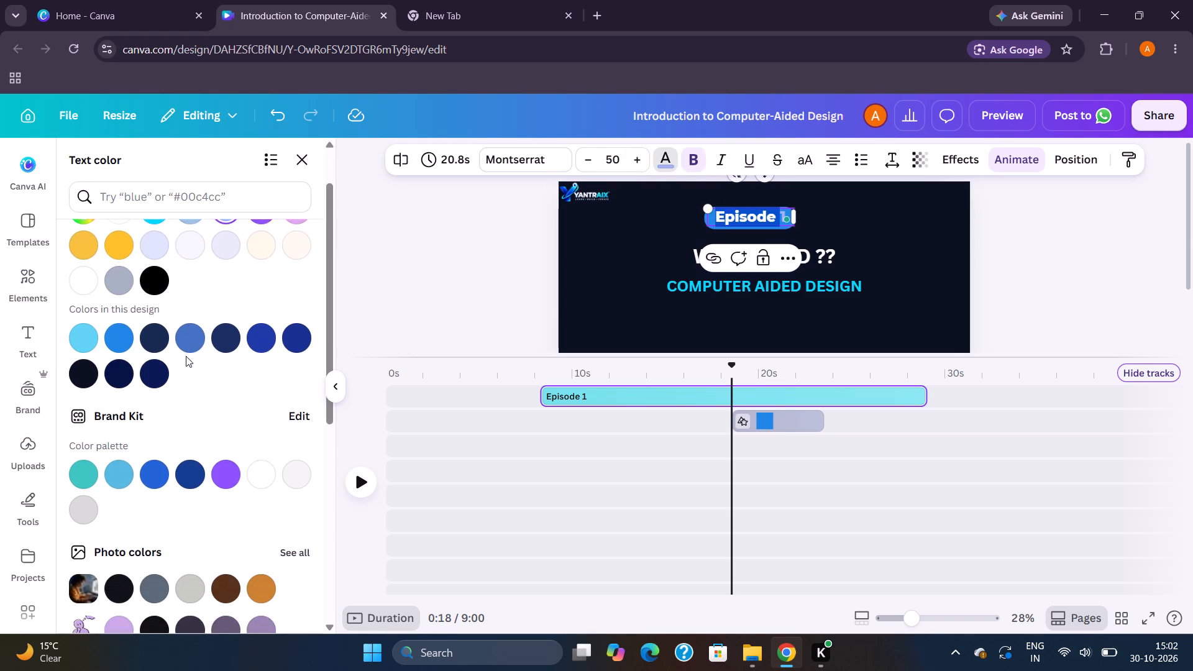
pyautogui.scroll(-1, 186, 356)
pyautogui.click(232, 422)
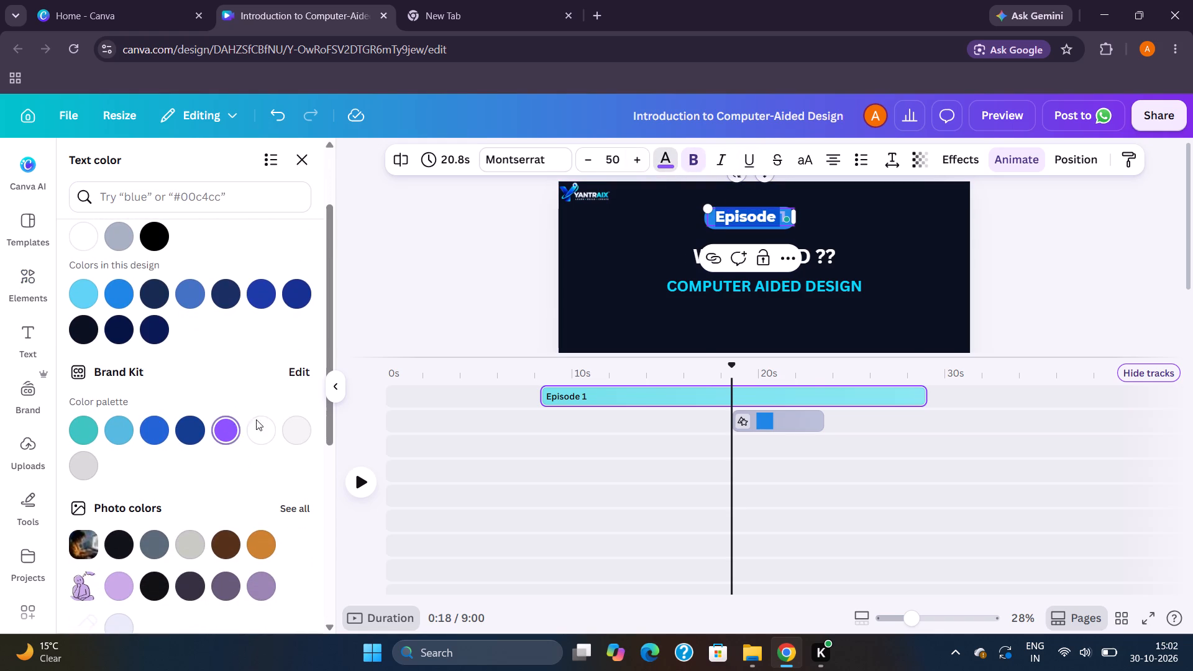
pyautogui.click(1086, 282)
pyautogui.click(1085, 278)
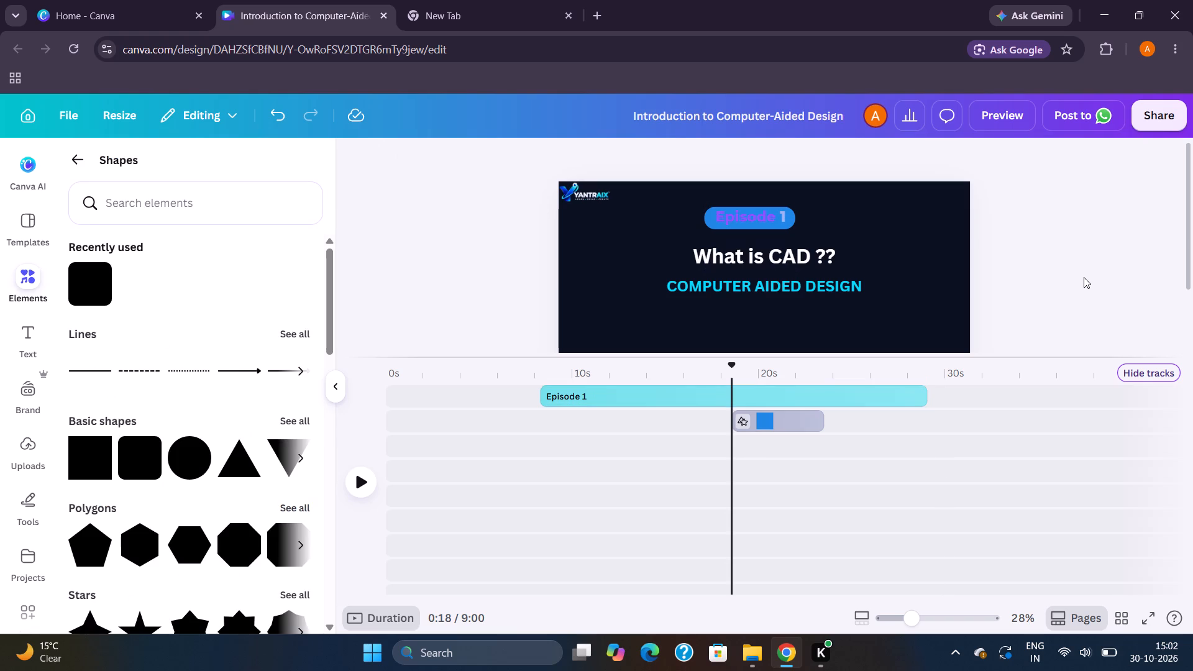
# Select the whole "Episode 1" text, including the number, and set its colour to light lavender #e2a9f1.
pyautogui.doubleClick(746, 220)
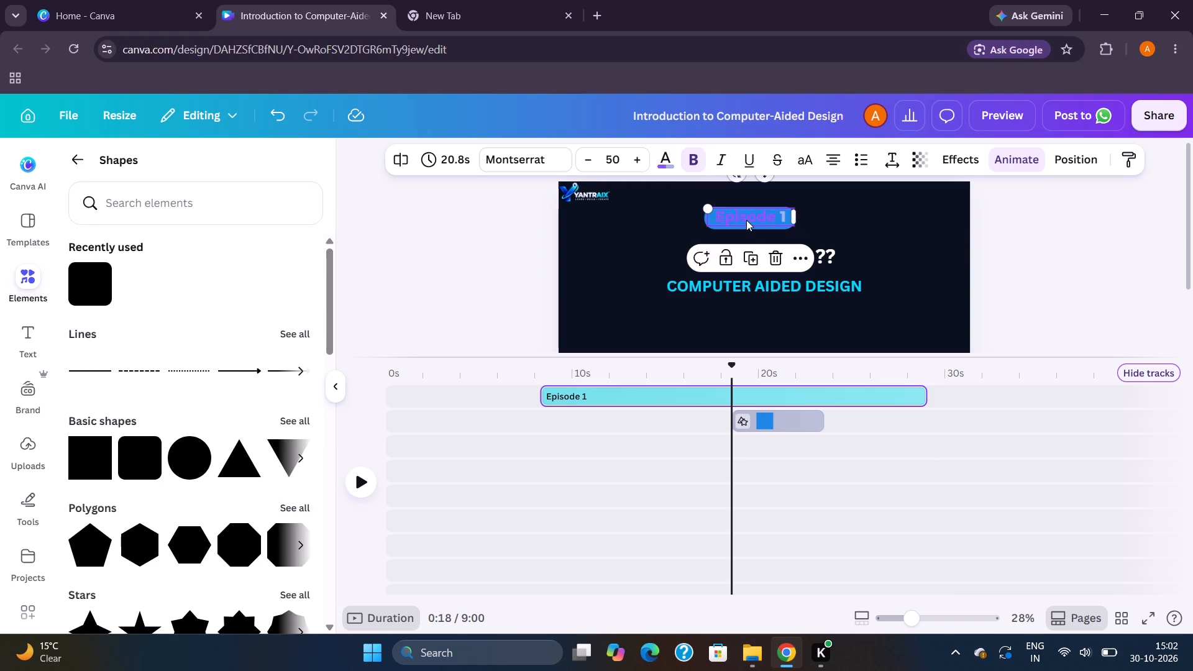
pyautogui.doubleClick(733, 214)
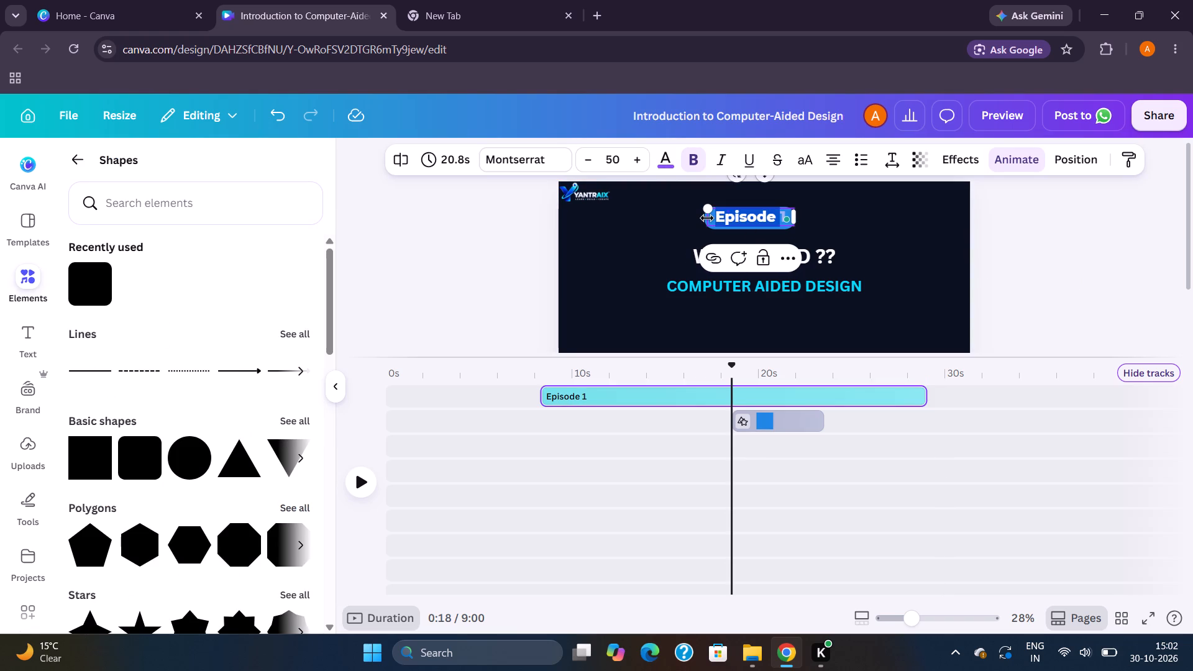
pyautogui.click(707, 218)
pyautogui.click(872, 188)
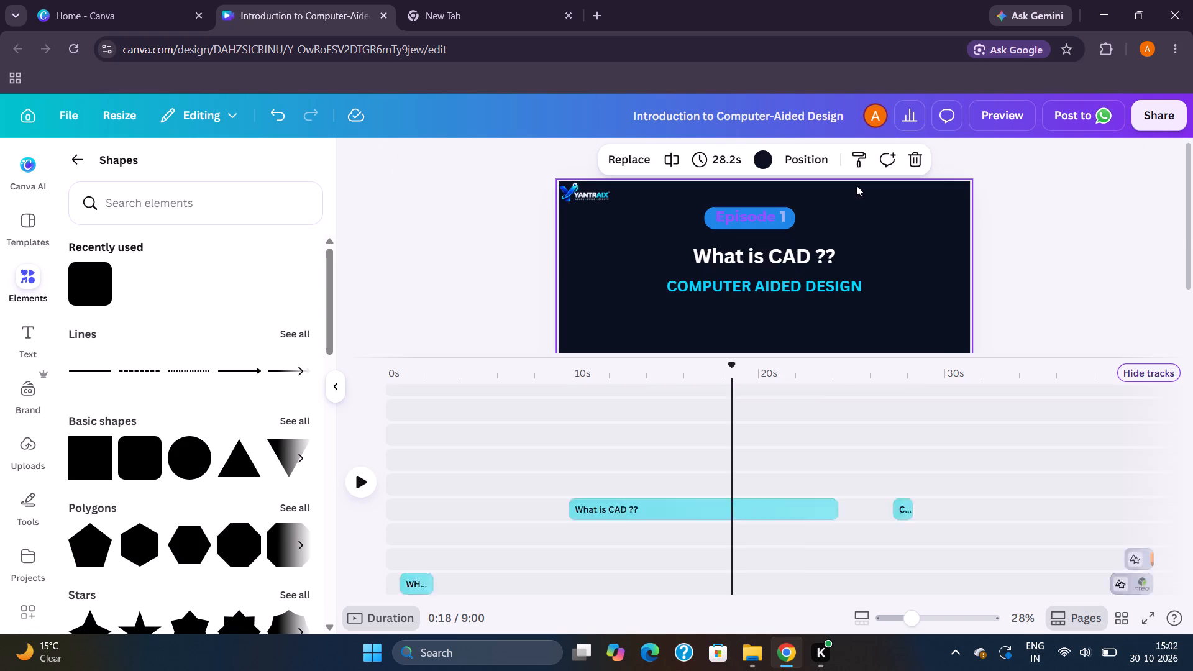
pyautogui.click(773, 219)
pyautogui.doubleClick(783, 217)
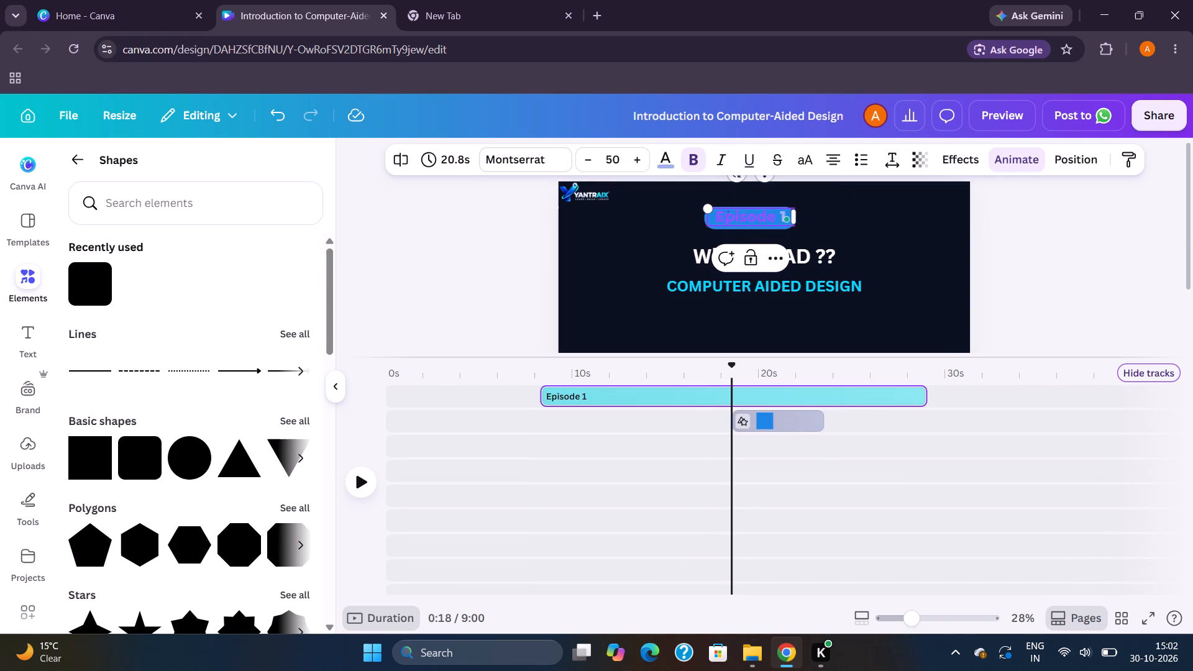
pyautogui.moveTo(719, 218); pyautogui.dragTo(797, 210)
pyautogui.moveTo(797, 210); pyautogui.dragTo(789, 221)
pyautogui.click(752, 214)
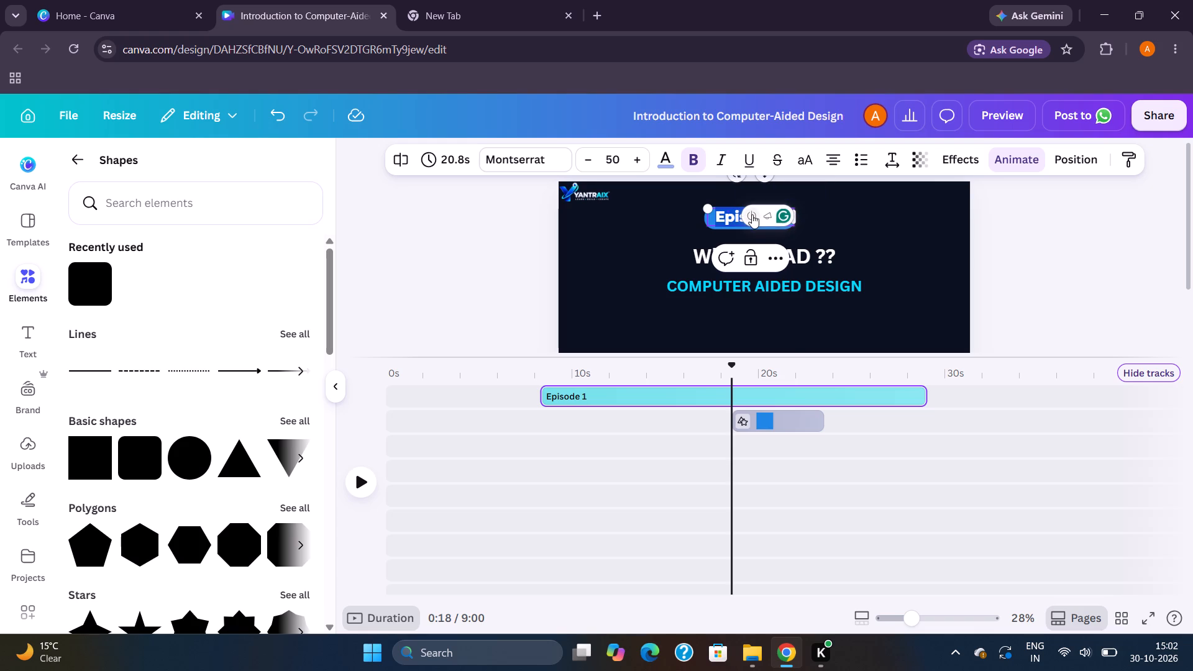
pyautogui.click(724, 283)
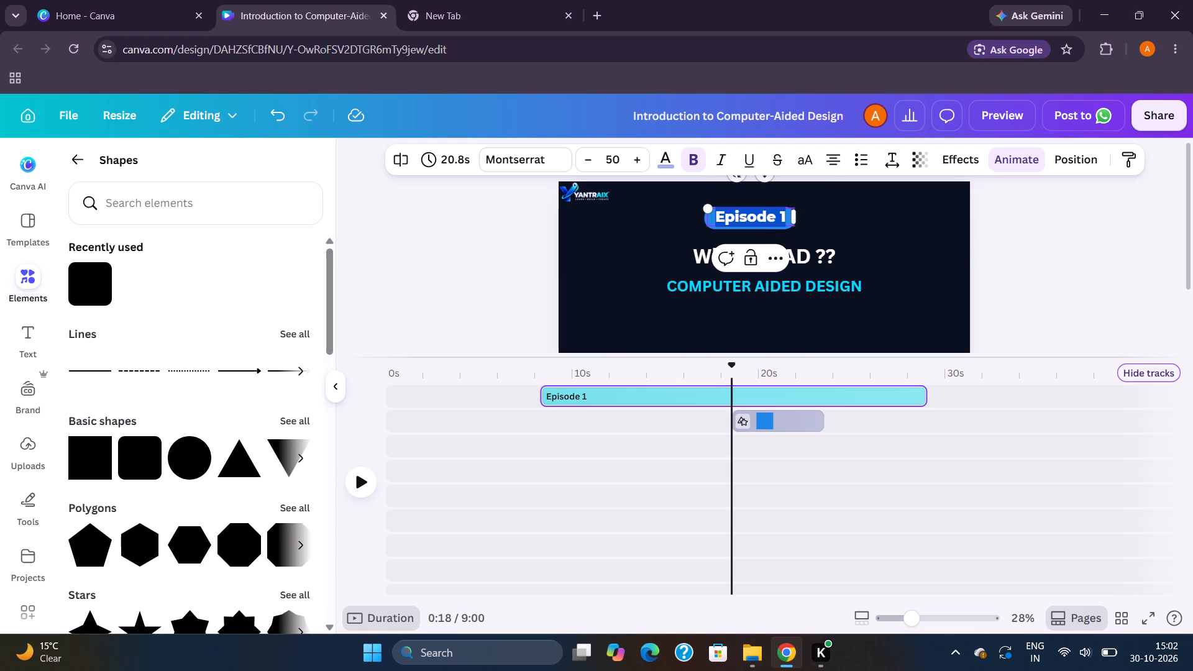
pyautogui.click(670, 156)
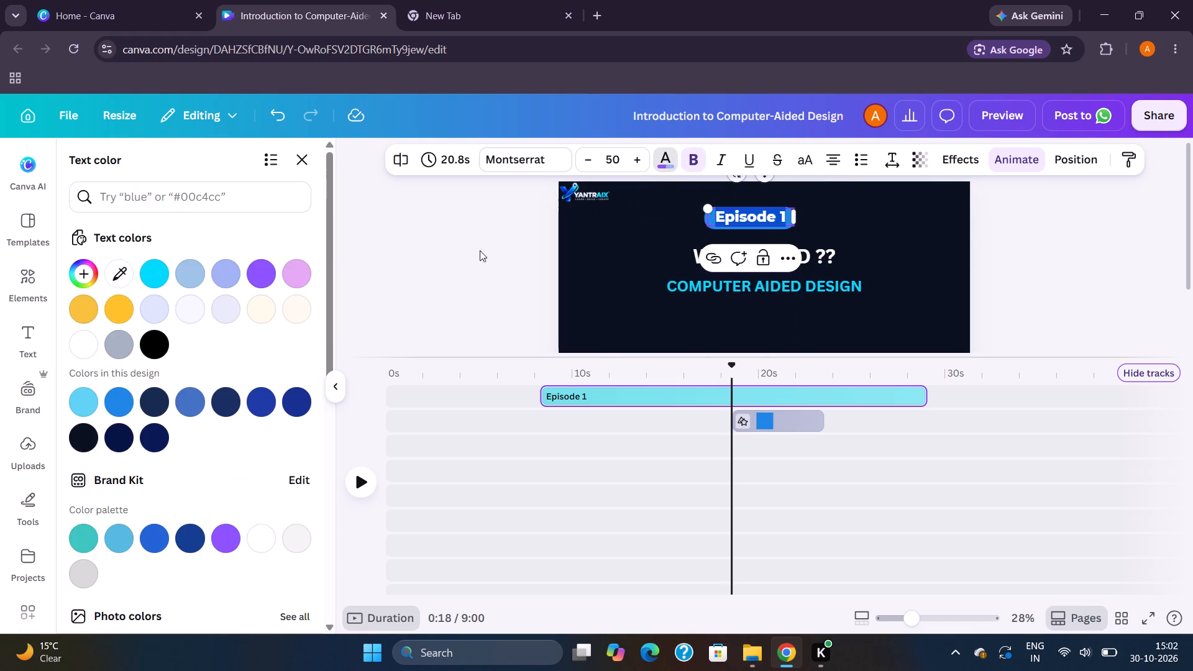
pyautogui.scroll(-1, 254, 319)
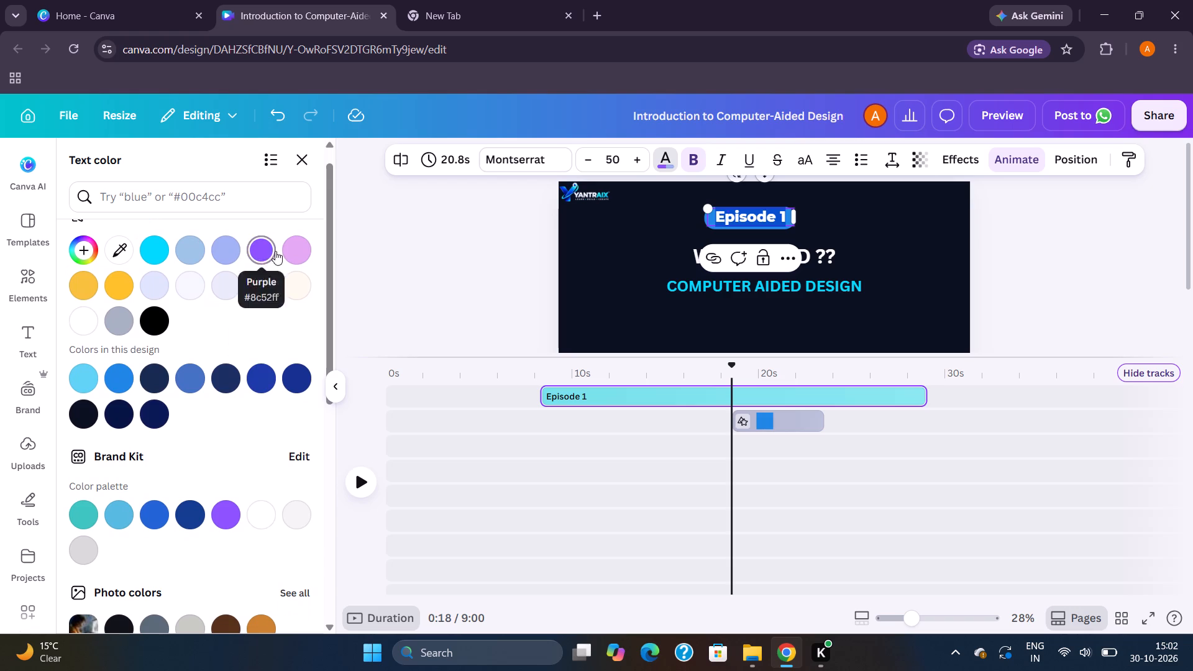
pyautogui.click(298, 256)
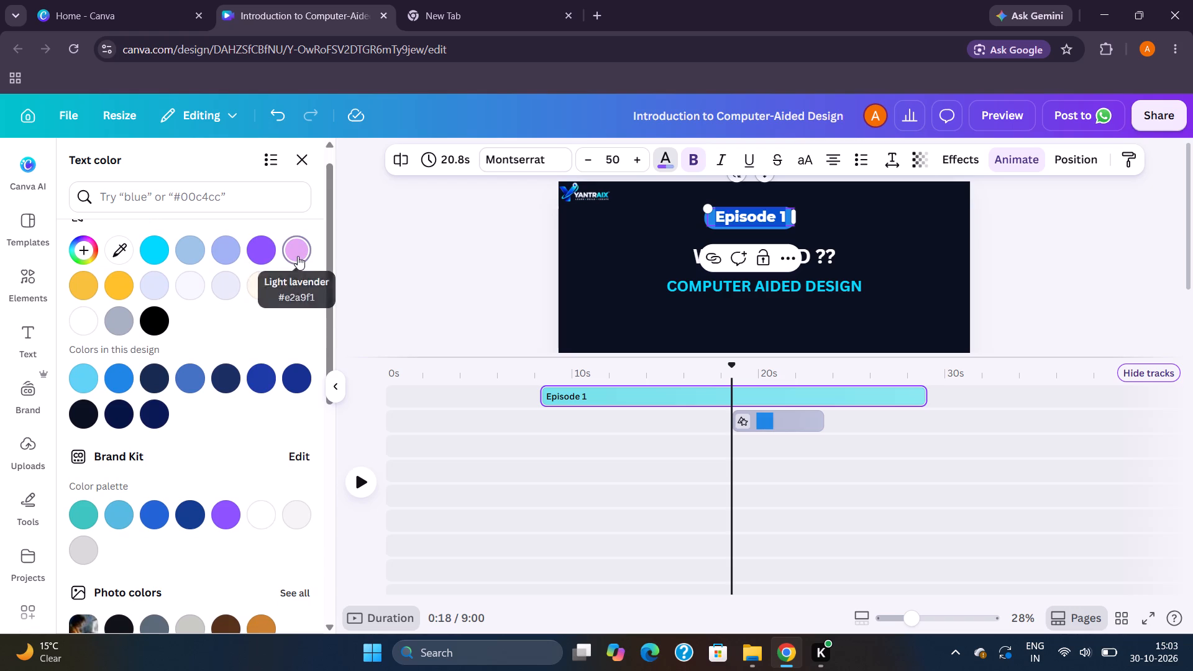
pyautogui.click(421, 250)
pyautogui.click(451, 242)
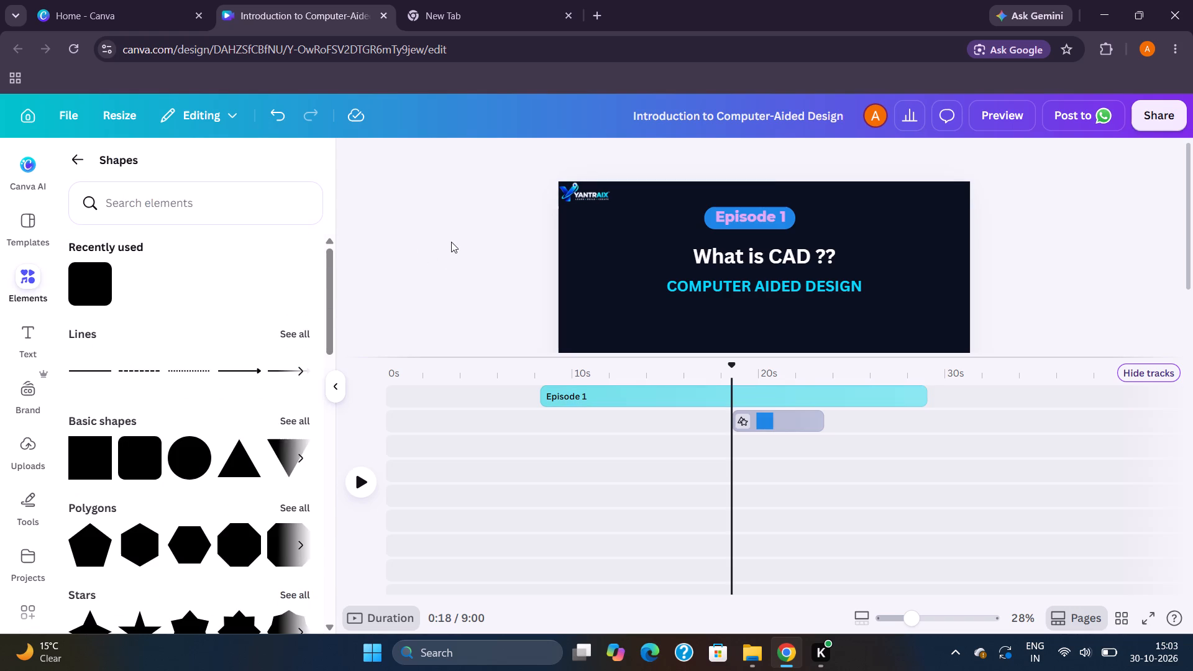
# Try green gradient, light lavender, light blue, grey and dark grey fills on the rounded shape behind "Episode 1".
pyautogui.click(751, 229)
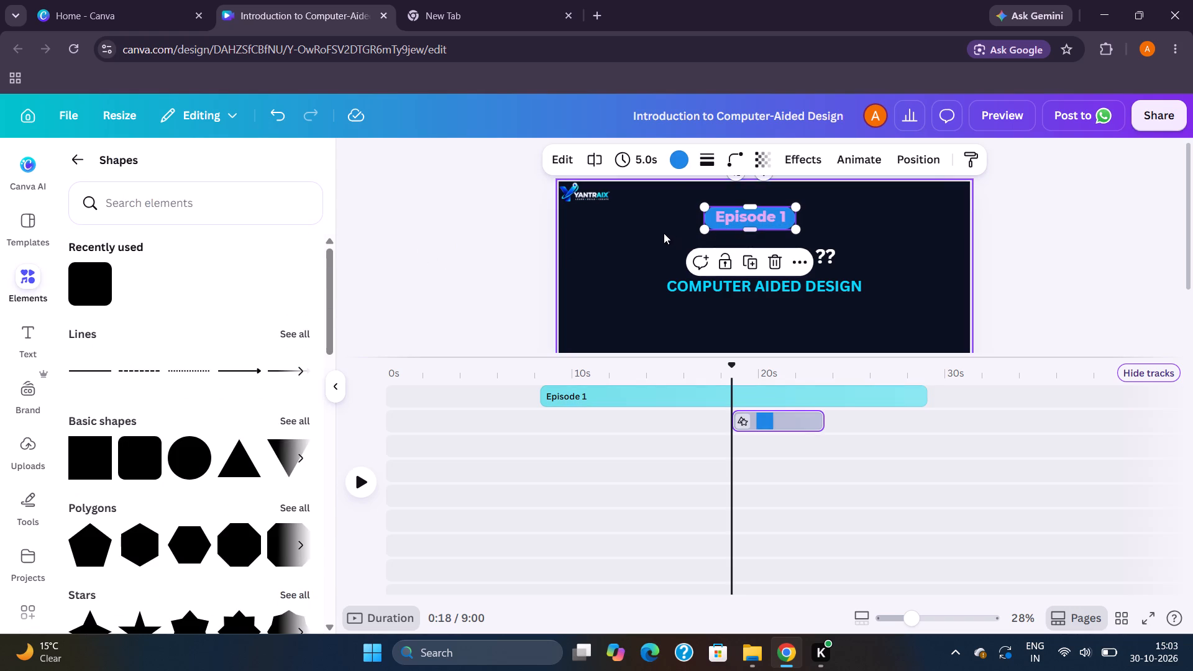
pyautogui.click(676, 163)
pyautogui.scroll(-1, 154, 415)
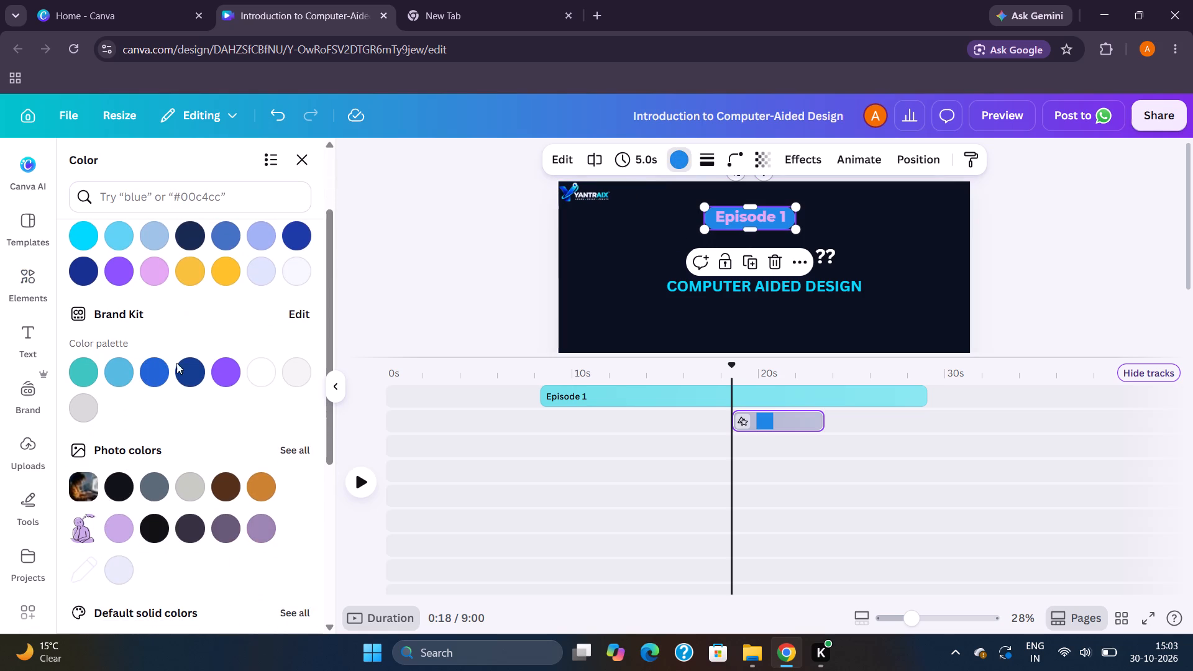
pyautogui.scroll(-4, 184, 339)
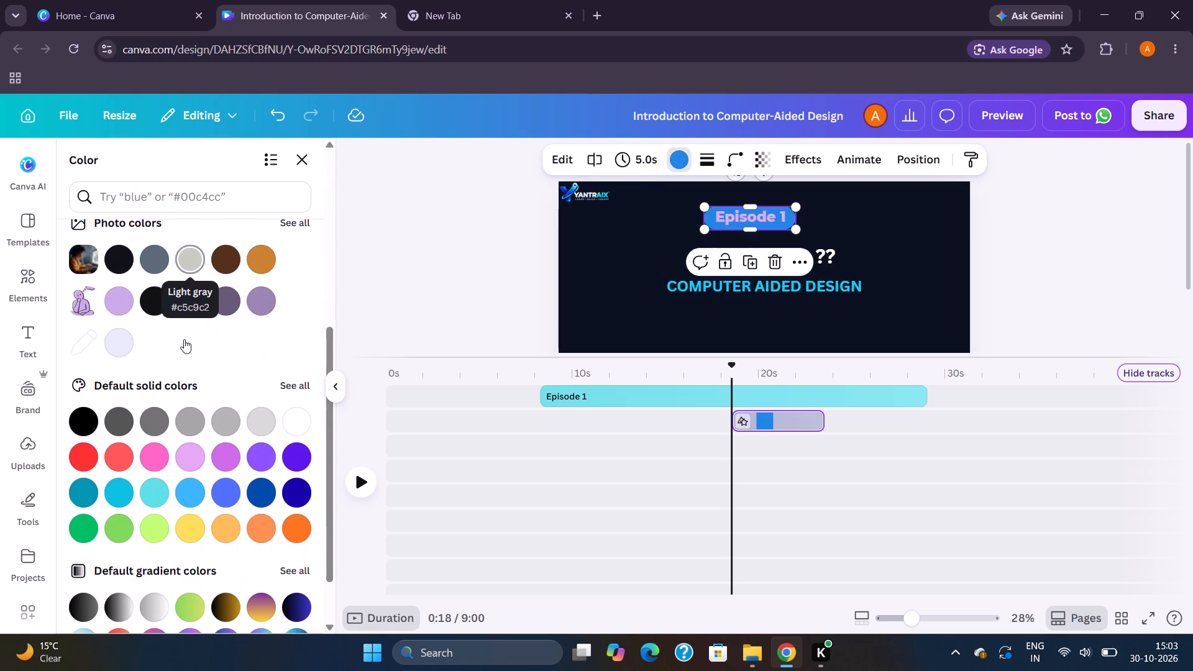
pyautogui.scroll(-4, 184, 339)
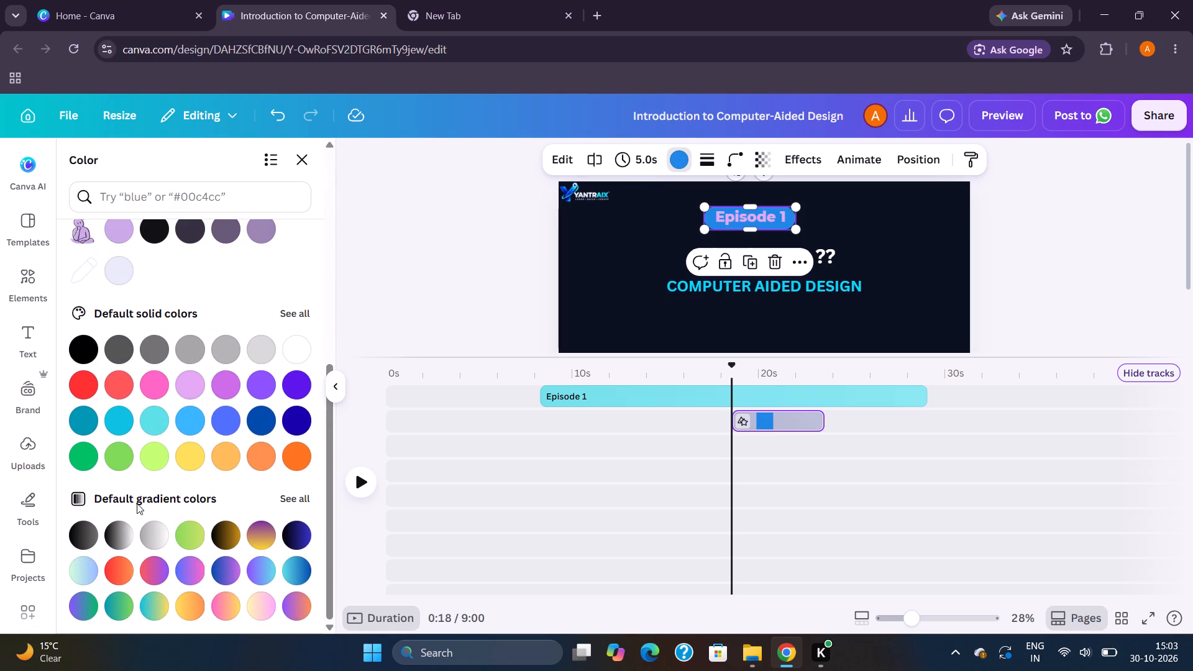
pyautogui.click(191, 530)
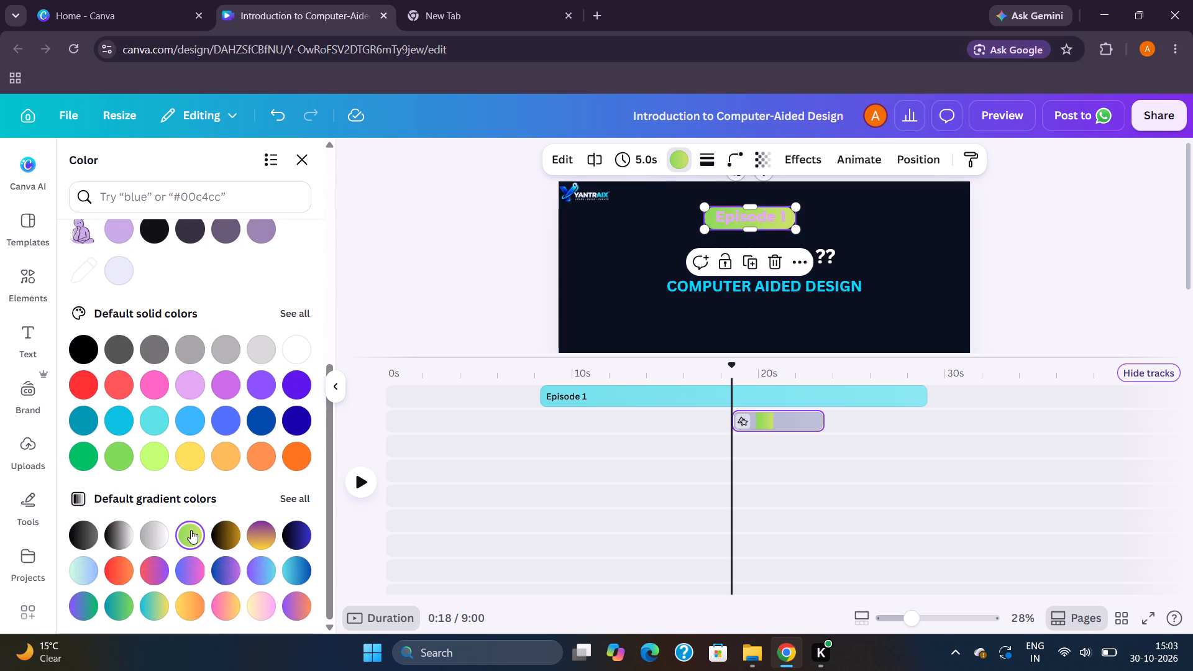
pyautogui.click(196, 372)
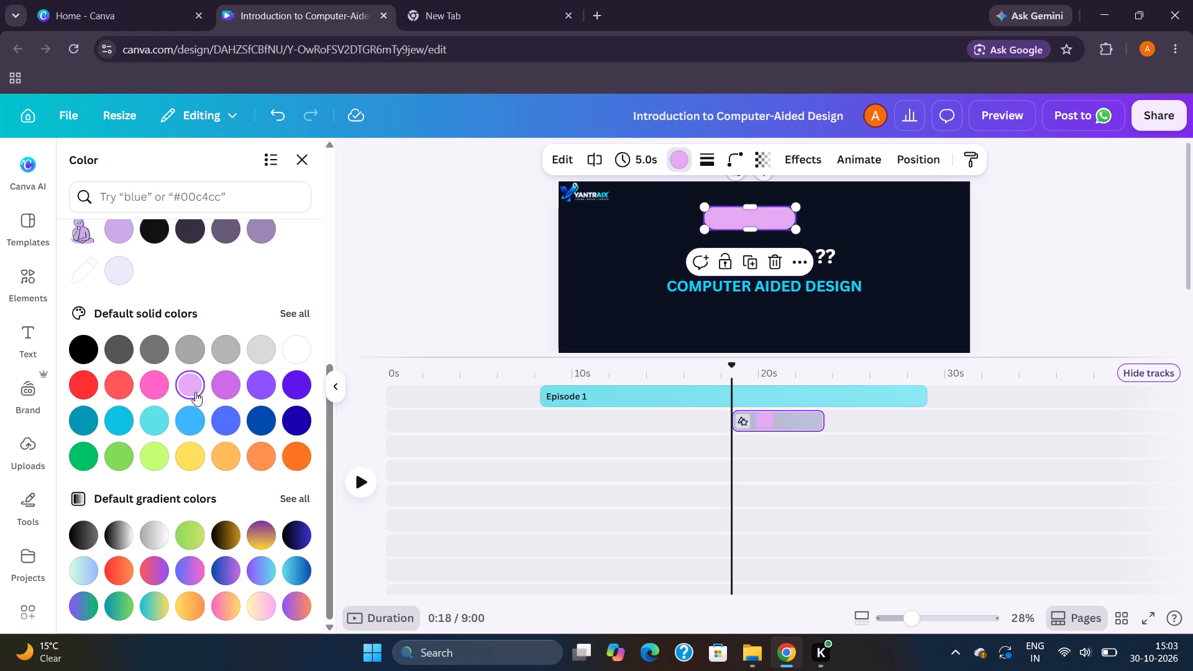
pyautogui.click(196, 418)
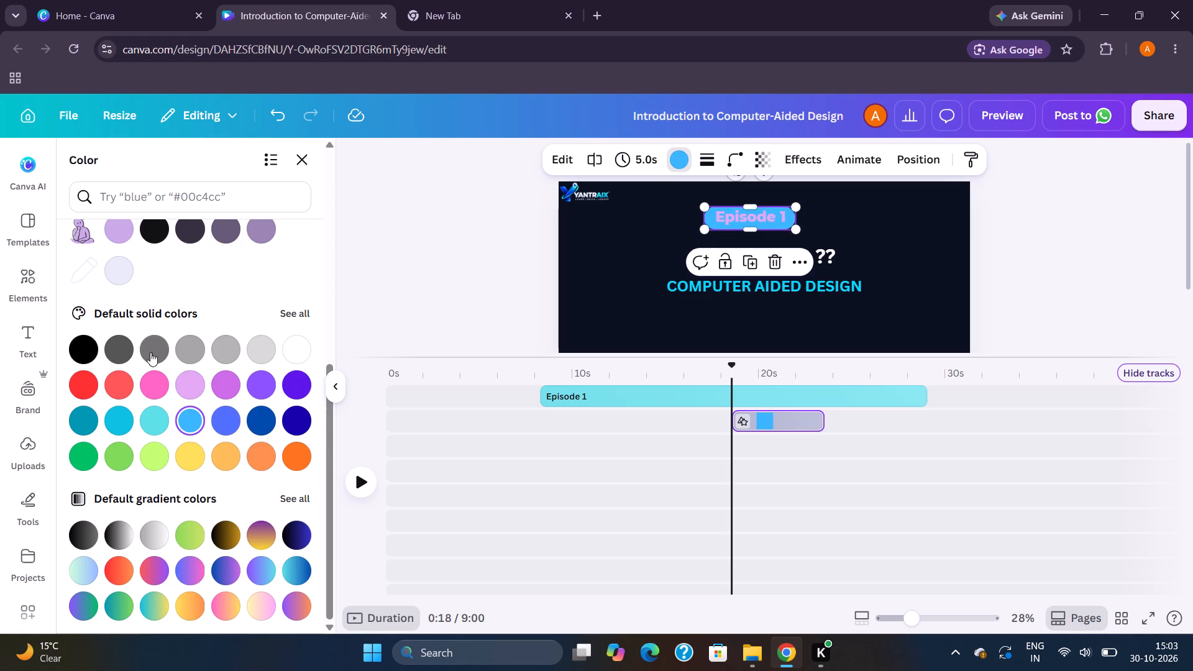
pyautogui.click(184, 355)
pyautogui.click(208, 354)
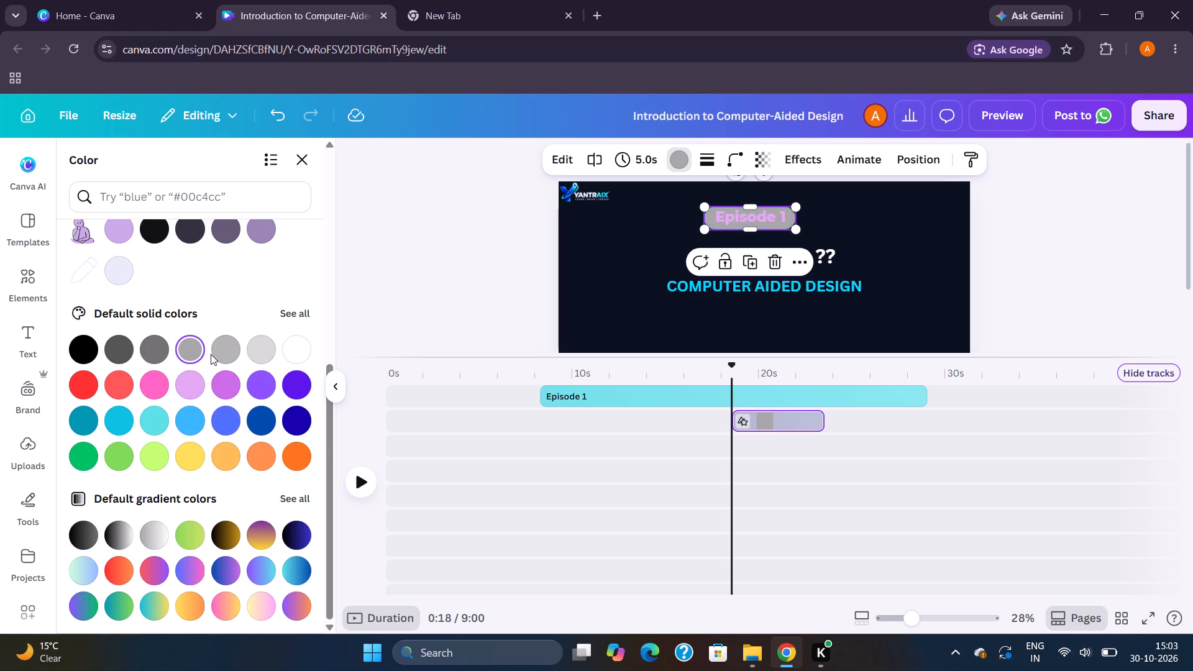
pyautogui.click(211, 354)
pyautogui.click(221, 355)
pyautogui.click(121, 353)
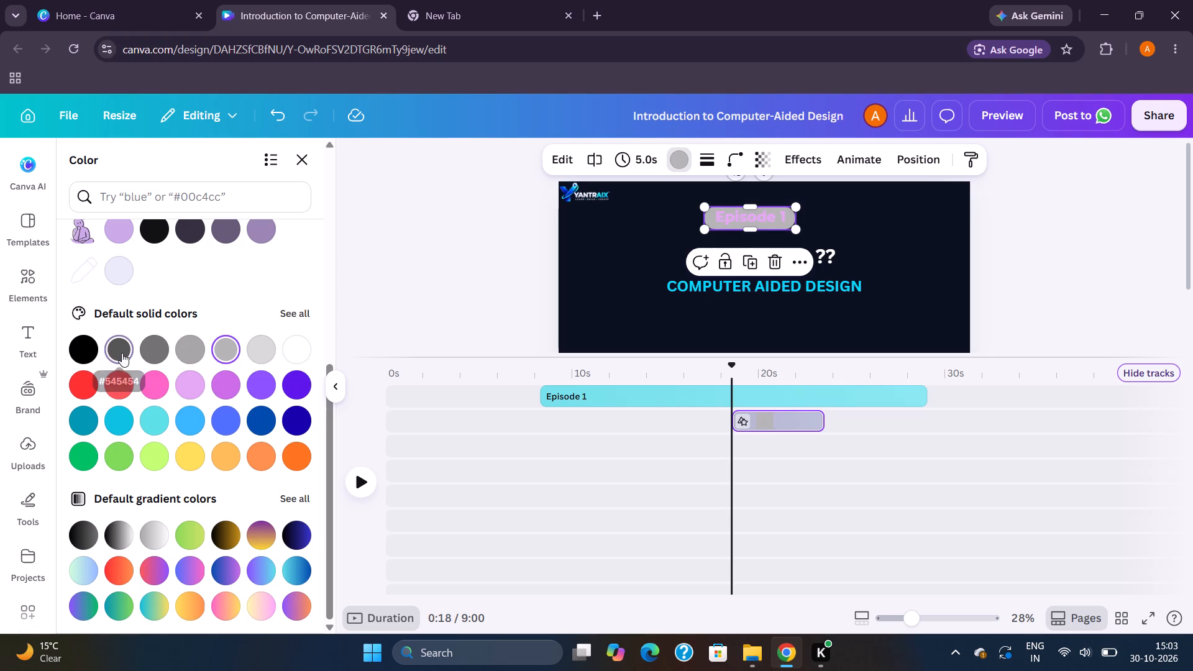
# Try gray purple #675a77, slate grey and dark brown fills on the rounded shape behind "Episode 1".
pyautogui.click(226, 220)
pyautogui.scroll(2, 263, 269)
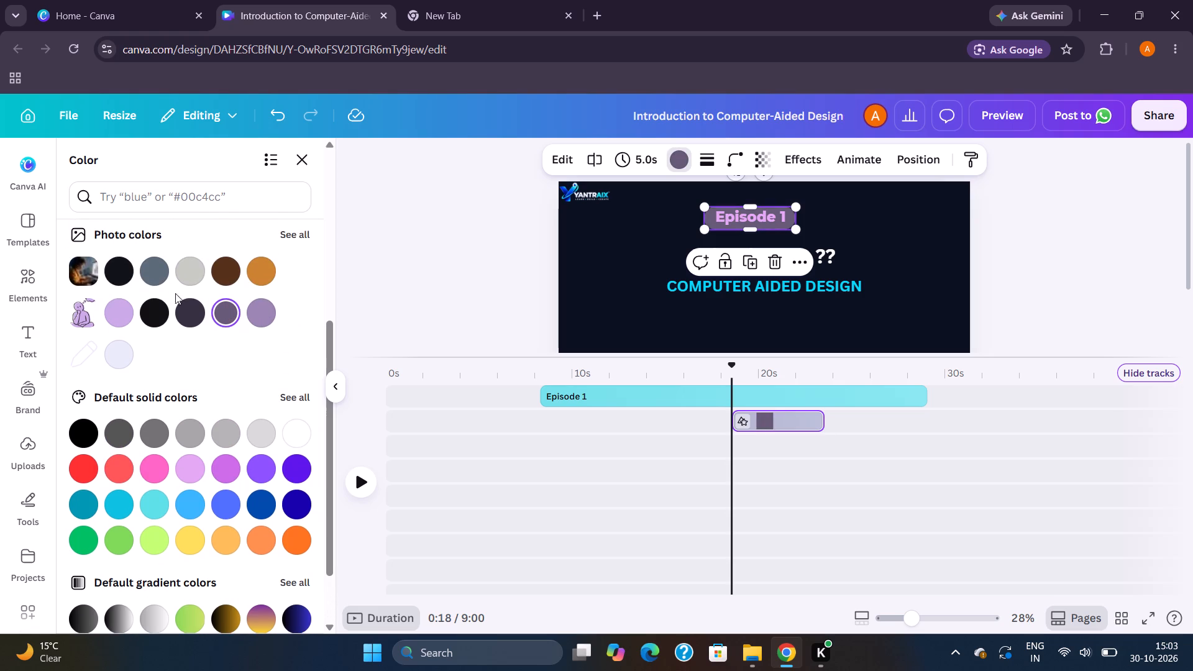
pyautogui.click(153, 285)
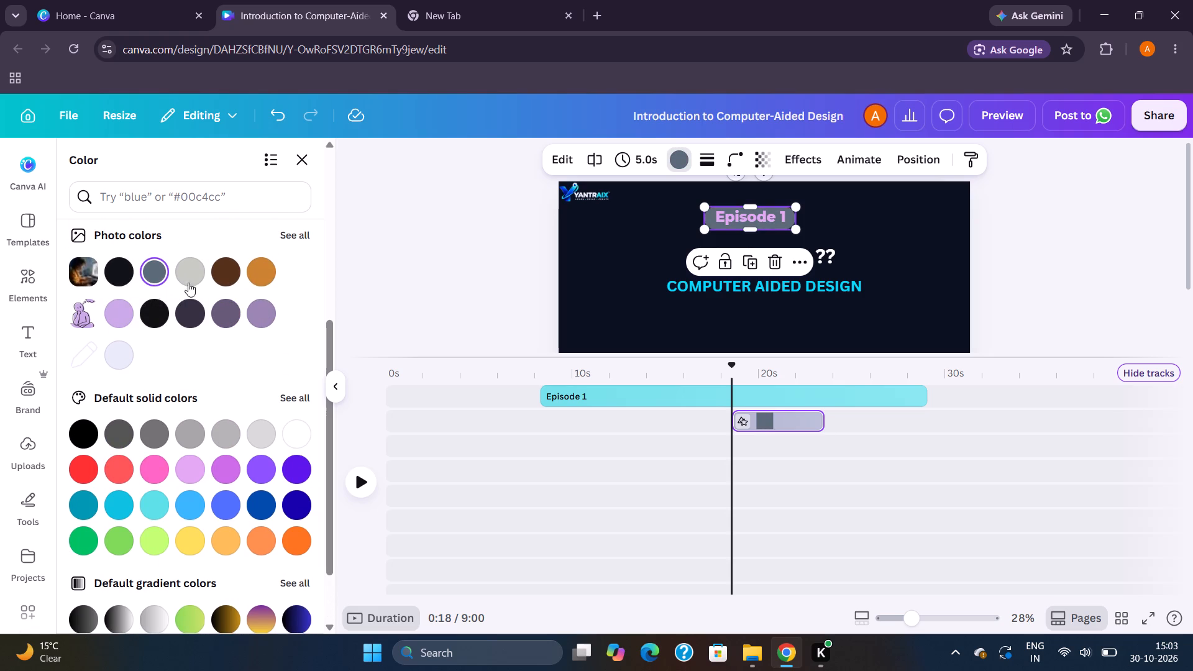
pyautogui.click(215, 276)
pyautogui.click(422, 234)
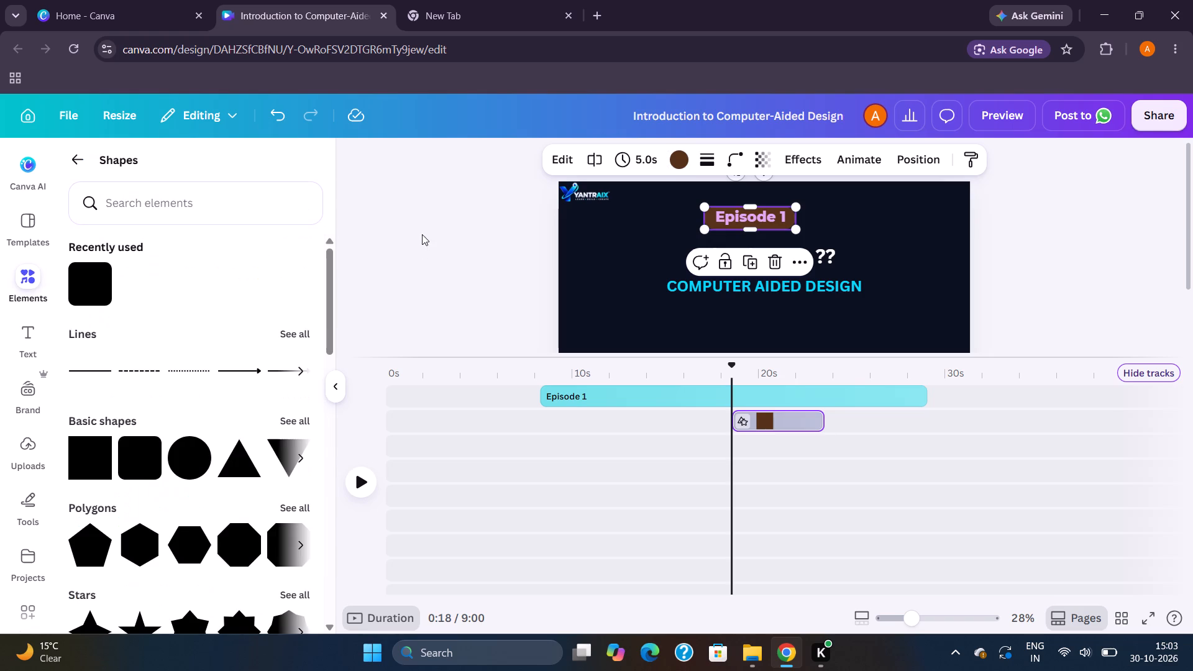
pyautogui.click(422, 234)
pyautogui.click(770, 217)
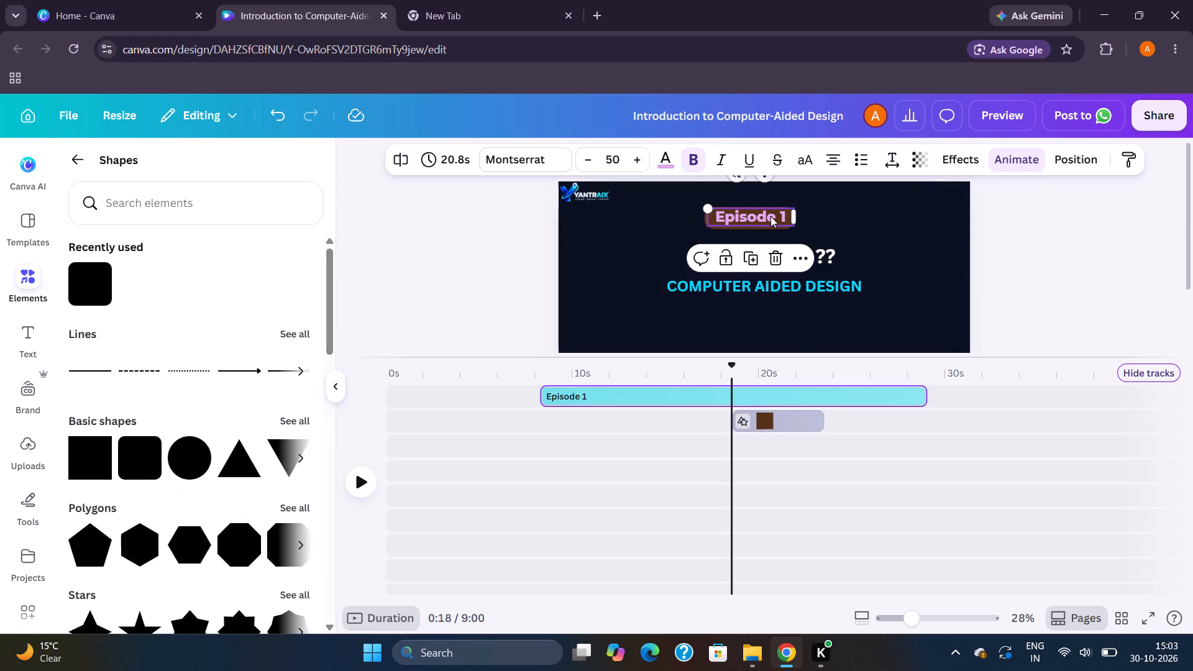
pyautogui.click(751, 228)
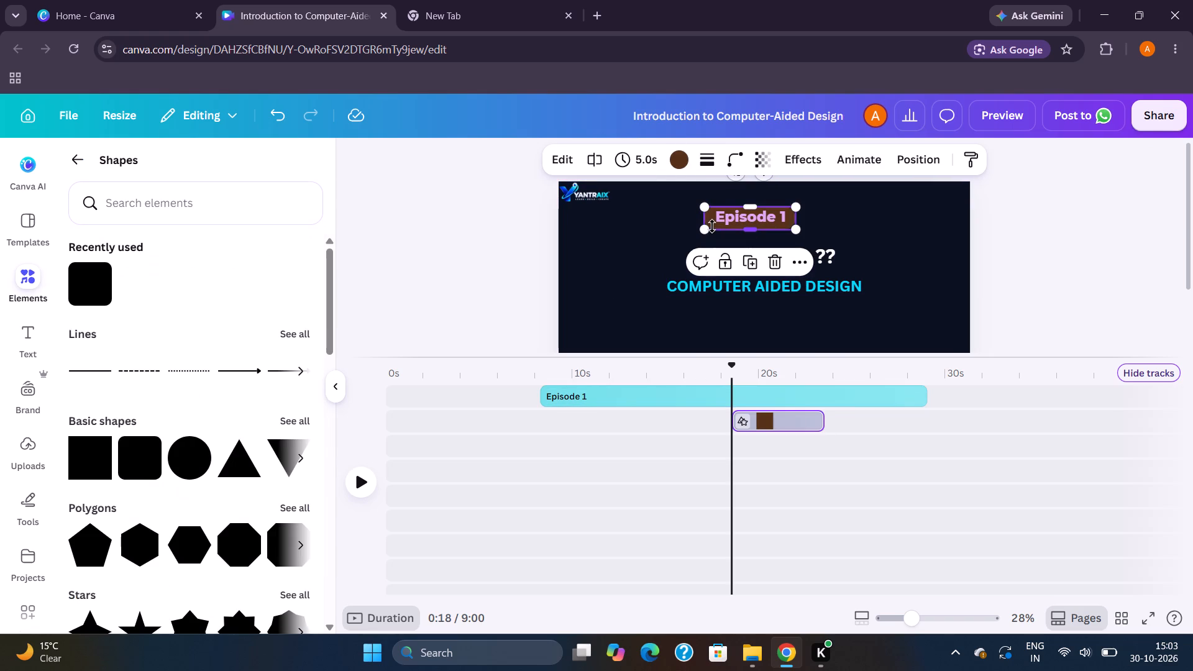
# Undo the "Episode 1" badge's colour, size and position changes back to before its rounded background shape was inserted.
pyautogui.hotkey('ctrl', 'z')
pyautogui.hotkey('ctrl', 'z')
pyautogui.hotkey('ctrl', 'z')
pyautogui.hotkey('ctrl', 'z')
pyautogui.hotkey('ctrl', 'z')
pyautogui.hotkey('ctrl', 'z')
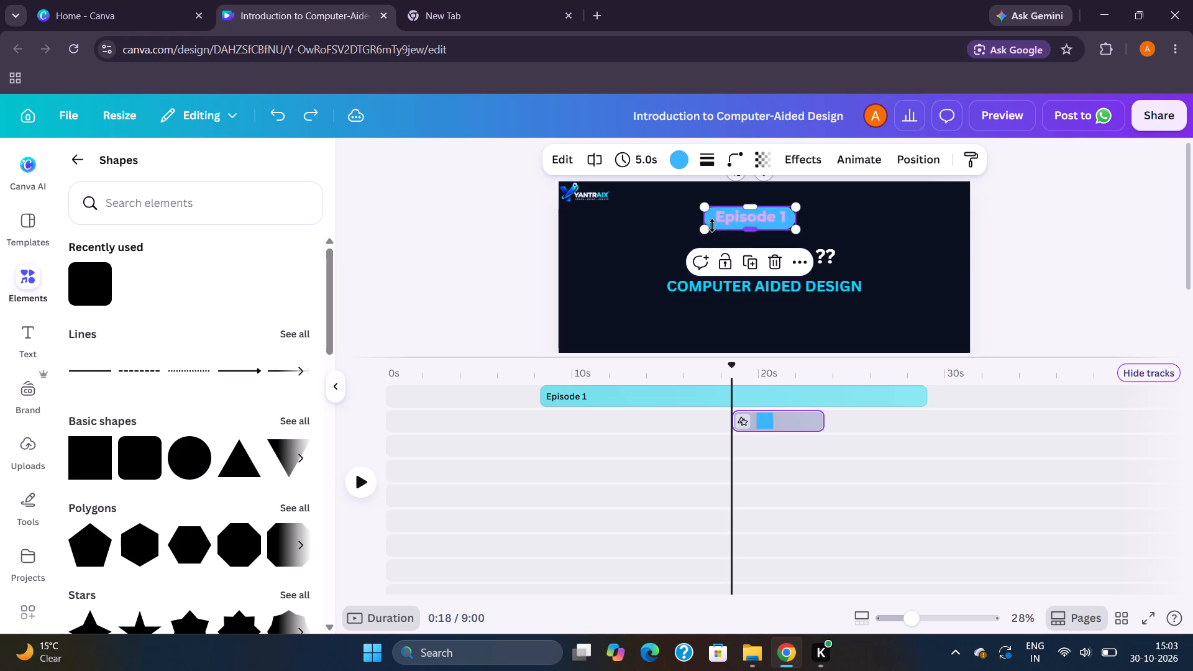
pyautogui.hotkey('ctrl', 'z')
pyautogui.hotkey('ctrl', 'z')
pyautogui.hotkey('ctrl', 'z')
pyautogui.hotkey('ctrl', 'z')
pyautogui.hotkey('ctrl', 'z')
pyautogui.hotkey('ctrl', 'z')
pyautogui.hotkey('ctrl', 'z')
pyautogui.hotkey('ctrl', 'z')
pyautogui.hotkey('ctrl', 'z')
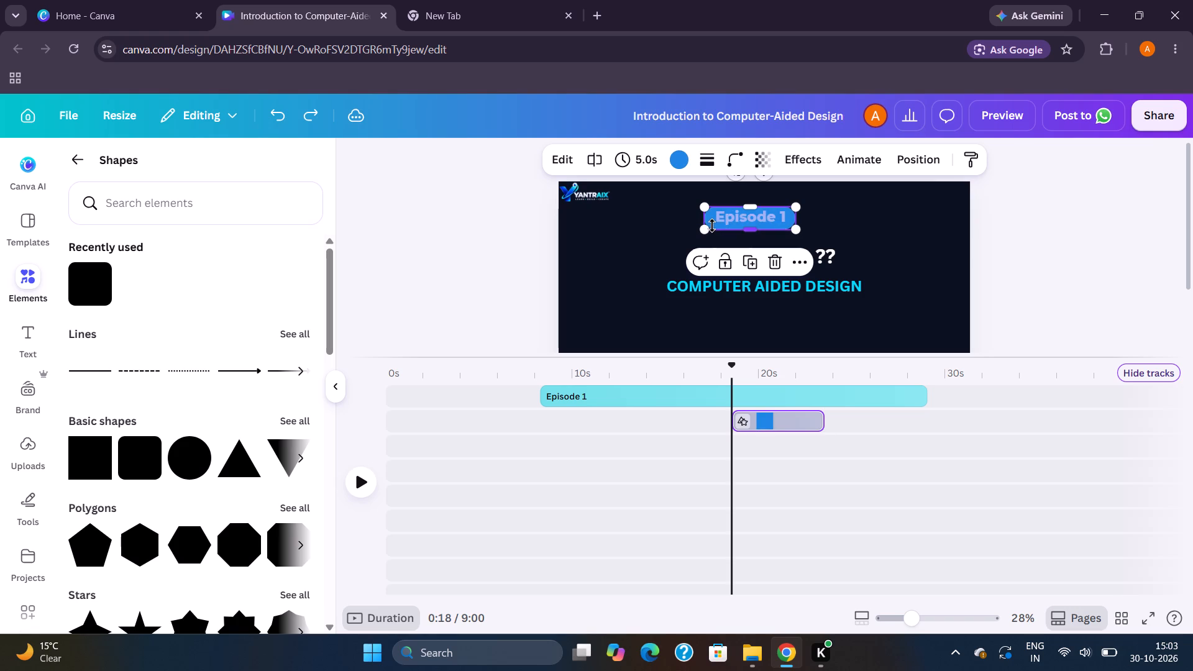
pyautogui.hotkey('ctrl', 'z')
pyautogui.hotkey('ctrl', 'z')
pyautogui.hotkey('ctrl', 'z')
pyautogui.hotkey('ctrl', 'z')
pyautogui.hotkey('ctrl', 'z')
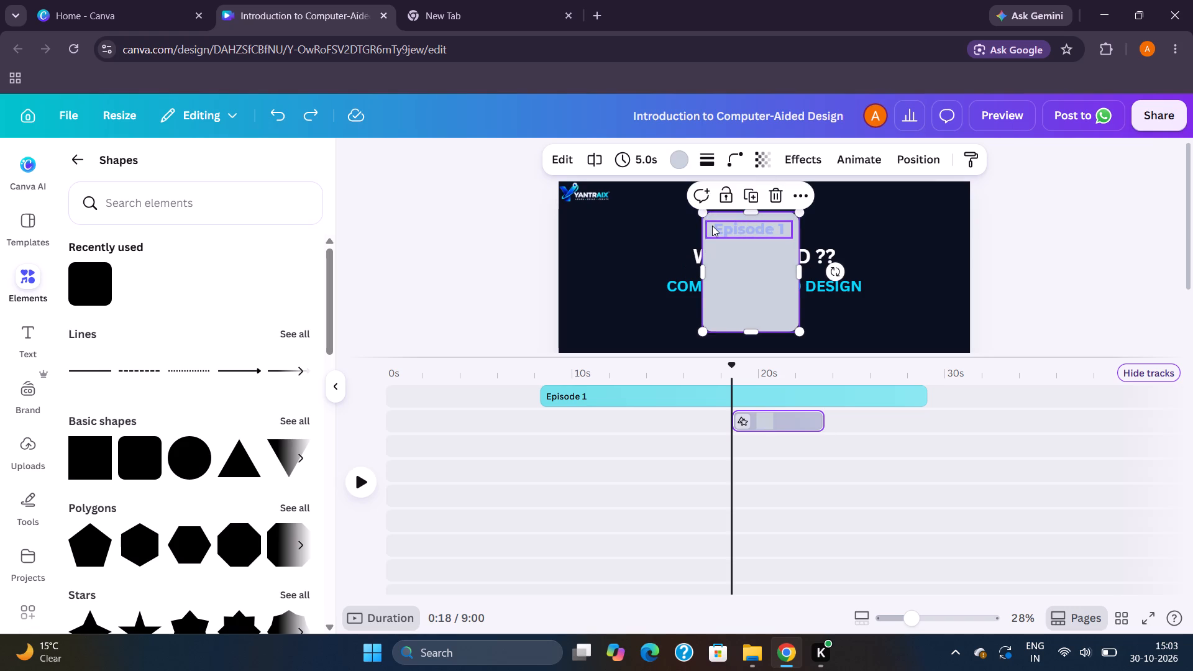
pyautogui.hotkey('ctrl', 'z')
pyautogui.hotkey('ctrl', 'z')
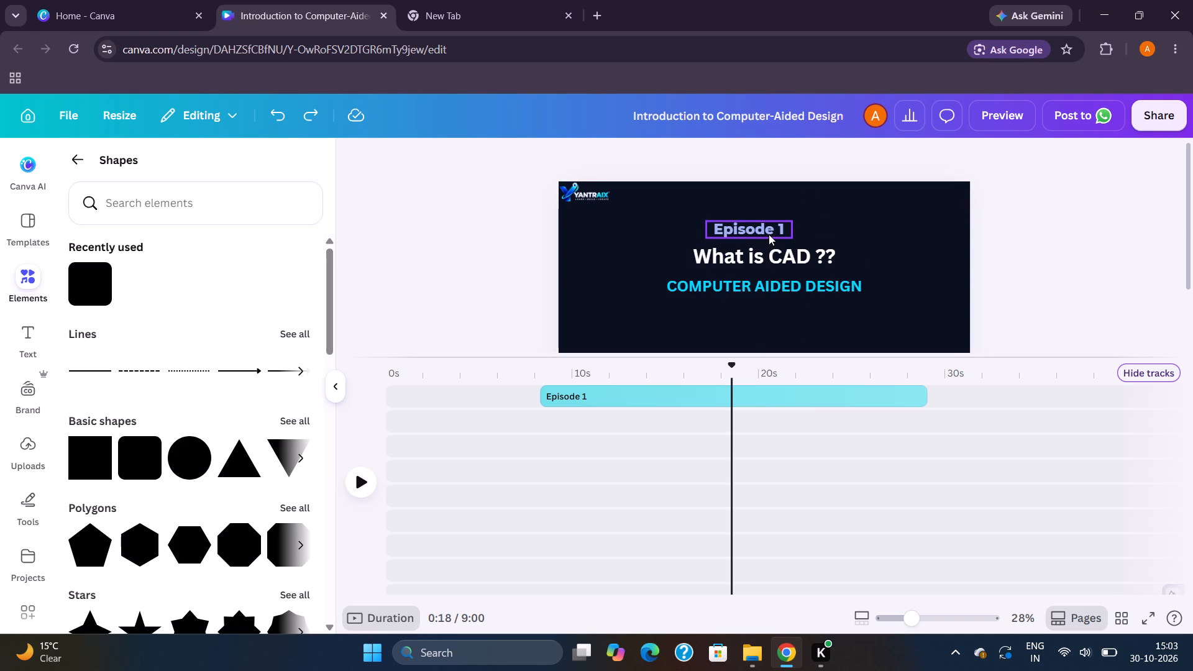
# Move the "Episode 1" text slightly up so it sits centred above "What is CAD ??".
pyautogui.click(769, 234)
pyautogui.click(765, 184)
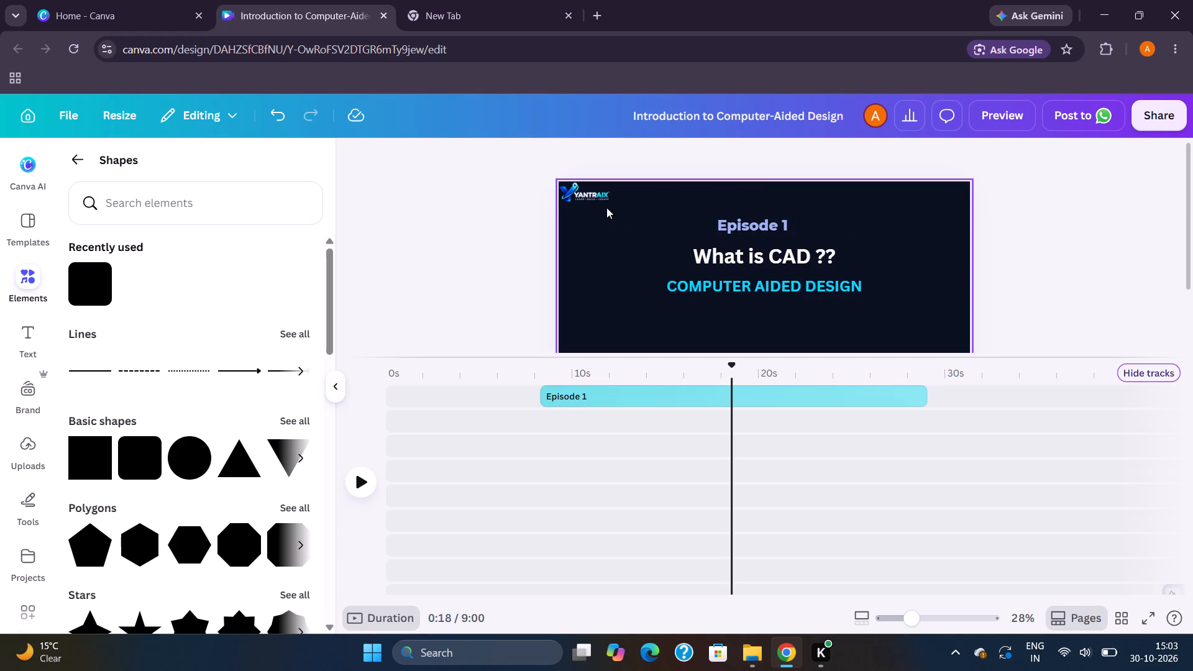
# Insert a rounded square from the basic shapes onto the title page.
pyautogui.click(126, 449)
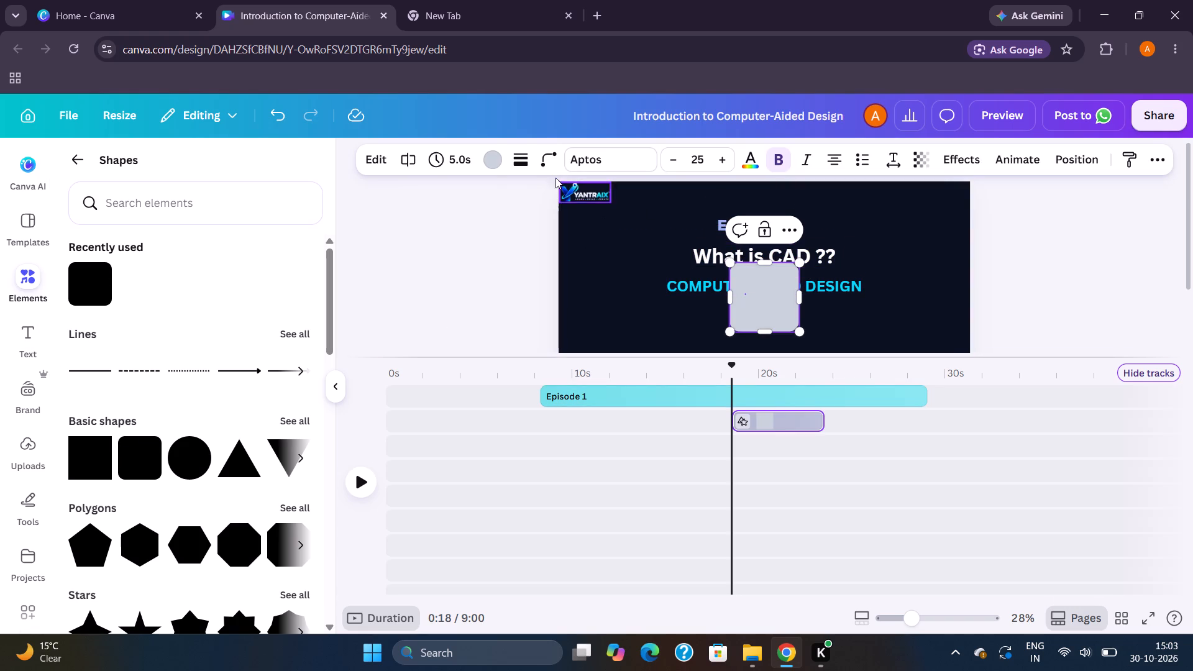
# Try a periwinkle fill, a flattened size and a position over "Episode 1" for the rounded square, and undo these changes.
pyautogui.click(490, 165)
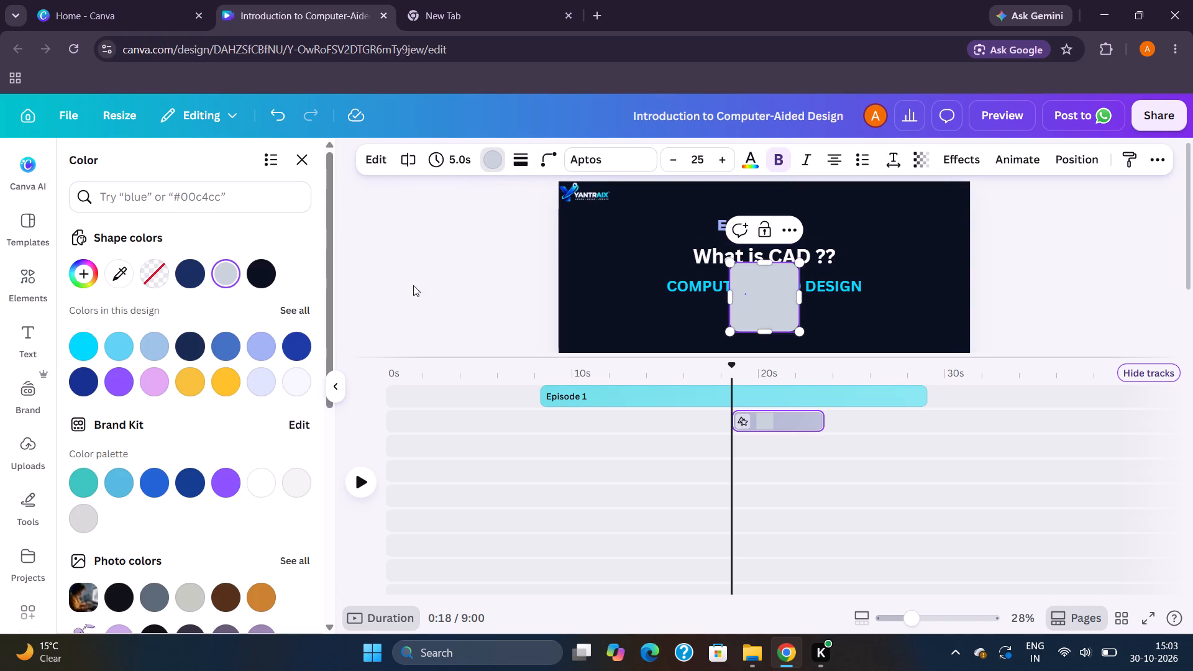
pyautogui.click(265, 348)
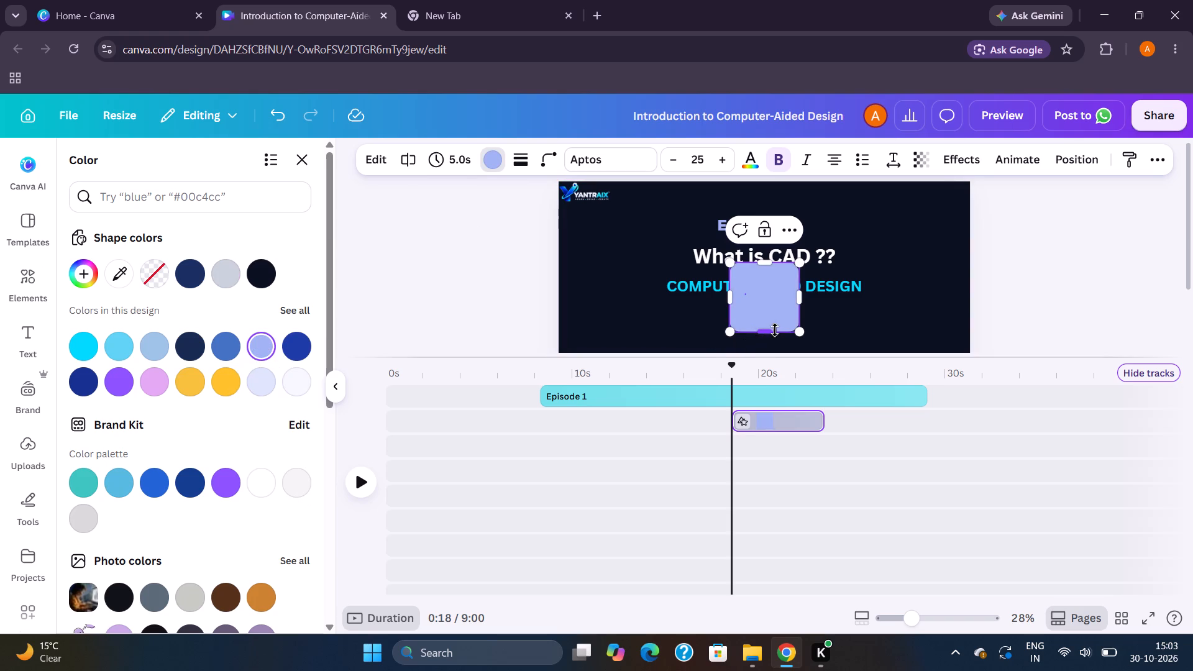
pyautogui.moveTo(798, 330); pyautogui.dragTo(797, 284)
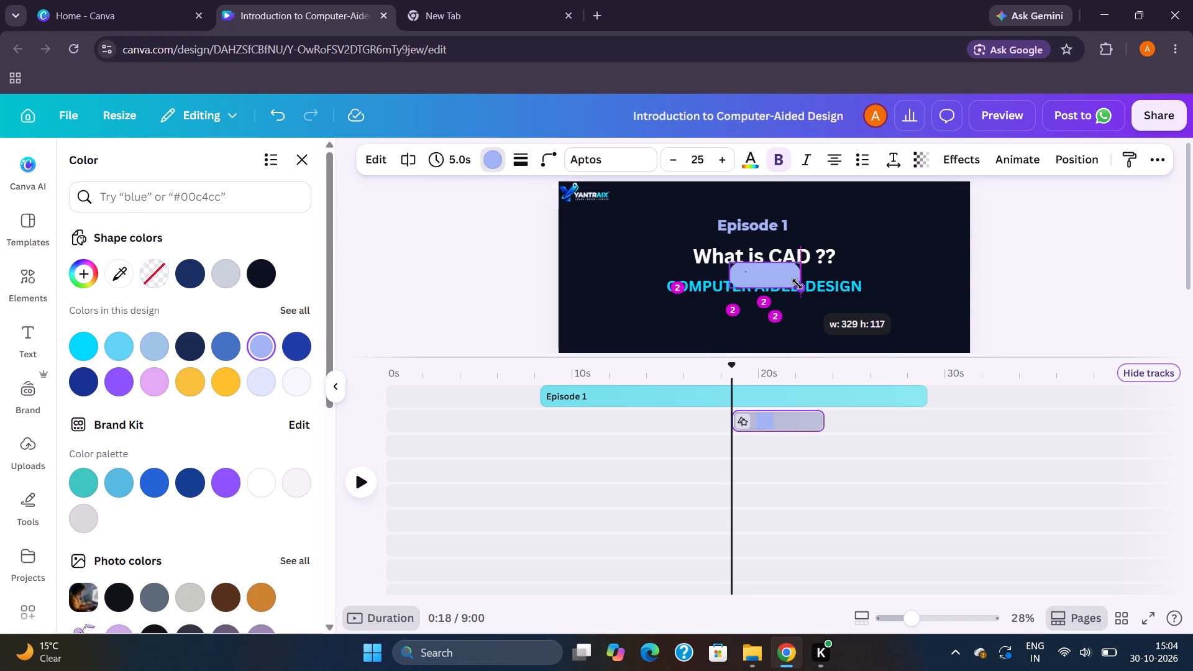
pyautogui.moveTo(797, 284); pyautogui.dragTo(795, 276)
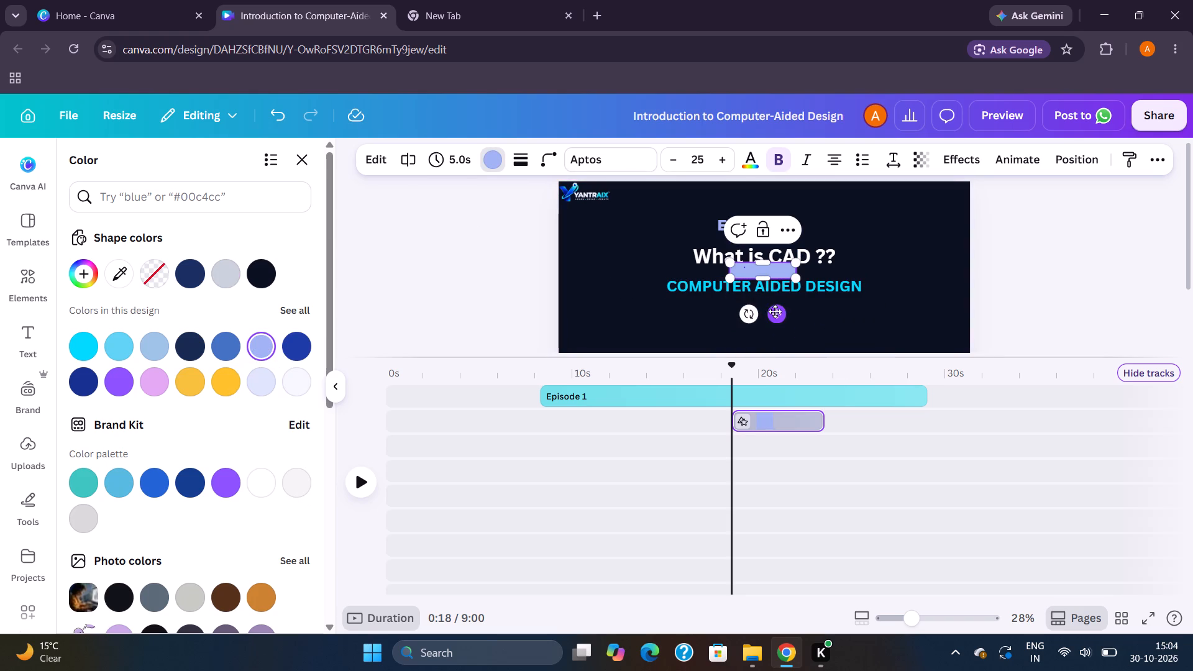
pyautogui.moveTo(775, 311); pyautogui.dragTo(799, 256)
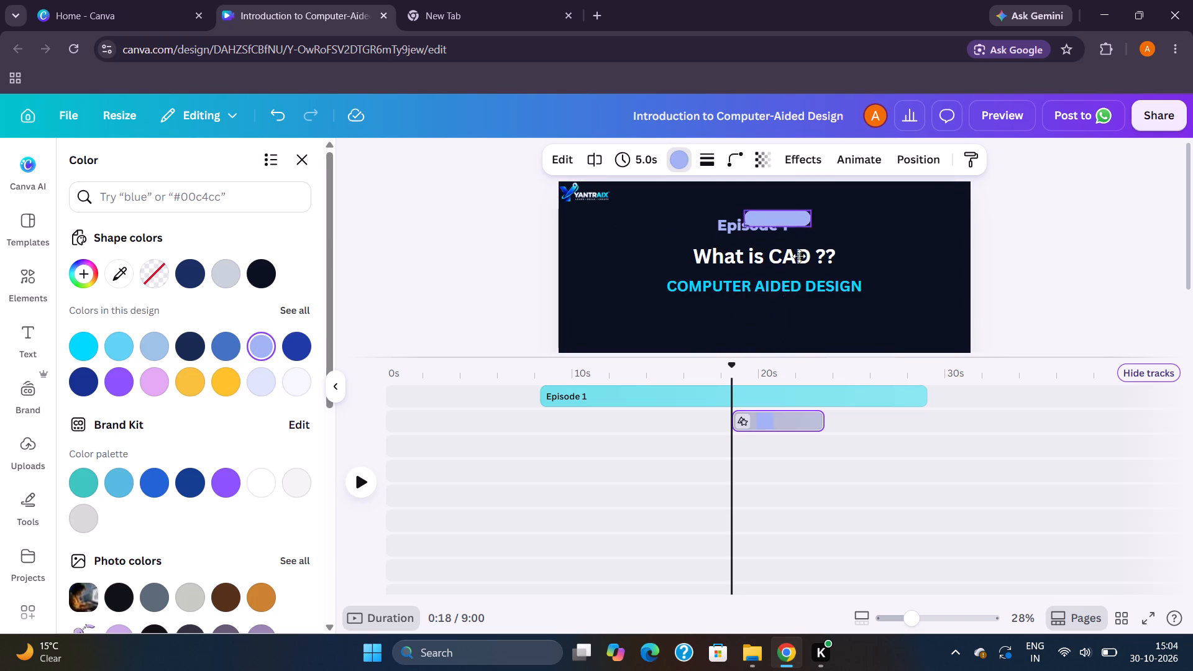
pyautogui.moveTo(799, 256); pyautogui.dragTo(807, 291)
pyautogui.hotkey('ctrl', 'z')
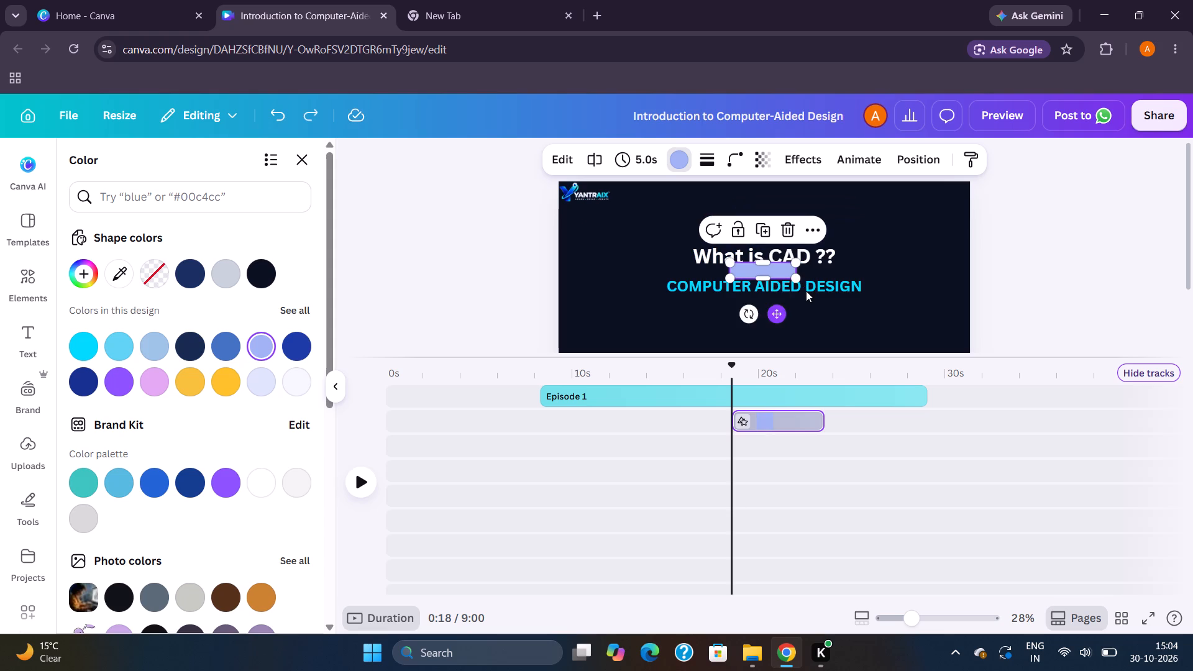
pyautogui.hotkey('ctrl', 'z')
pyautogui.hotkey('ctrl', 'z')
# Move the rounded square behind "Episode 1" and resize it into a thin pill slightly wider than the text.
pyautogui.moveTo(762, 281); pyautogui.dragTo(756, 235)
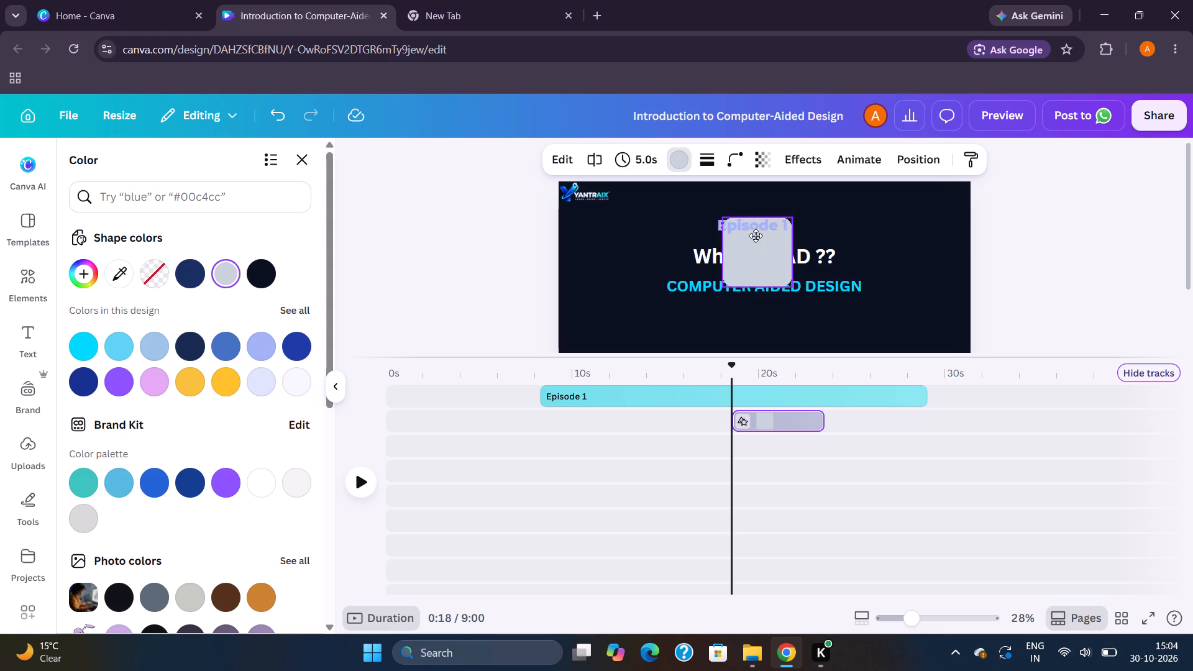
pyautogui.moveTo(756, 235); pyautogui.dragTo(746, 221)
pyautogui.moveTo(782, 233); pyautogui.dragTo(786, 233)
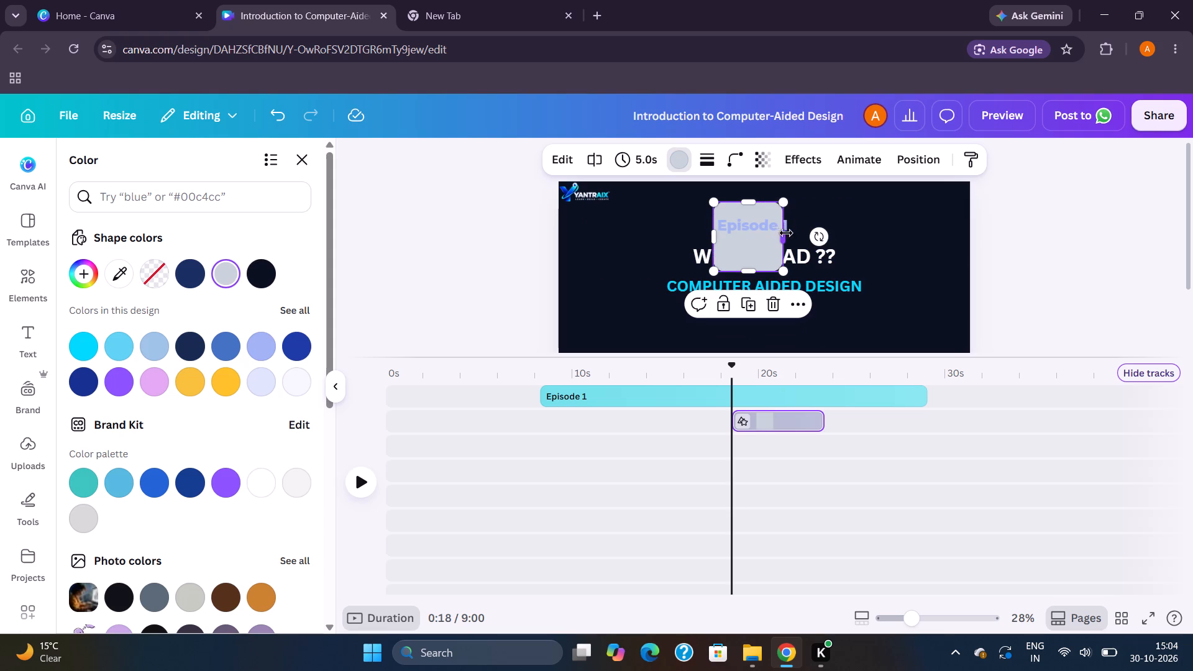
pyautogui.moveTo(786, 233); pyautogui.dragTo(794, 232)
pyautogui.moveTo(797, 271); pyautogui.dragTo(789, 242)
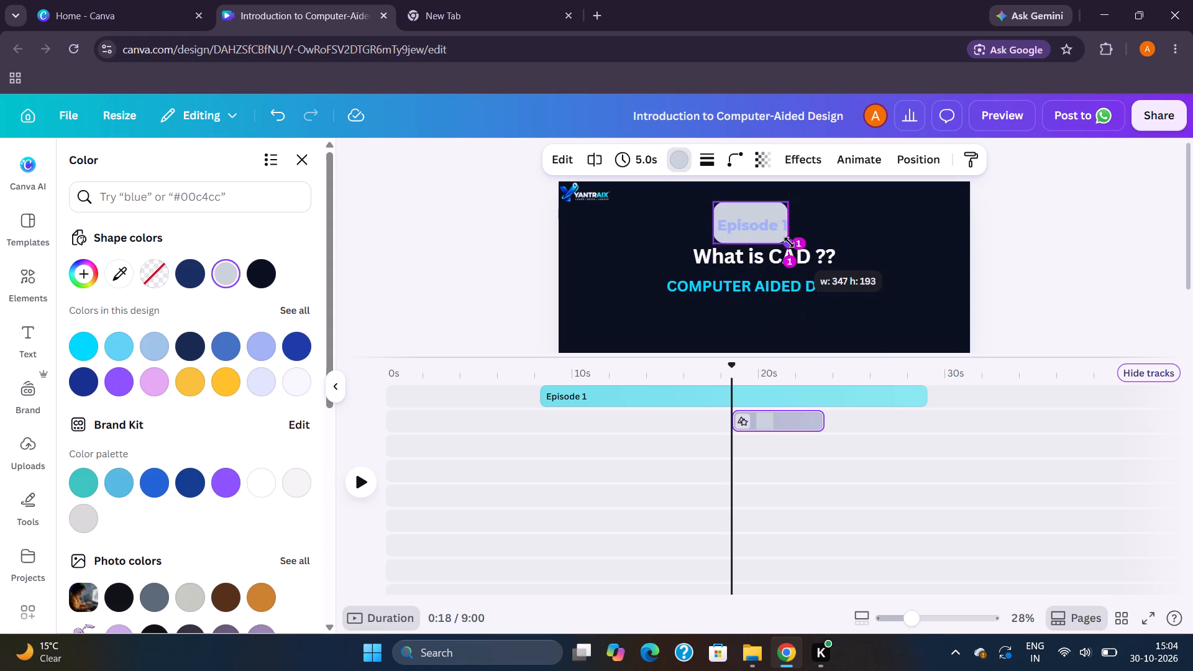
pyautogui.moveTo(789, 242); pyautogui.dragTo(793, 238)
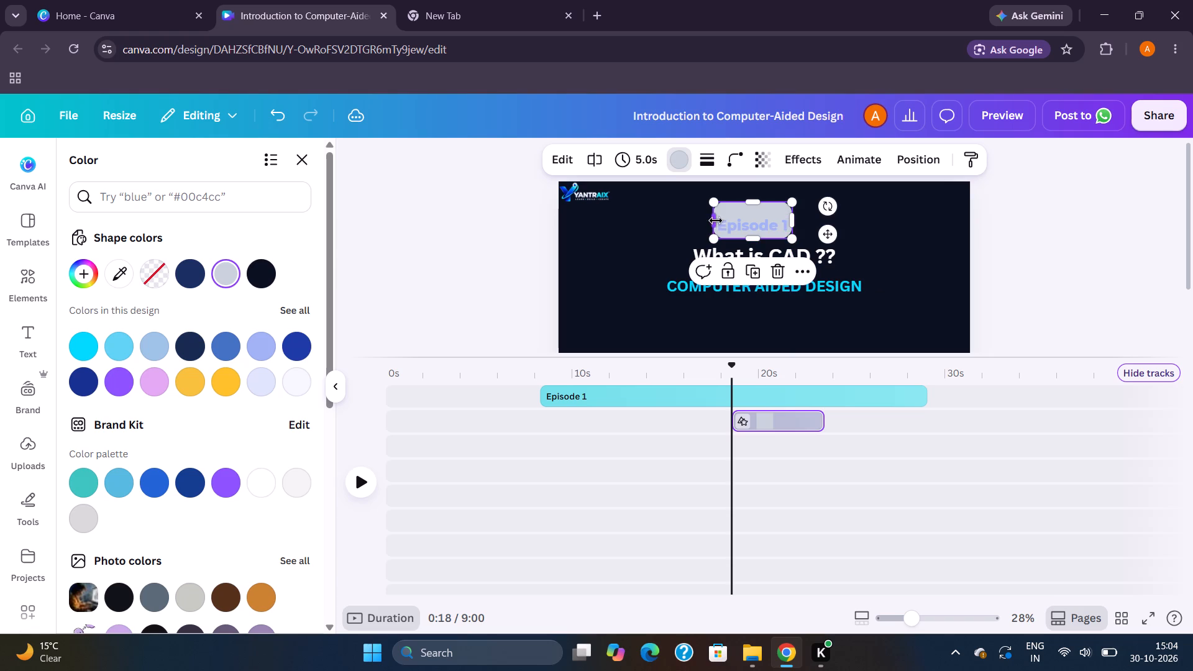
pyautogui.click(716, 219)
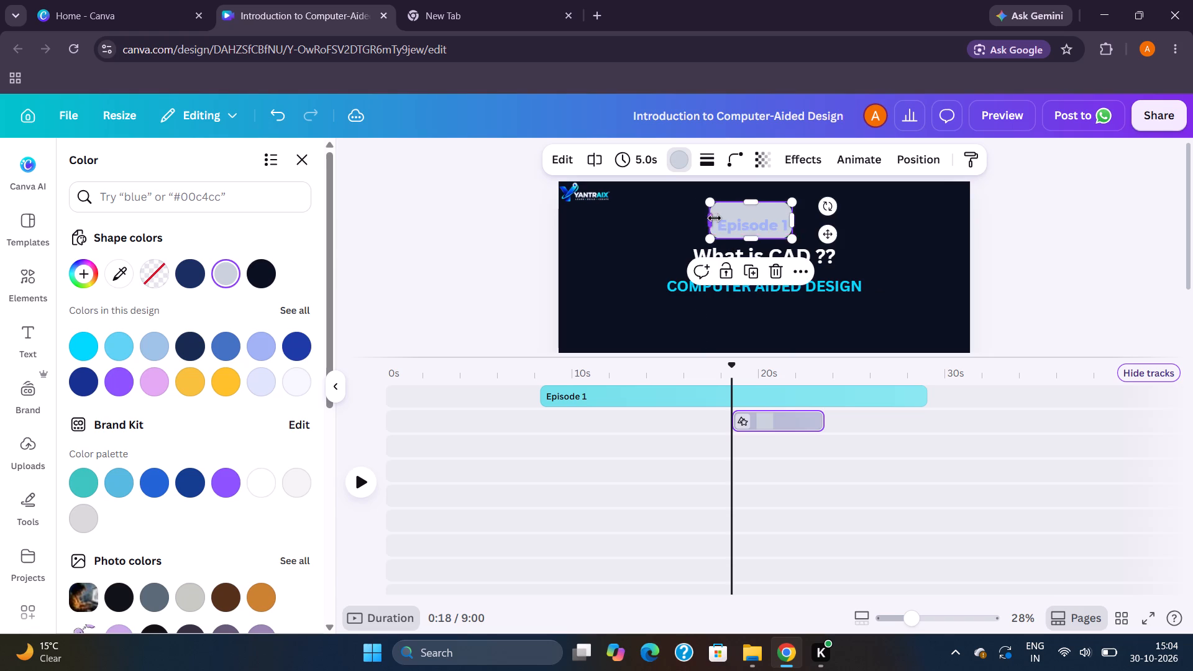
pyautogui.moveTo(754, 197); pyautogui.dragTo(757, 211)
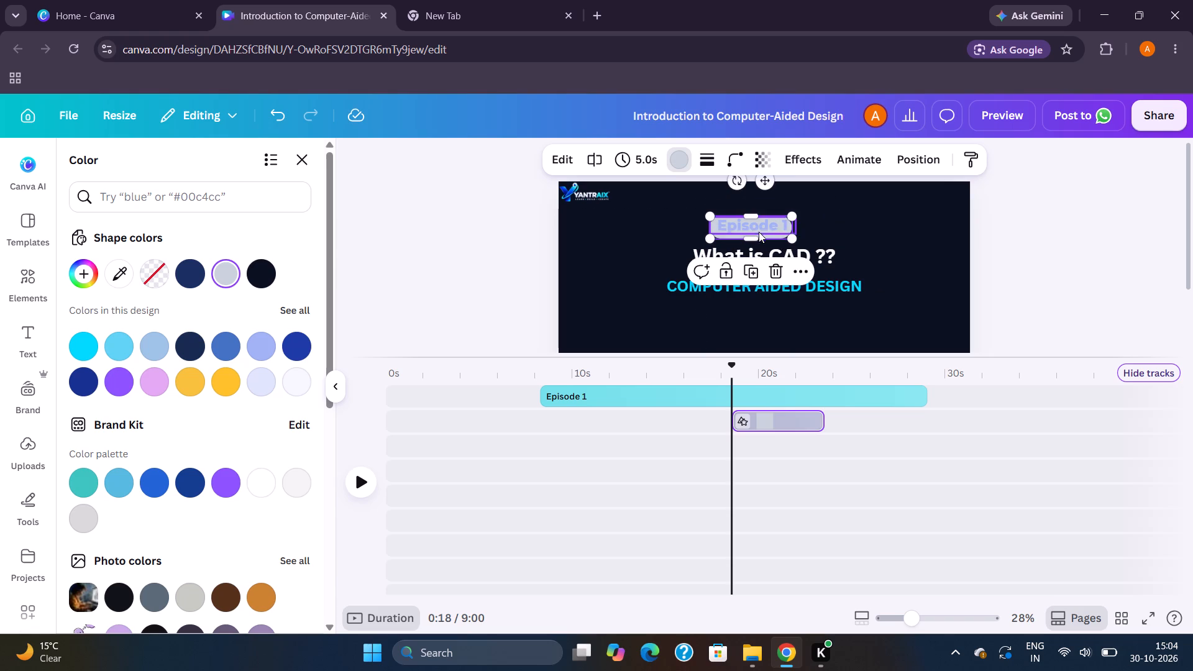
pyautogui.click(755, 235)
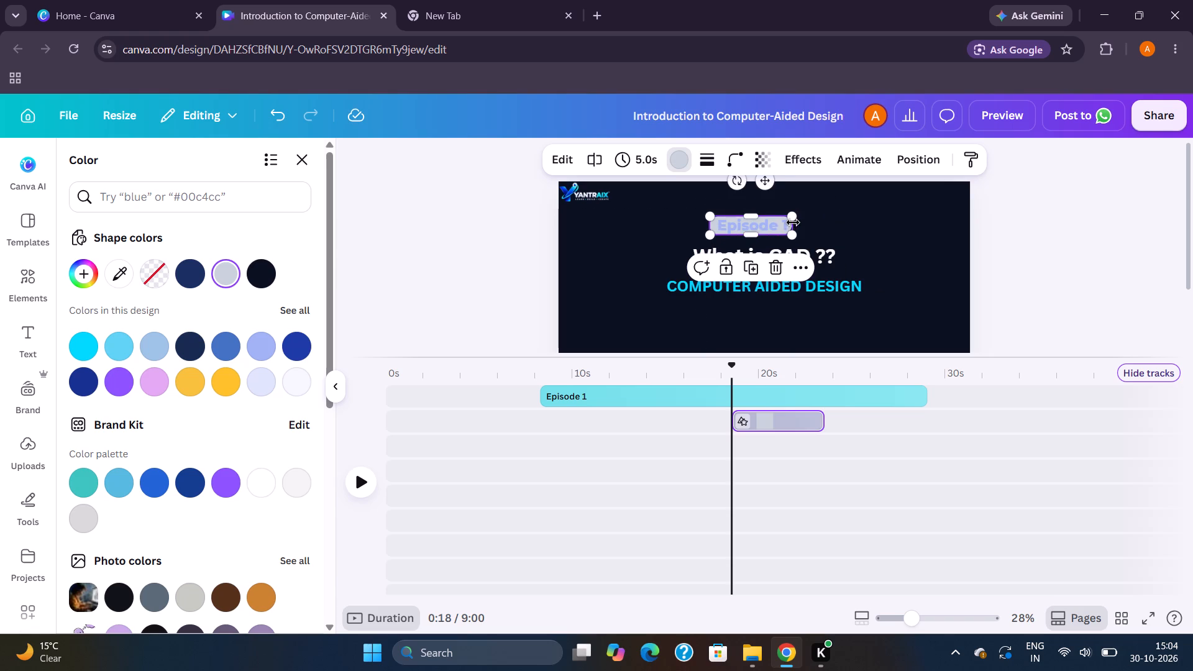
pyautogui.moveTo(793, 217); pyautogui.dragTo(795, 217)
pyautogui.moveTo(795, 217); pyautogui.dragTo(799, 219)
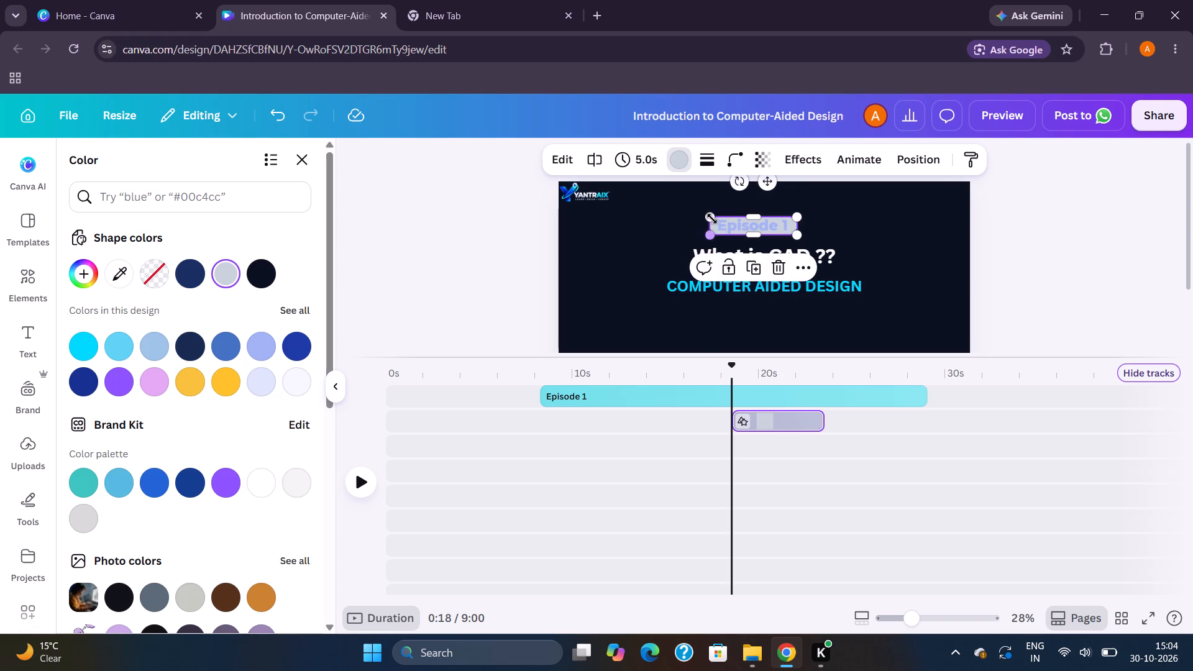
pyautogui.moveTo(712, 216); pyautogui.dragTo(705, 216)
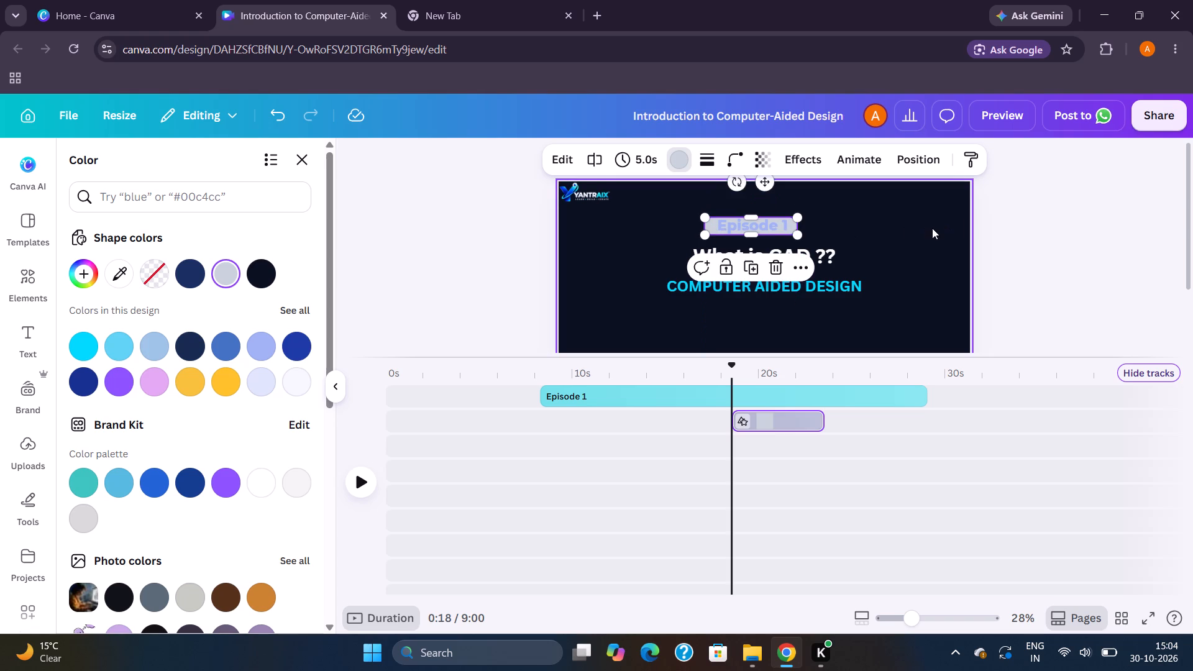
pyautogui.click(932, 226)
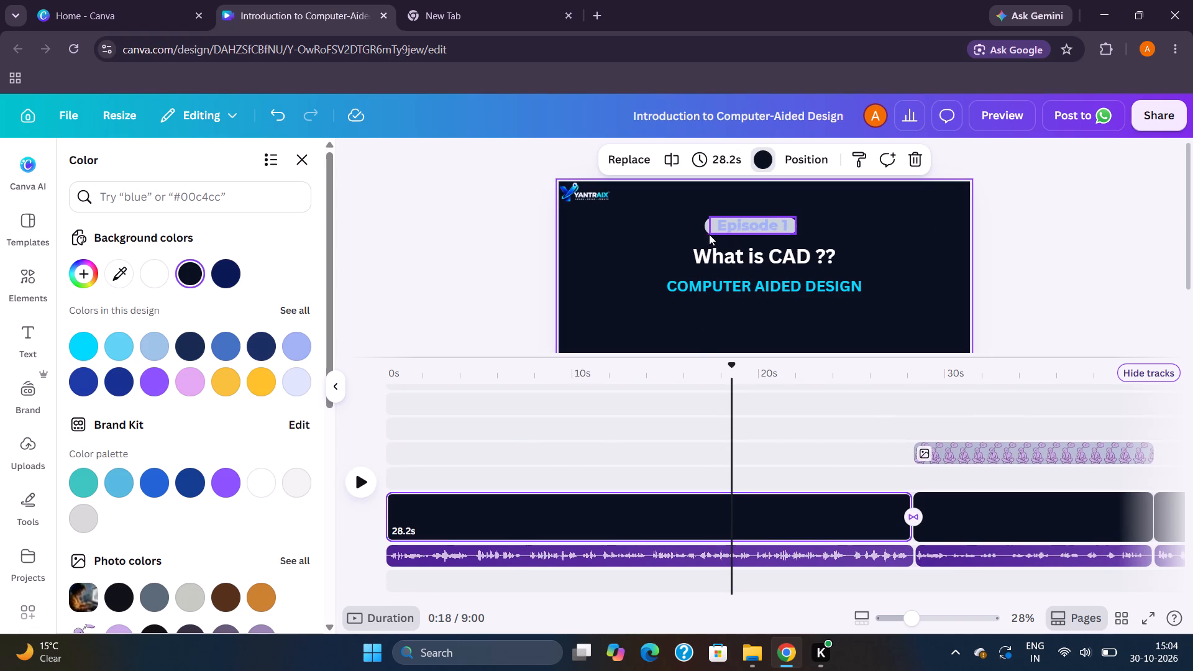
# Try light blue #dce5fa on the pill behind "Episode 1" and set its fill to the design's periwinkle blue.
pyautogui.click(711, 230)
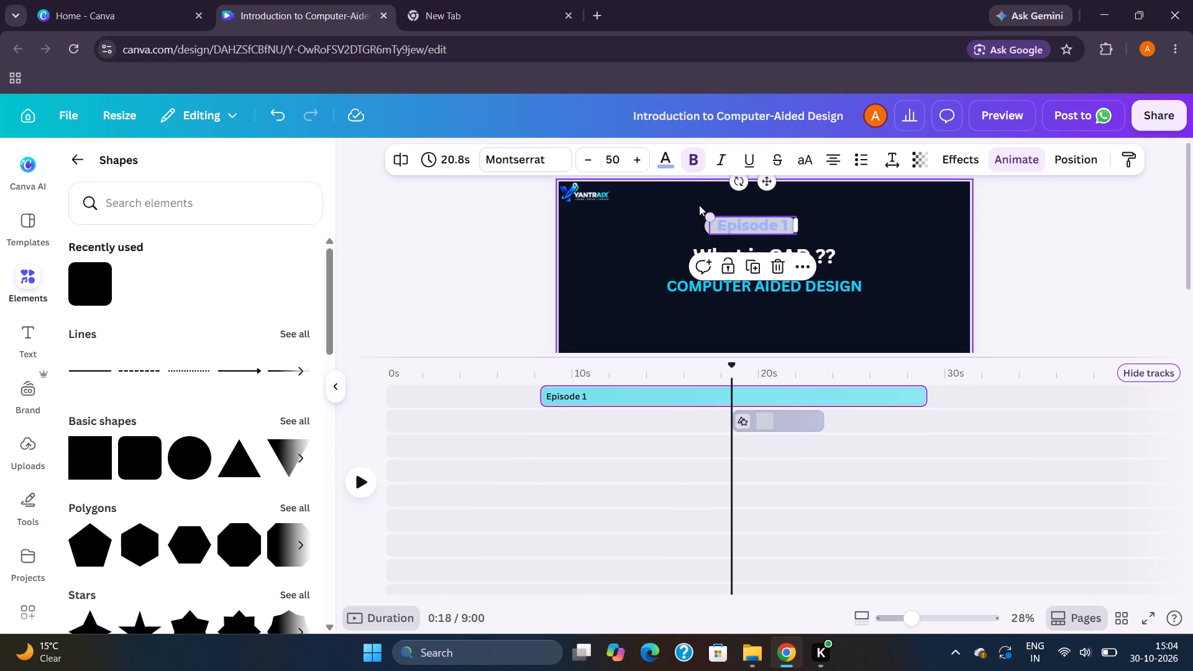
pyautogui.doubleClick(697, 233)
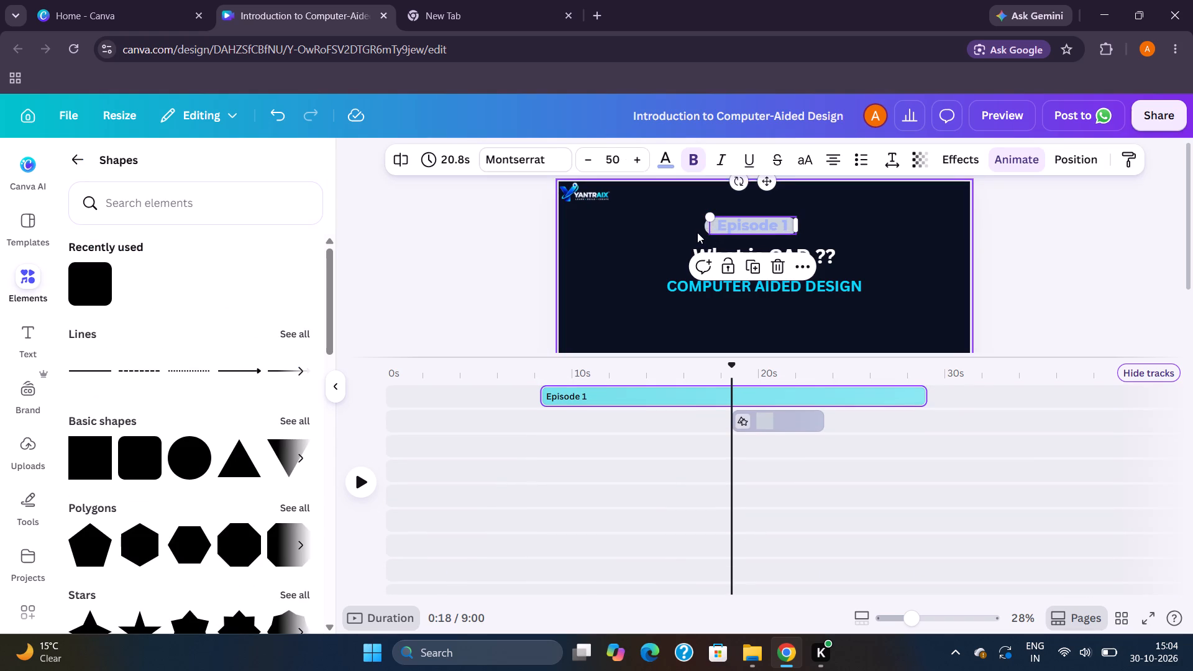
pyautogui.click(708, 229)
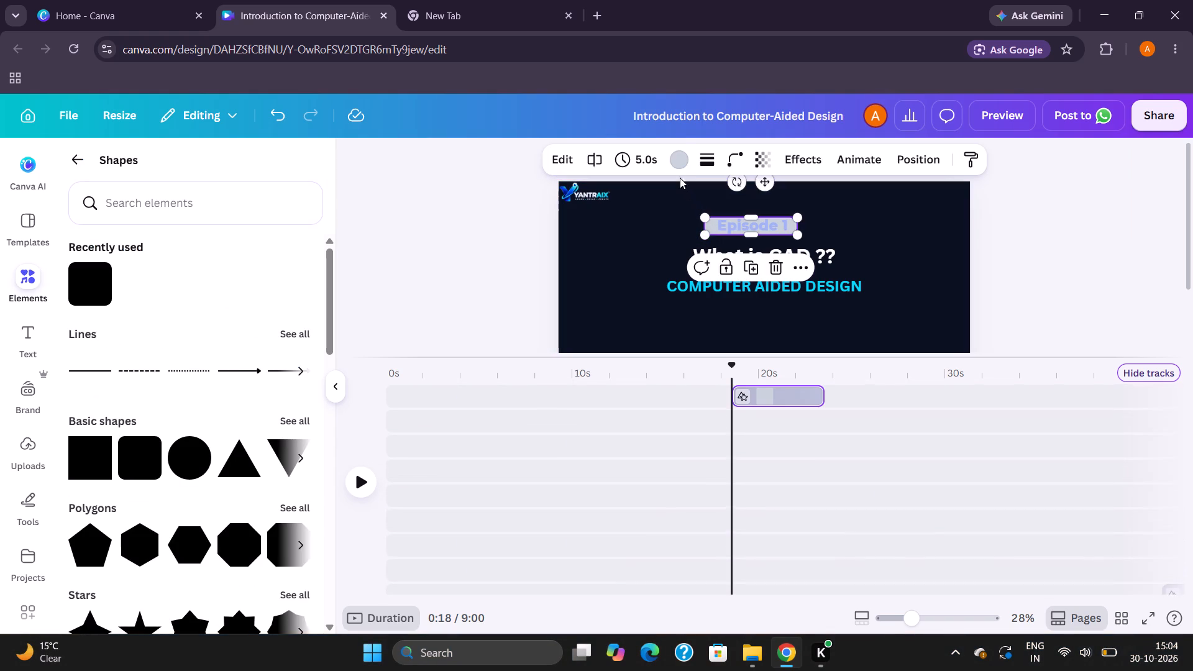
pyautogui.click(680, 167)
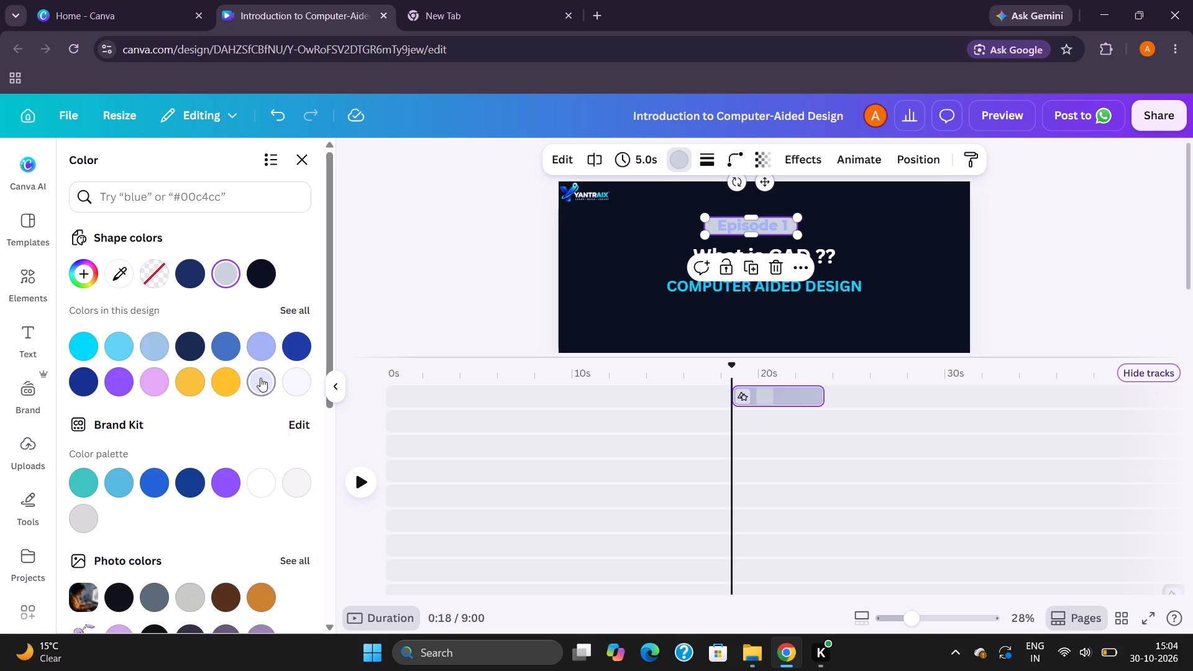
pyautogui.click(258, 376)
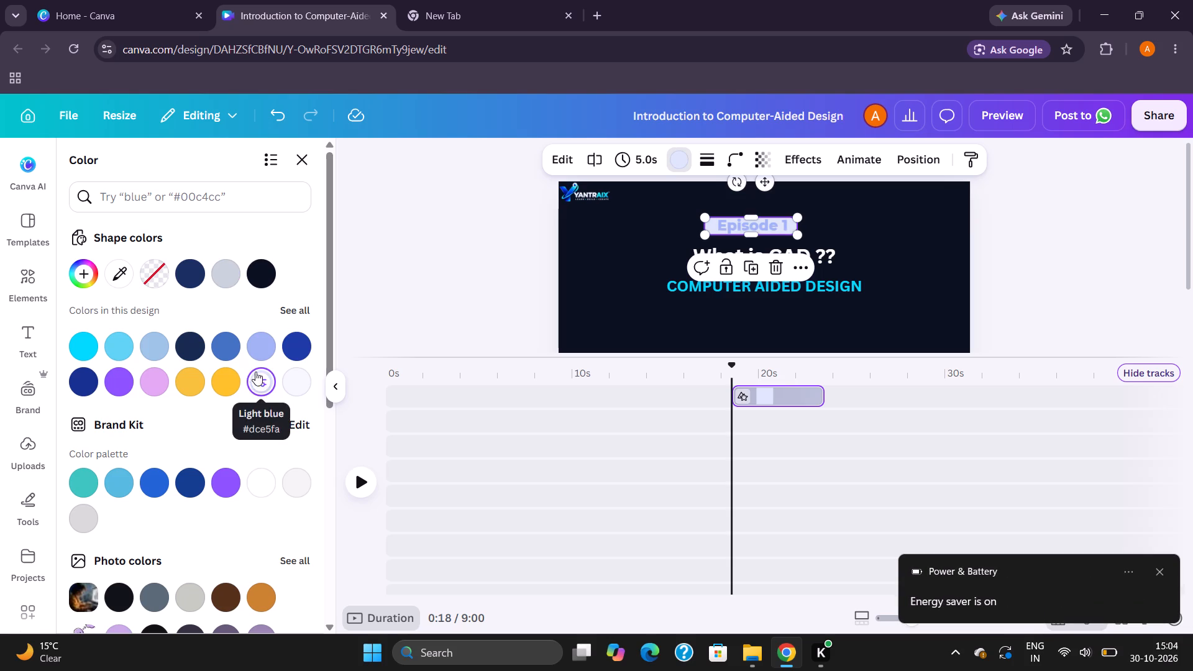
pyautogui.click(262, 344)
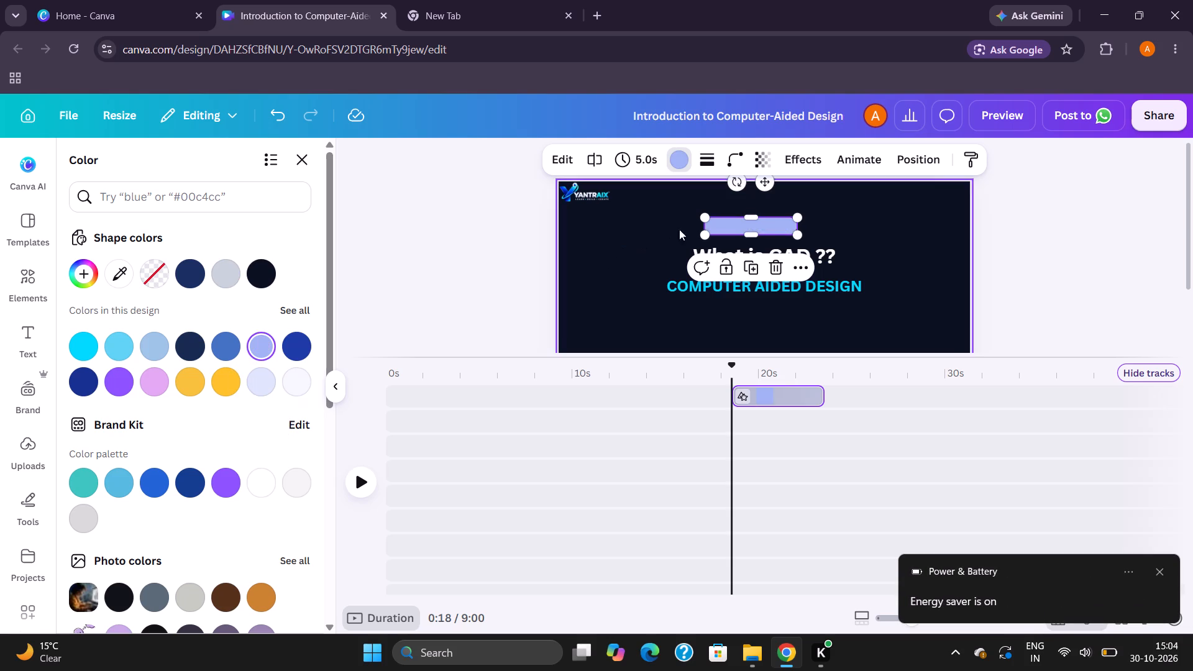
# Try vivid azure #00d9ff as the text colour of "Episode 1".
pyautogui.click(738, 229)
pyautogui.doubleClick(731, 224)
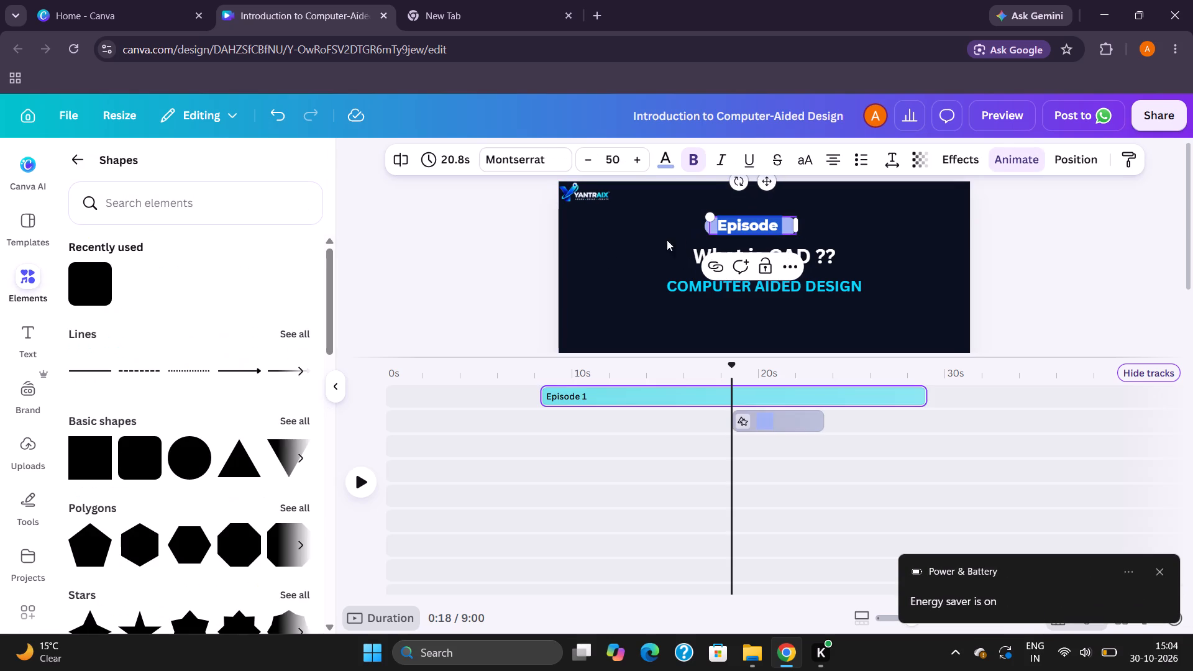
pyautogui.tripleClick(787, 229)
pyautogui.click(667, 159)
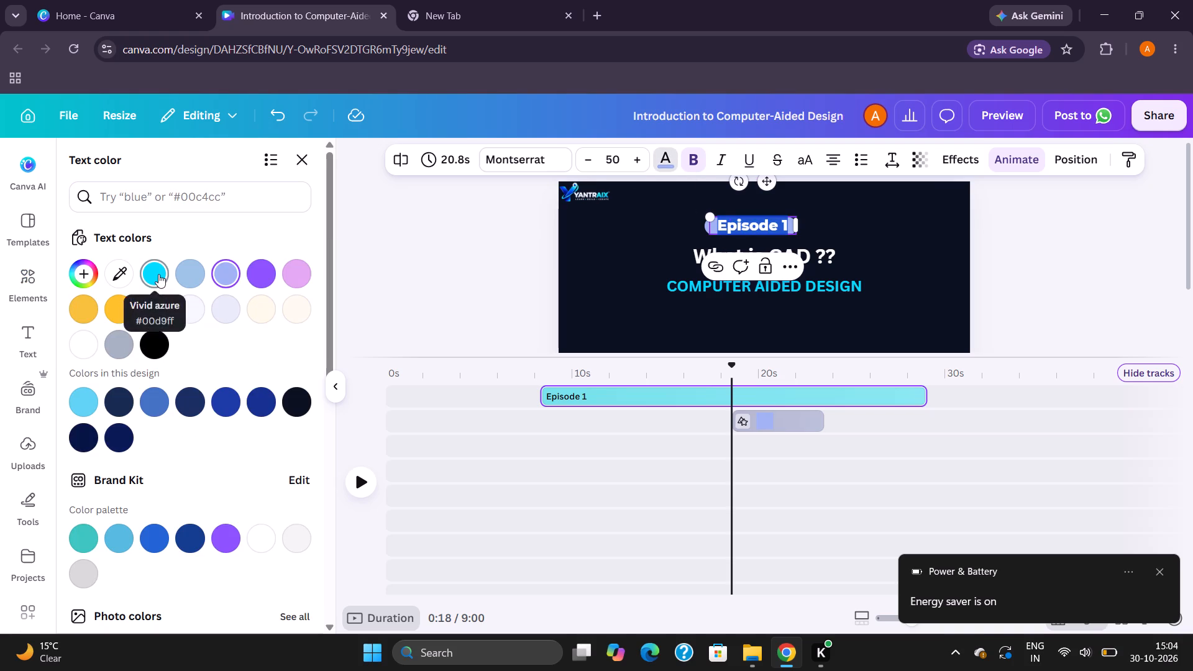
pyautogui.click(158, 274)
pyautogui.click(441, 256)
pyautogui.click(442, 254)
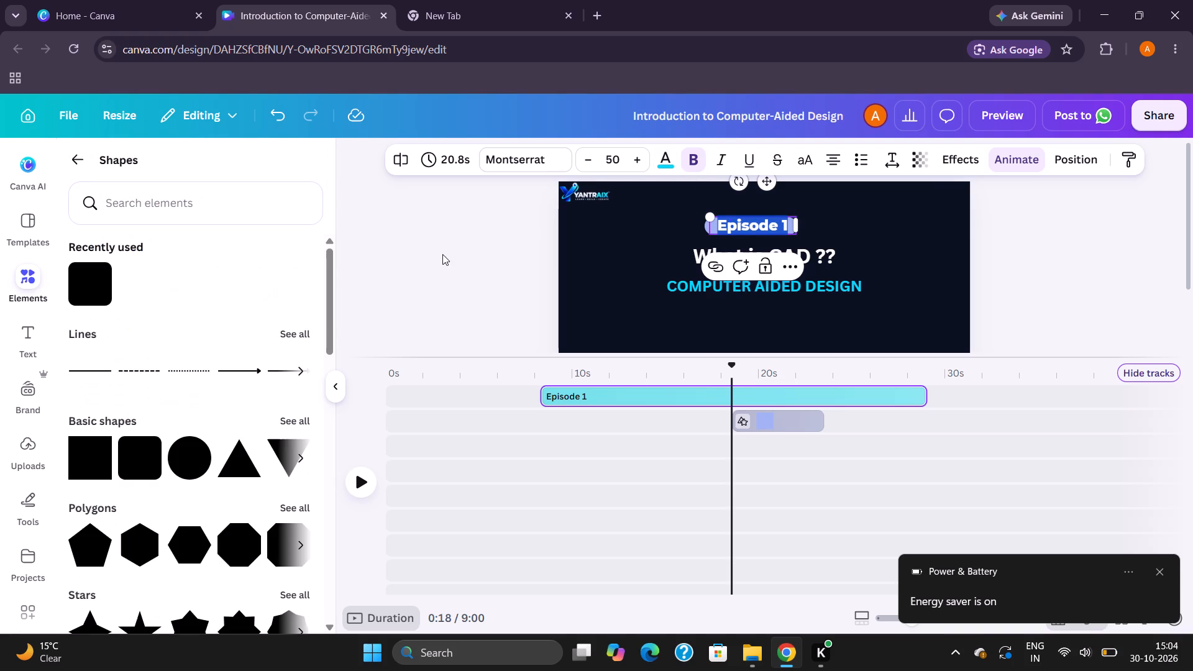
# Set the text colour of "Episode 1" to the deeper golden yellow already used in the design.
pyautogui.tripleClick(749, 225)
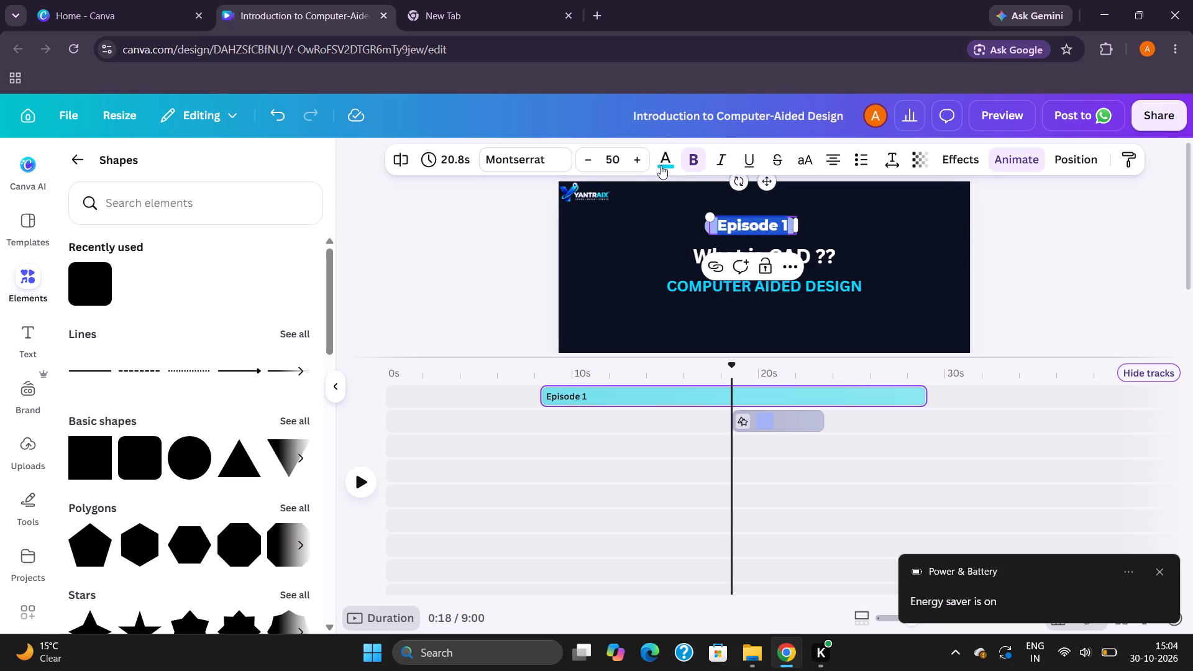
pyautogui.click(659, 165)
pyautogui.click(114, 311)
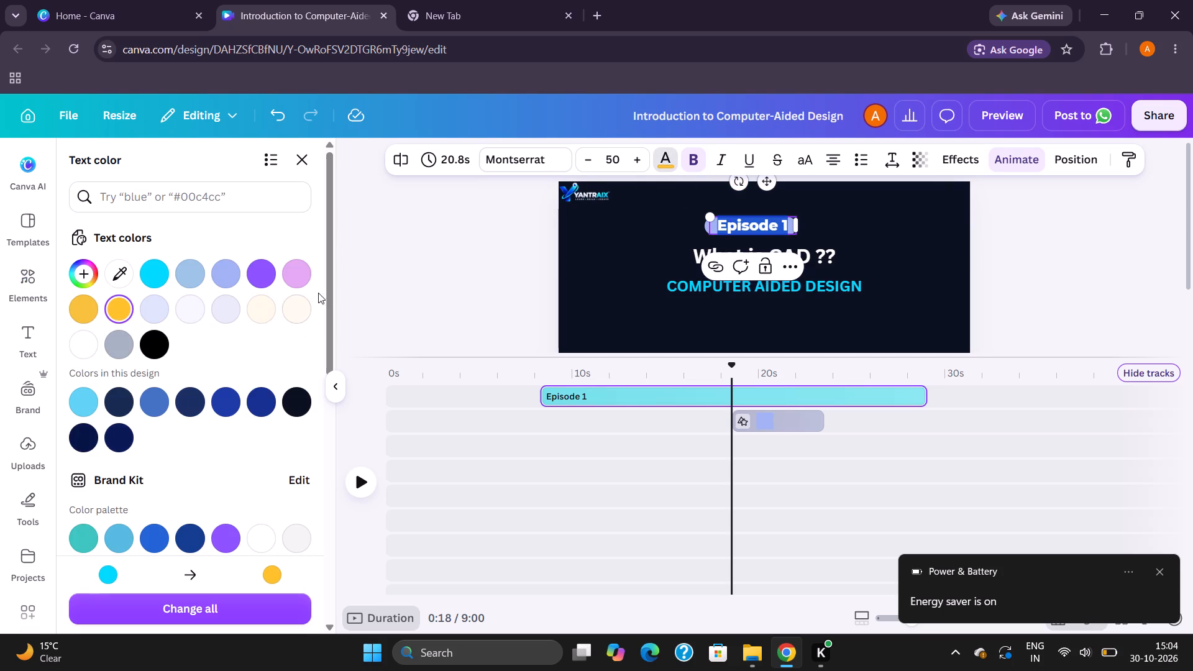
pyautogui.click(402, 280)
pyautogui.click(415, 274)
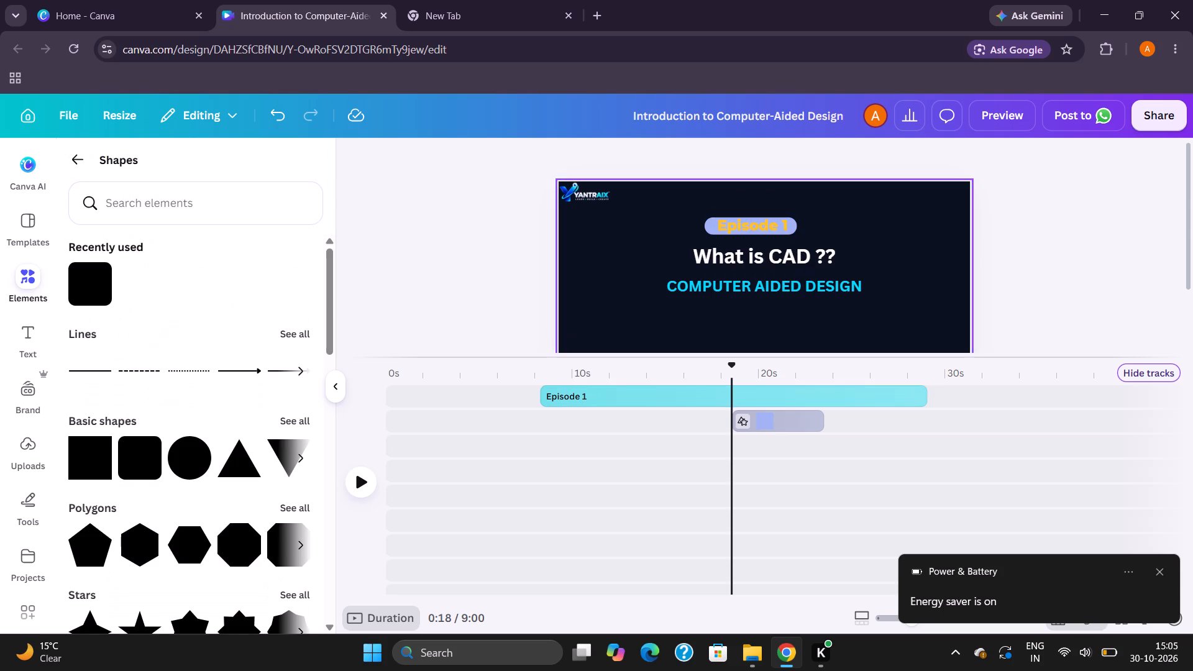
pyautogui.click(1163, 573)
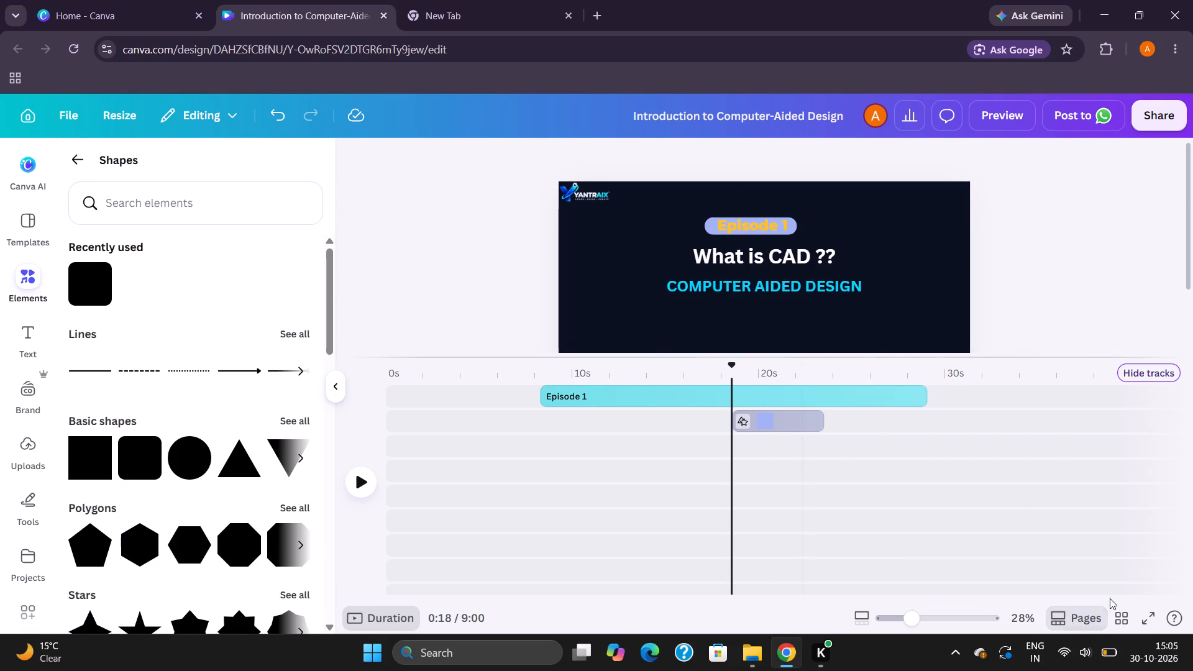
# Preview the video full screen to check the look of the "Episode 1" badge on the title page.
pyautogui.click(1144, 611)
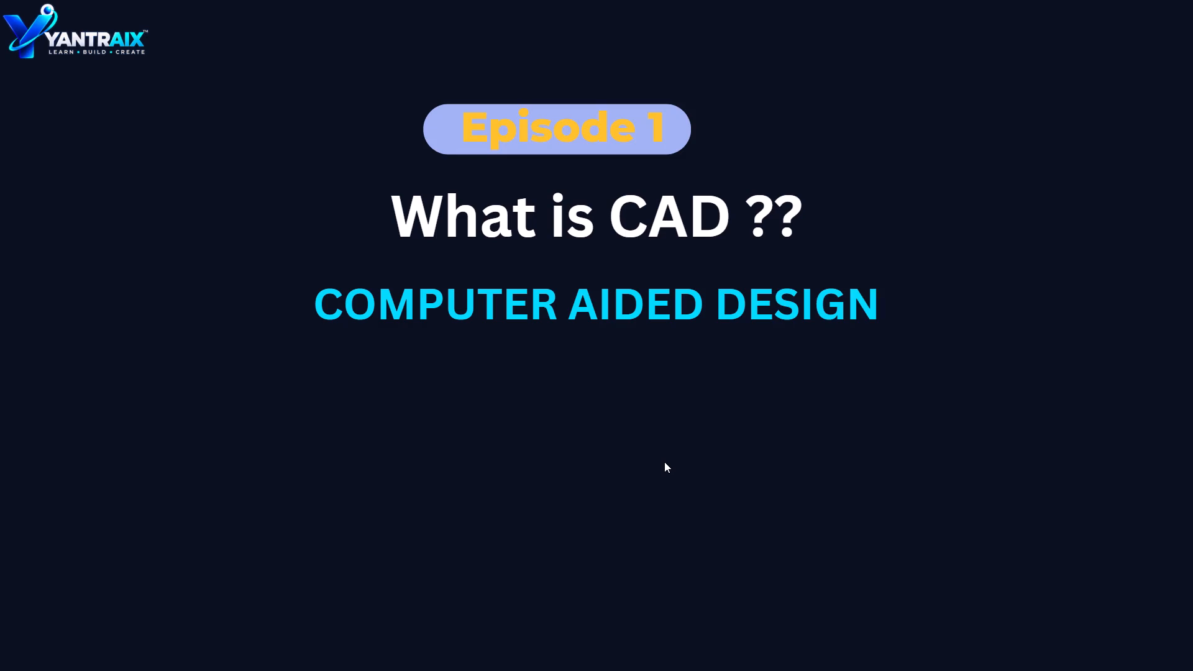
pyautogui.press('space')
pyautogui.press('Escape')
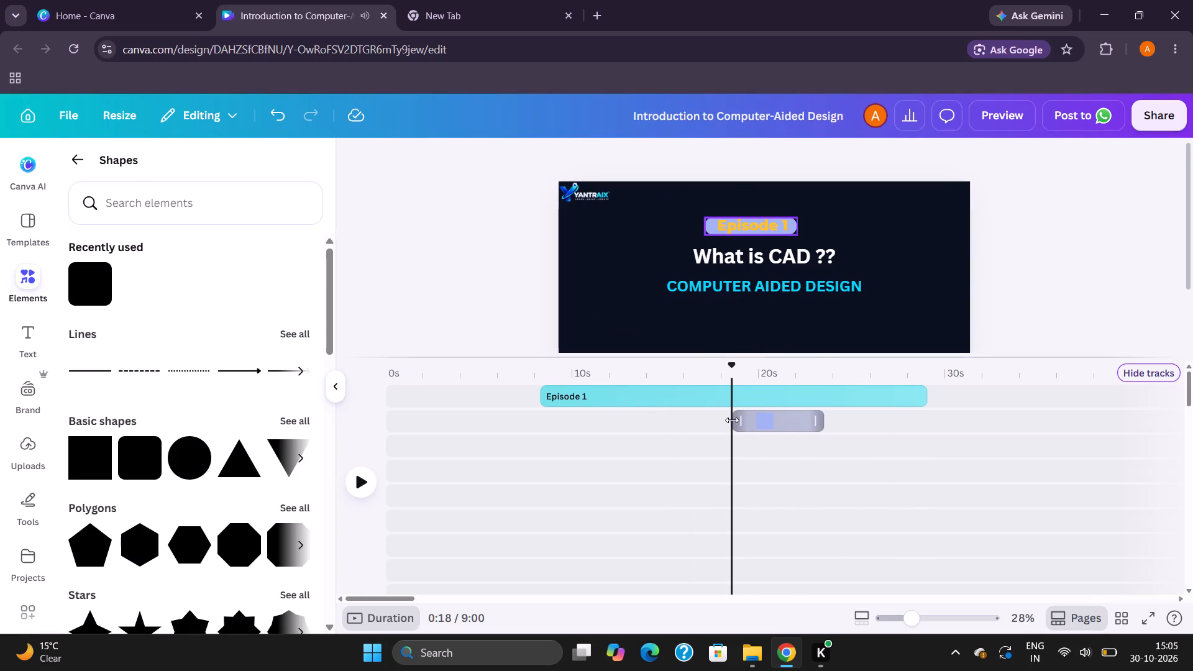
# Extend the pill's timing backwards to start together with the "Episode 1" text, giving it a 15.3 s duration.
pyautogui.moveTo(734, 419); pyautogui.dragTo(572, 405)
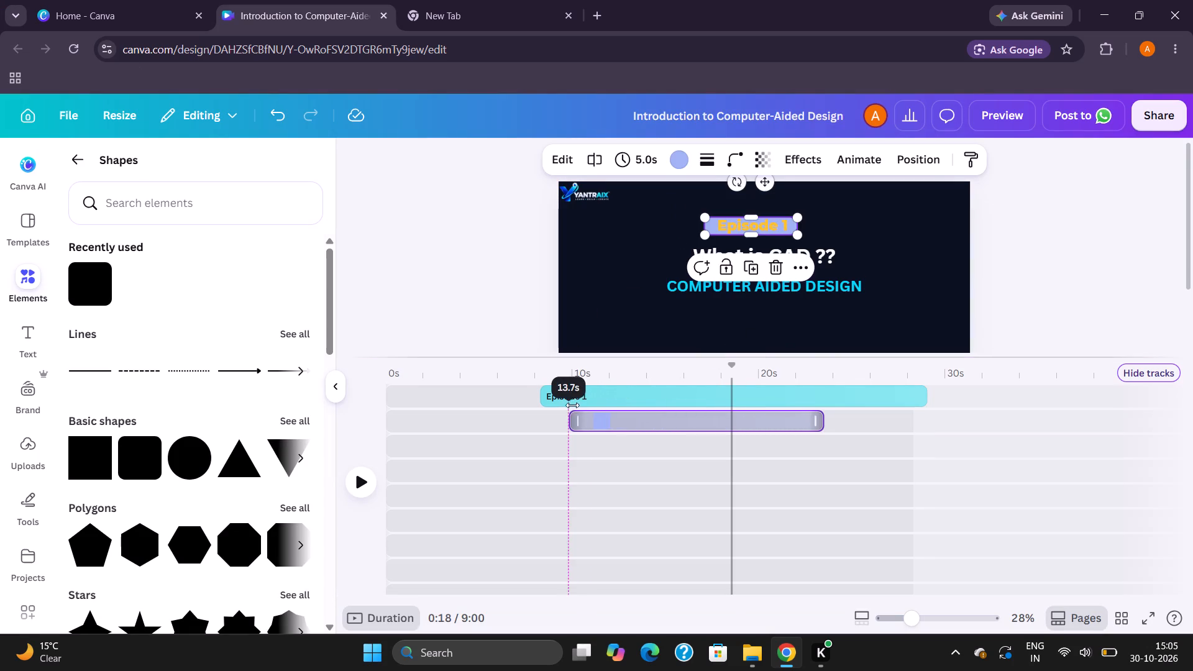
pyautogui.moveTo(572, 405); pyautogui.dragTo(544, 401)
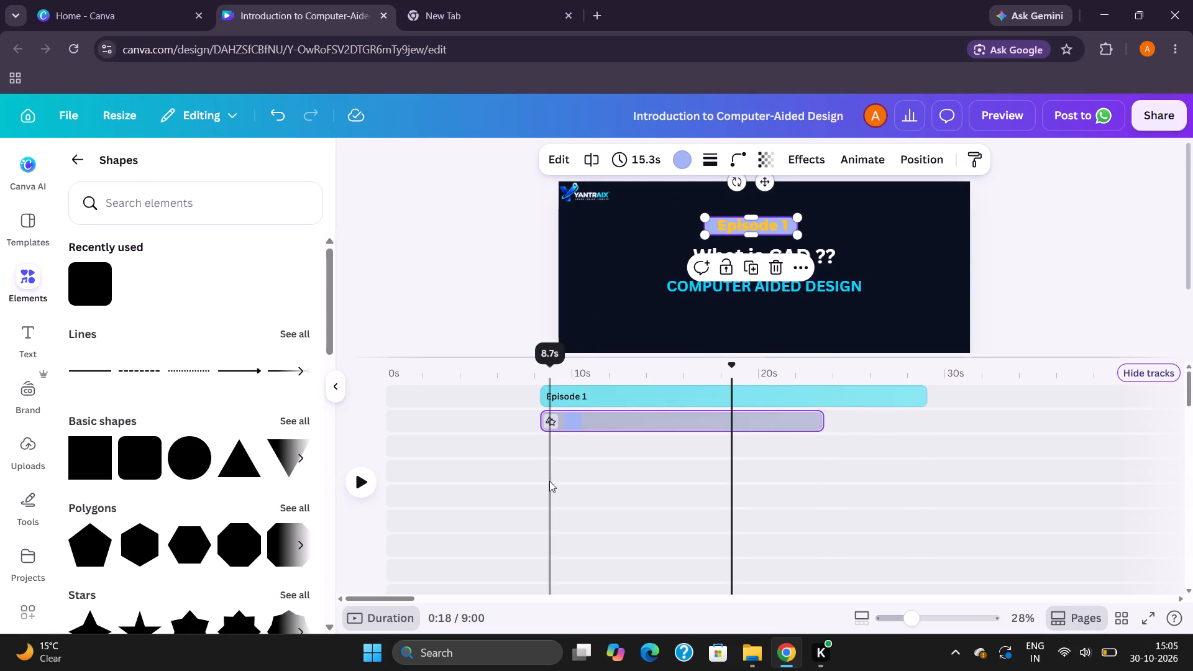
# Preview the opening of the video full screen, skipping ahead to check the badge's timing against the title texts.
pyautogui.click(531, 474)
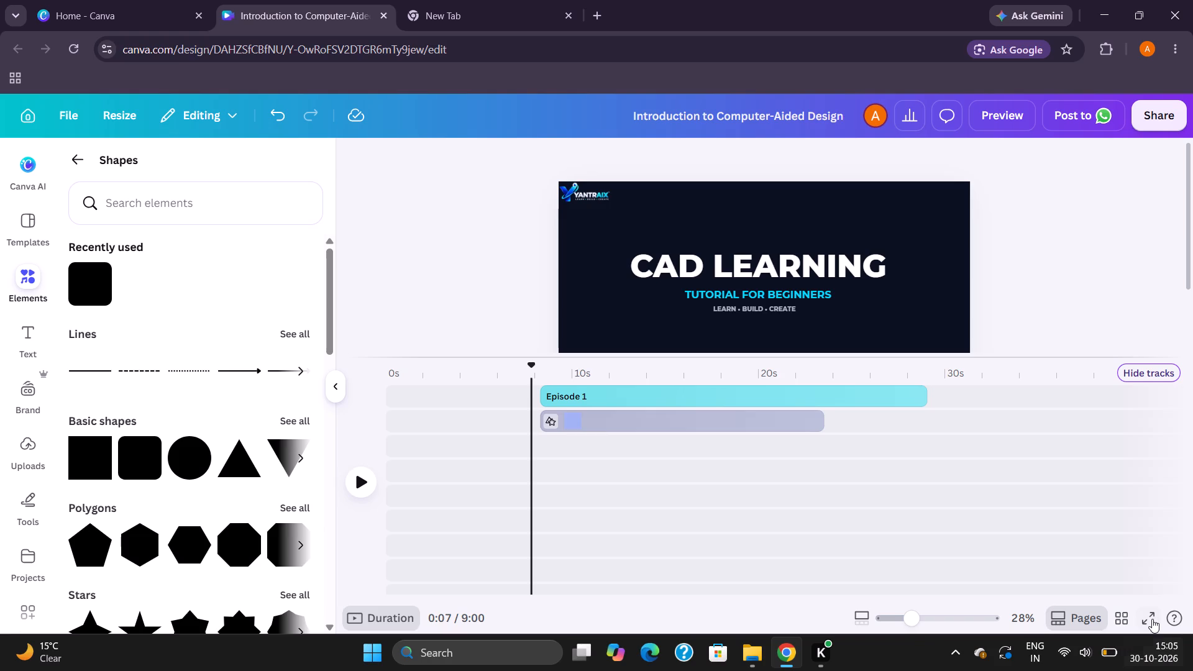
pyautogui.click(1150, 617)
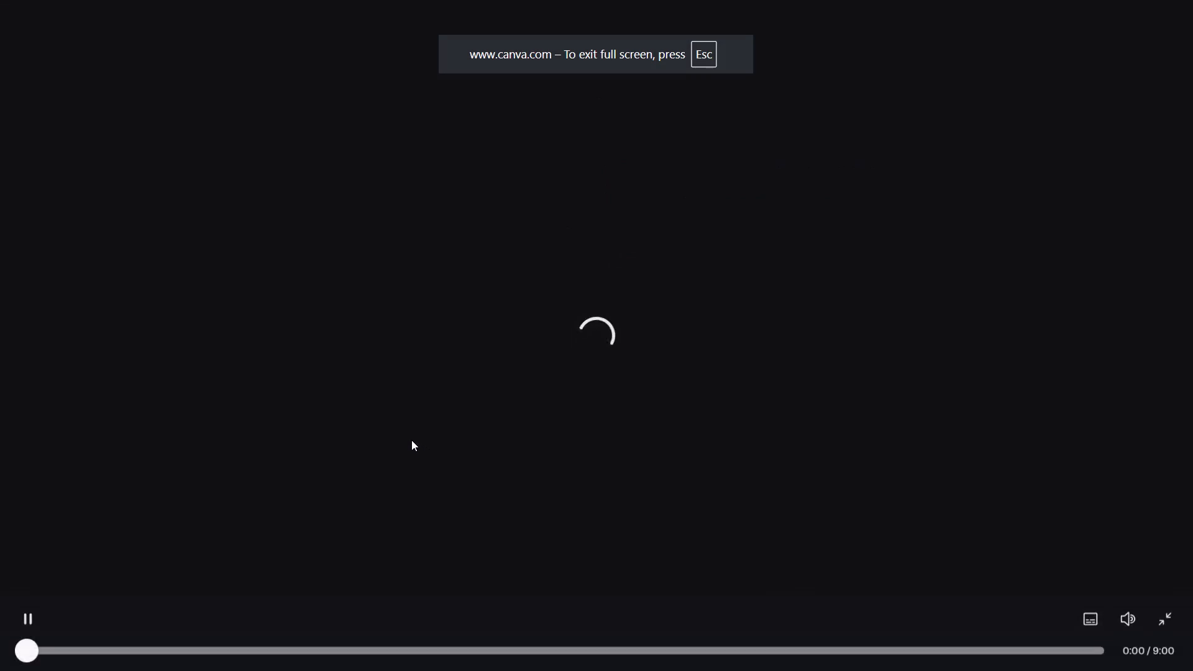
pyautogui.press('space')
pyautogui.press('space')
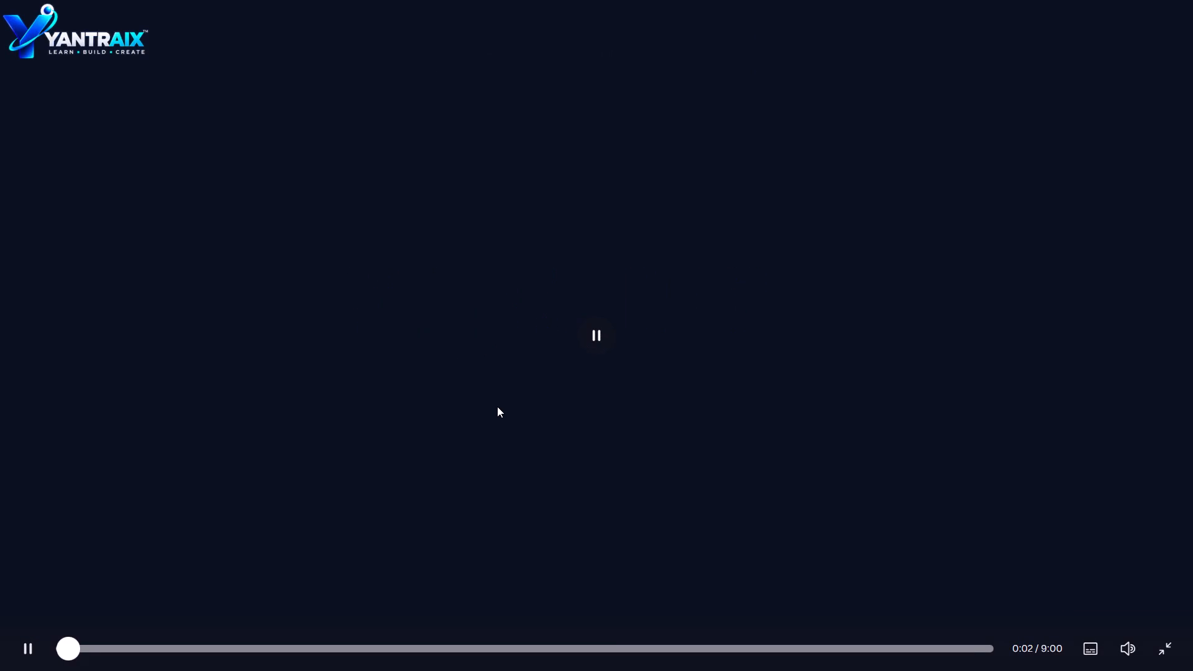
pyautogui.press('Right')
pyautogui.press('Right')
pyautogui.press('Right')
pyautogui.press('Left')
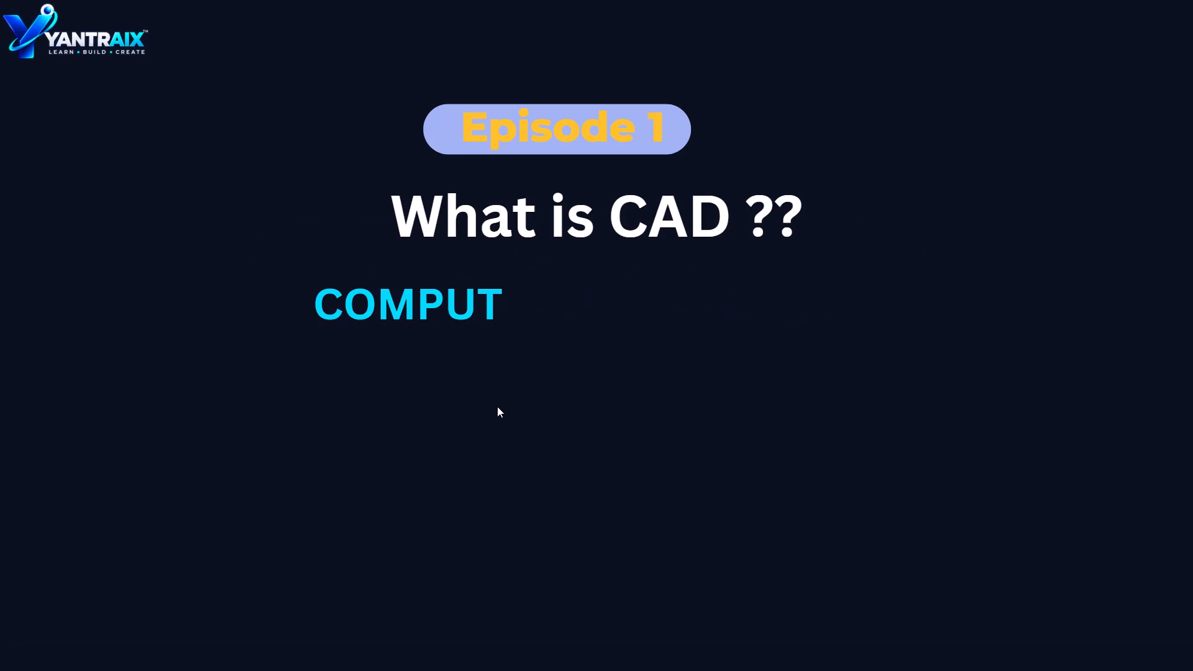
pyautogui.press('space')
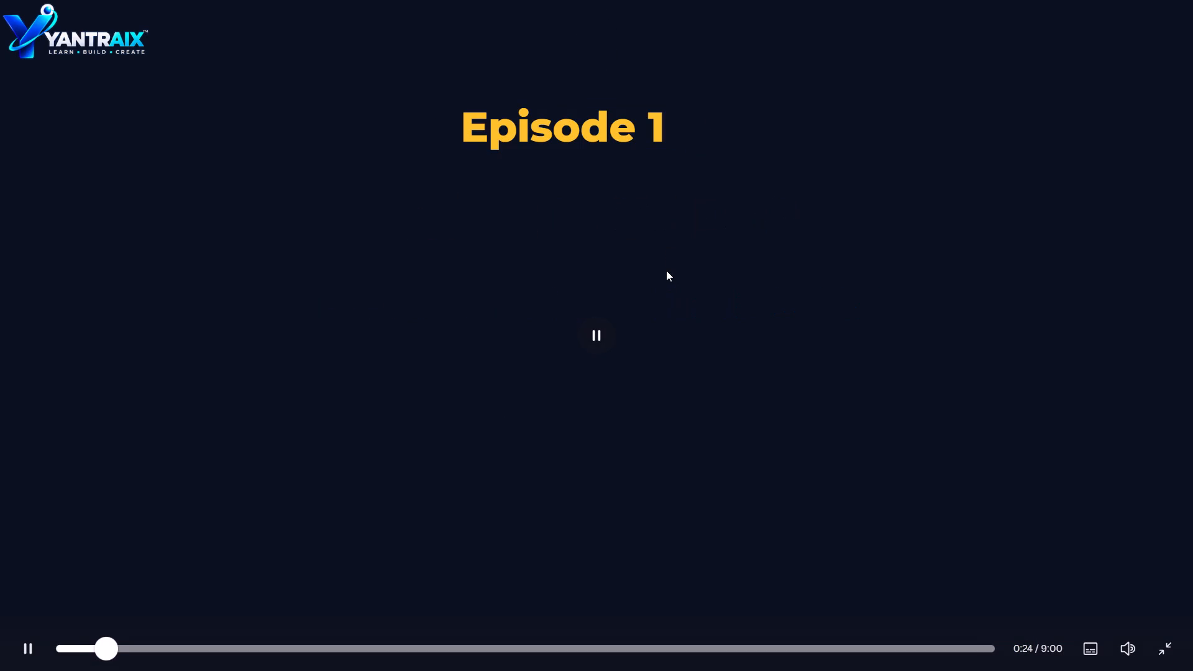
pyautogui.press('space')
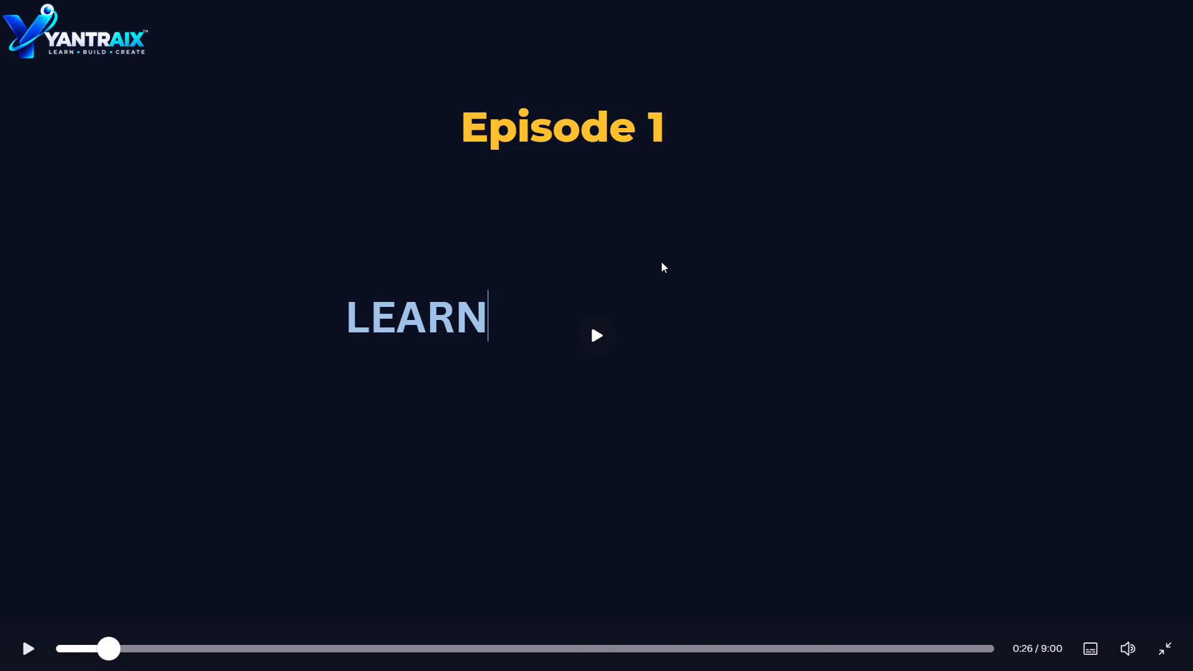
pyautogui.press('Escape')
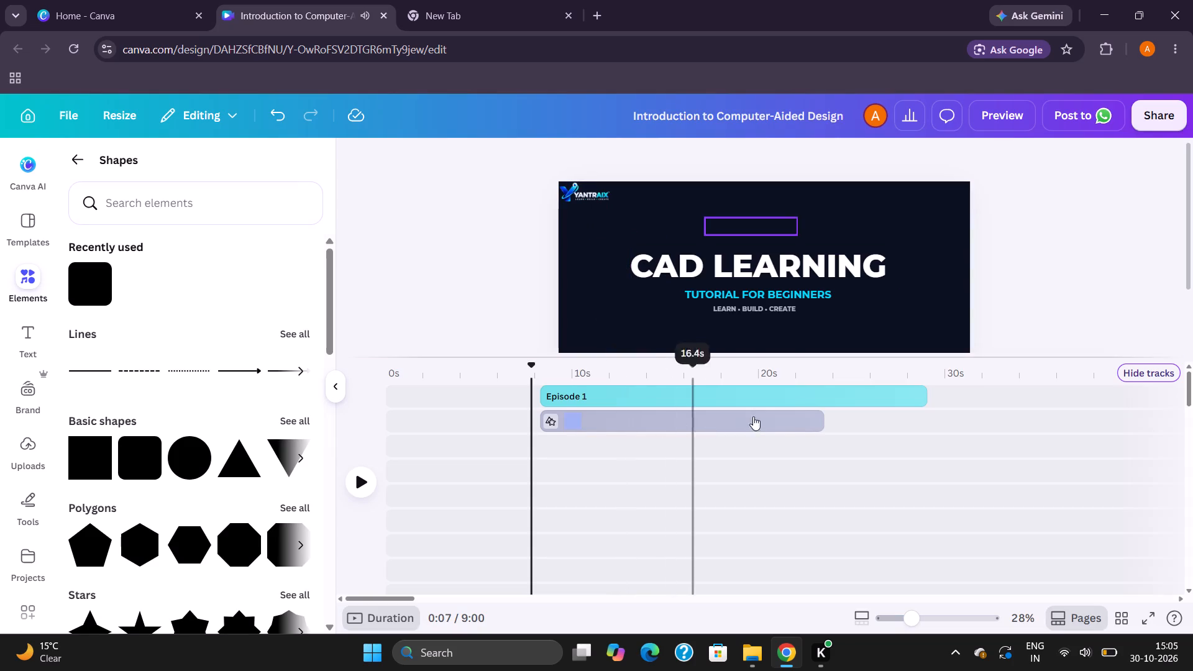
# Shorten both the "Episode 1" text and its pill to 8.9 s so they end together.
pyautogui.moveTo(923, 395); pyautogui.dragTo(889, 389)
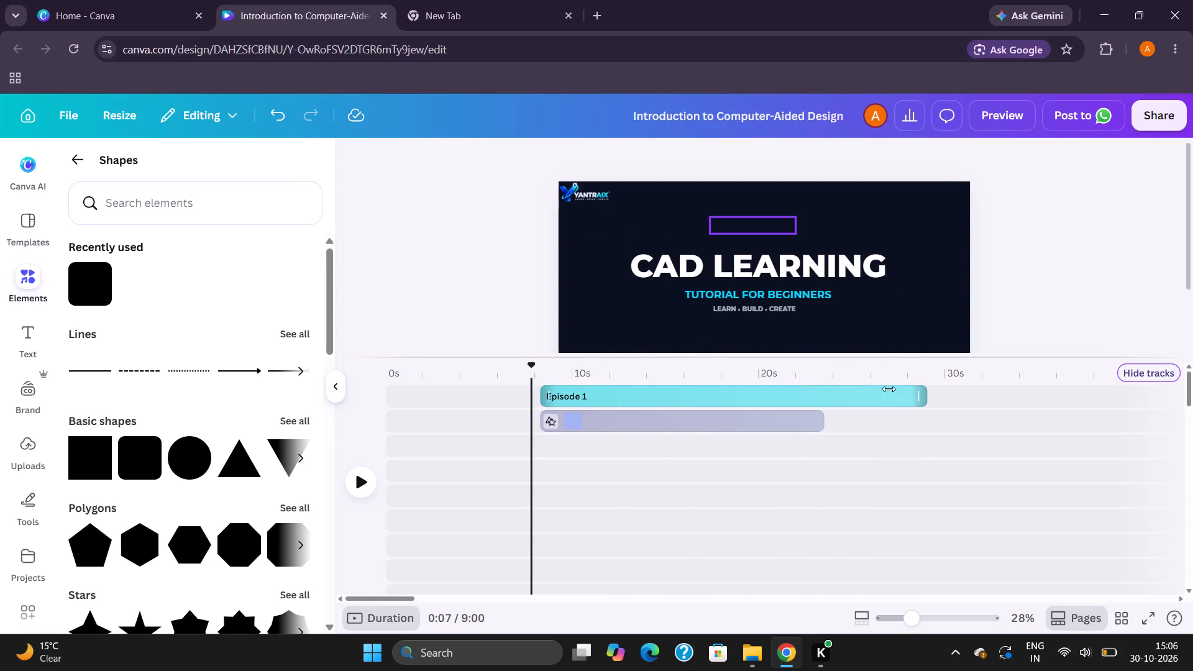
pyautogui.moveTo(889, 389); pyautogui.dragTo(702, 385)
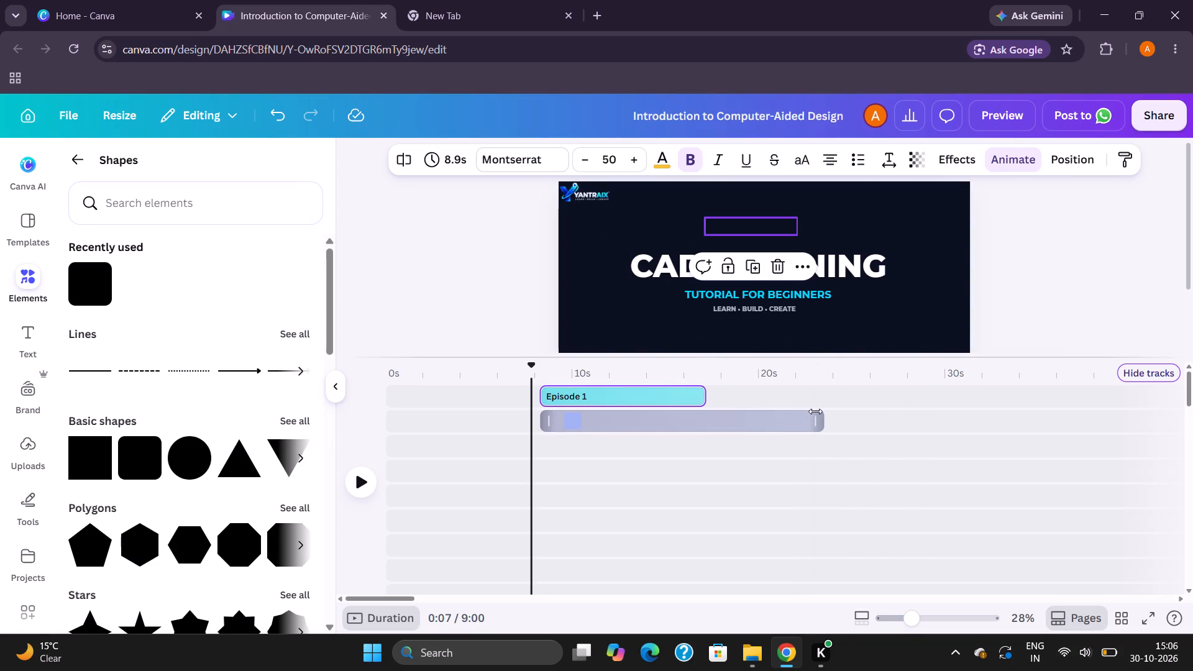
pyautogui.moveTo(816, 414); pyautogui.dragTo(702, 408)
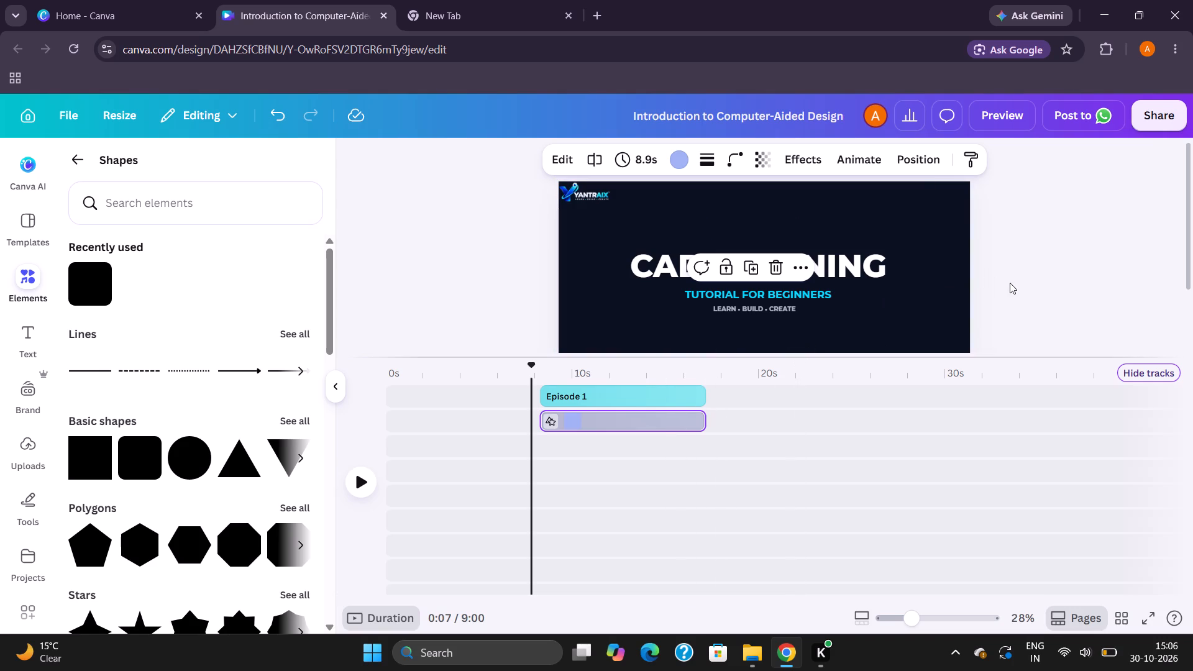
# Preview the video full screen around 0:24 to check how the badge ends relative to the "What is CAD ??" titles.
pyautogui.scroll(-4, 942, 310)
pyautogui.scroll(-1, 824, 475)
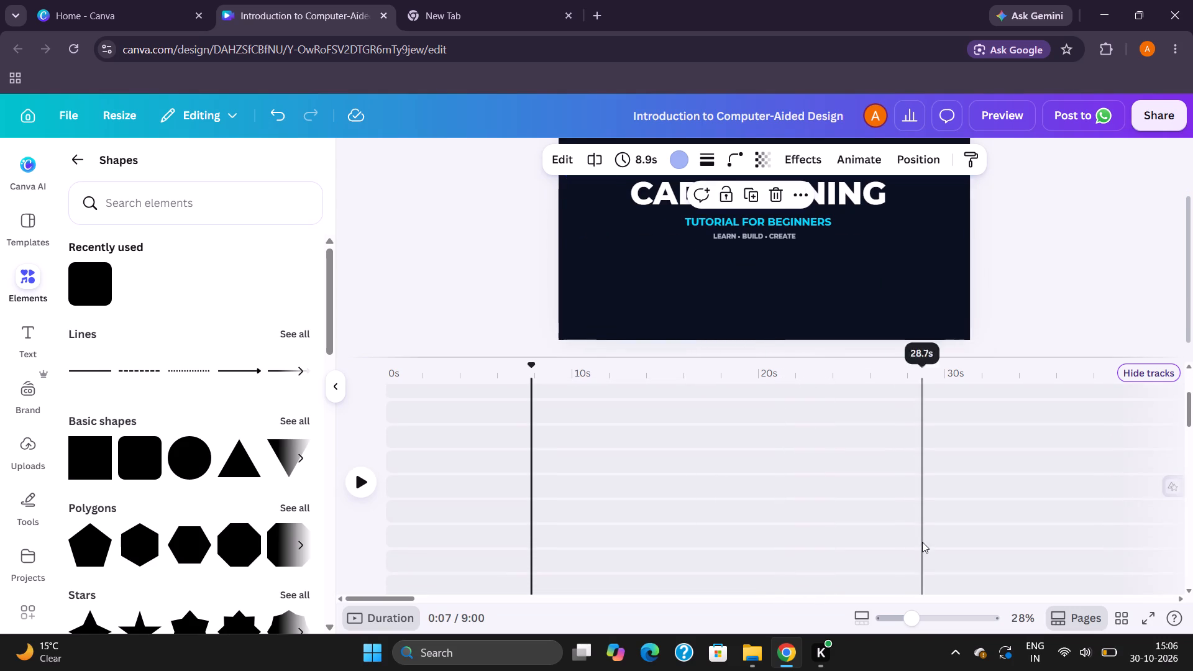
pyautogui.scroll(-1, 924, 542)
pyautogui.click(1141, 618)
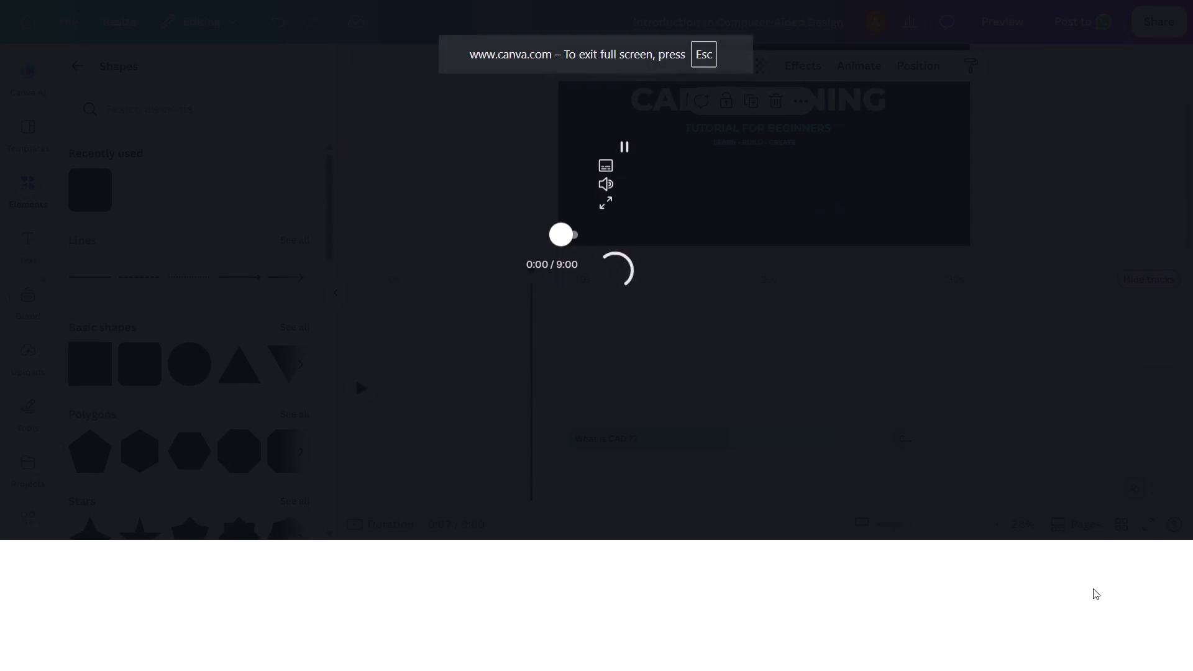
pyautogui.press('space')
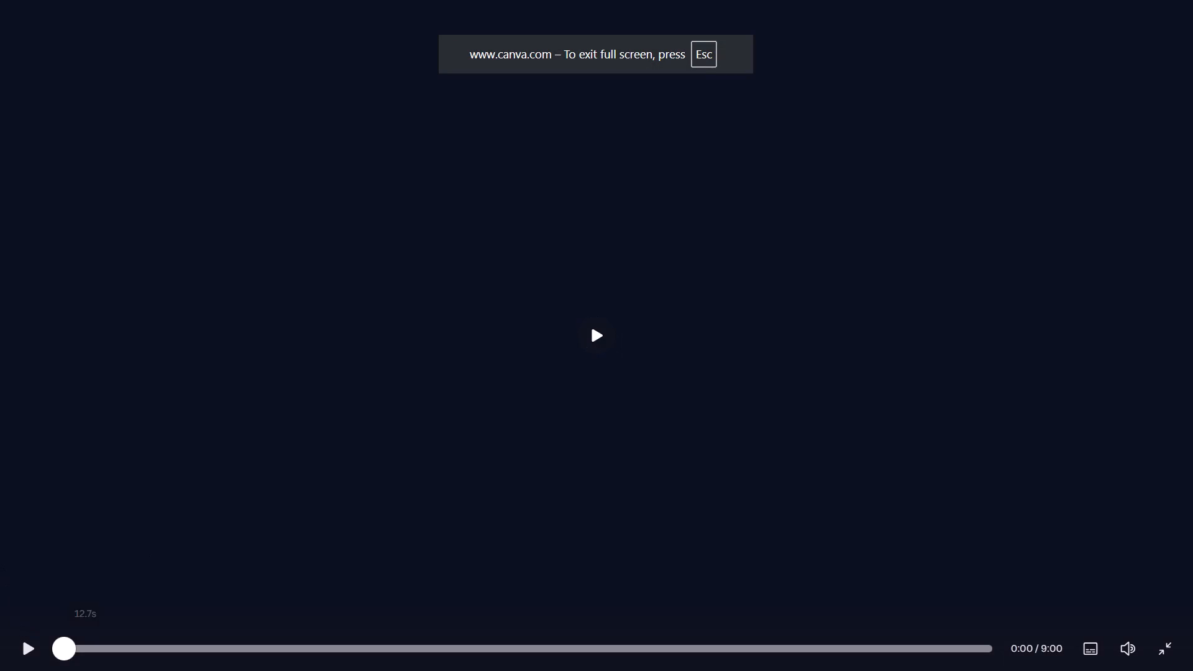
pyautogui.click(126, 646)
pyautogui.press('space')
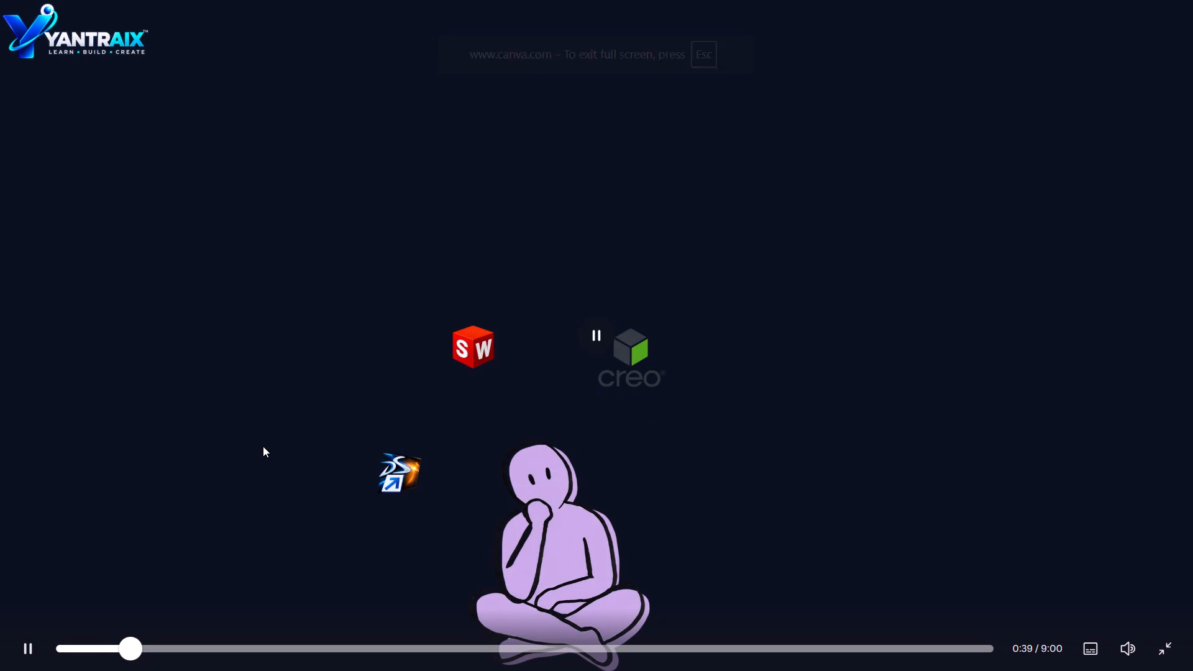
pyautogui.click(103, 646)
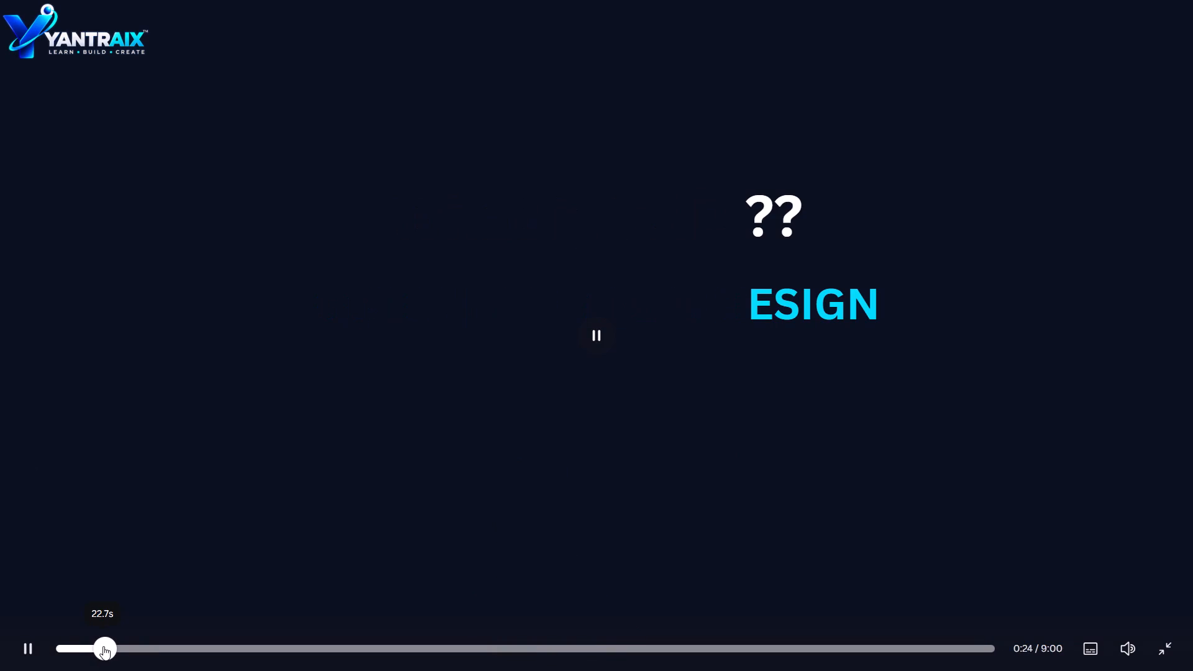
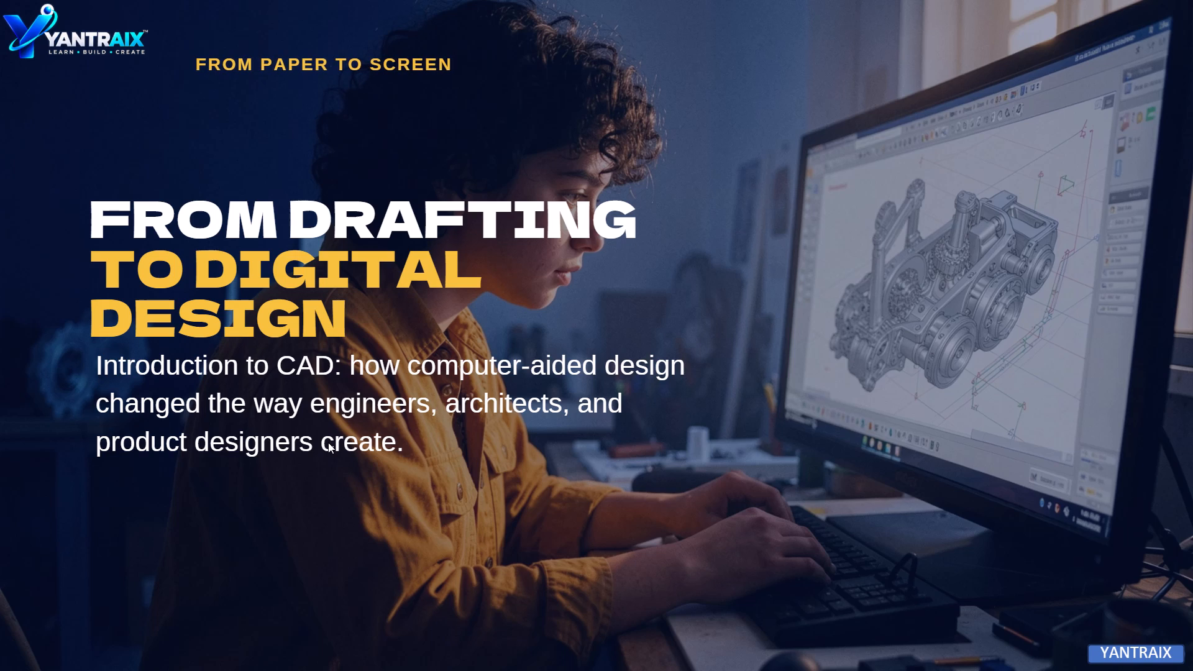
# Exit the full-screen preview and look through the timeline tracks up to the bullet text of the THE OLD WAY section.
pyautogui.press('Escape')
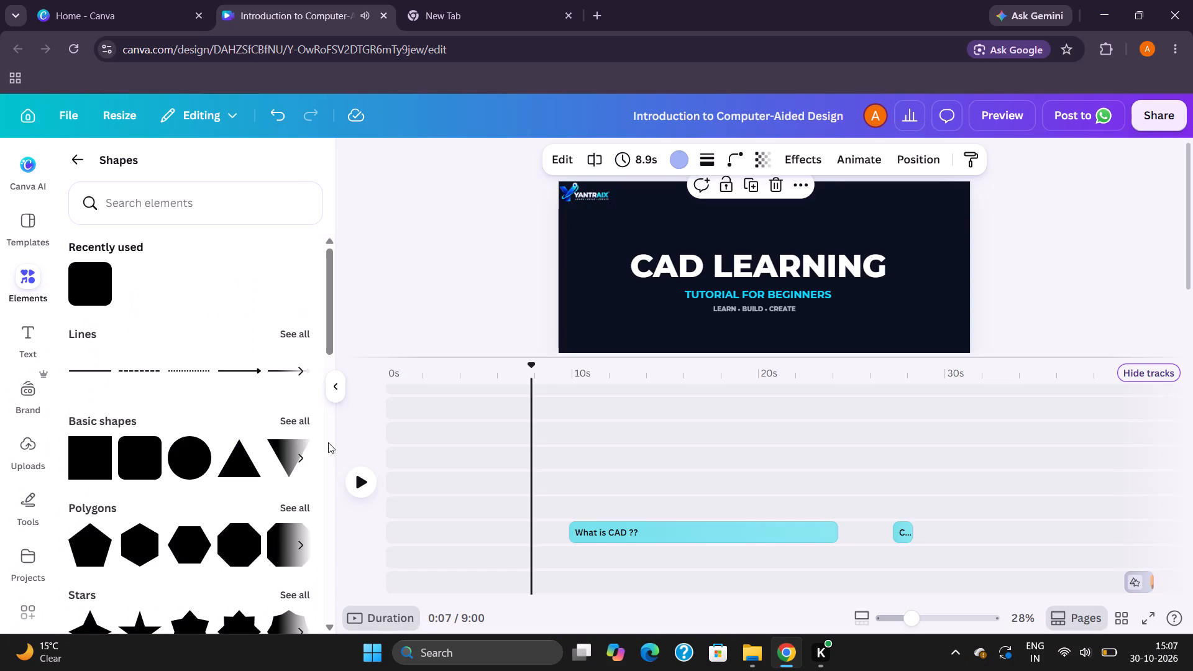
pyautogui.scroll(4, 595, 536)
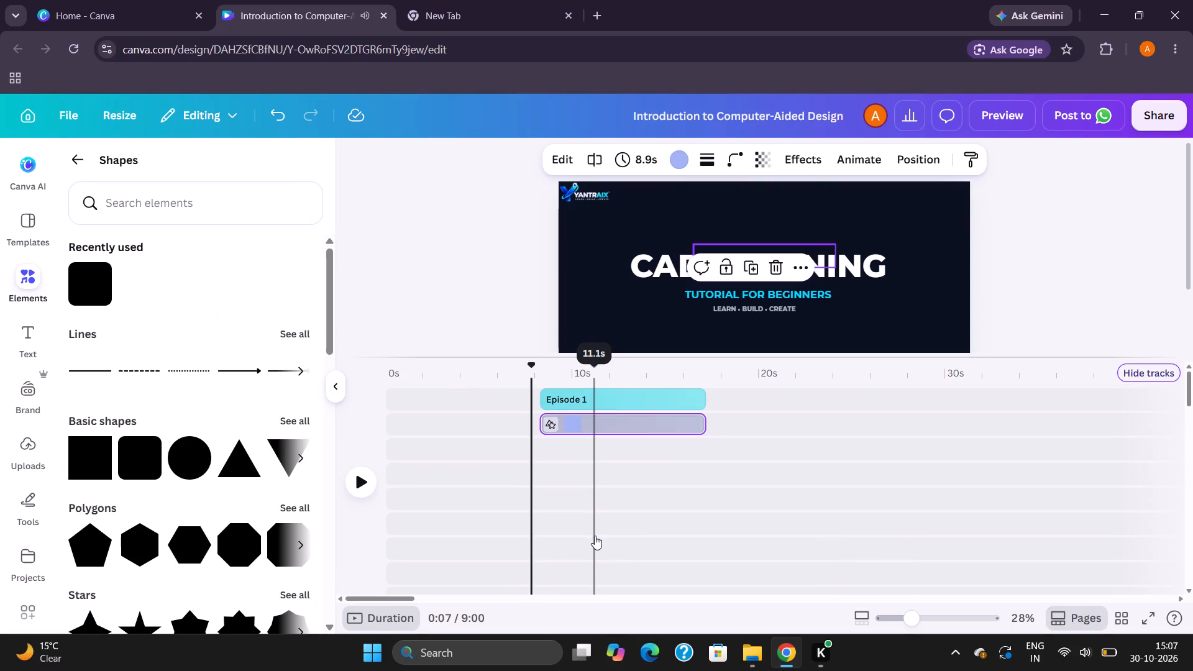
pyautogui.scroll(1, 595, 536)
pyautogui.hscroll(-6, 595, 536)
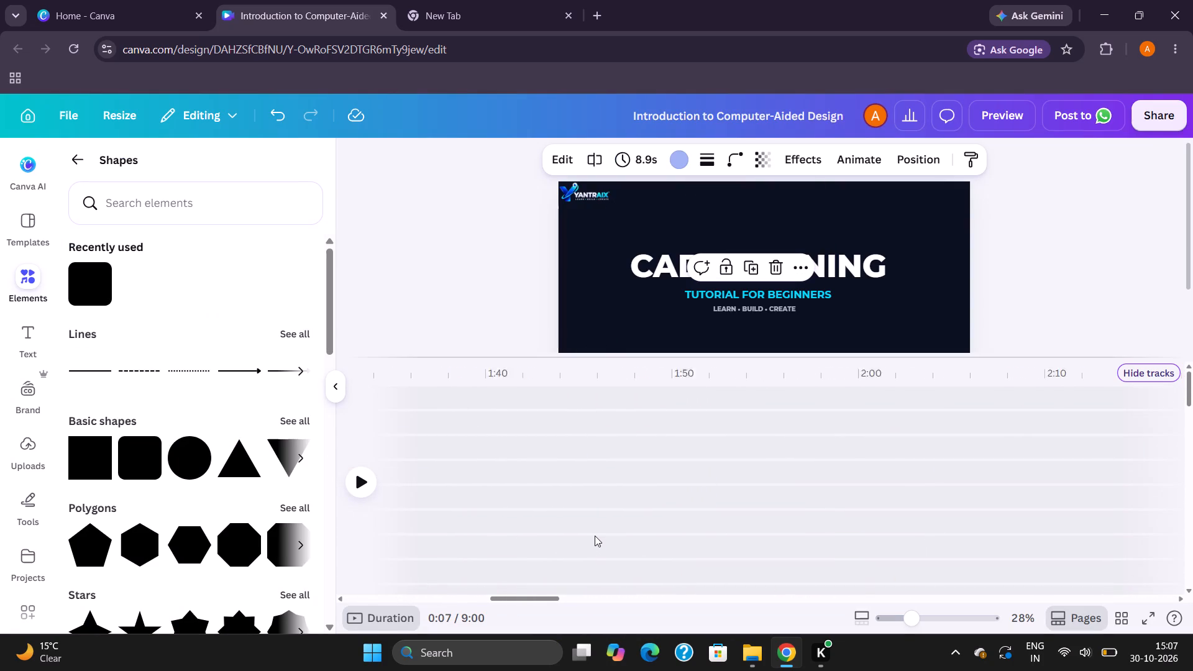
pyautogui.scroll(-9, 595, 536)
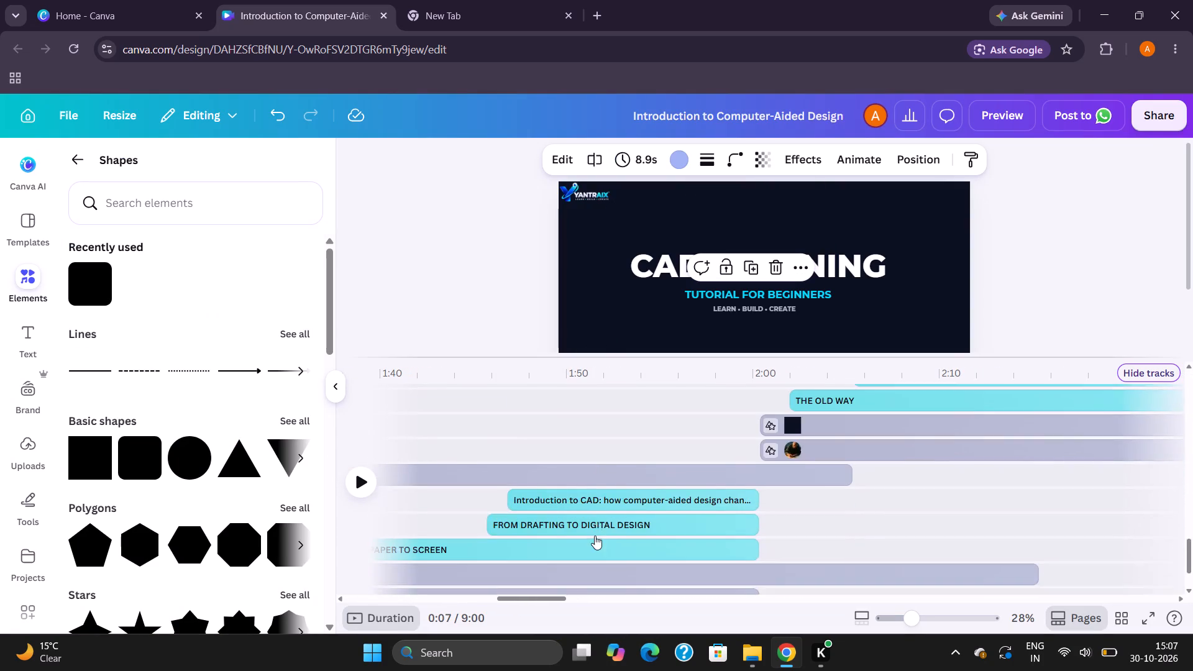
pyautogui.hscroll(5, 595, 536)
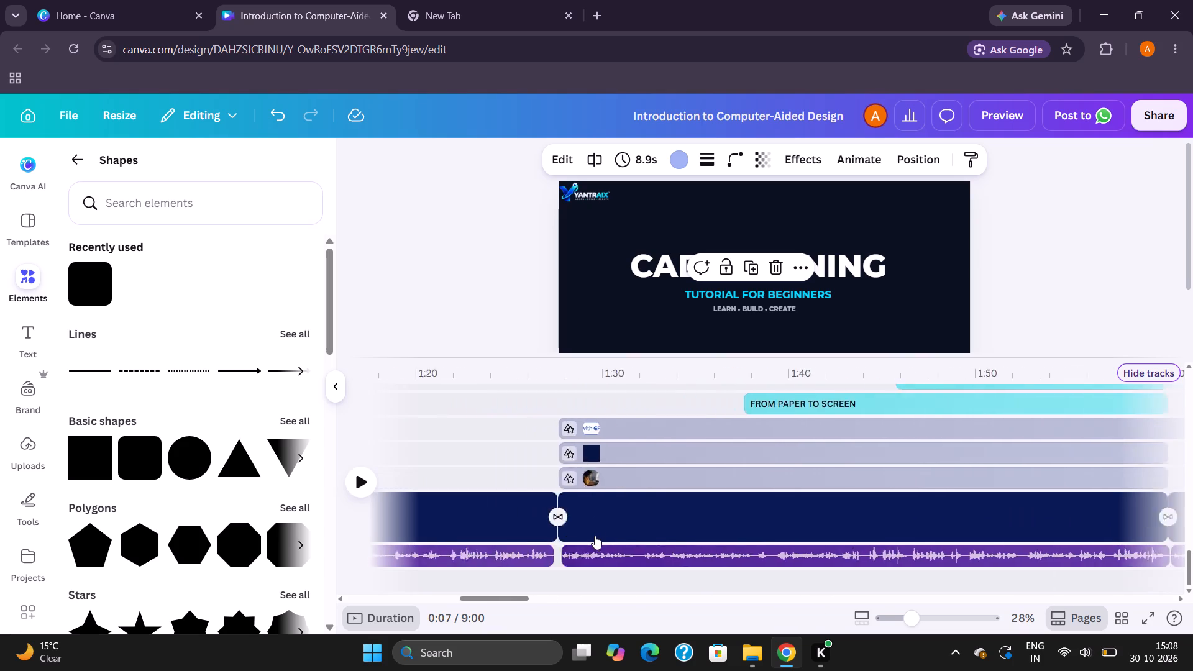
pyautogui.hscroll(6, 595, 536)
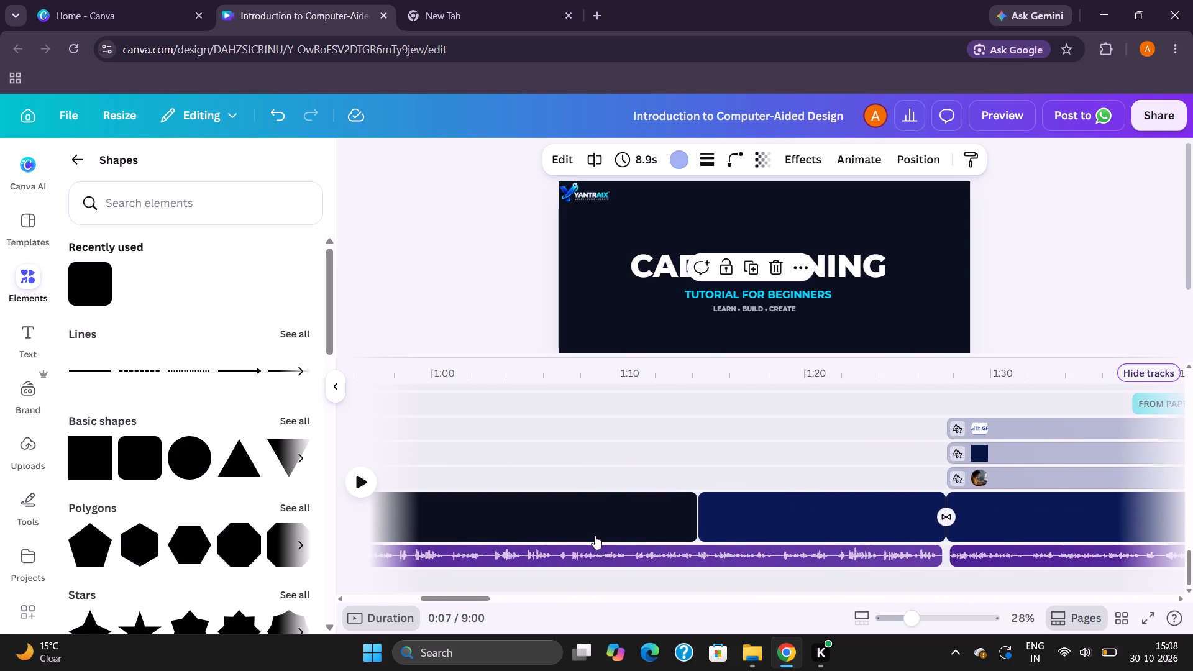
pyautogui.hscroll(5, 595, 536)
pyautogui.scroll(2, 553, 496)
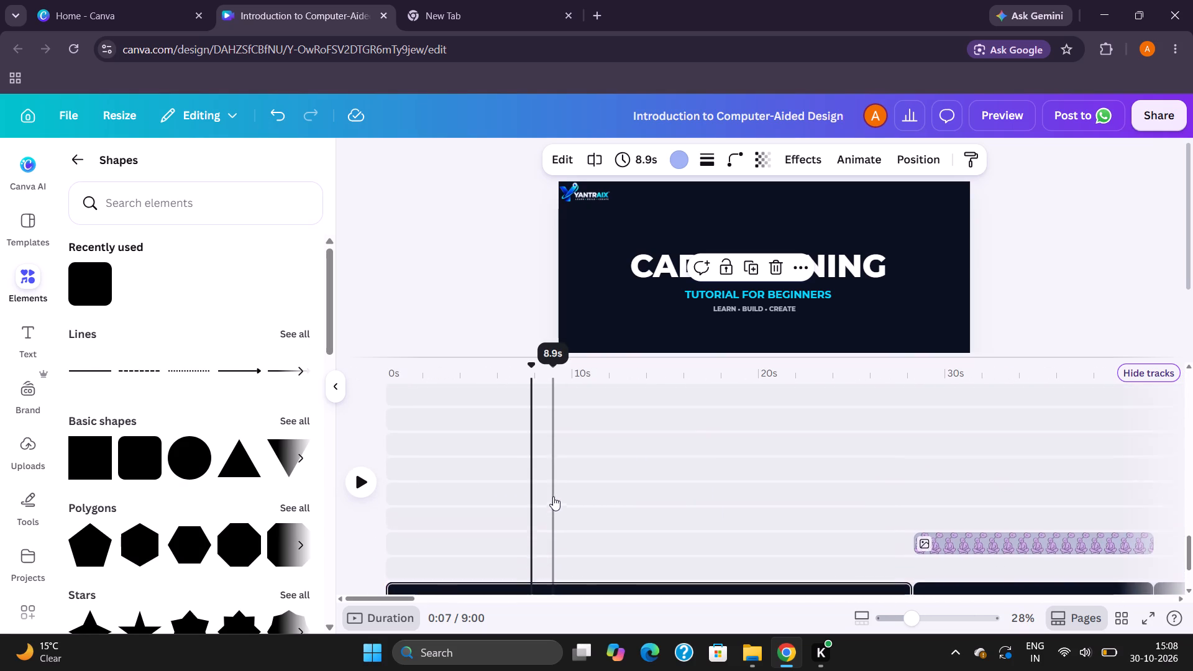
pyautogui.scroll(4, 553, 496)
pyautogui.scroll(-2, 553, 496)
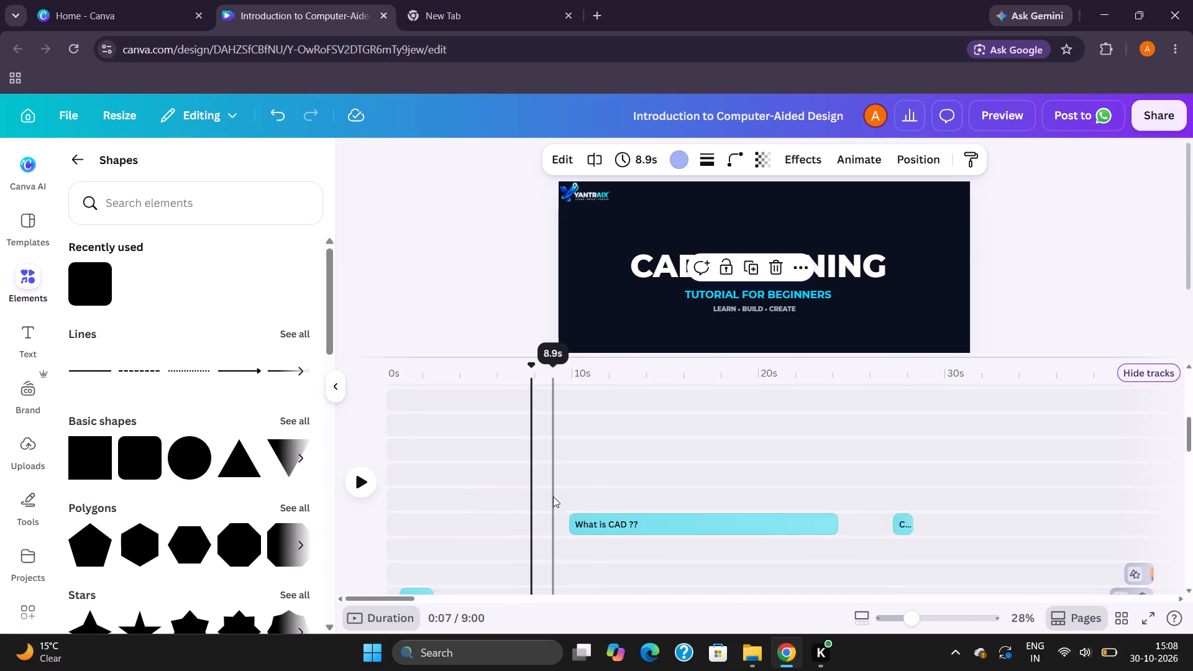
pyautogui.scroll(-3, 553, 496)
pyautogui.scroll(3, 553, 496)
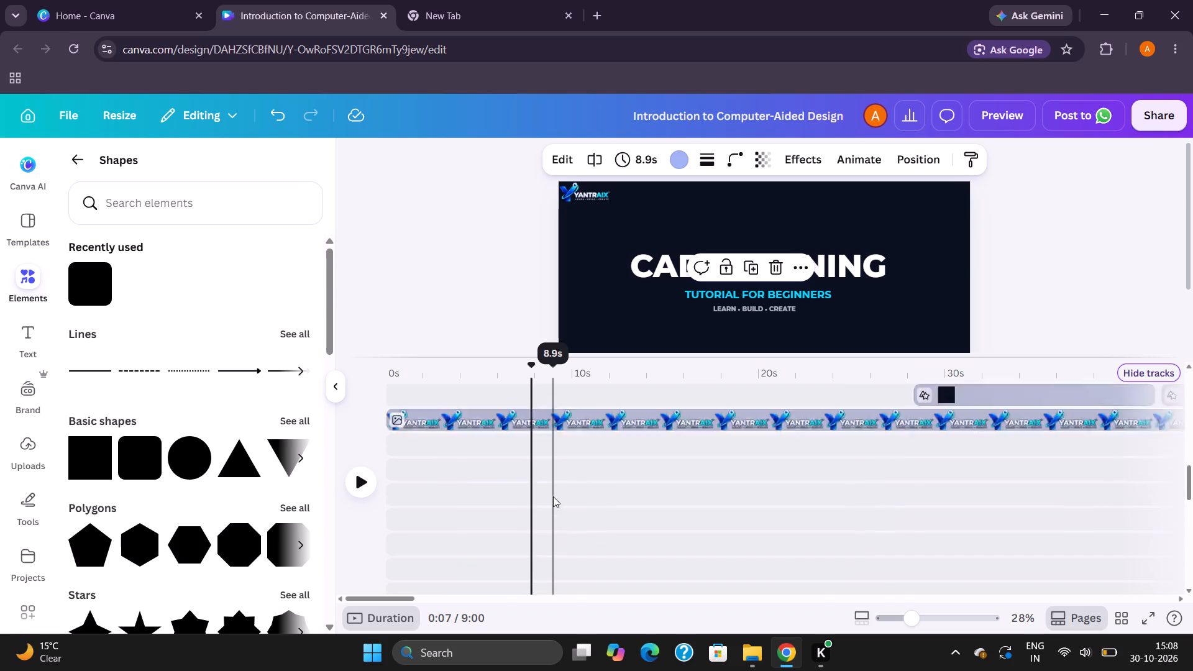
pyautogui.scroll(1, 553, 496)
pyautogui.scroll(-1, 553, 496)
pyautogui.hscroll(-3, 553, 496)
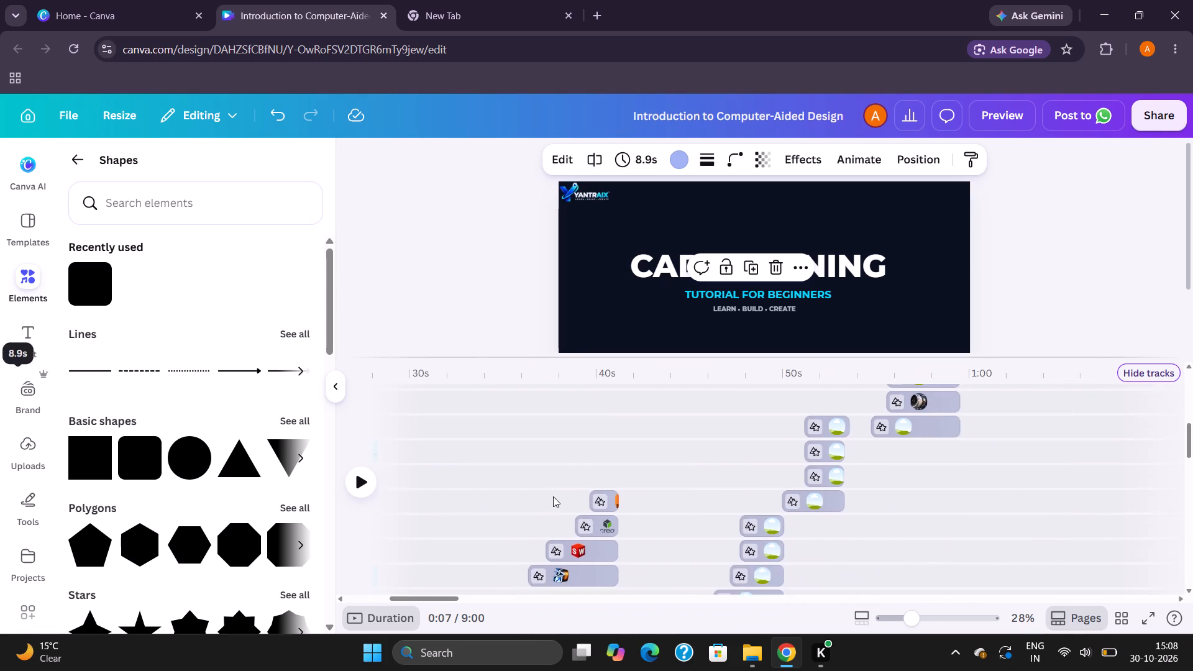
pyautogui.hscroll(-6, 553, 496)
pyautogui.scroll(-7, 553, 496)
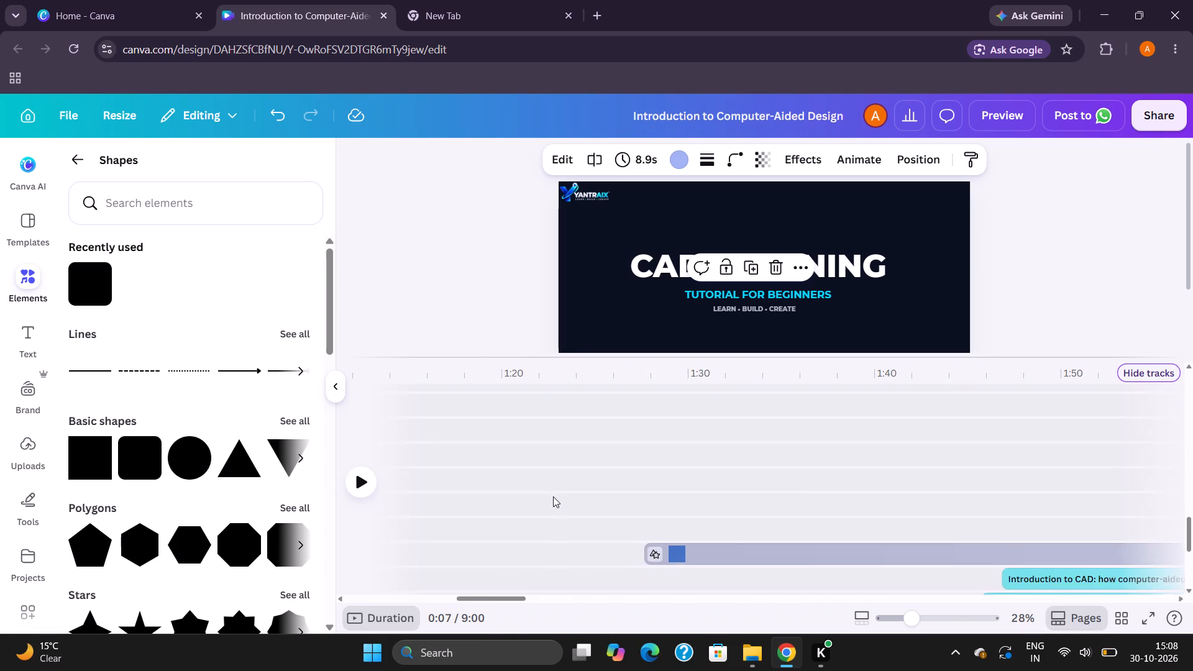
pyautogui.scroll(-2, 553, 496)
pyautogui.hscroll(-1, 553, 496)
pyautogui.hscroll(1, 553, 496)
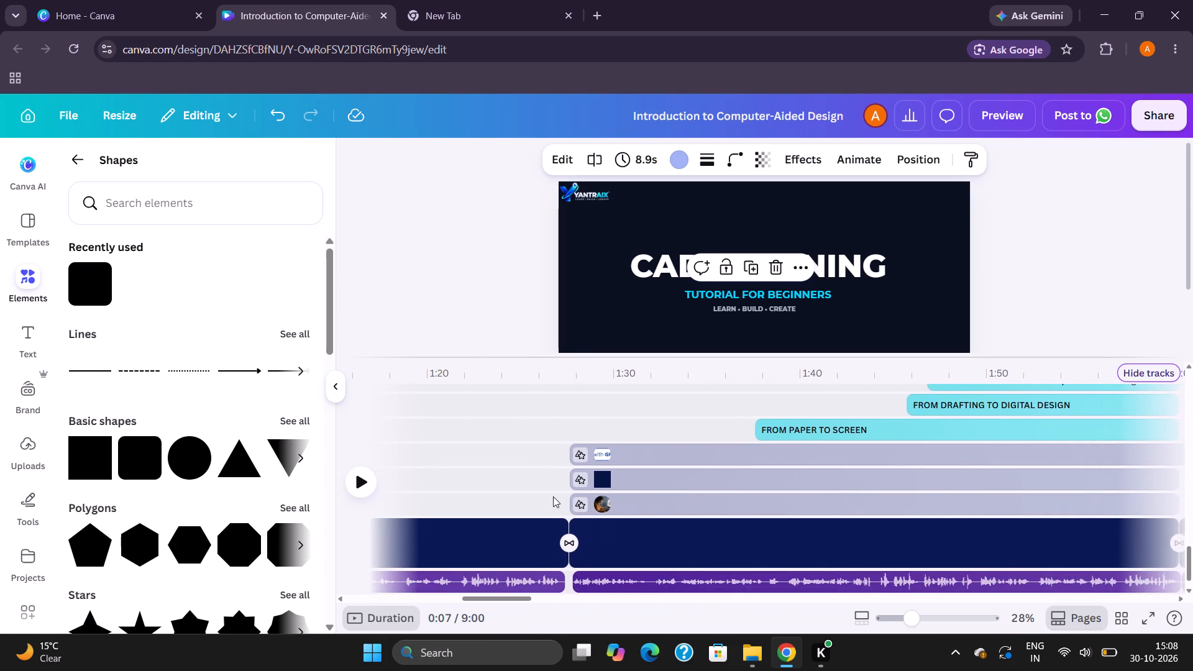
pyautogui.hscroll(2, 553, 496)
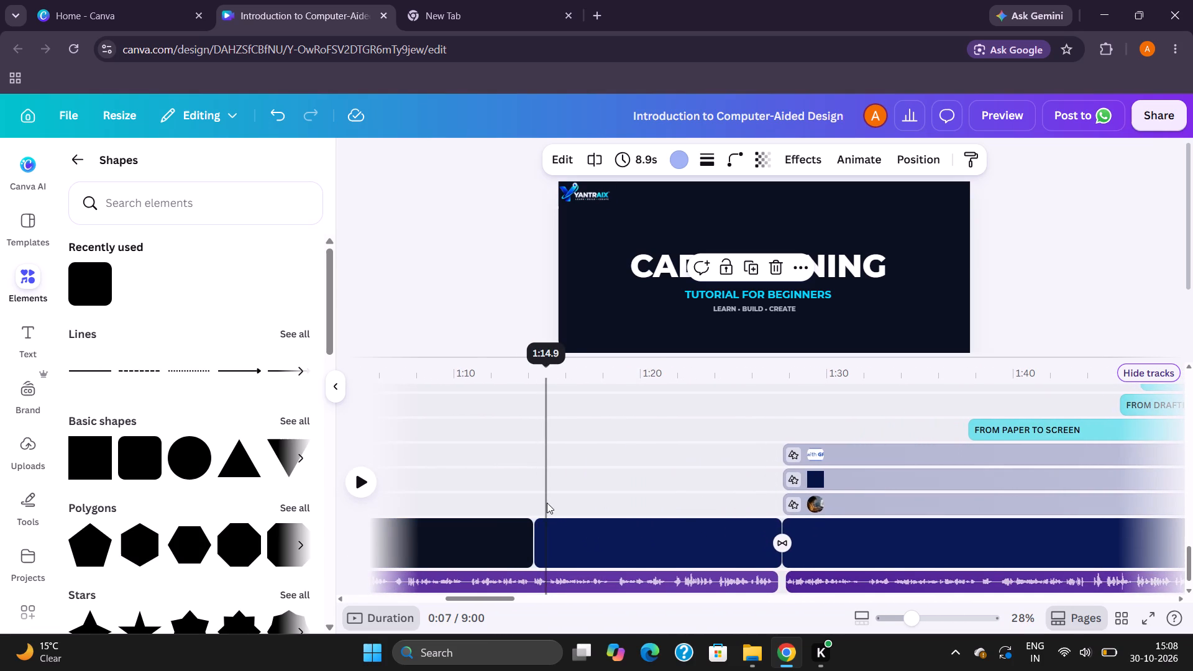
pyautogui.hscroll(7, 547, 503)
pyautogui.hscroll(-1, 547, 503)
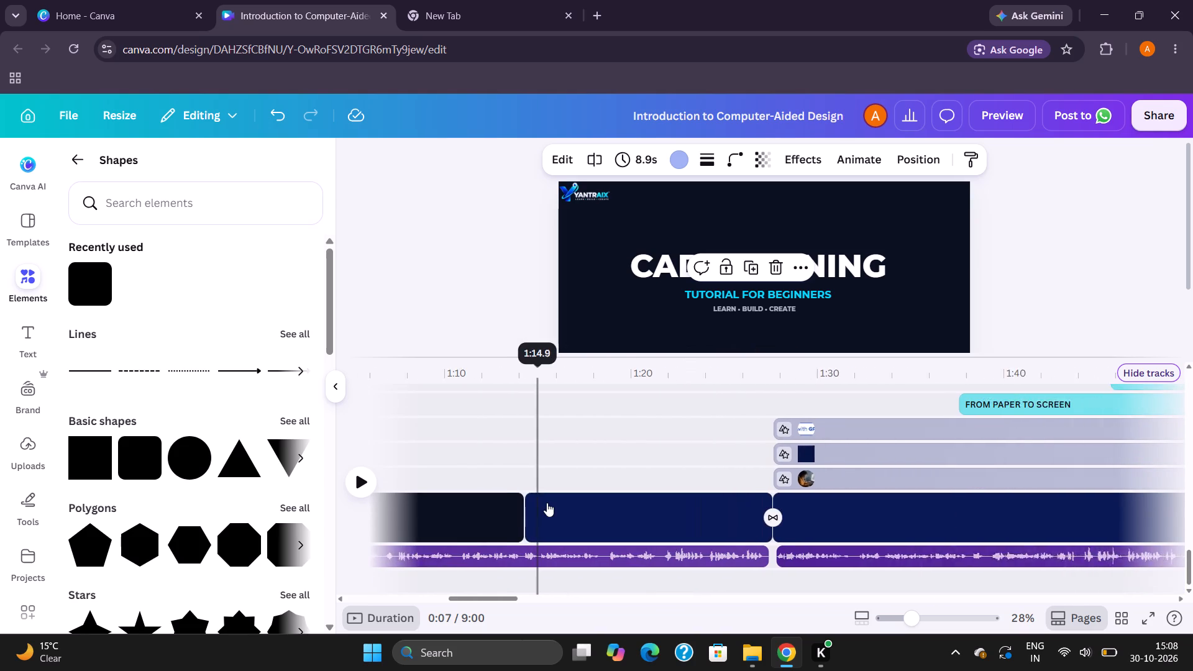
pyautogui.hscroll(-6, 547, 503)
pyautogui.scroll(1, 547, 503)
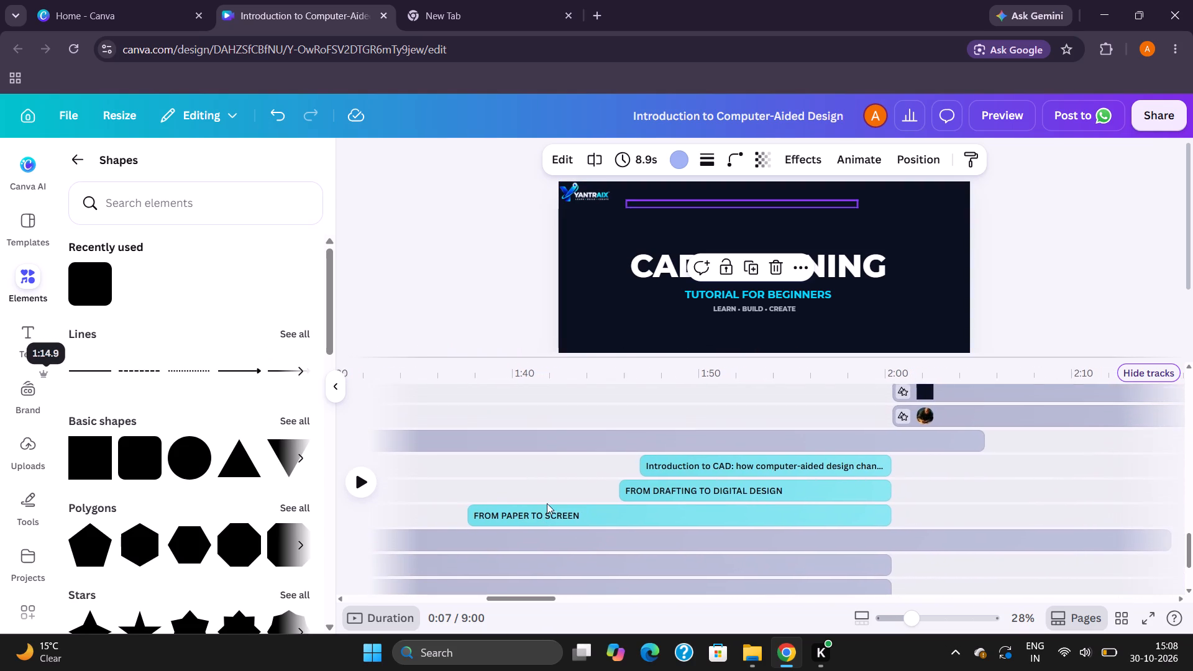
pyautogui.scroll(3, 672, 499)
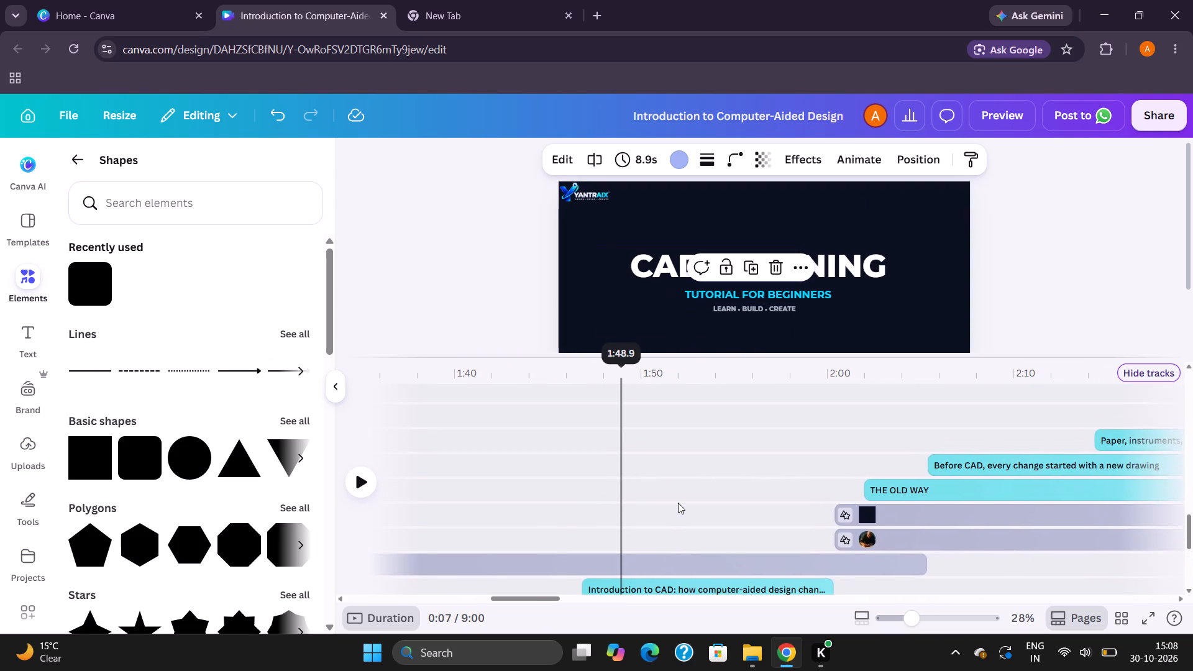
pyautogui.hscroll(-7, 678, 503)
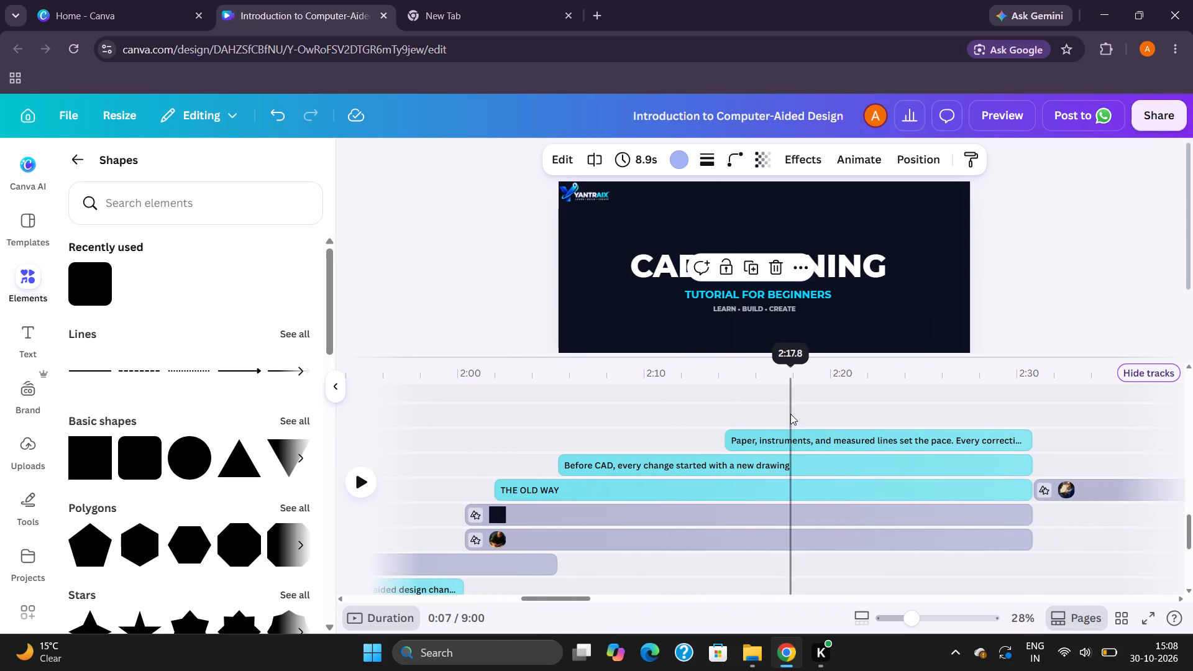
pyautogui.click(780, 437)
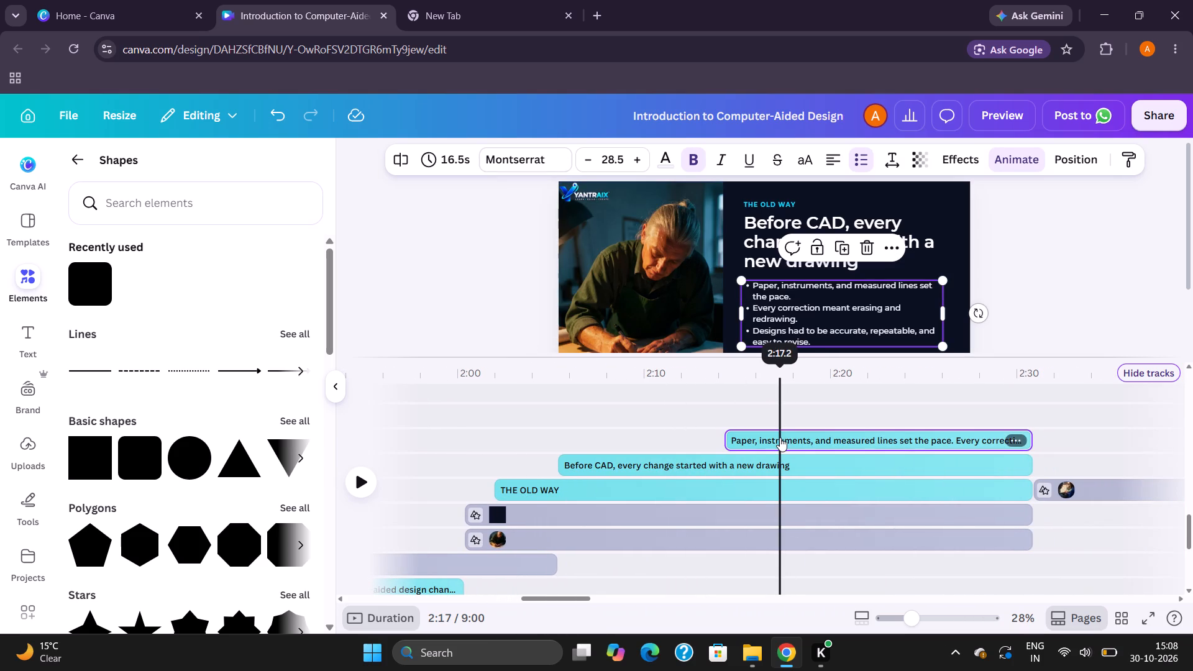
# Trim the start of the "Introduction to CAD" description text so it appears at about 1:49.
pyautogui.hscroll(14, 676, 471)
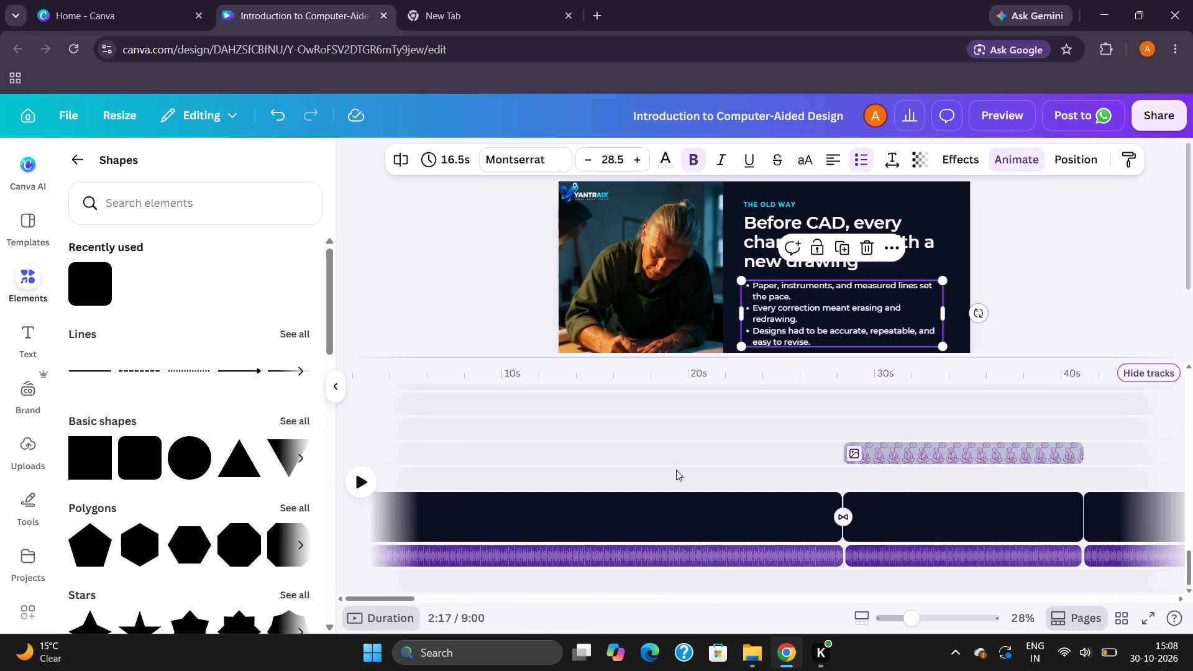
pyautogui.hscroll(-8, 675, 470)
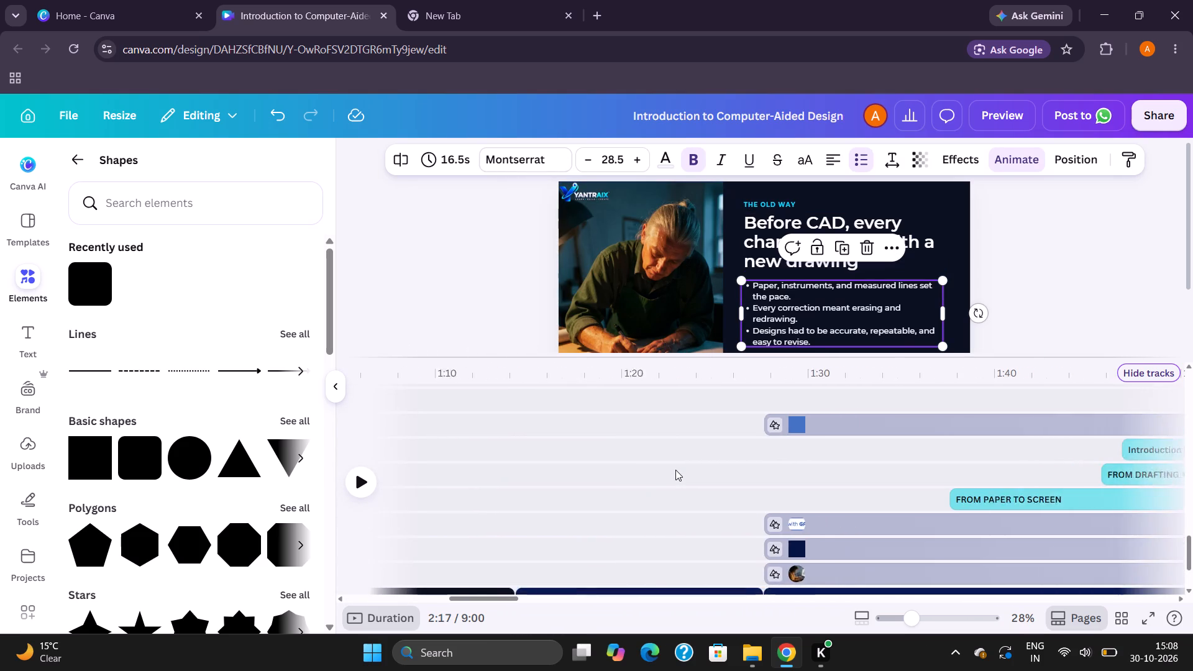
pyautogui.hscroll(-3, 675, 470)
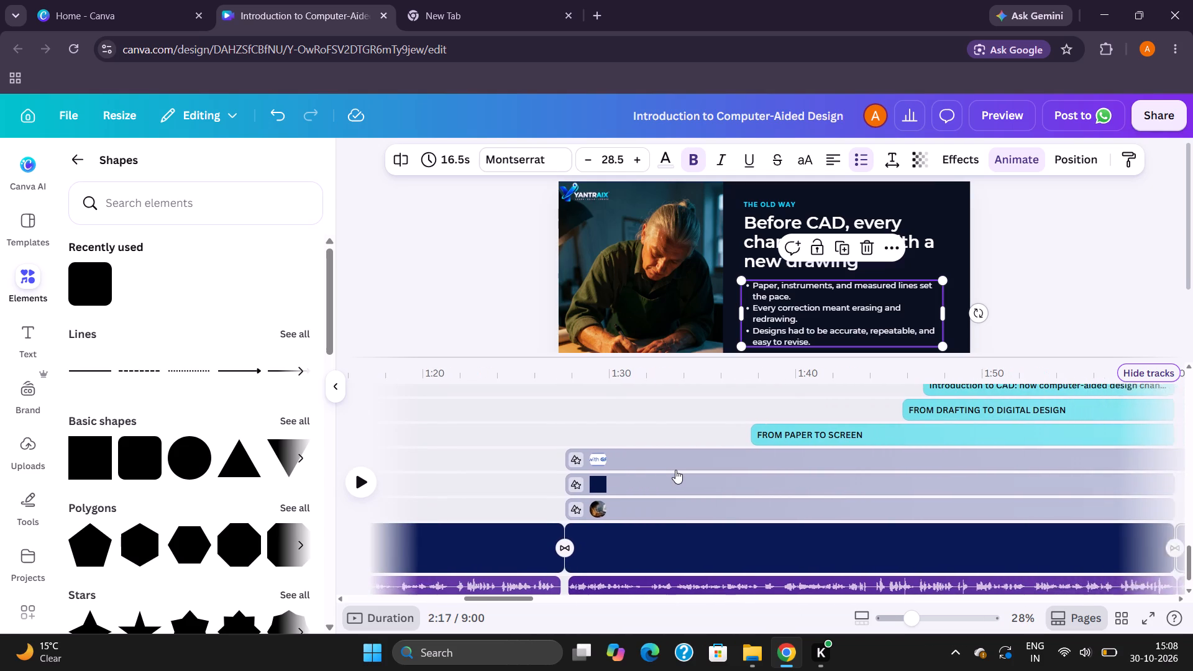
pyautogui.hscroll(-1, 675, 470)
pyautogui.scroll(2, 675, 470)
pyautogui.hscroll(-1, 675, 470)
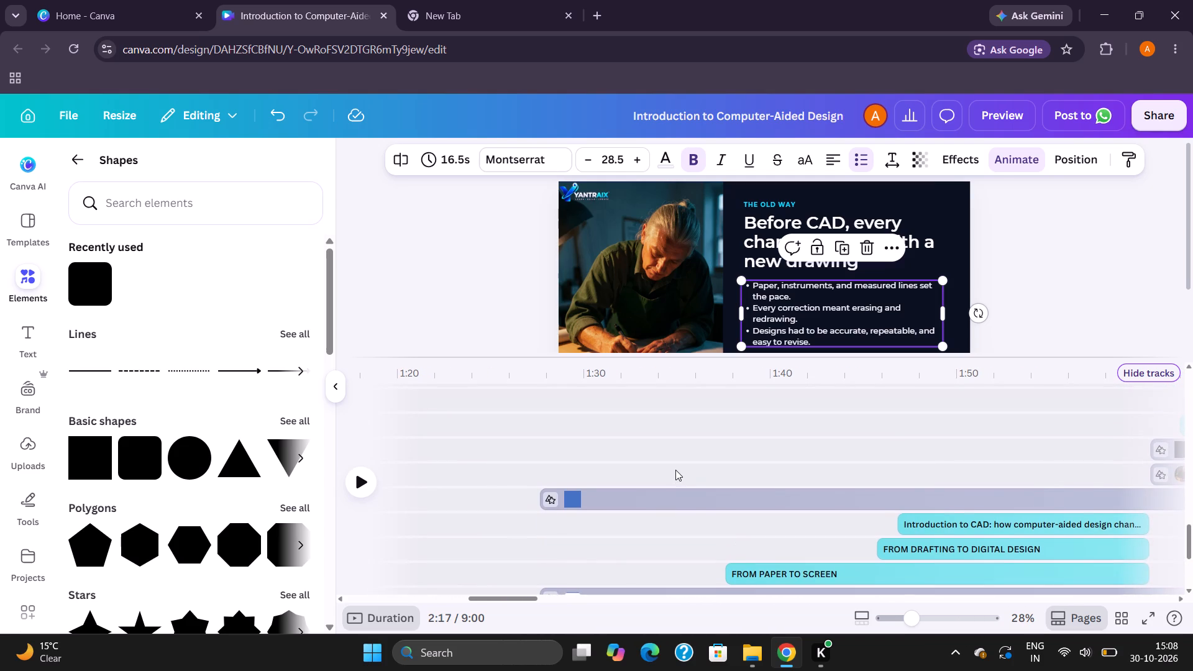
pyautogui.hscroll(-3, 675, 470)
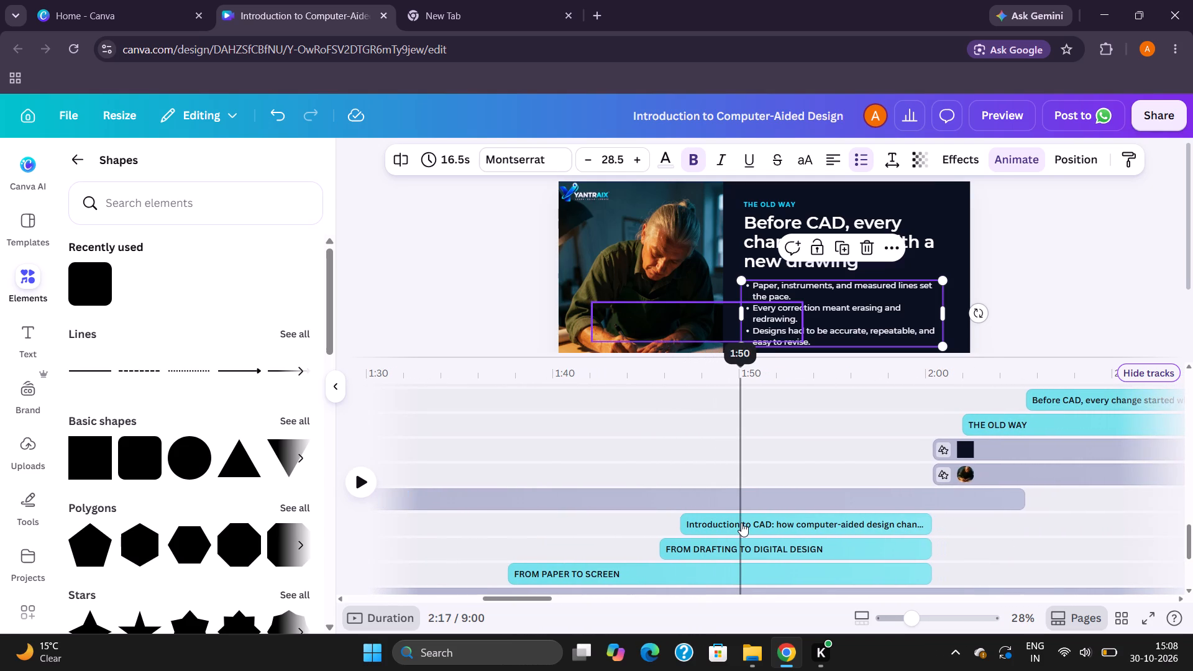
pyautogui.click(741, 523)
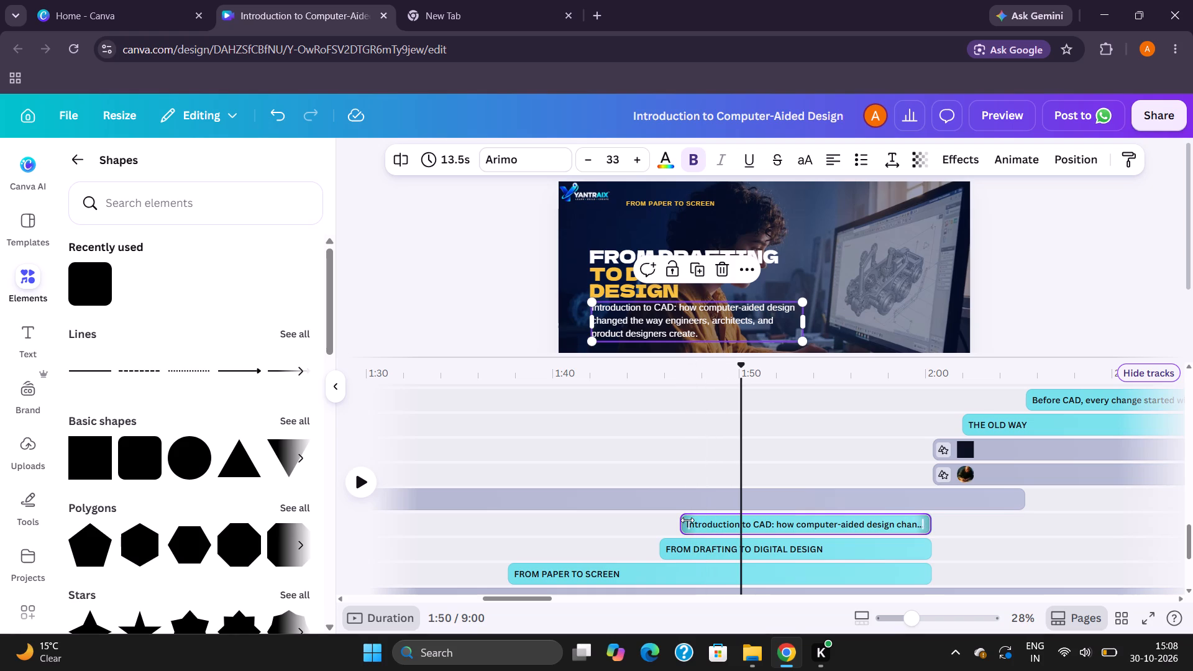
pyautogui.moveTo(687, 520); pyautogui.dragTo(736, 525)
# Extend the start of the "FROM PAPER TO SCREEN" text back to about 1:30, for a duration of 30.4 s.
pyautogui.moveTo(518, 569); pyautogui.dragTo(483, 565)
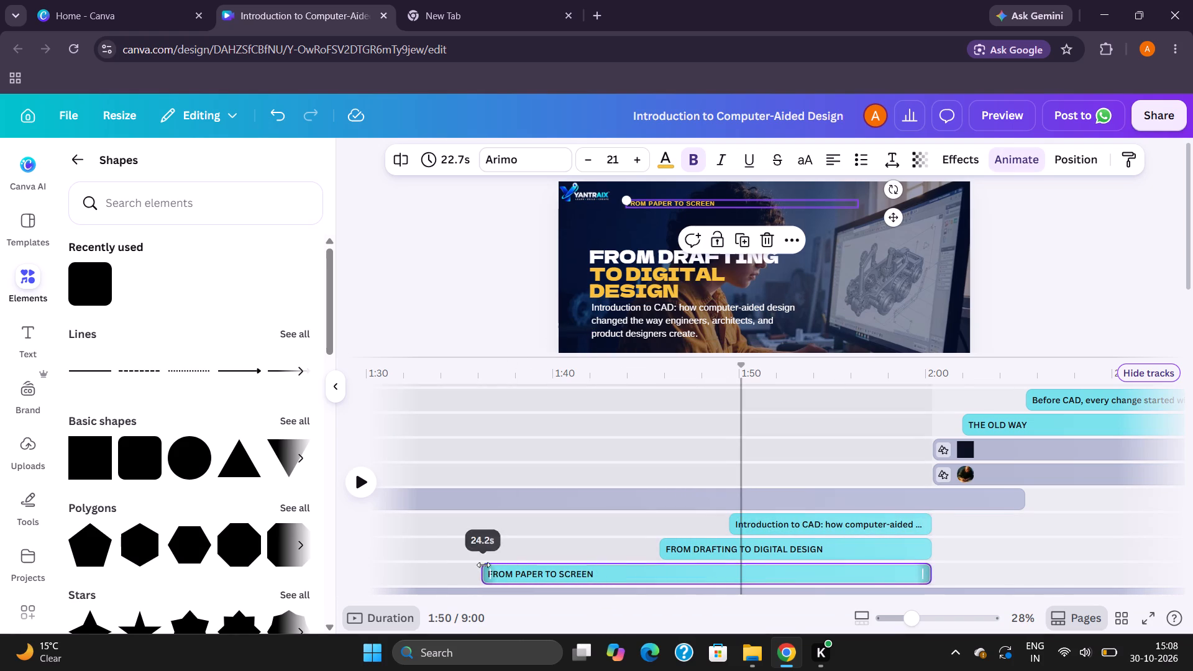
pyautogui.moveTo(483, 565); pyautogui.dragTo(460, 560)
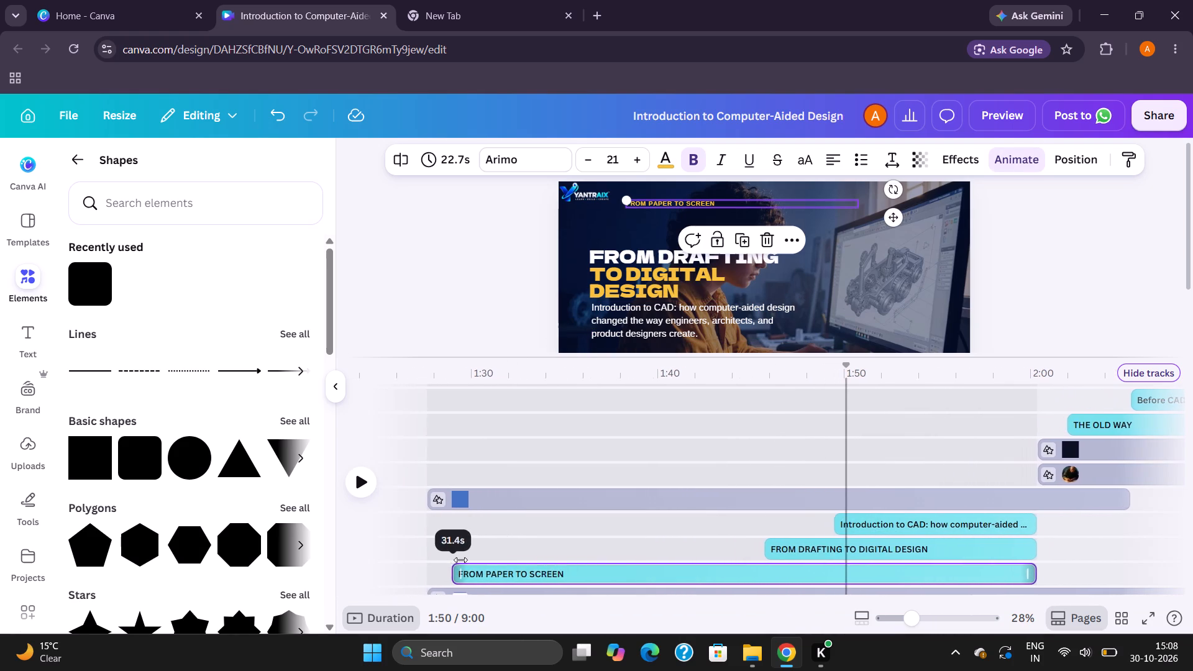
pyautogui.moveTo(460, 560); pyautogui.dragTo(526, 561)
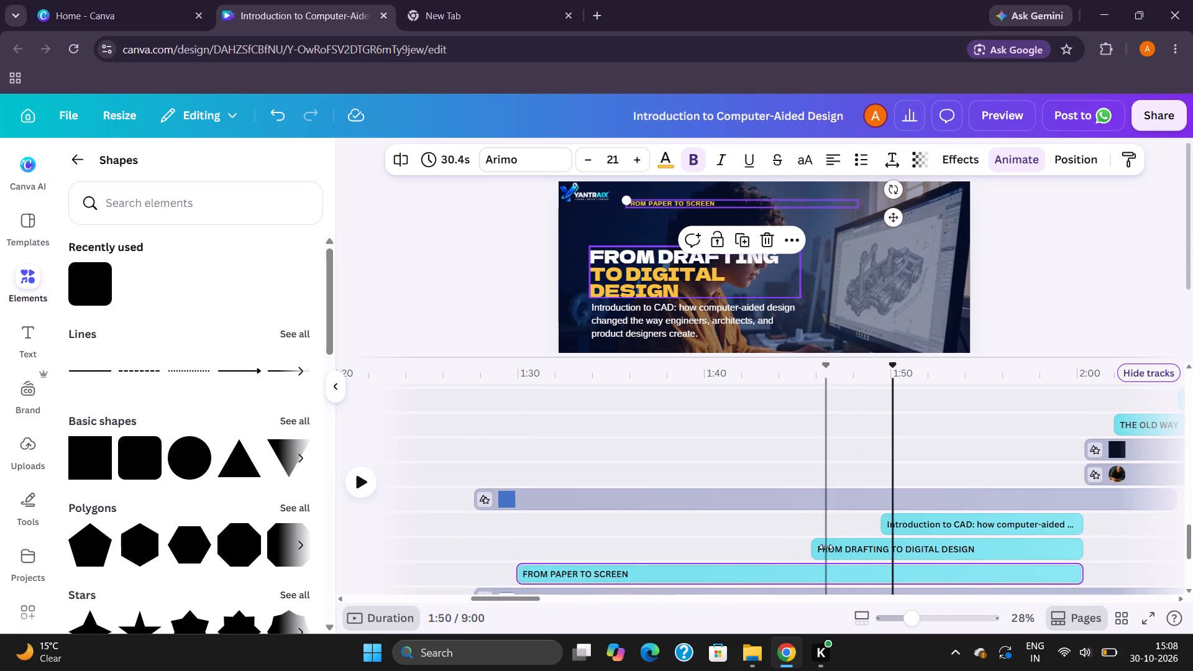
# Extend the start of the "FROM DRAFTING TO DIGITAL DESIGN" title earlier, for a duration of 16.6 s.
pyautogui.moveTo(821, 542); pyautogui.dragTo(783, 536)
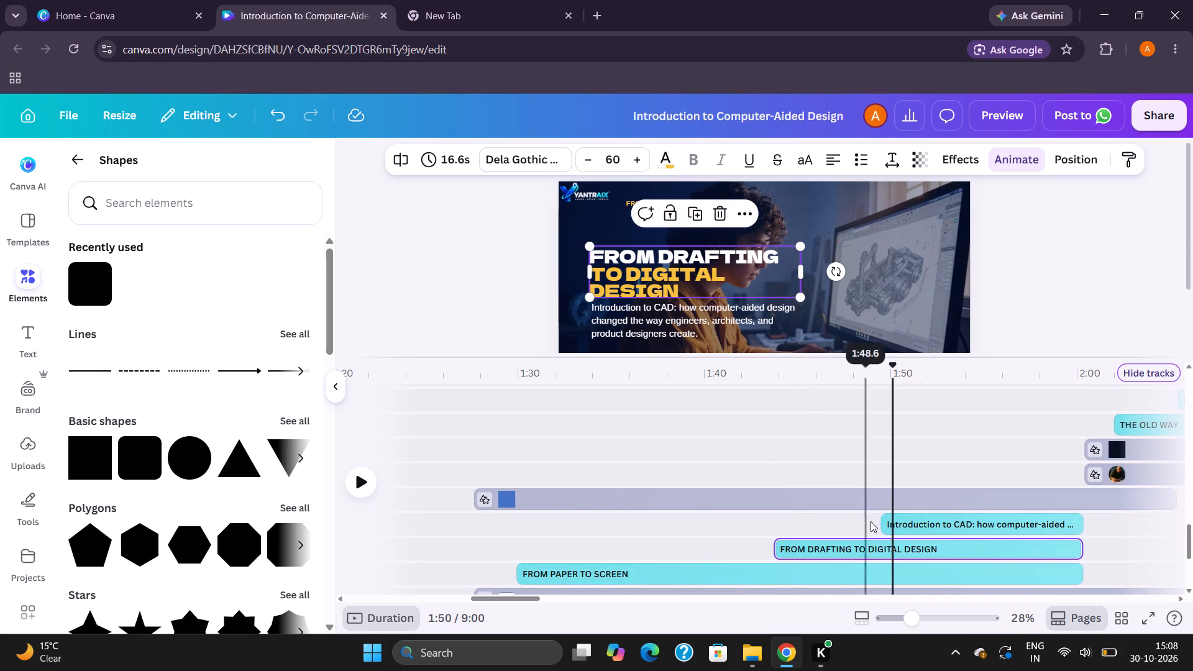
# Play the video from about 1:29 to check the text timing against the narration into the THE OLD WAY section.
pyautogui.hscroll(-3, 976, 519)
pyautogui.scroll(-4, 976, 518)
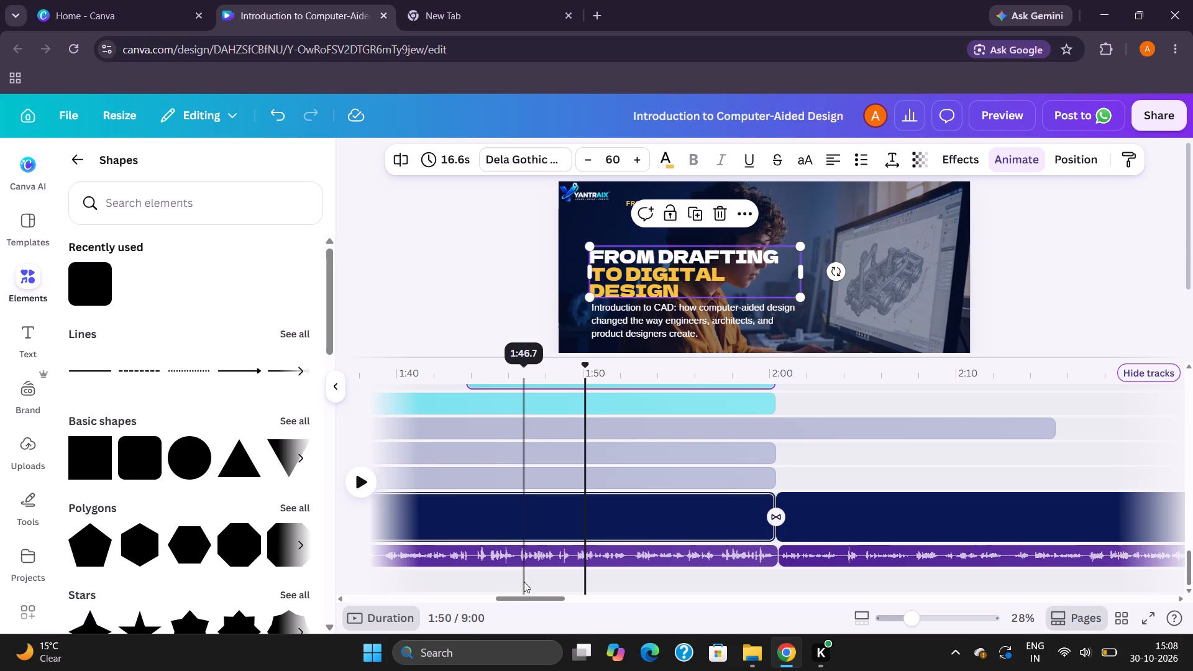
pyautogui.hscroll(4, 524, 578)
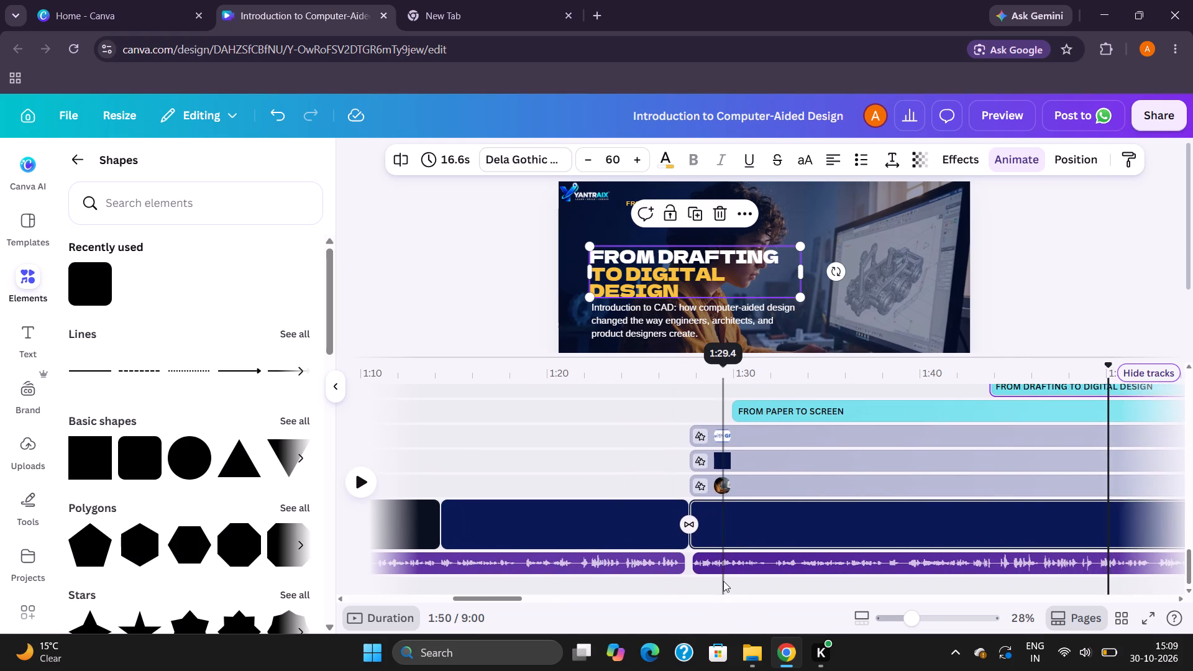
pyautogui.click(723, 581)
pyautogui.press('space')
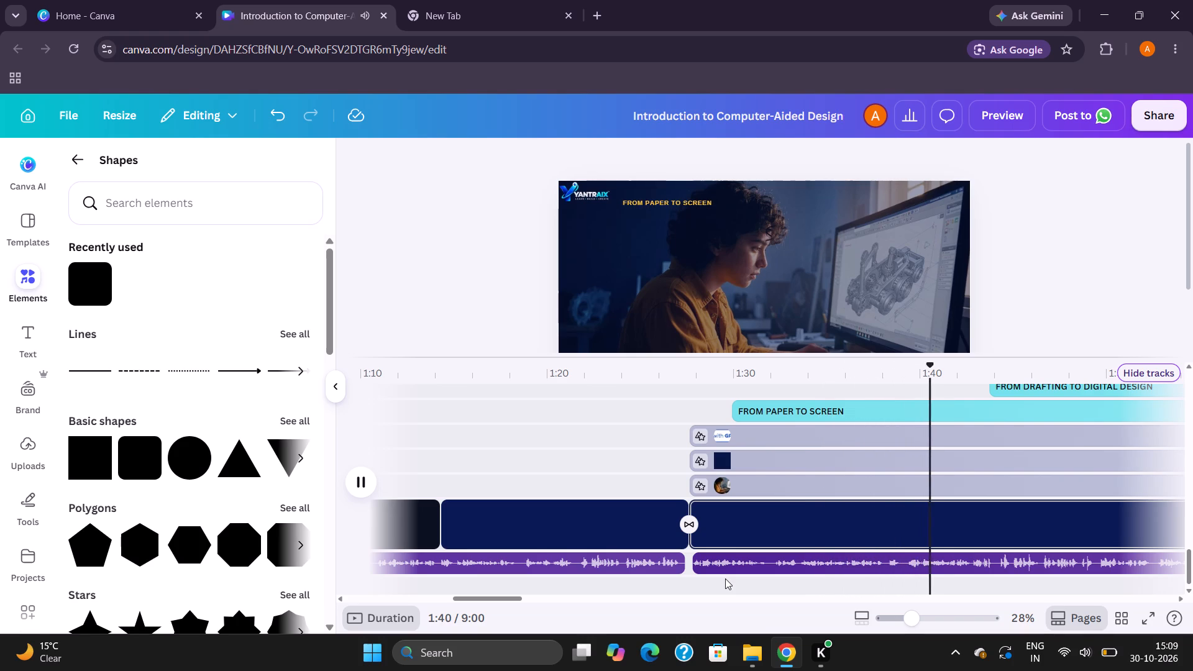
pyautogui.hscroll(-3, 725, 578)
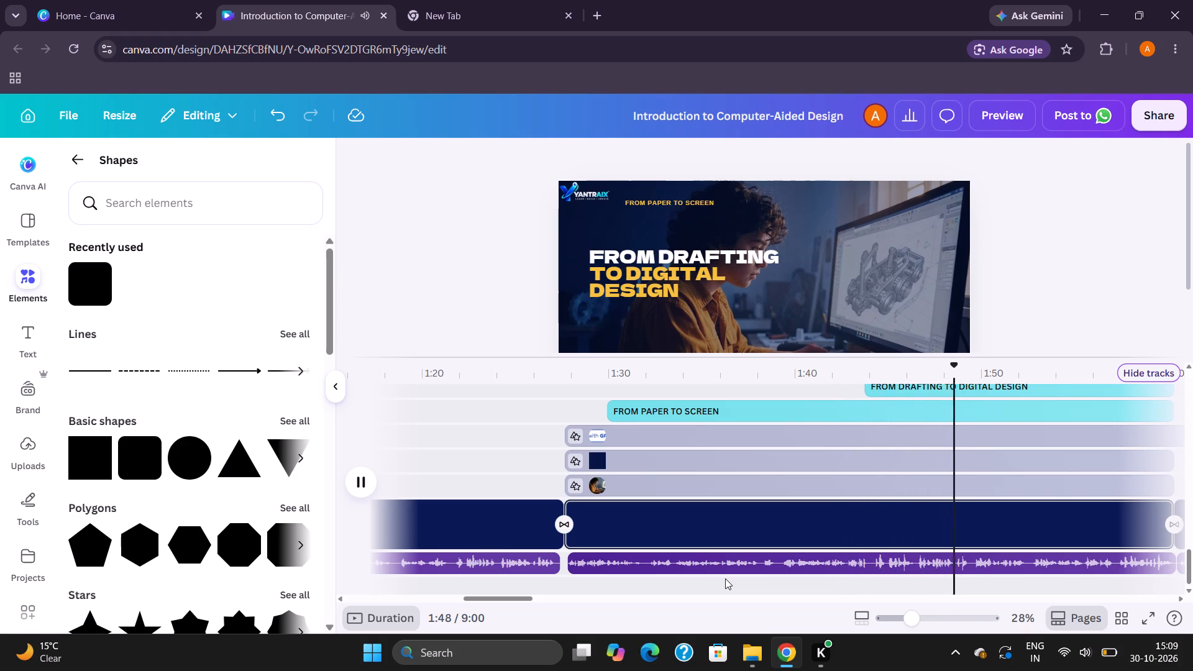
pyautogui.scroll(-1, 725, 578)
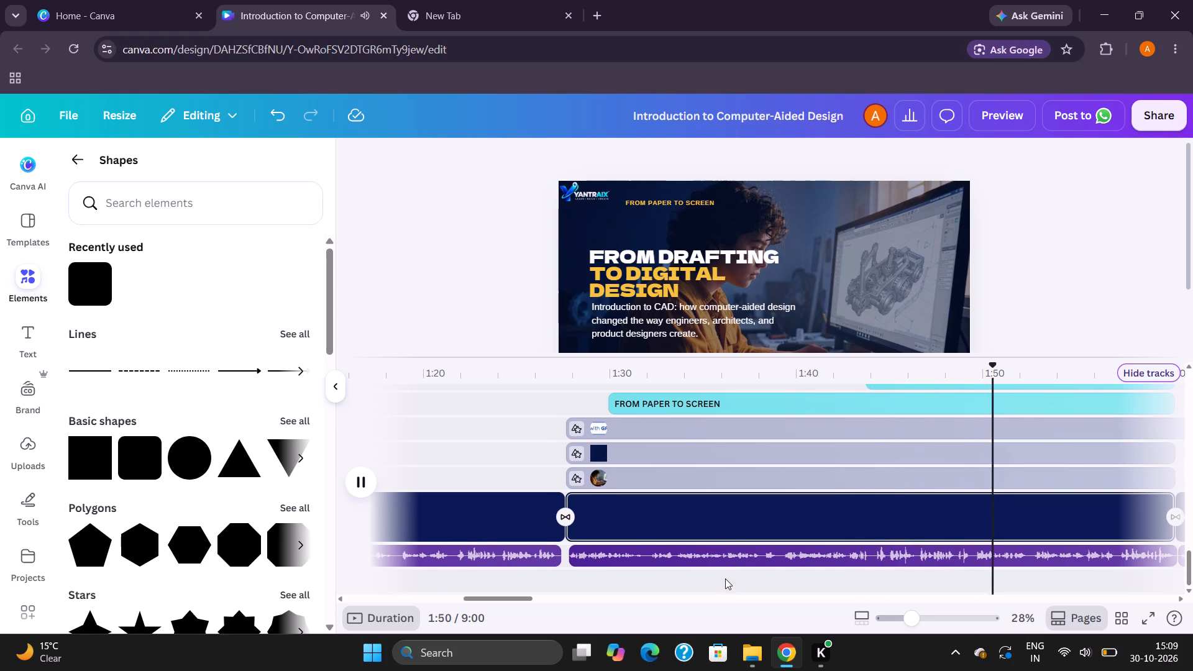
pyautogui.scroll(-1, 725, 578)
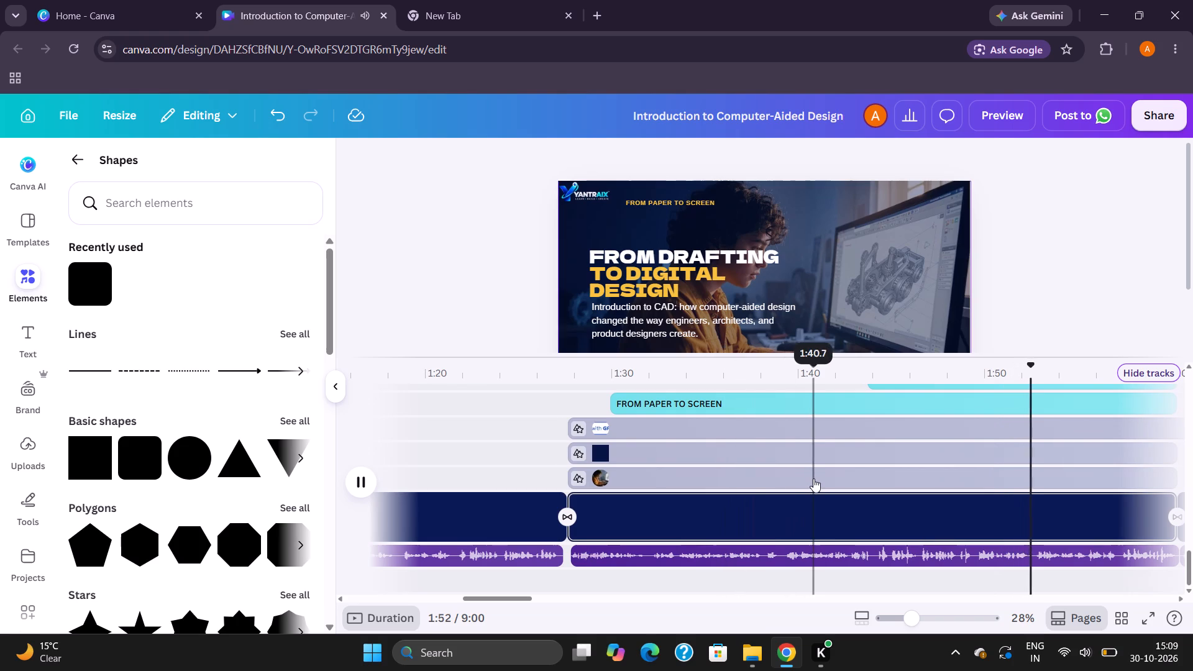
pyautogui.hscroll(-4, 815, 476)
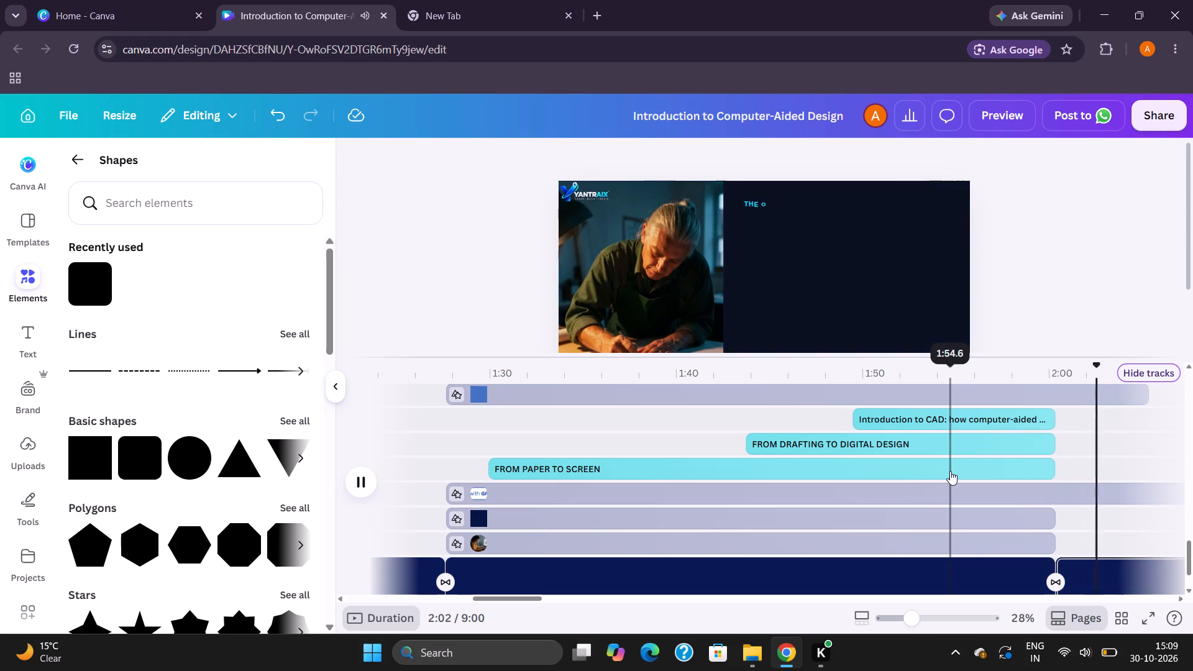
# Examine the timeline tracks of the following sections while the video plays, and pause playback in the THE OLD WAY section at about 2:12.
pyautogui.scroll(-2, 949, 468)
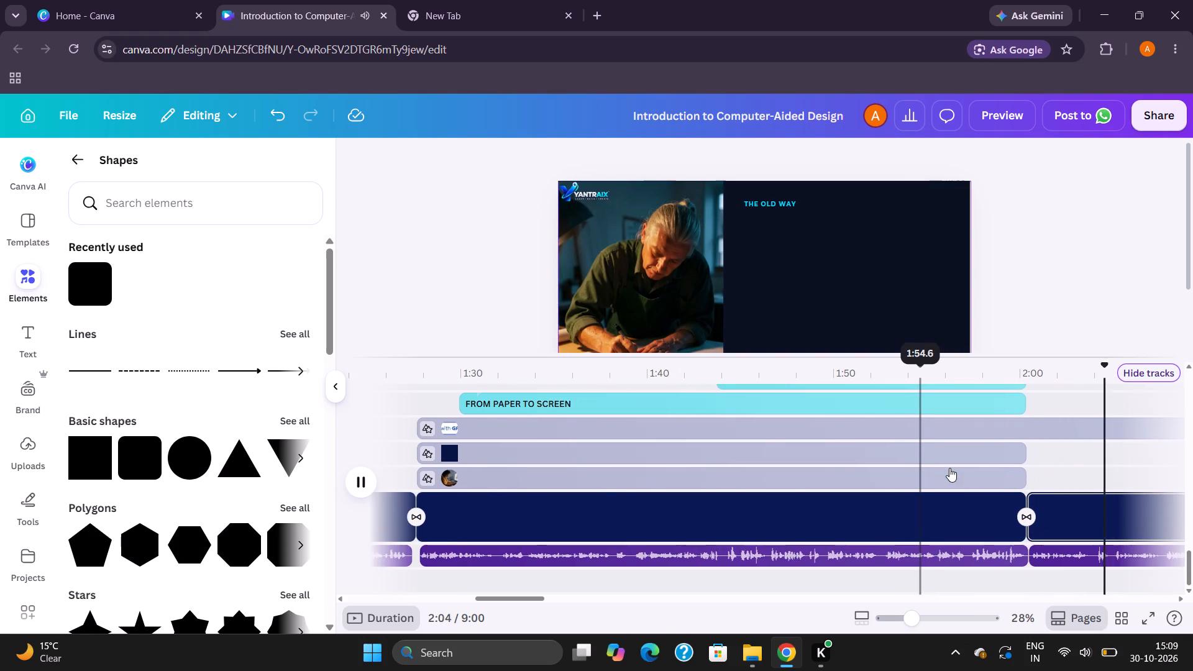
pyautogui.hscroll(-18, 949, 468)
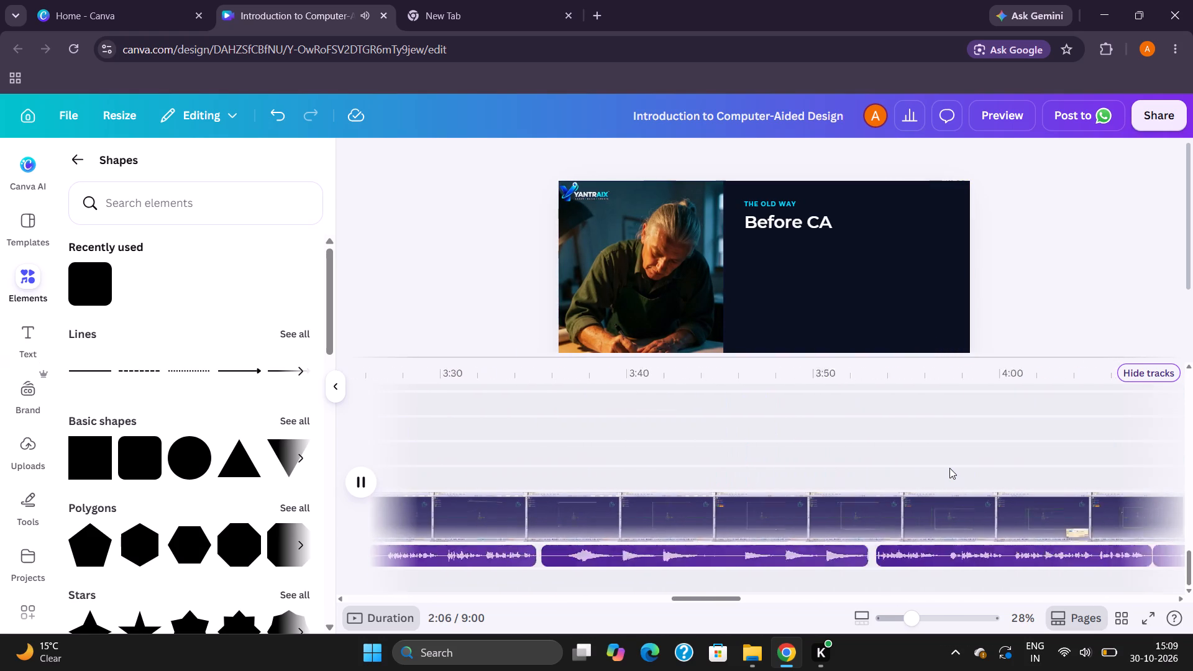
pyautogui.hscroll(-11, 949, 468)
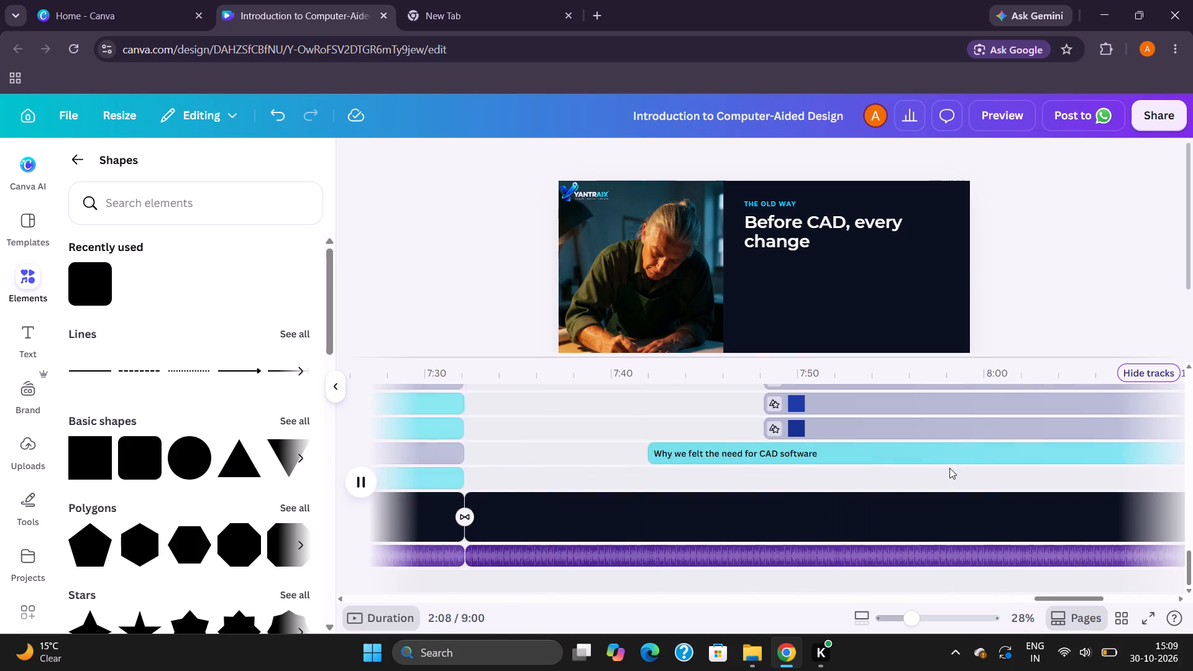
pyautogui.hscroll(-9, 949, 468)
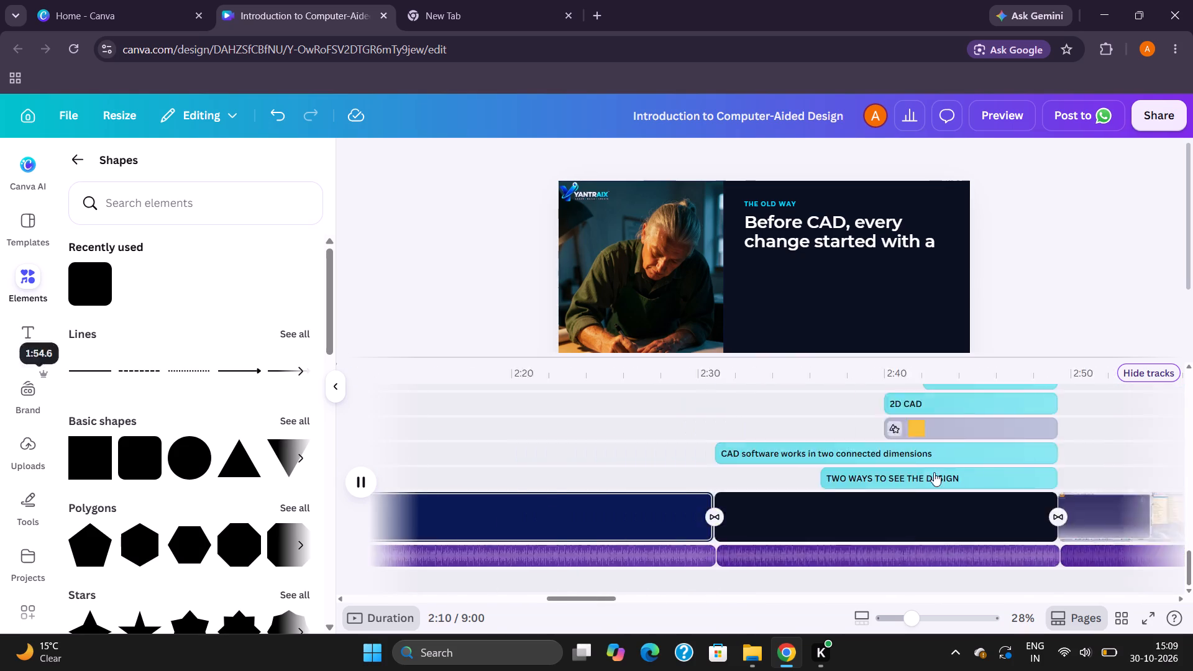
pyautogui.click(362, 473)
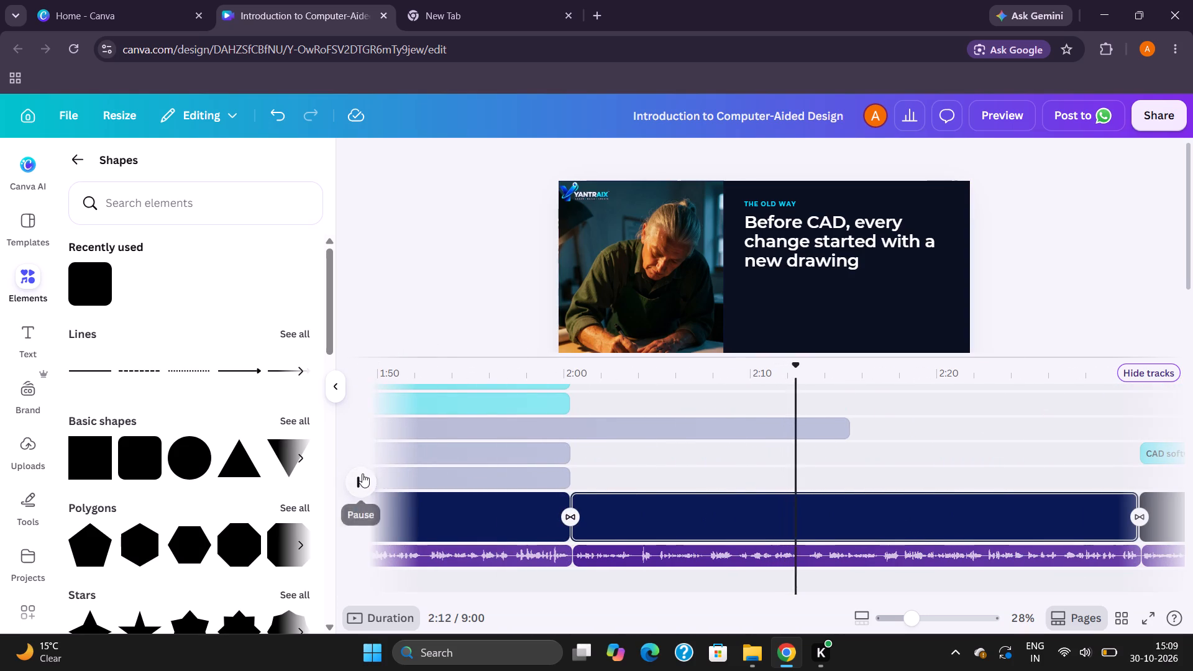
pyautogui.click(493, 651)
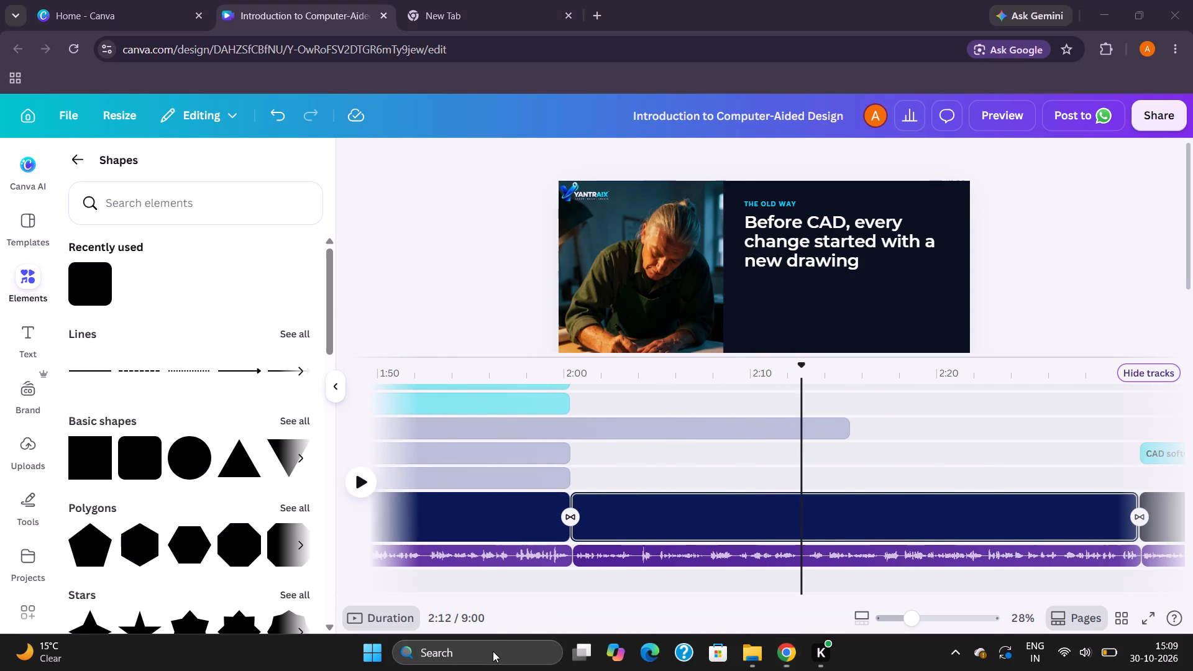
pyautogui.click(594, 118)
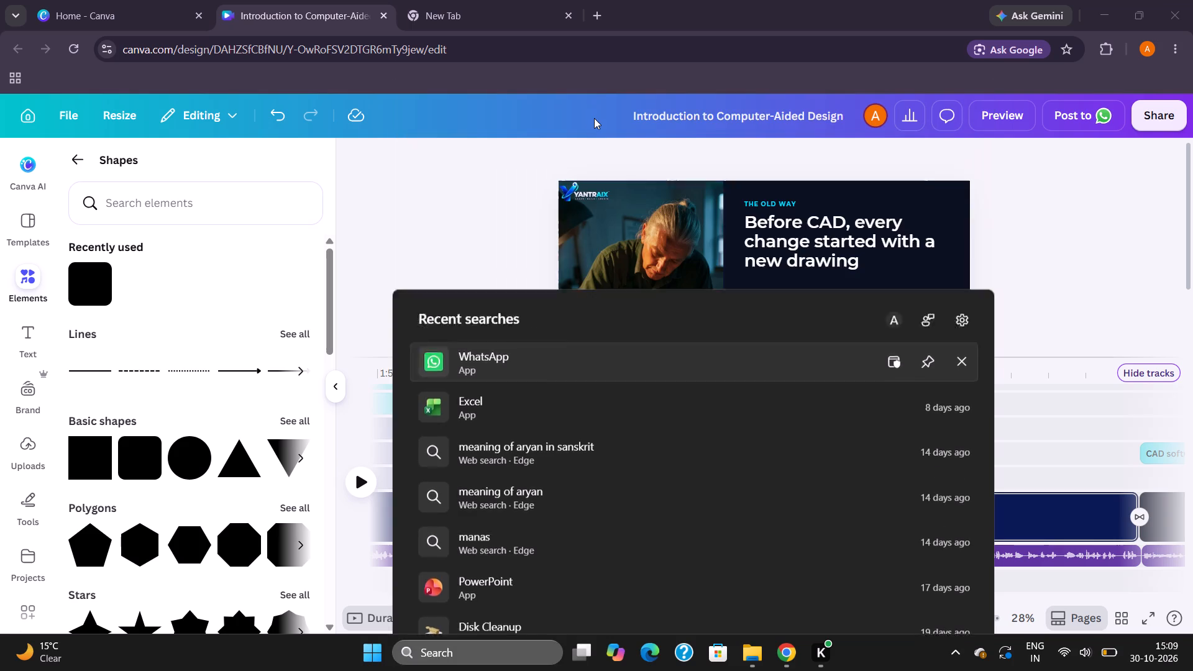
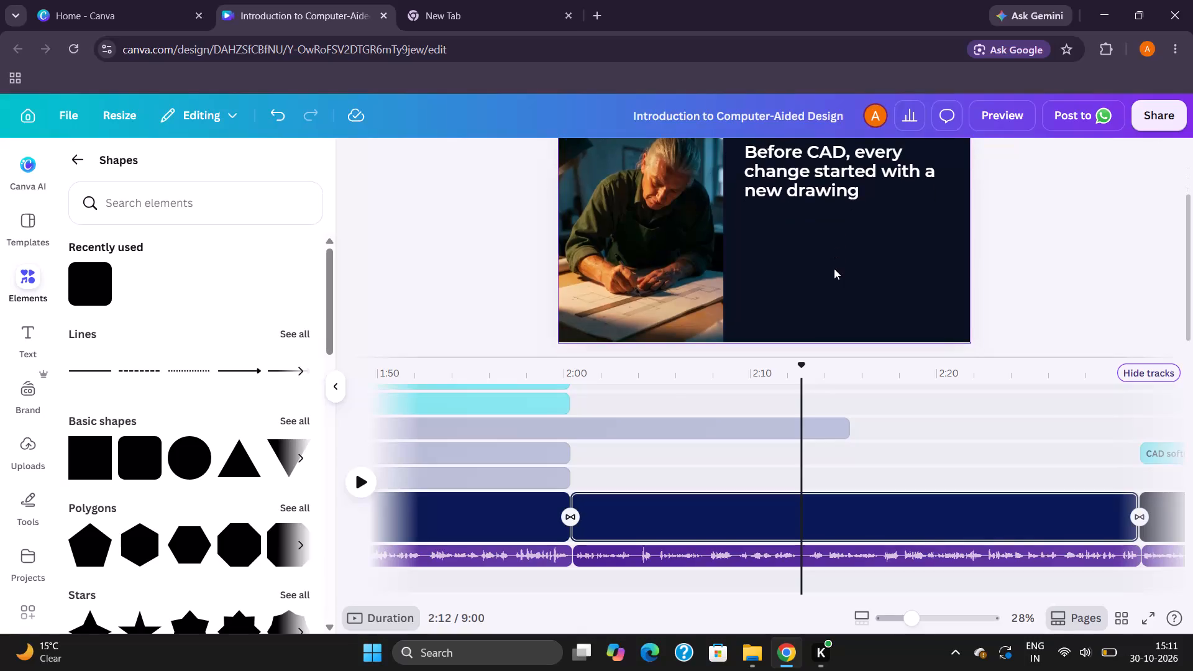
# Play the opening from the start of the video and replay the first seconds to check the CAD LEARNING titles against the narration.
pyautogui.hscroll(6, 784, 432)
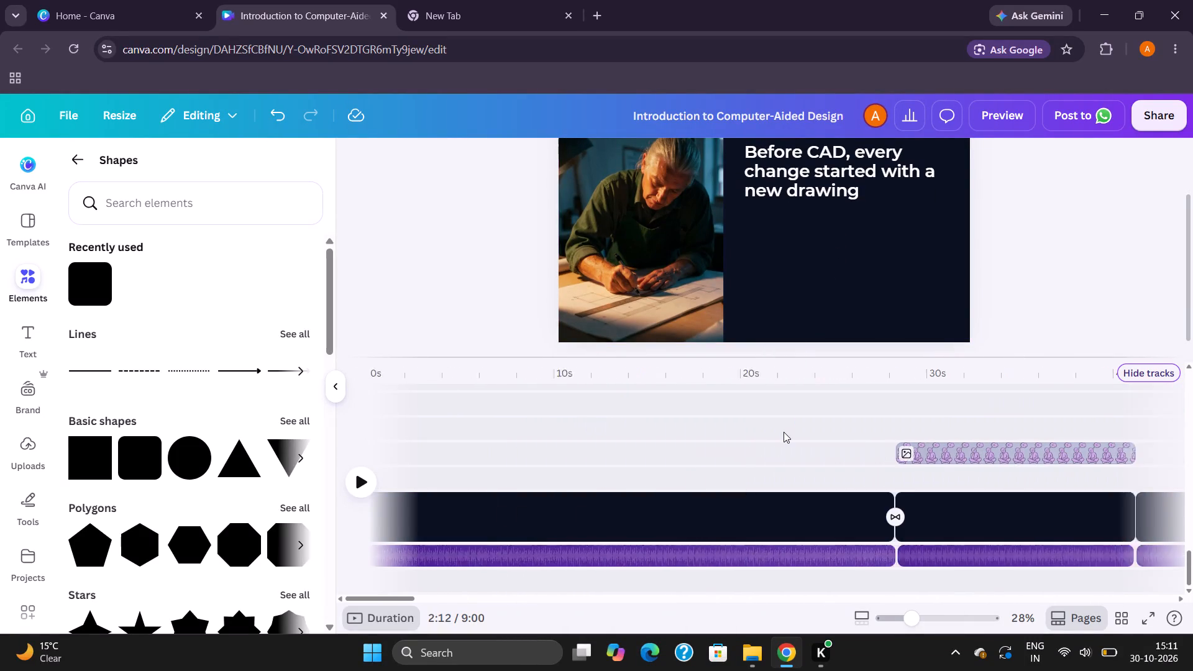
pyautogui.hscroll(3, 784, 432)
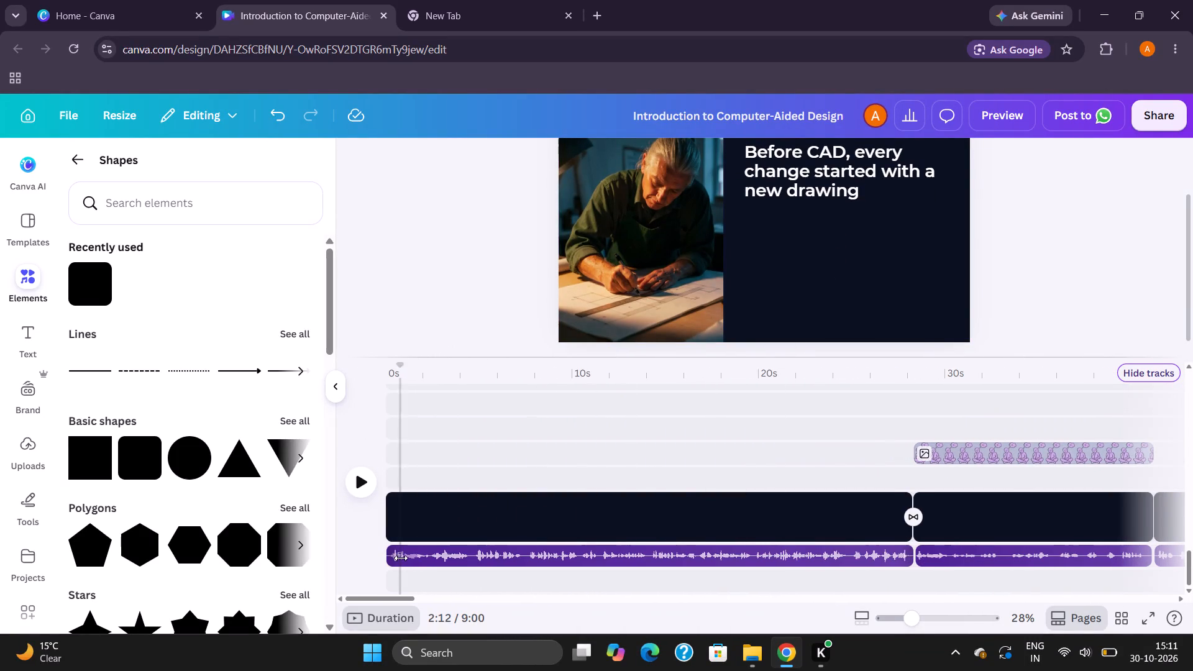
pyautogui.click(401, 558)
pyautogui.press('space')
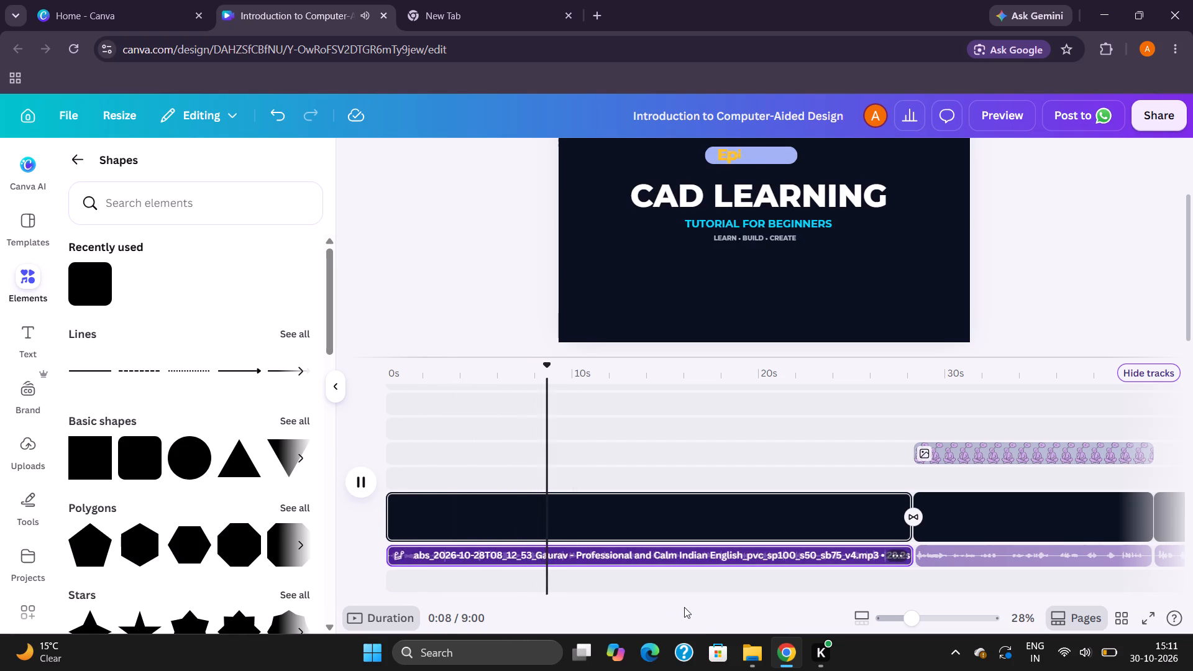
pyautogui.click(531, 572)
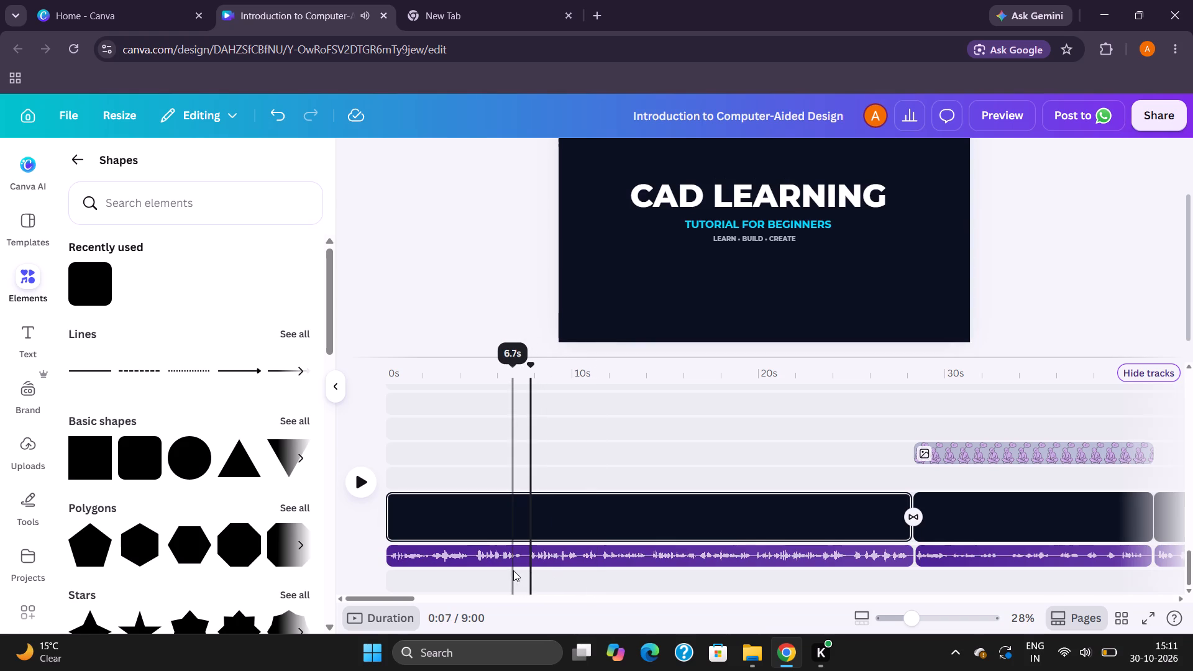
pyautogui.click(513, 570)
pyautogui.press('space')
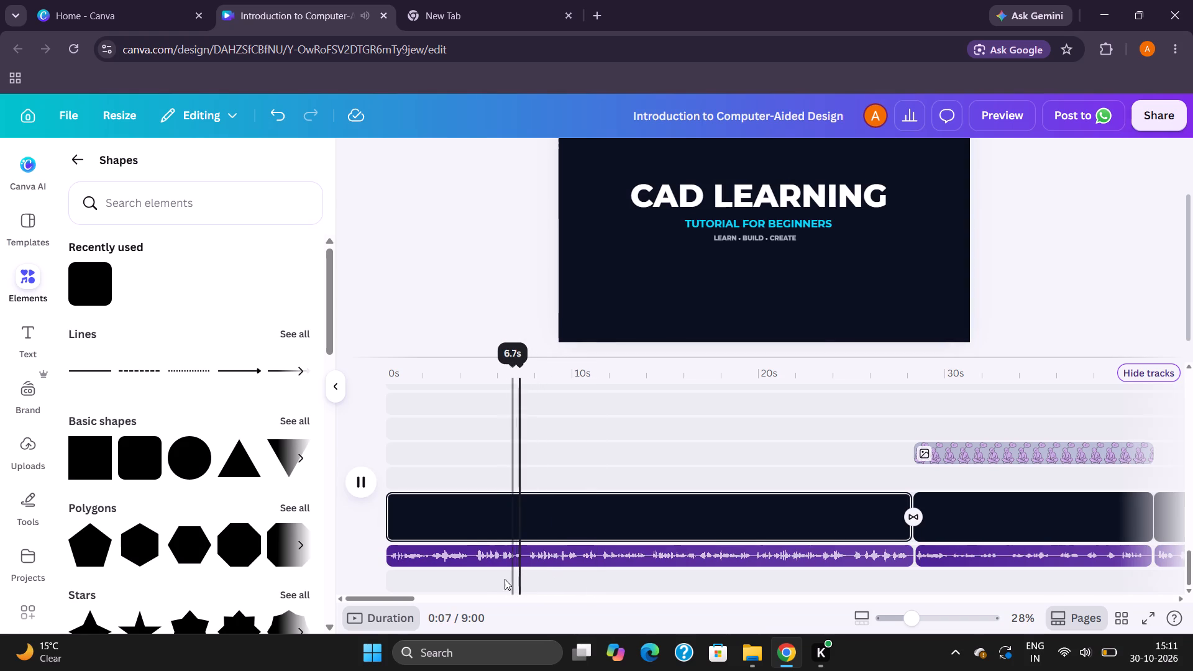
pyautogui.click(479, 582)
pyautogui.press('space')
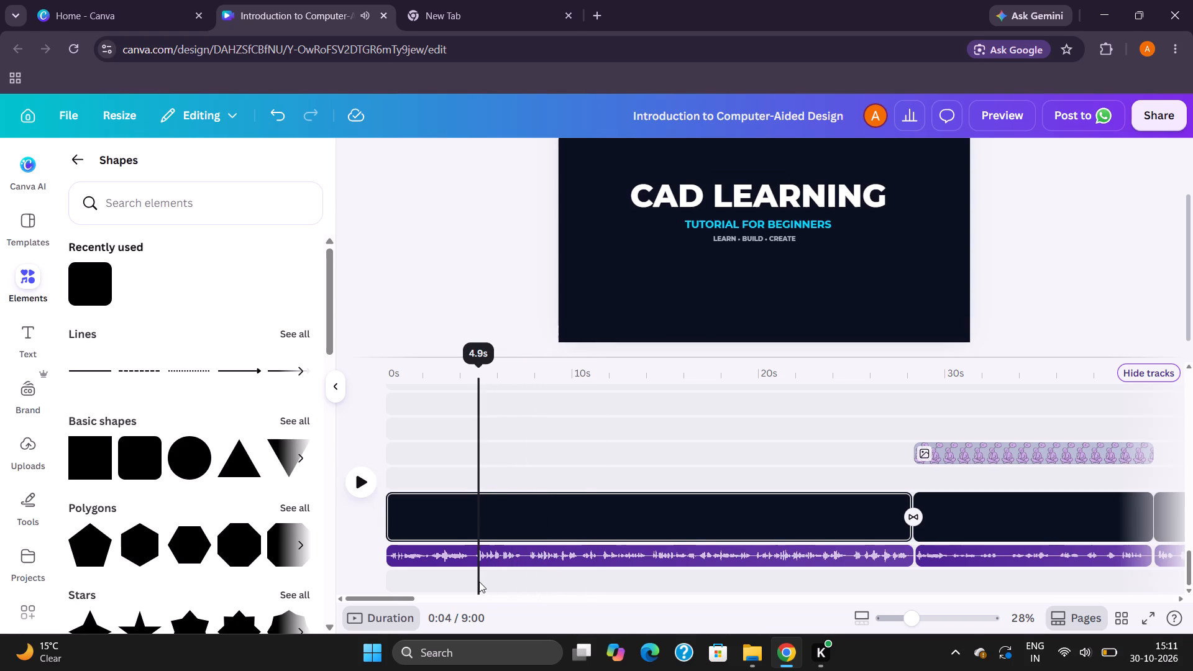
pyautogui.press('space')
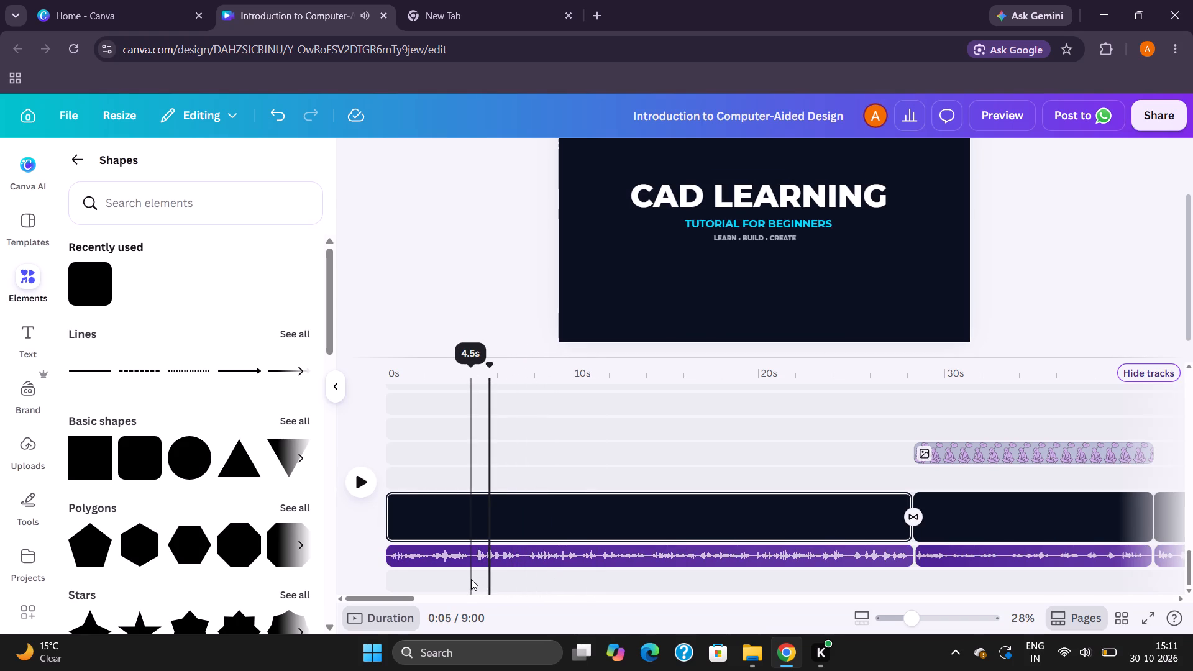
pyautogui.click(471, 579)
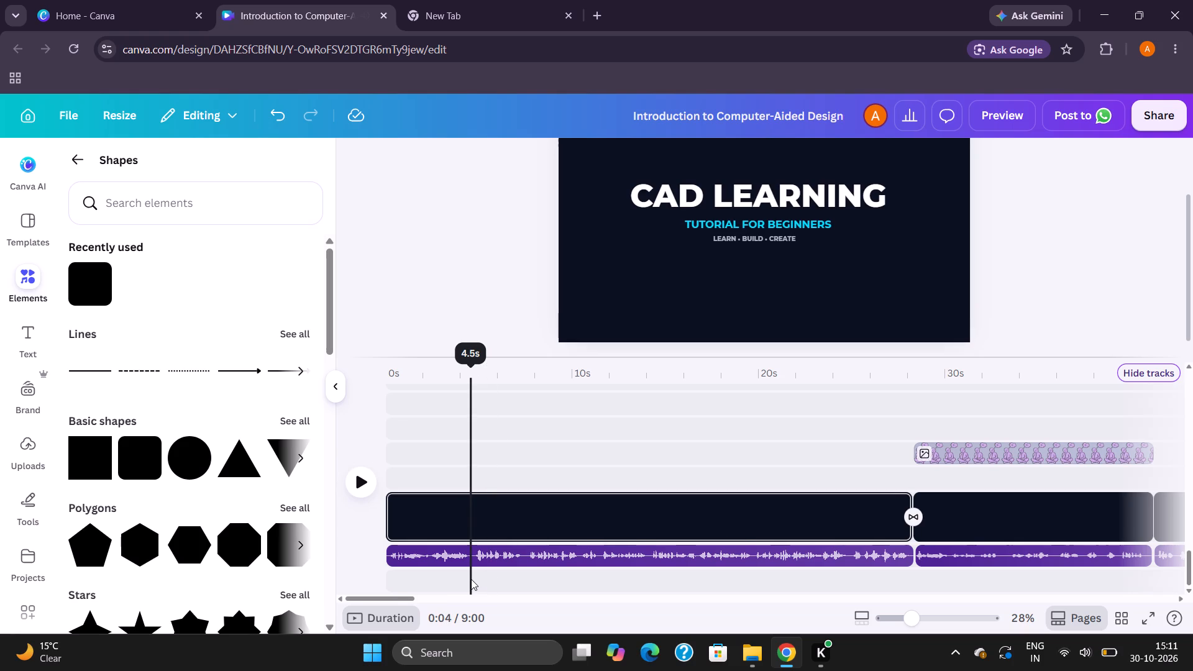
# Replay the opening from about 2.6 s, comparing the title text tracks with the narration, and pause at about 0:20.
pyautogui.scroll(4, 458, 516)
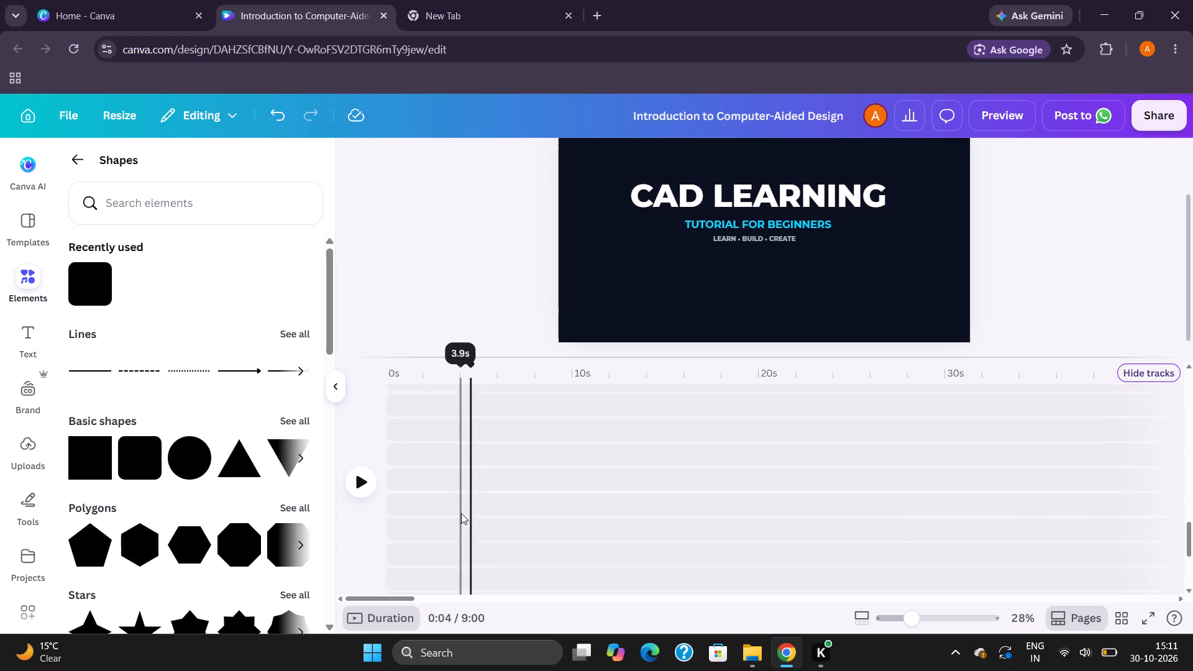
pyautogui.scroll(5, 455, 495)
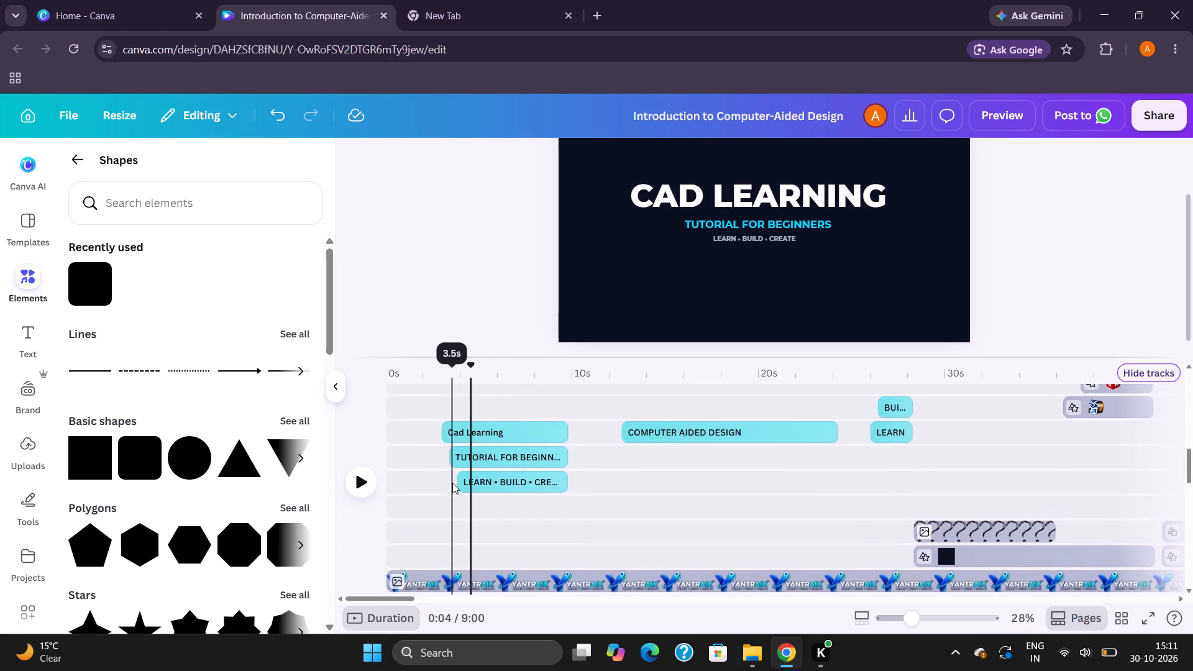
pyautogui.click(435, 454)
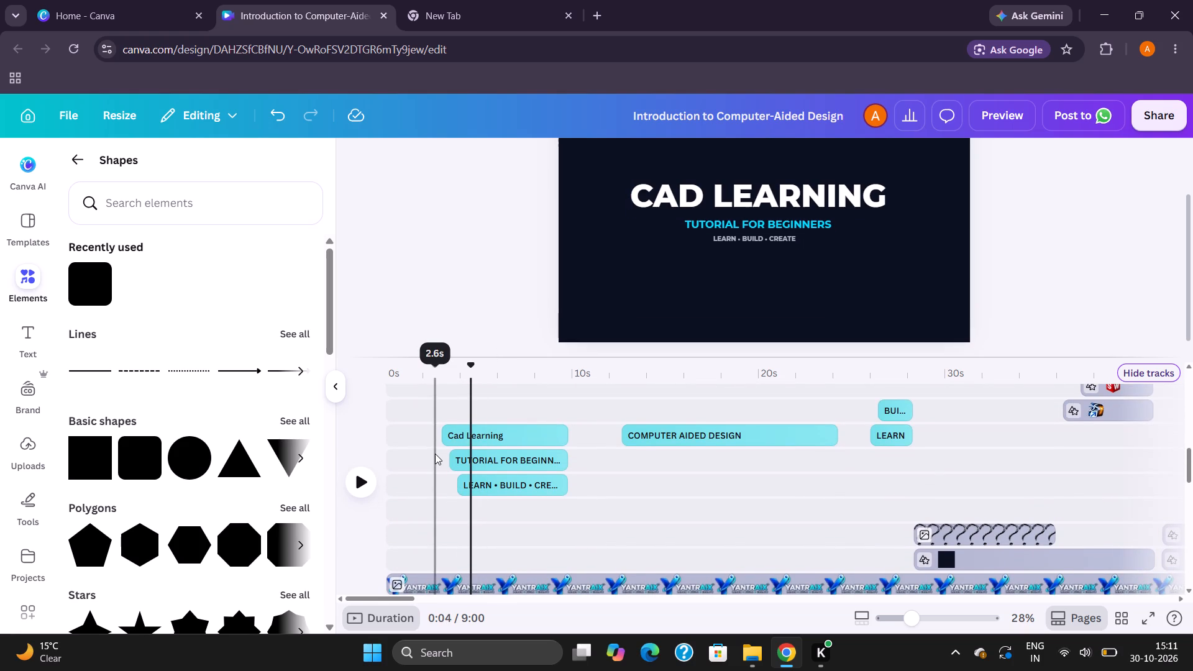
pyautogui.press('space')
pyautogui.scroll(1, 567, 365)
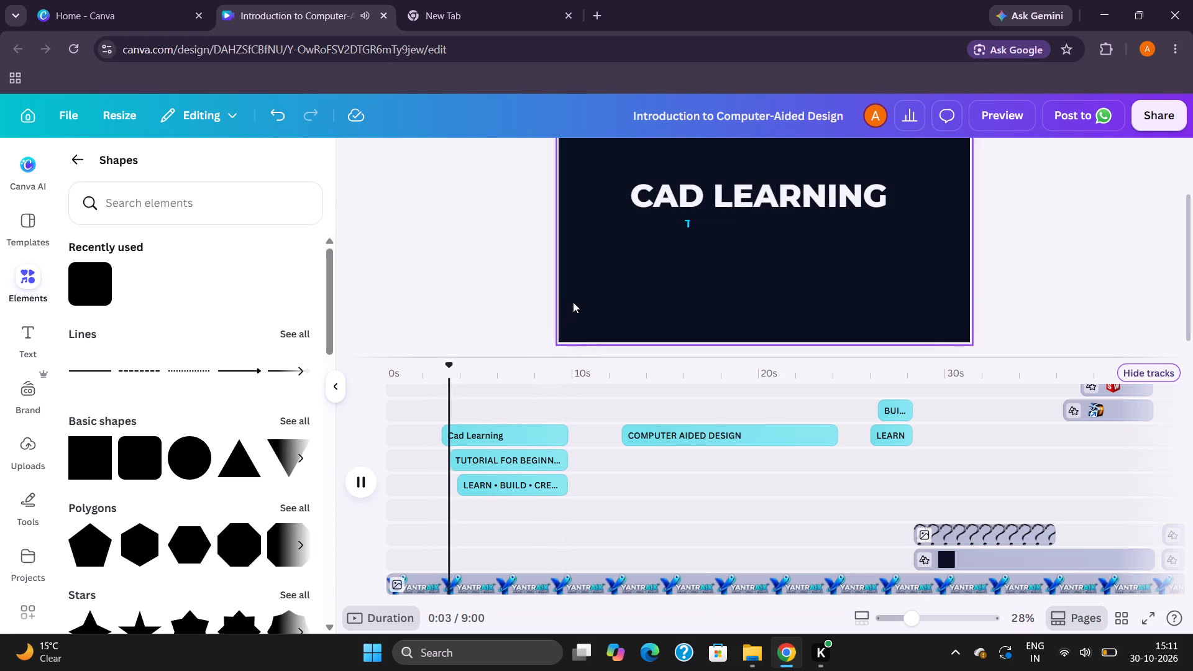
pyautogui.scroll(1, 573, 302)
pyautogui.scroll(1, 581, 240)
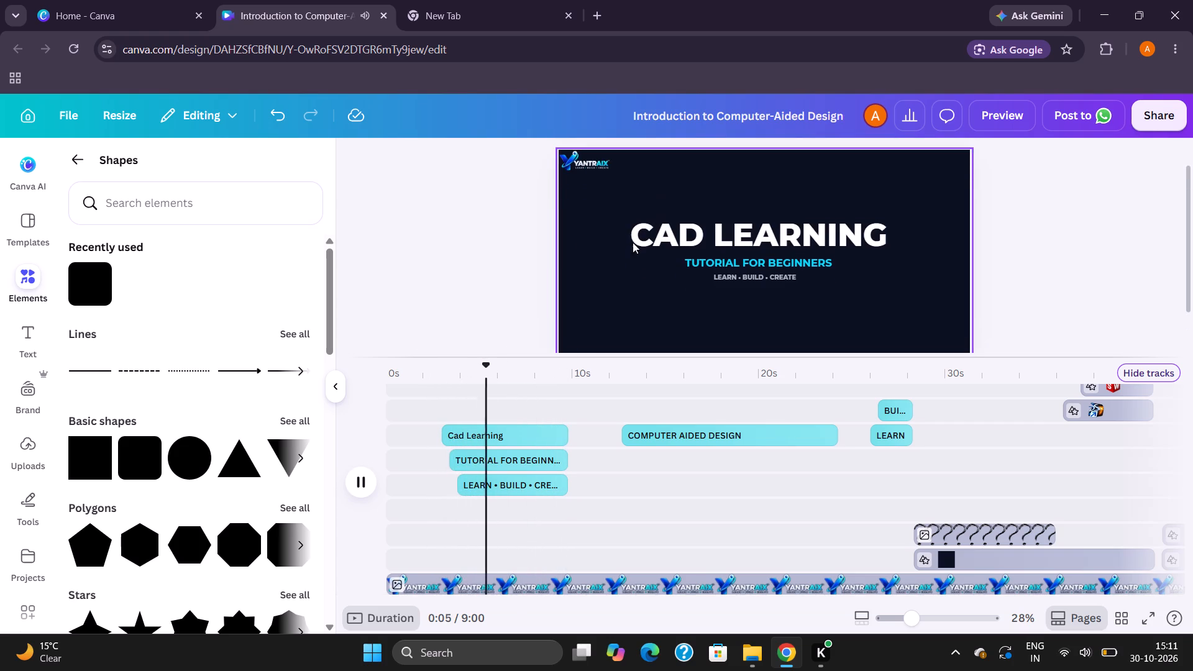
pyautogui.scroll(1, 633, 242)
pyautogui.scroll(-1, 650, 245)
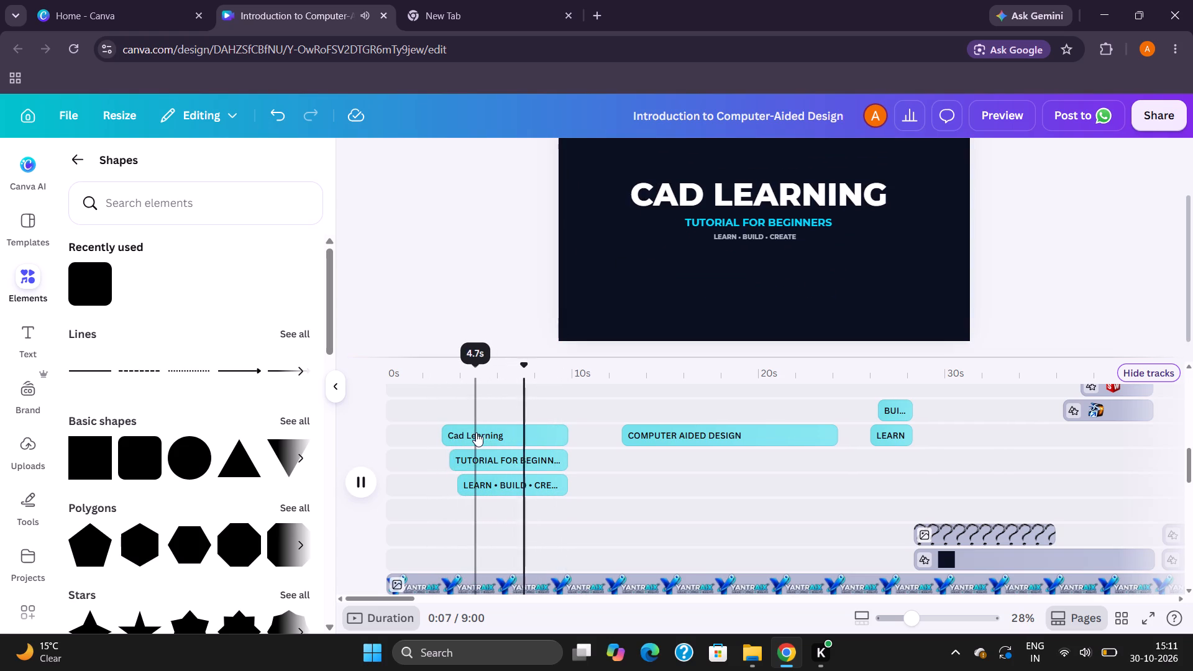
pyautogui.press('space')
pyautogui.press('space')
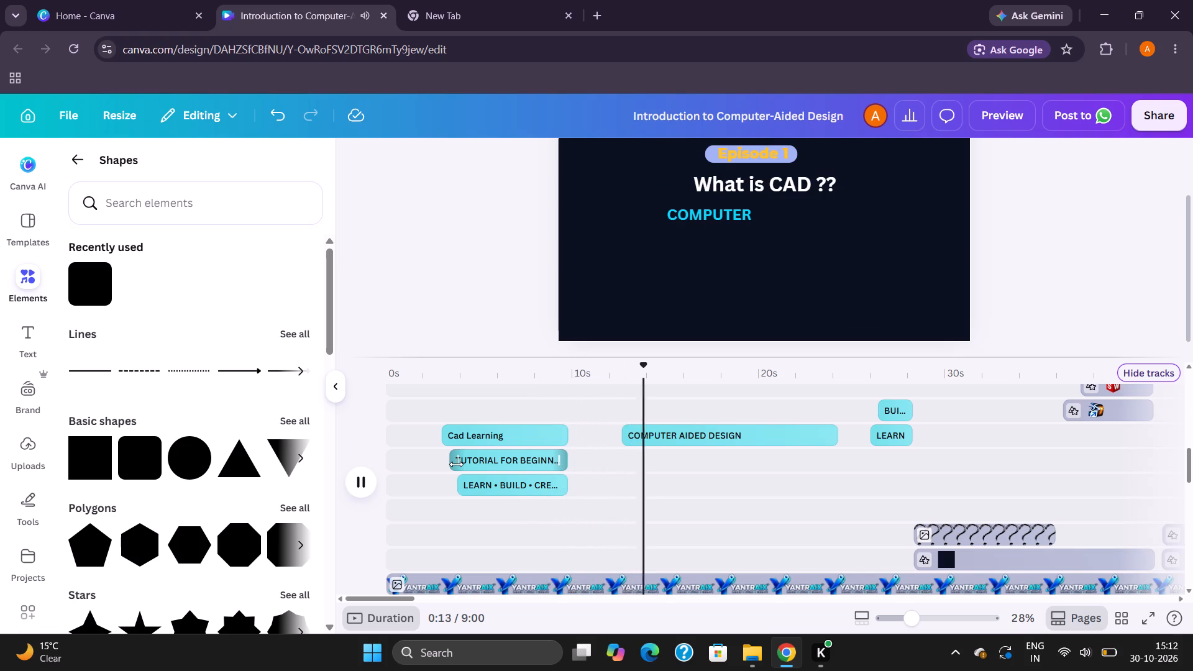
pyautogui.scroll(-4, 456, 464)
pyautogui.hscroll(-5, 456, 464)
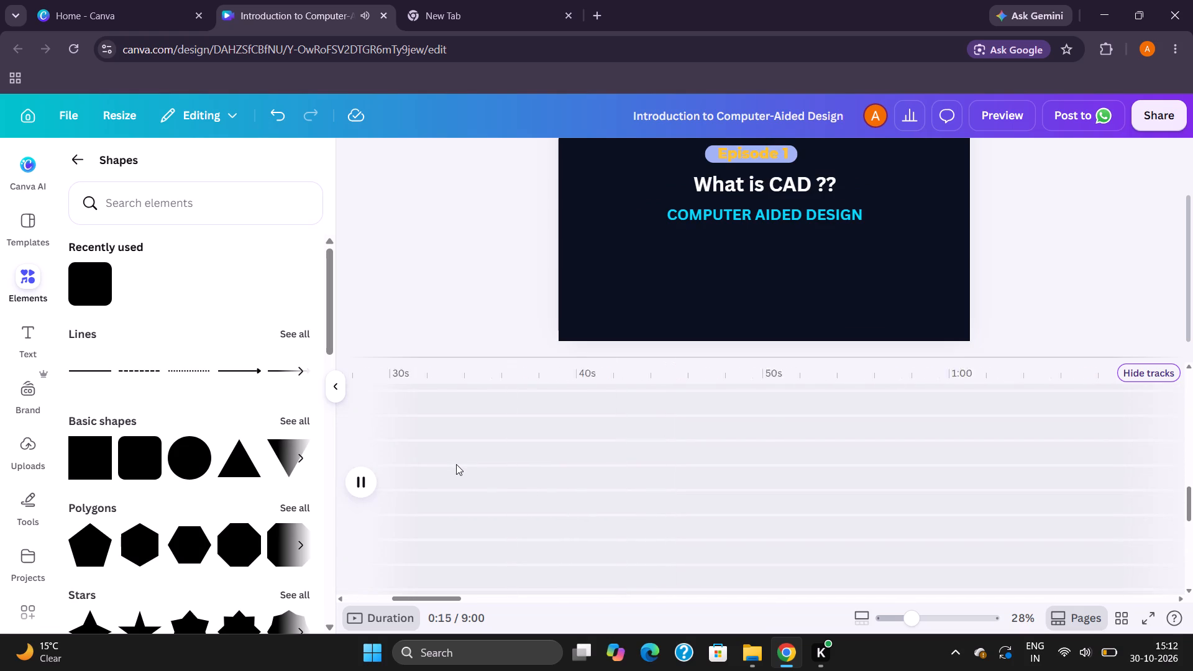
pyautogui.scroll(-6, 456, 464)
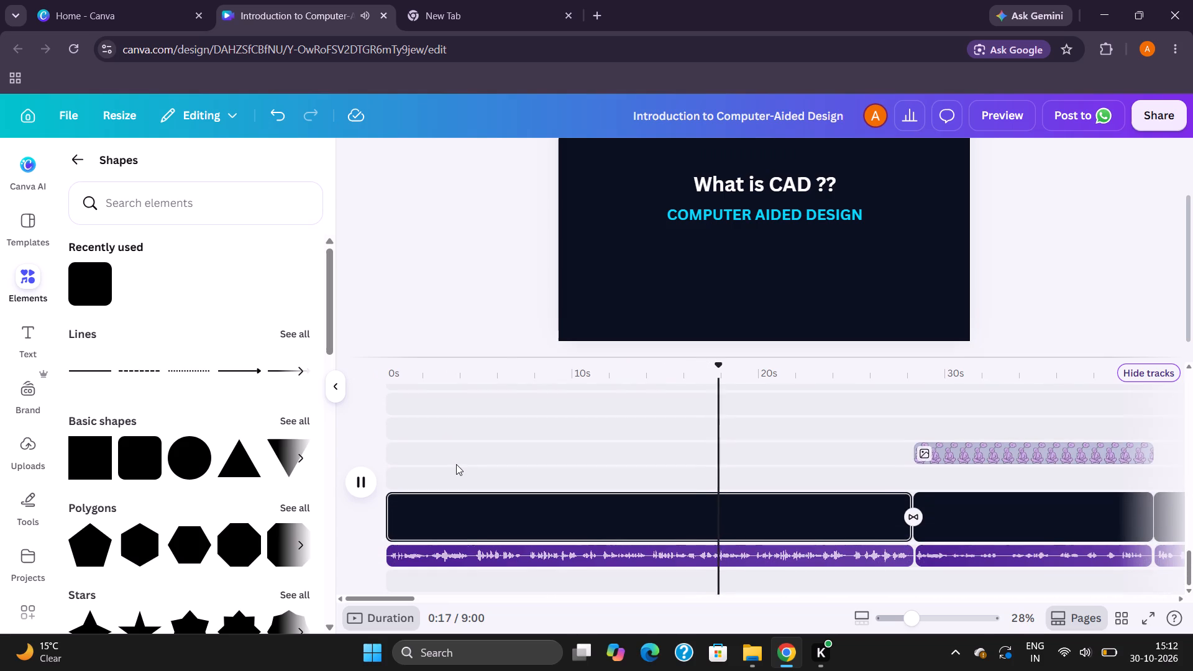
pyautogui.hscroll(-3, 456, 464)
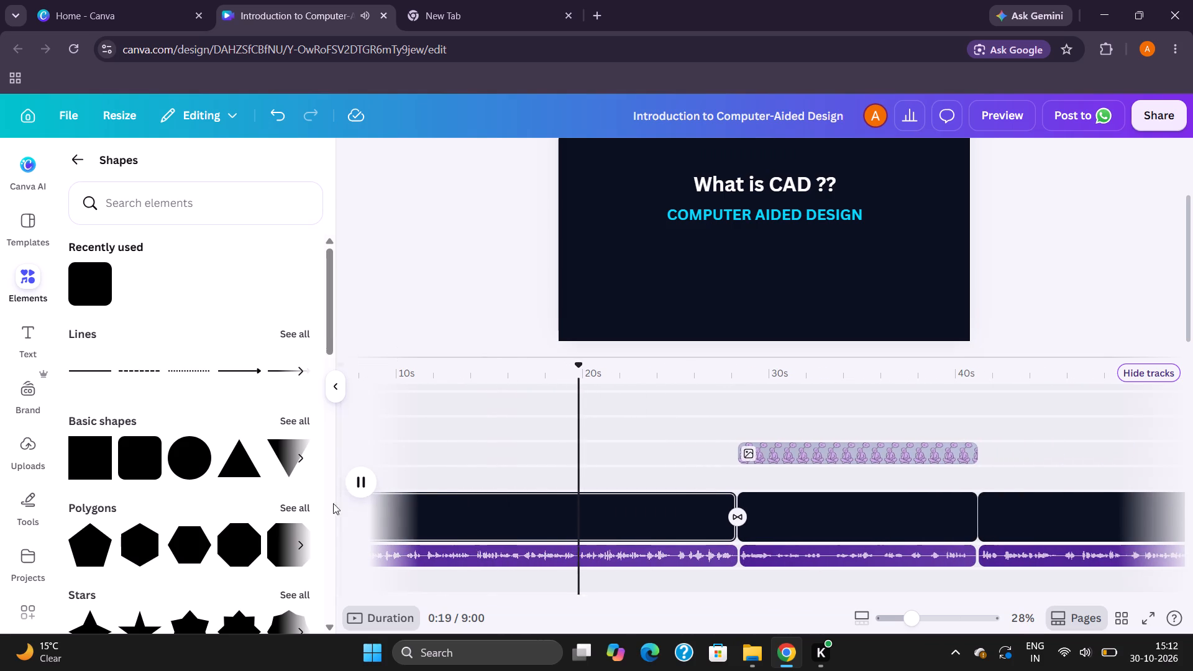
pyautogui.click(365, 489)
# Examine the remaining timeline tracks through the screen recordings and design workflow section to the "Why we felt the need for CAD software" section.
pyautogui.hscroll(-20, 729, 537)
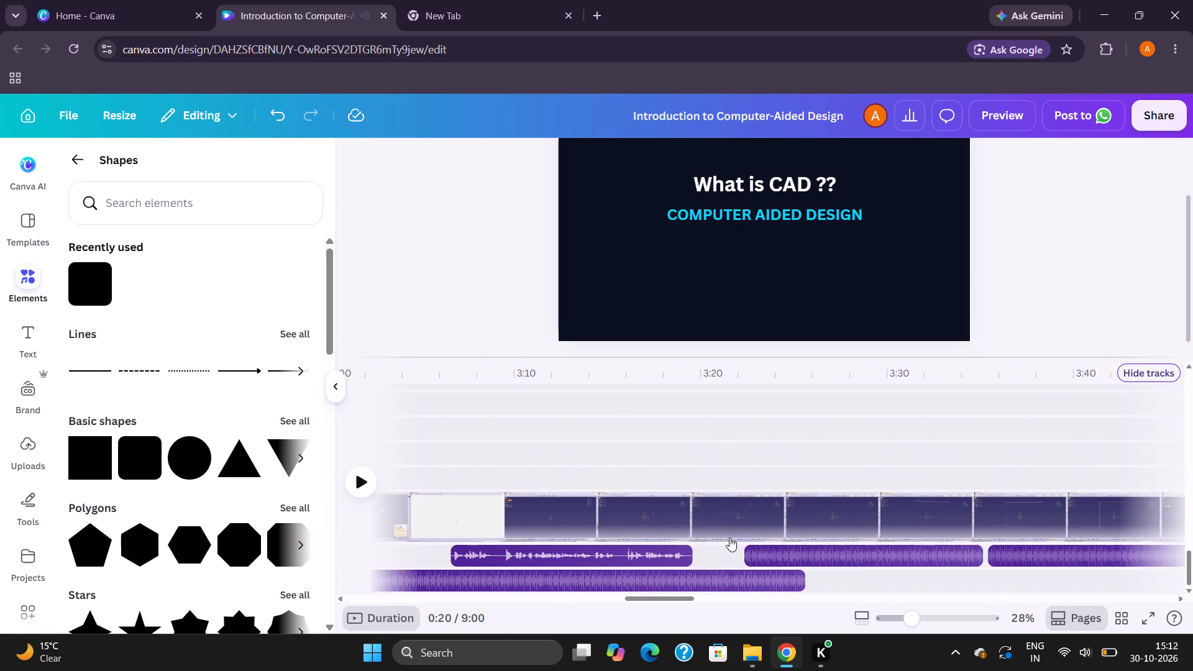
pyautogui.hscroll(-14, 729, 537)
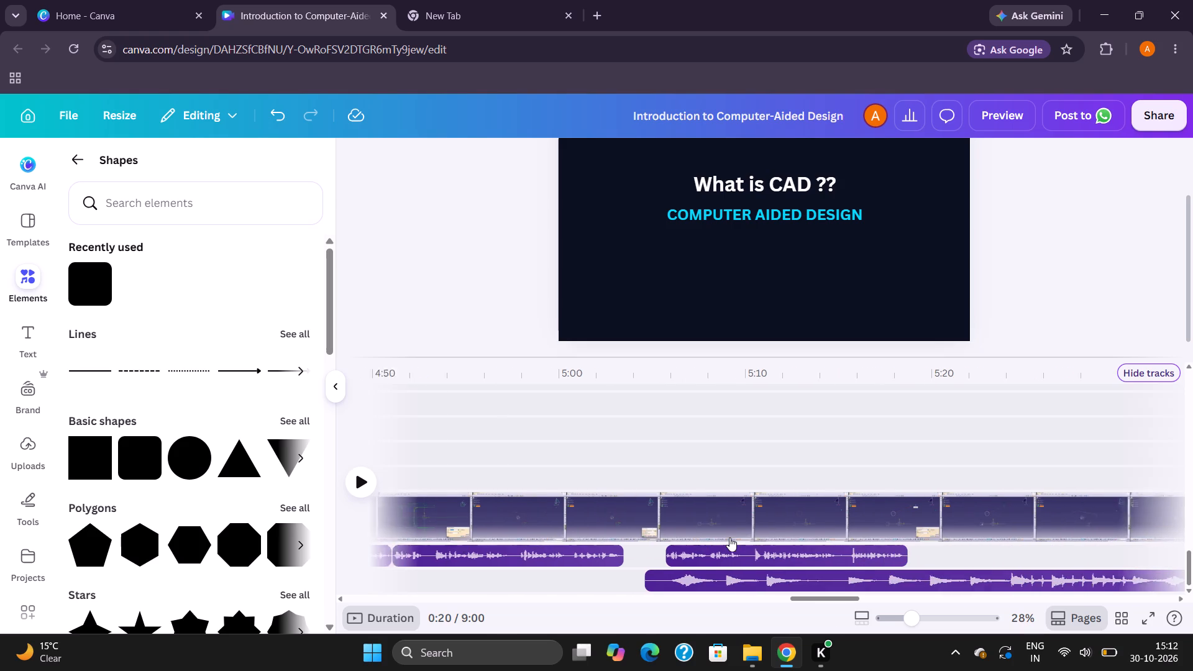
pyautogui.hscroll(-12, 729, 537)
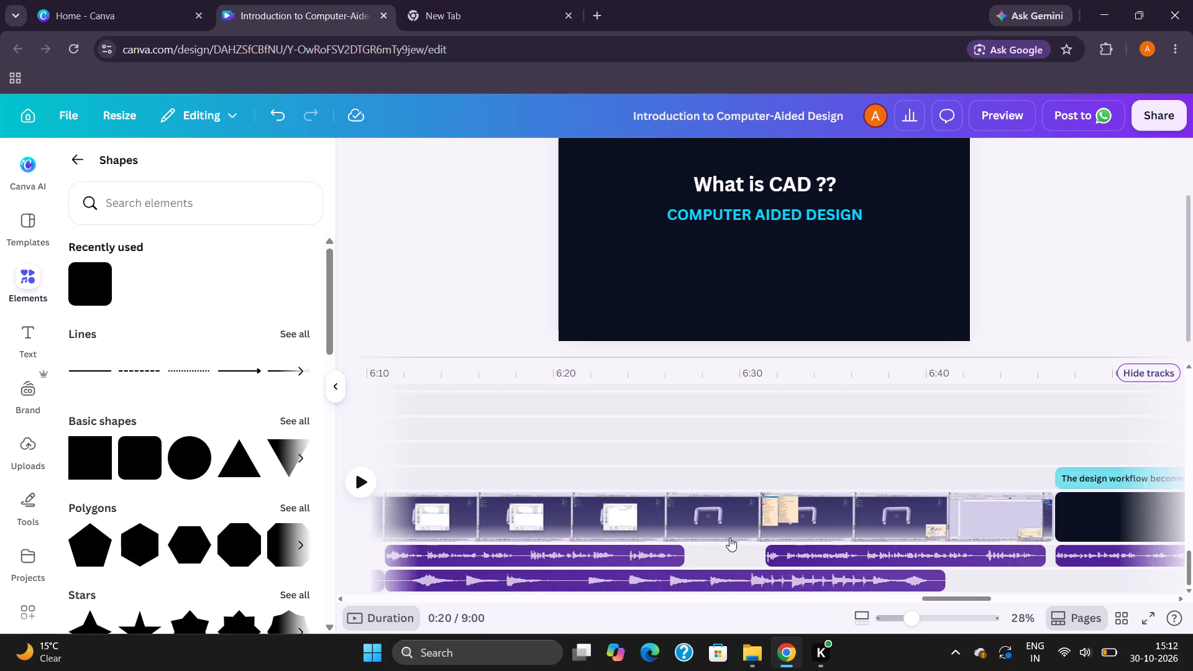
pyautogui.hscroll(-2, 729, 537)
pyautogui.hscroll(-3, 681, 523)
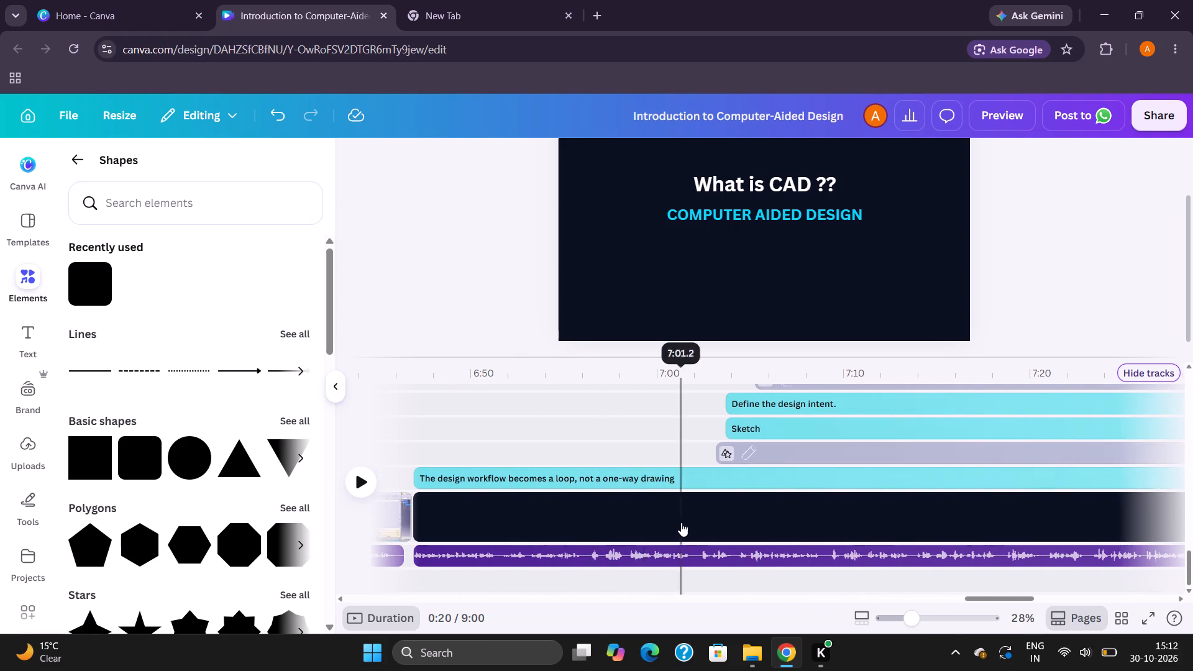
pyautogui.hscroll(-3, 681, 523)
pyautogui.hscroll(3, 681, 523)
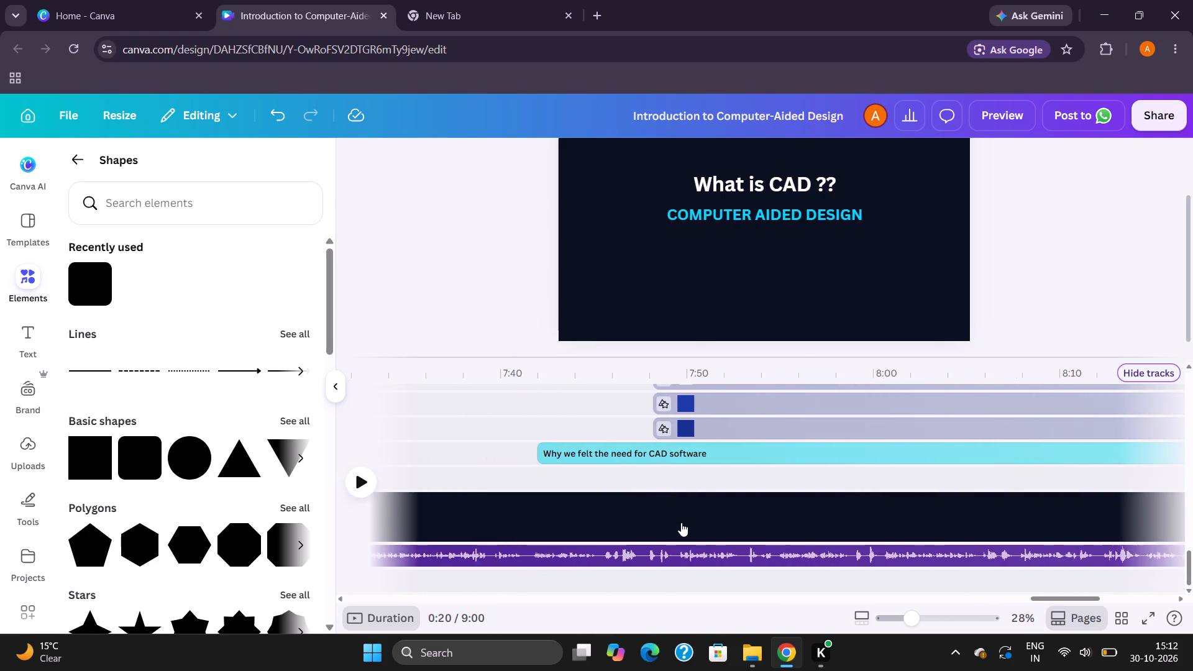
pyautogui.hscroll(1, 681, 523)
# Play from about 7:34 to check the "Why we felt the need for CAD software" title and Accuracy card against the narration.
pyautogui.click(614, 558)
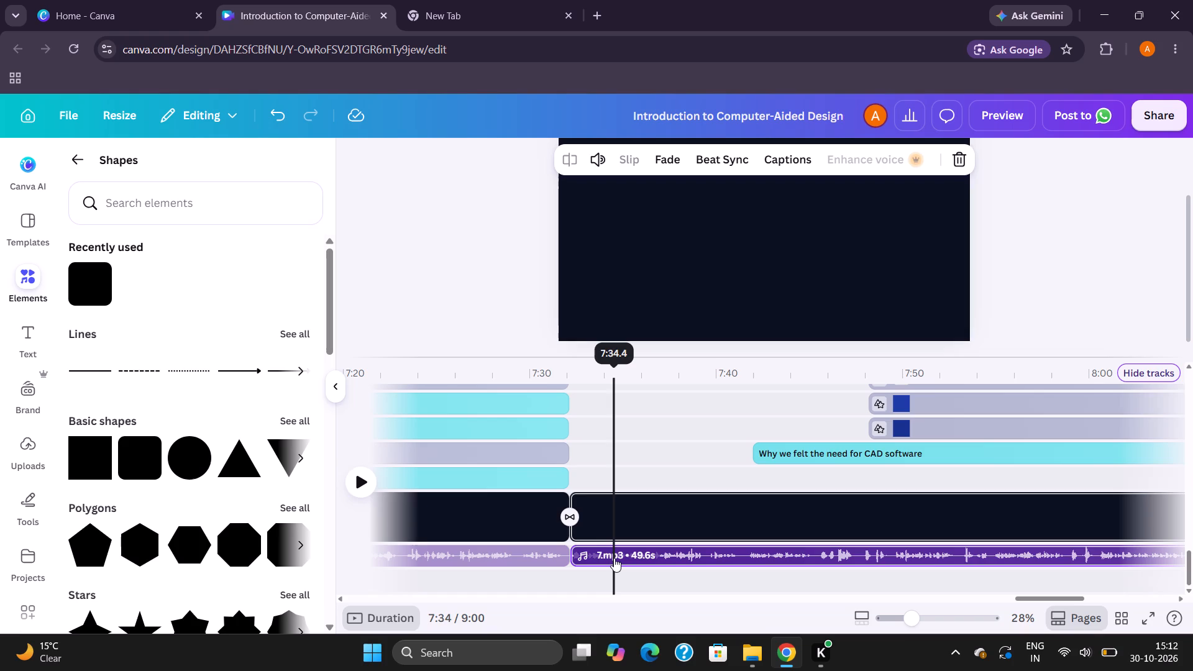
pyautogui.press('space')
pyautogui.scroll(3, 614, 558)
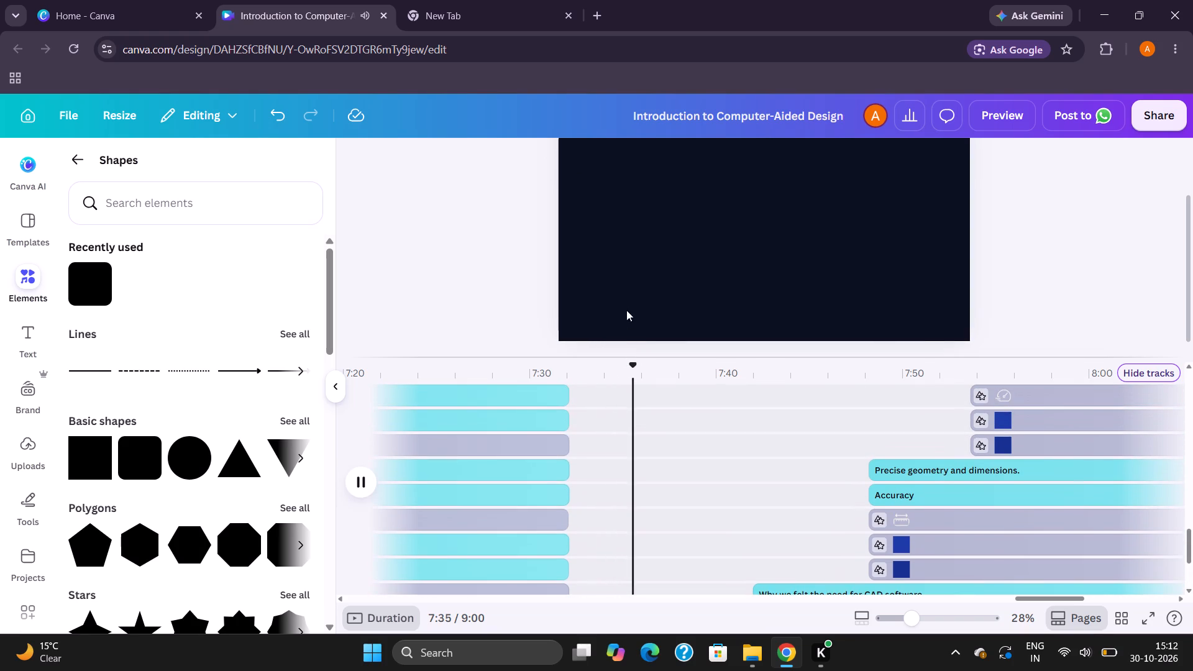
pyautogui.scroll(1, 580, 272)
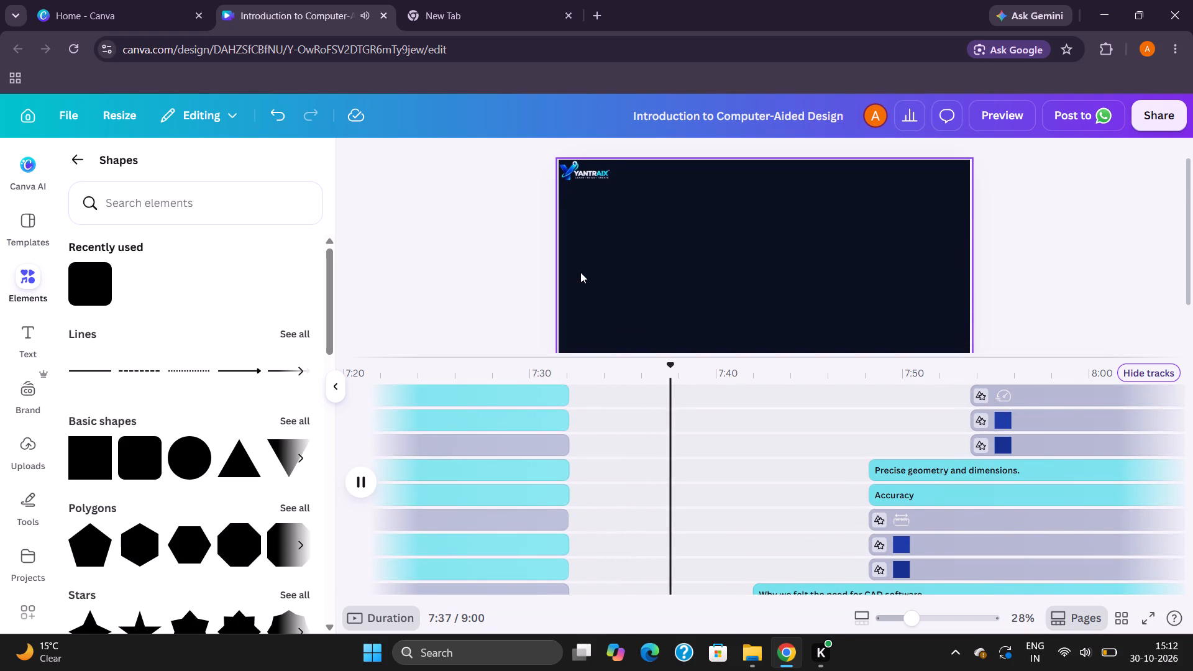
pyautogui.scroll(-1, 580, 272)
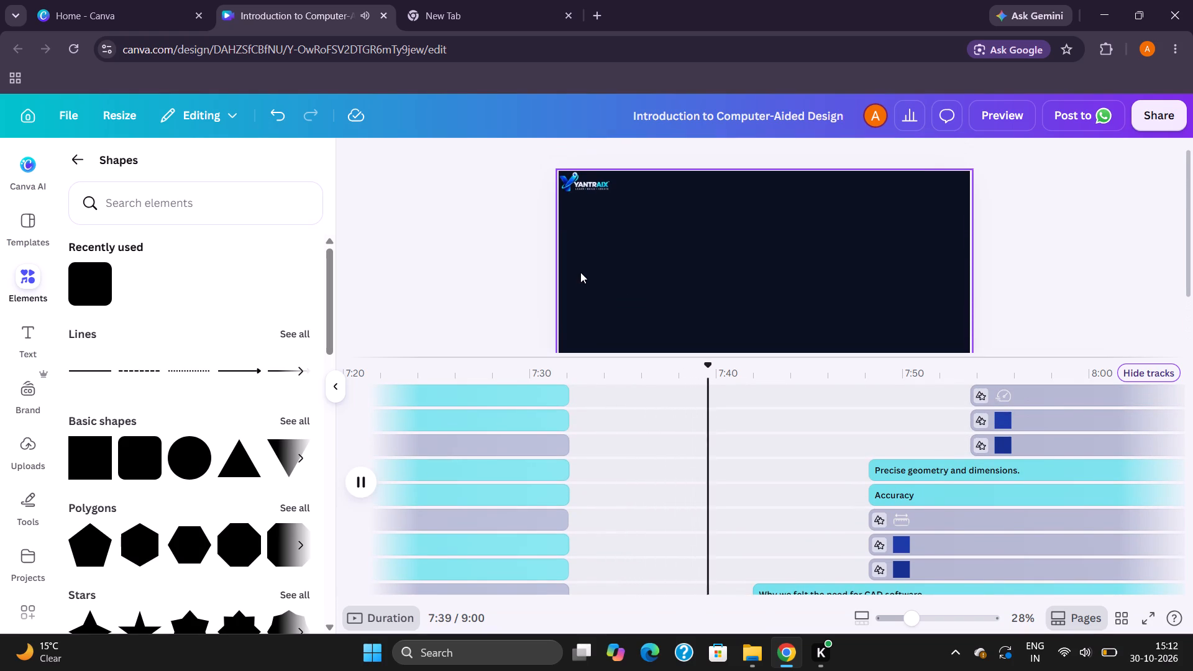
pyautogui.scroll(-2, 580, 272)
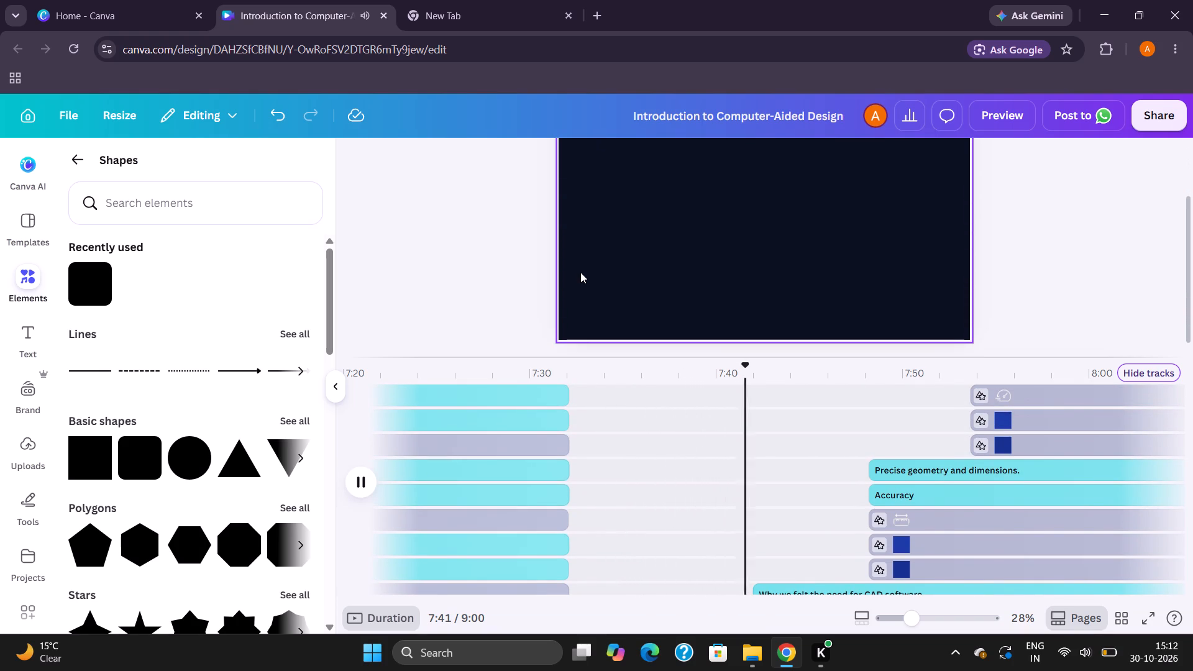
pyautogui.scroll(-3, 580, 272)
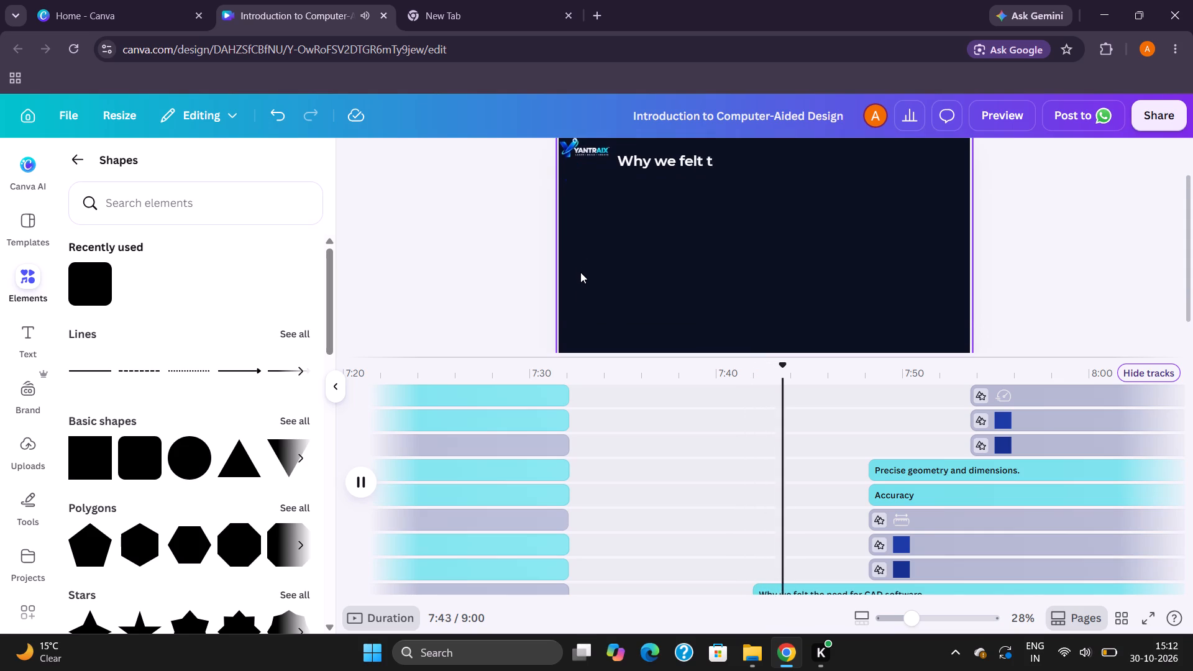
pyautogui.scroll(-2, 580, 272)
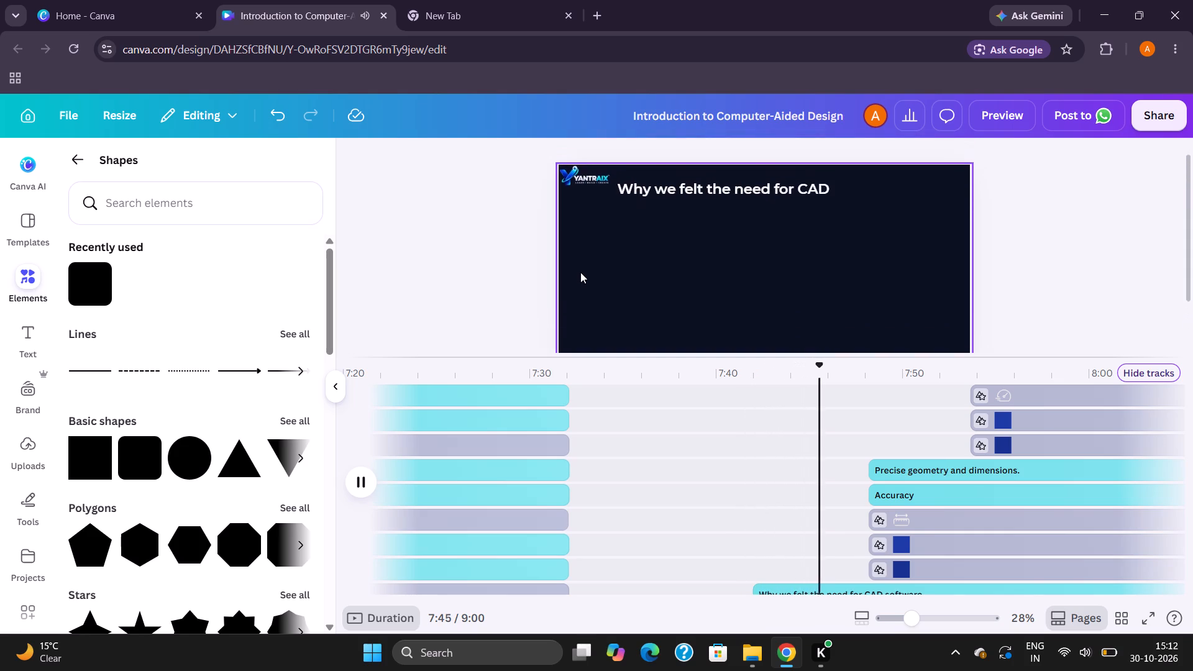
pyautogui.scroll(-1, 580, 272)
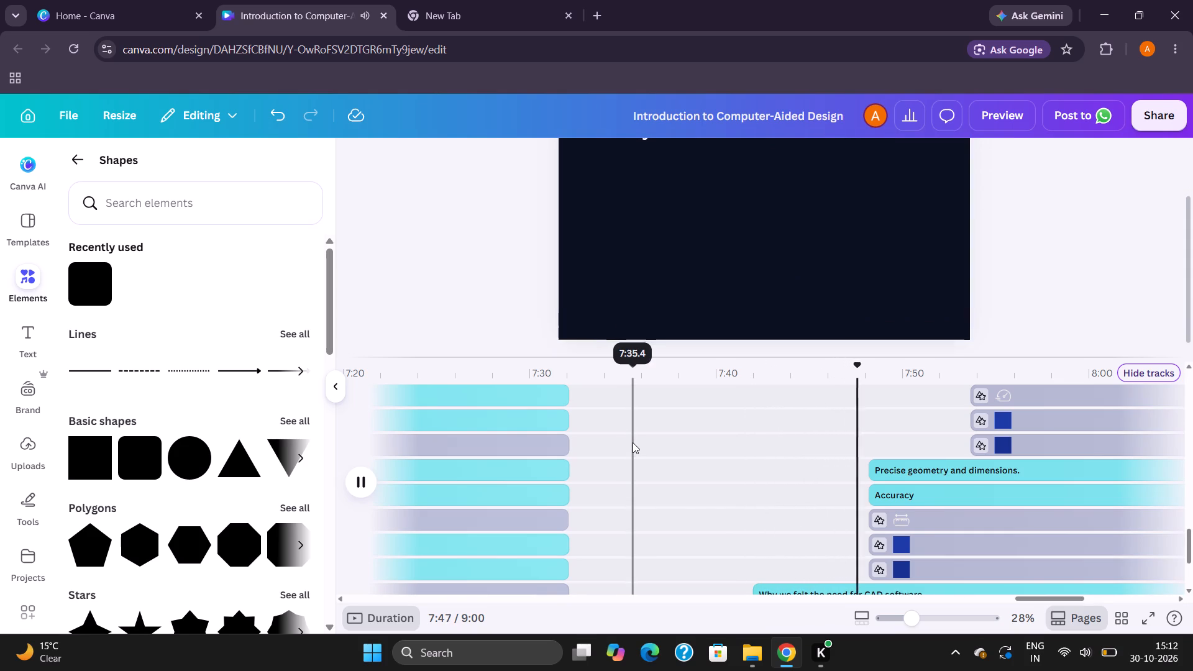
pyautogui.scroll(-1, 633, 442)
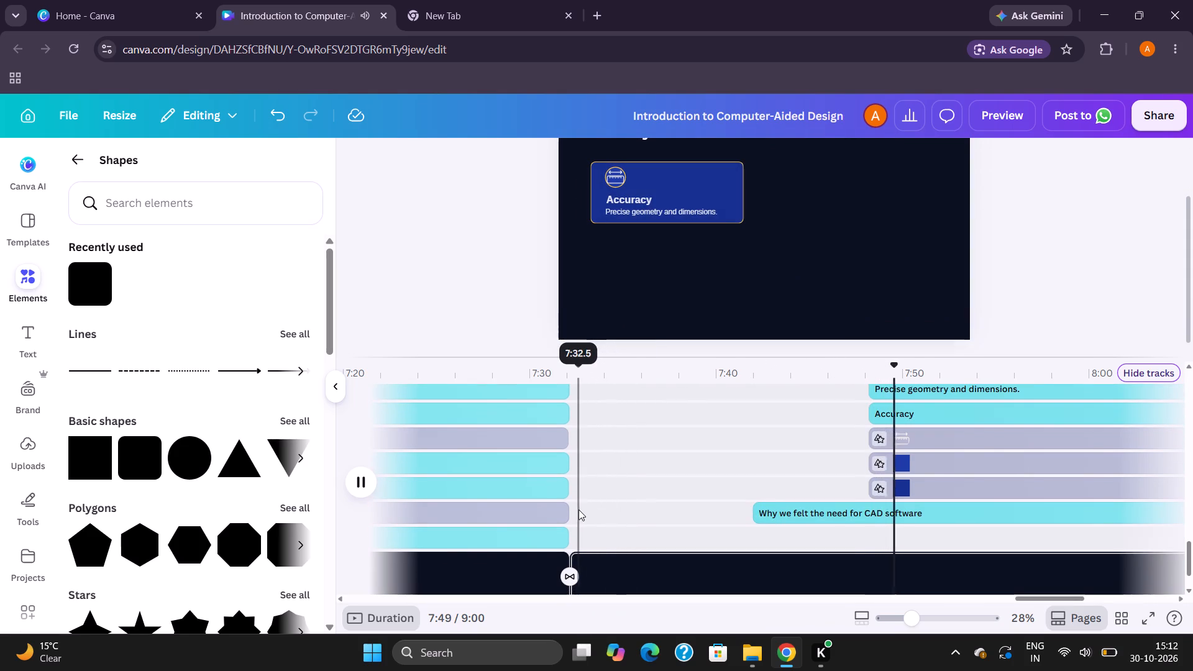
# Replay the "Why we felt the need for CAD software" section from about 7:32 against the narration and stop at about 7:42.
pyautogui.click(577, 509)
pyautogui.press('space')
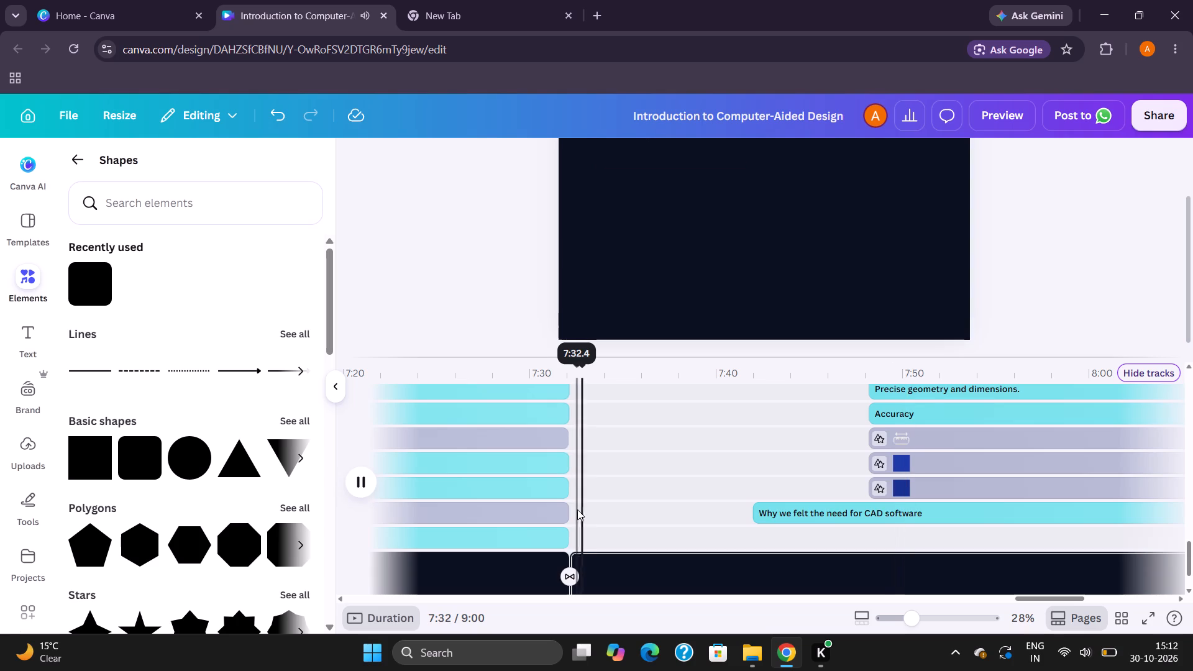
pyautogui.scroll(5, 570, 478)
pyautogui.scroll(-3, 570, 478)
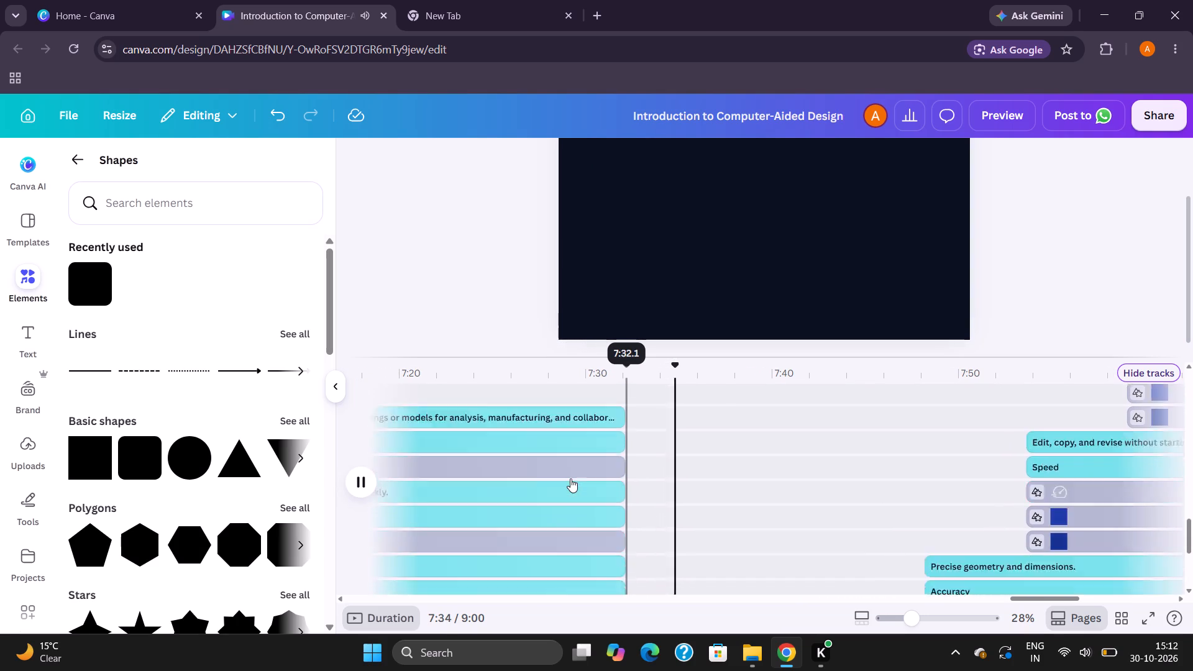
pyautogui.scroll(-2, 570, 478)
pyautogui.scroll(5, 570, 478)
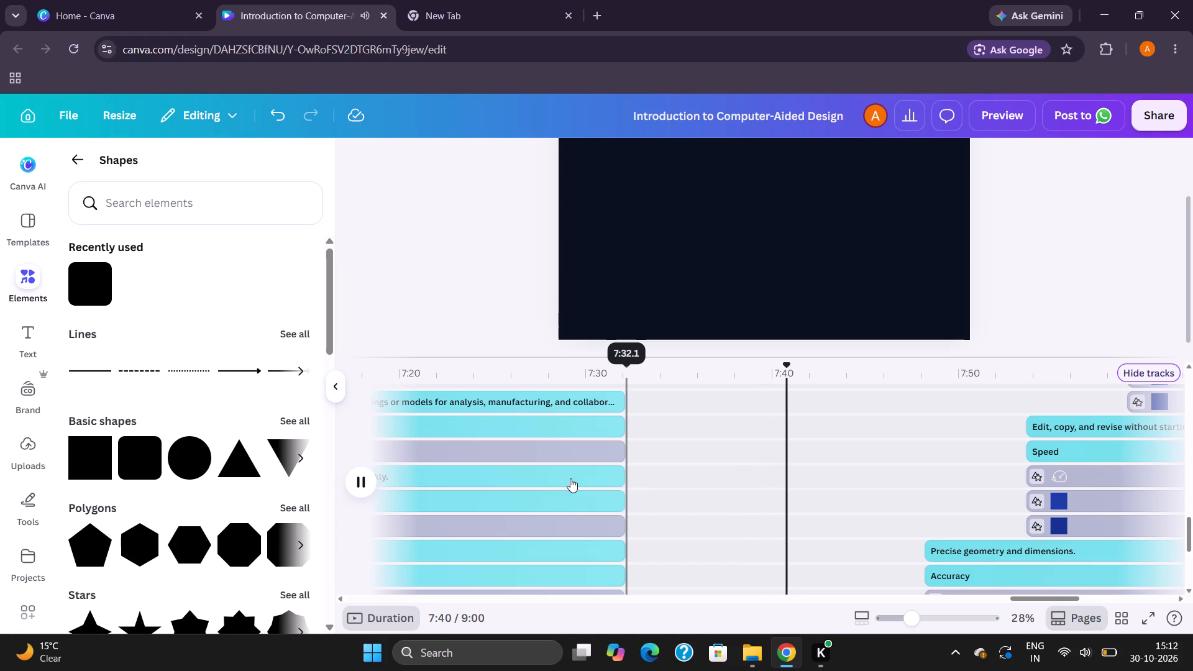
pyautogui.scroll(-4, 570, 478)
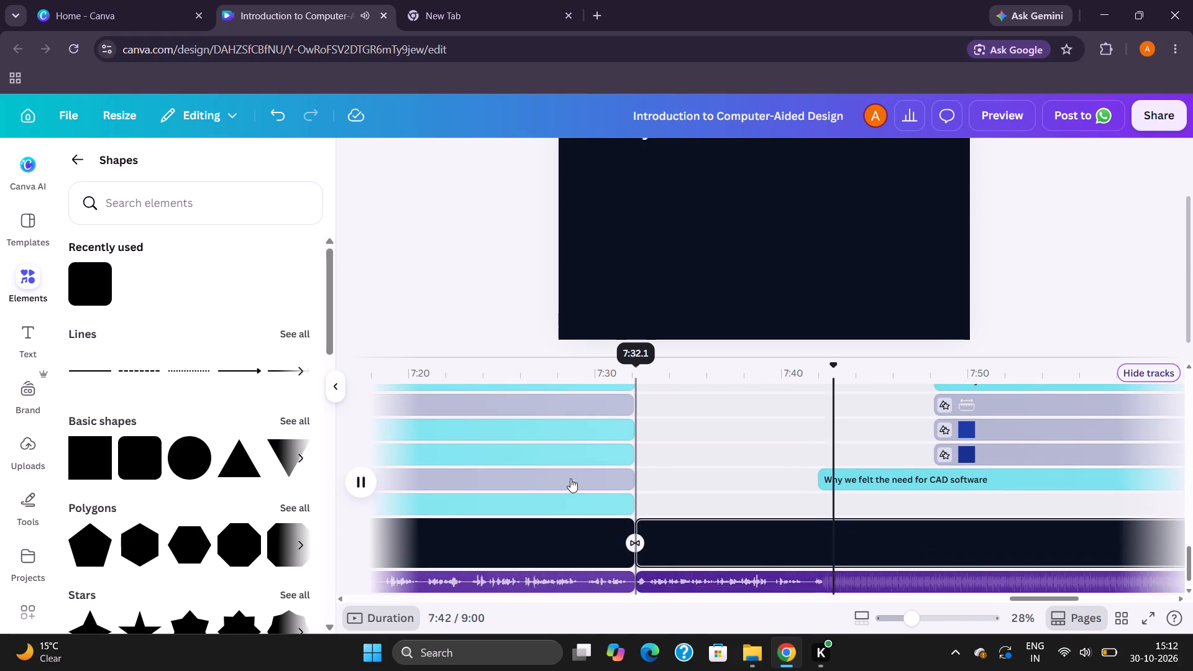
pyautogui.click(821, 564)
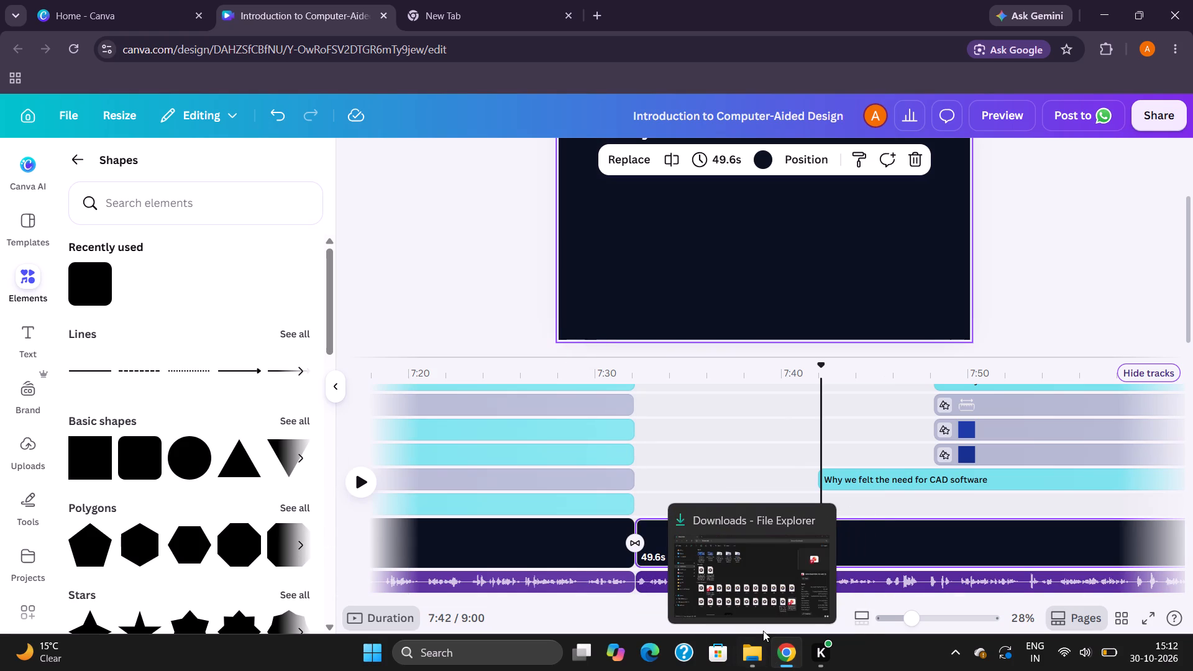
# Examine the timeline tracks from the BEYOND THE MODEL section at the video's end back to the design workflow section.
pyautogui.hscroll(-4, 900, 434)
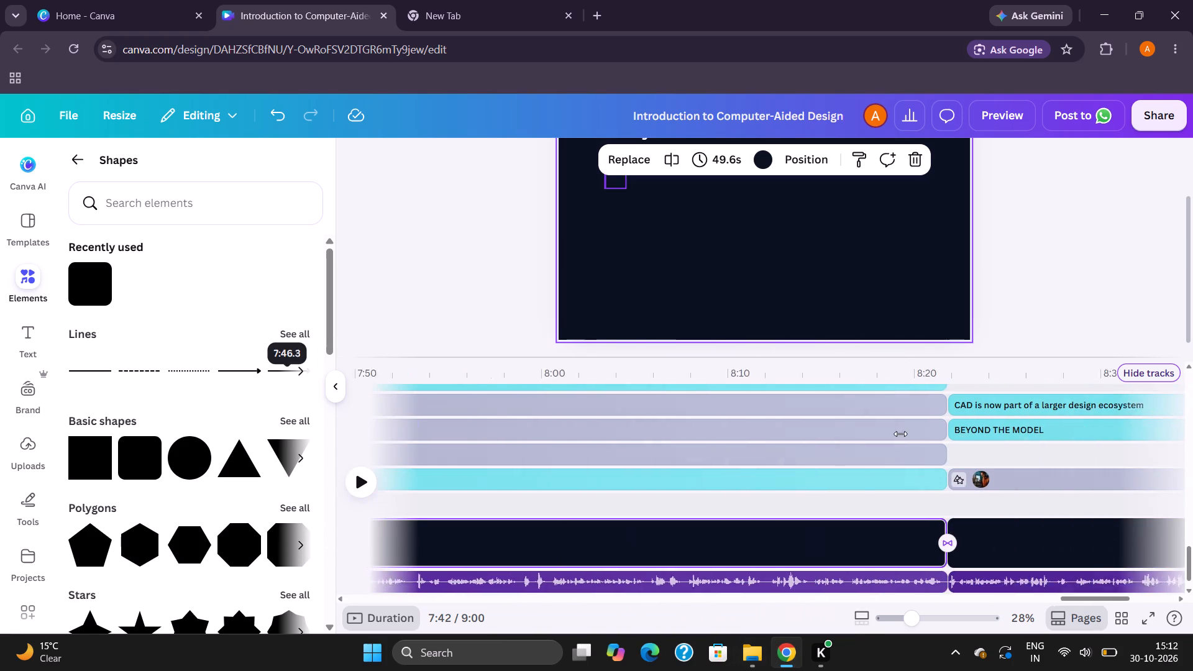
pyautogui.hscroll(-6, 900, 434)
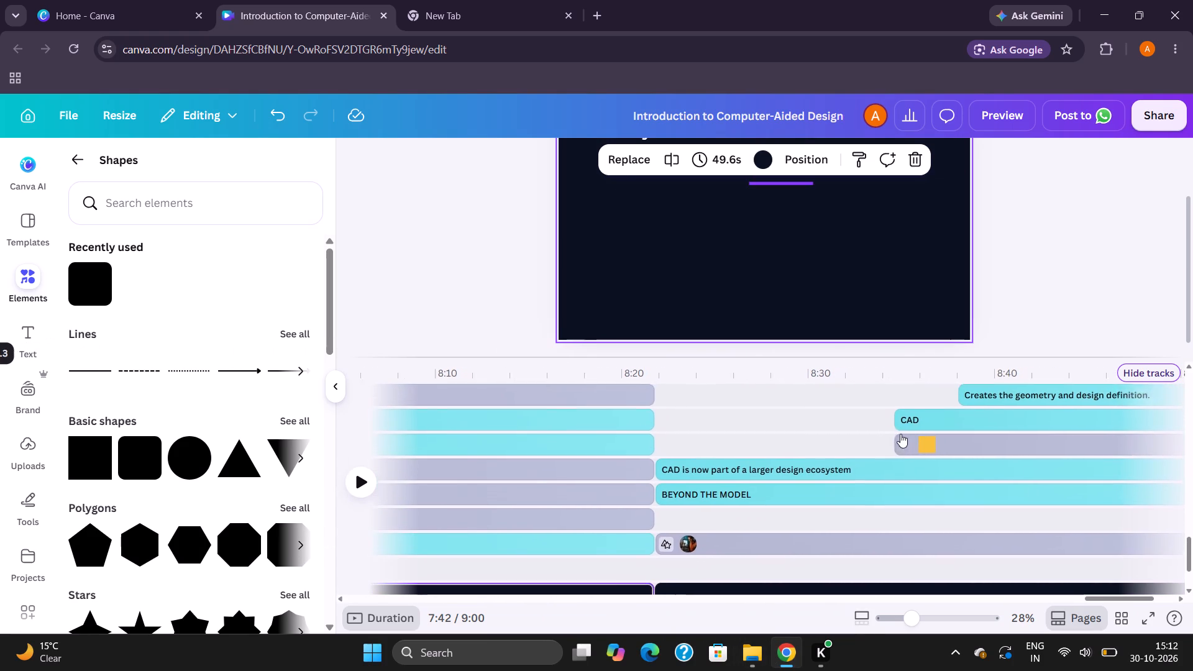
pyautogui.hscroll(-4, 900, 434)
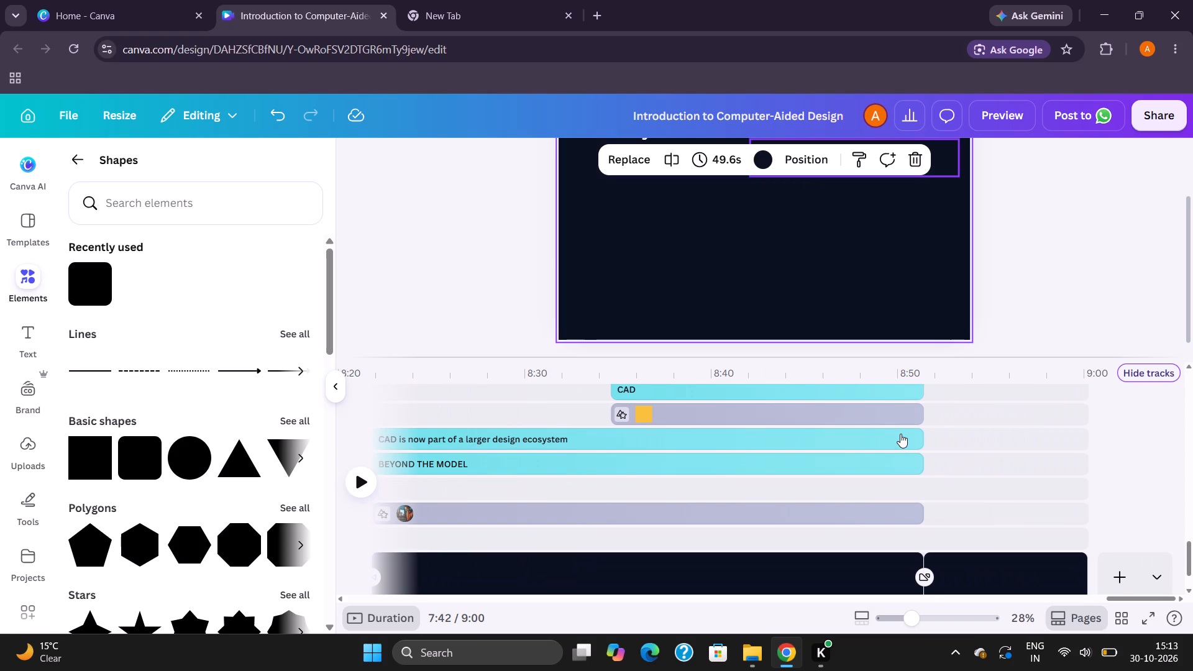
pyautogui.hscroll(-2, 900, 434)
pyautogui.hscroll(6, 900, 434)
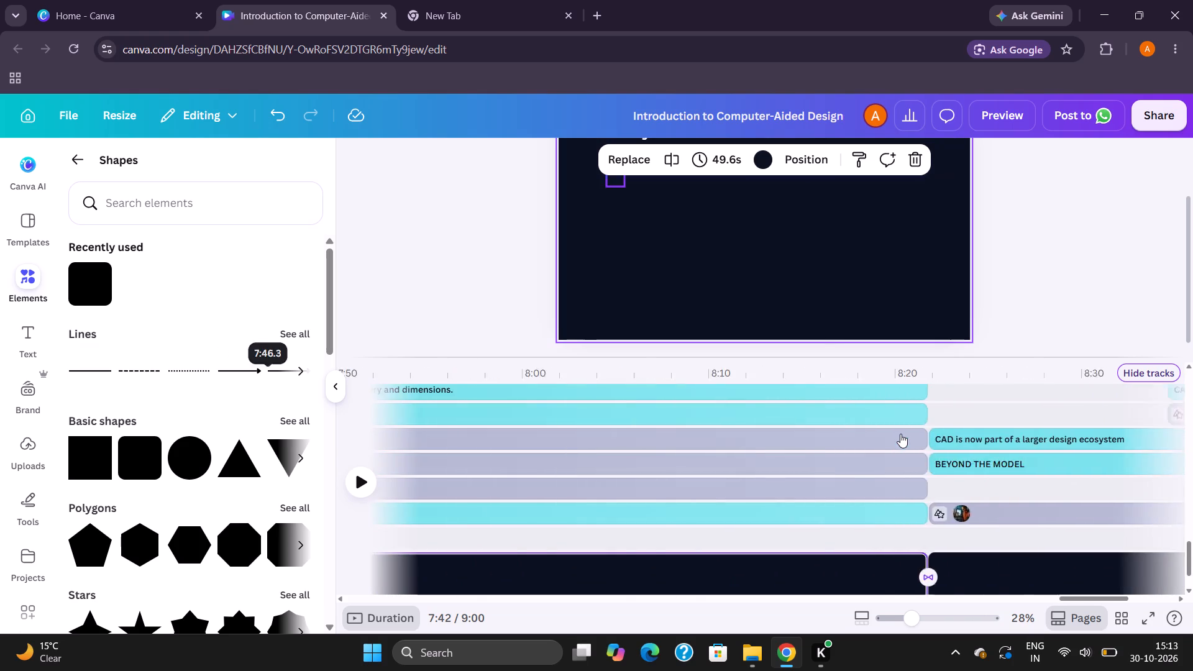
pyautogui.hscroll(2, 900, 434)
pyautogui.hscroll(-6, 900, 434)
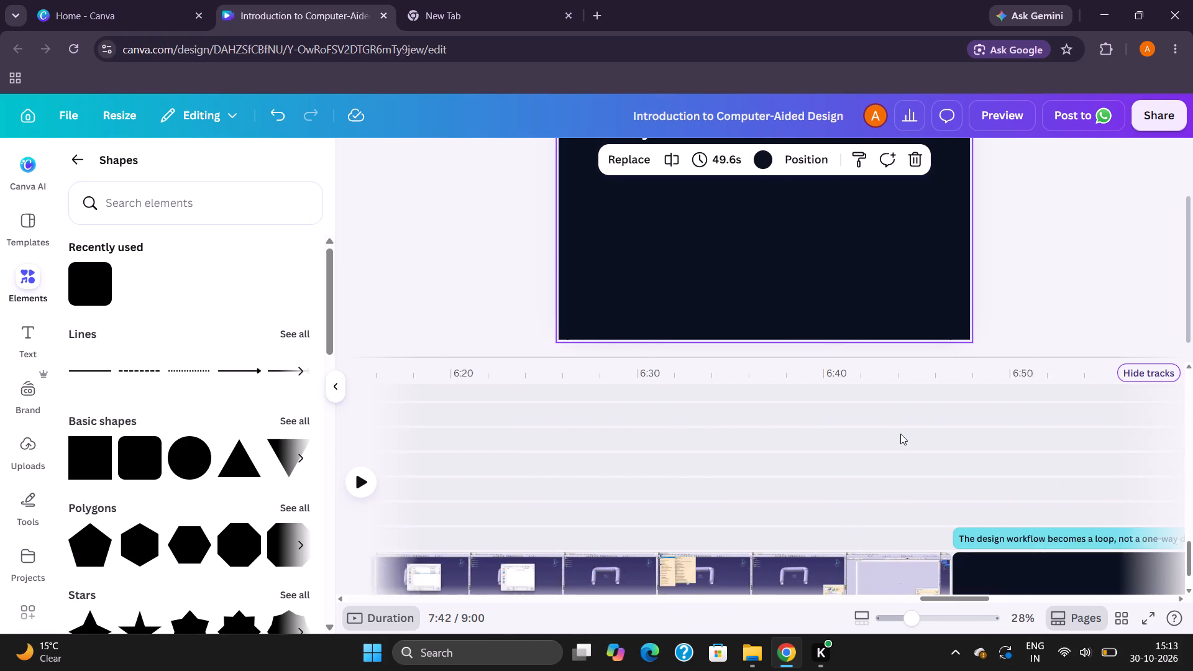
pyautogui.scroll(-1, 900, 434)
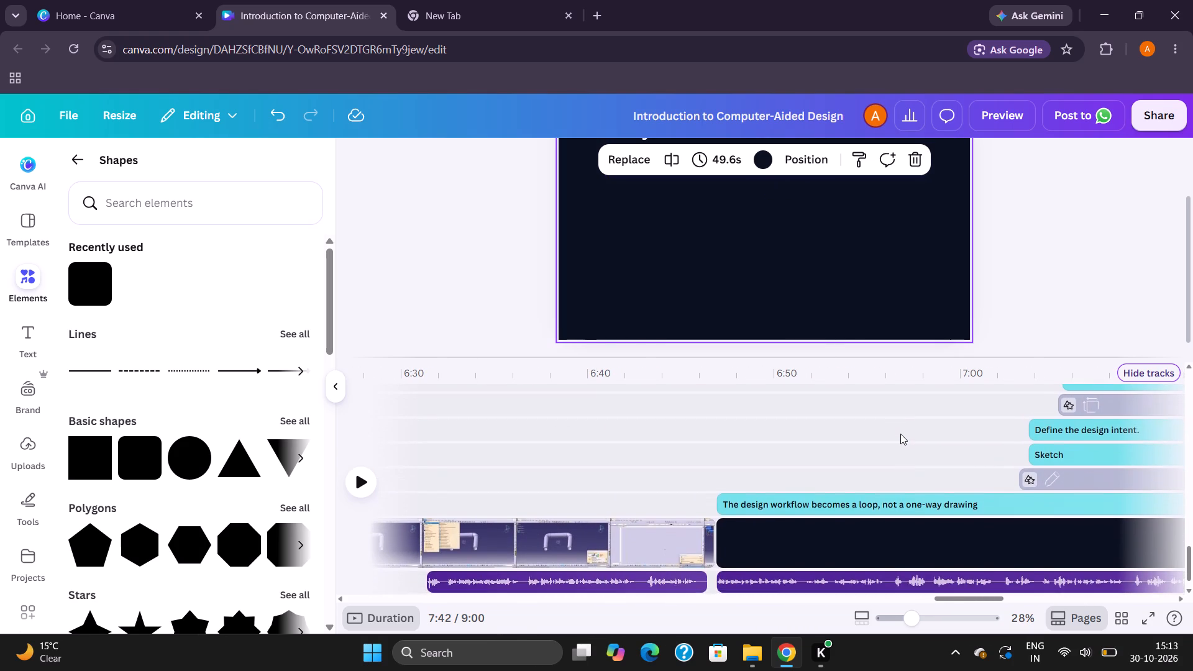
pyautogui.hscroll(-7, 900, 434)
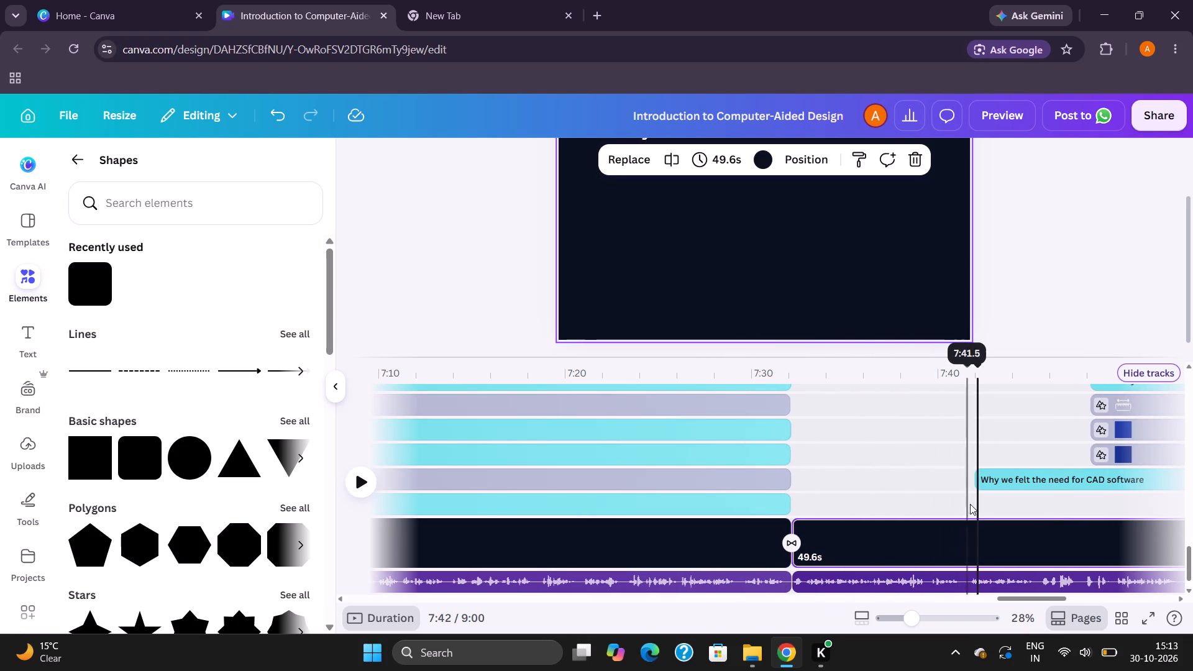
# Replay from about 7:32, listening for the narration cue of the "Why we felt the need for CAD software" title, and pause at about 7:41.
pyautogui.click(971, 483)
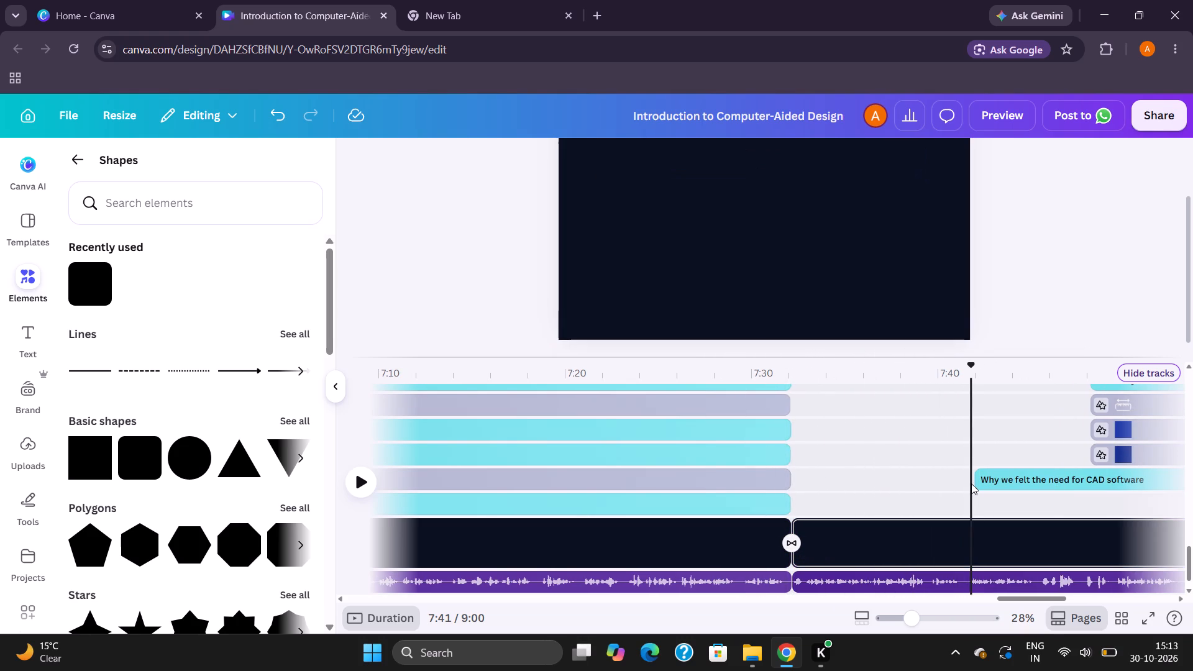
pyautogui.click(797, 496)
pyautogui.press('space')
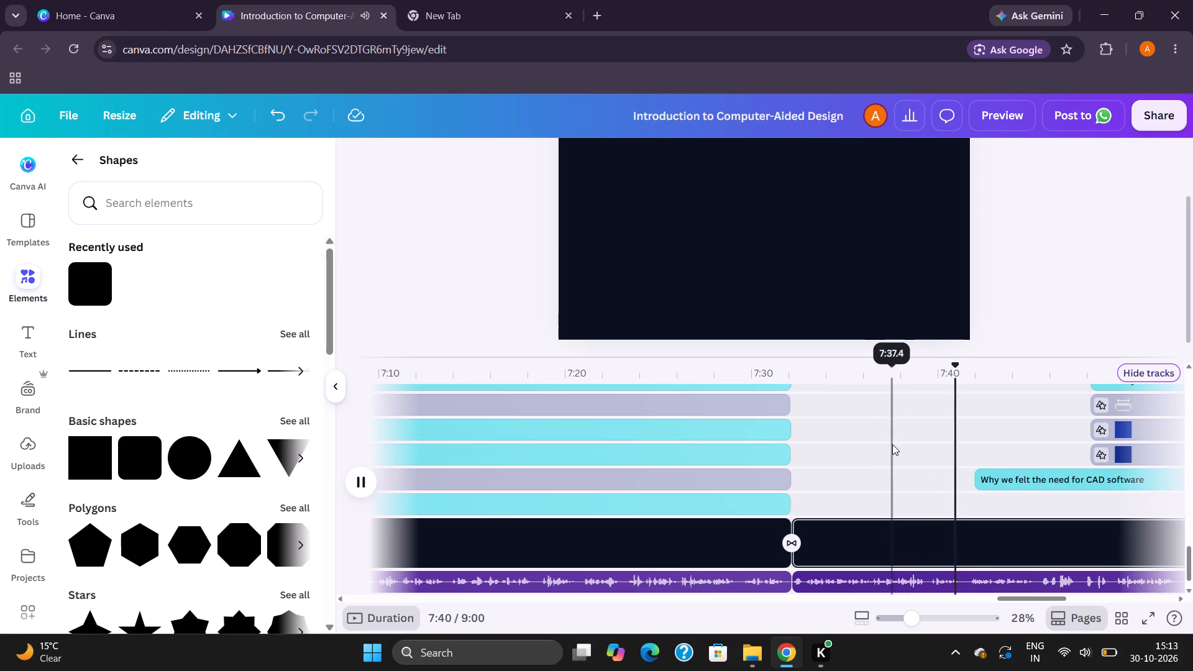
pyautogui.press('space')
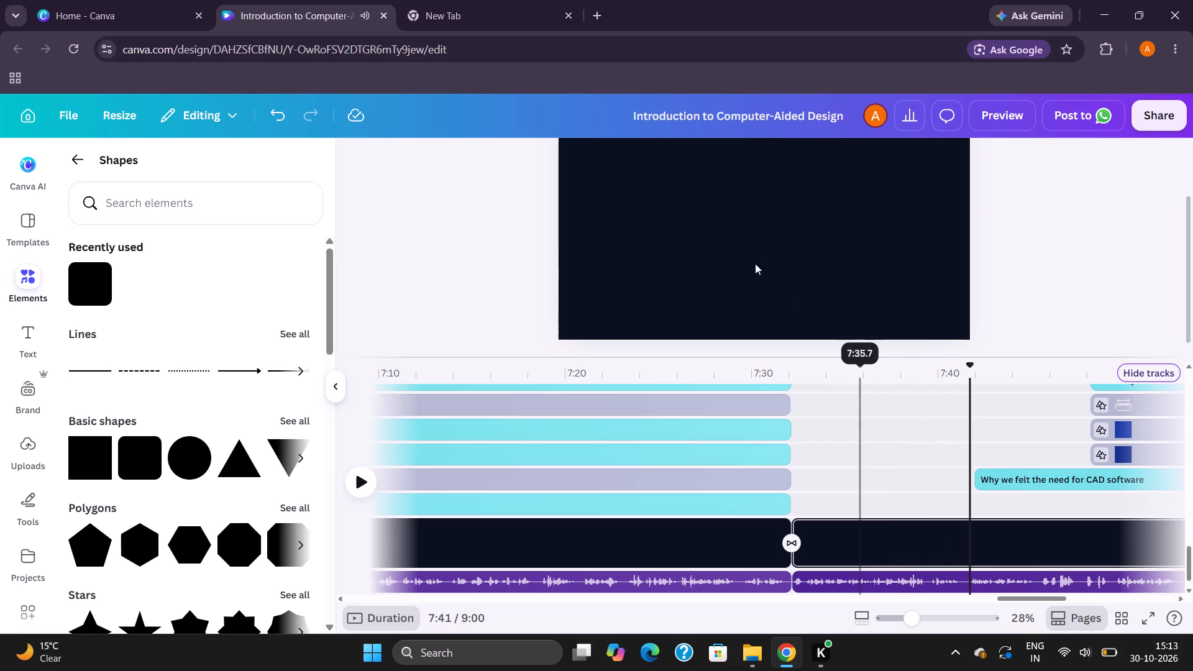
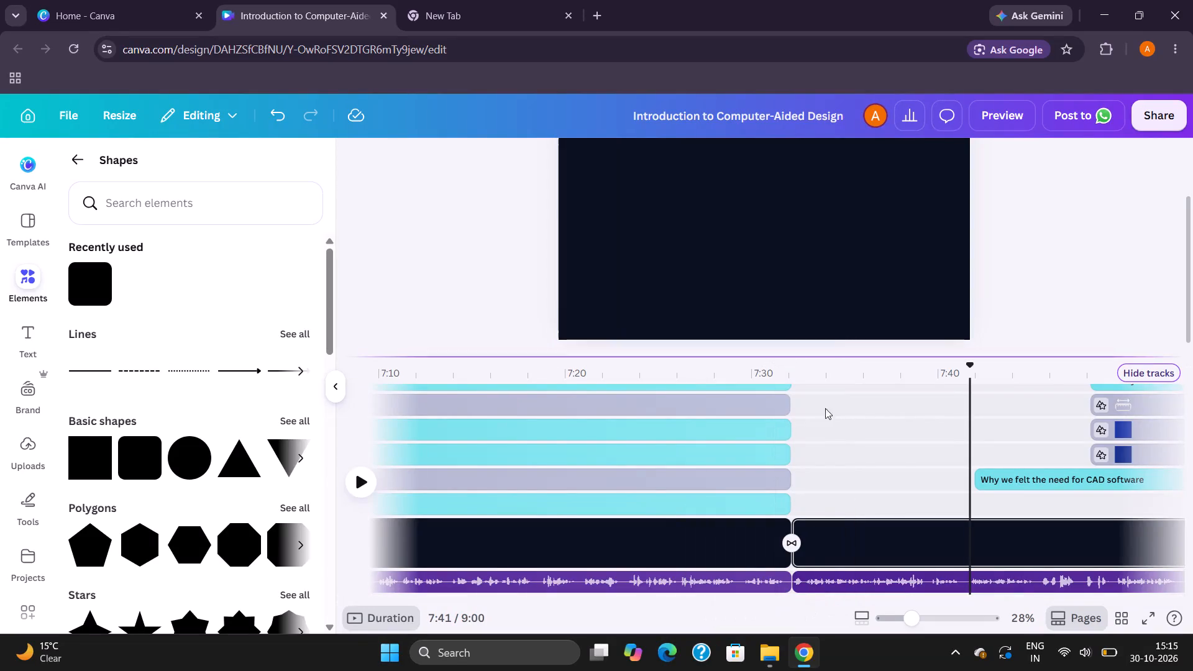
# Replay the blank stretch before the "Why we felt the need for CAD software" title from 7:32, then return the playhead to 7:32.
pyautogui.click(798, 449)
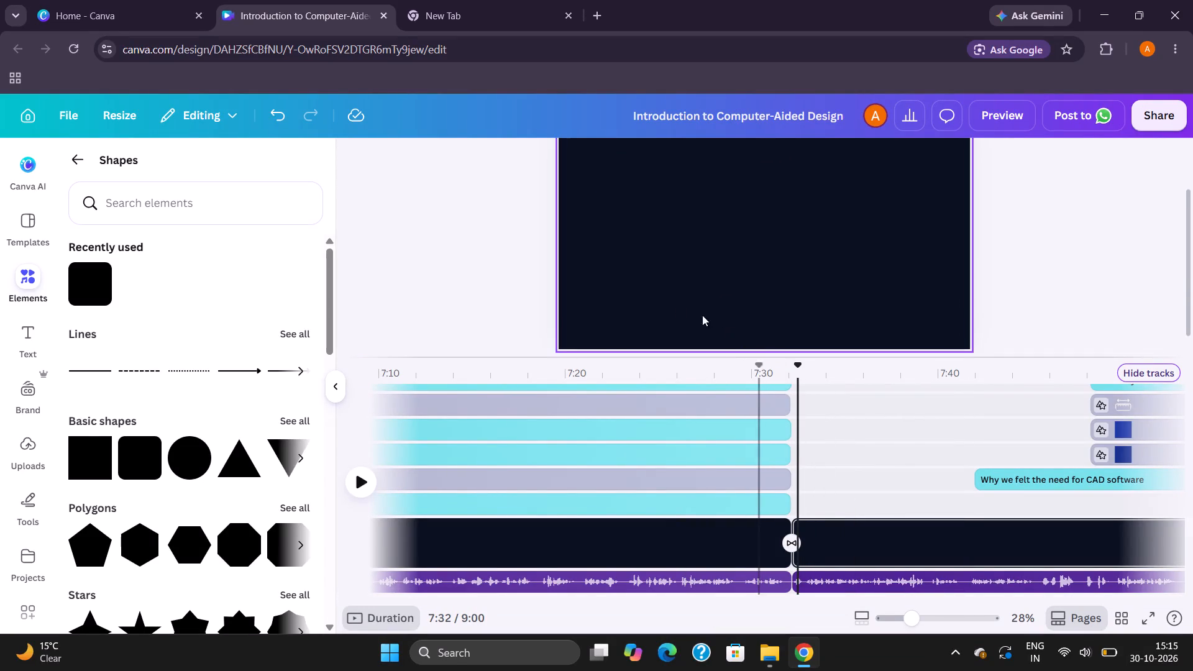
pyautogui.press('space')
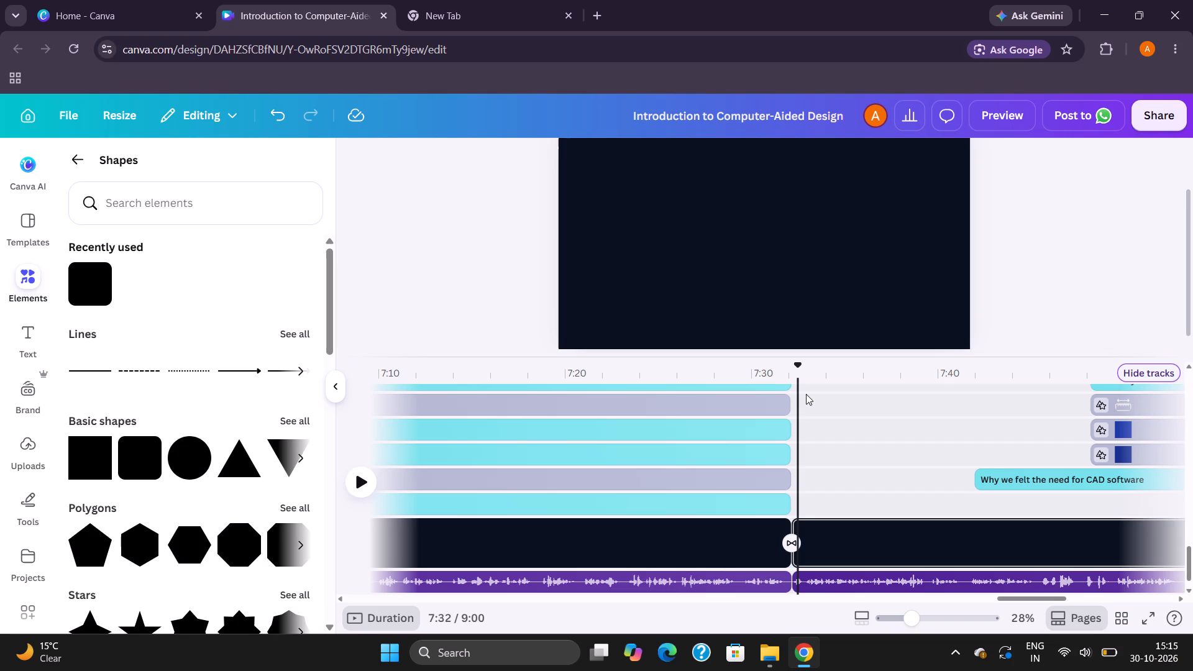
pyautogui.scroll(1, 488, 227)
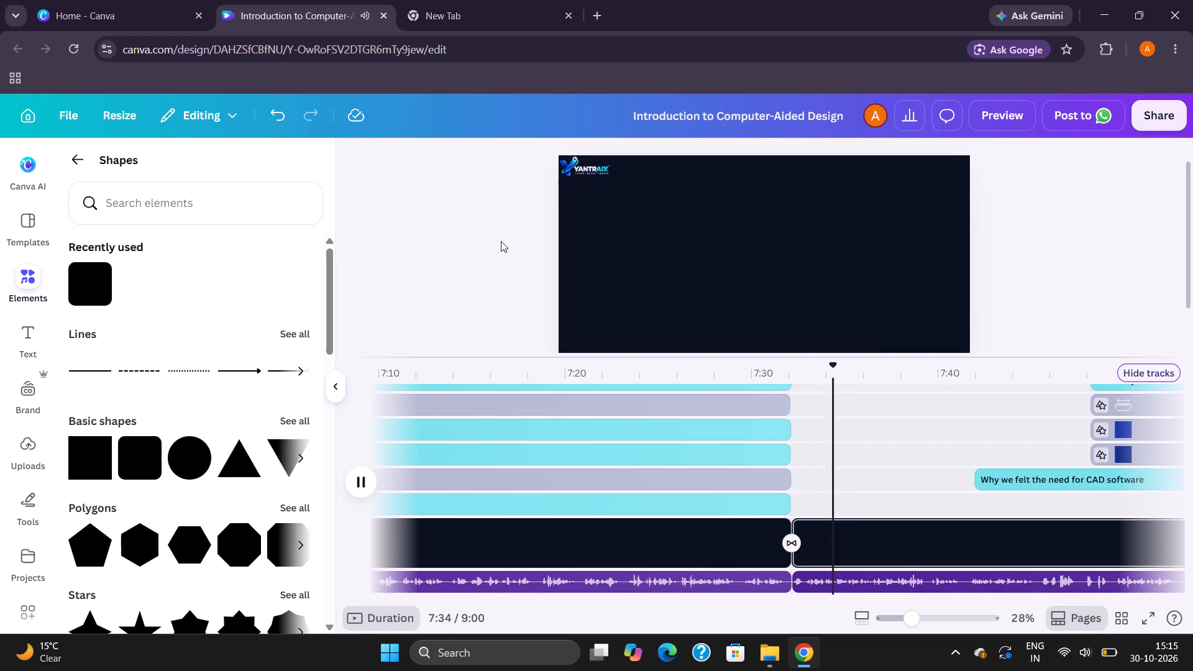
pyautogui.scroll(1, 501, 241)
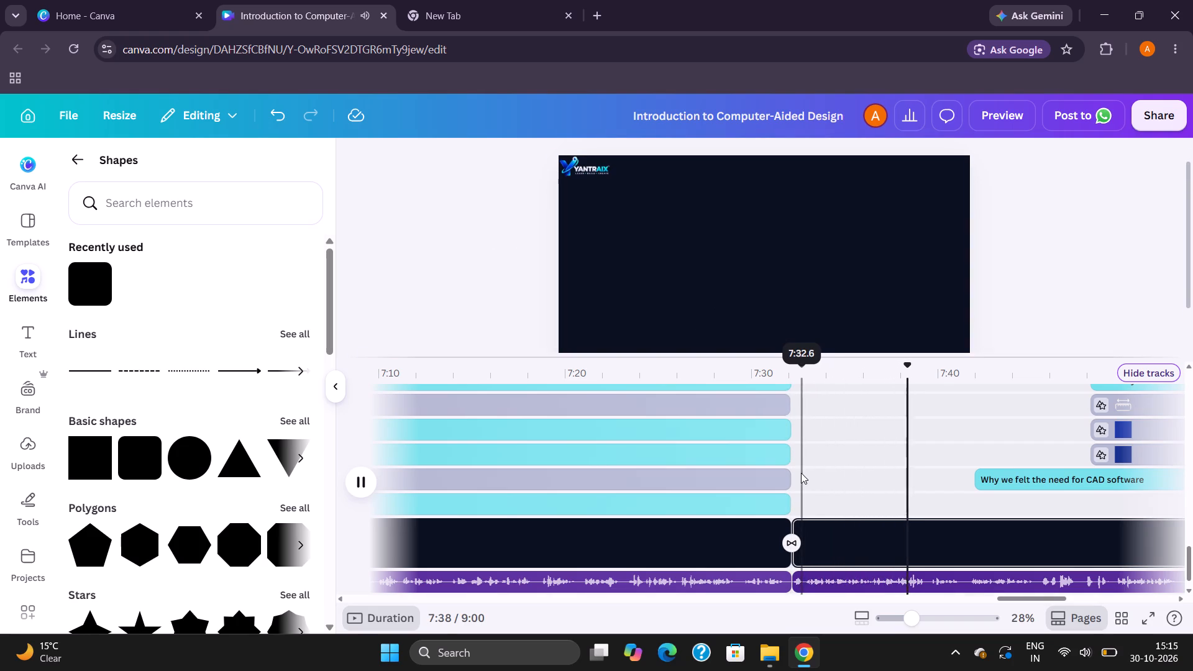
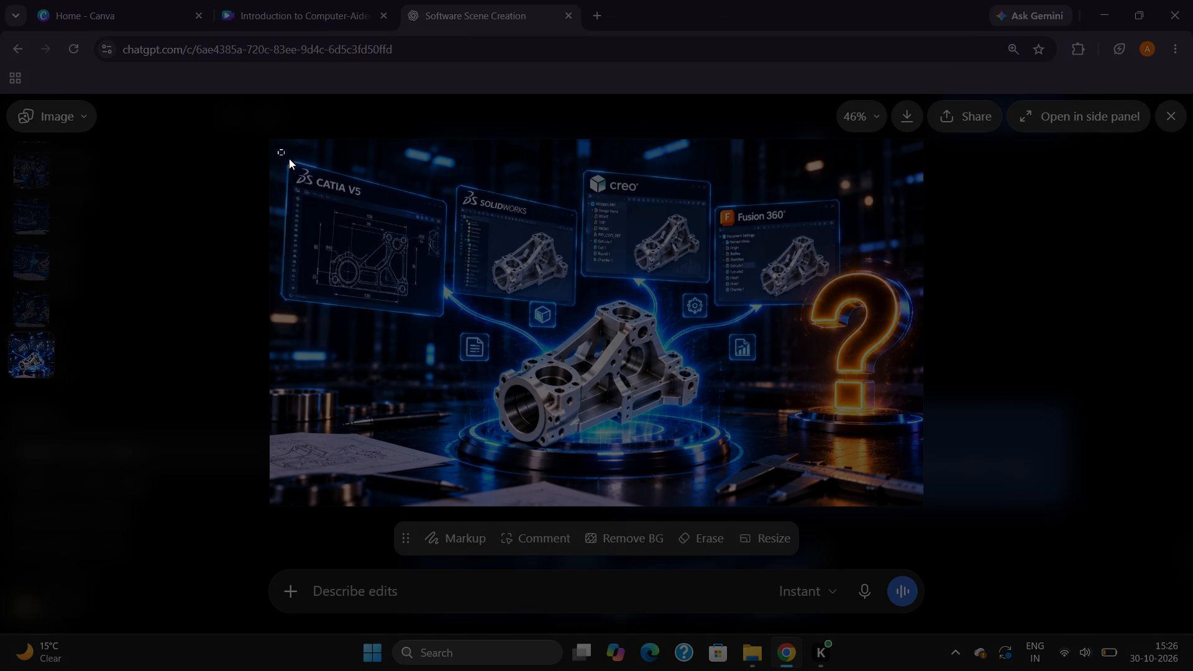
pyautogui.moveTo(289, 158); pyautogui.dragTo(918, 500)
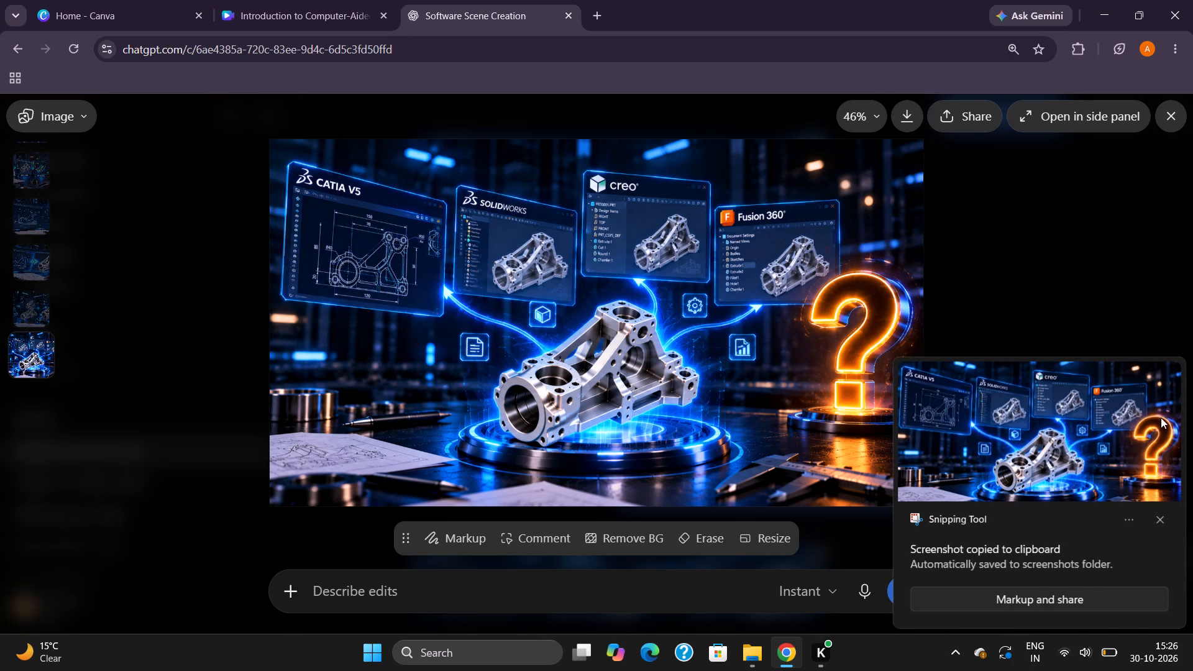
pyautogui.click(1161, 516)
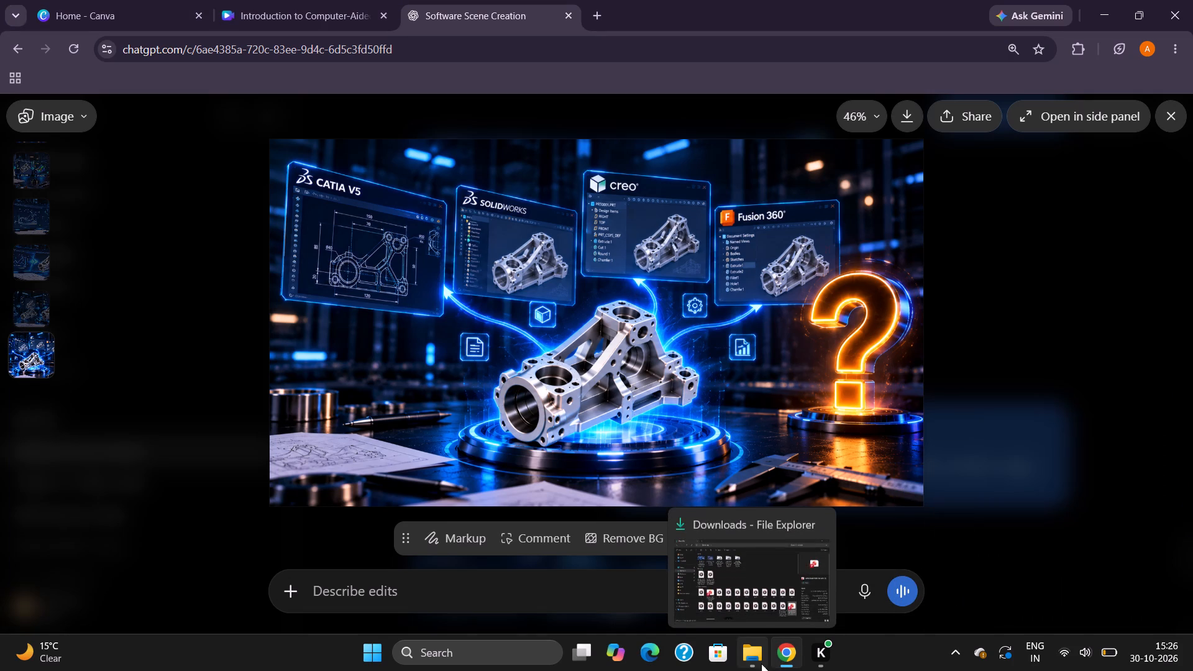
# Switch to the Canva design and upload the four new screenshots 152553, 152610, 152627 and 152637 from the Gallery folder.
pyautogui.click(295, 0)
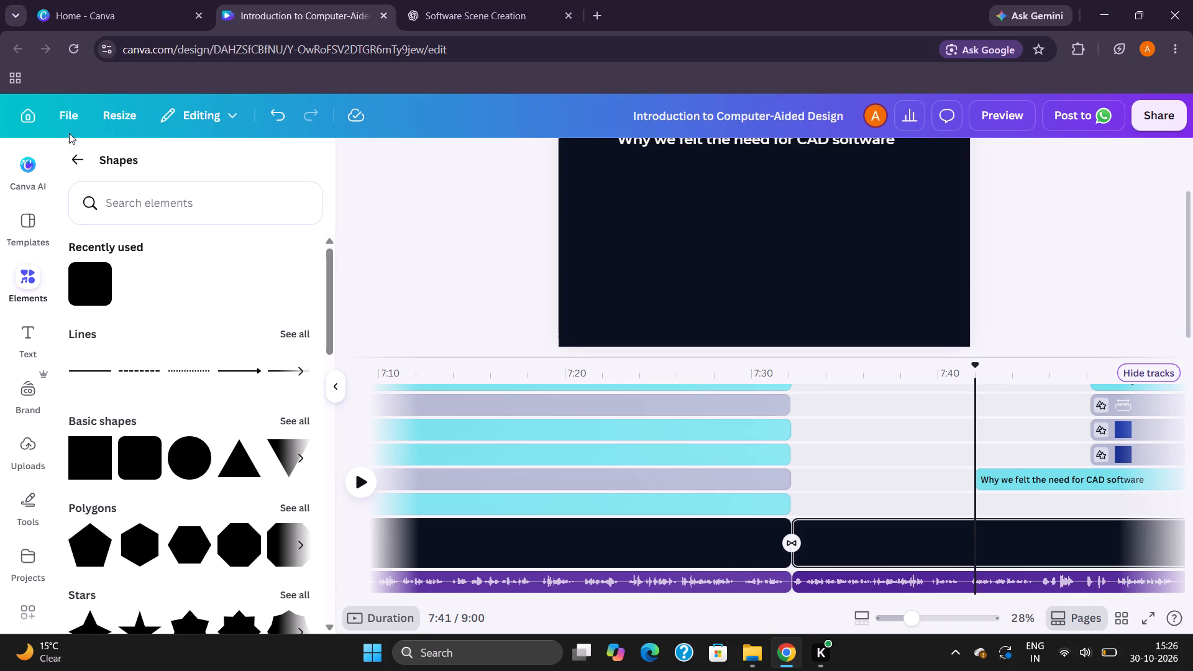
pyautogui.click(73, 158)
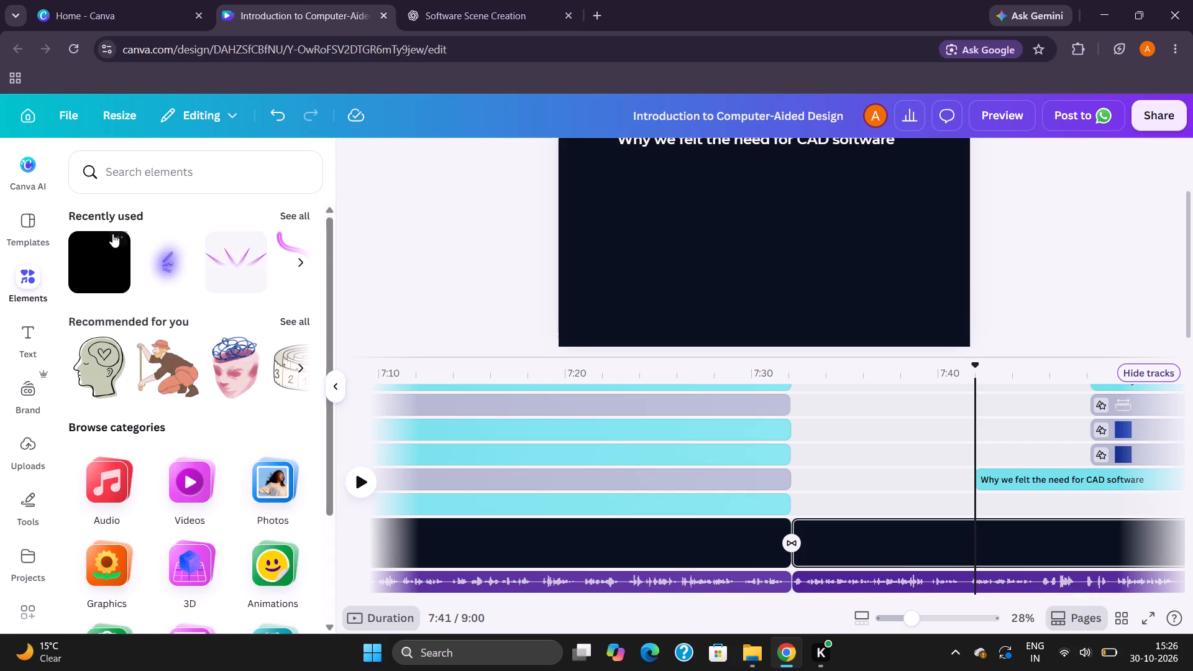
pyautogui.click(33, 442)
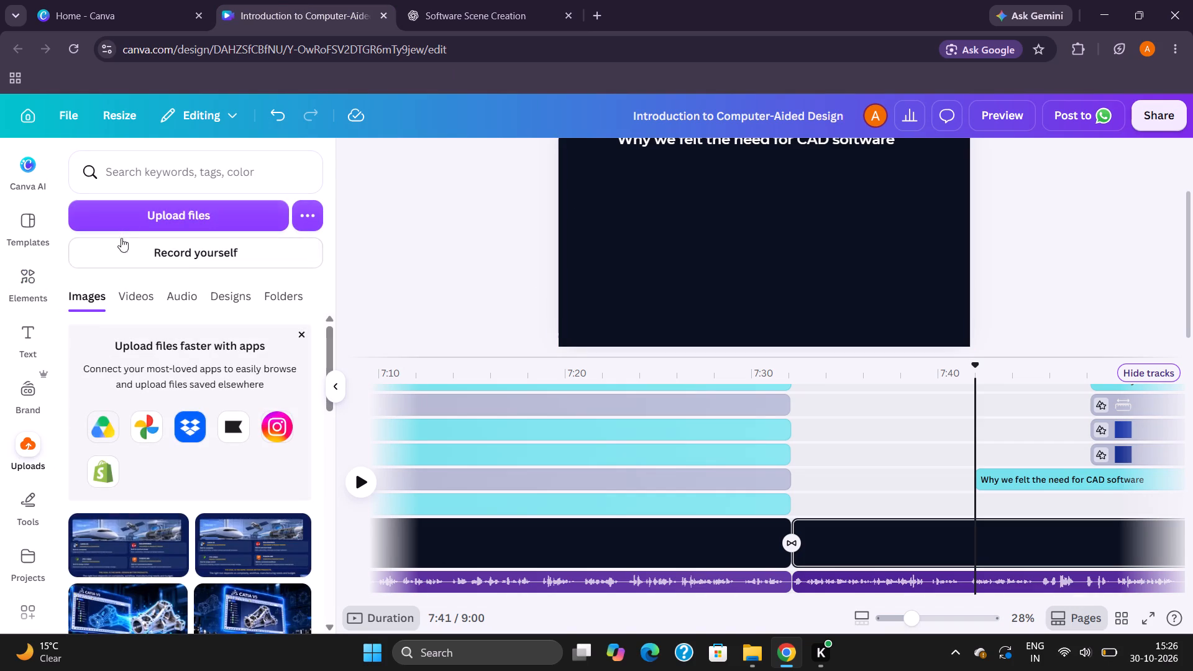
pyautogui.click(128, 222)
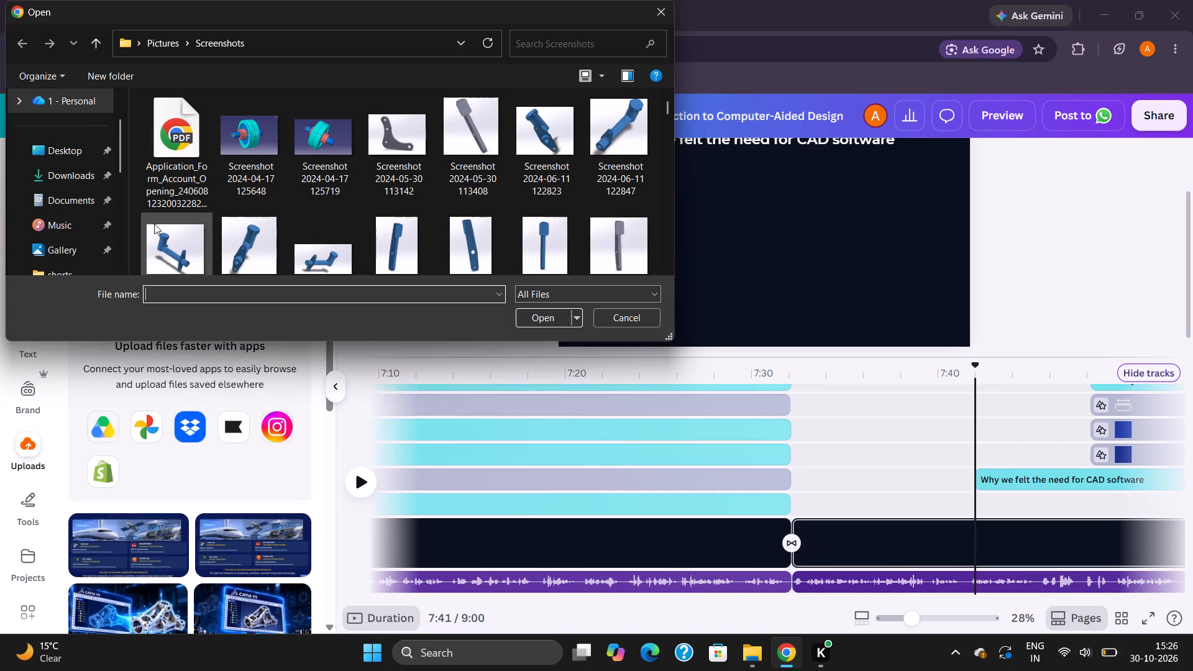
pyautogui.click(76, 245)
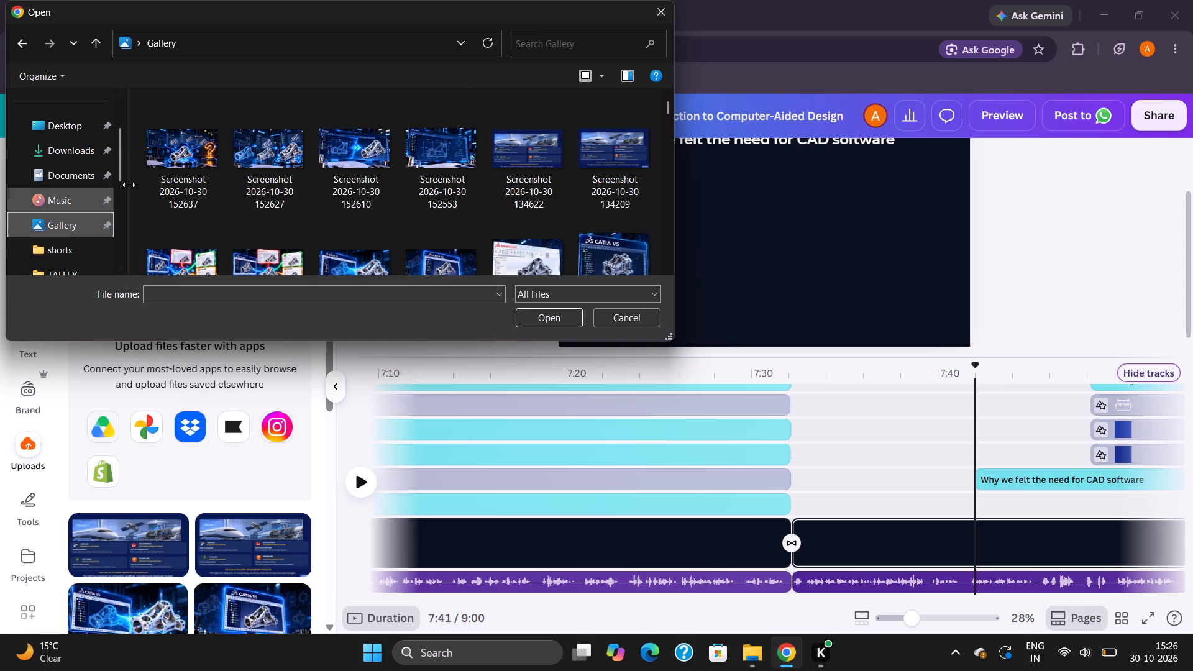
pyautogui.click(431, 155)
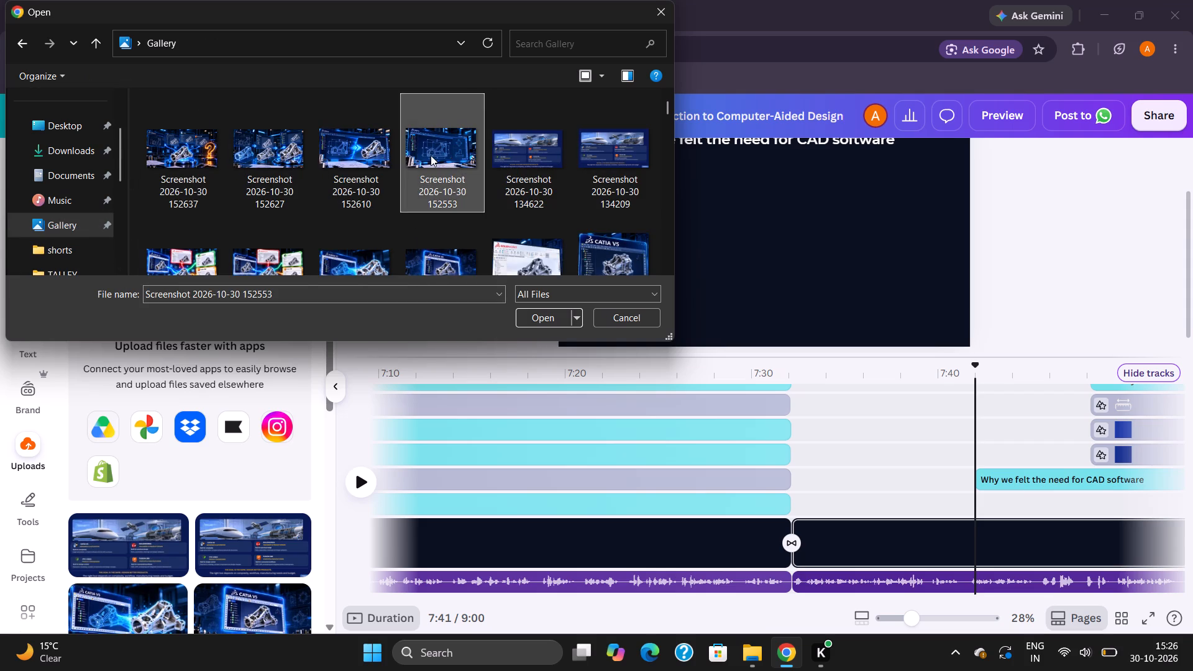
pyautogui.keyDown('ctrl'); pyautogui.click(345, 156); pyautogui.keyUp('ctrl')
pyautogui.keyDown('ctrl'); pyautogui.click(283, 153); pyautogui.keyUp('ctrl')
pyautogui.keyDown('ctrl'); pyautogui.click(199, 144); pyautogui.keyUp('ctrl')
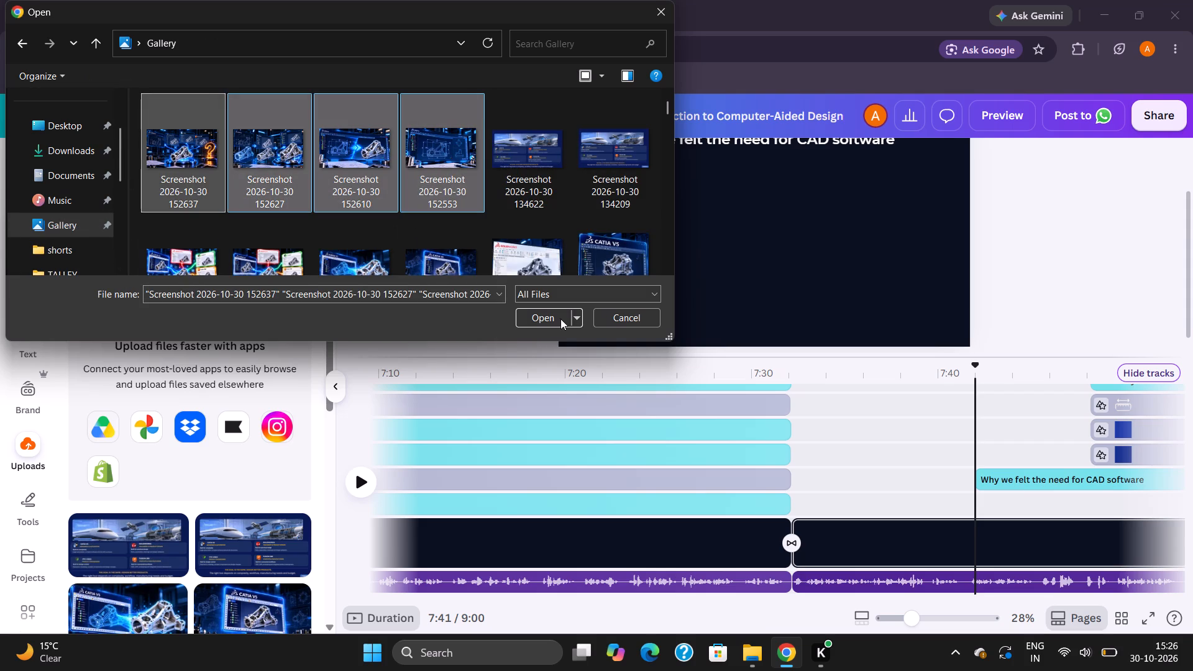
pyautogui.click(562, 319)
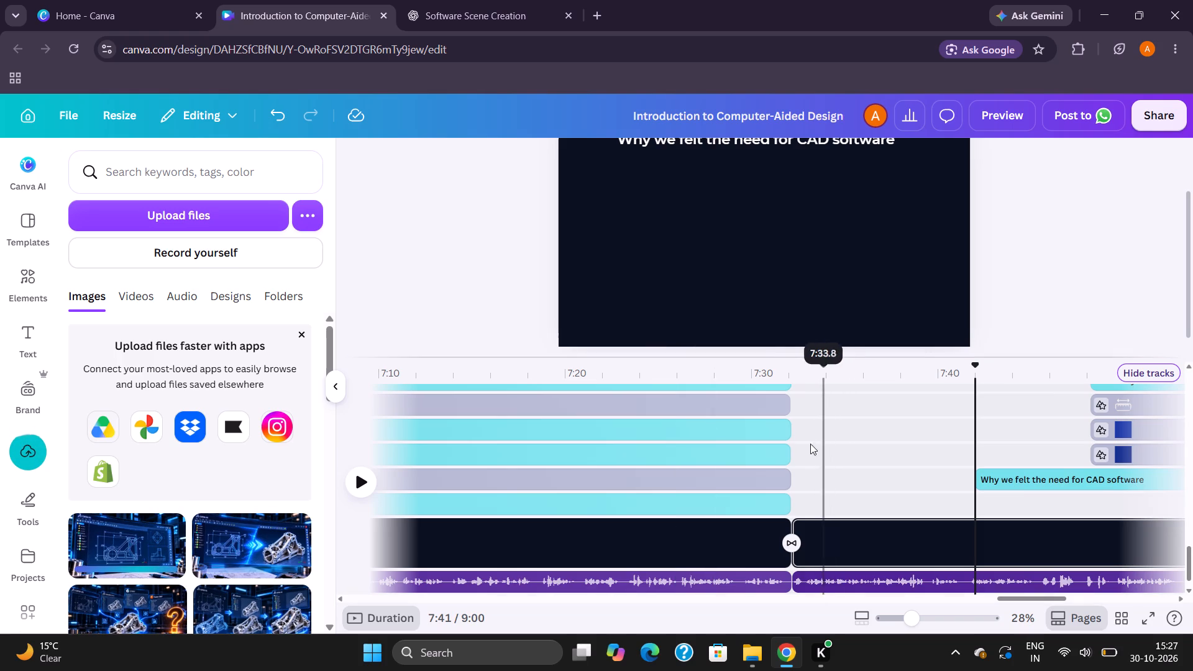
# Play the narration briefly from the start of the blank section at 7:32 and pause at 7:33.
pyautogui.click(794, 427)
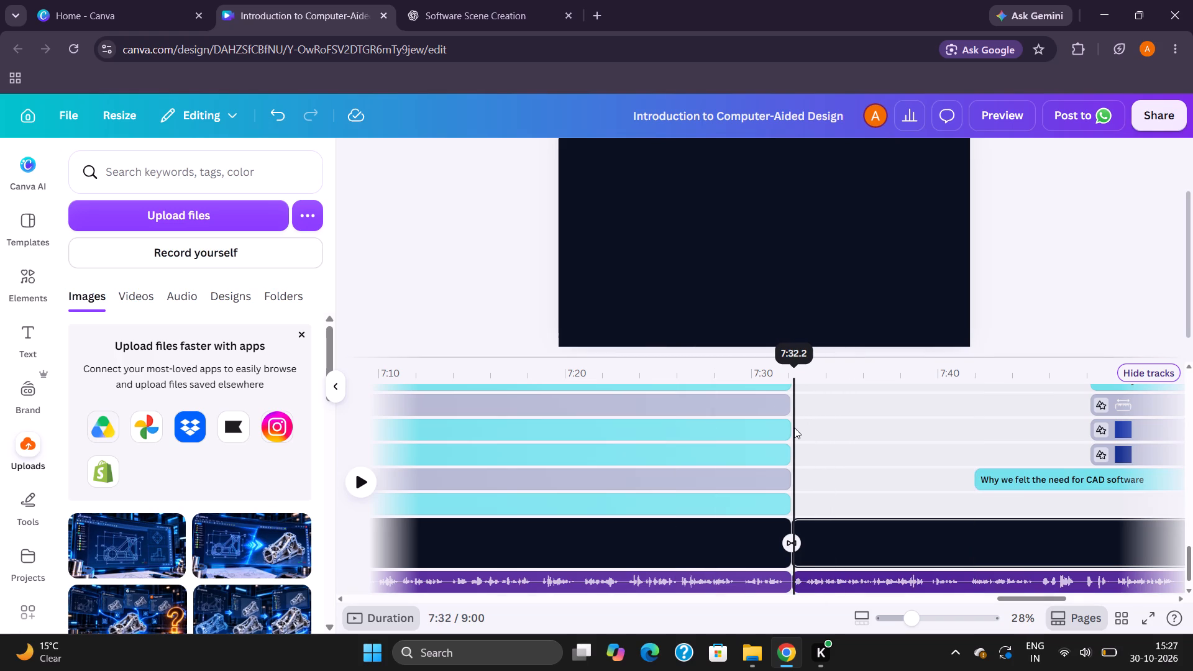
pyautogui.scroll(3, 736, 317)
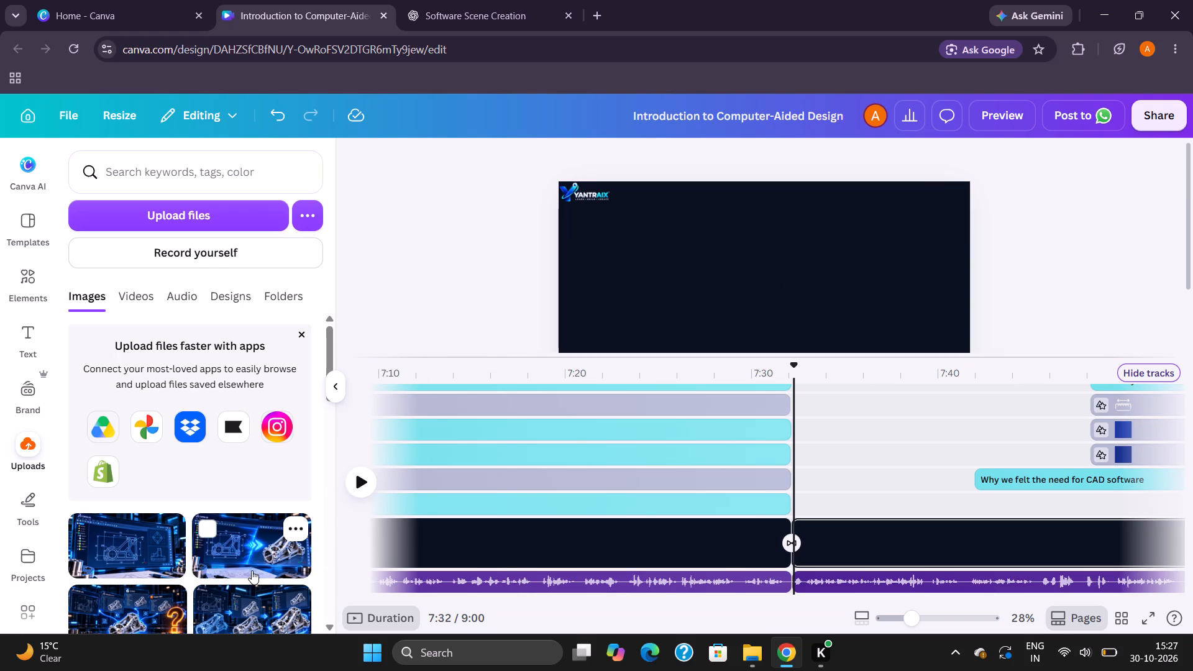
pyautogui.click(361, 486)
pyautogui.click(361, 485)
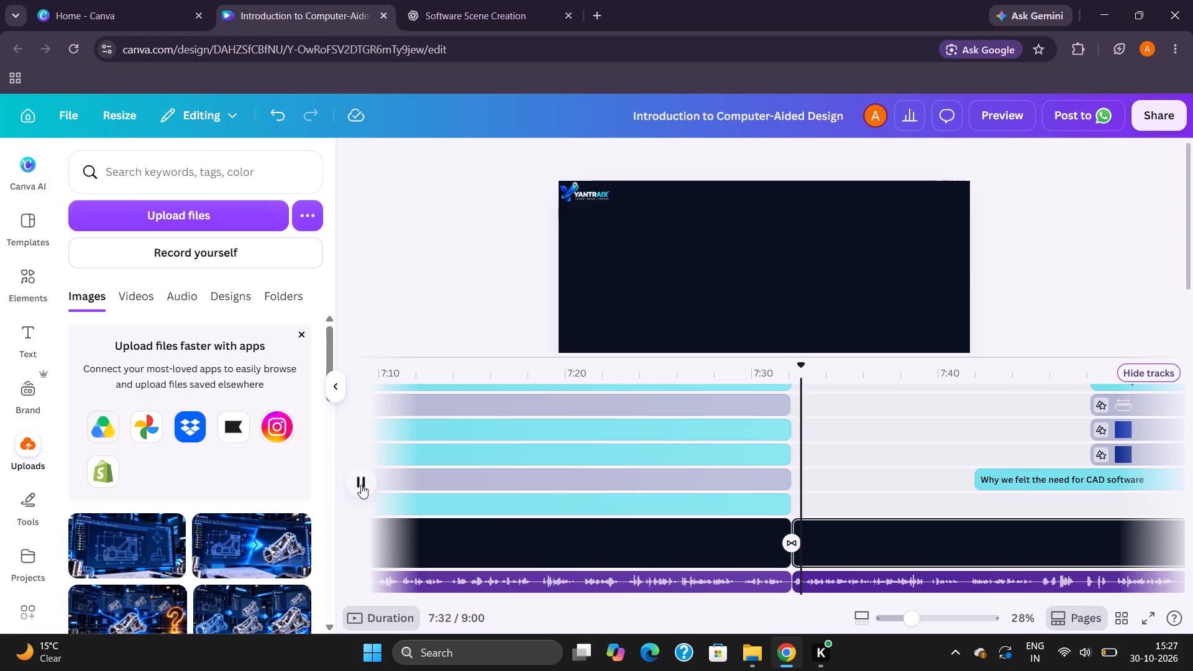
pyautogui.click(361, 485)
pyautogui.click(361, 485)
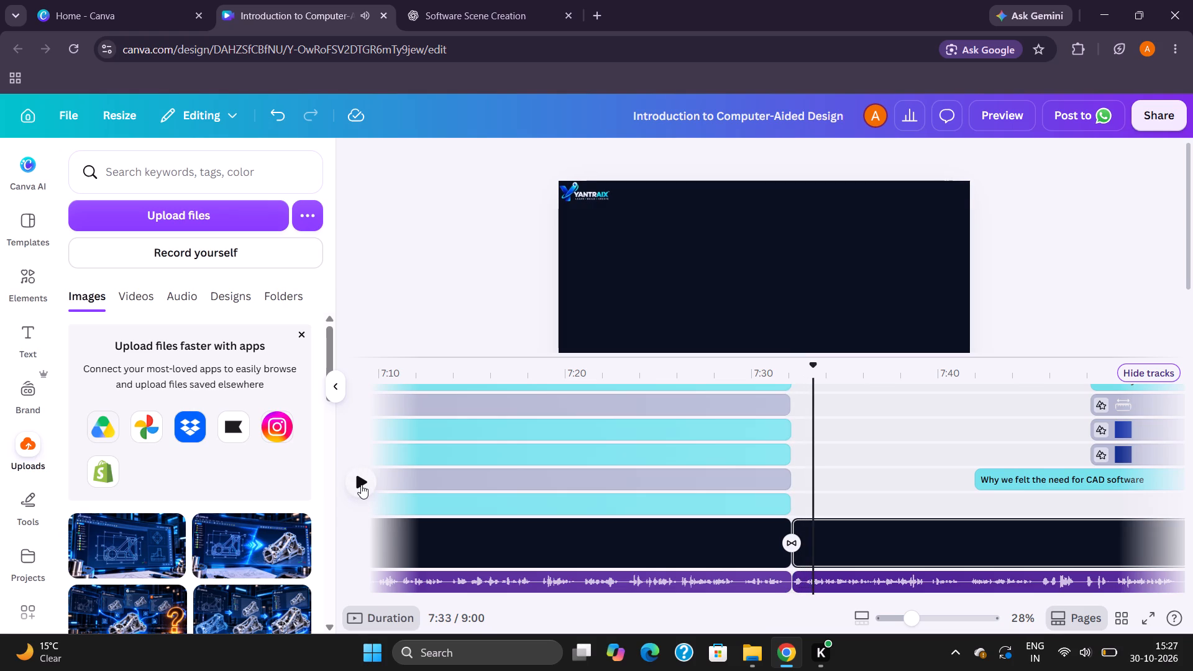
# Place the uploaded blue 2D sketch image on the page at 7:33 and shift it slightly down near the page's centre.
pyautogui.moveTo(135, 552); pyautogui.dragTo(135, 551)
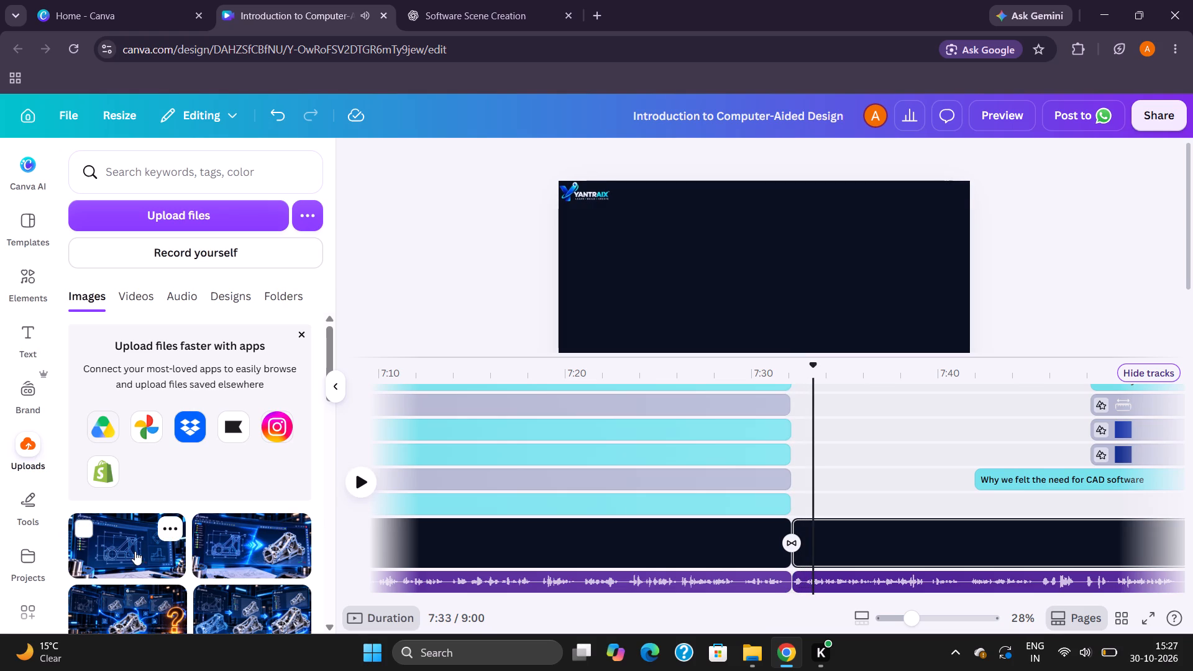
pyautogui.moveTo(135, 551); pyautogui.dragTo(706, 237)
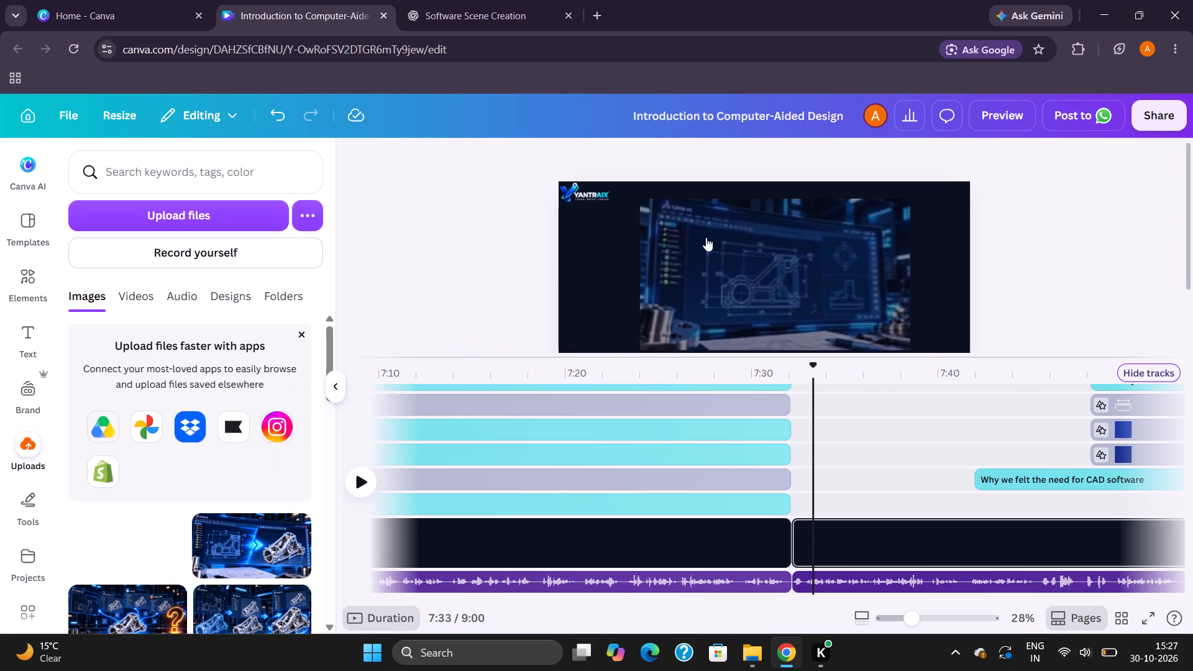
pyautogui.scroll(-1, 544, 260)
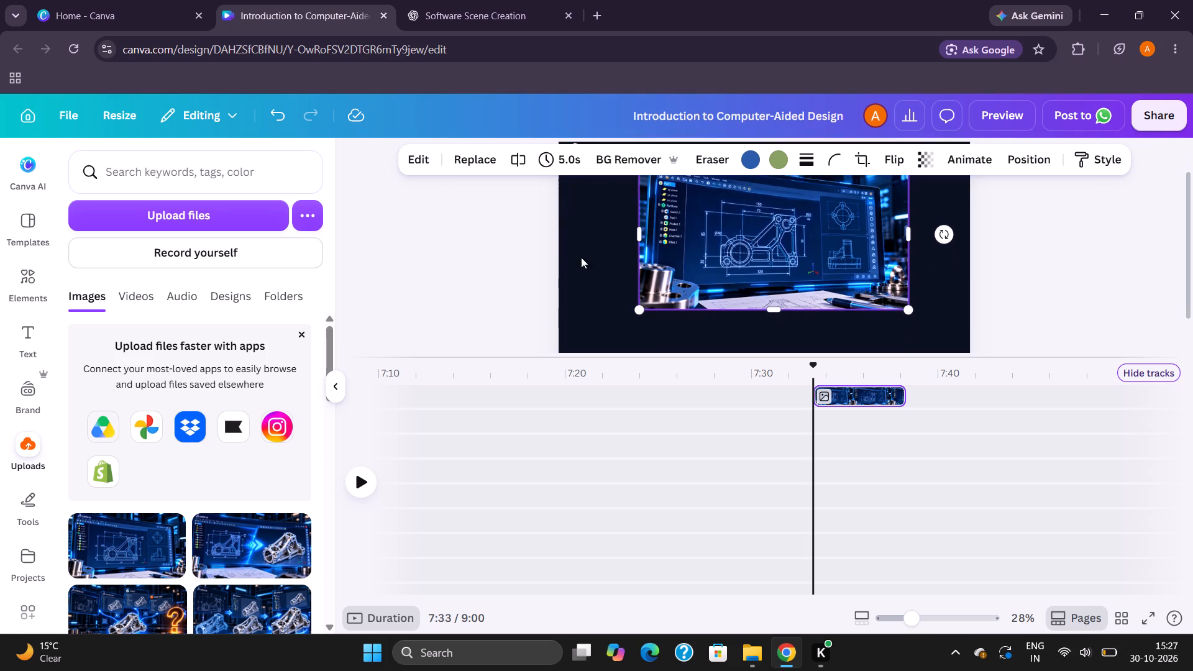
pyautogui.scroll(-1, 581, 257)
pyautogui.moveTo(709, 249); pyautogui.dragTo(708, 270)
pyautogui.click(1094, 250)
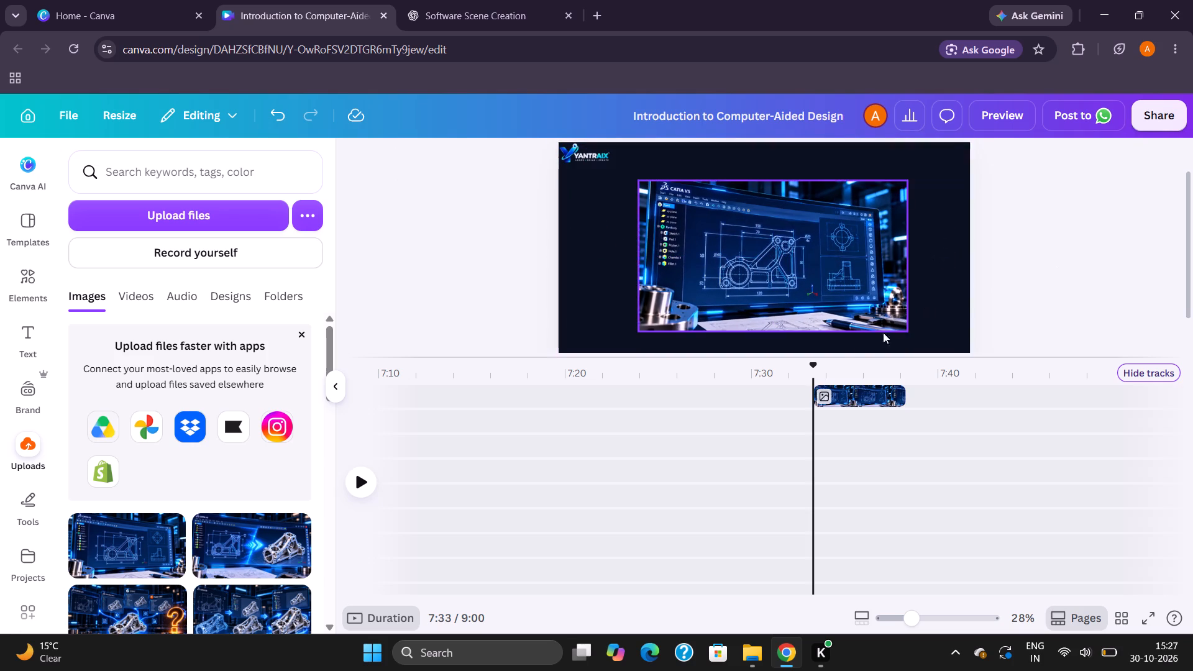
# Move the blue 2D sketch clip down to the track beside "Why we felt the need for CAD software", starting at the 7:32 section boundary.
pyautogui.scroll(-3, 784, 451)
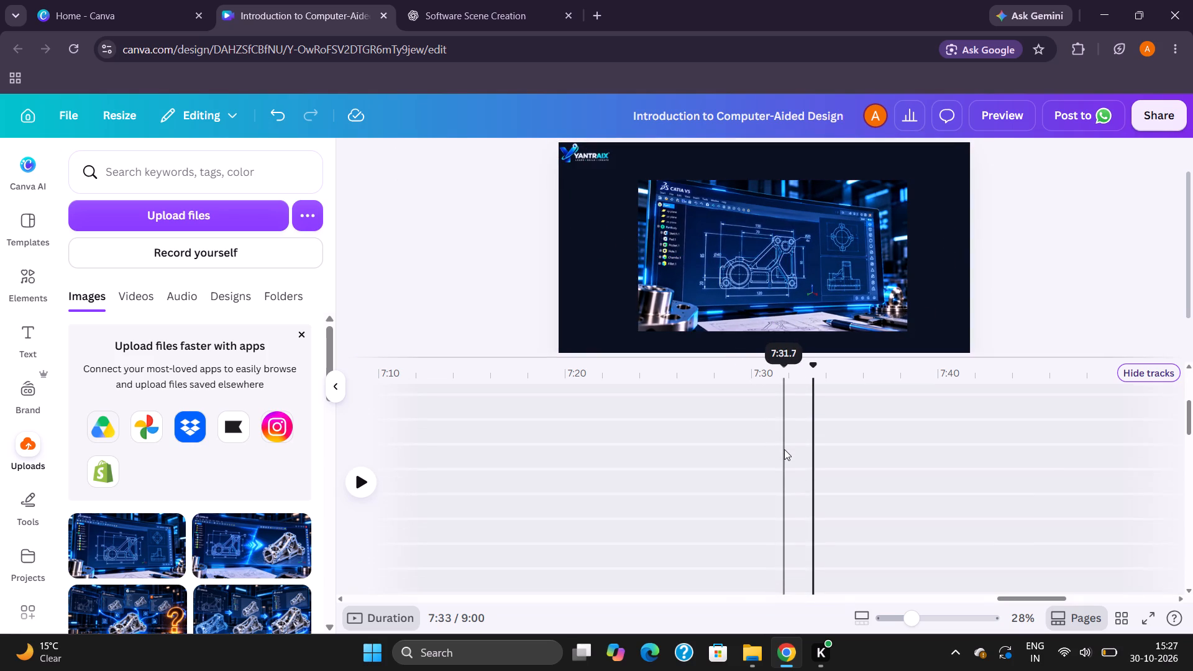
pyautogui.scroll(-4, 784, 449)
pyautogui.scroll(5, 784, 449)
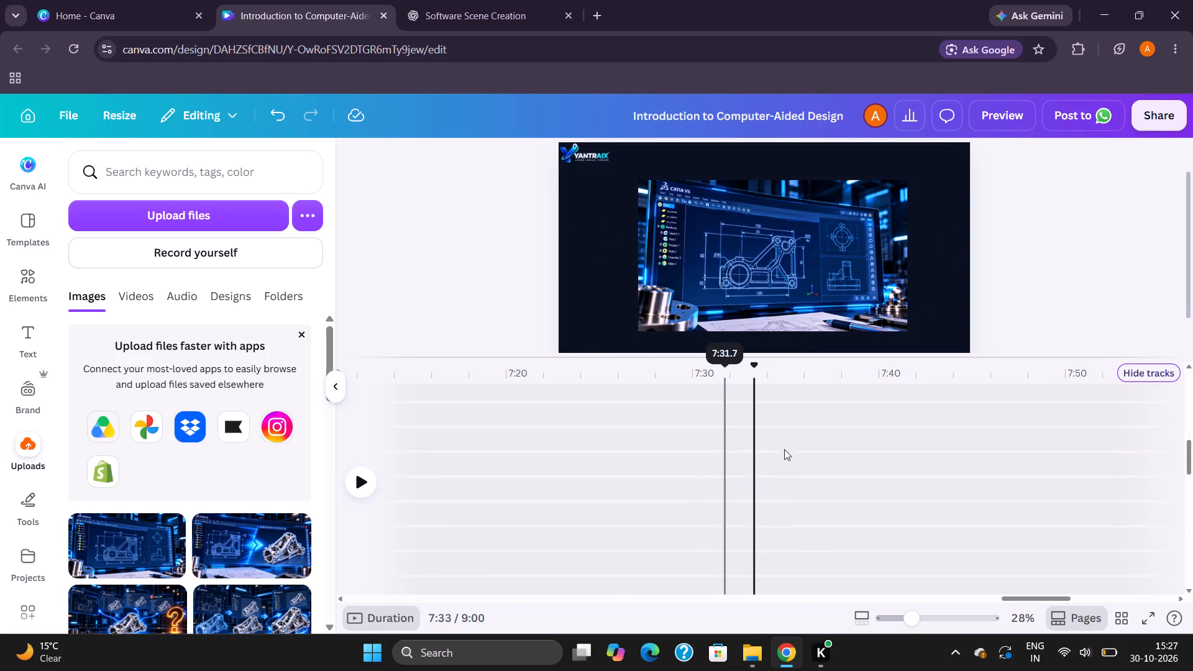
pyautogui.scroll(2, 784, 449)
pyautogui.moveTo(792, 424); pyautogui.dragTo(797, 463)
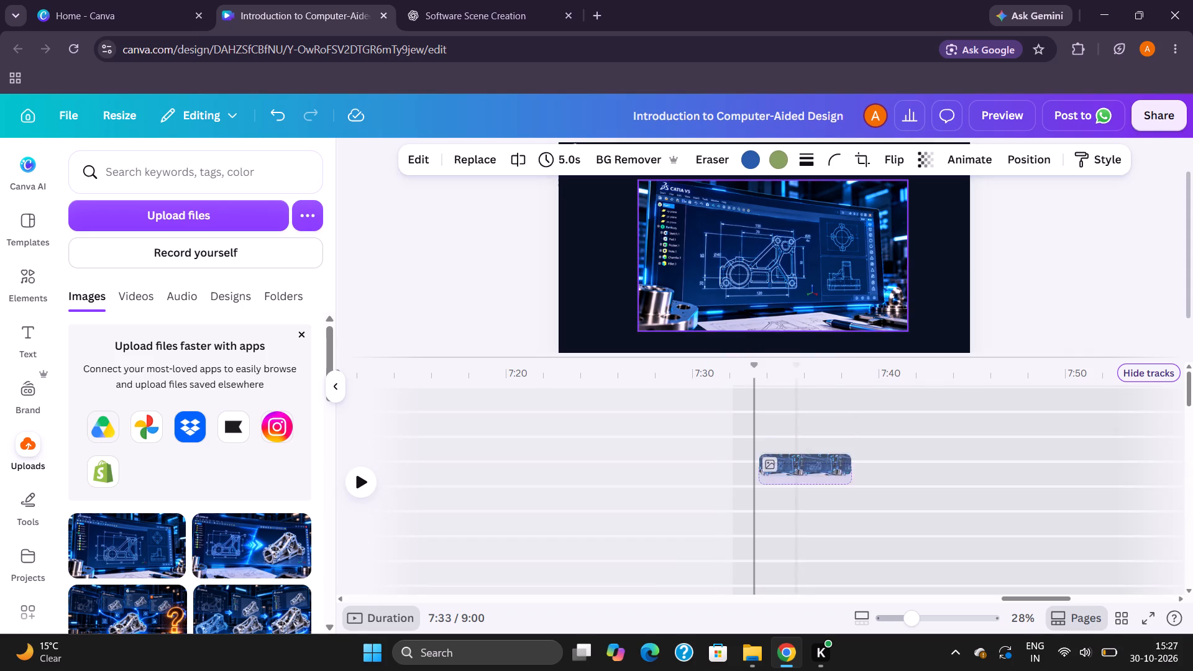
pyautogui.moveTo(797, 463); pyautogui.dragTo(792, 656)
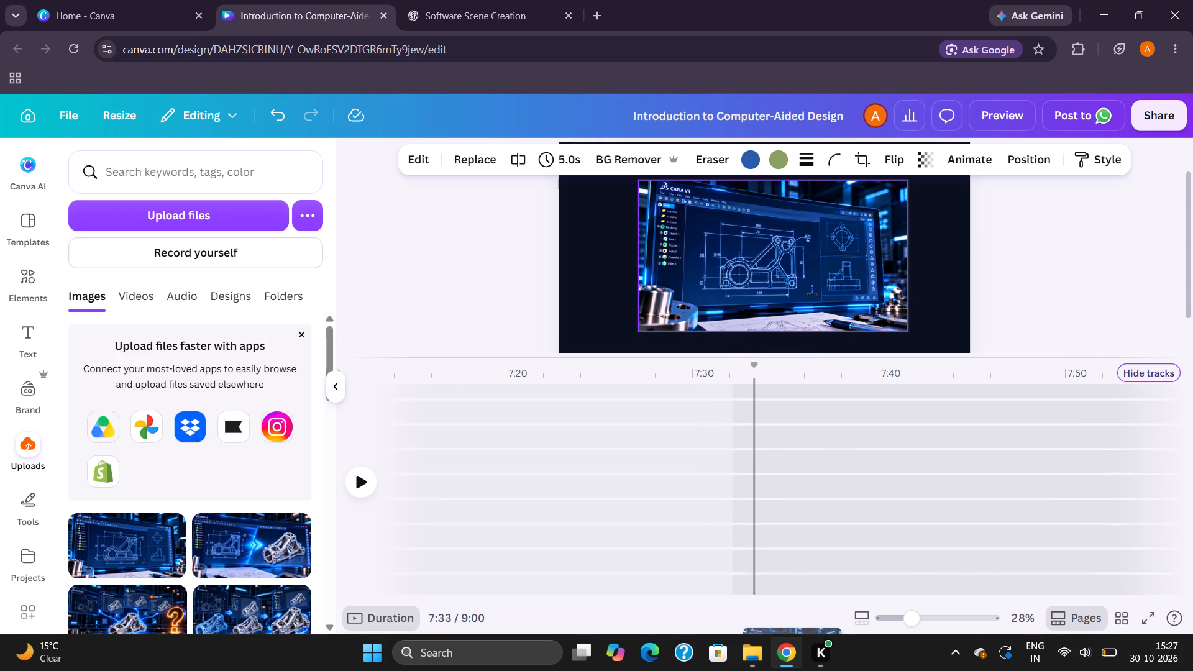
pyautogui.moveTo(792, 656); pyautogui.dragTo(787, 596)
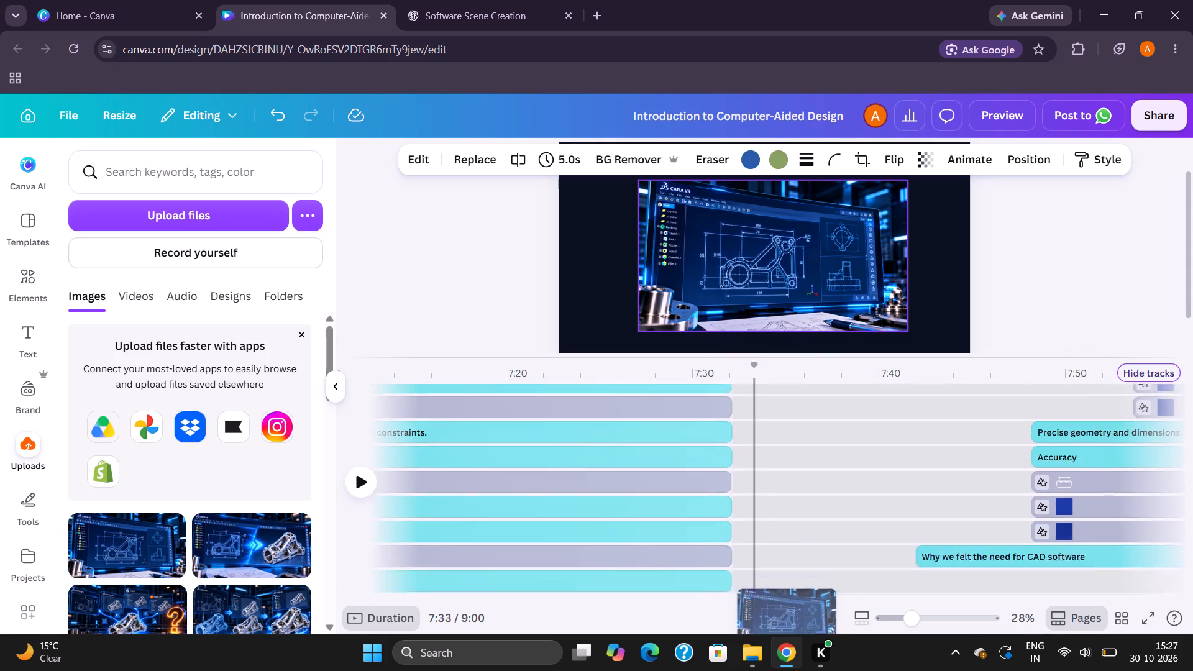
pyautogui.moveTo(787, 596); pyautogui.dragTo(770, 508)
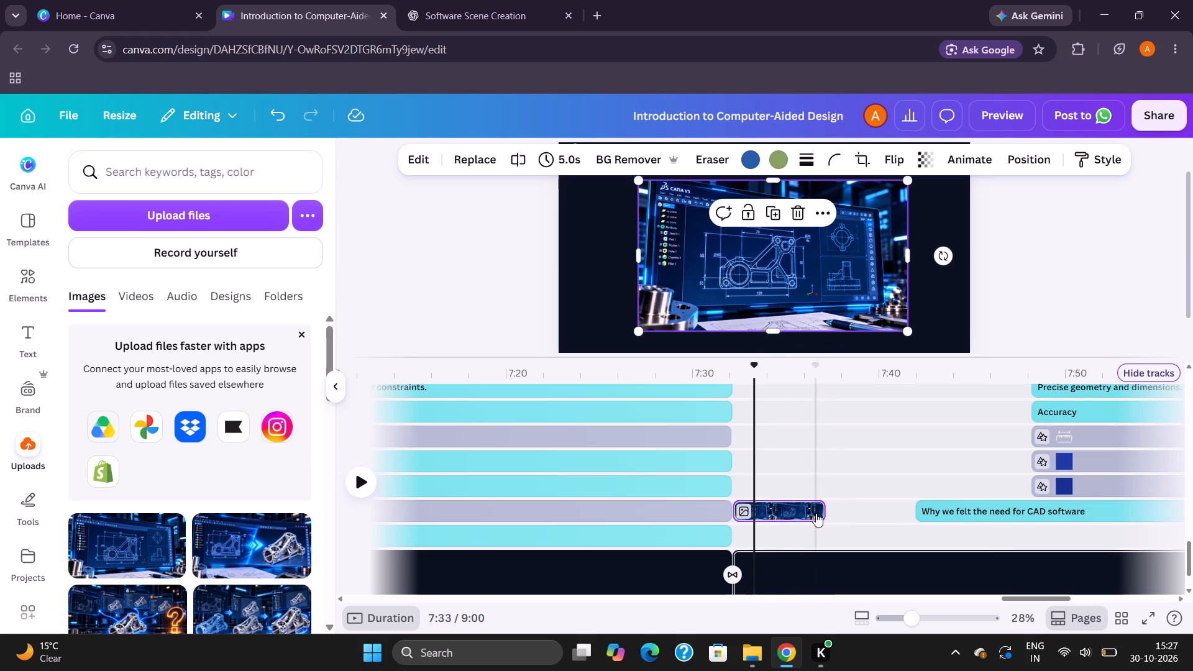
# Trim the 2D sketch clip at both ends to 2.0 s, starting just after the 7:32 section boundary.
pyautogui.moveTo(823, 511); pyautogui.dragTo(811, 508)
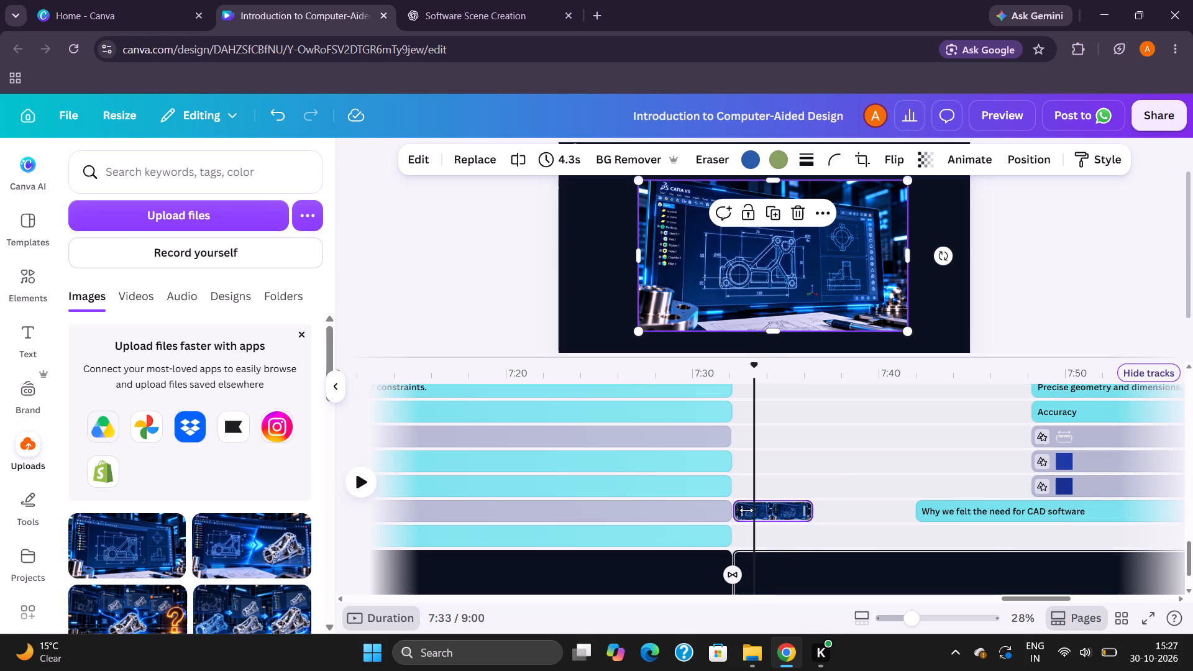
pyautogui.moveTo(744, 510); pyautogui.dragTo(750, 510)
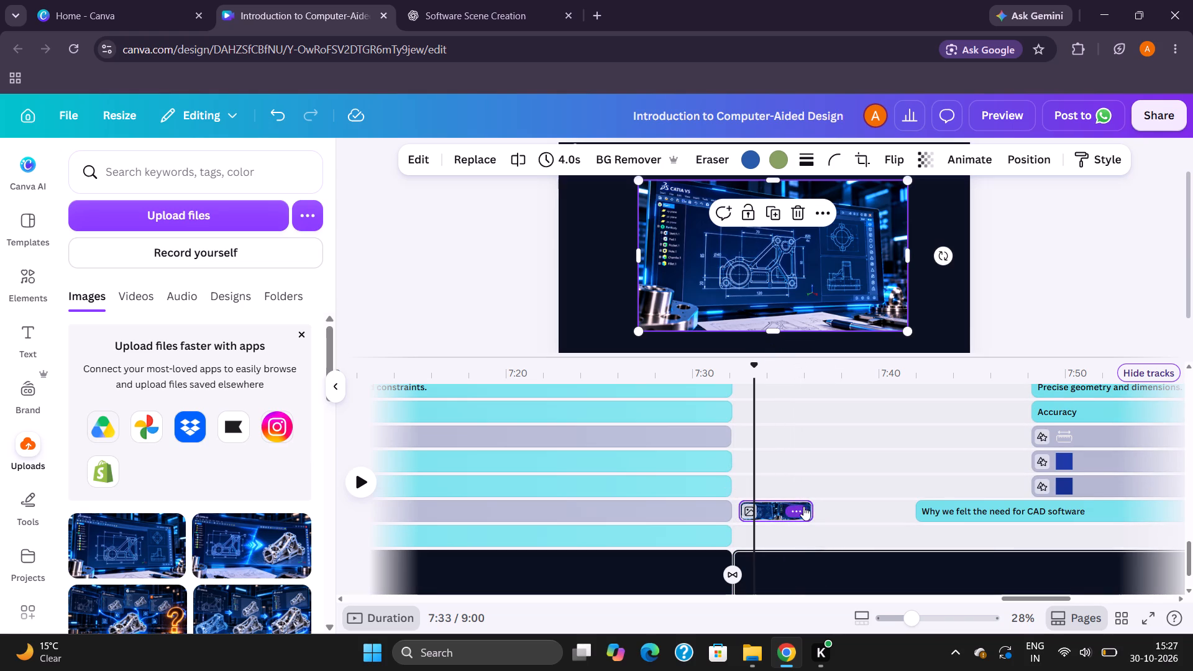
pyautogui.moveTo(809, 507); pyautogui.dragTo(779, 501)
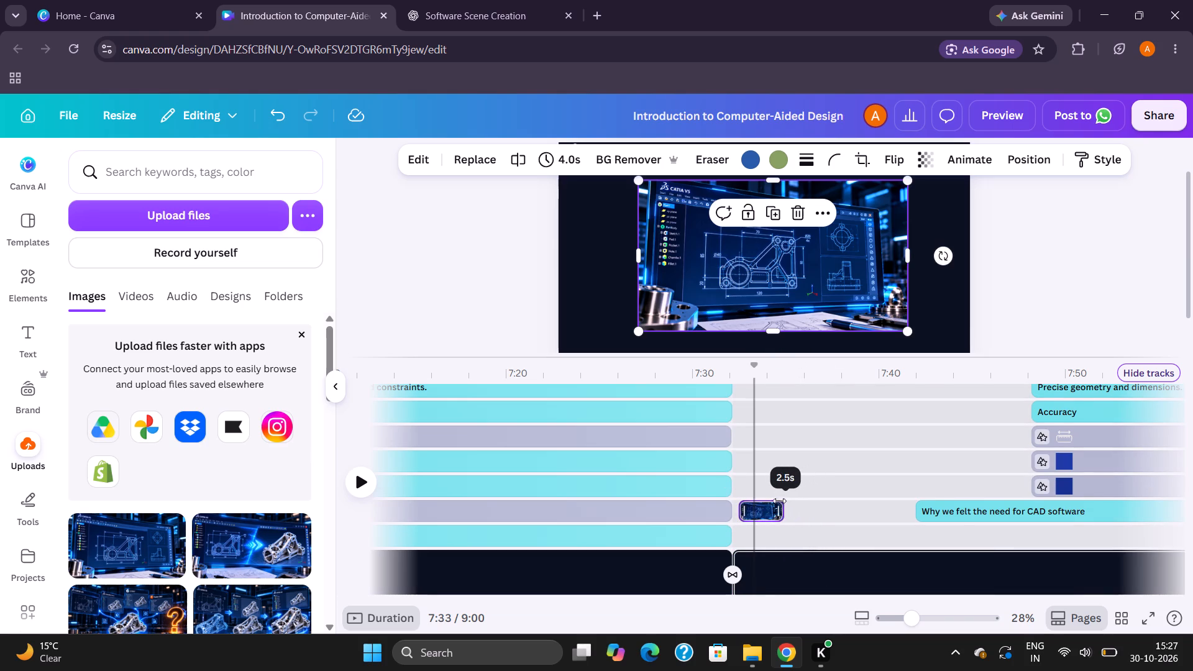
pyautogui.moveTo(779, 501); pyautogui.dragTo(772, 499)
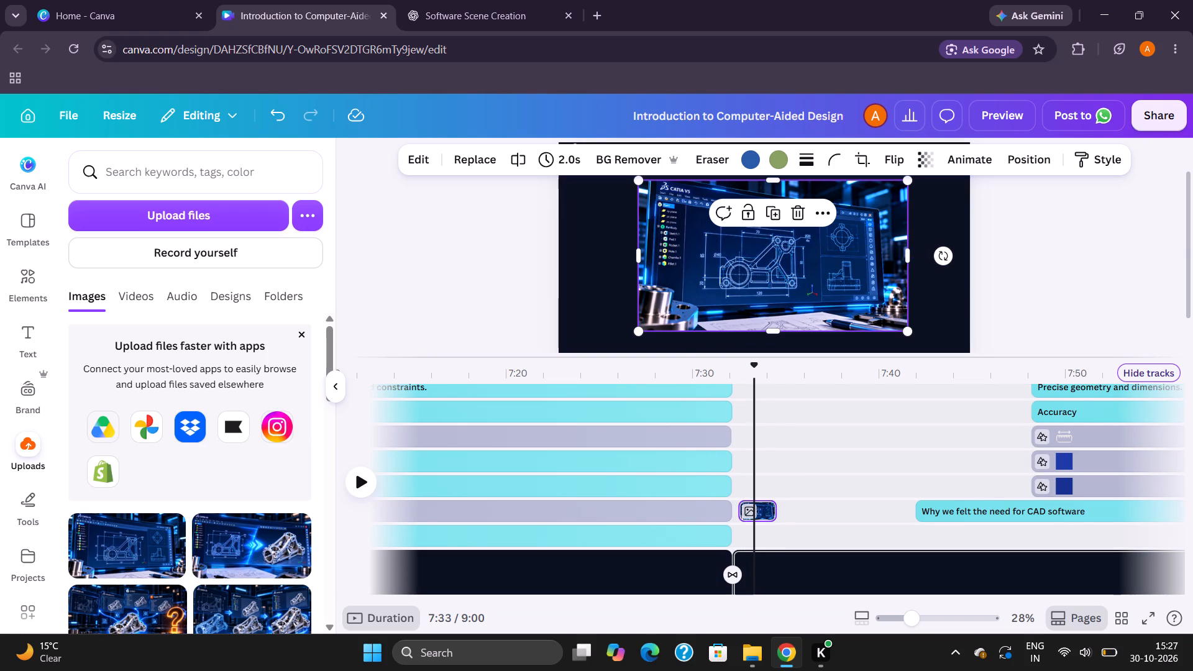
# Play the blank section from 7:32 to 7:34 to check the sketch clip's timing against the narration, and return to 7:32.
pyautogui.click(913, 527)
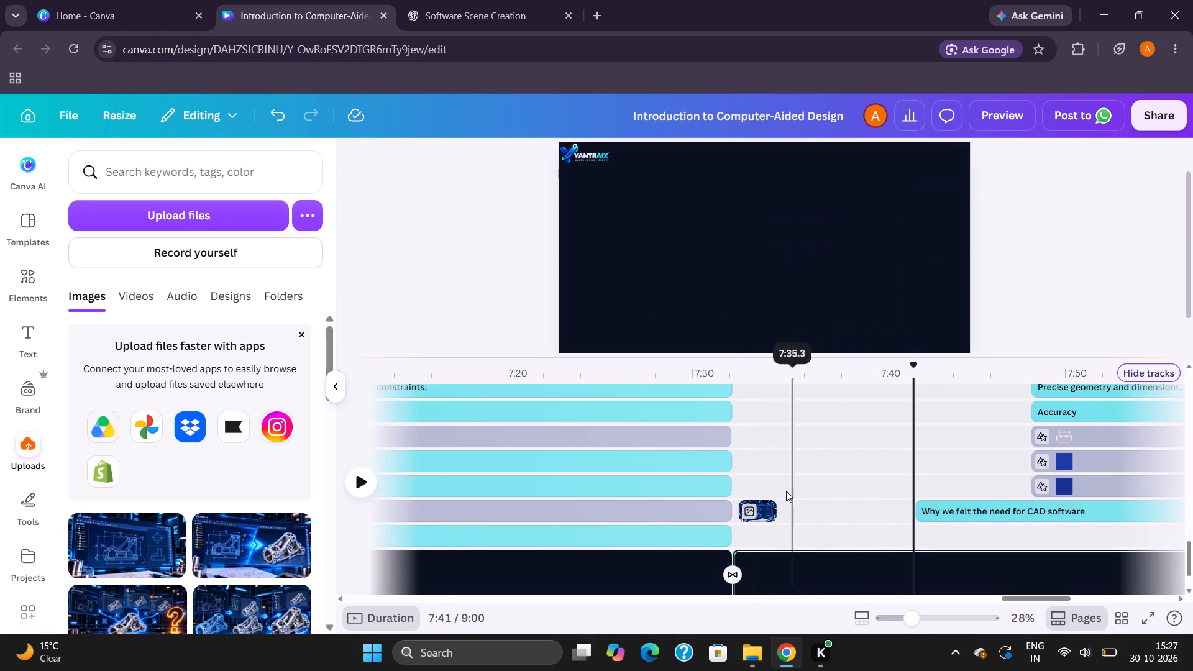
pyautogui.click(736, 539)
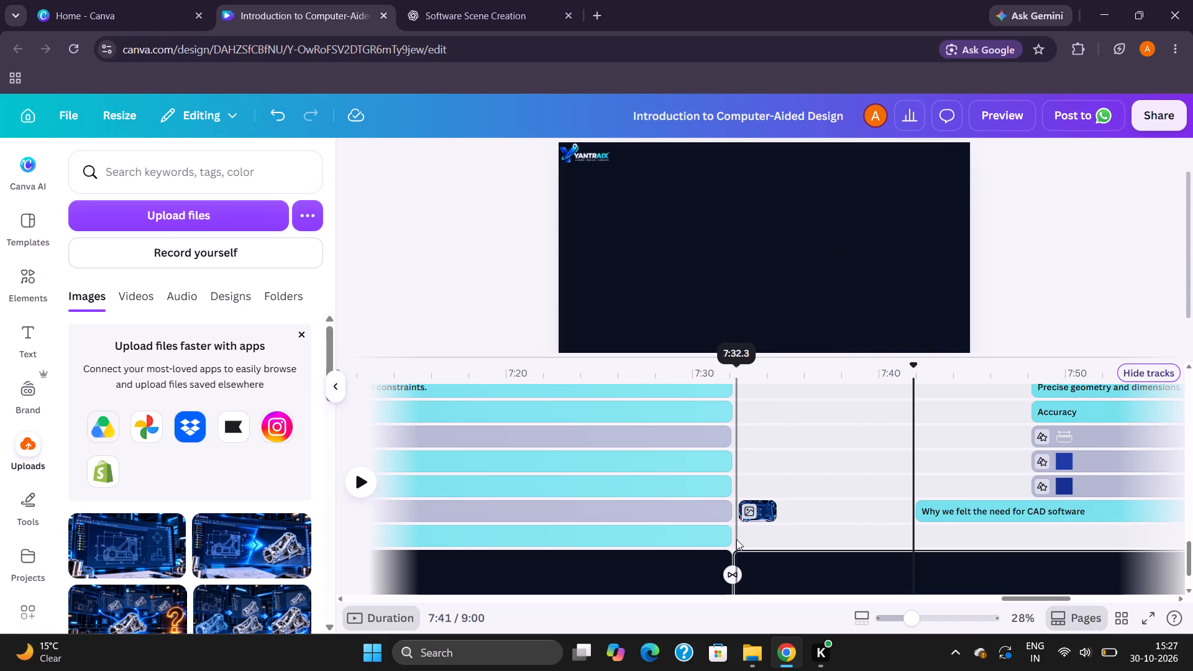
pyautogui.press('space')
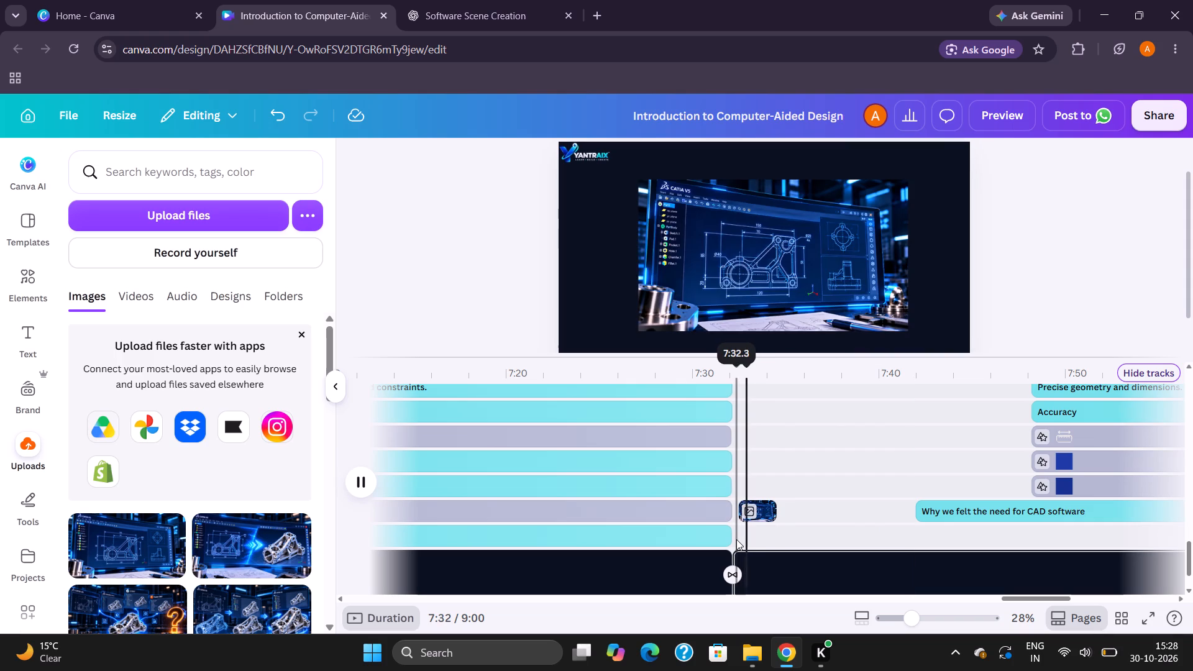
pyautogui.press('space')
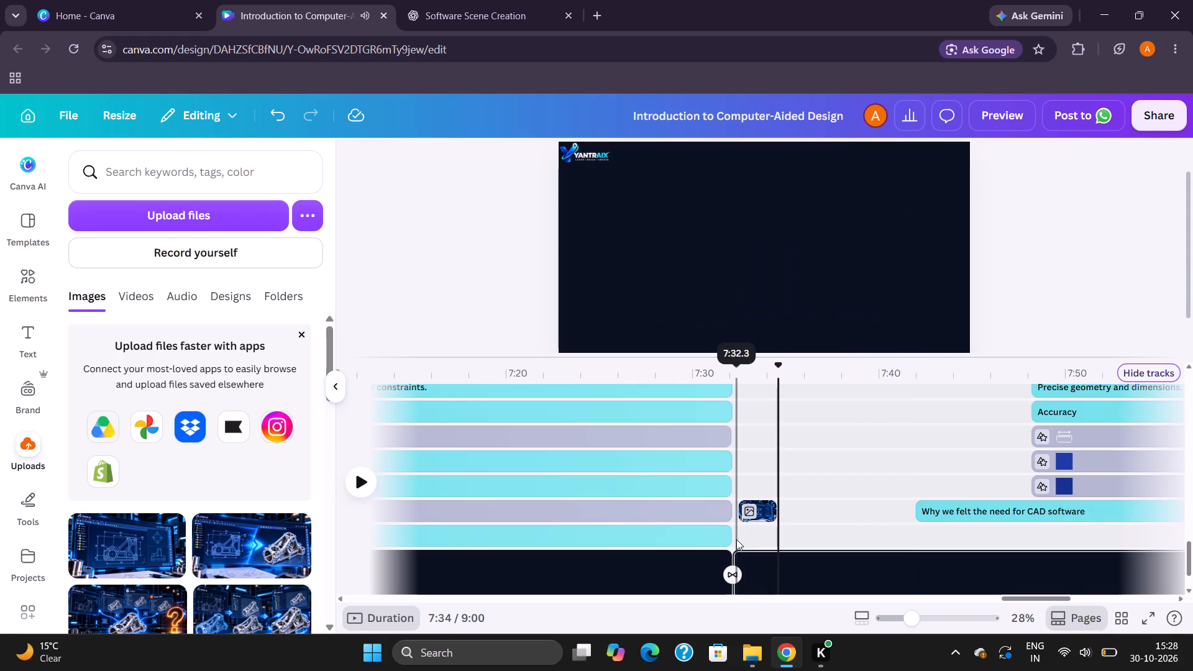
pyautogui.click(737, 536)
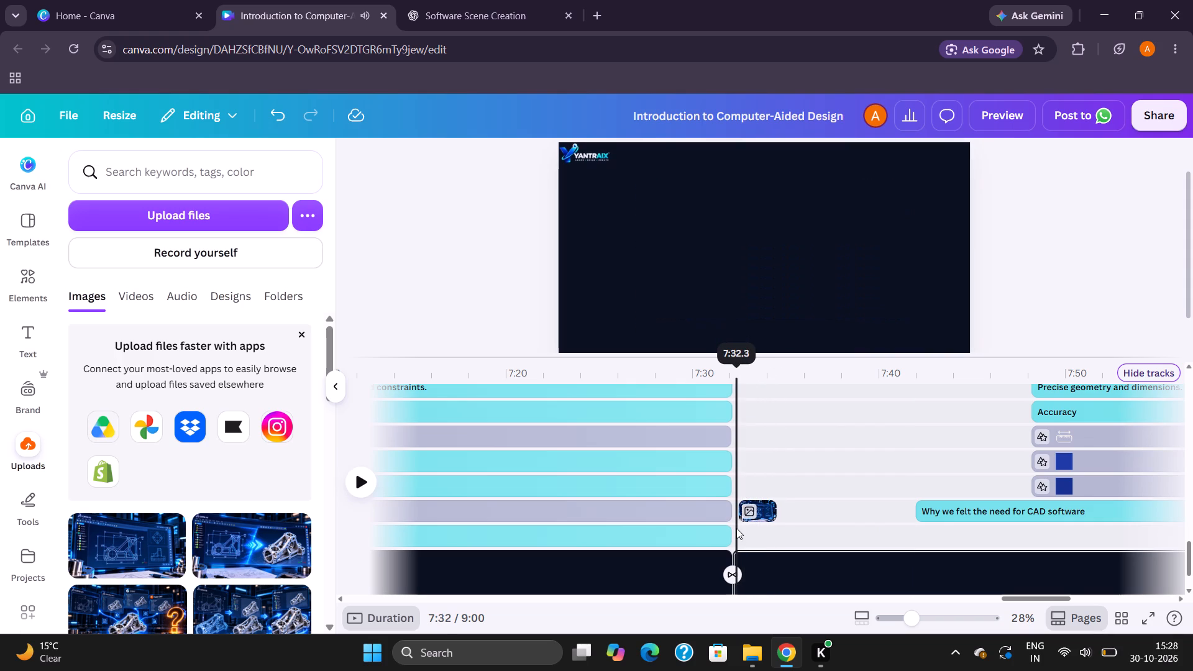
# Extend the sketch clip's start back to the section boundary for 2.3 s, and stretch the image downward to about 1,256 by 756.
pyautogui.click(762, 511)
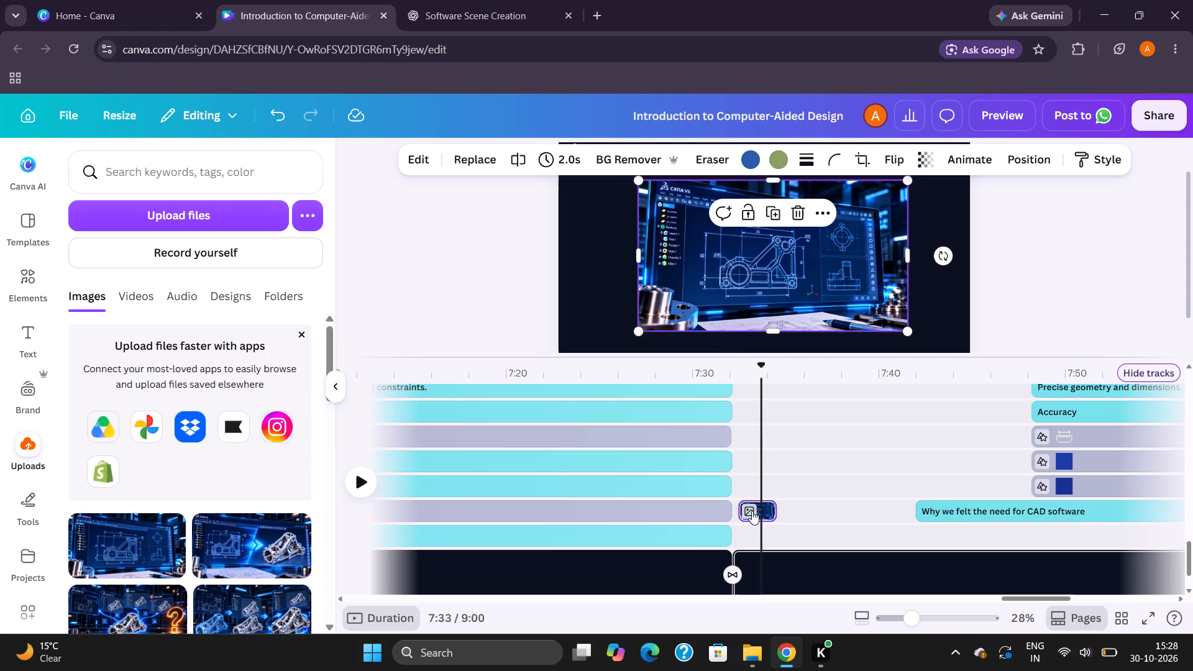
pyautogui.moveTo(741, 506); pyautogui.dragTo(736, 503)
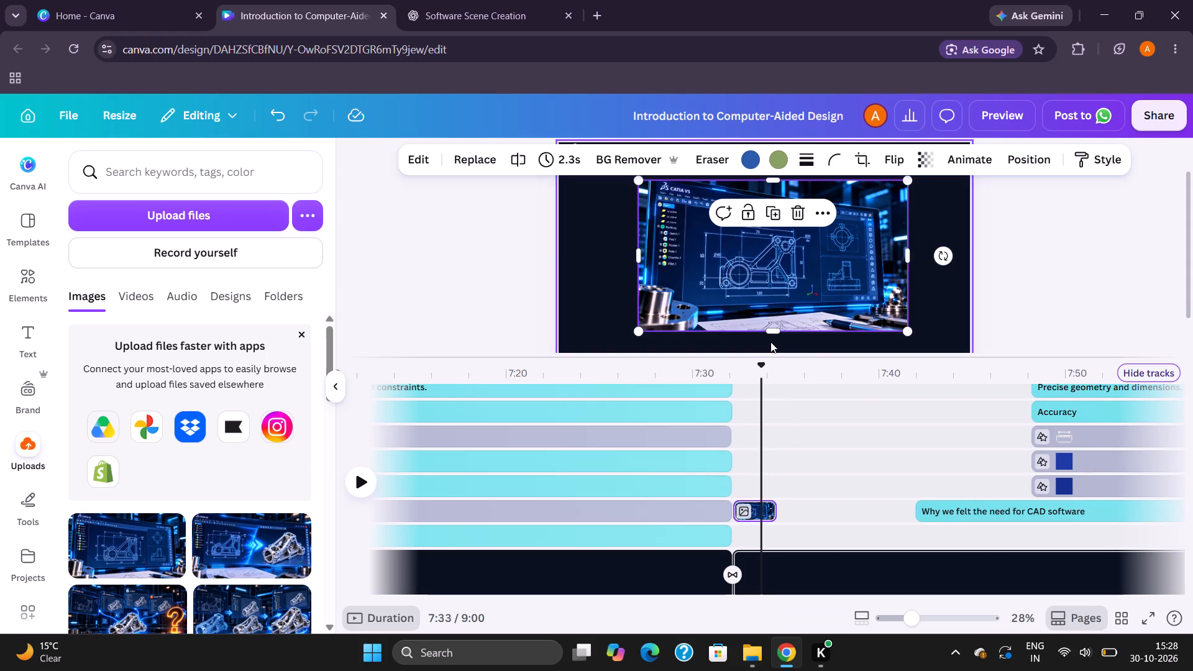
pyautogui.moveTo(772, 335); pyautogui.dragTo(777, 346)
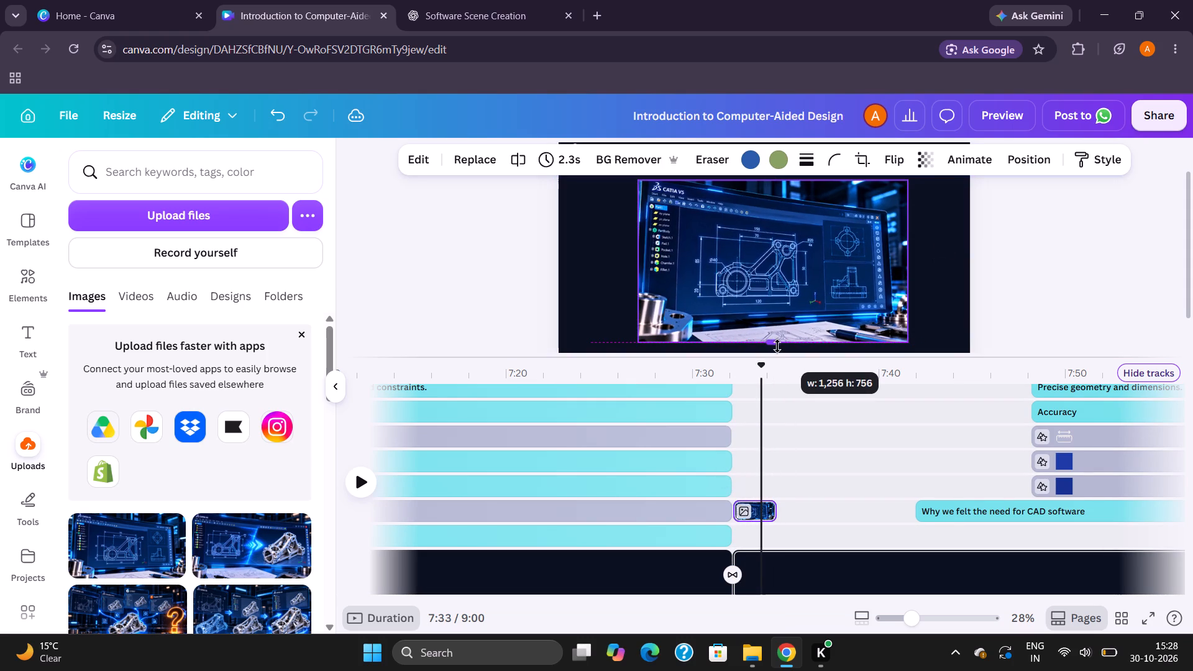
pyautogui.moveTo(777, 346); pyautogui.dragTo(779, 347)
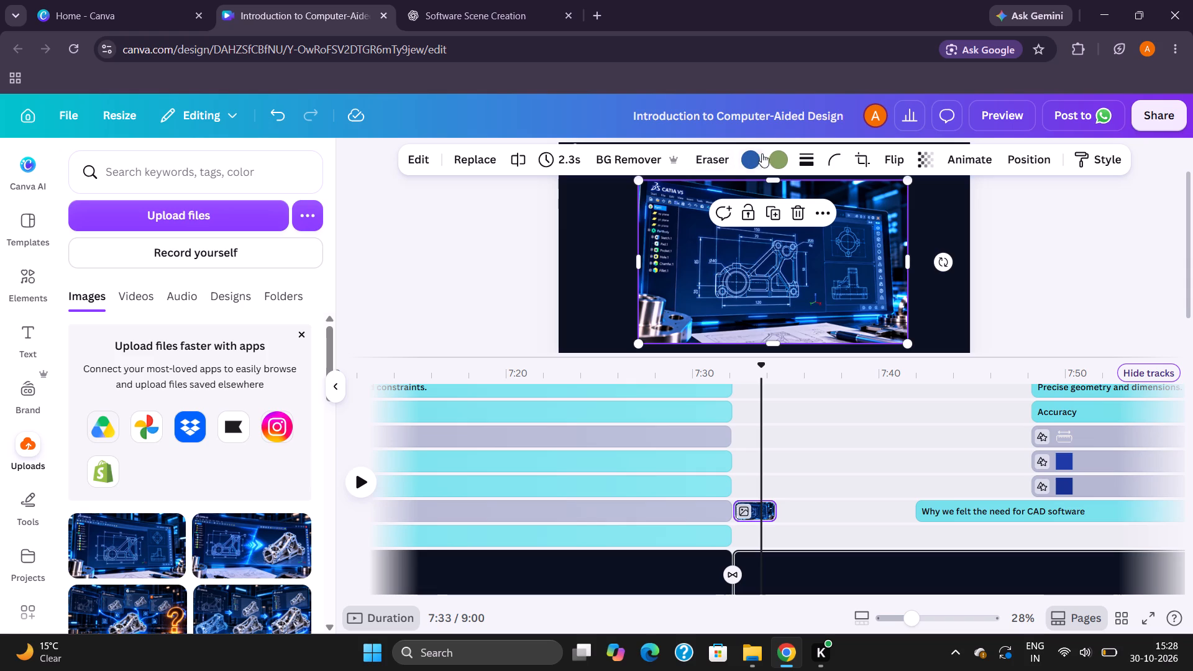
# Split the dark background clip at about 7:41, where the "Why we felt the need for CAD software" text begins.
pyautogui.click(782, 570)
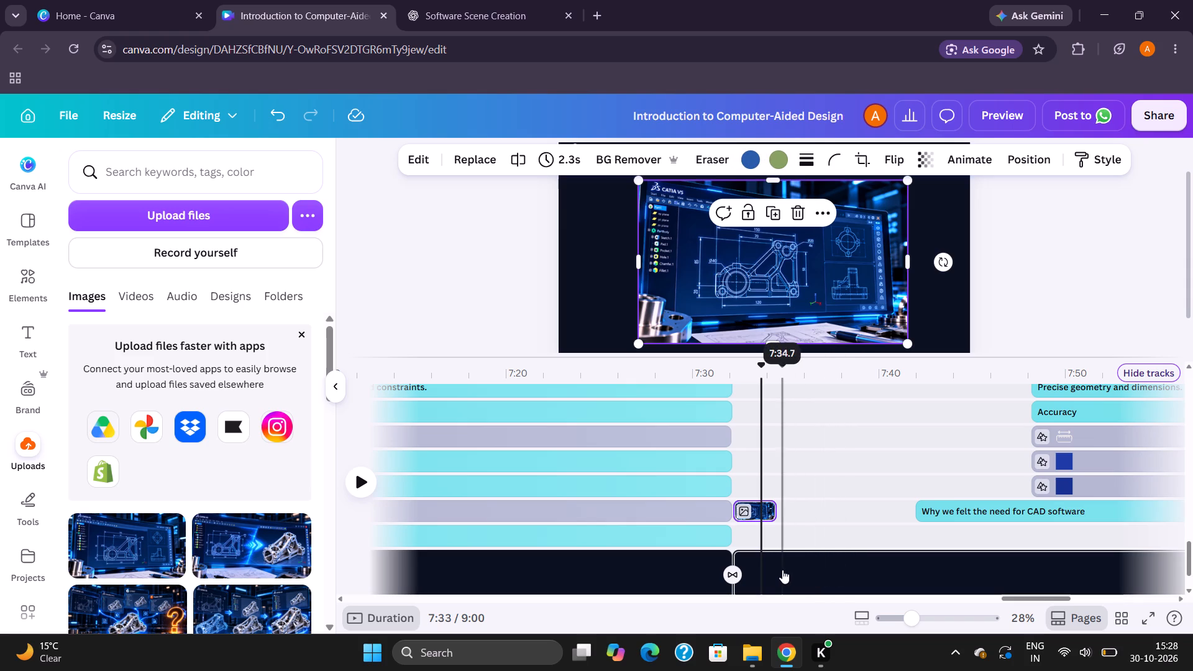
pyautogui.click(918, 541)
pyautogui.click(894, 565)
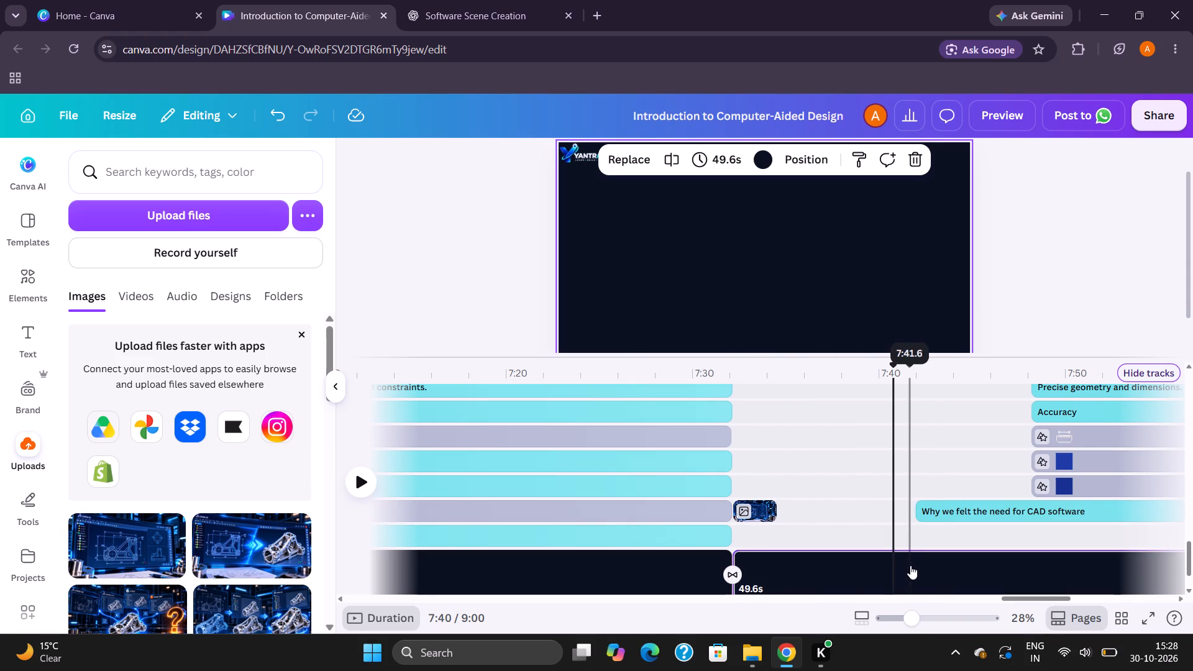
pyautogui.click(915, 565)
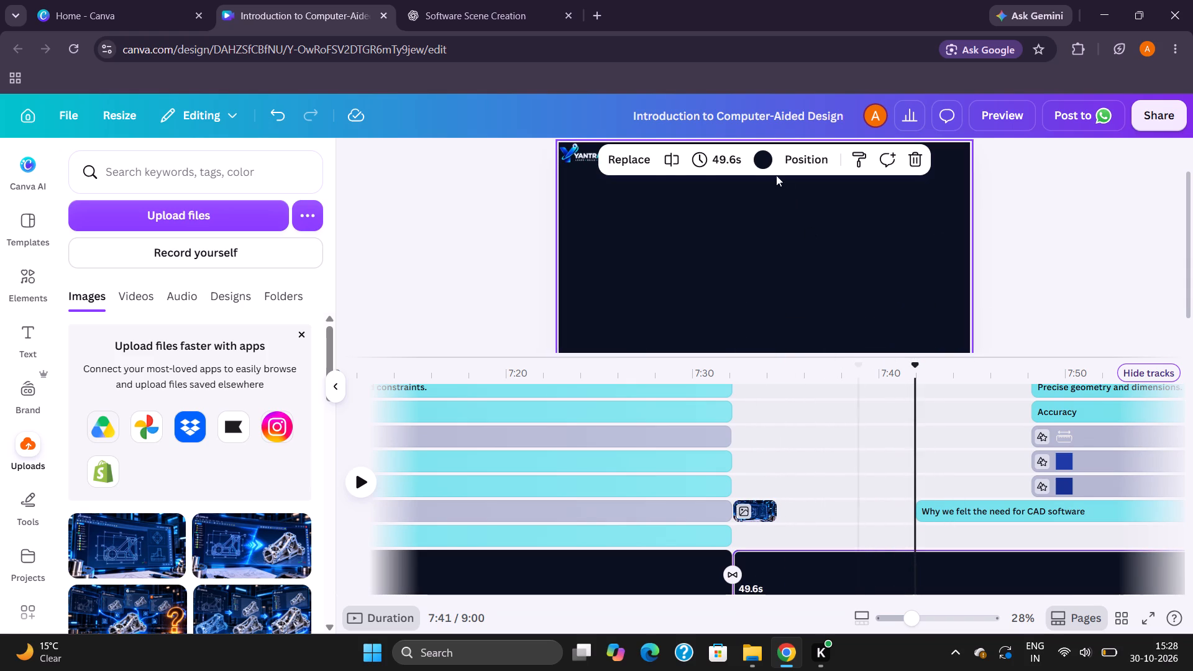
pyautogui.click(666, 159)
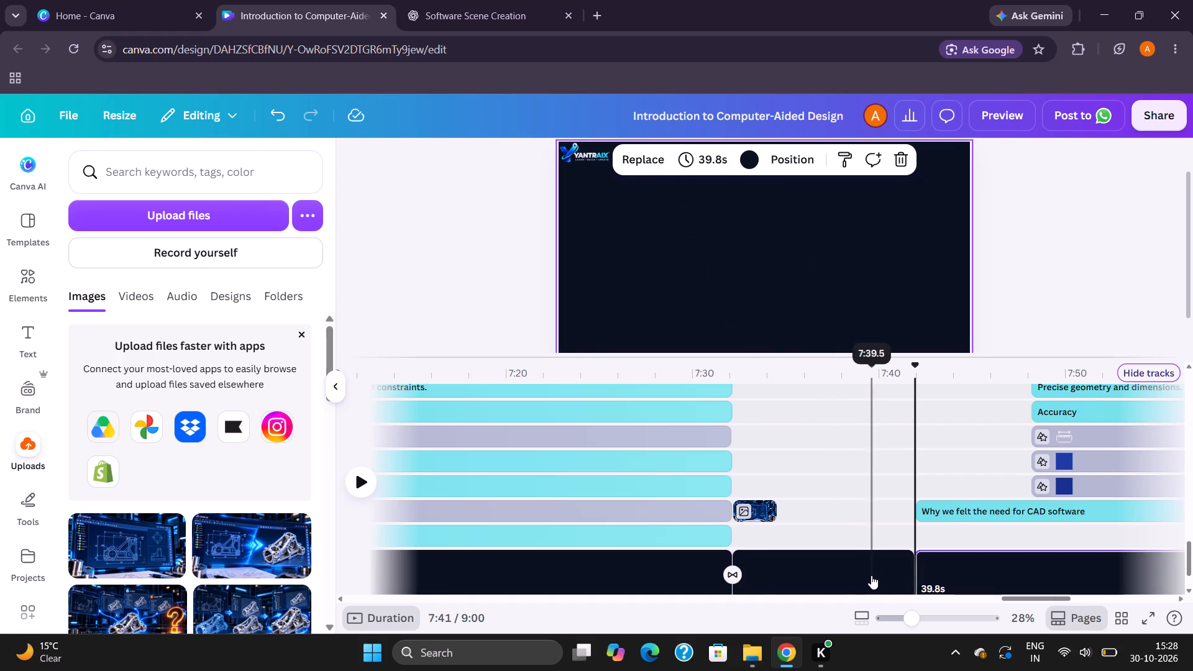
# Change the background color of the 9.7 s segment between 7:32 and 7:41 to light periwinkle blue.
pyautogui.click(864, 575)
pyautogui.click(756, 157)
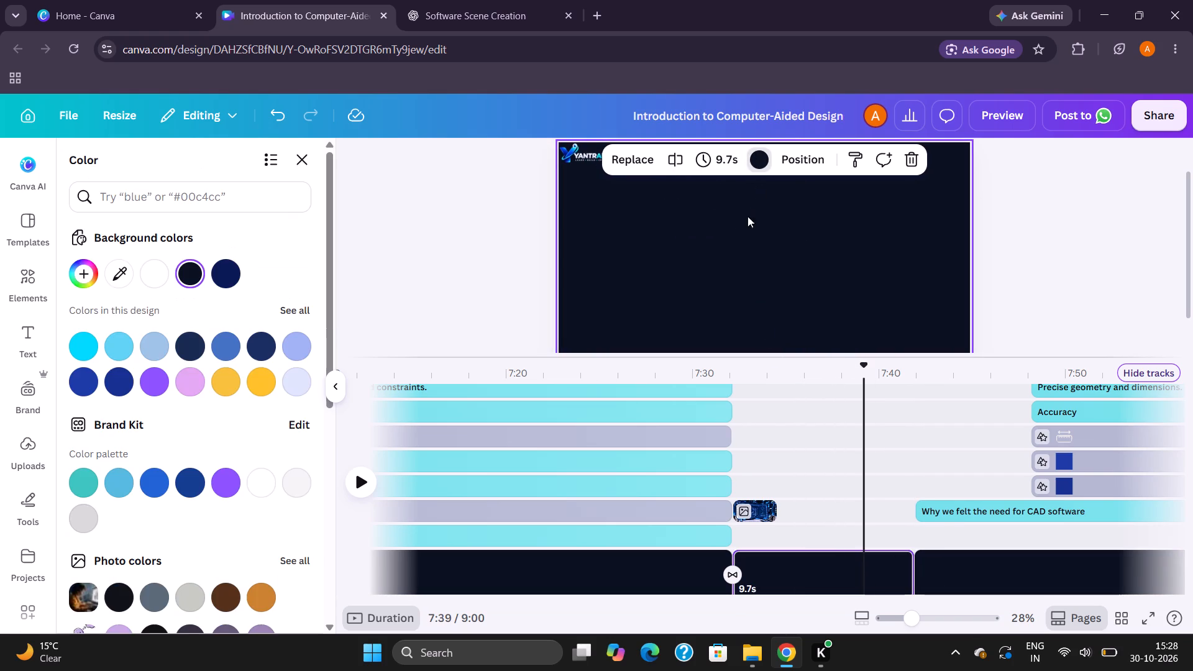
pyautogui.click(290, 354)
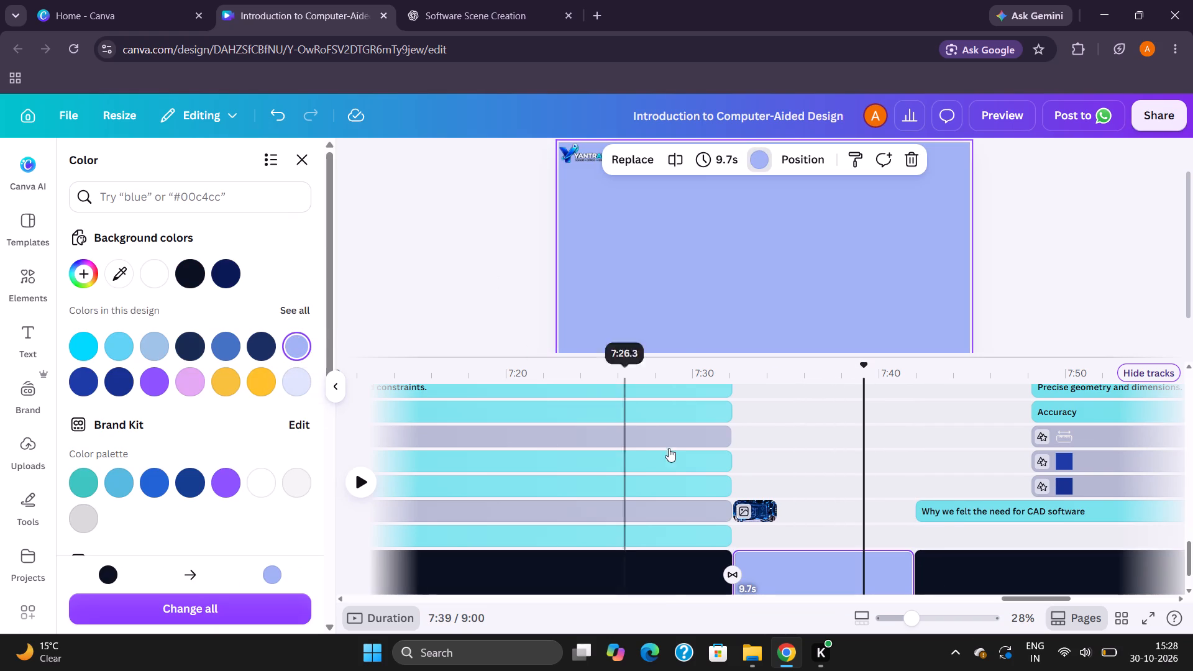
# Try several blues from the design's colors on the 9.7 s background segment behind the sketch image and settle on dark navy blue.
pyautogui.click(747, 538)
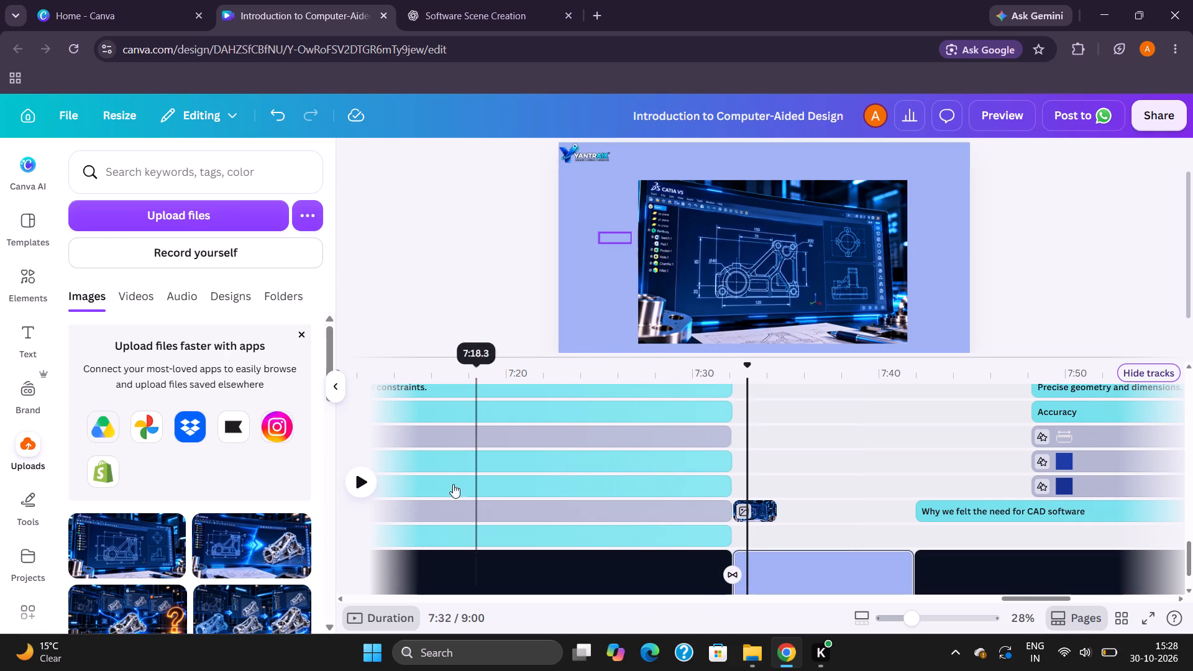
pyautogui.click(770, 579)
pyautogui.click(752, 155)
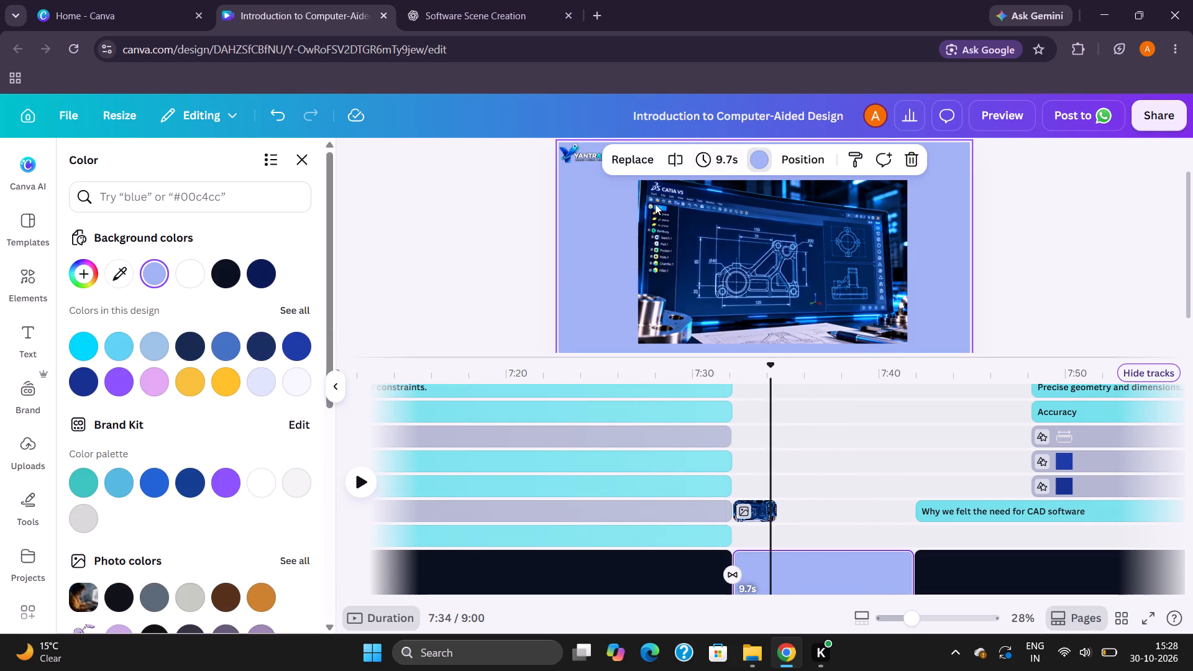
pyautogui.click(255, 347)
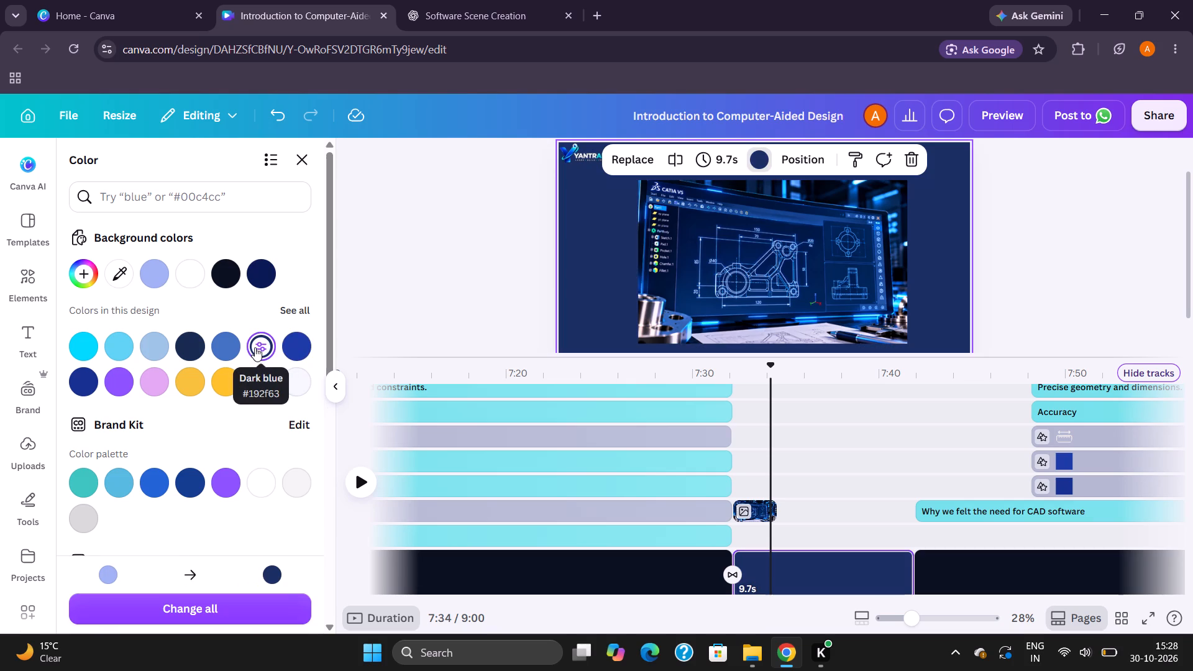
pyautogui.click(195, 339)
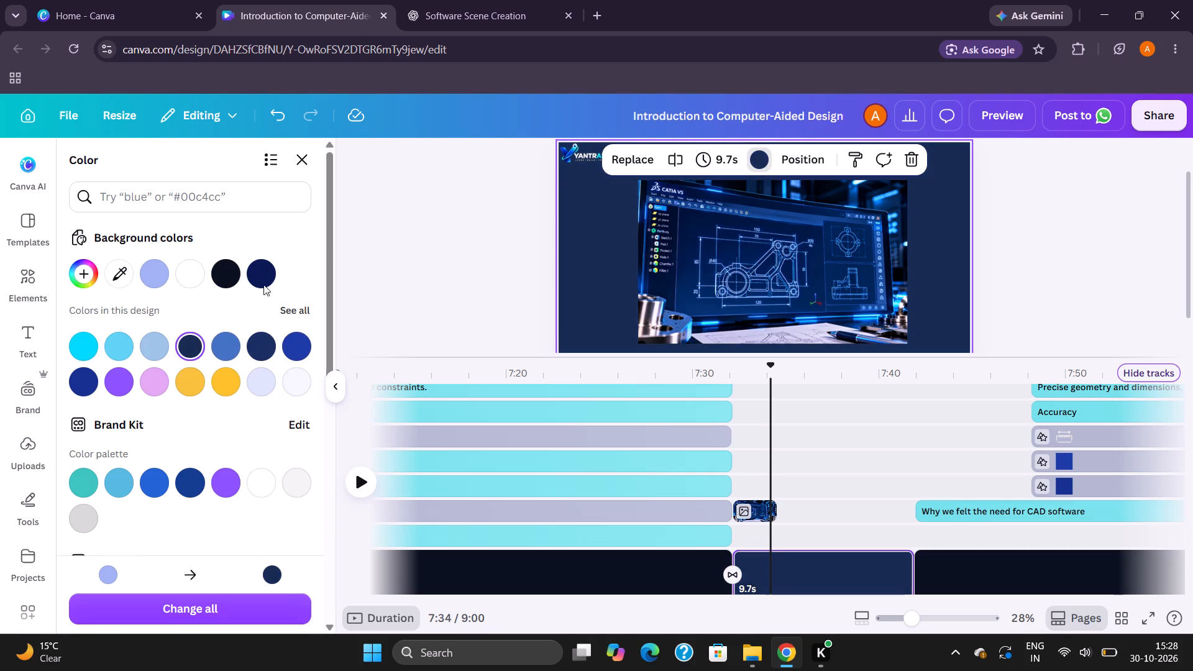
pyautogui.click(295, 340)
pyautogui.click(262, 339)
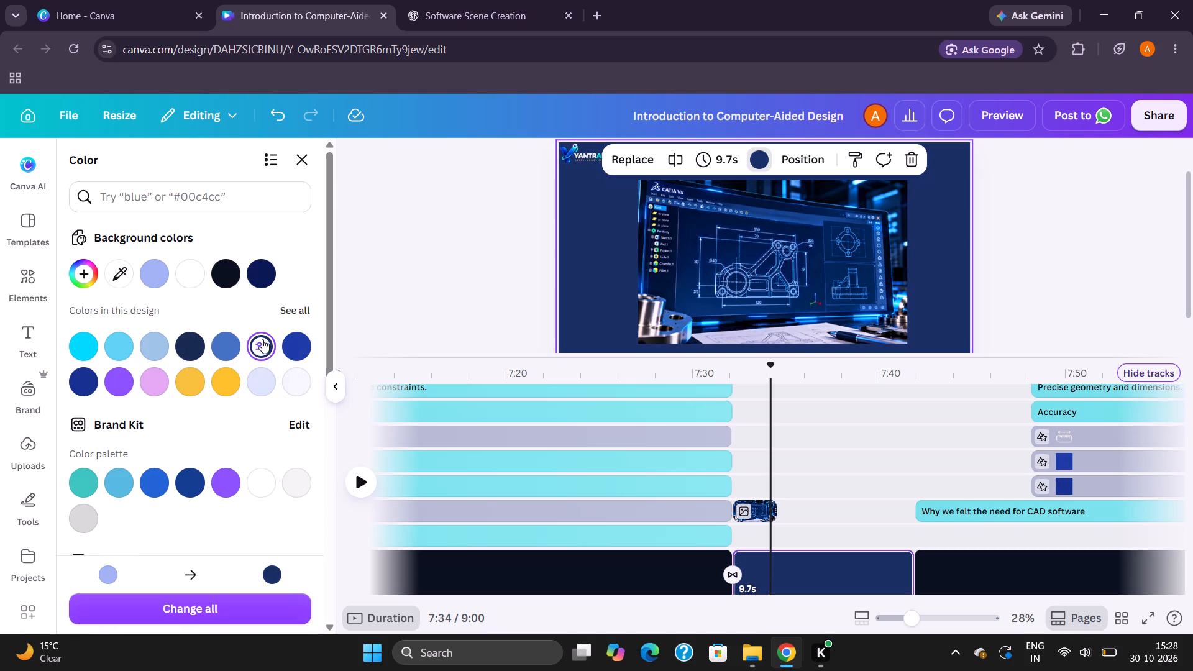
pyautogui.scroll(-1, 262, 339)
pyautogui.click(495, 232)
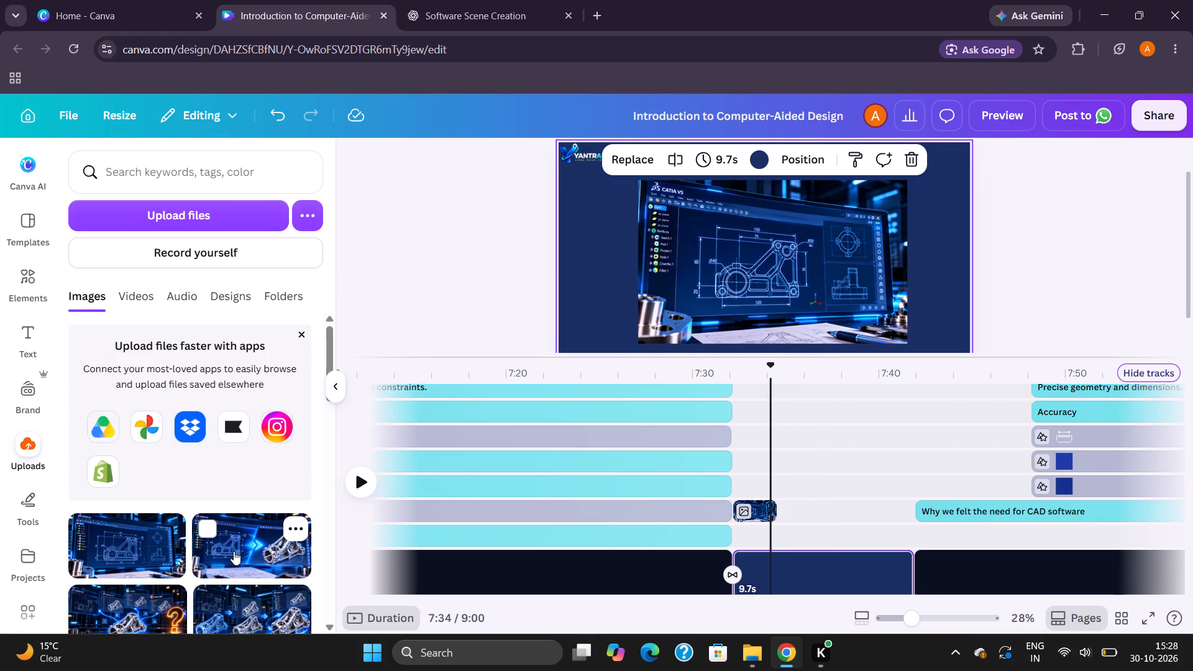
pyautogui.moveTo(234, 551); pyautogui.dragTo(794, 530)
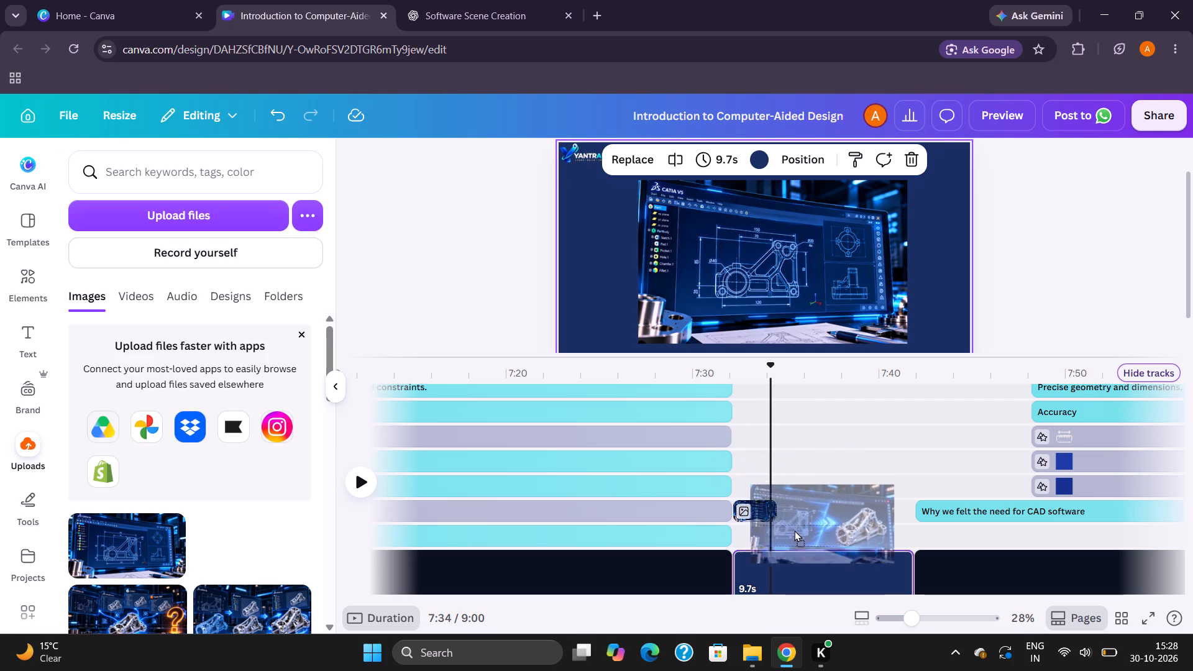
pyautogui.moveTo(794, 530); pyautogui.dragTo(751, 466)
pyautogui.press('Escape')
# Place the uploaded CATIA image of a 2D sketch turning into a 3D bracket at about 7:34, centered on the navy background.
pyautogui.click(777, 479)
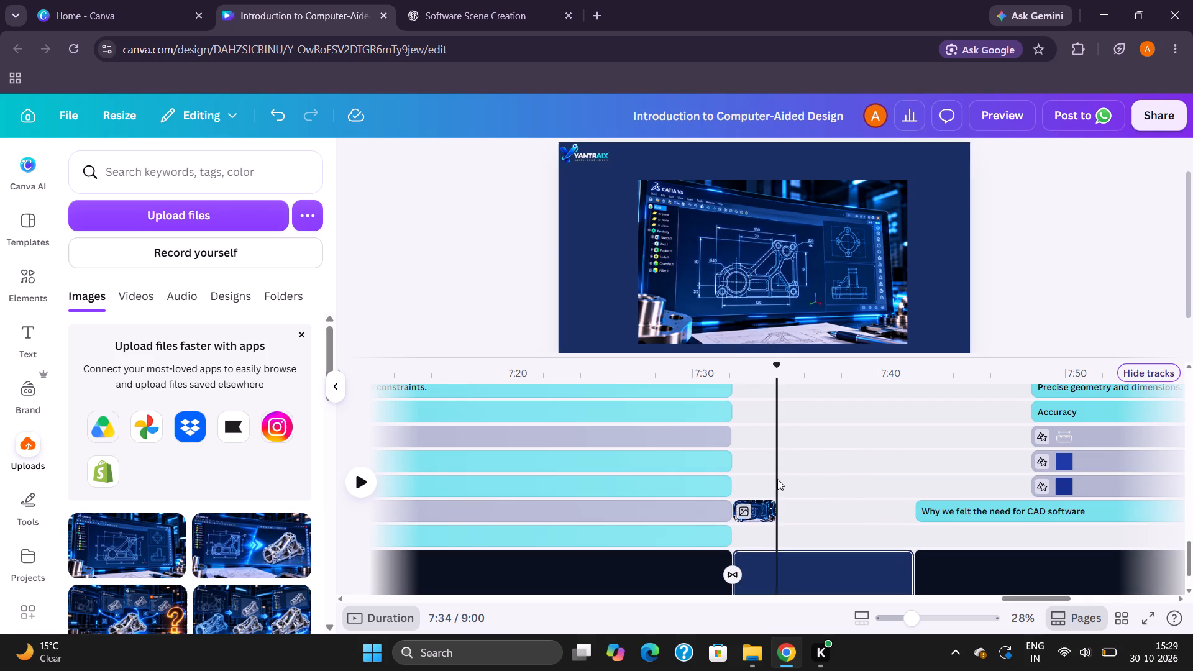
pyautogui.press('space')
pyautogui.press('space')
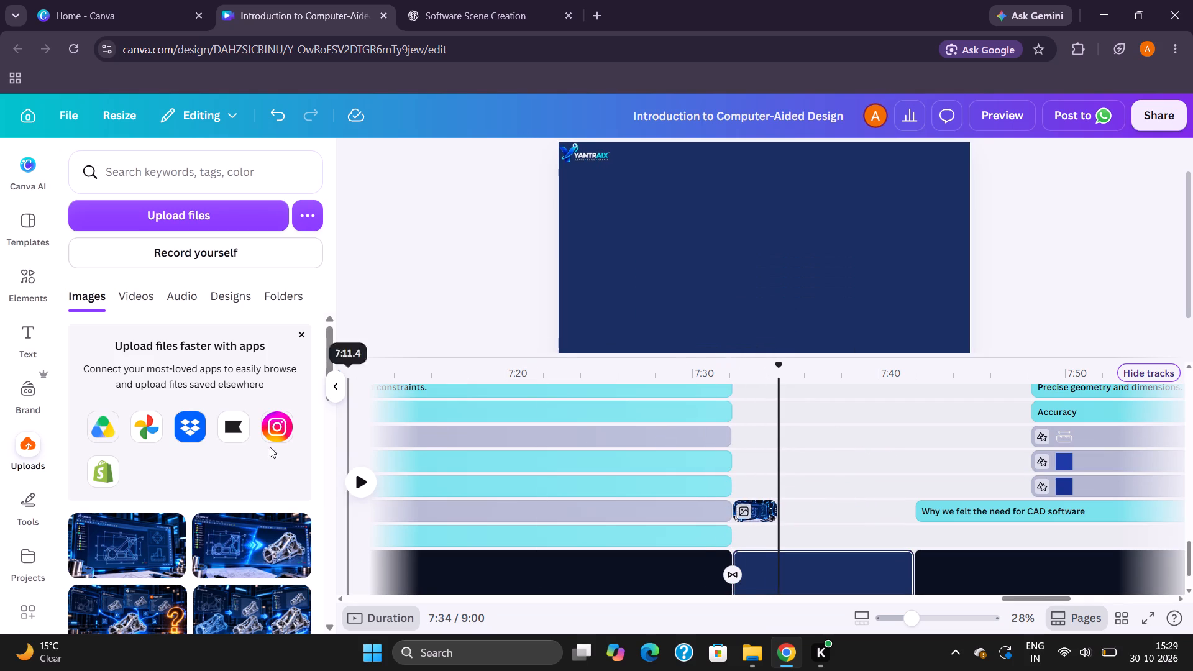
pyautogui.moveTo(222, 536); pyautogui.dragTo(585, 250)
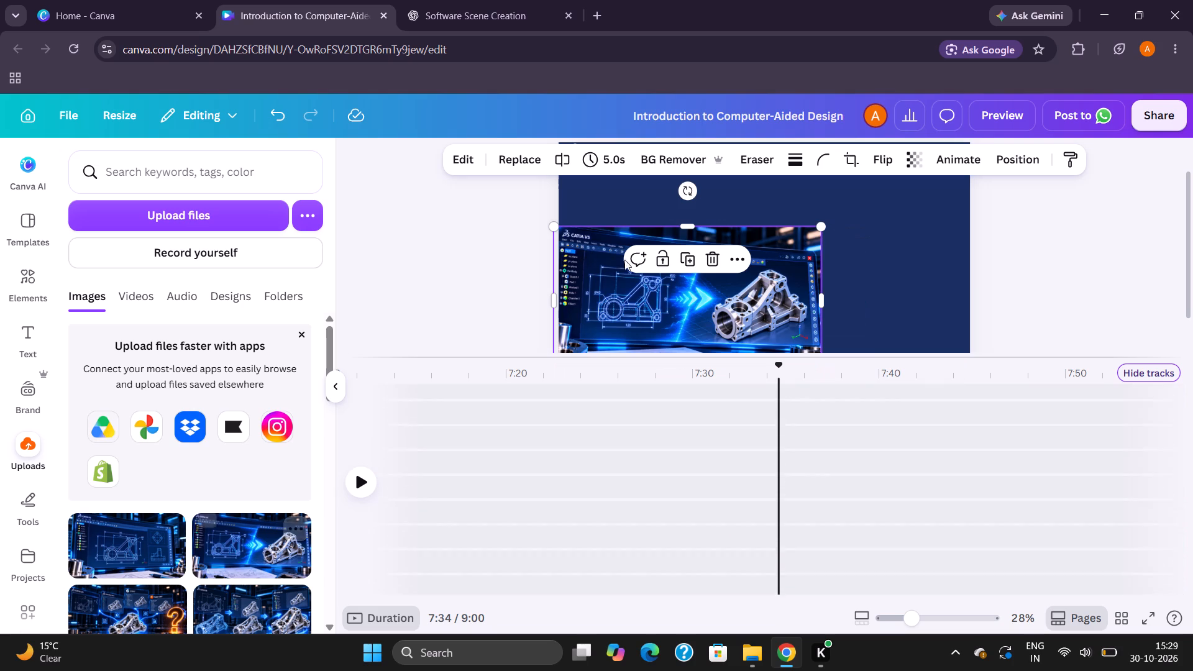
pyautogui.moveTo(656, 285); pyautogui.dragTo(726, 231)
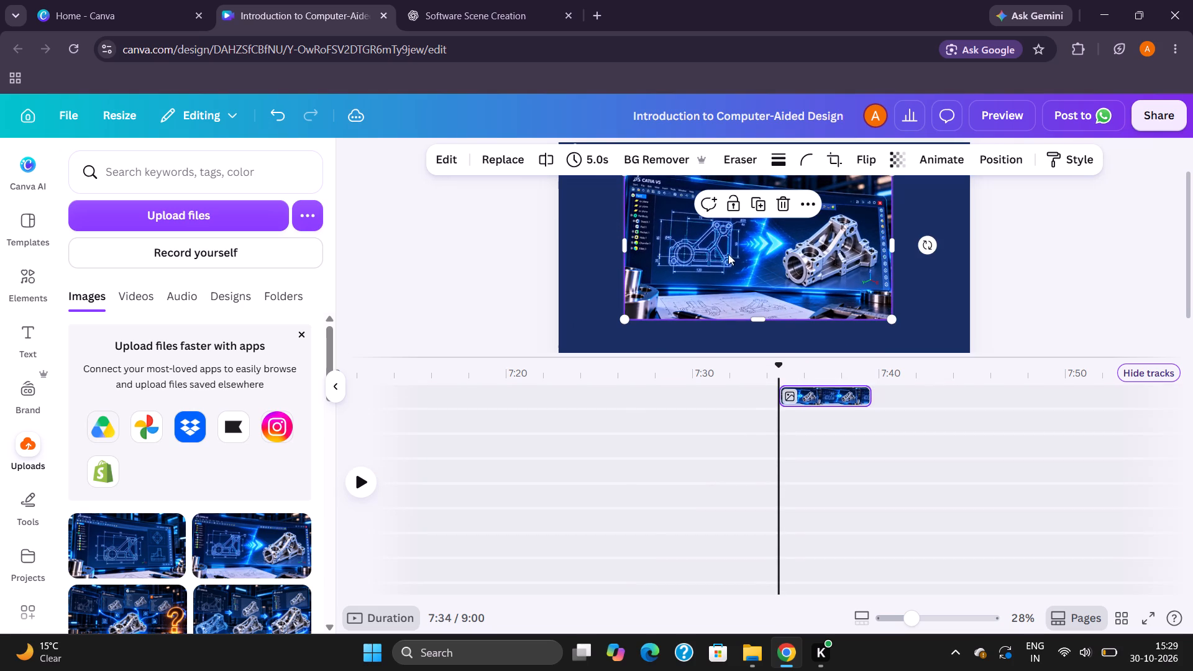
pyautogui.scroll(1, 726, 259)
pyautogui.scroll(-1, 721, 253)
pyautogui.moveTo(723, 252); pyautogui.dragTo(730, 266)
pyautogui.scroll(-1, 730, 276)
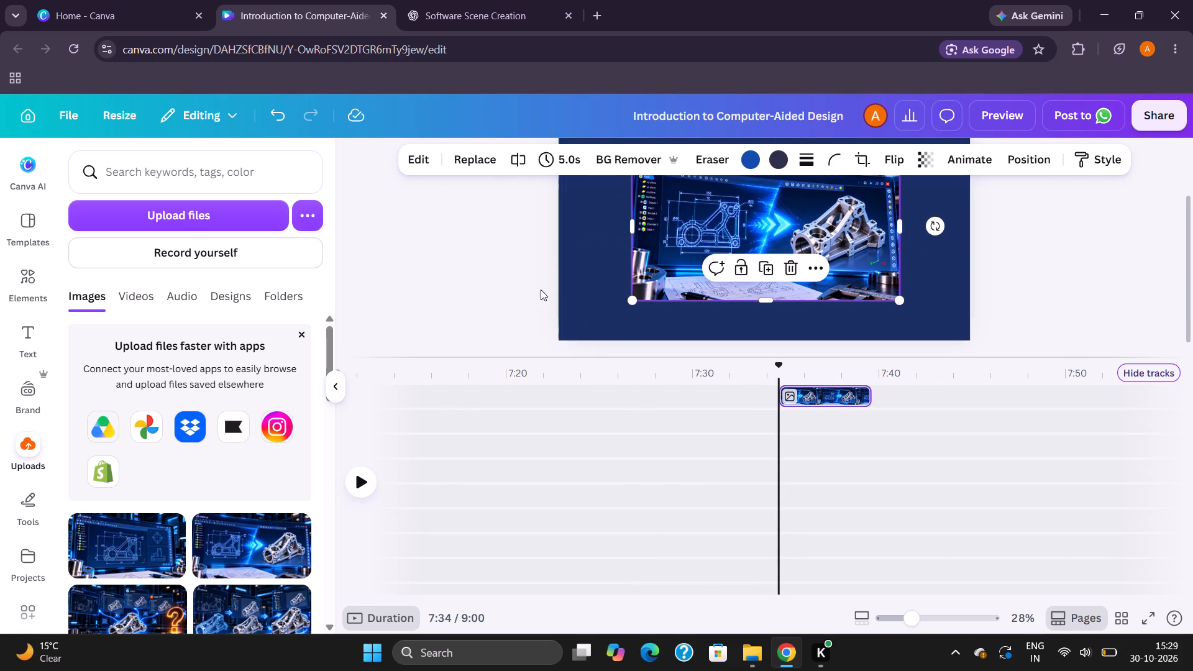
# Move the new image clip onto the sketch clip's track directly after it, trim it to 2.0 s, and play it briefly.
pyautogui.moveTo(835, 391); pyautogui.dragTo(800, 593)
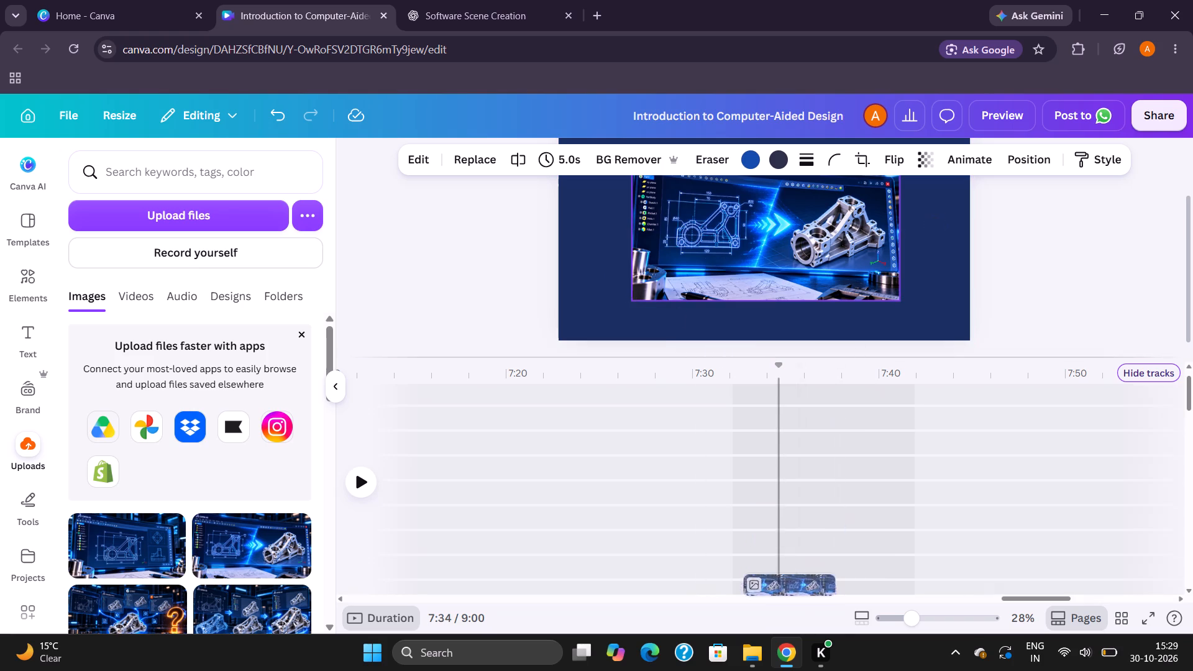
pyautogui.moveTo(800, 593); pyautogui.dragTo(800, 670)
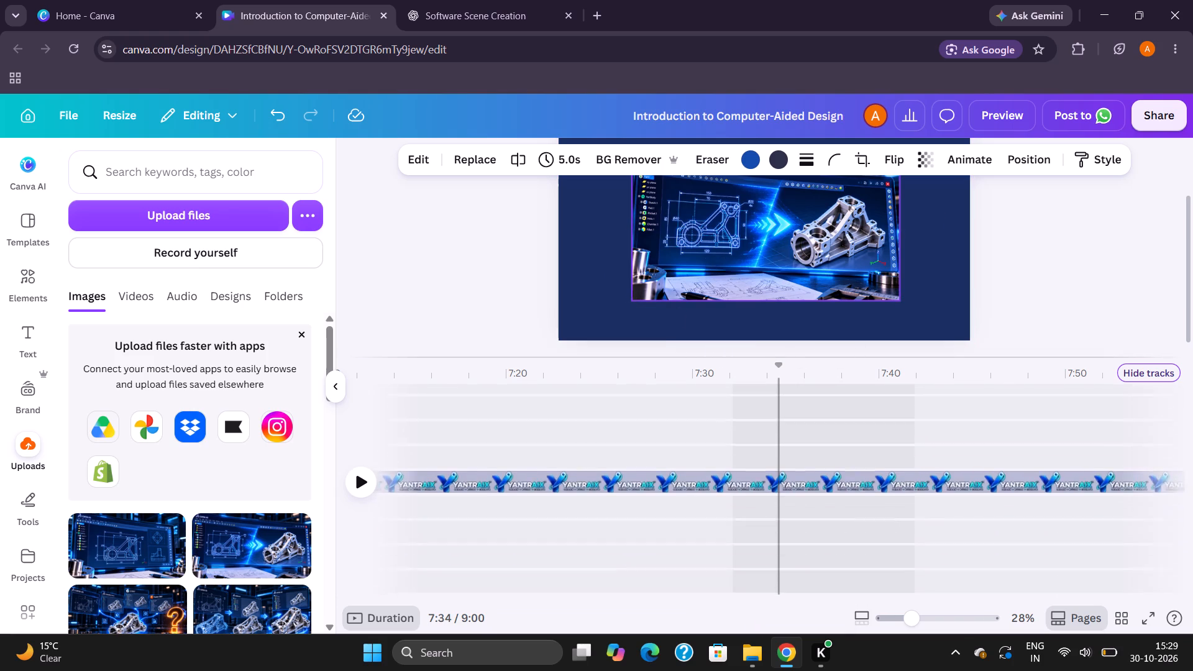
pyautogui.moveTo(800, 670); pyautogui.dragTo(780, 459)
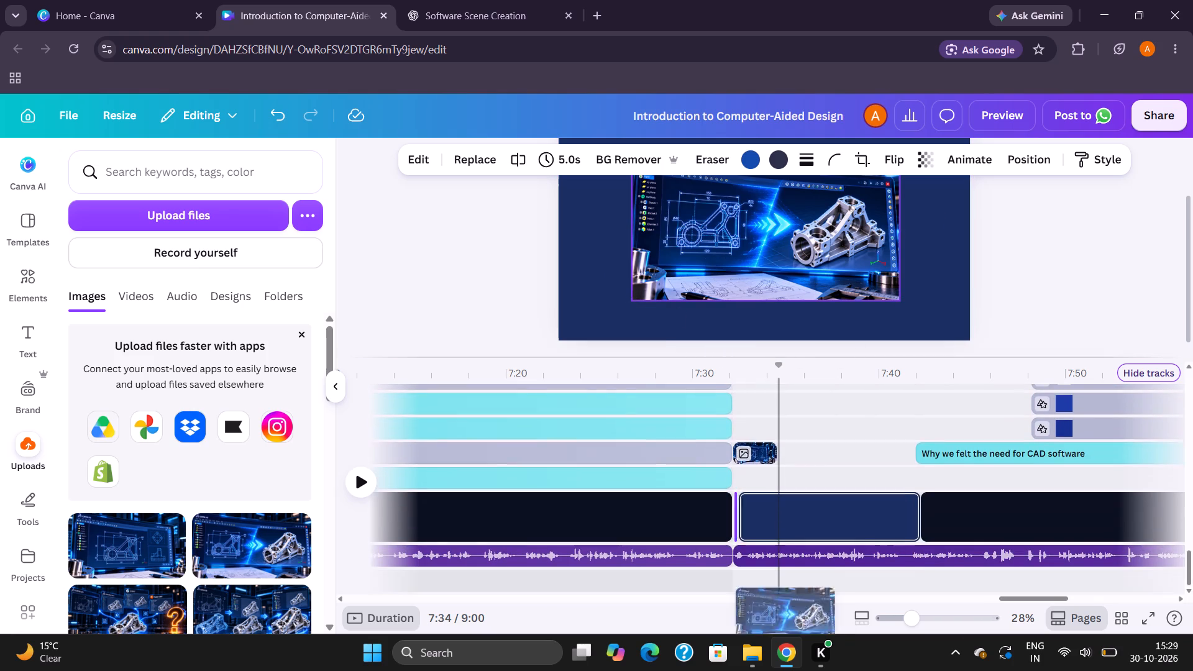
pyautogui.moveTo(780, 459); pyautogui.dragTo(831, 448)
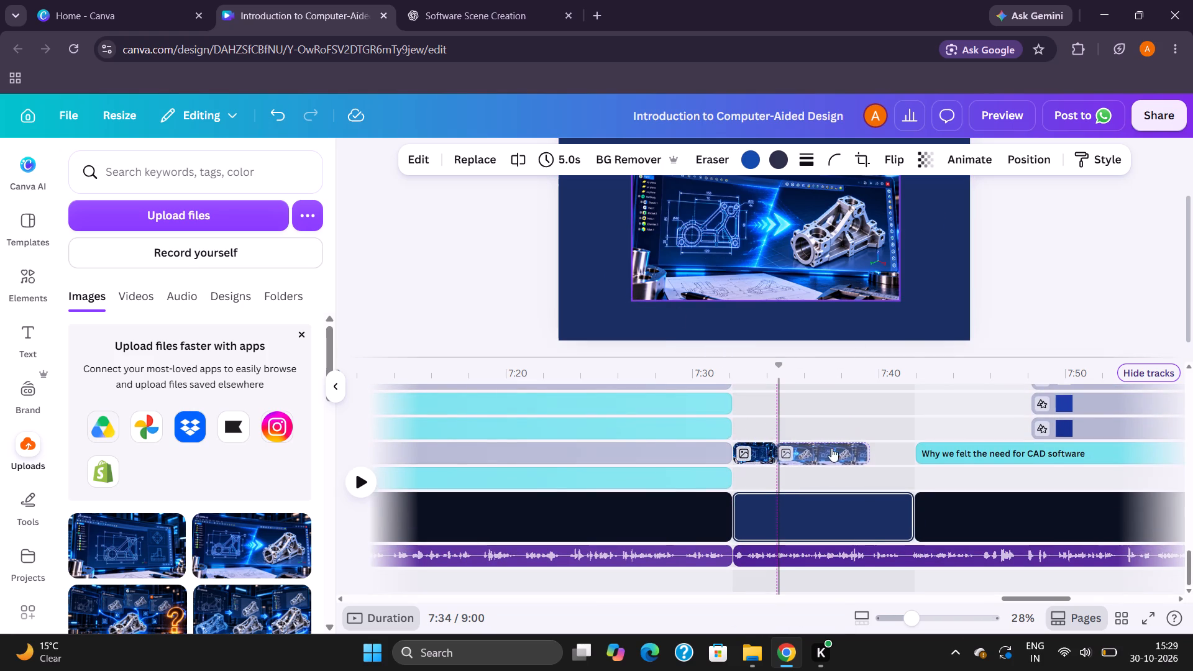
pyautogui.moveTo(867, 452); pyautogui.dragTo(817, 449)
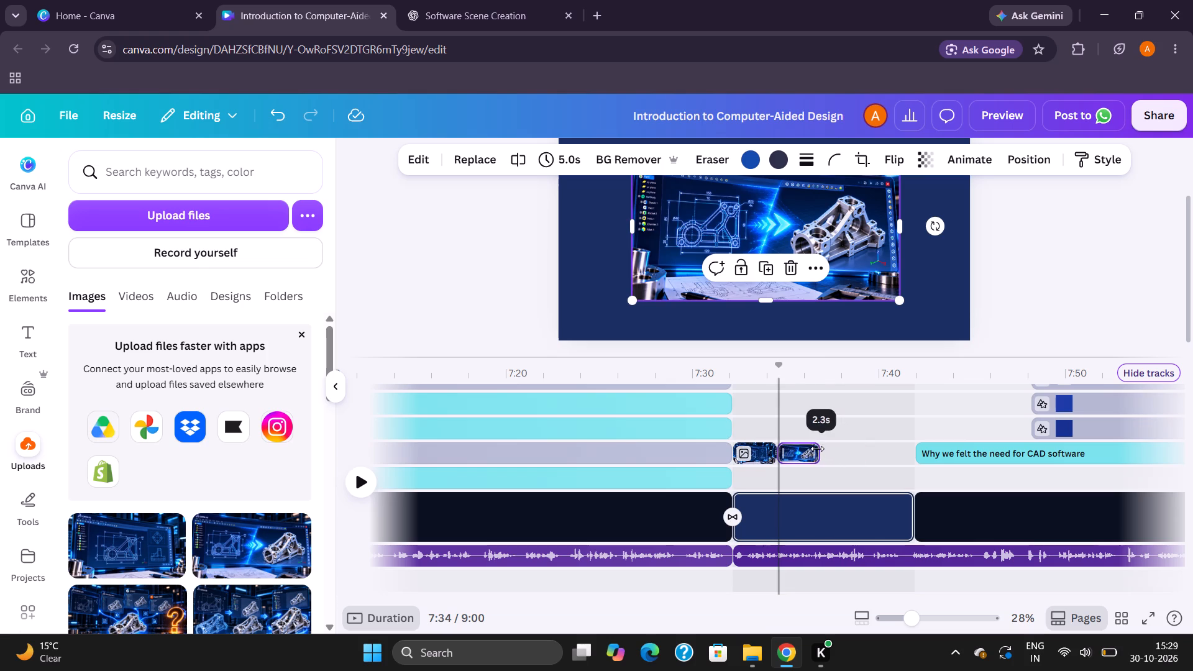
pyautogui.moveTo(817, 449); pyautogui.dragTo(811, 447)
pyautogui.click(738, 480)
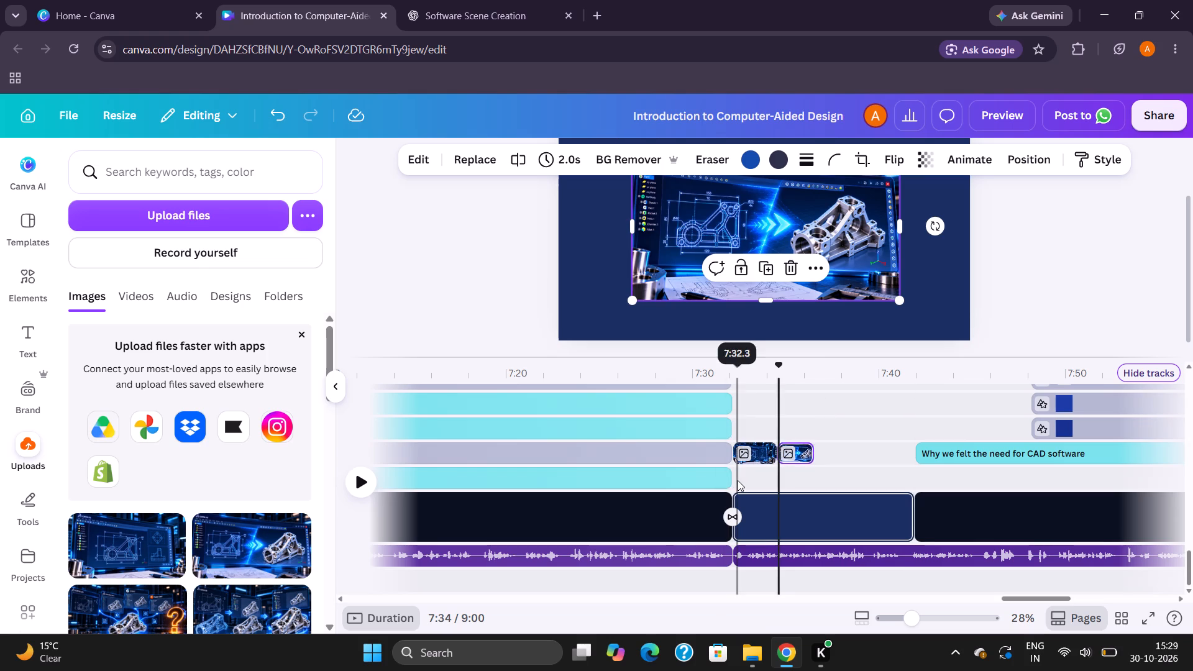
pyautogui.press('space')
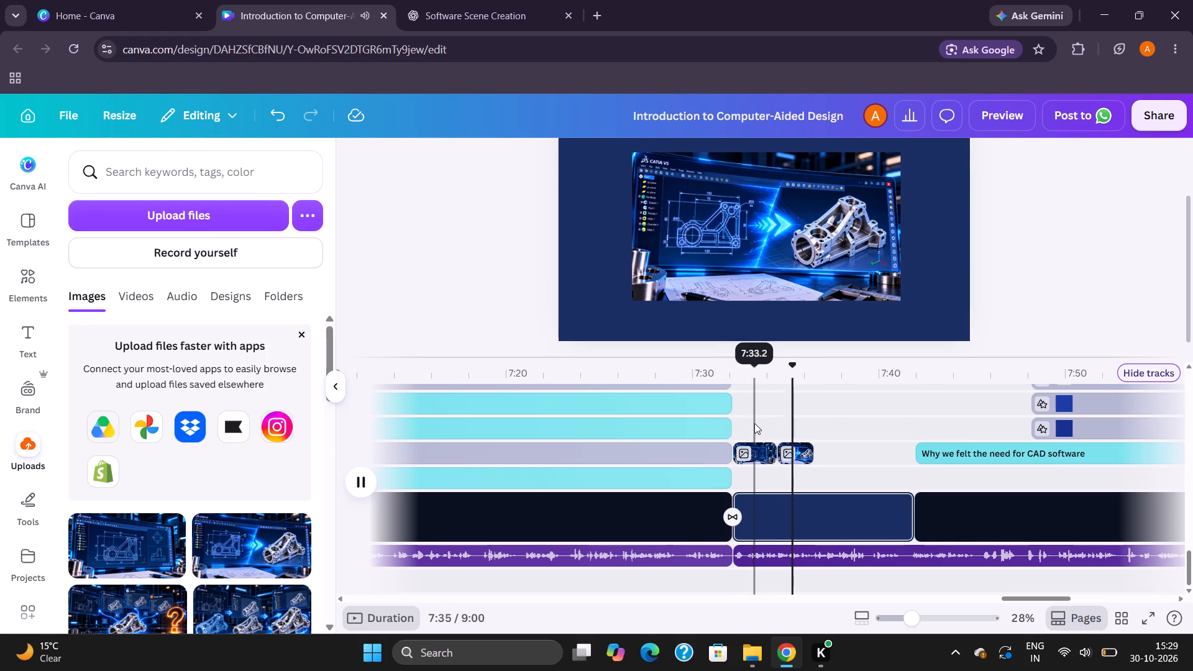
pyautogui.press('space')
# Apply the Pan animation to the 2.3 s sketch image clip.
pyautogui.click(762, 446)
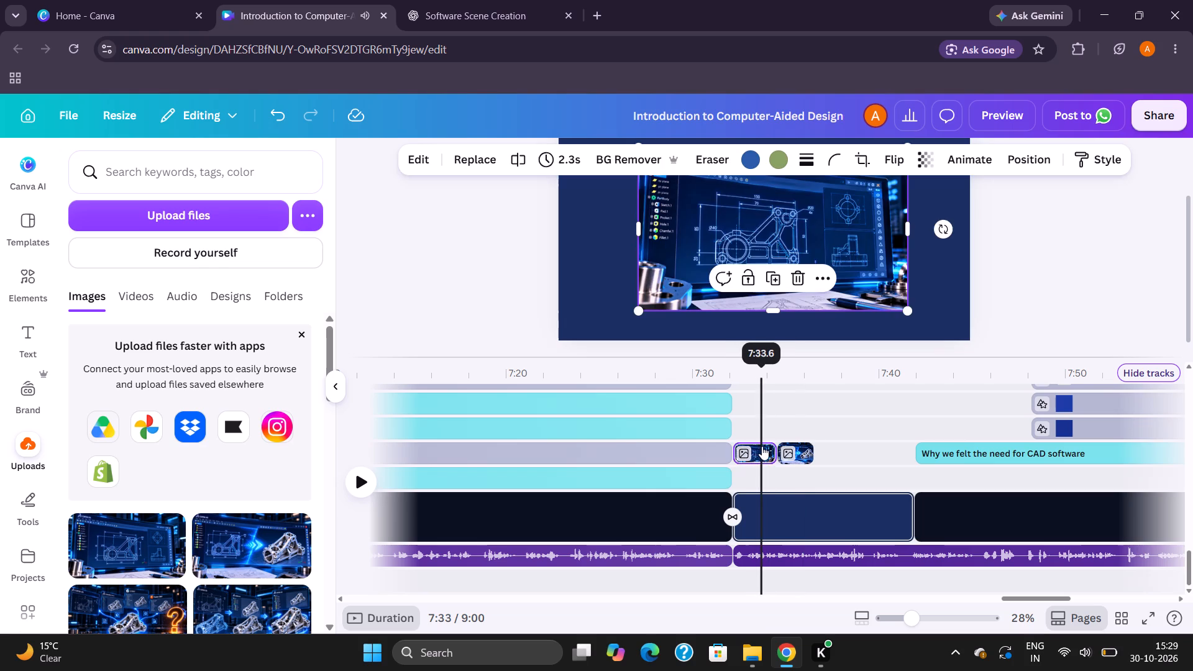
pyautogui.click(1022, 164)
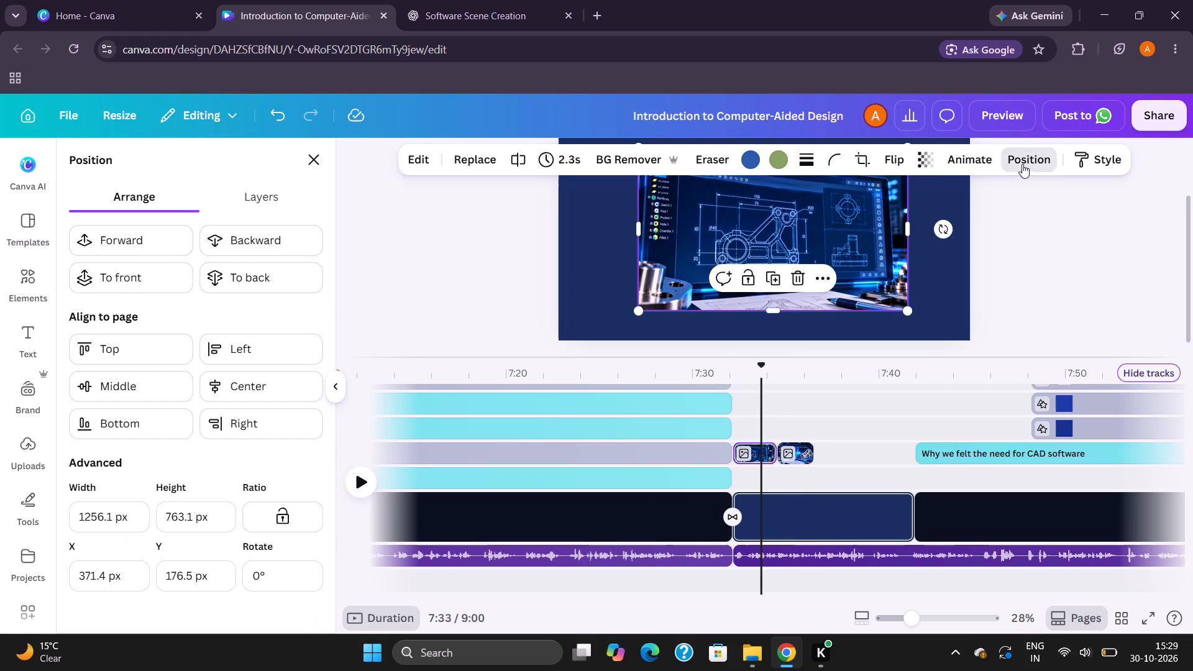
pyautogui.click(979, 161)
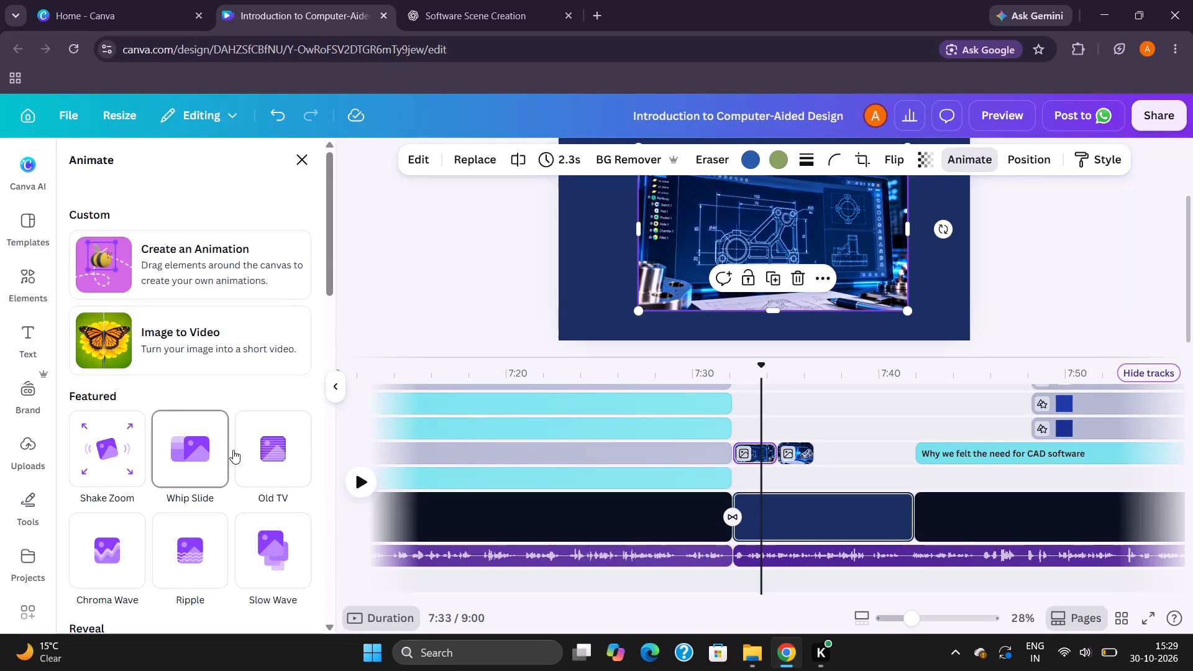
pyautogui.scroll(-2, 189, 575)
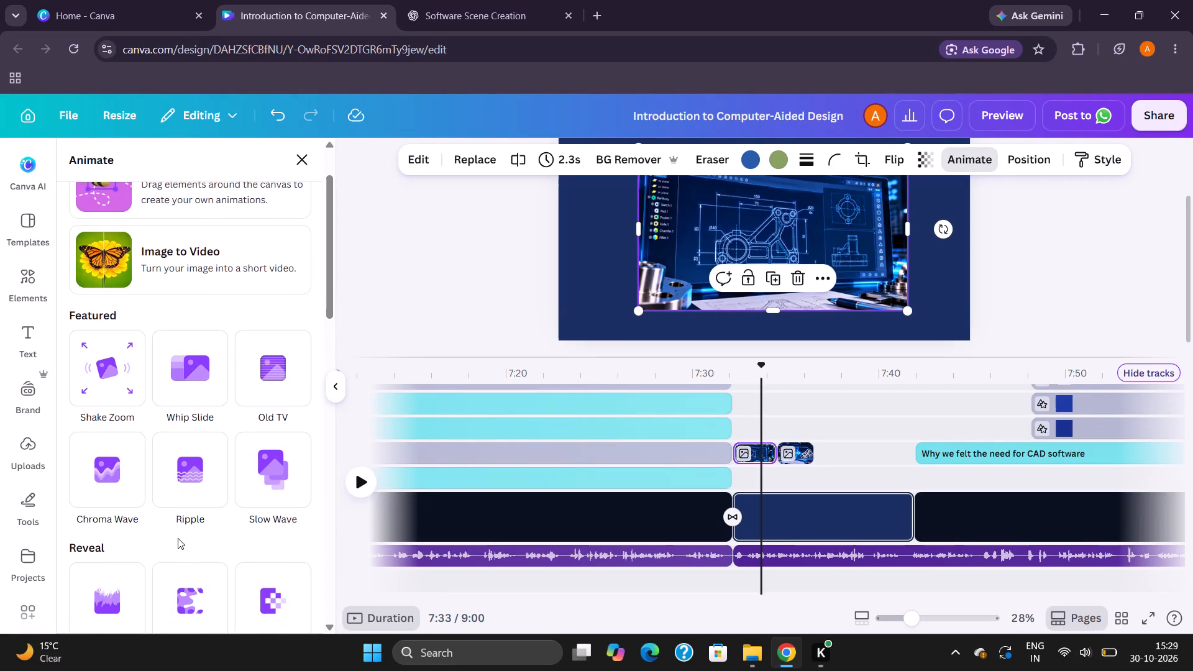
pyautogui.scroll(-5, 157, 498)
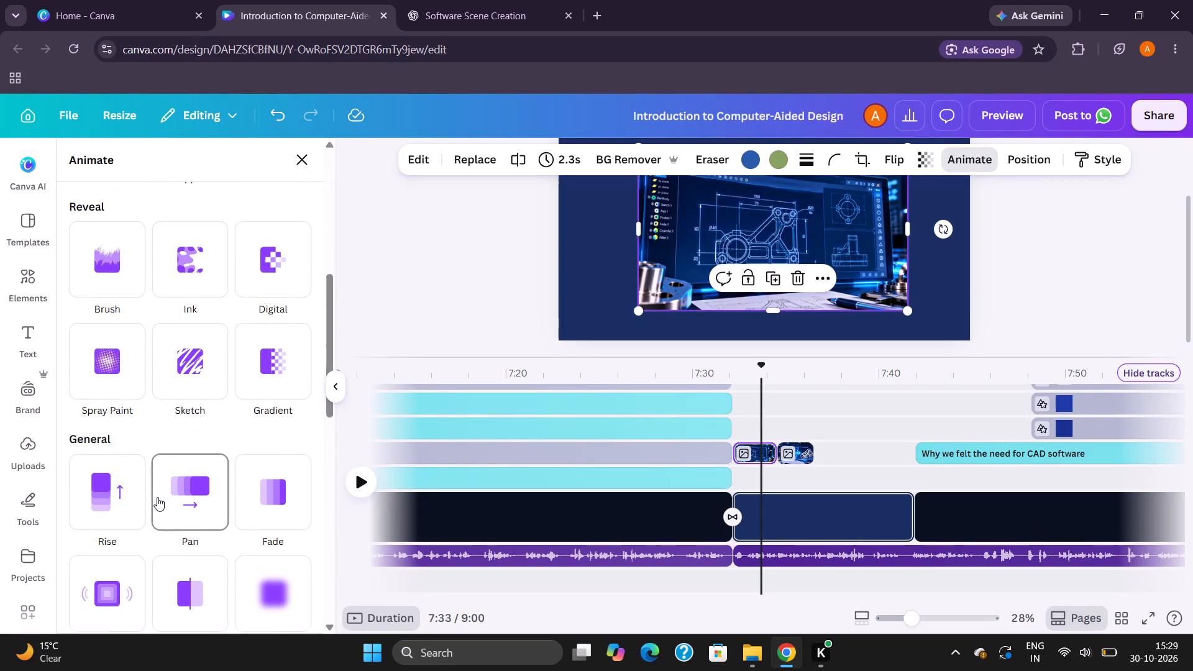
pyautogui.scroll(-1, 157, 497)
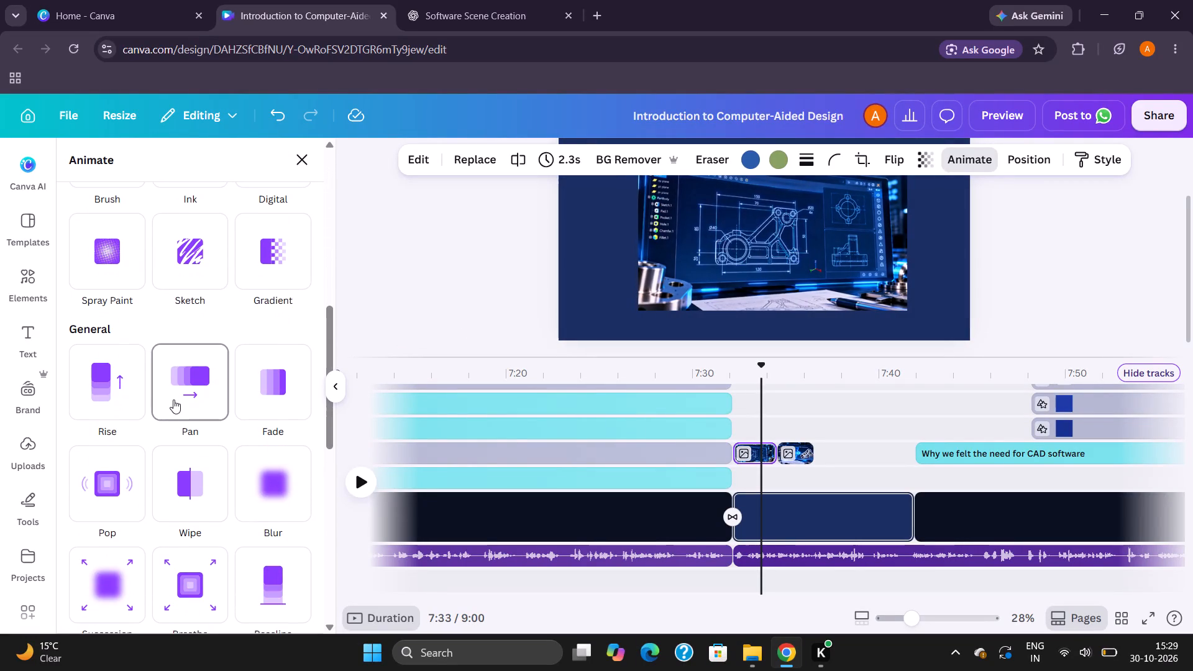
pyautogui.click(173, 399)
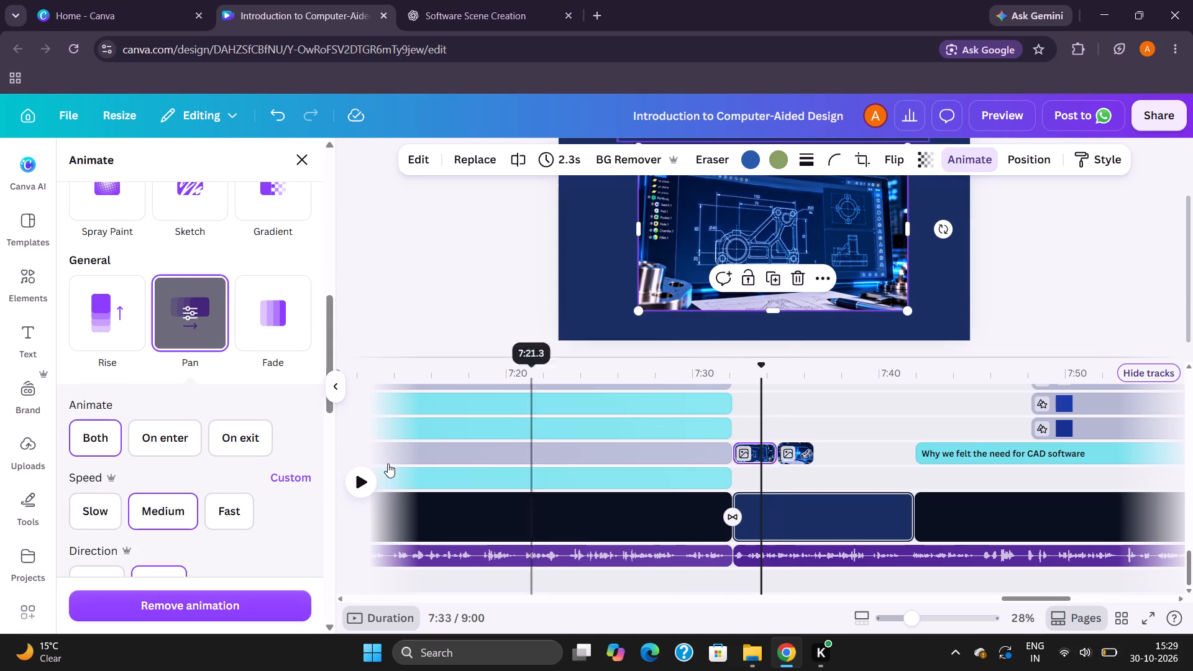
# Apply the Wipe animation at medium speed to the 2.0 s sketch-to-3D image clip, on both enter and exit.
pyautogui.click(803, 456)
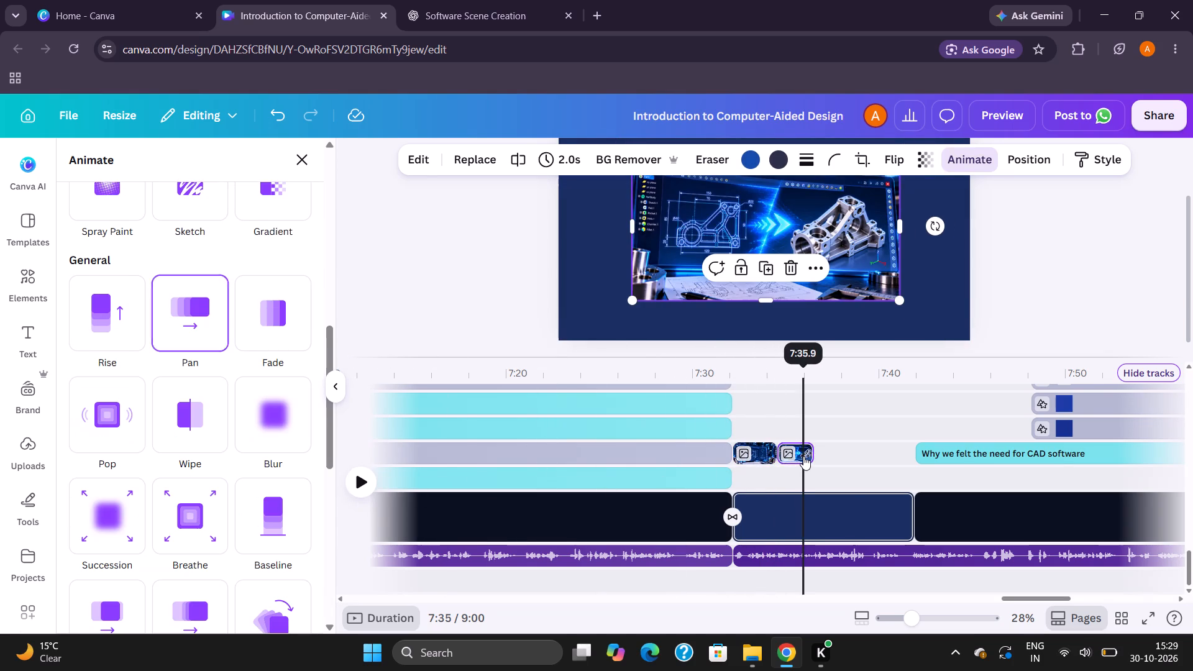
pyautogui.click(989, 157)
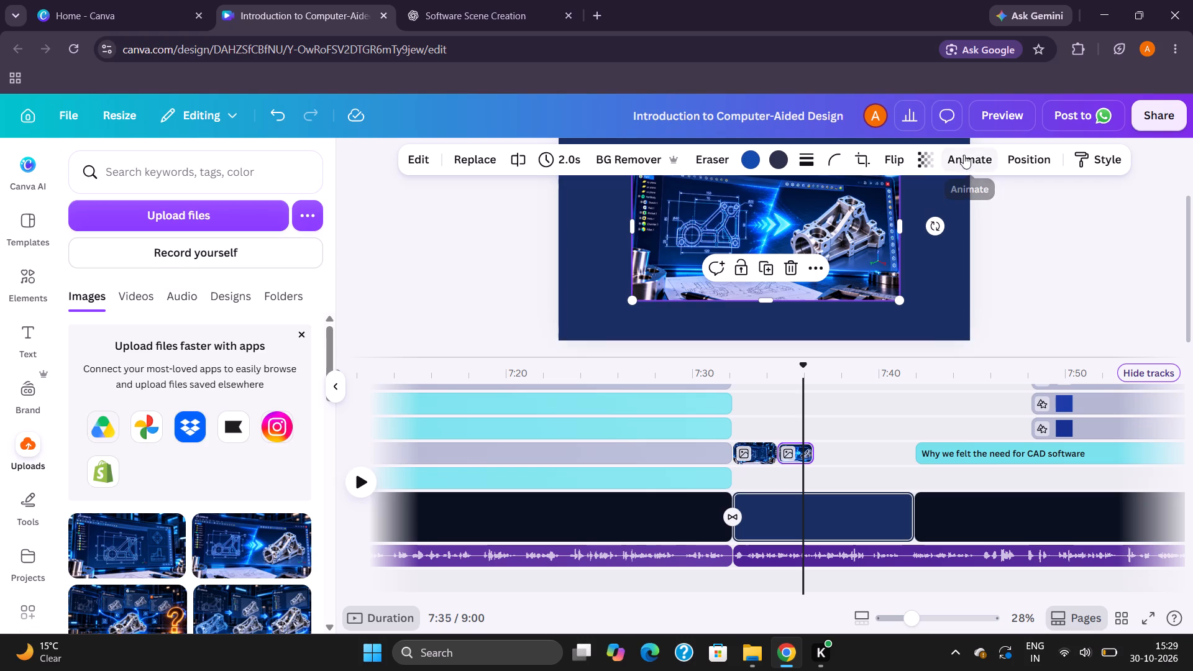
pyautogui.click(964, 155)
pyautogui.scroll(-6, 221, 491)
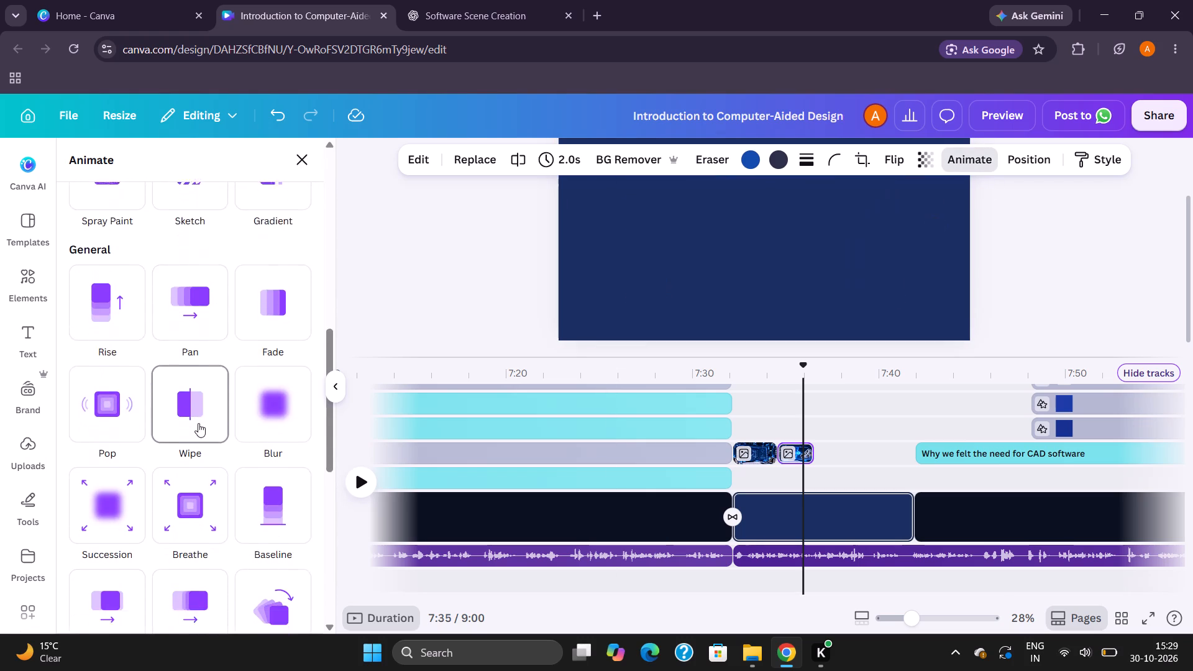
pyautogui.click(195, 393)
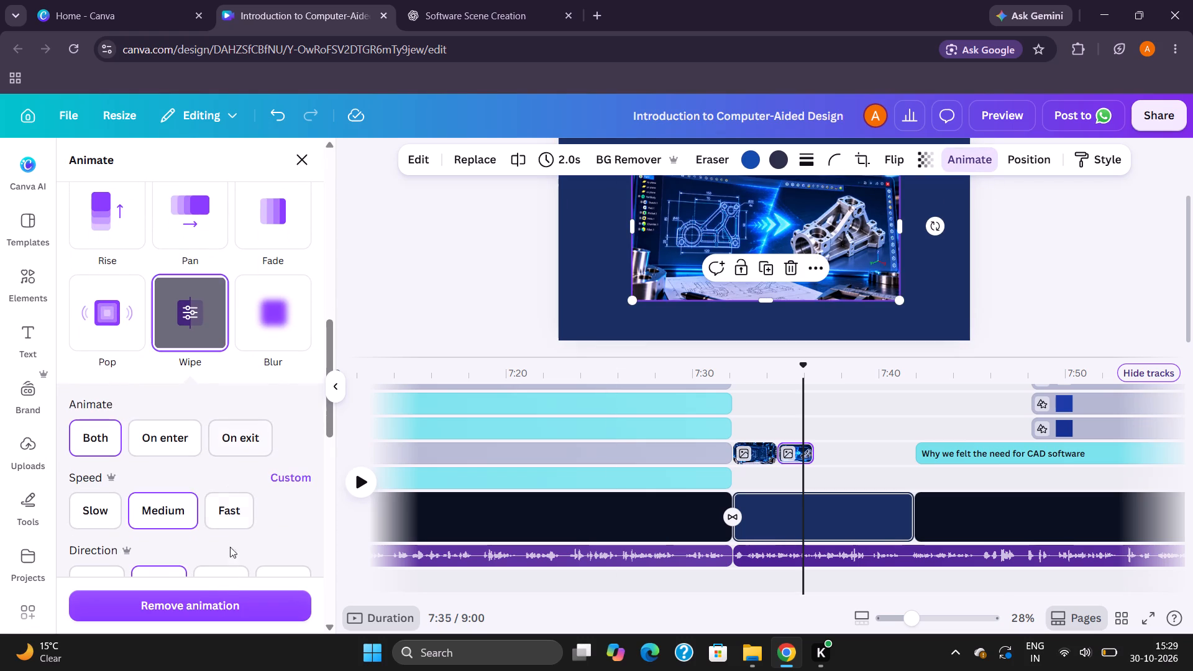
pyautogui.click(165, 517)
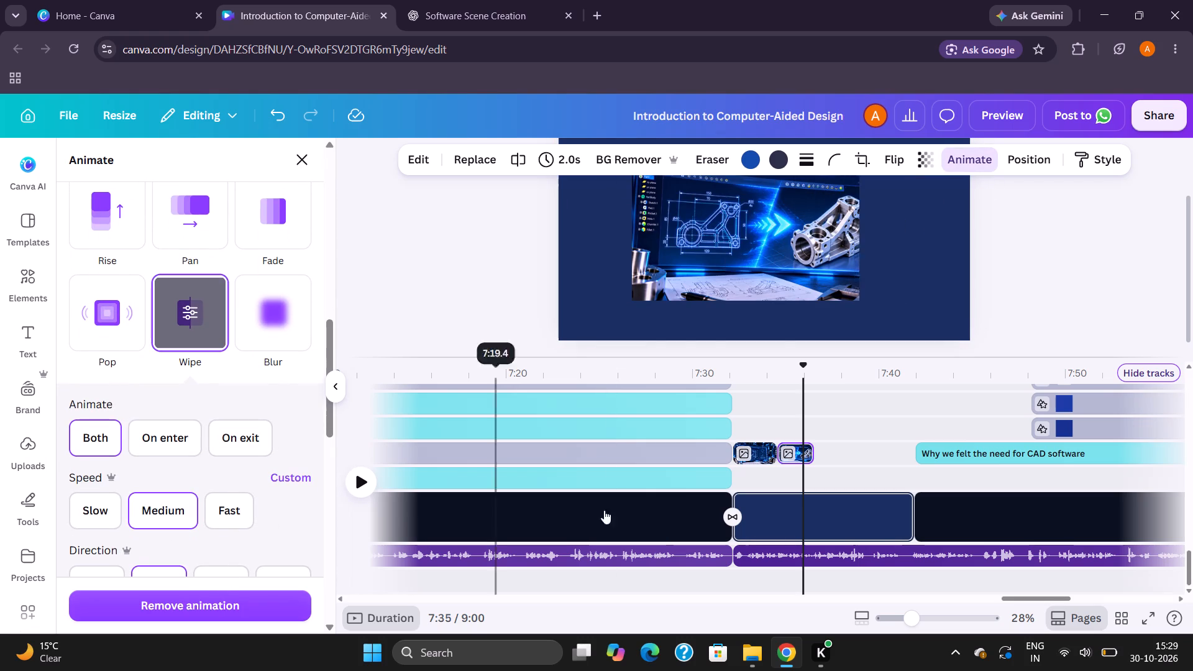
# Switch the 2.3 s sketch image clip's animation to Wipe.
pyautogui.click(753, 449)
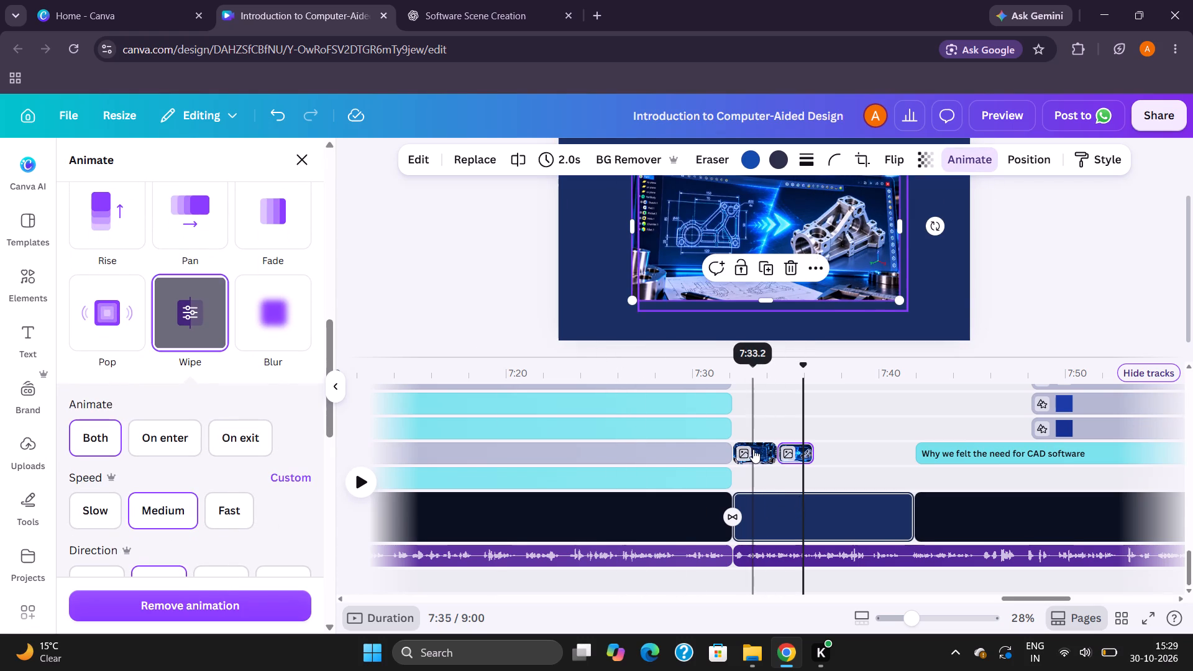
pyautogui.click(961, 160)
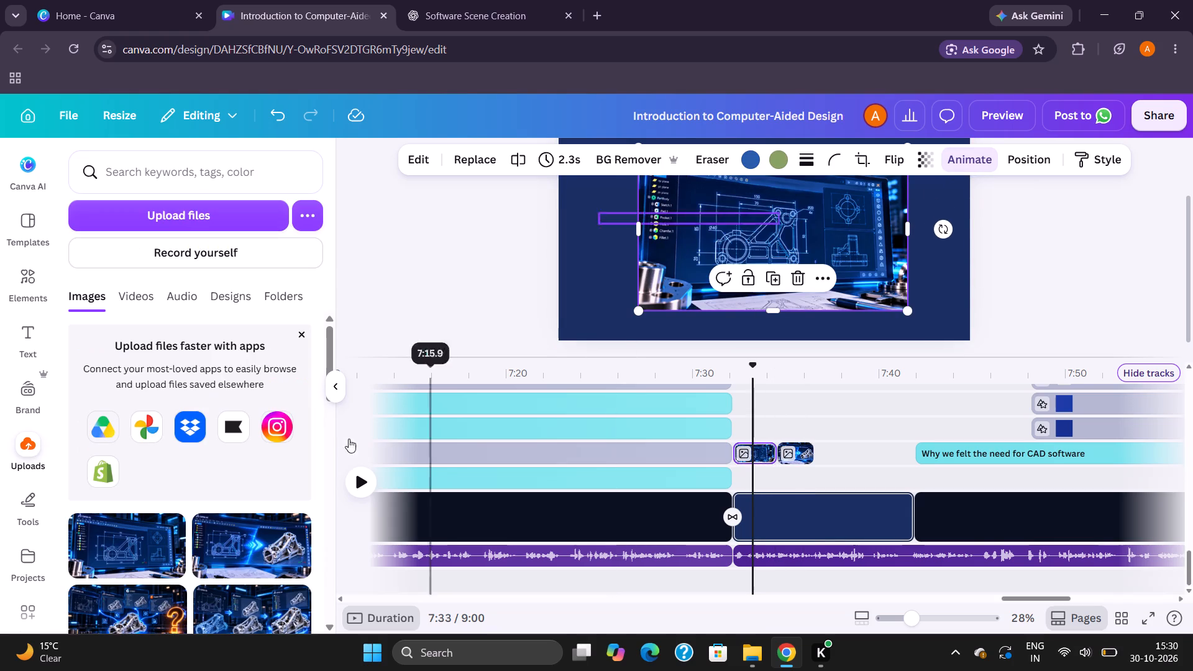
pyautogui.scroll(-6, 319, 449)
pyautogui.click(967, 158)
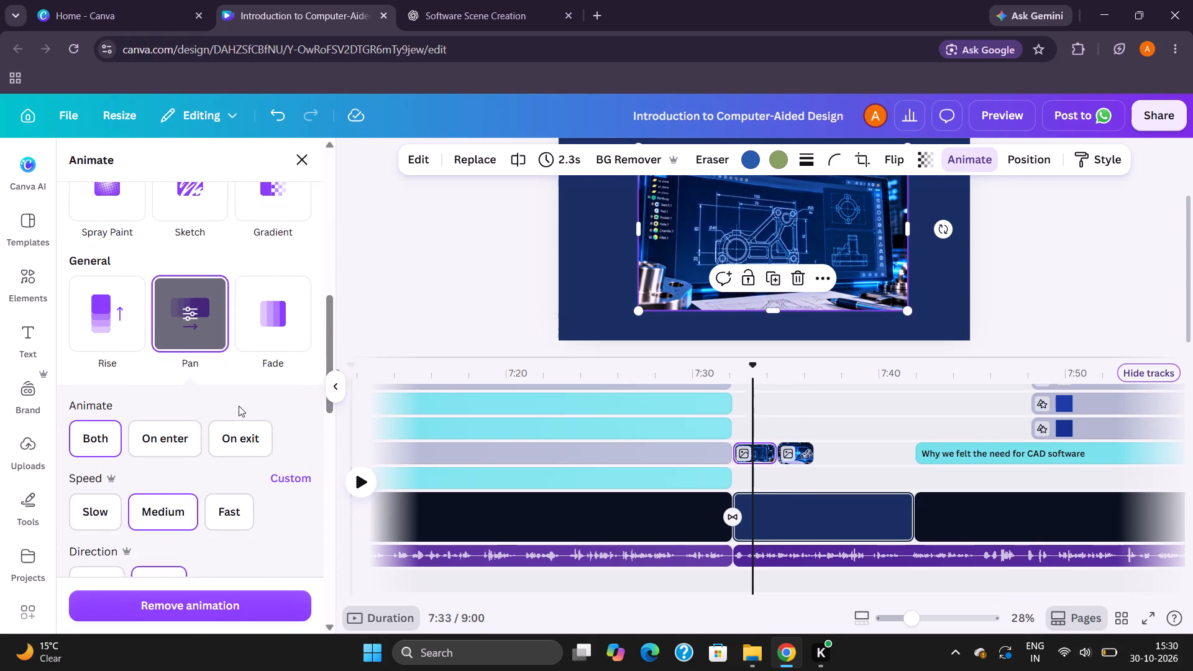
pyautogui.scroll(-2, 213, 380)
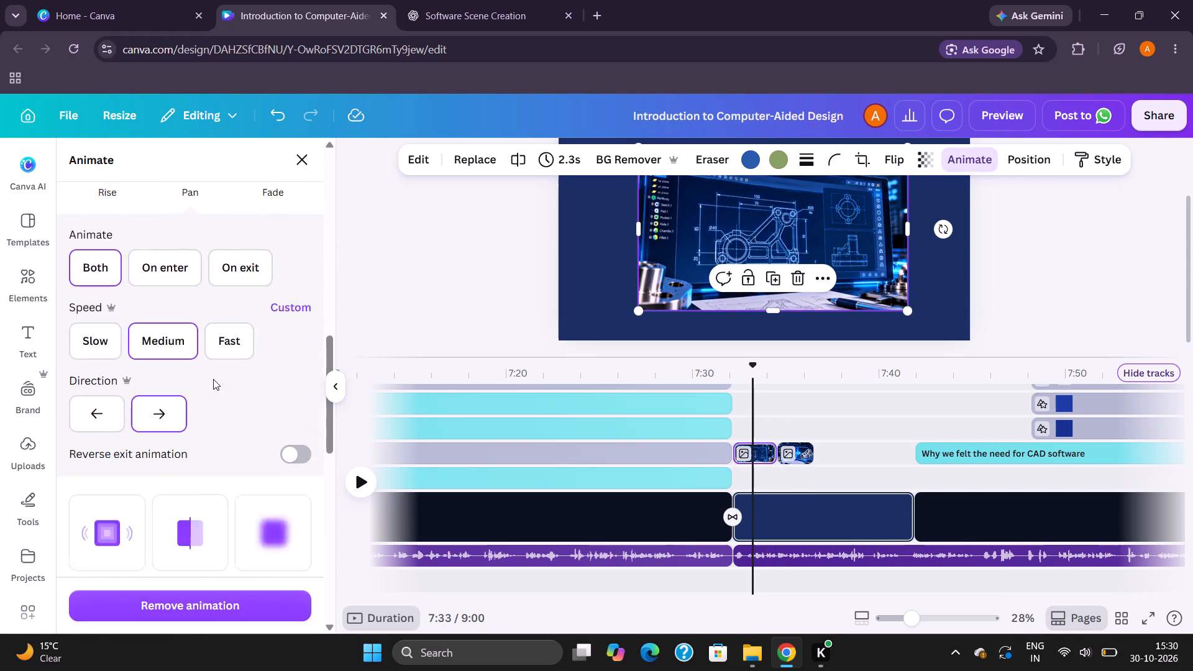
pyautogui.scroll(-1, 213, 379)
pyautogui.click(199, 395)
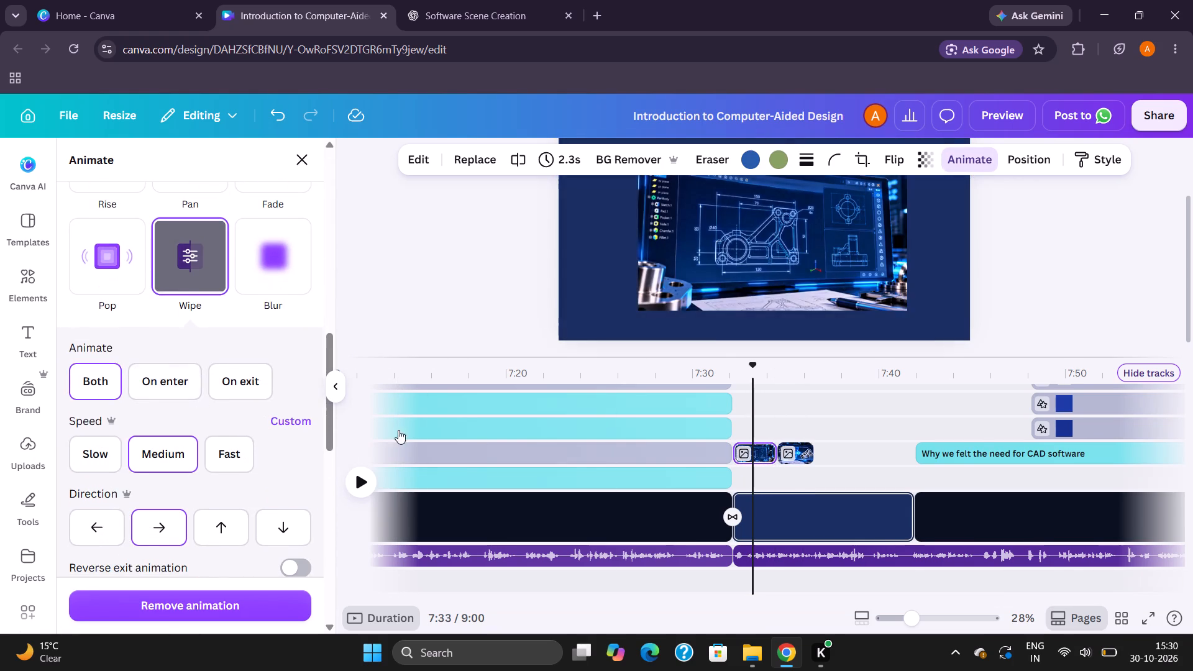
# Place the uploaded CATIA V5 image with the glowing wireframe beside a metal bracket at about 7:36, centered on the navy background.
pyautogui.click(779, 480)
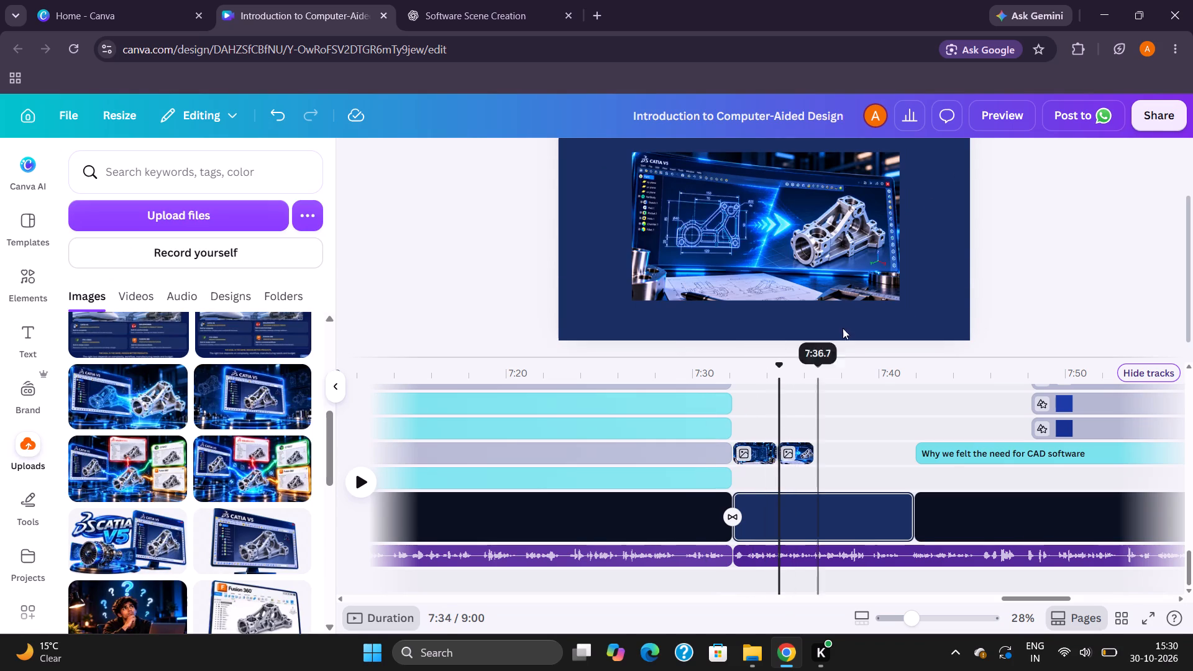
pyautogui.click(814, 482)
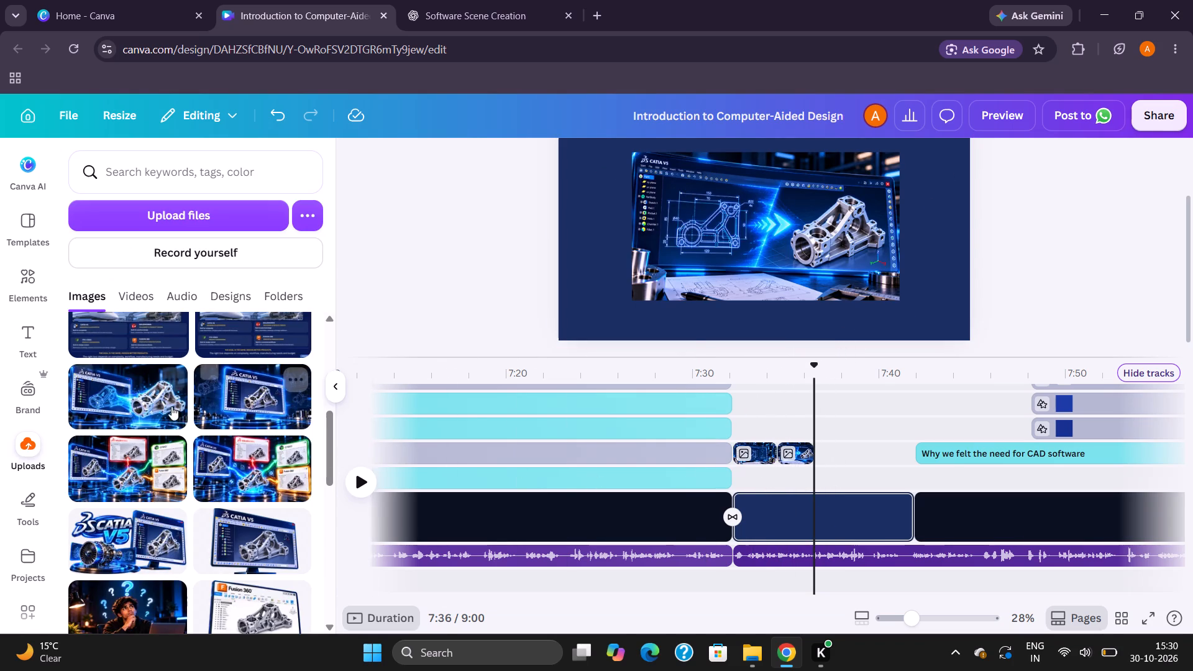
pyautogui.moveTo(167, 401); pyautogui.dragTo(784, 315)
pyautogui.press('Escape')
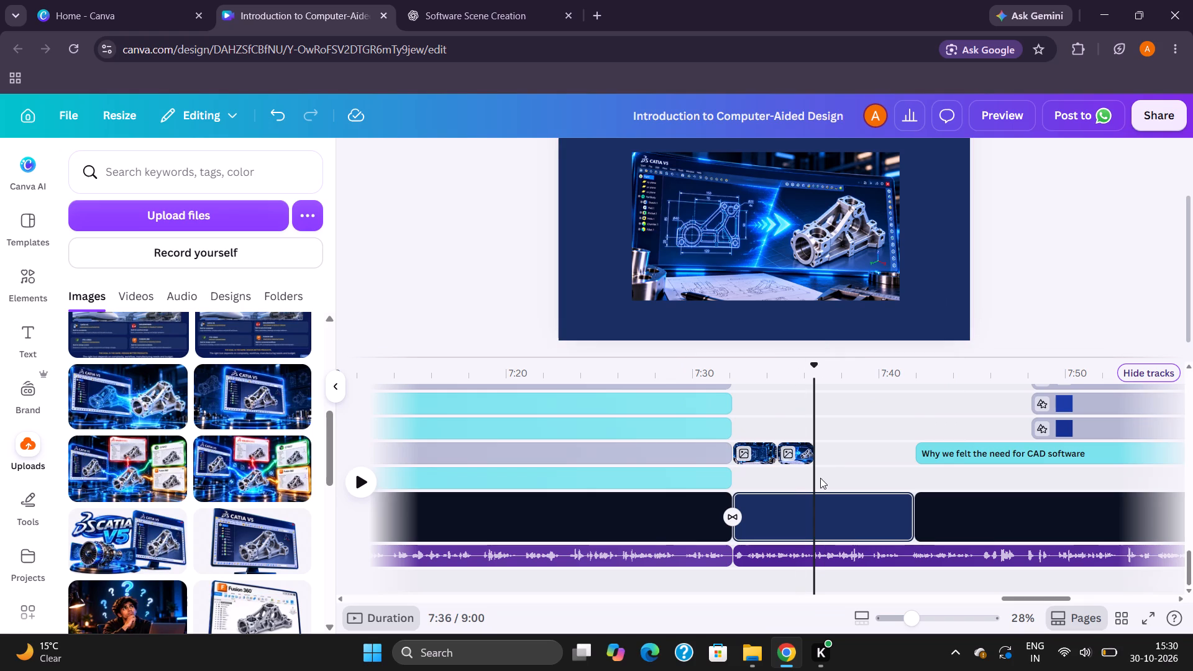
pyautogui.click(820, 478)
pyautogui.moveTo(119, 399); pyautogui.dragTo(666, 231)
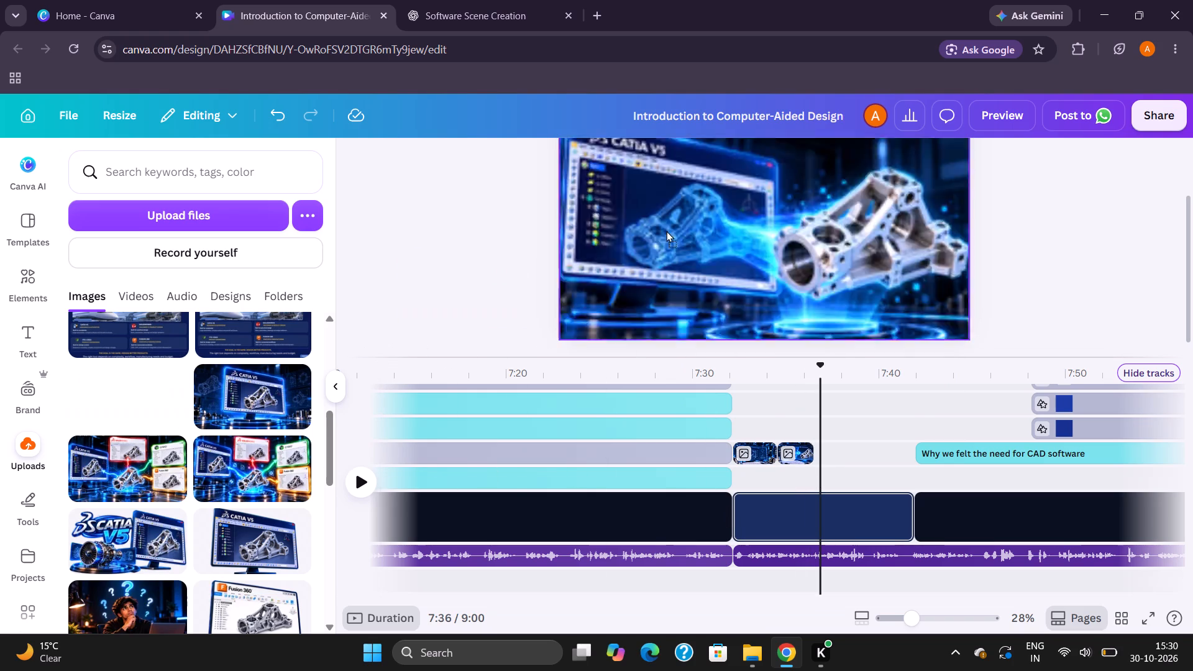
pyautogui.moveTo(666, 231); pyautogui.dragTo(705, 197)
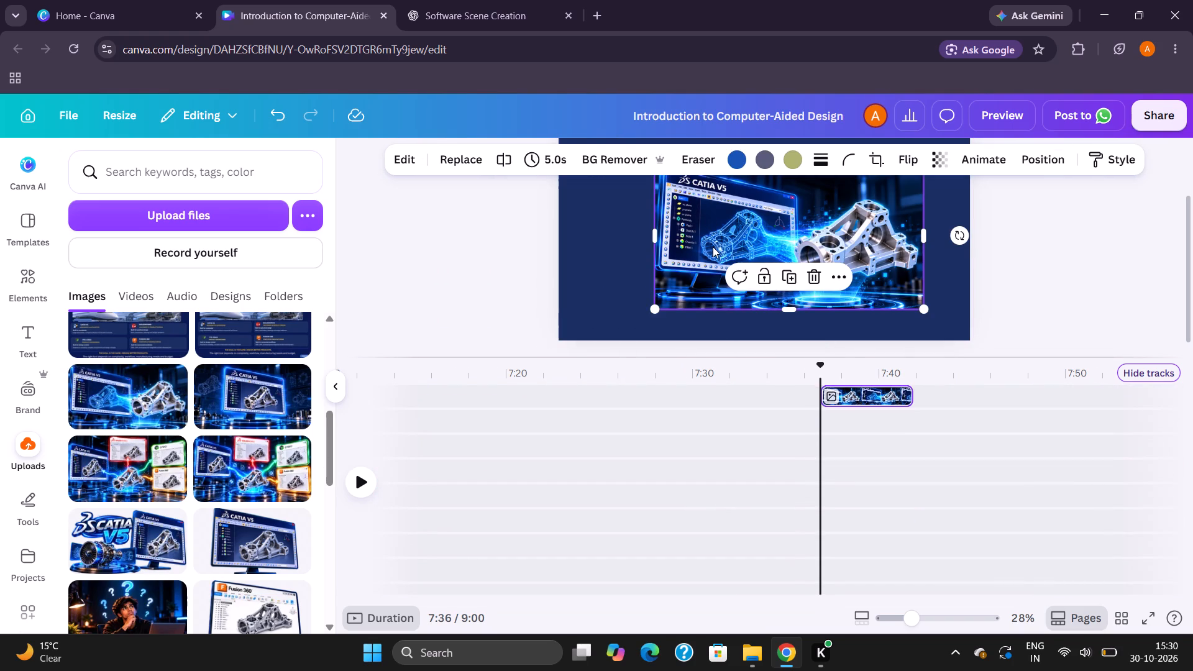
pyautogui.scroll(1, 711, 247)
pyautogui.moveTo(750, 294); pyautogui.dragTo(729, 296)
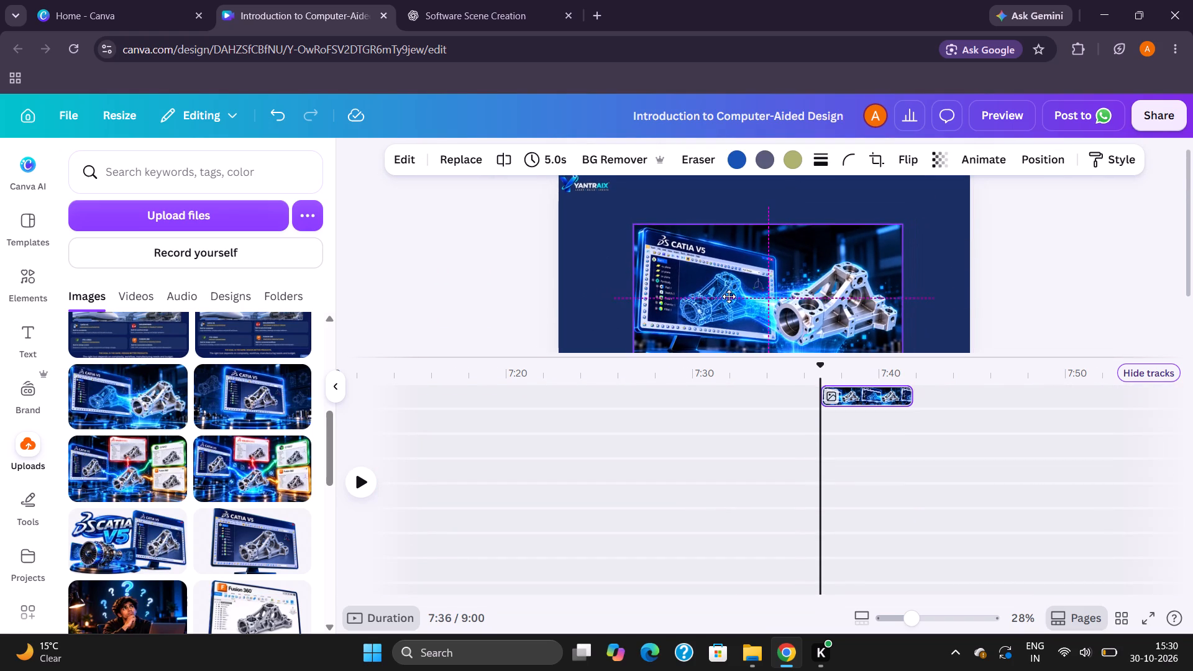
# Fine-tune the centering of the CATIA V5 wireframe-and-bracket image on the navy background.
pyautogui.moveTo(729, 296); pyautogui.dragTo(729, 294)
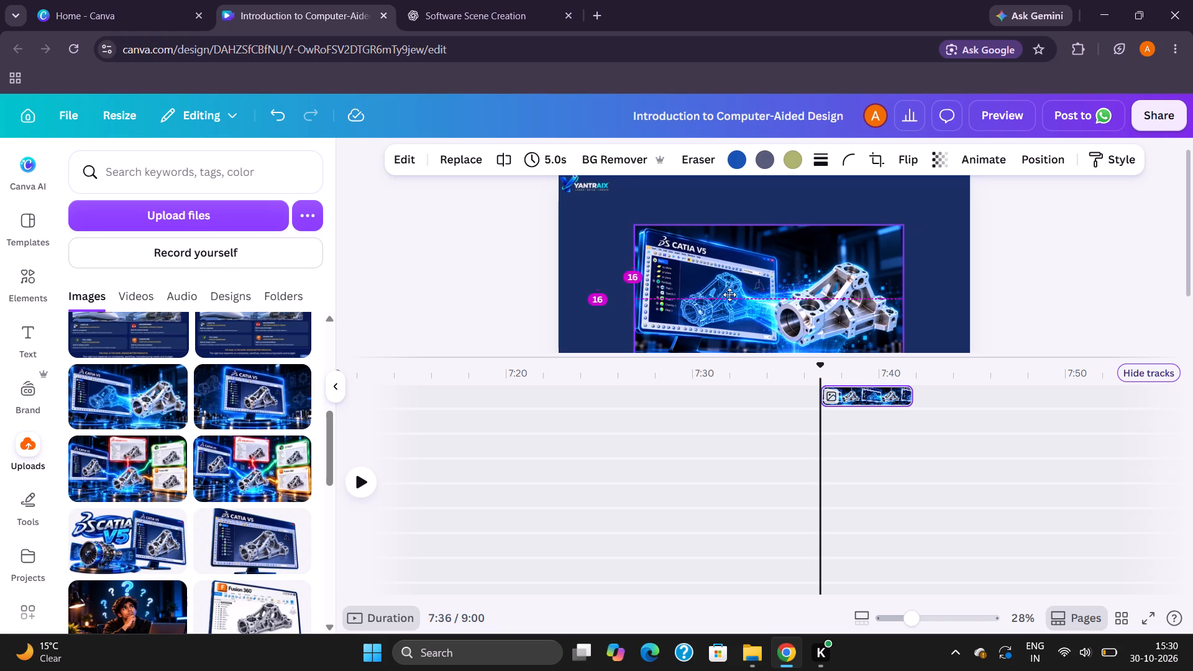
pyautogui.moveTo(729, 294); pyautogui.dragTo(727, 294)
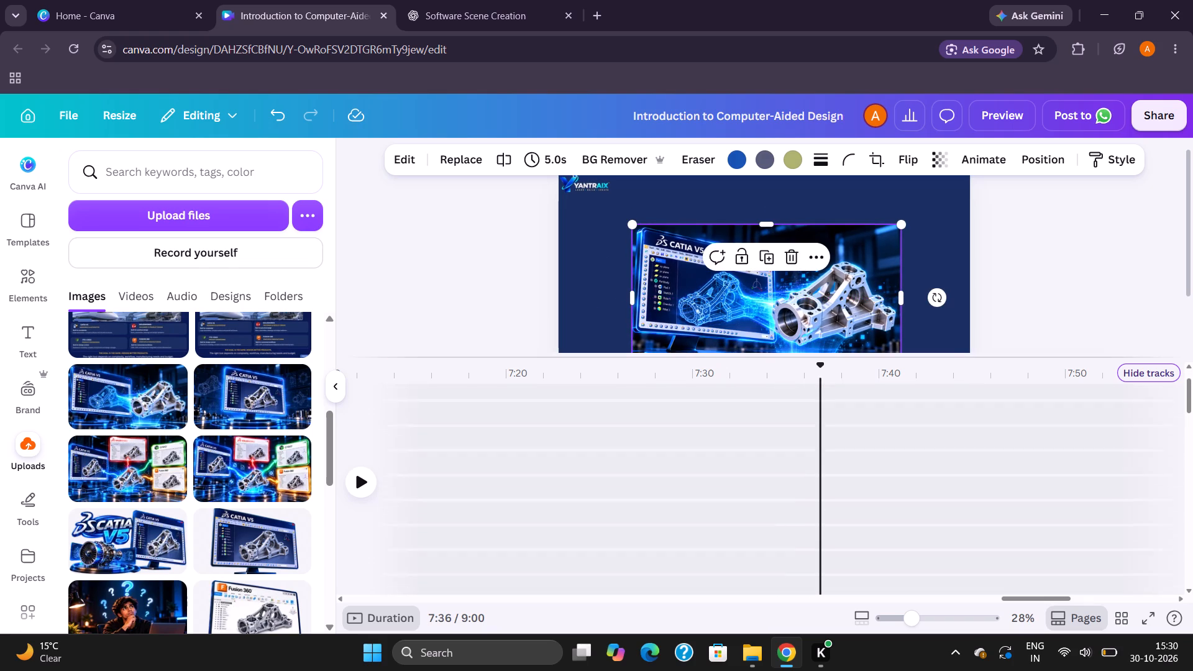
# Move the wireframe-and-bracket image clip down to the track above the existing scene image clips and trim it to 2.0 s.
pyautogui.moveTo(859, 400); pyautogui.dragTo(849, 670)
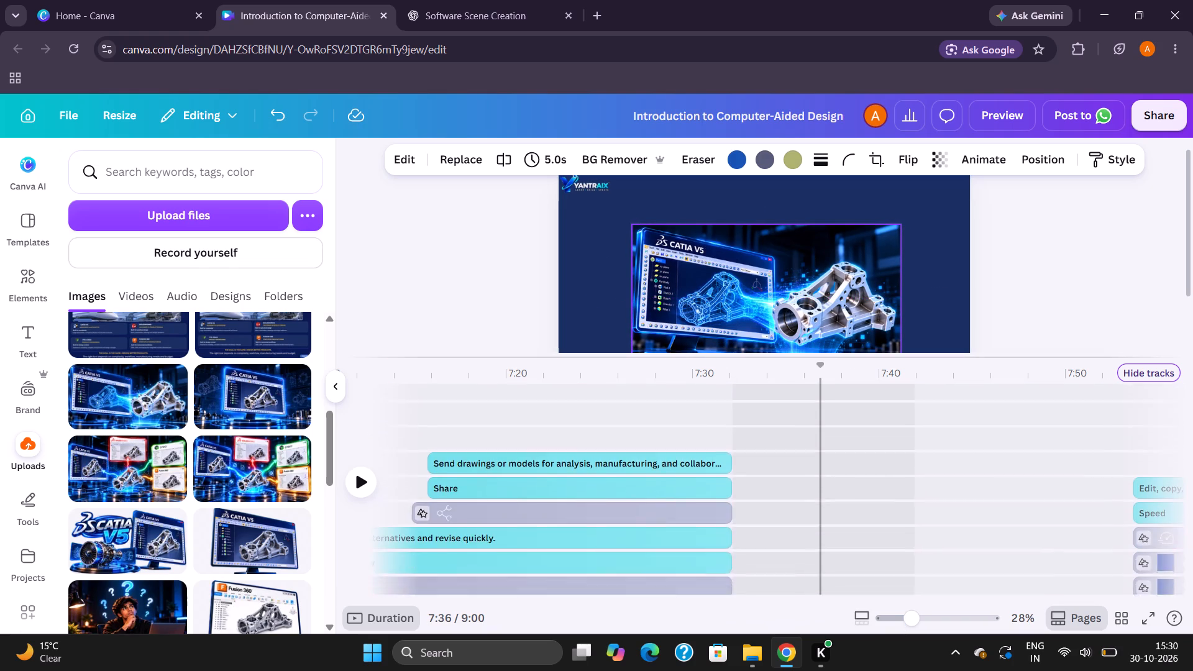
pyautogui.moveTo(849, 670); pyautogui.dragTo(844, 451)
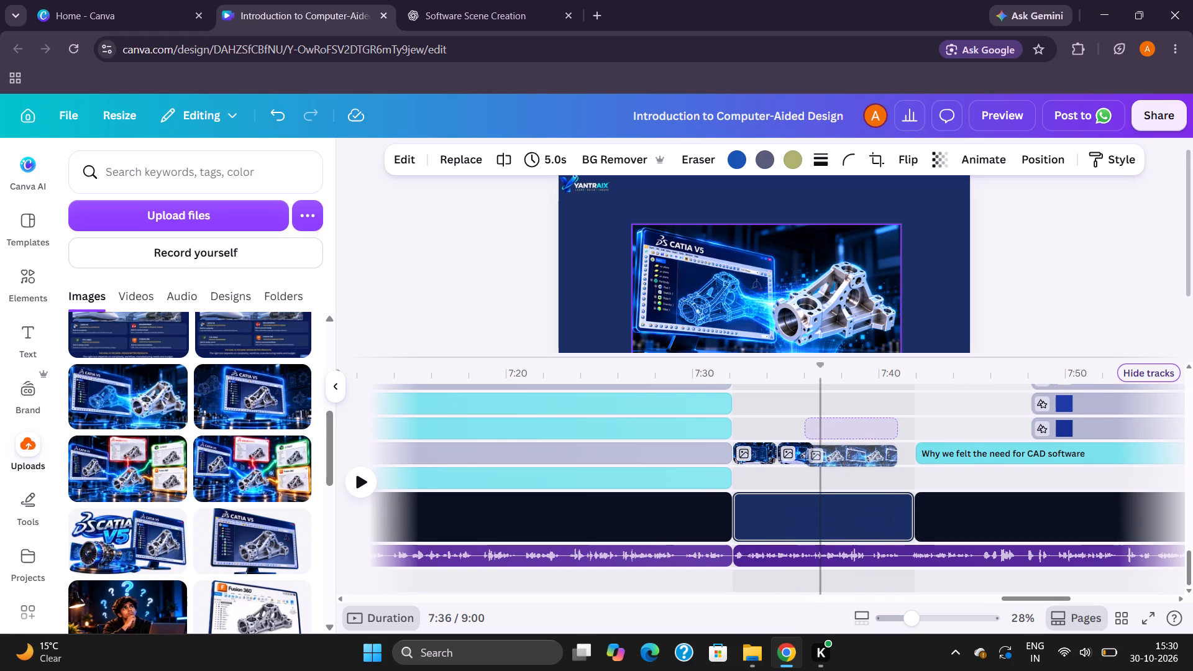
pyautogui.moveTo(844, 451); pyautogui.dragTo(844, 451)
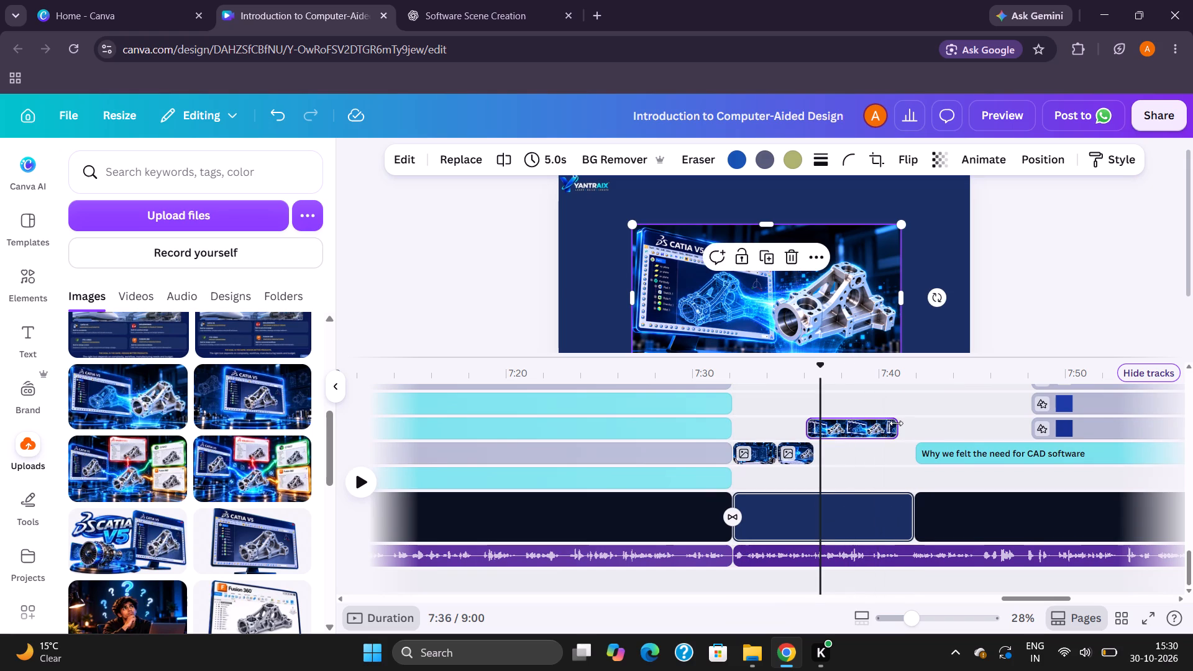
pyautogui.moveTo(896, 423); pyautogui.dragTo(841, 414)
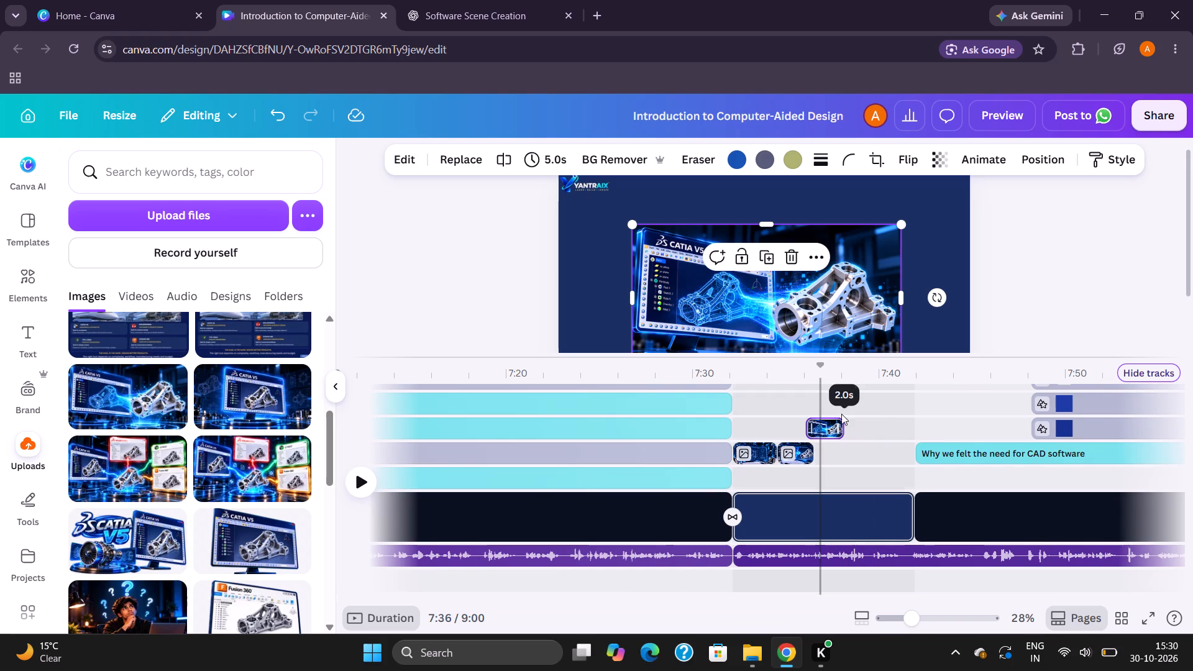
# Place the 2.0 s wireframe-and-bracket clip on the scene images' track, just after the sketch-to-3D clip at about 7:37.
pyautogui.moveTo(828, 422); pyautogui.dragTo(839, 445)
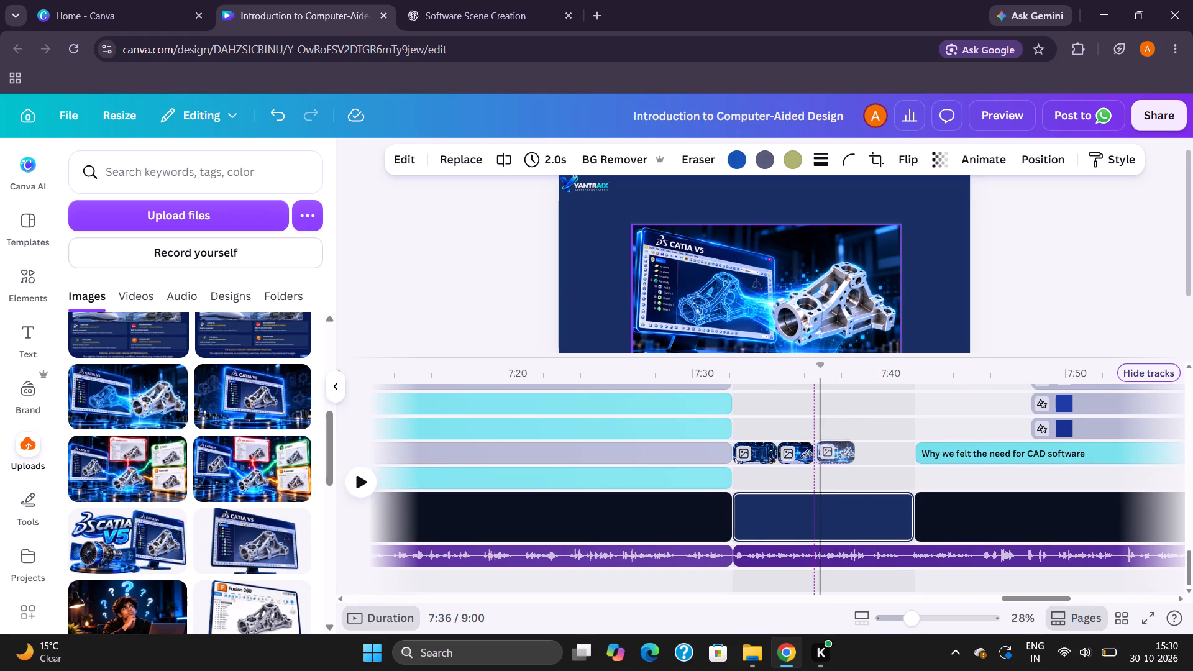
pyautogui.moveTo(839, 445); pyautogui.dragTo(838, 446)
pyautogui.click(836, 455)
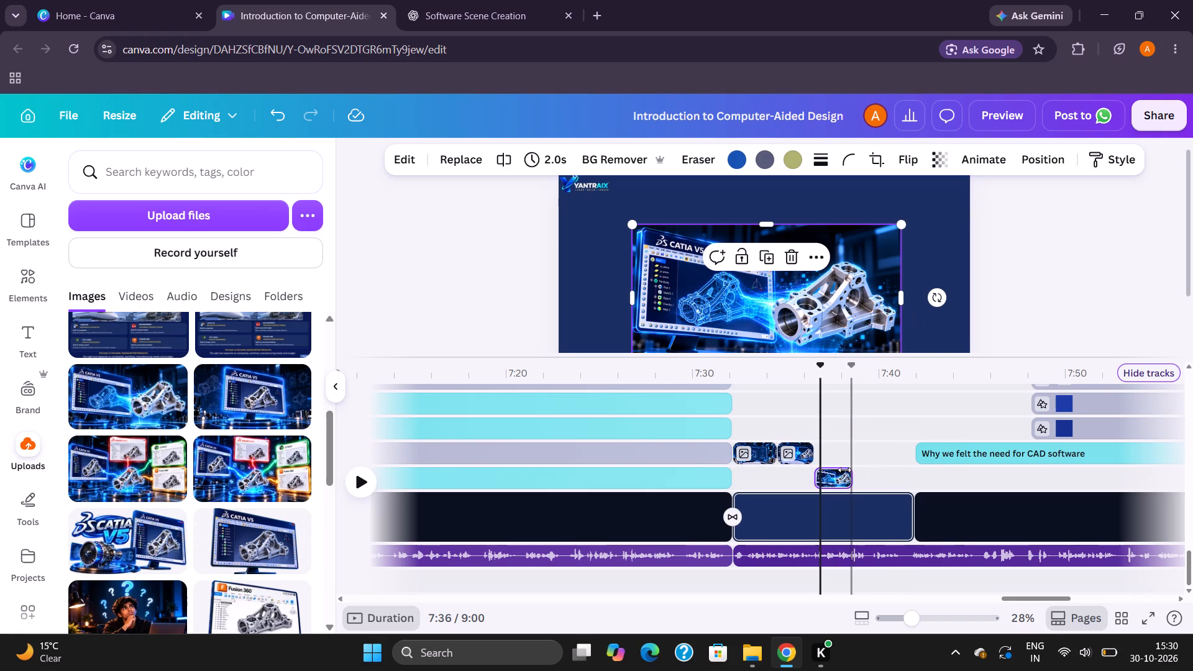
pyautogui.moveTo(840, 470); pyautogui.dragTo(839, 442)
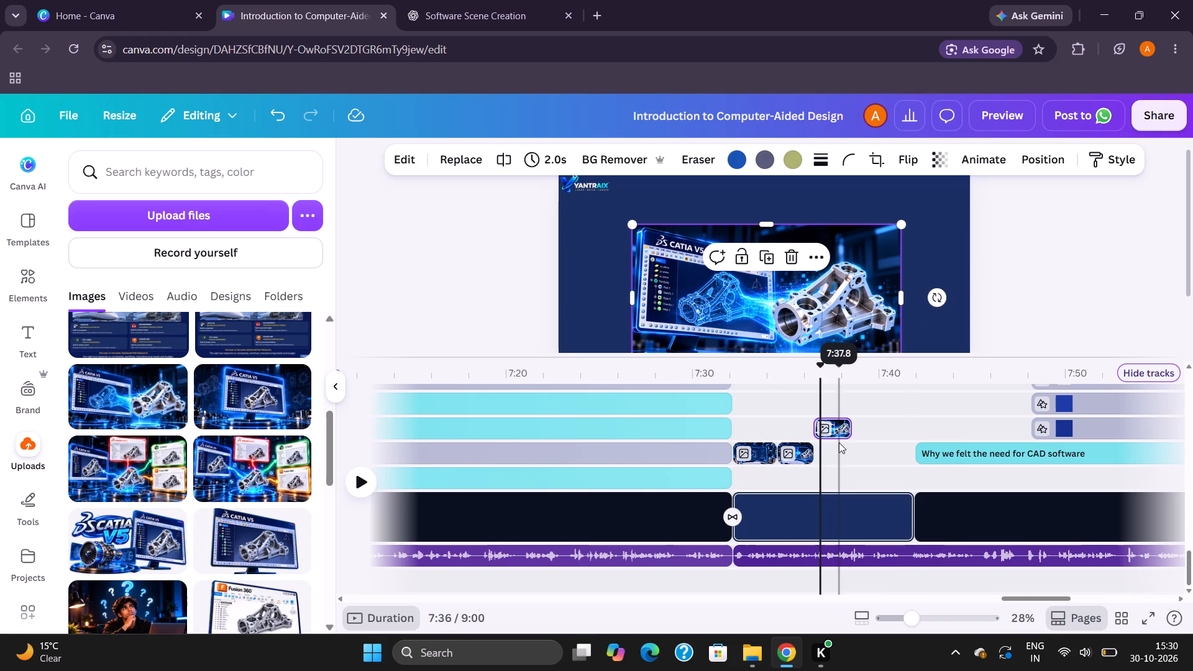
pyautogui.moveTo(834, 427); pyautogui.dragTo(842, 446)
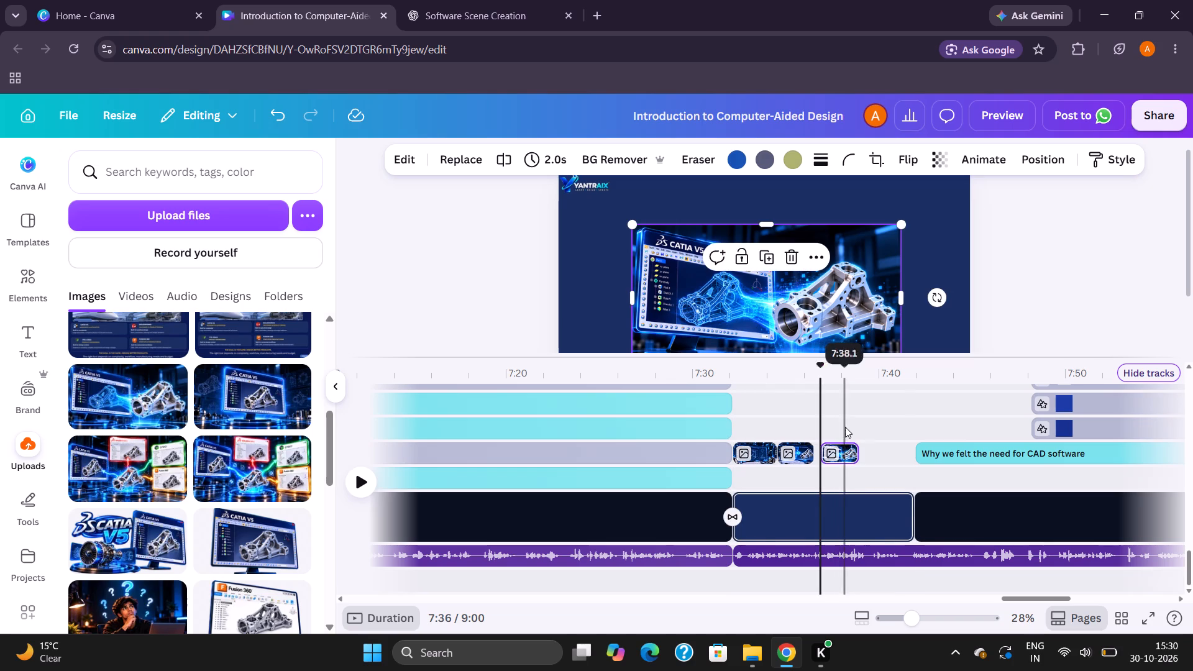
pyautogui.click(816, 472)
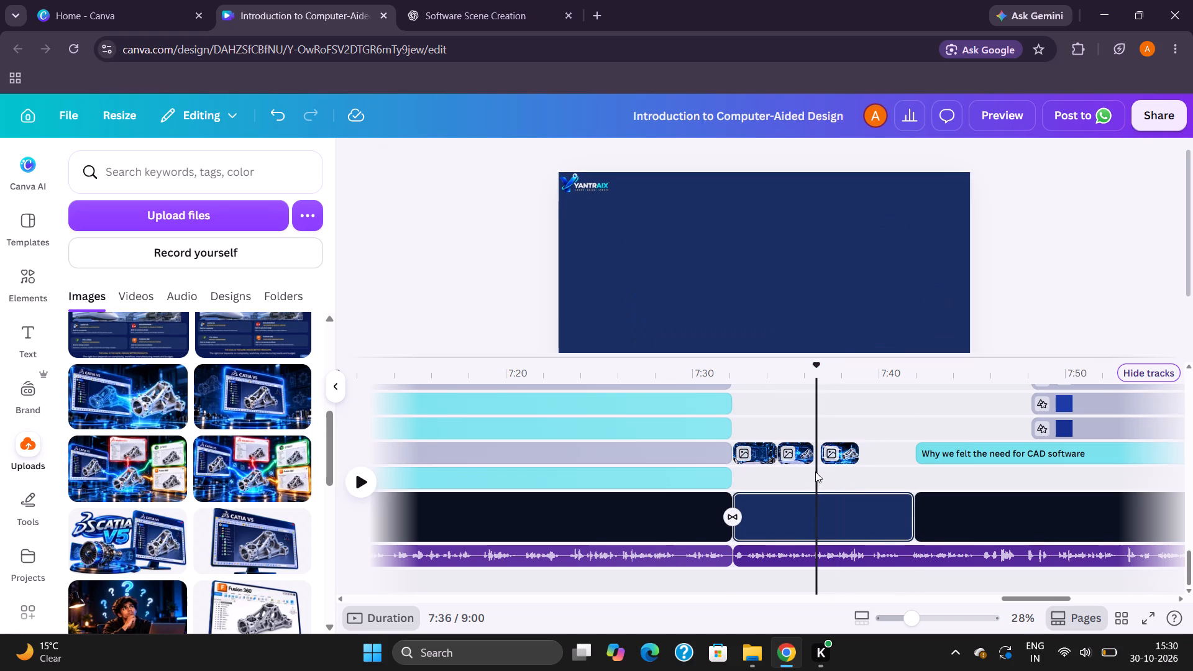
pyautogui.click(838, 456)
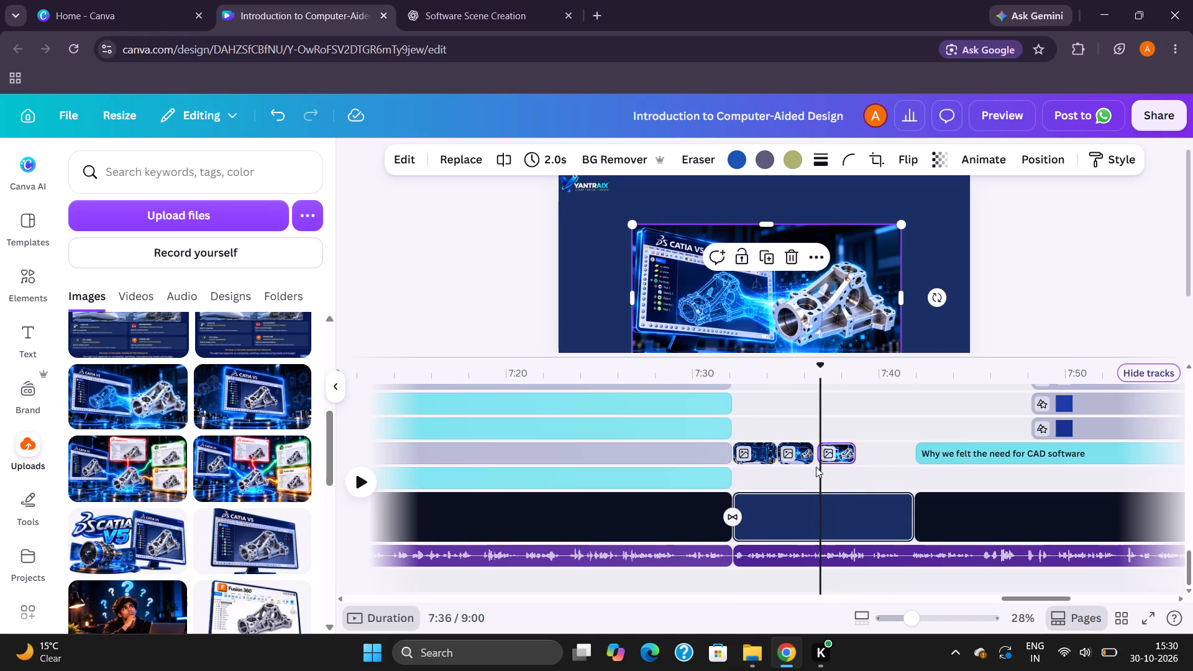
pyautogui.click(812, 467)
pyautogui.click(819, 451)
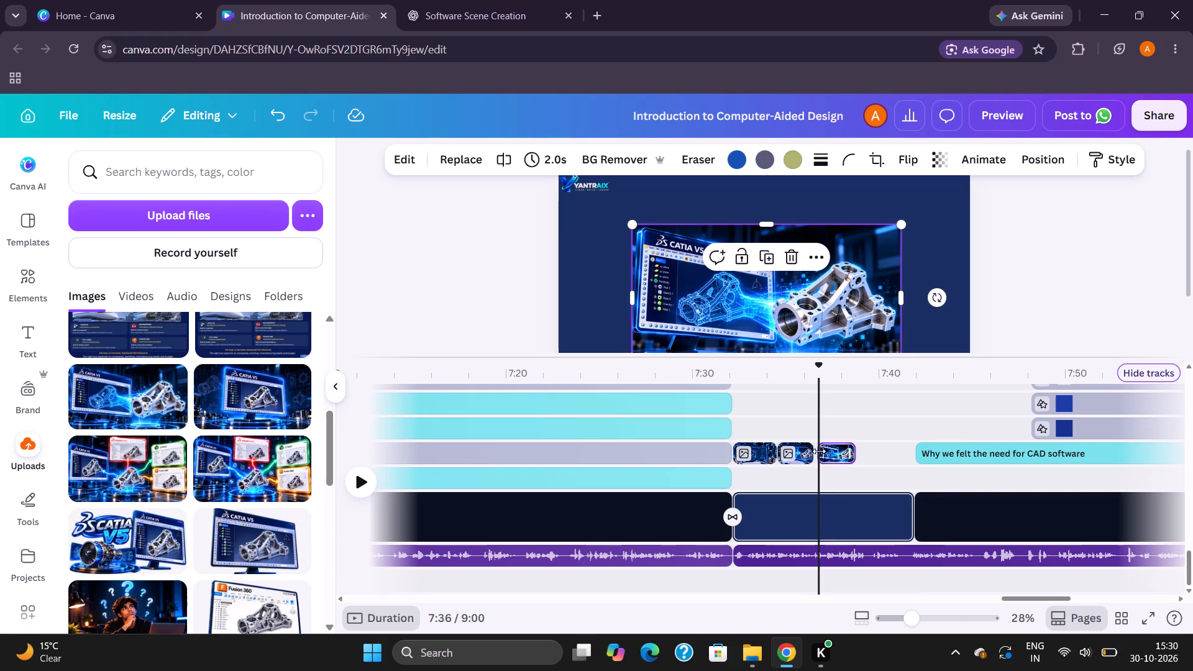
pyautogui.click(819, 451)
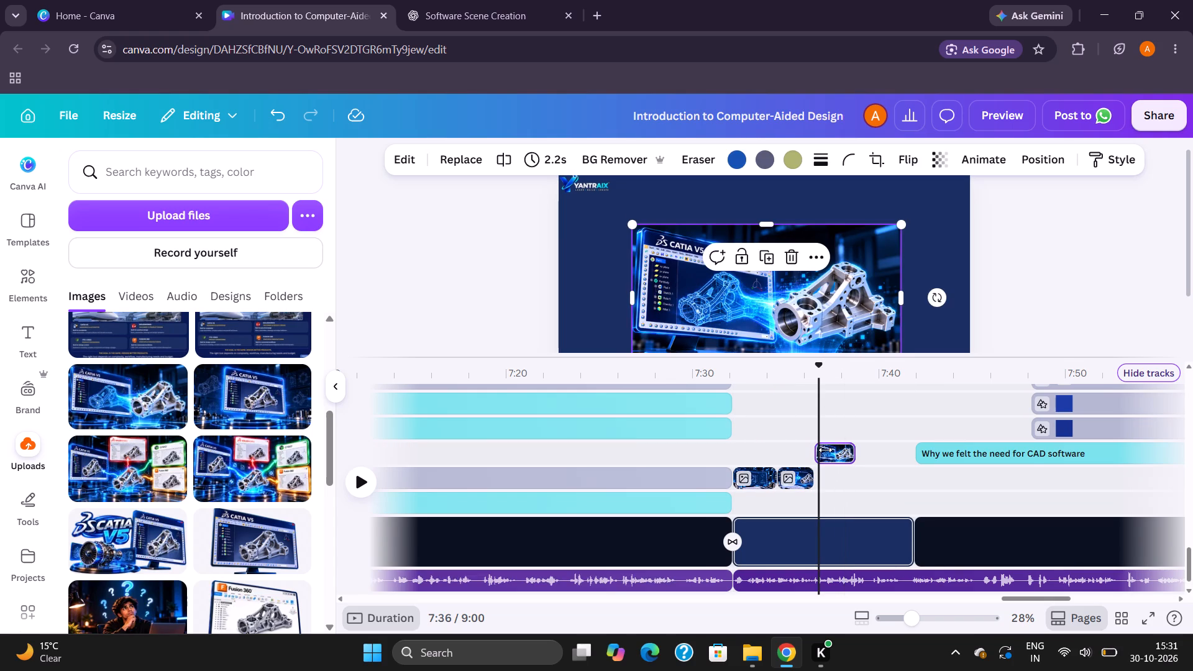
pyautogui.click(824, 450)
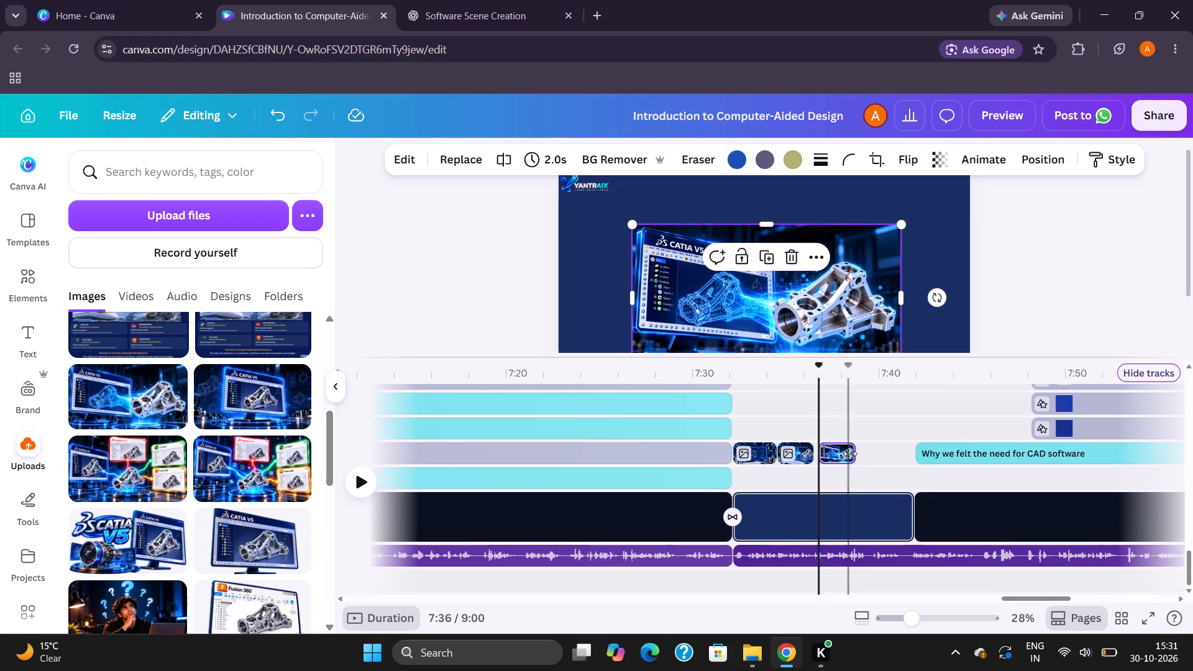
pyautogui.click(852, 450)
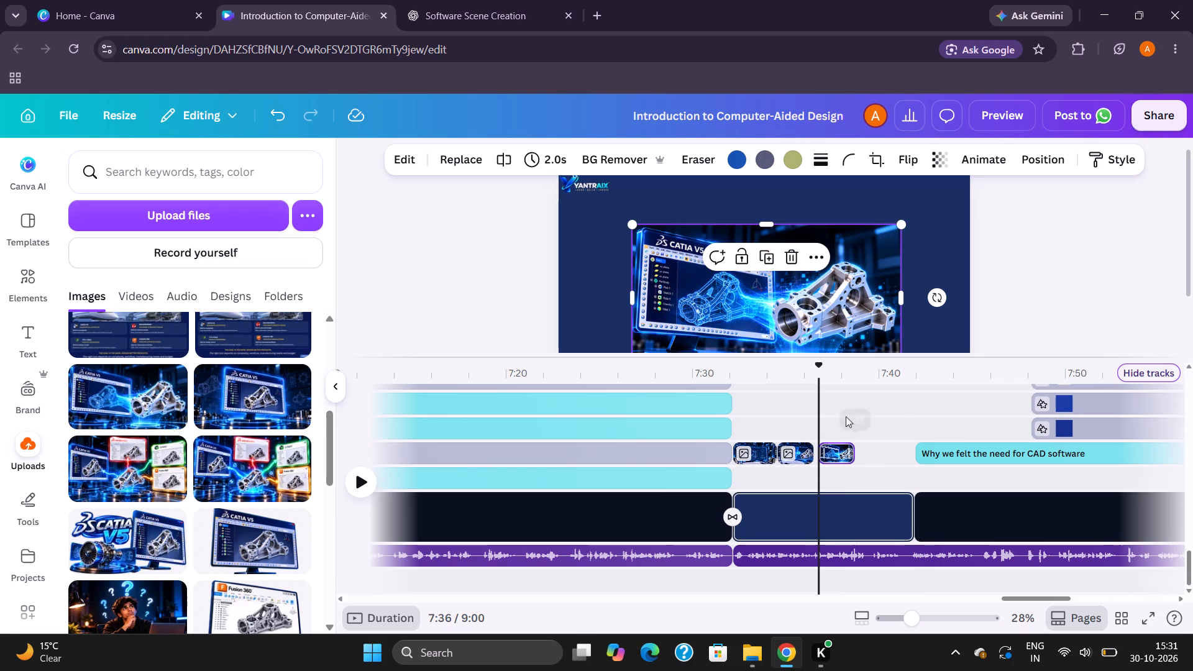
# Apply the Wipe animation at medium speed to the wireframe-and-bracket image clip, on both enter and exit.
pyautogui.click(972, 164)
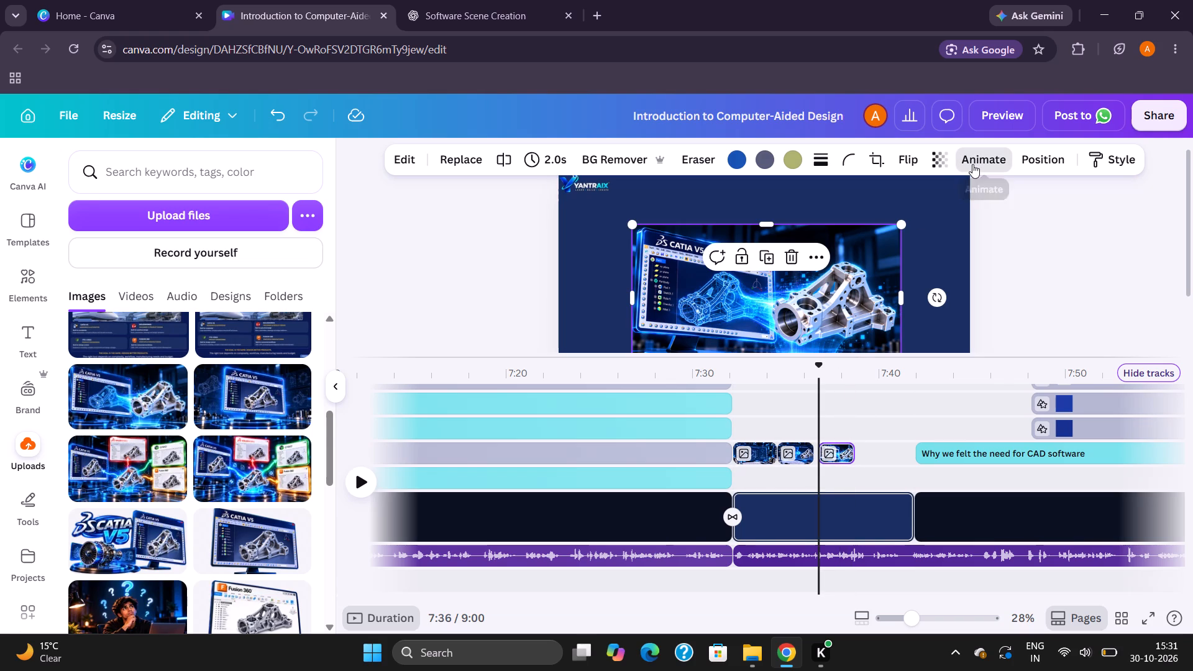
pyautogui.scroll(-3, 168, 536)
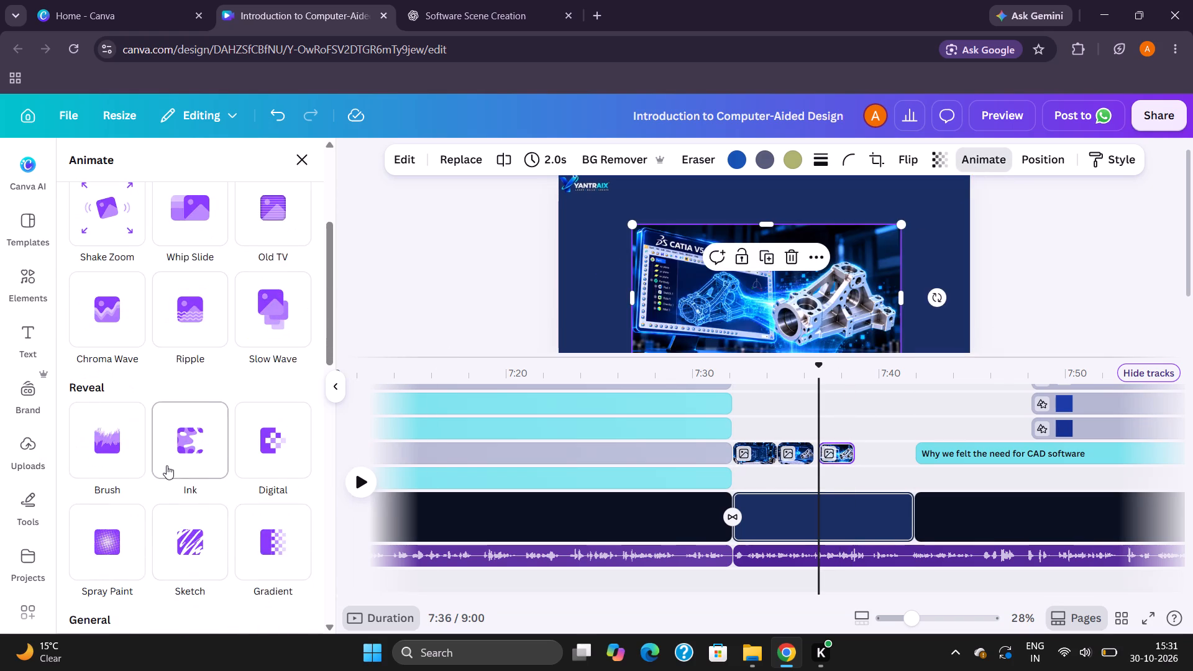
pyautogui.scroll(-3, 167, 465)
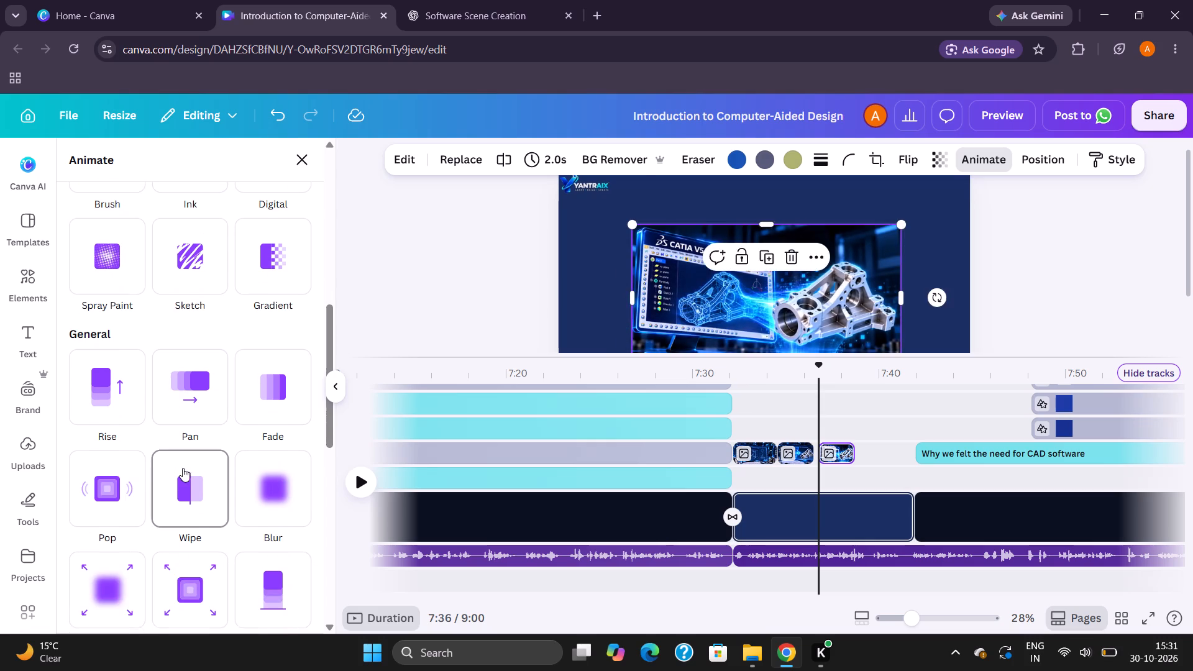
pyautogui.click(184, 468)
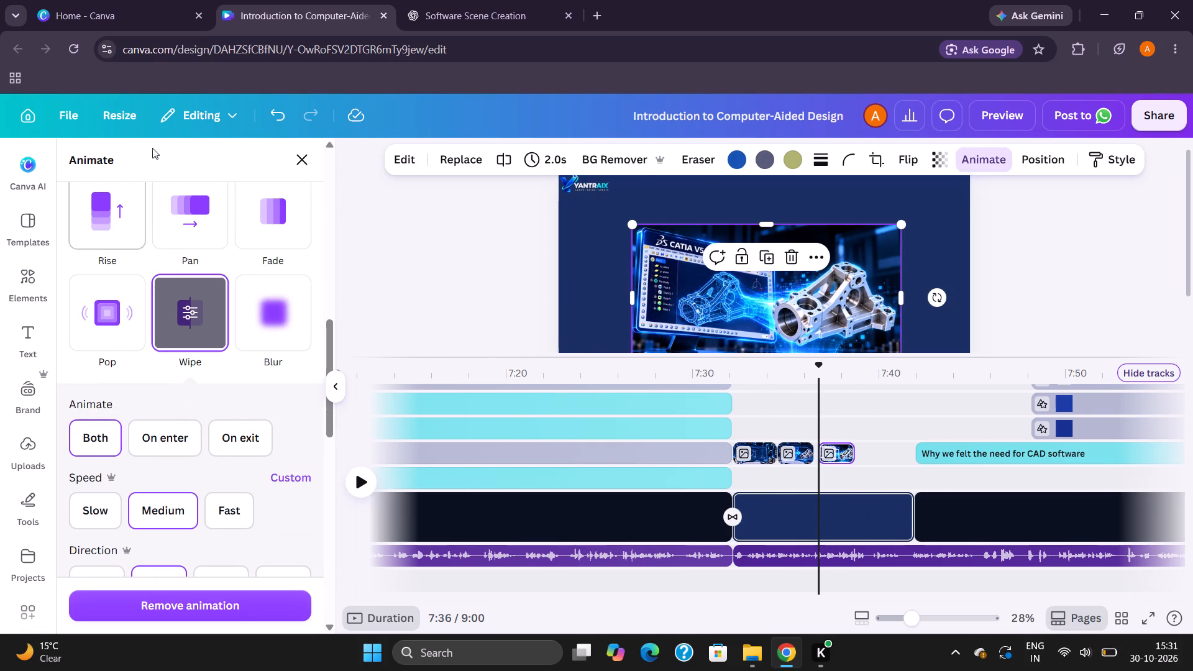
# Place the uploaded bracket image with the glowing orange question mark at about 7:39, centered on the navy background.
pyautogui.click(23, 451)
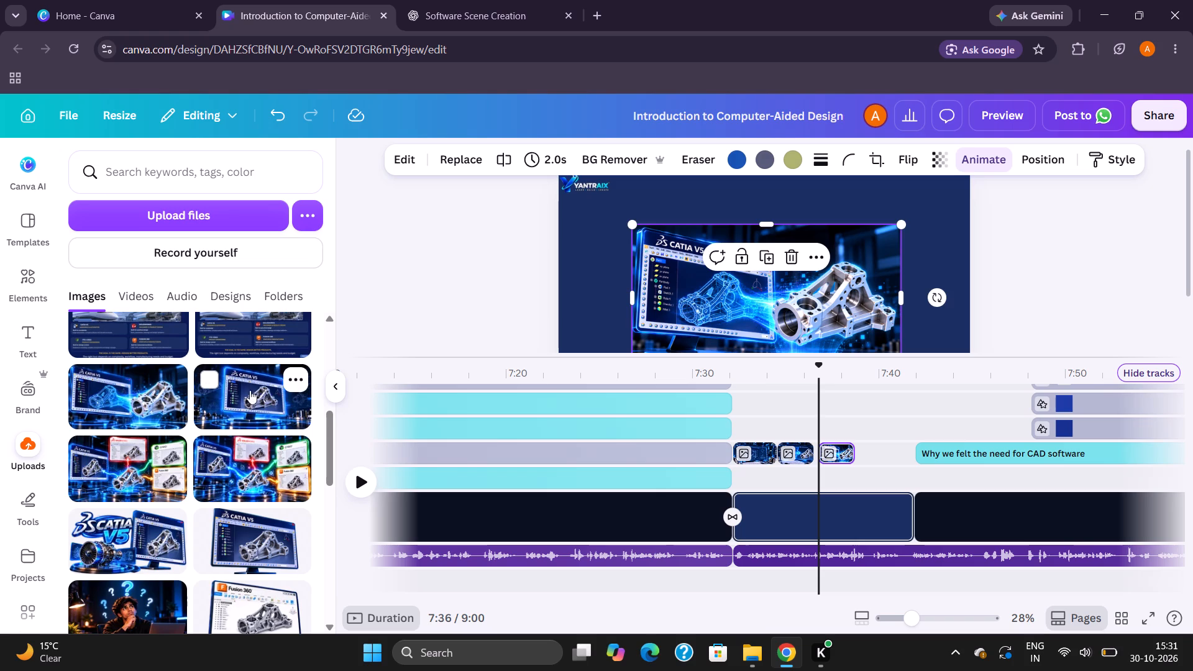
pyautogui.scroll(2, 248, 388)
pyautogui.moveTo(132, 359); pyautogui.dragTo(507, 318)
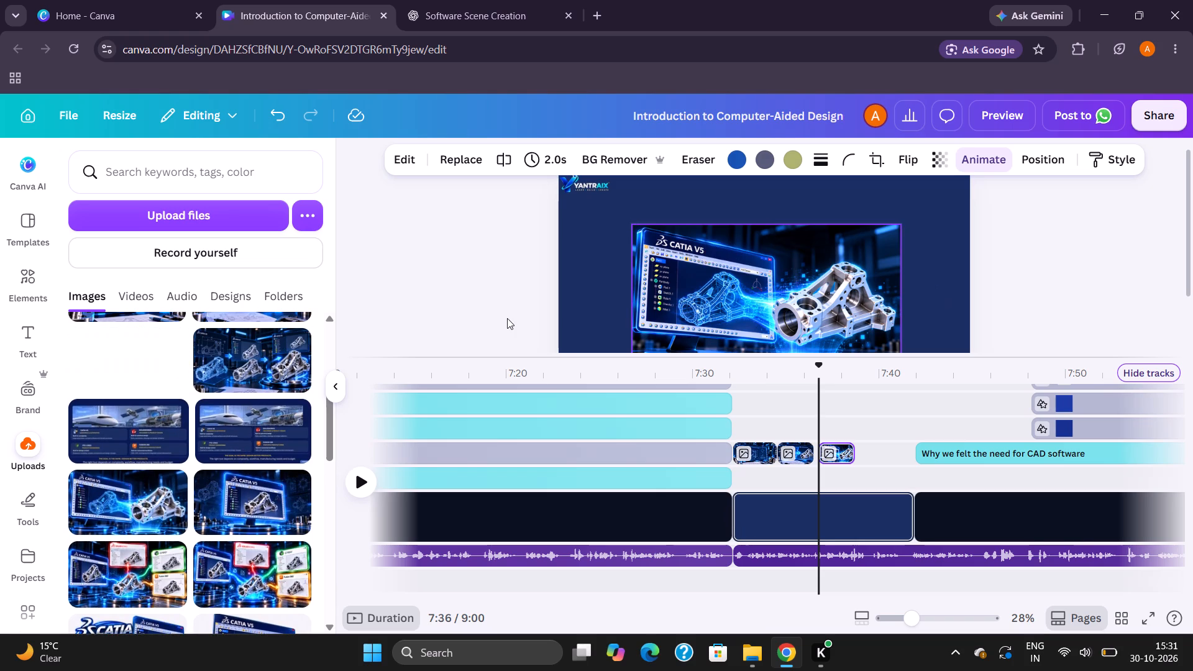
pyautogui.moveTo(507, 318); pyautogui.dragTo(294, 377)
pyautogui.press('Escape')
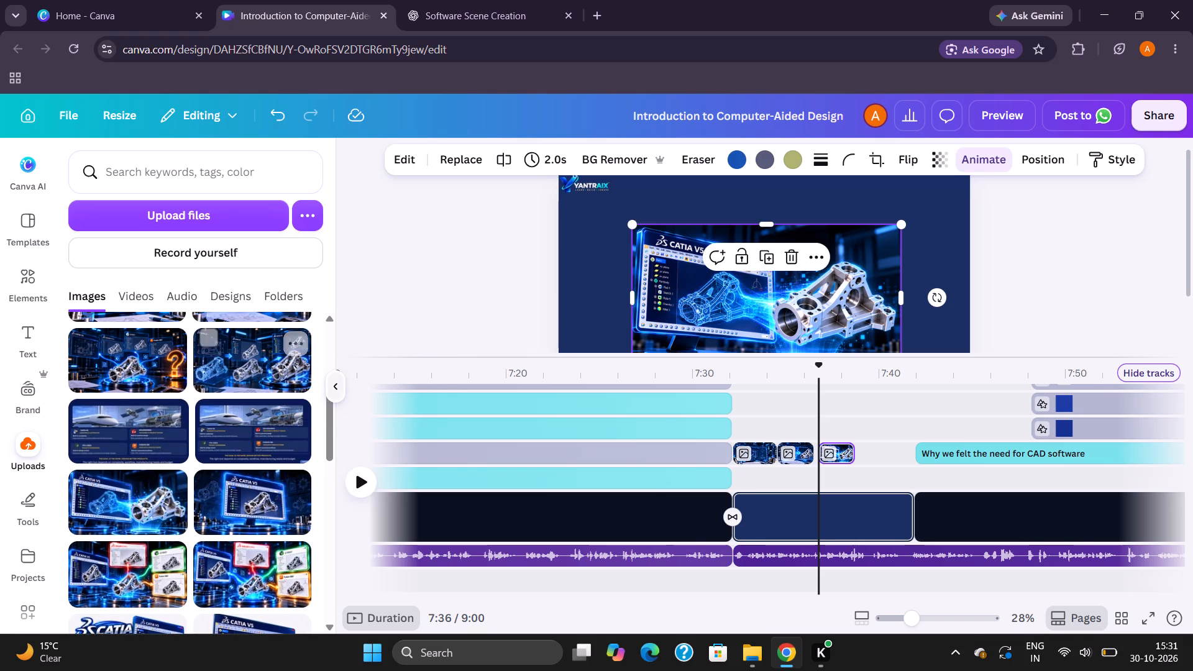
pyautogui.click(852, 482)
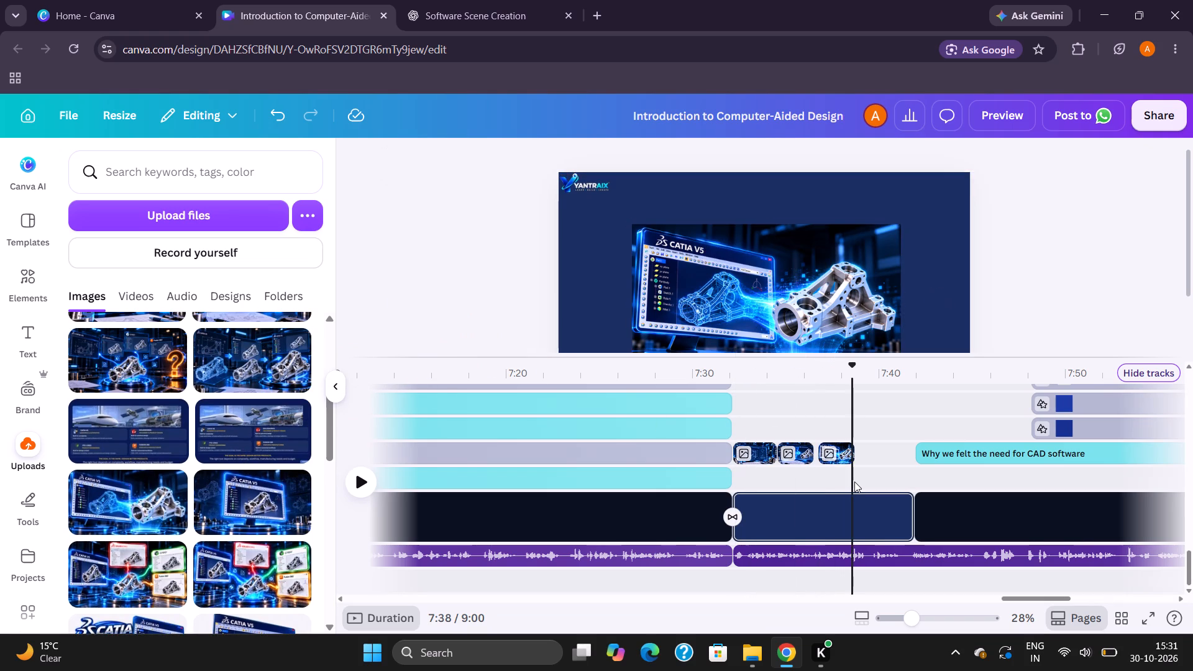
pyautogui.click(855, 482)
pyautogui.click(864, 483)
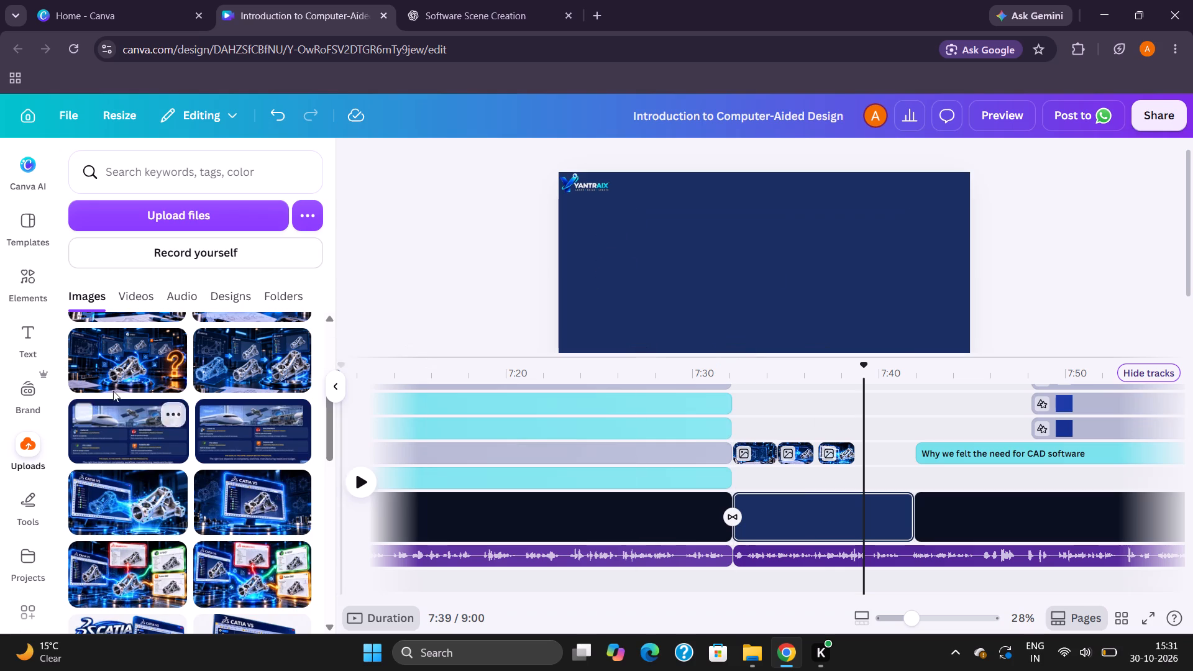
pyautogui.moveTo(88, 362); pyautogui.dragTo(678, 259)
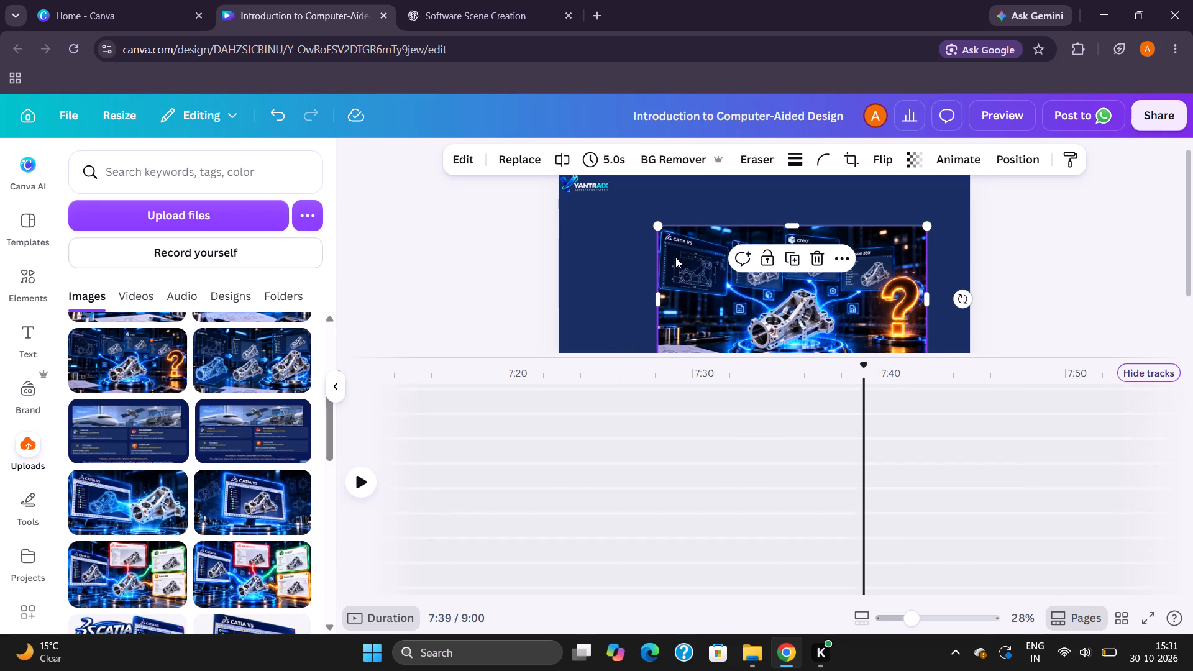
pyautogui.scroll(-2, 654, 259)
pyautogui.moveTo(723, 232); pyautogui.dragTo(698, 220)
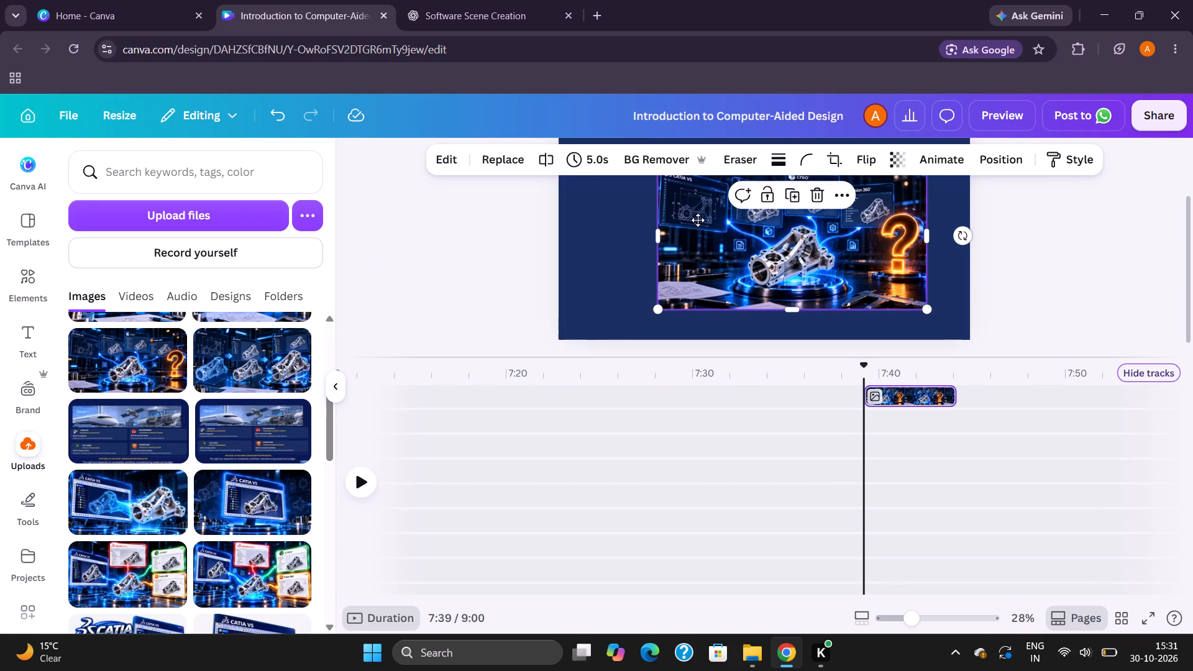
pyautogui.moveTo(698, 220); pyautogui.dragTo(697, 220)
pyautogui.click(710, 229)
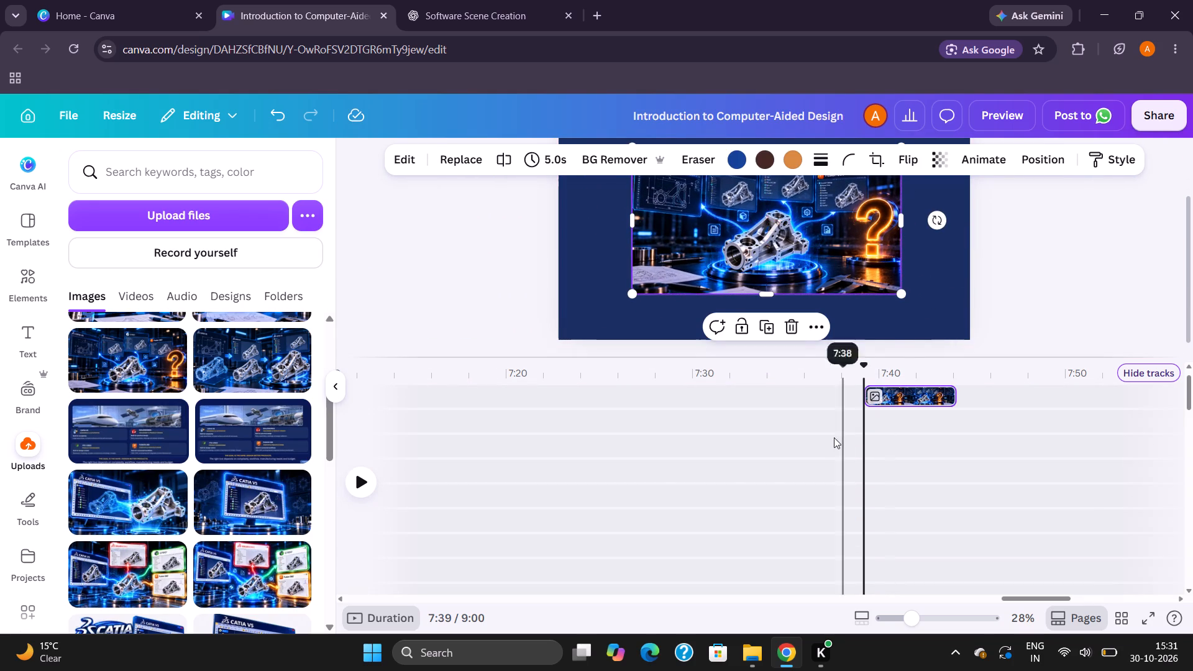
# Fit the question-mark image clip directly after the wireframe-and-bracket clip, lasting 3.2 s up to the end of the navy section.
pyautogui.moveTo(904, 396); pyautogui.dragTo(846, 670)
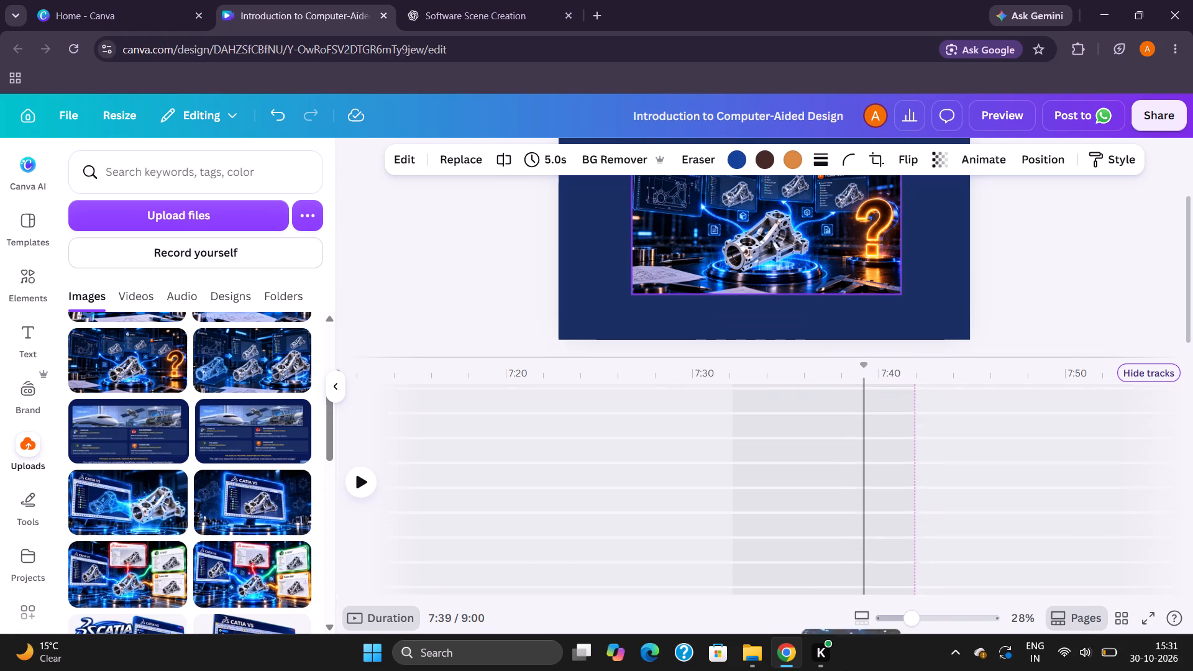
pyautogui.moveTo(846, 670); pyautogui.dragTo(838, 663)
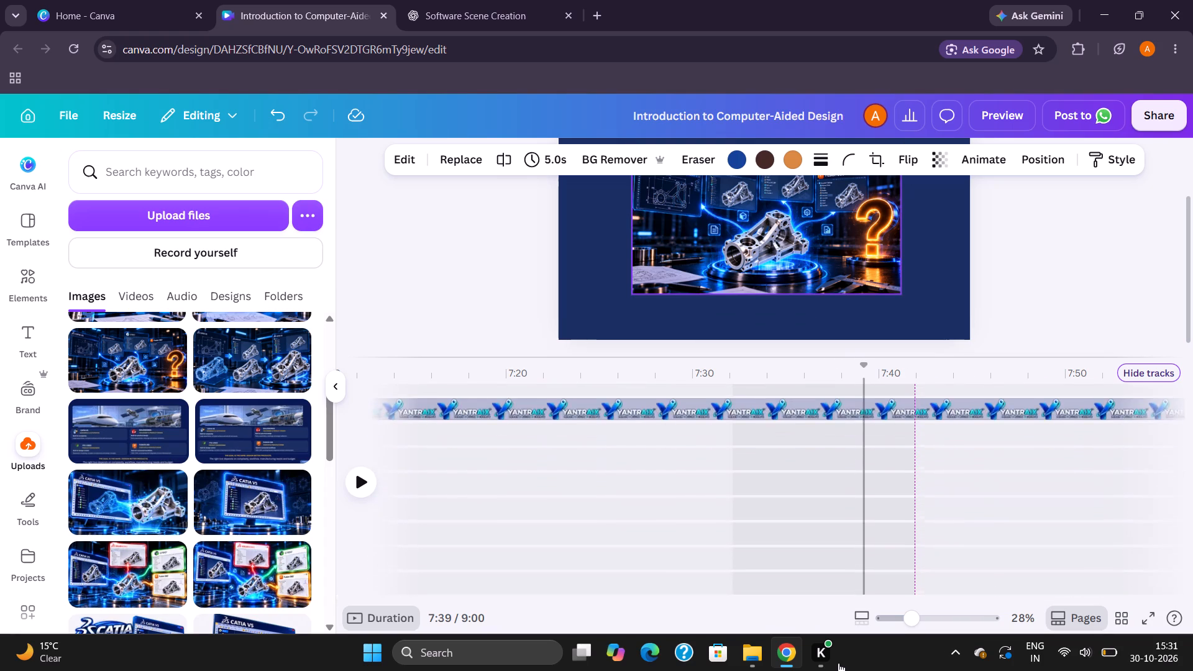
pyautogui.moveTo(838, 663); pyautogui.dragTo(813, 408)
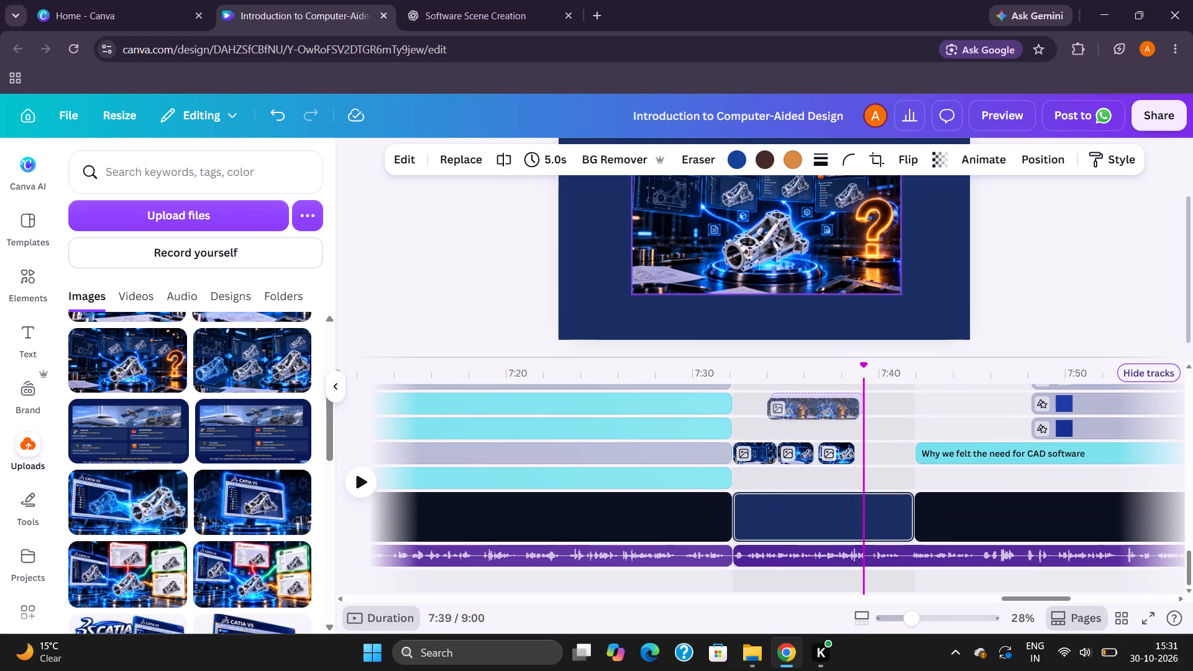
pyautogui.moveTo(813, 408); pyautogui.dragTo(846, 423)
pyautogui.moveTo(896, 424); pyautogui.dragTo(870, 417)
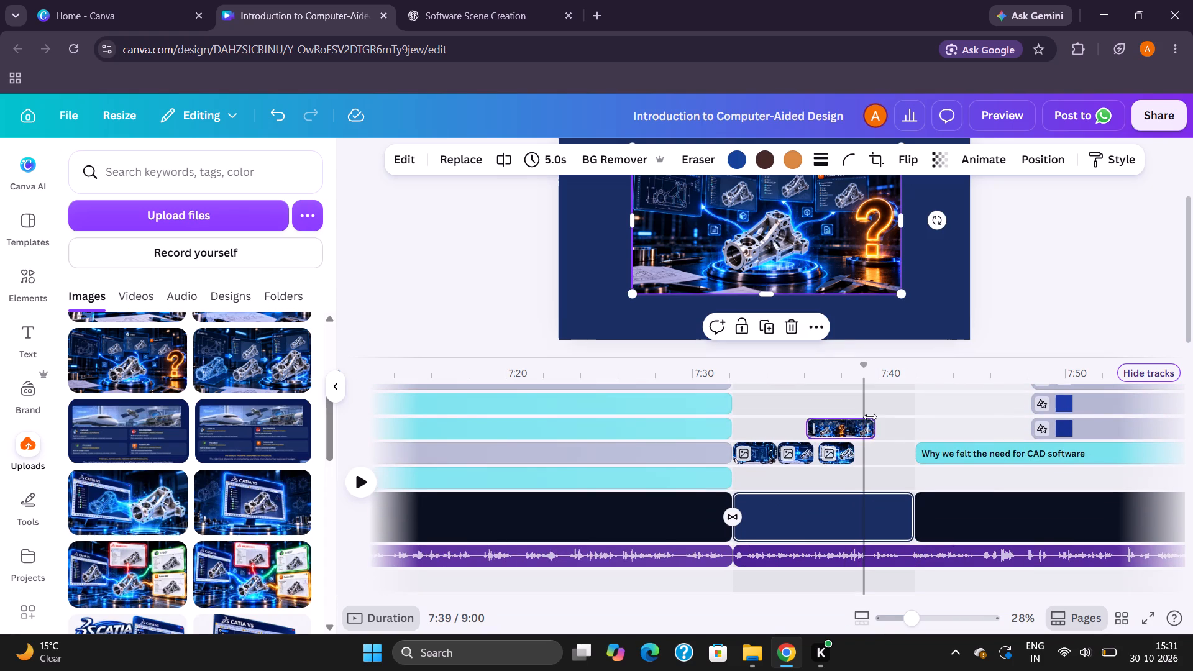
pyautogui.moveTo(870, 417); pyautogui.dragTo(849, 413)
pyautogui.moveTo(830, 424); pyautogui.dragTo(849, 429)
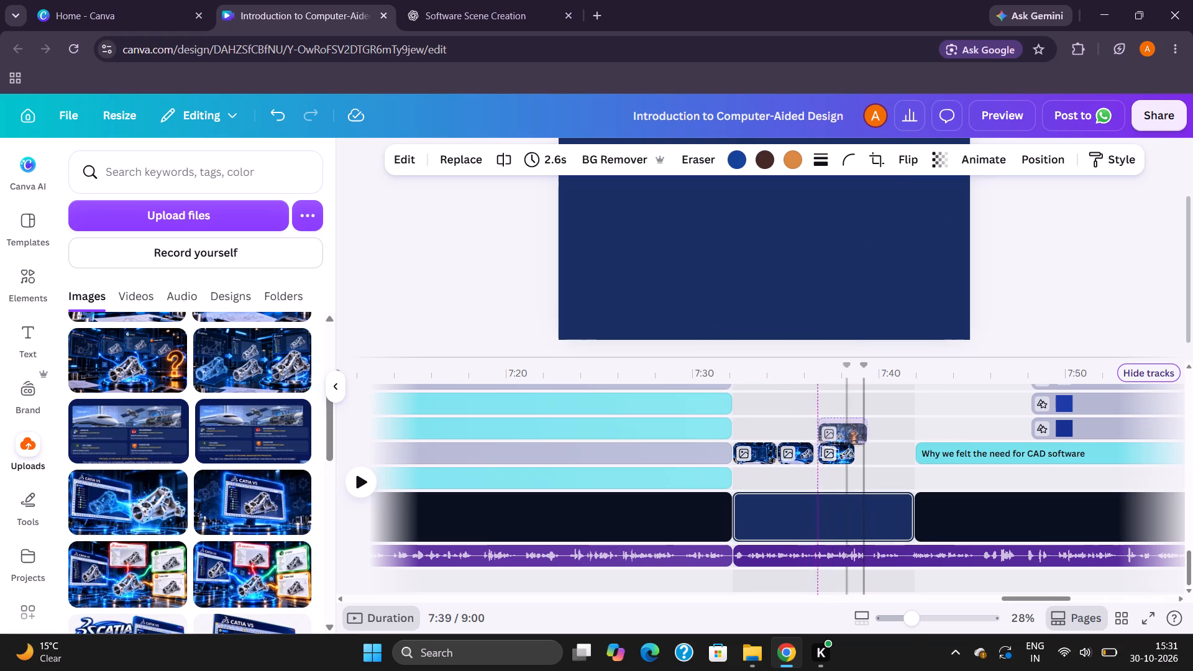
pyautogui.moveTo(849, 429); pyautogui.dragTo(882, 444)
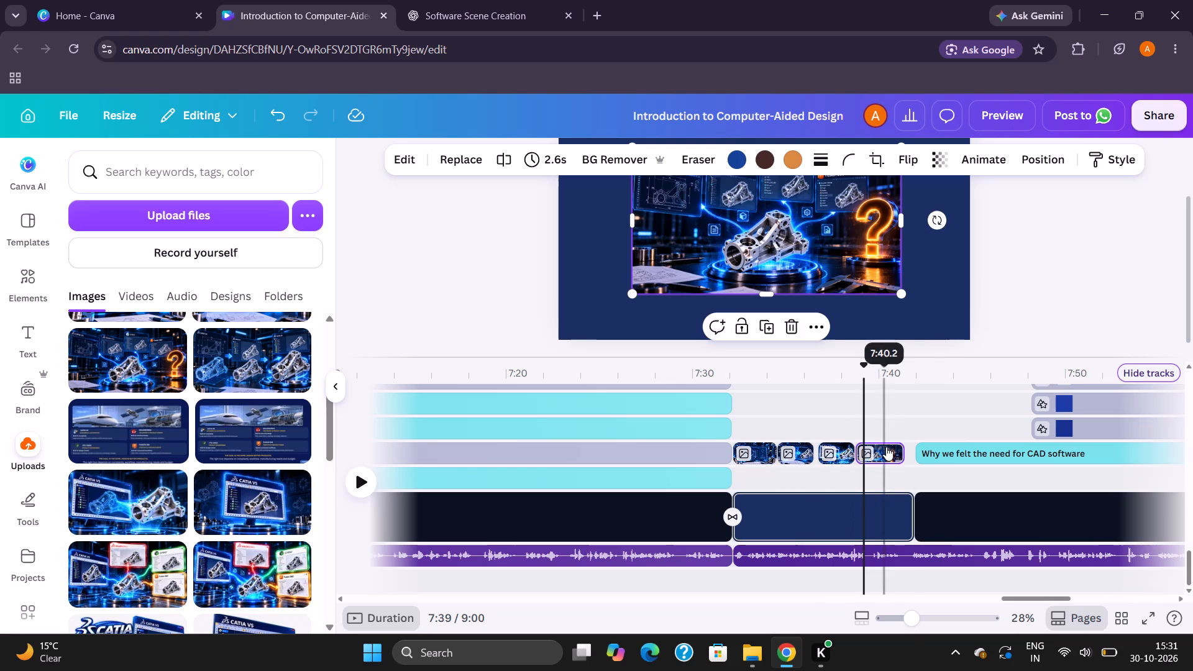
pyautogui.click(903, 450)
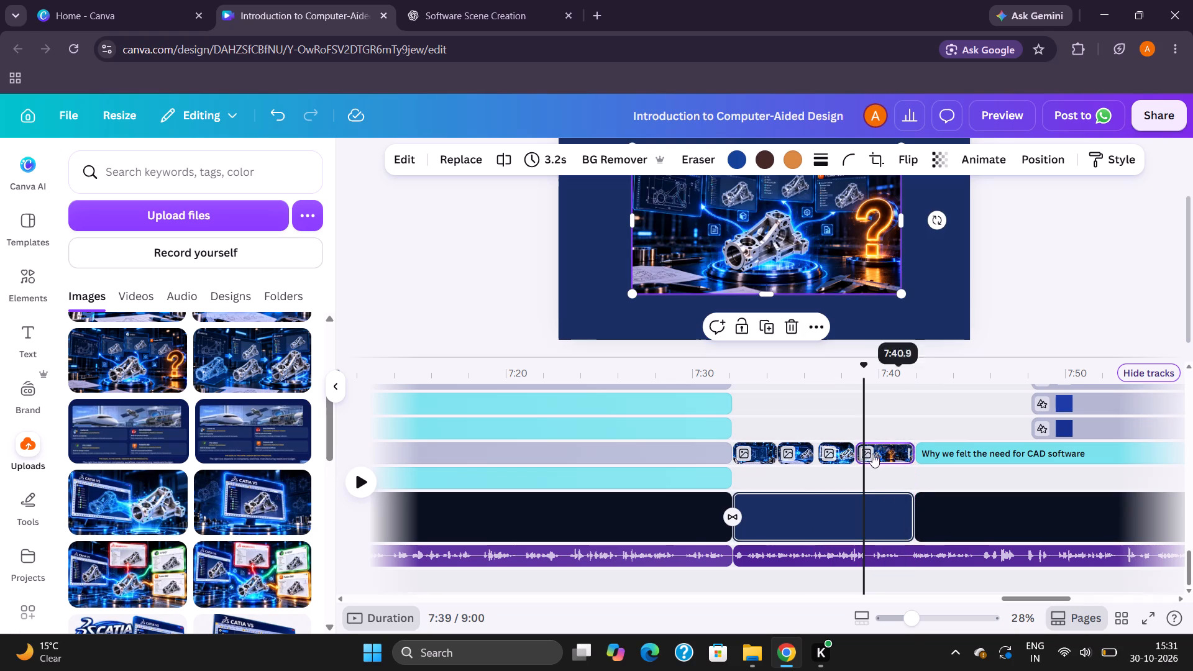
# Apply the Whip Slide animation at medium speed to the question-mark image clip, on both enter and exit.
pyautogui.click(974, 153)
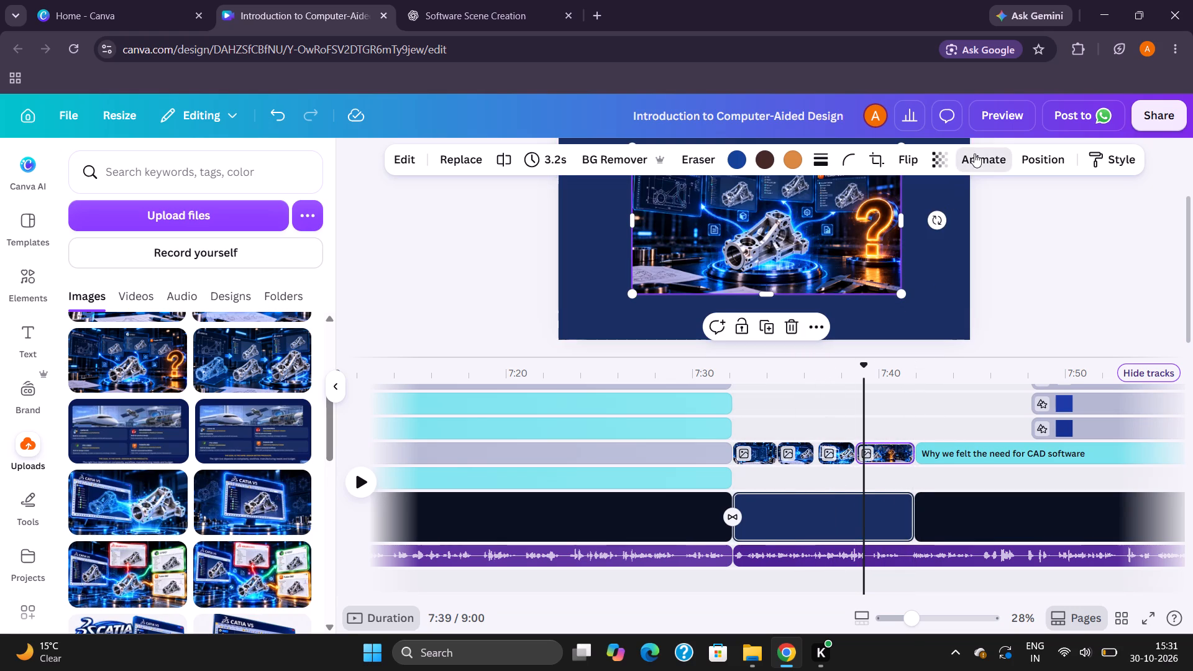
pyautogui.scroll(-6, 250, 434)
pyautogui.scroll(3, 247, 424)
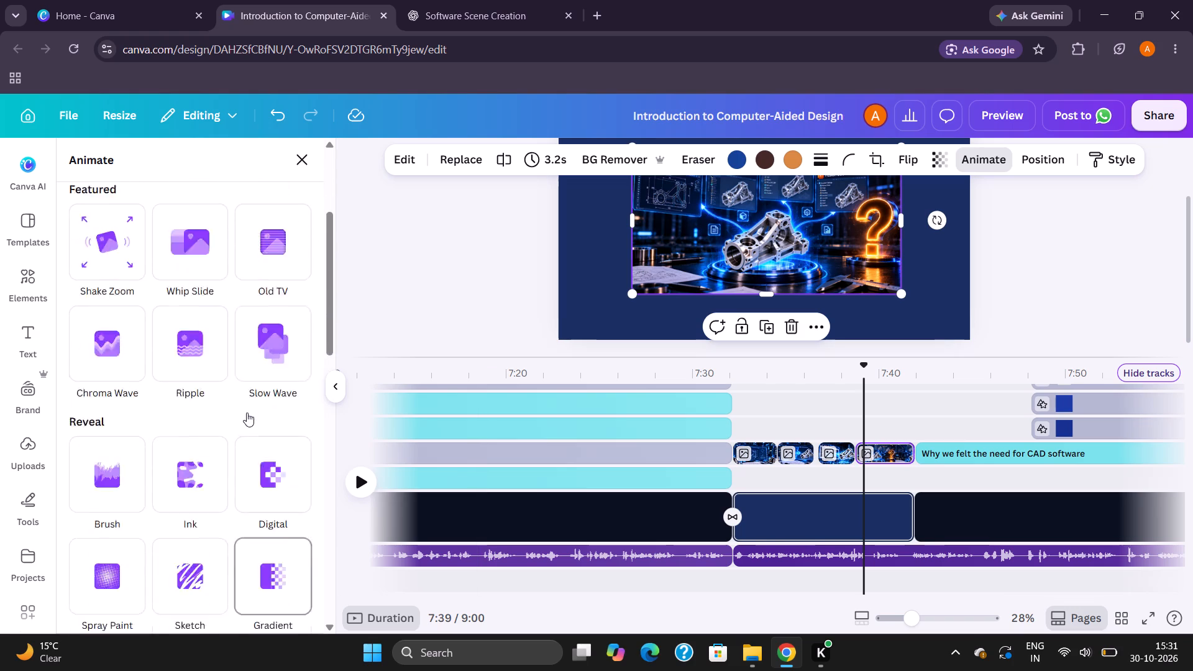
pyautogui.scroll(2, 247, 413)
pyautogui.click(273, 365)
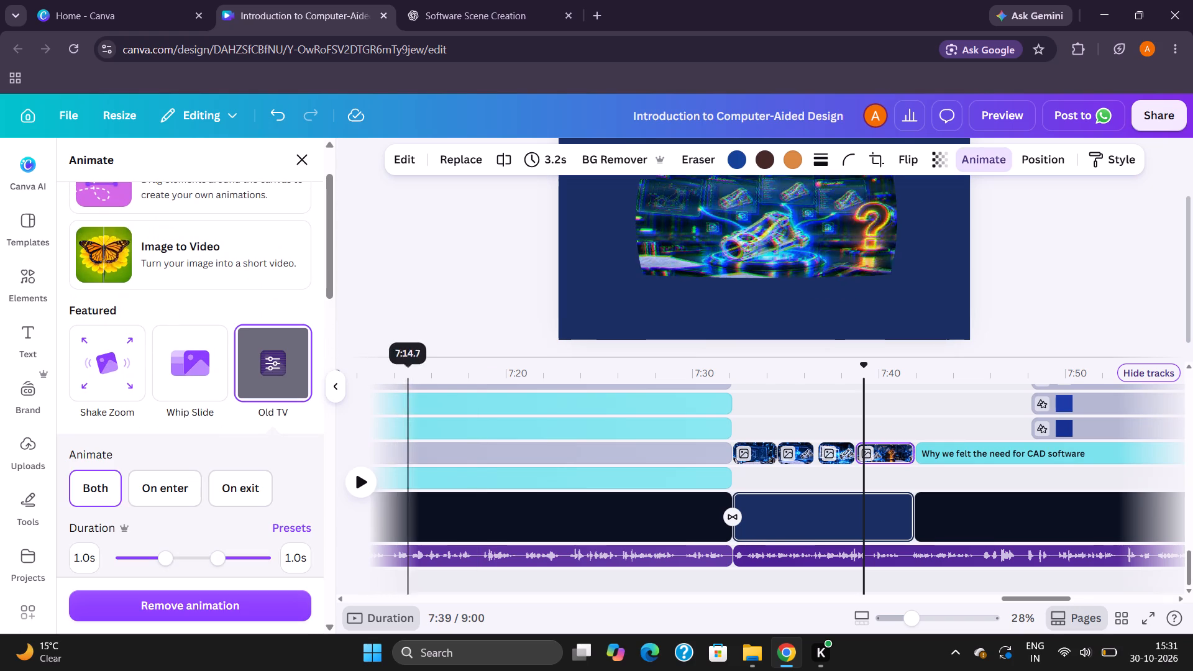
pyautogui.scroll(-1, 228, 420)
pyautogui.click(192, 350)
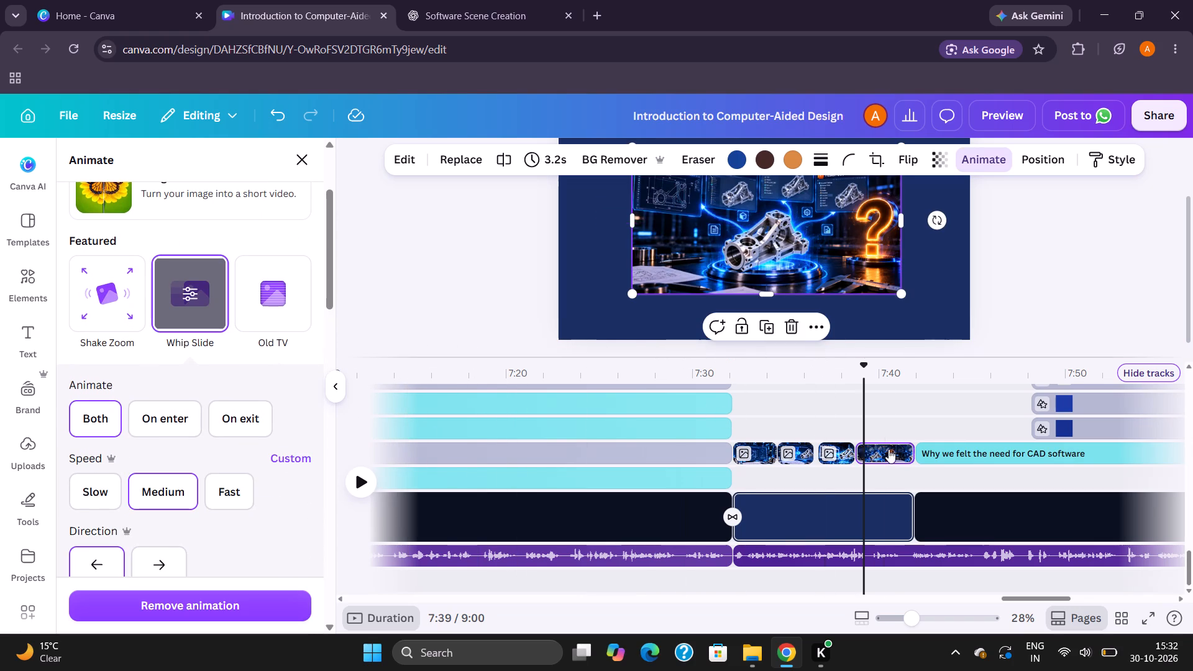
pyautogui.scroll(-1, 88, 443)
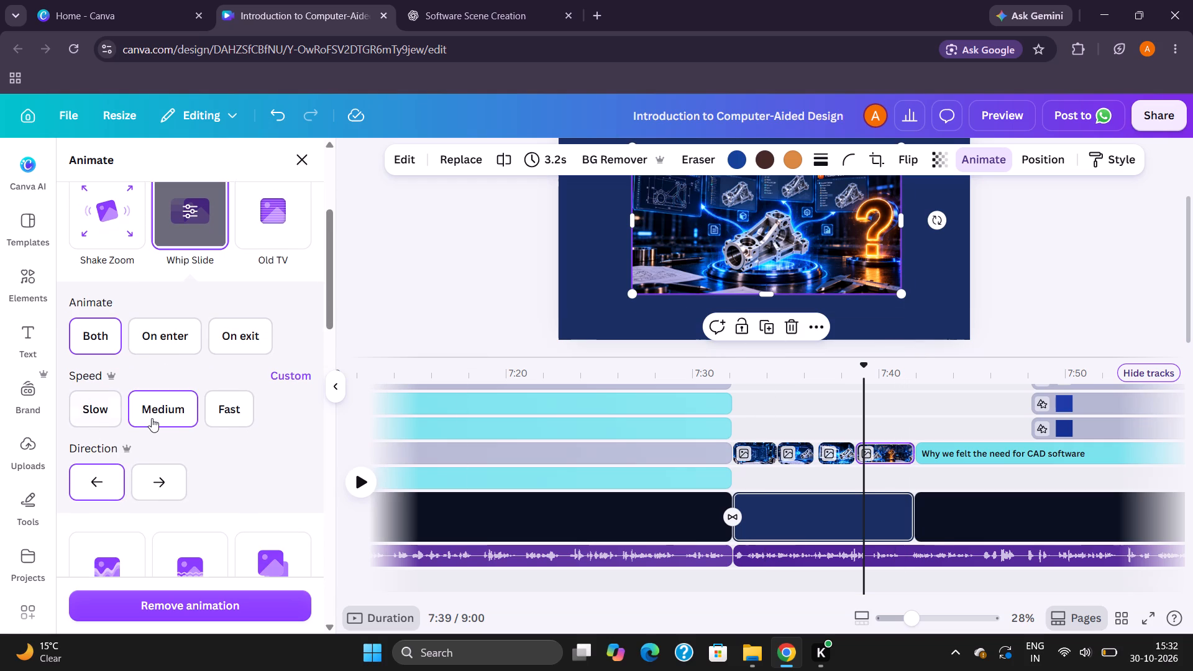
pyautogui.click(153, 417)
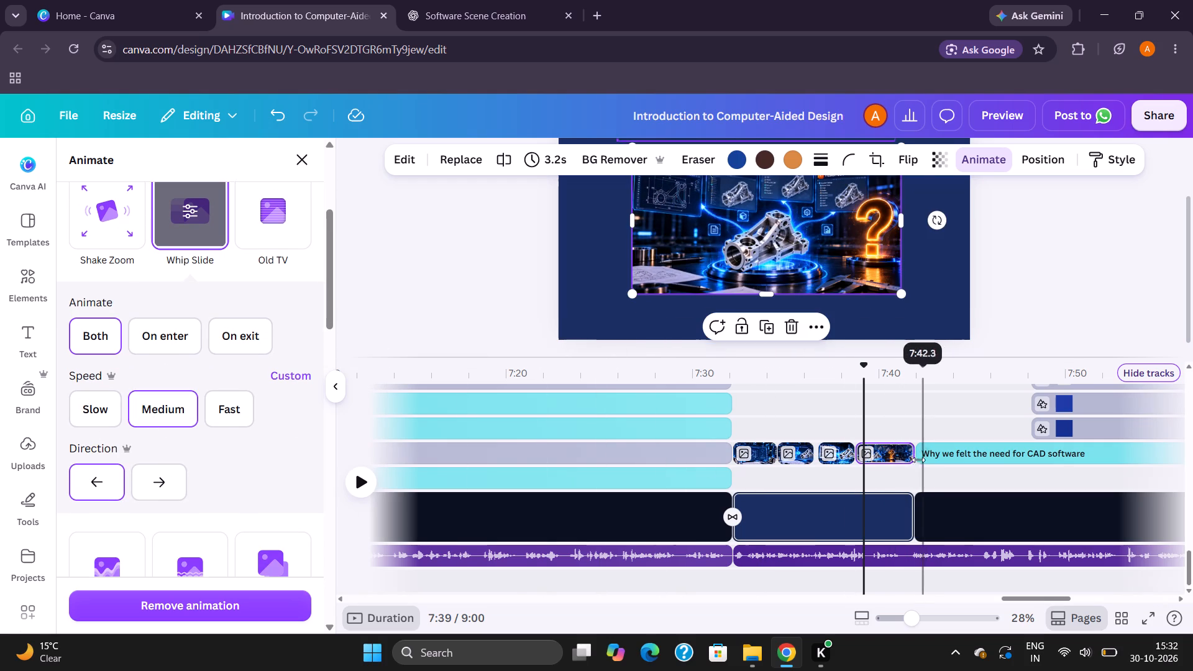
pyautogui.click(912, 452)
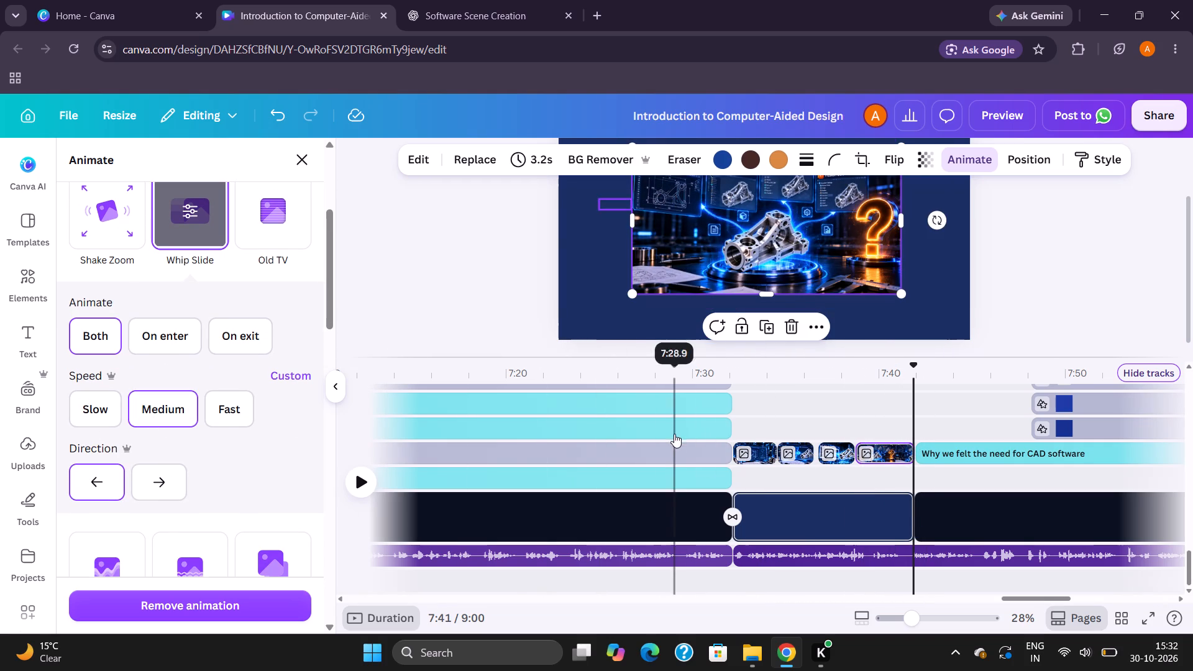
pyautogui.scroll(-1, 738, 472)
pyautogui.click(445, 259)
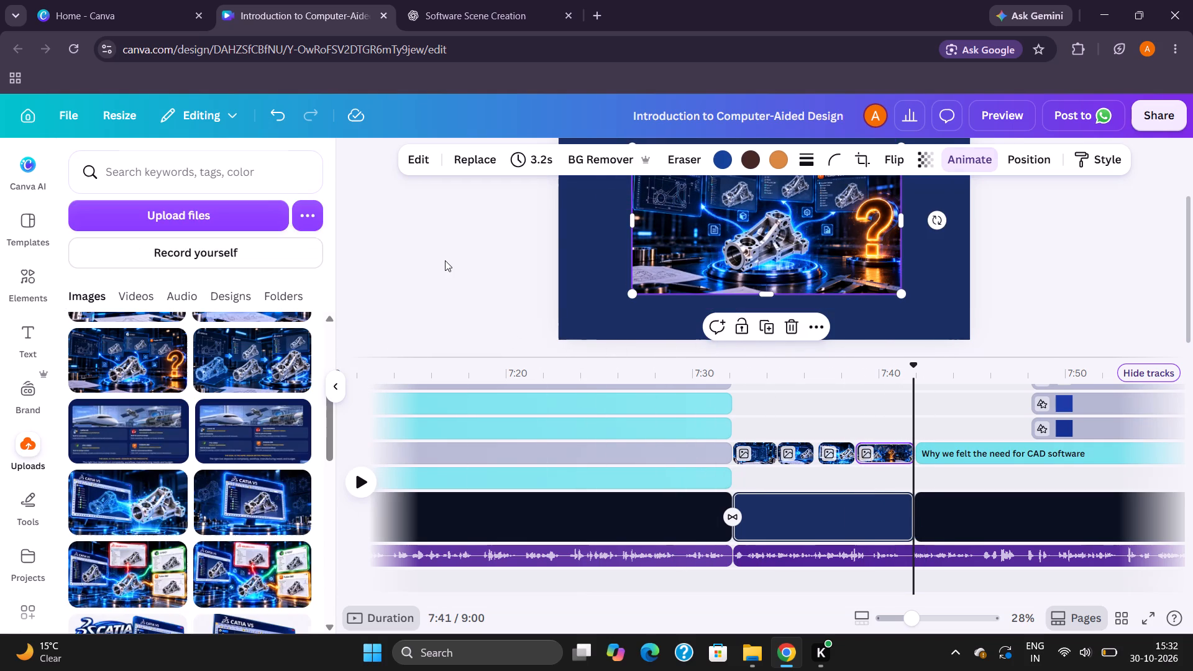
# Play the video from about 7:32 through the scene images into the "Why we felt the need for CAD software" section, stopping after the Accuracy card.
pyautogui.scroll(-4, 549, 391)
pyautogui.scroll(-5, 688, 465)
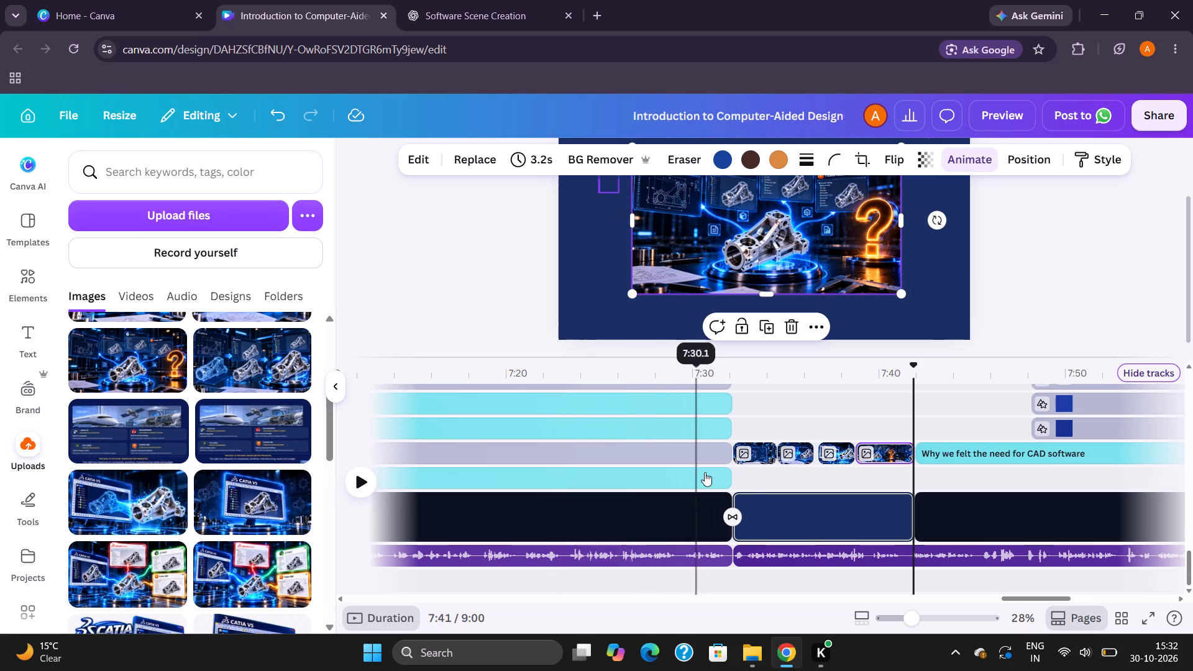
pyautogui.click(727, 575)
pyautogui.press('space')
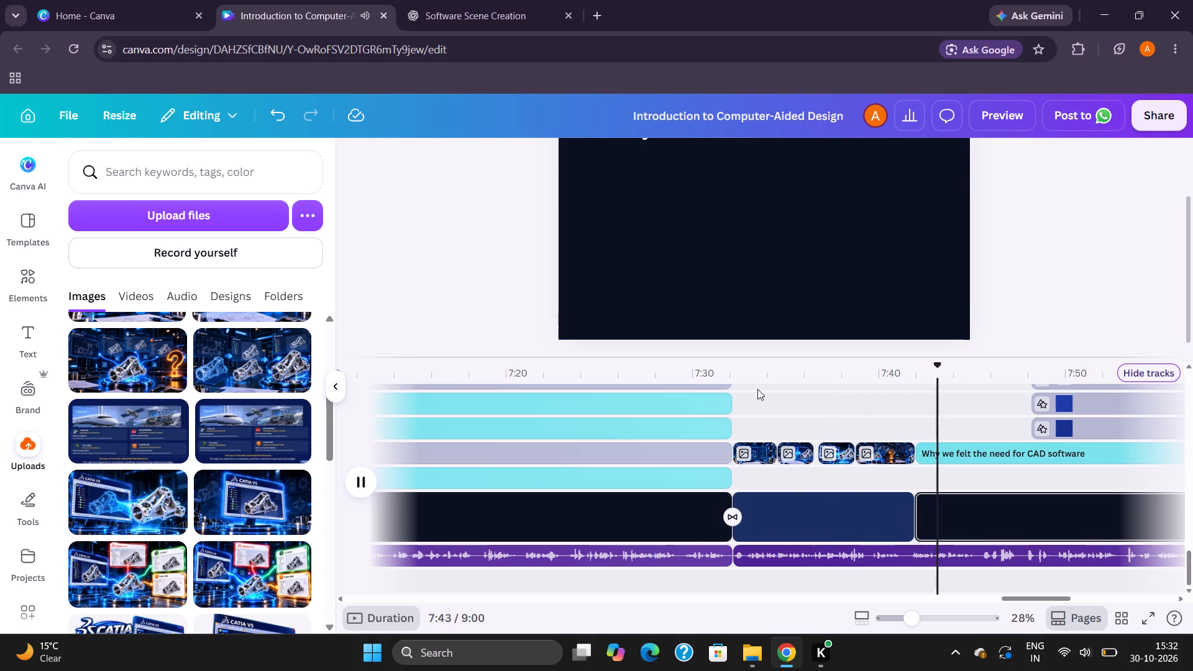
pyautogui.scroll(2, 838, 347)
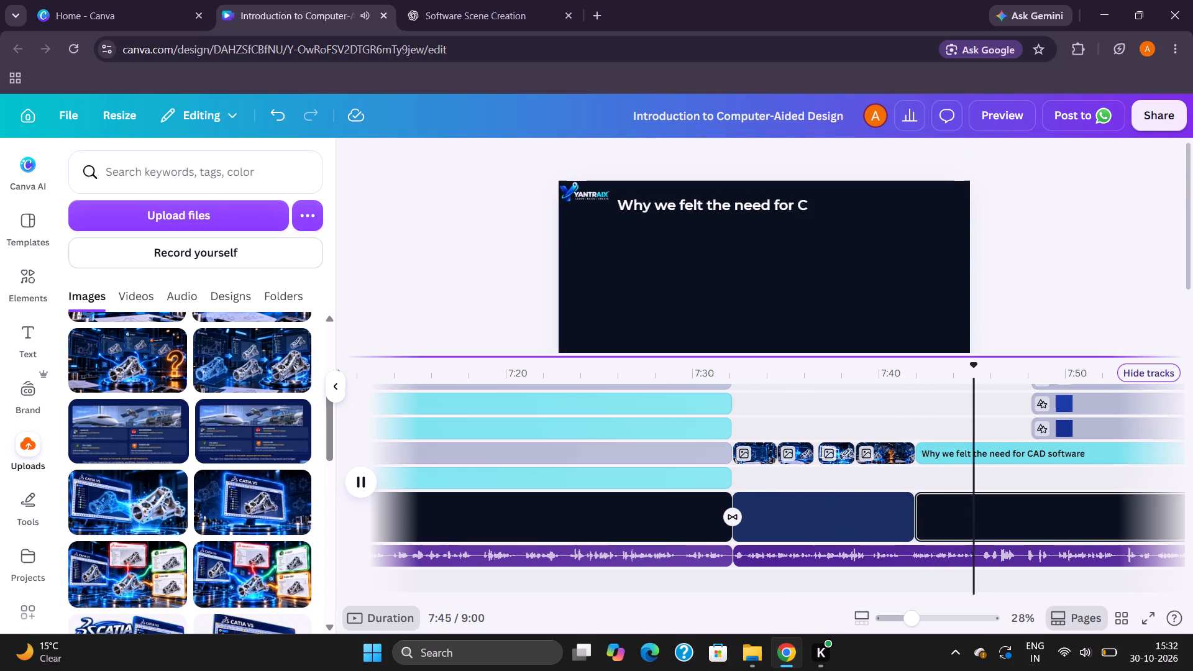
pyautogui.scroll(-1, 1020, 335)
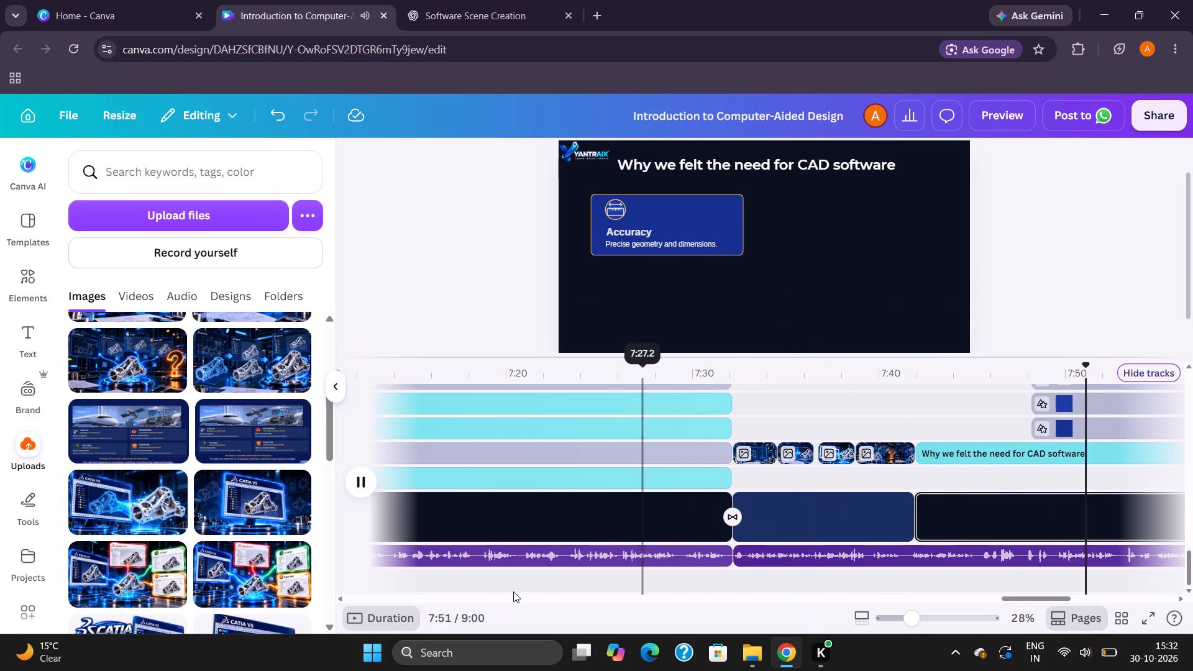
pyautogui.click(360, 482)
# Go back through the timeline to the opening section at 0 s to review the video's beginning.
pyautogui.hscroll(5, 570, 480)
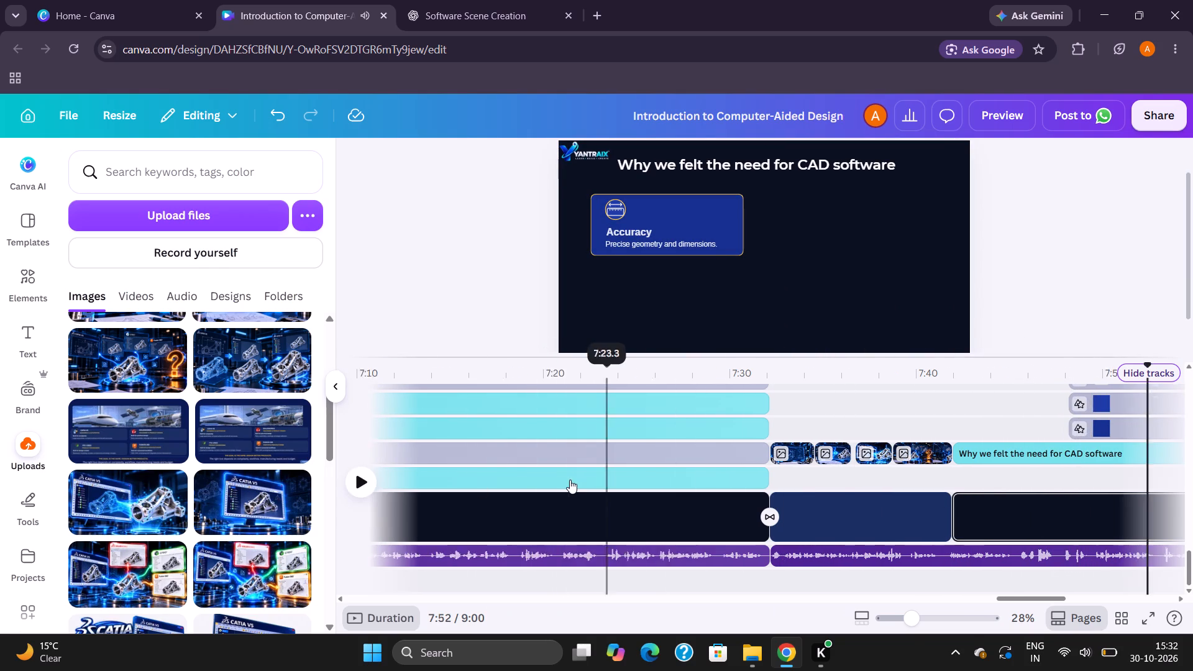
pyautogui.hscroll(2, 570, 480)
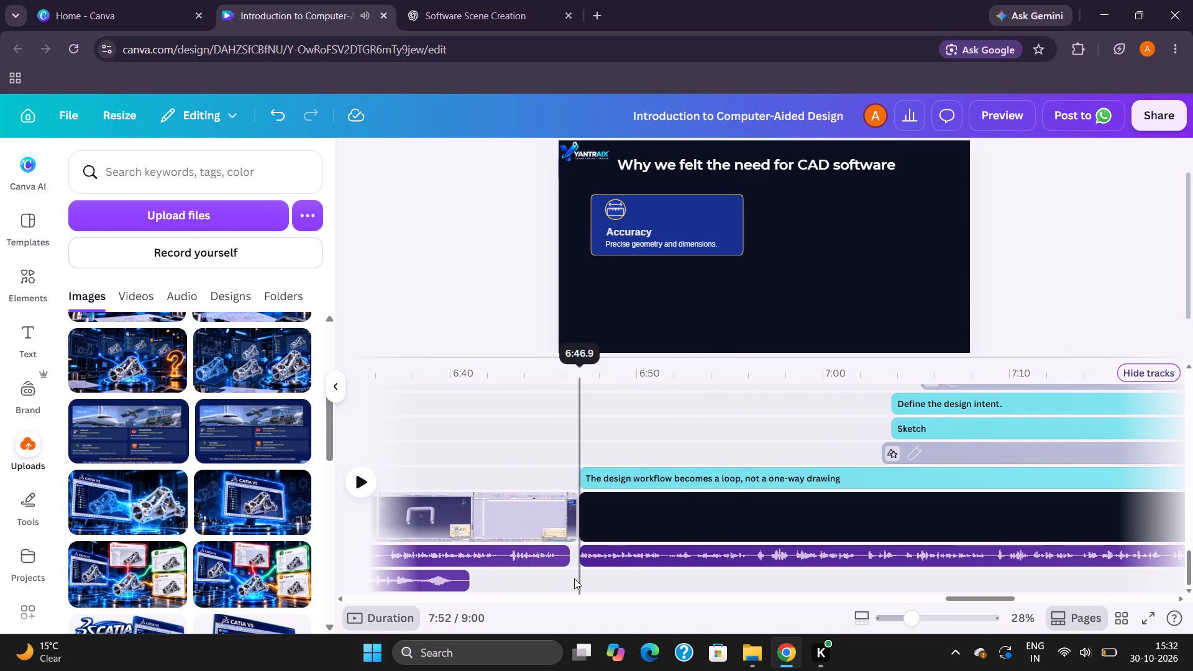
pyautogui.hscroll(13, 574, 578)
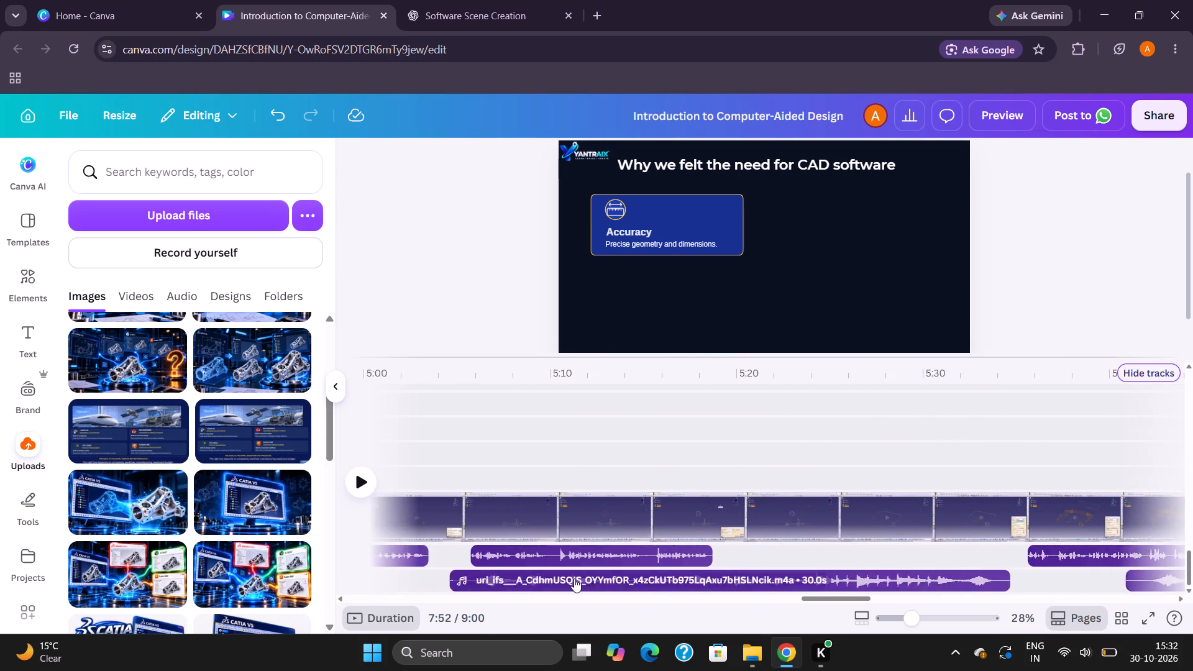
pyautogui.hscroll(18, 574, 578)
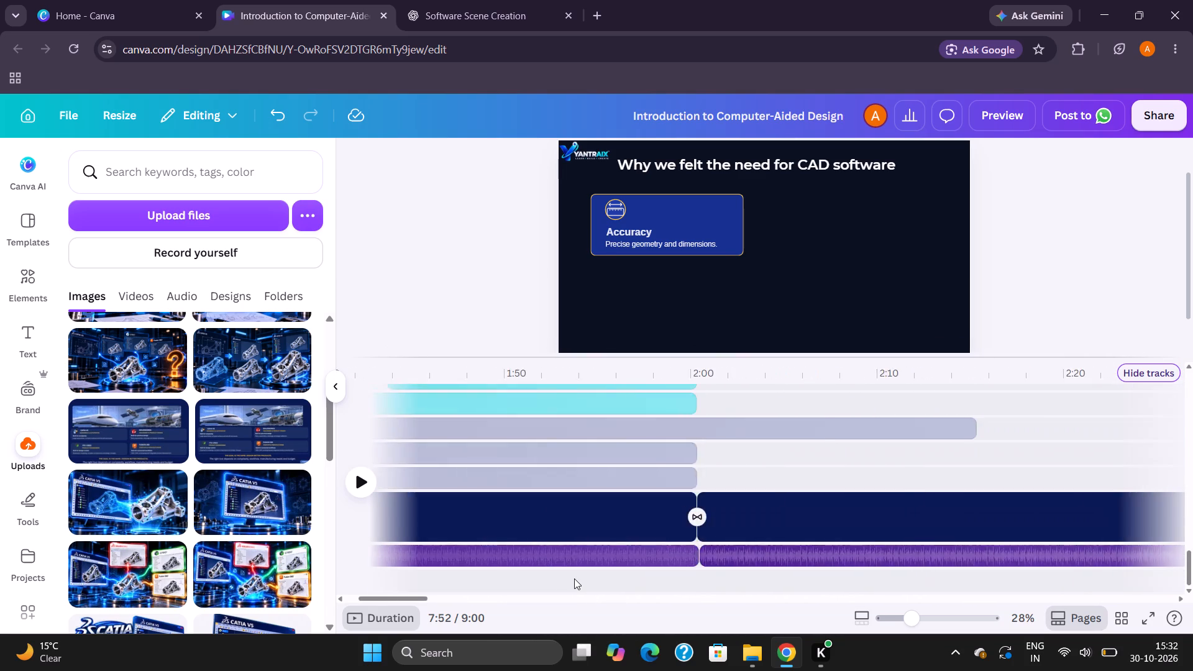
pyautogui.hscroll(5, 574, 578)
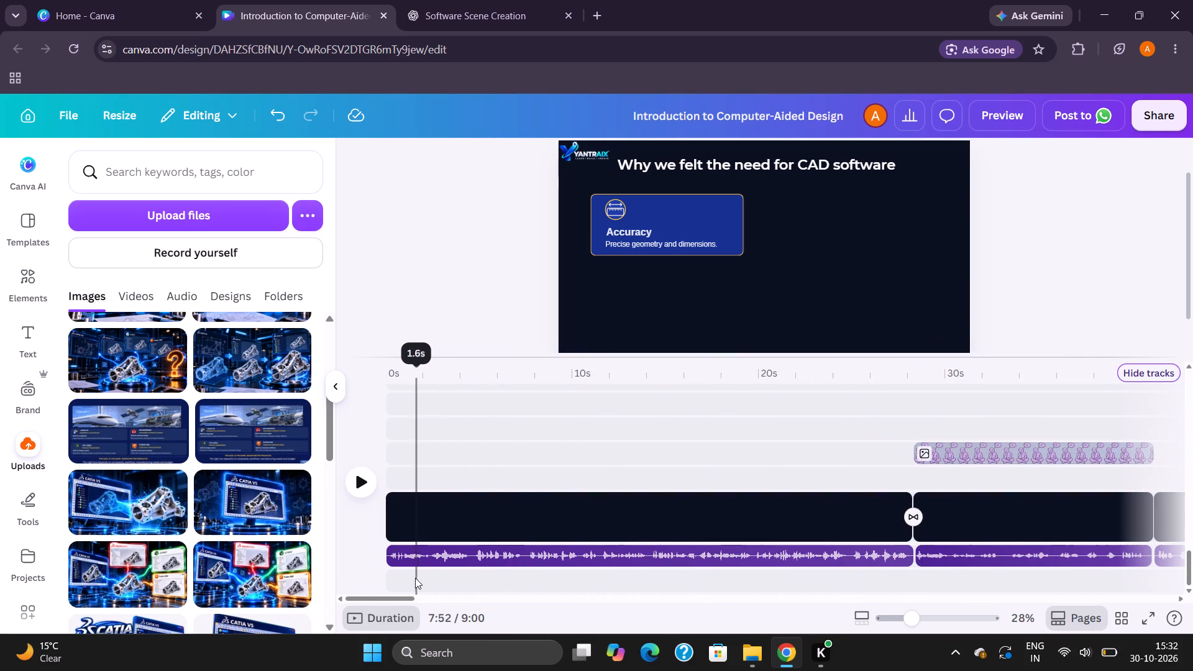
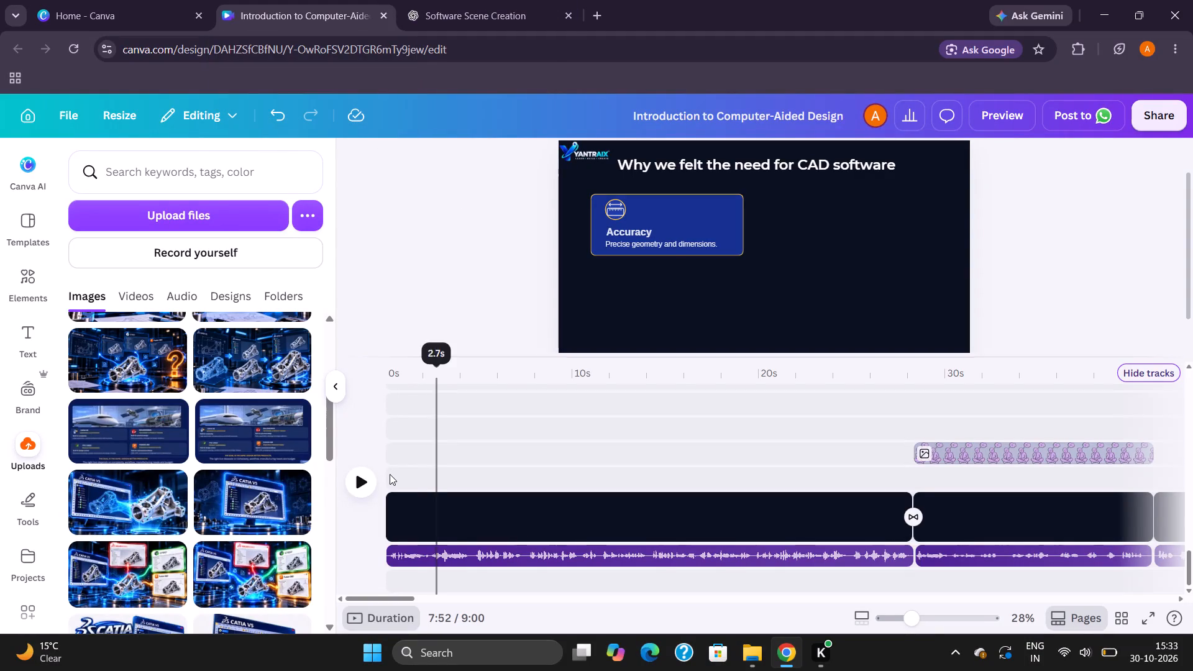
# Check the opening section's title frames within the first 4 s and return the playhead to the start of the video.
pyautogui.click(402, 465)
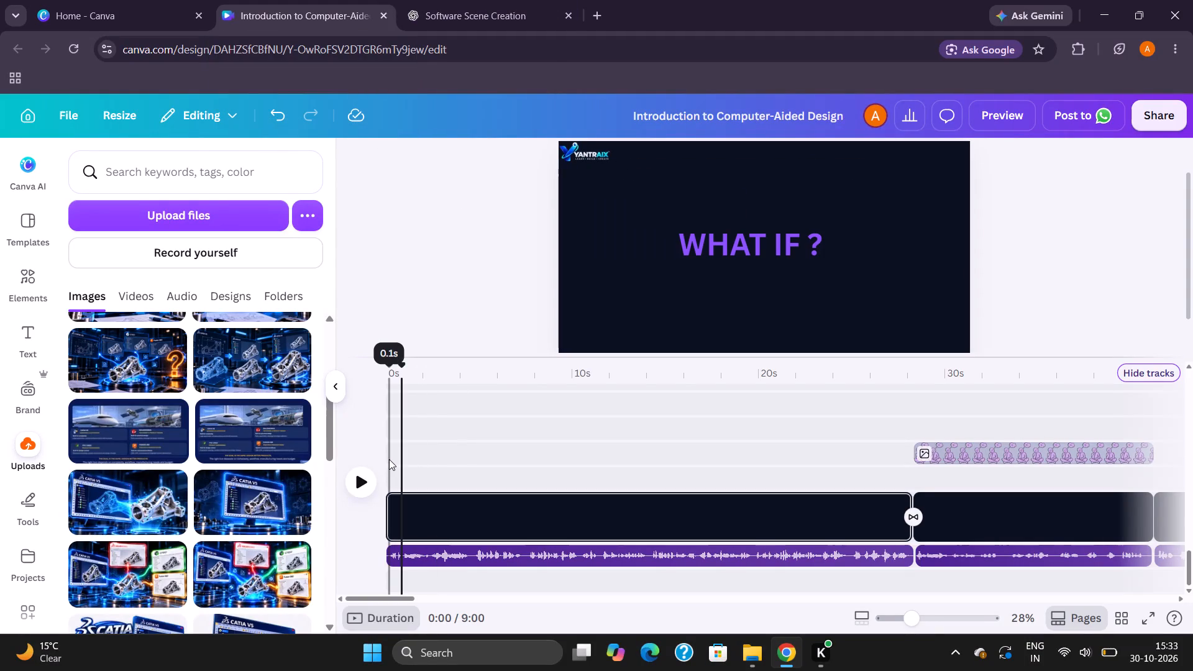
pyautogui.click(392, 459)
pyautogui.click(403, 457)
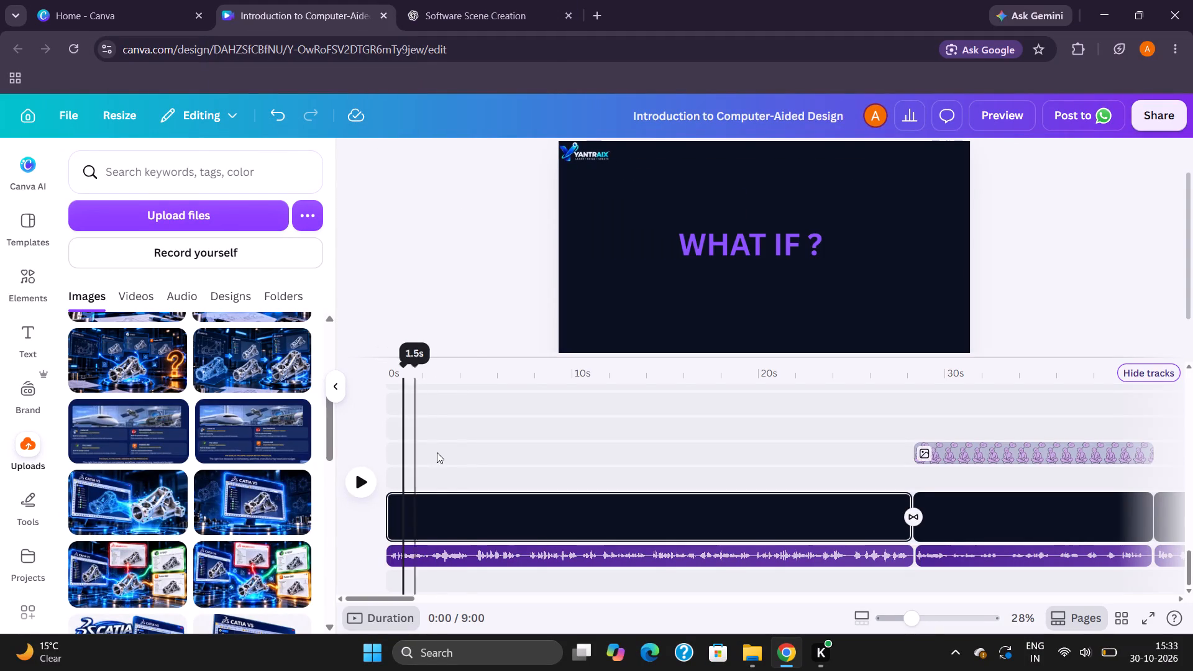
pyautogui.click(463, 449)
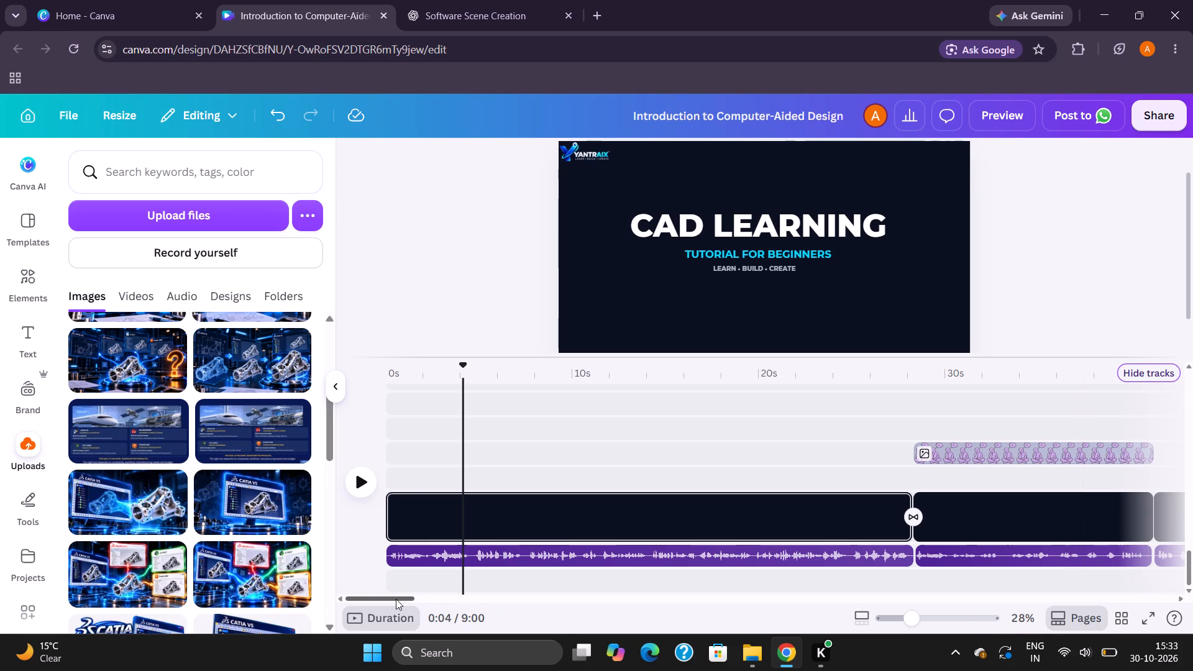
pyautogui.moveTo(396, 599); pyautogui.dragTo(609, 582)
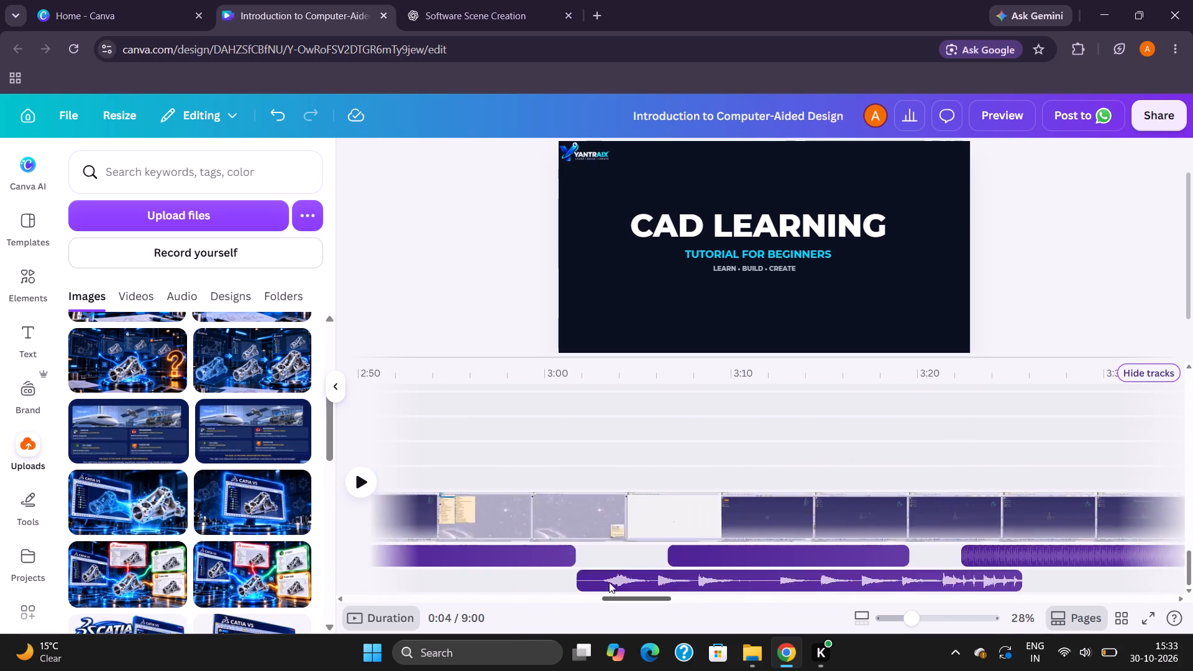
pyautogui.moveTo(609, 582); pyautogui.dragTo(359, 593)
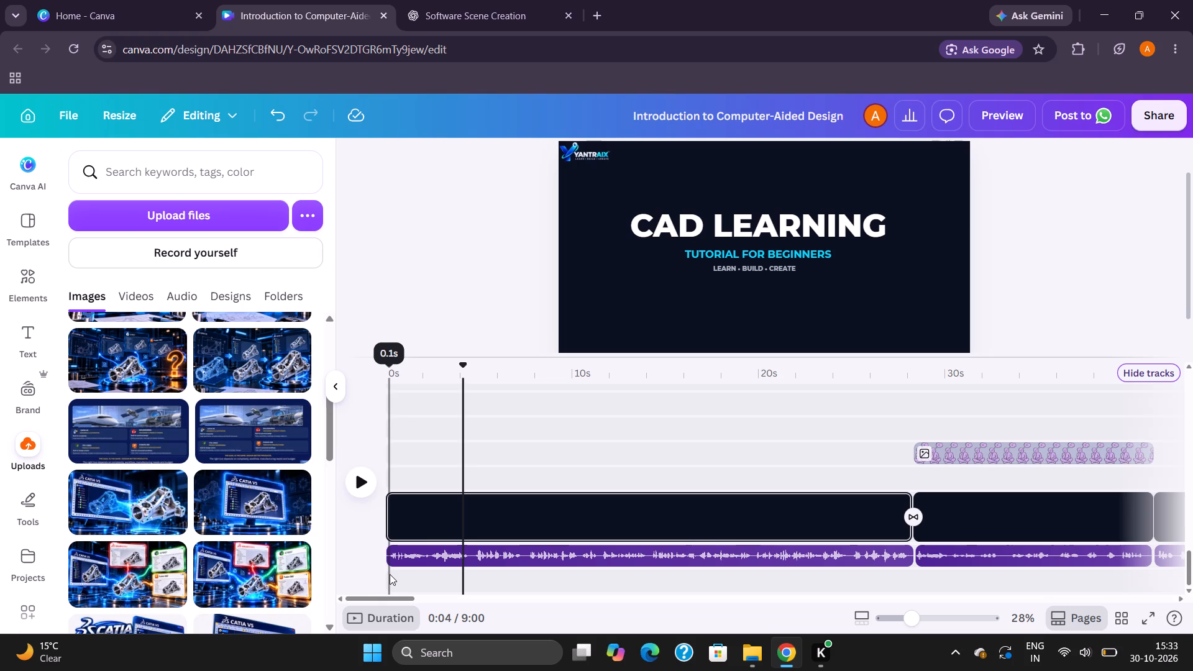
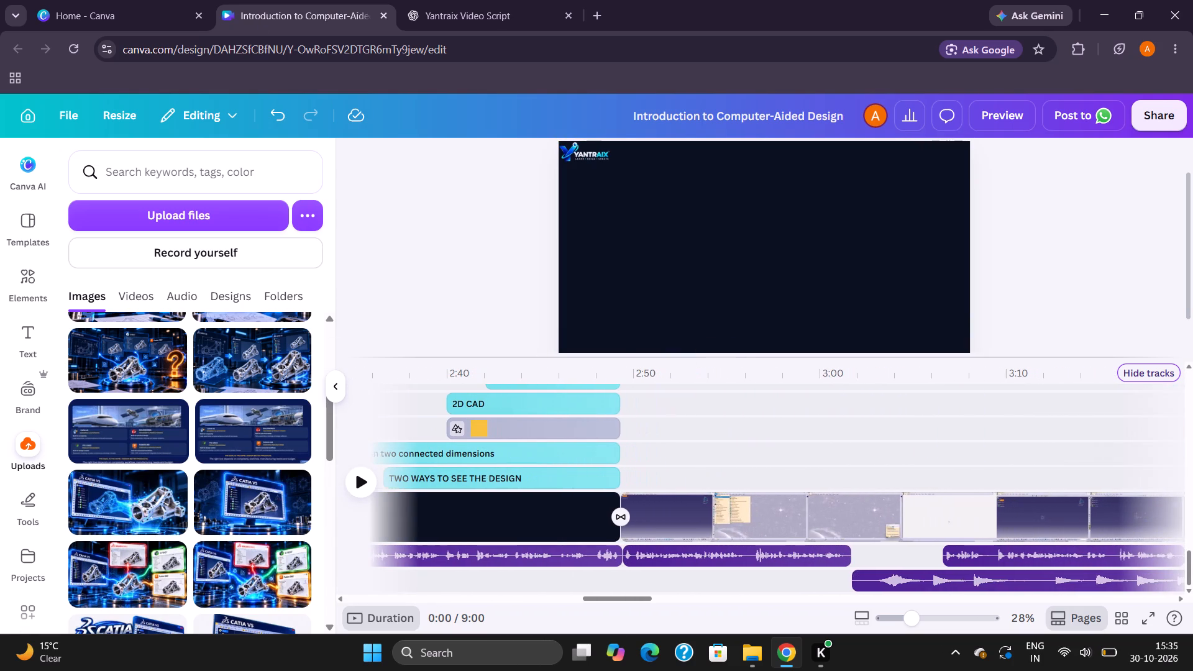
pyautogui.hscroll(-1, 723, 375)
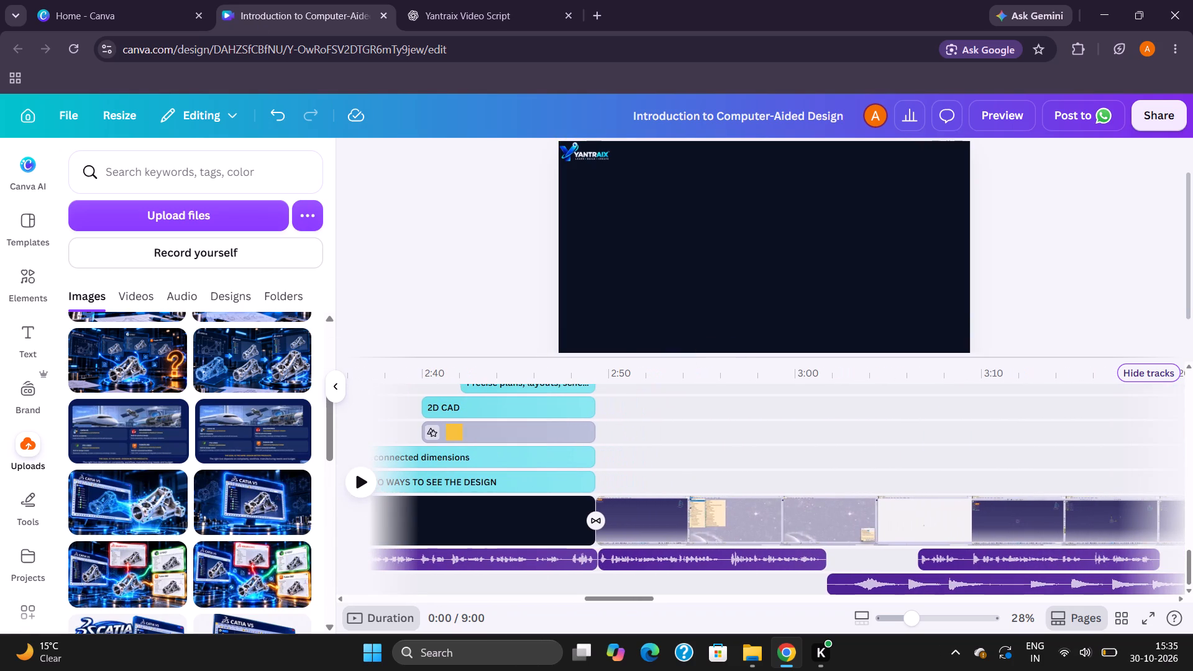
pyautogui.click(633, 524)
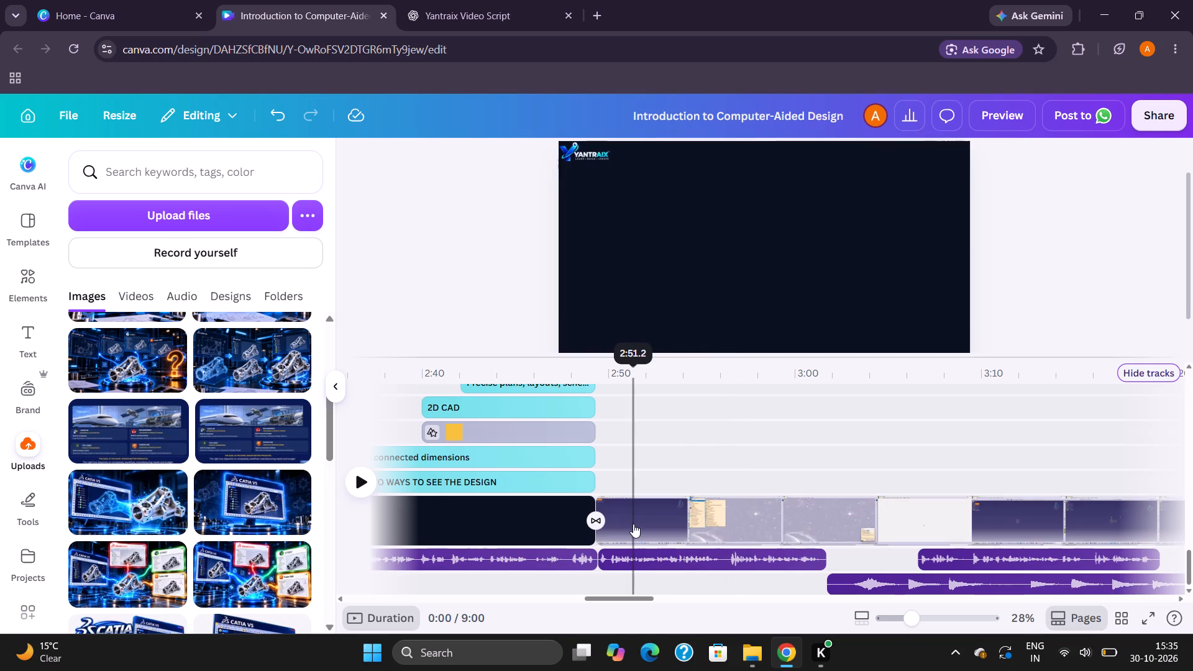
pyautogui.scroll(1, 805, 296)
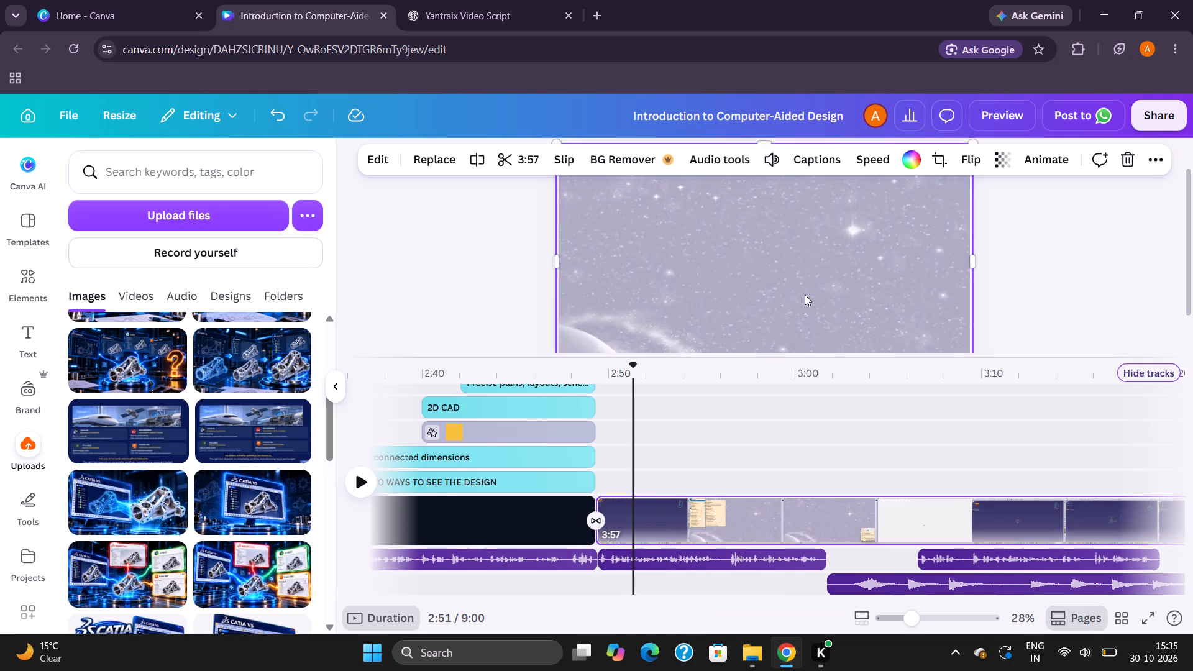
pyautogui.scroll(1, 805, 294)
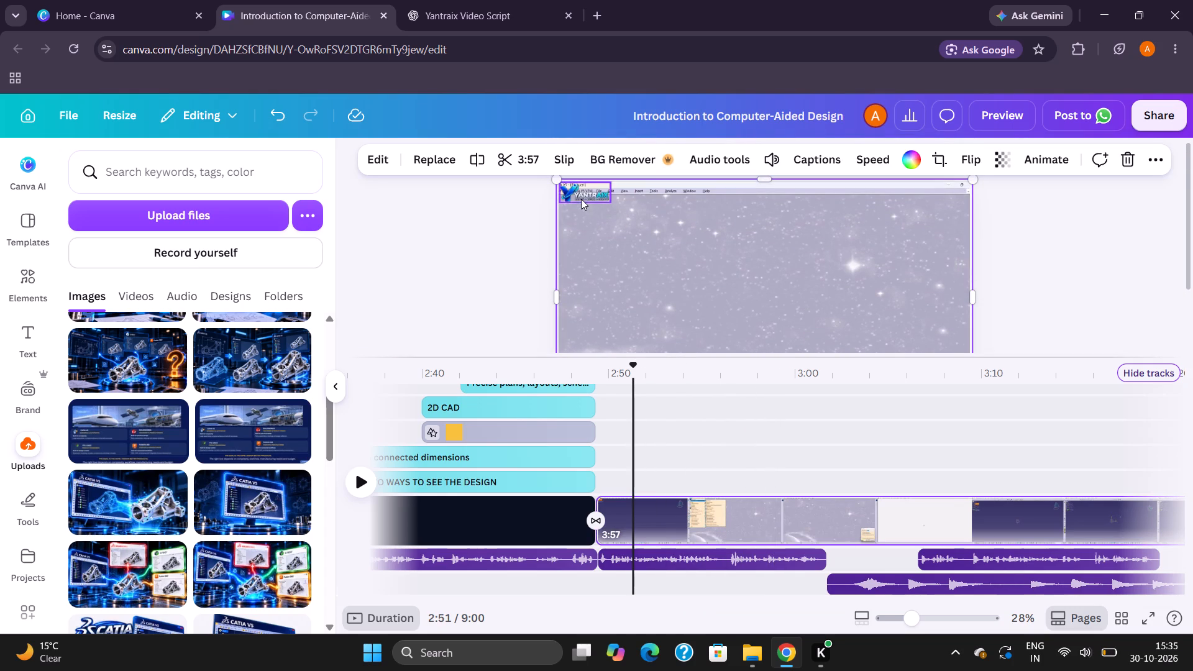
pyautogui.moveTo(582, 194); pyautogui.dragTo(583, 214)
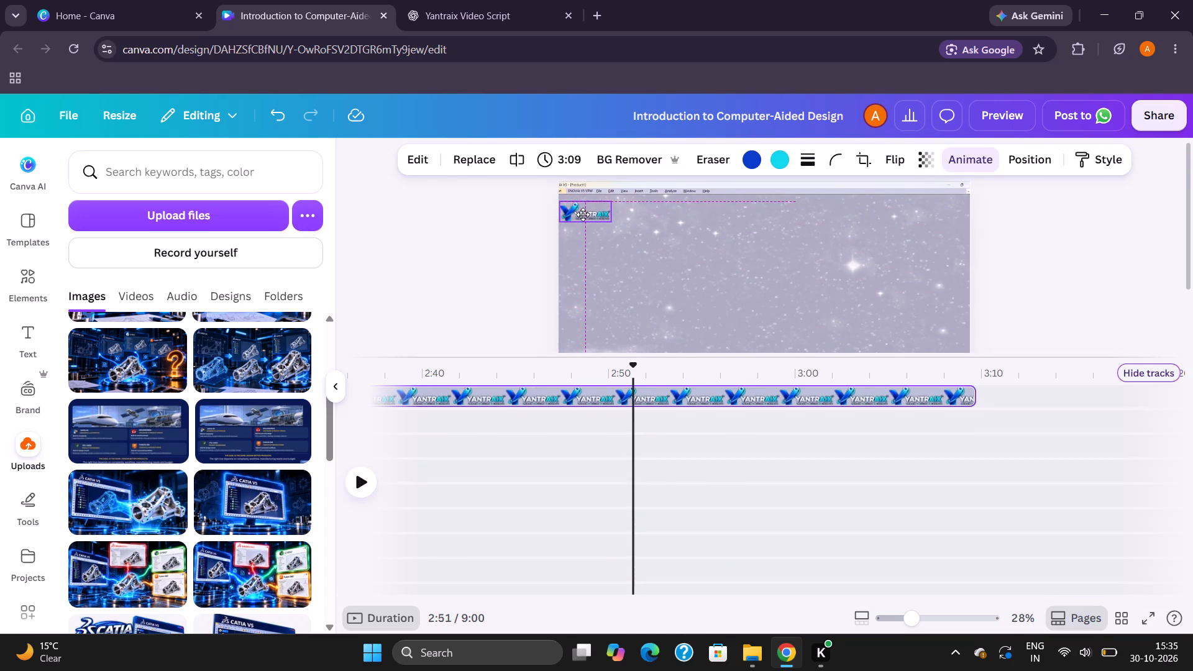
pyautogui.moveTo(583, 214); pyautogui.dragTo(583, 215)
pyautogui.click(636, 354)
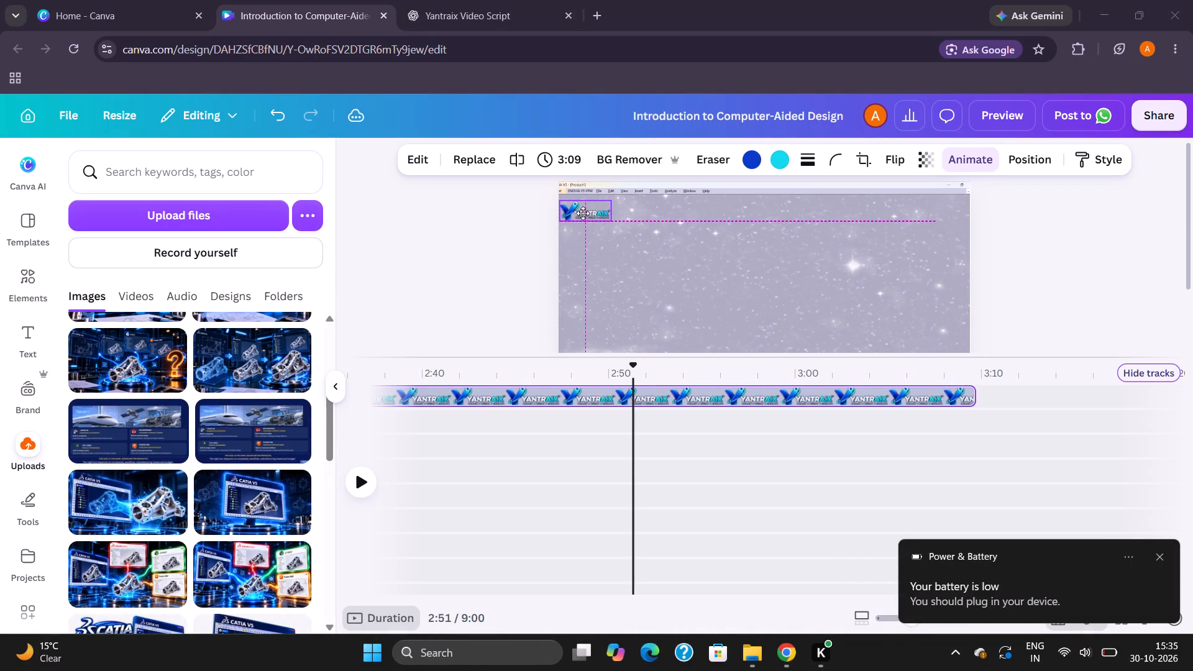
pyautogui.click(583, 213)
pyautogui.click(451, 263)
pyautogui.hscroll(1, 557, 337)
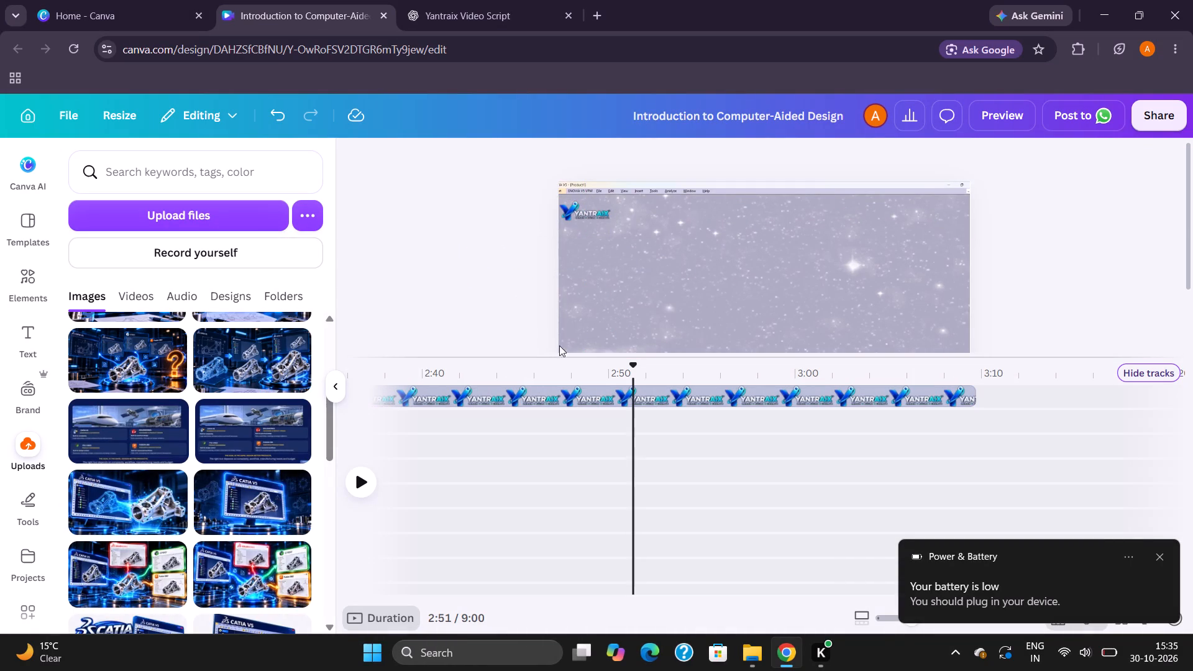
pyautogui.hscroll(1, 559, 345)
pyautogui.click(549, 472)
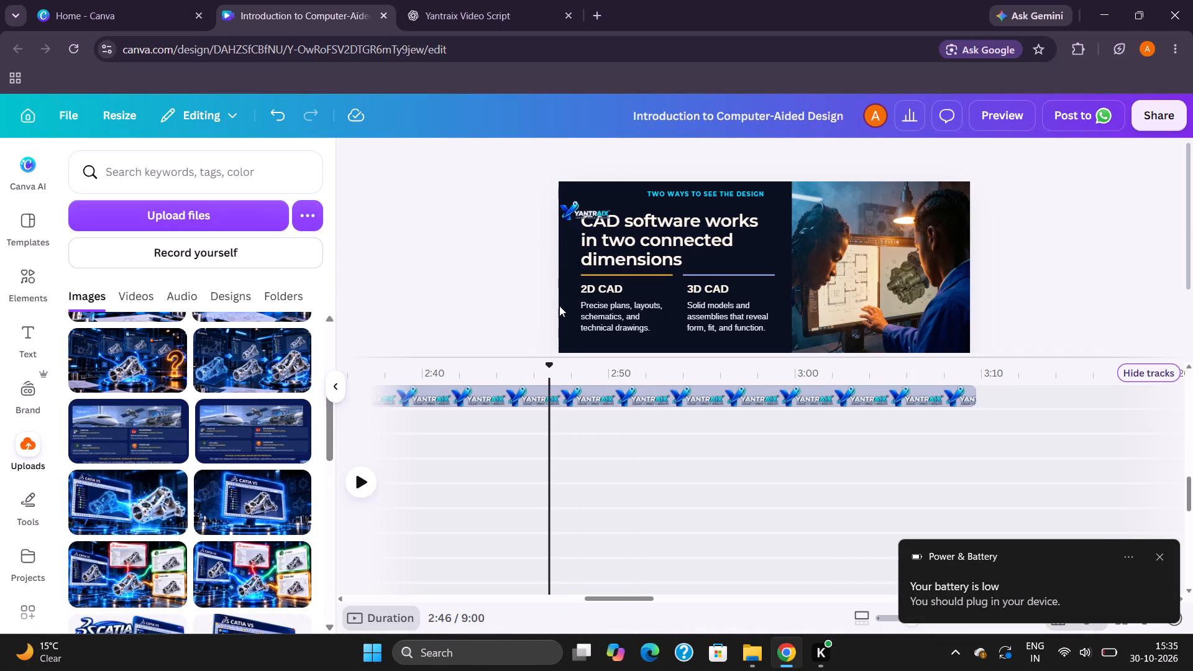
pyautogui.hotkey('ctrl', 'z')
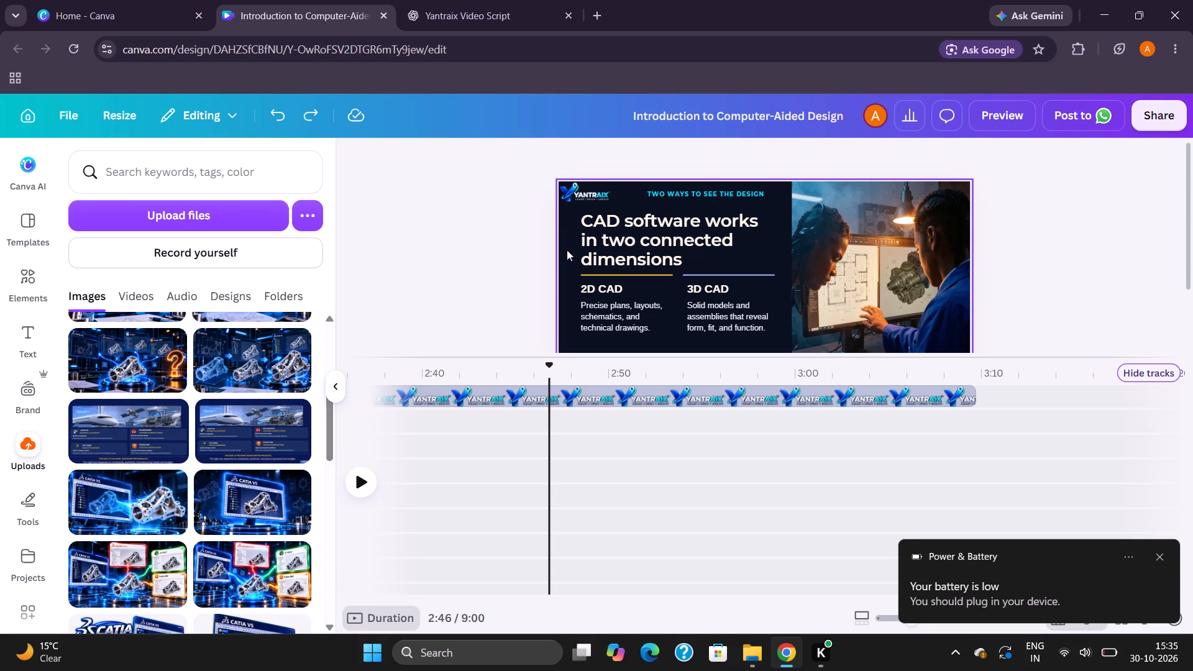
# Split the YANTRAIX logo overlay at about 2:49, where the software recording begins, and delete the part after the split.
pyautogui.click(616, 450)
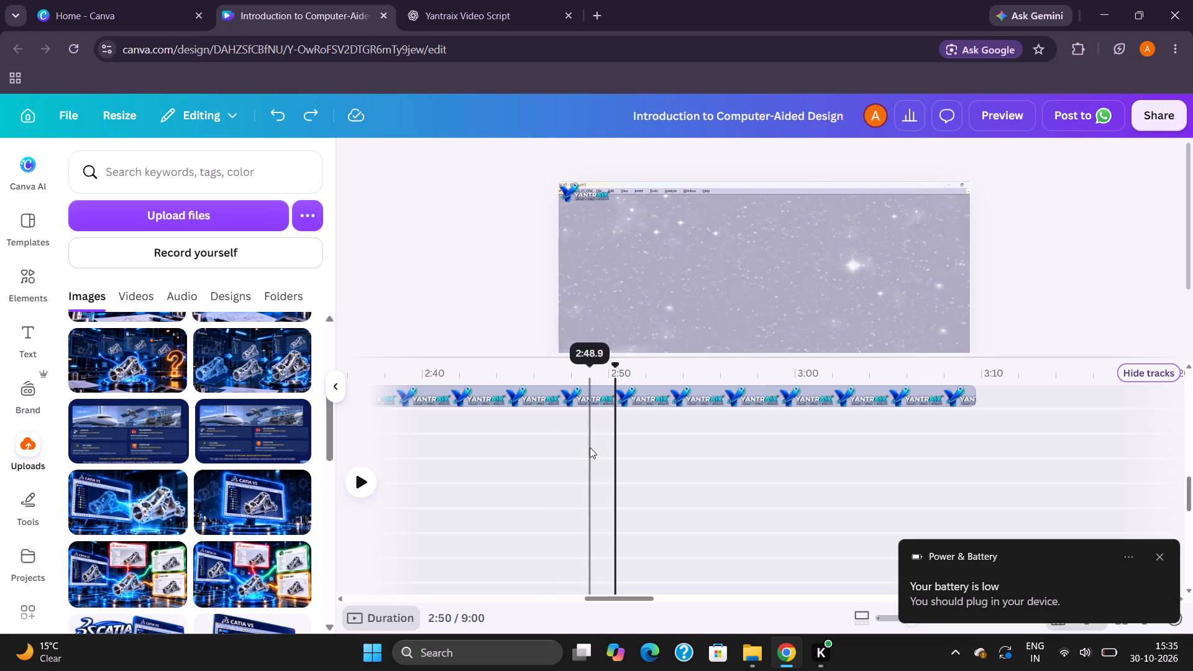
pyautogui.click(598, 447)
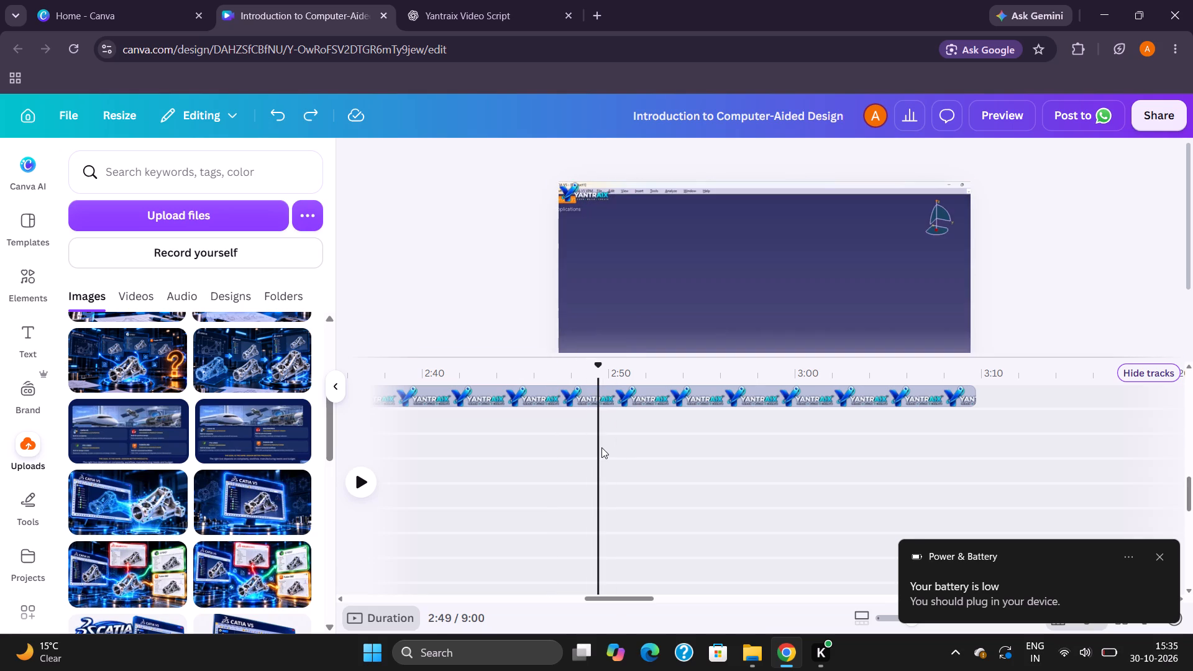
pyautogui.scroll(-2, 798, 462)
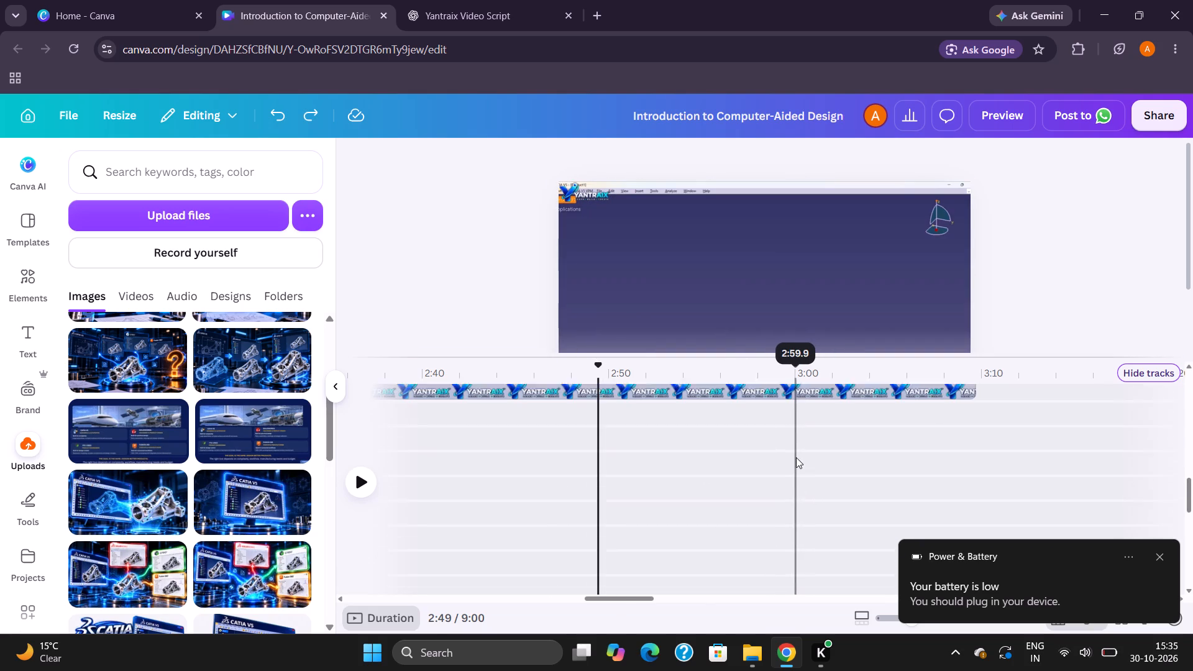
pyautogui.scroll(-5, 796, 457)
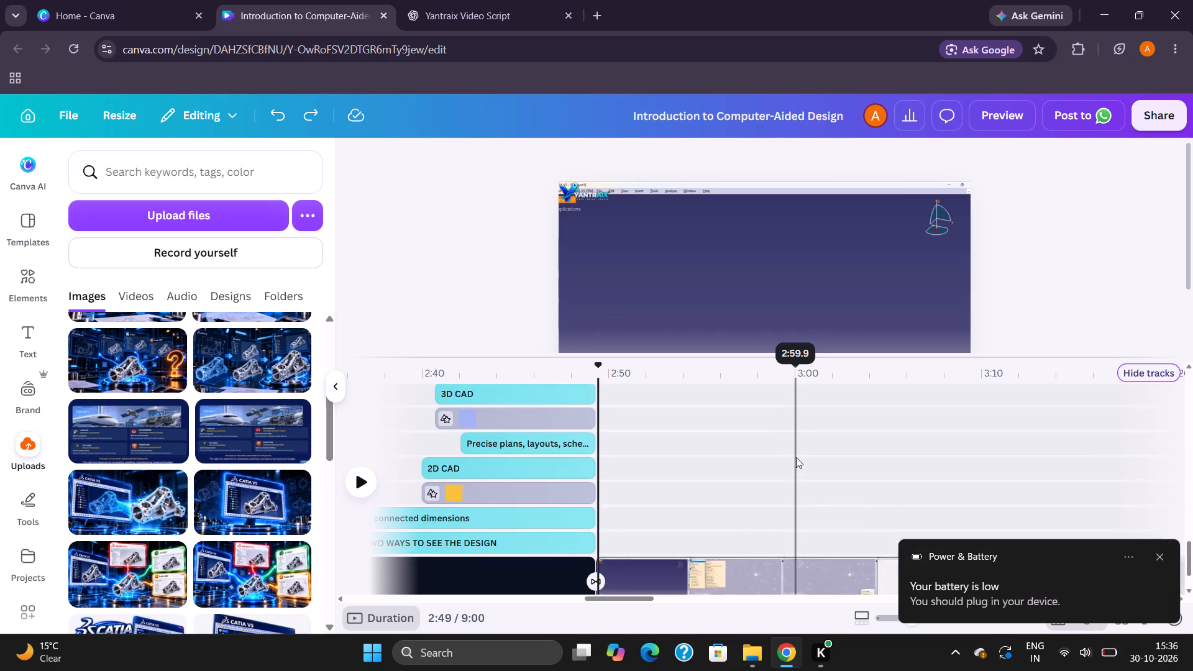
pyautogui.scroll(1, 796, 457)
pyautogui.scroll(1, 659, 463)
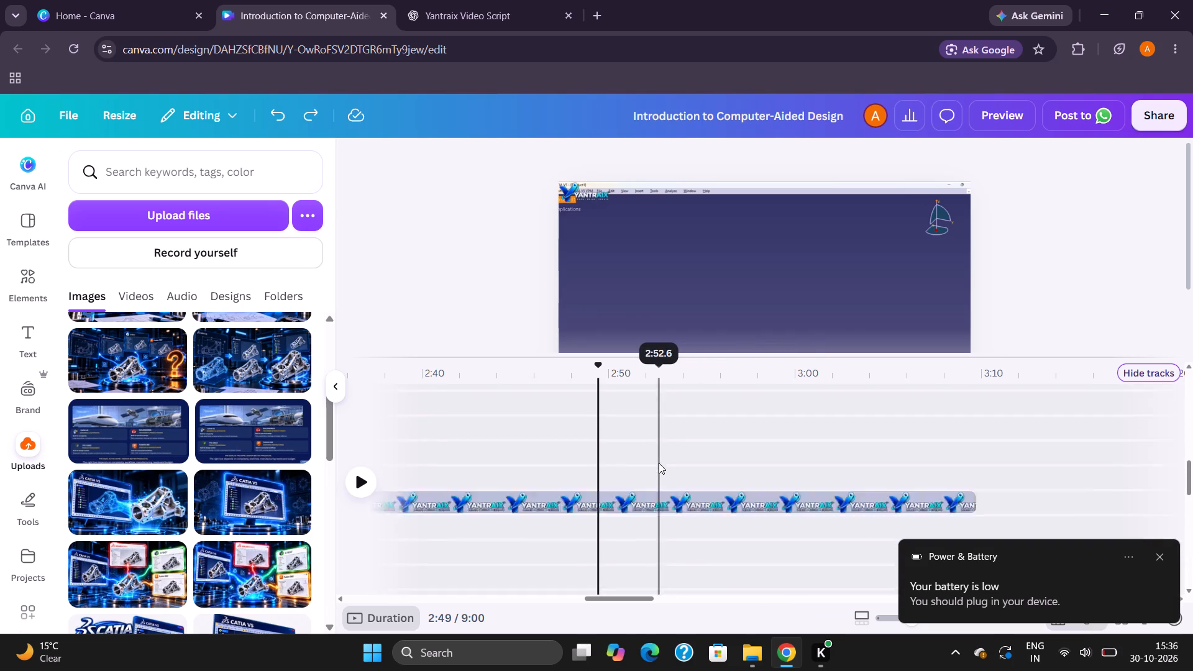
pyautogui.scroll(1, 659, 463)
pyautogui.scroll(-3, 657, 463)
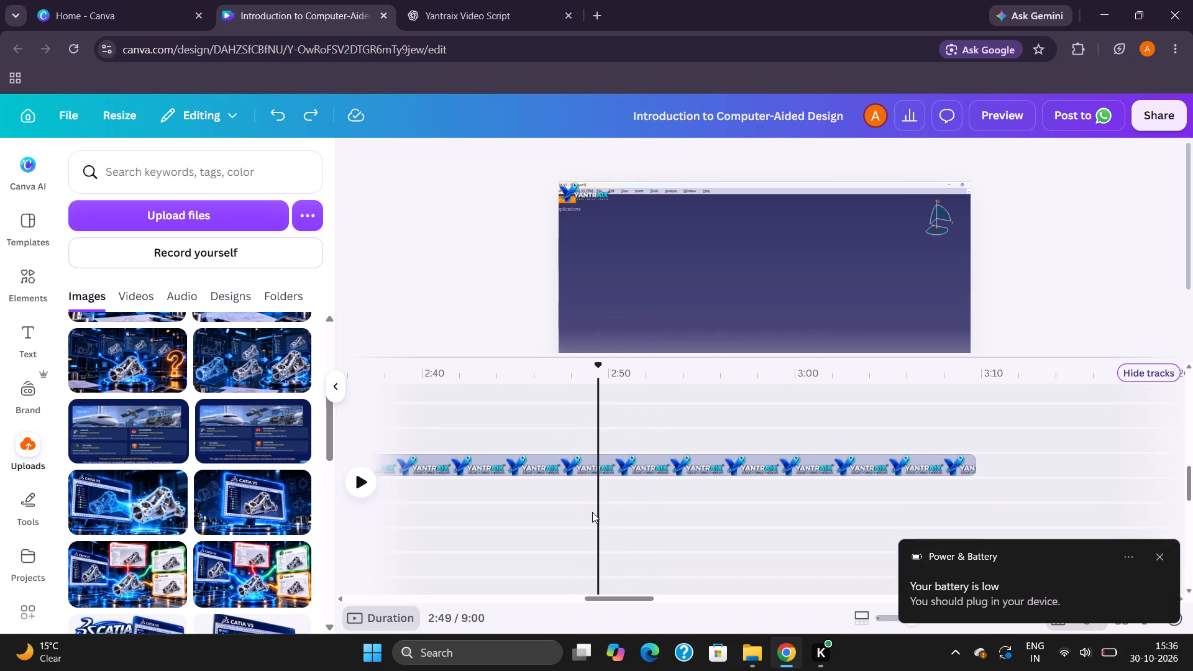
pyautogui.click(588, 511)
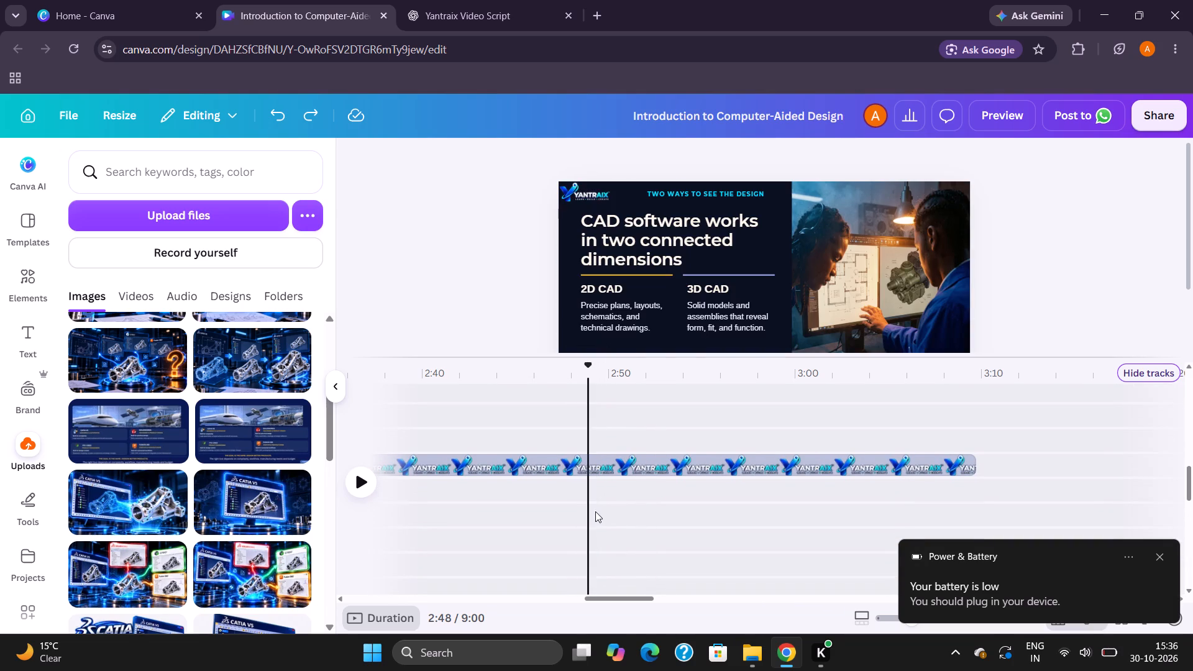
pyautogui.click(593, 463)
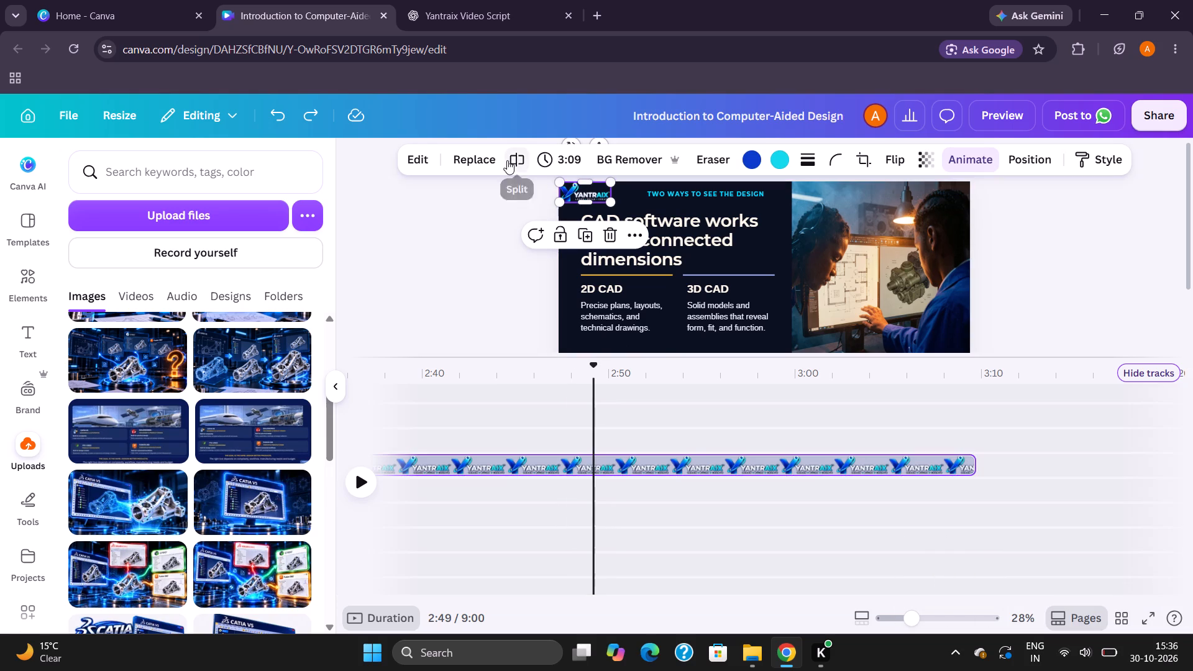
pyautogui.click(508, 160)
pyautogui.press('Delete')
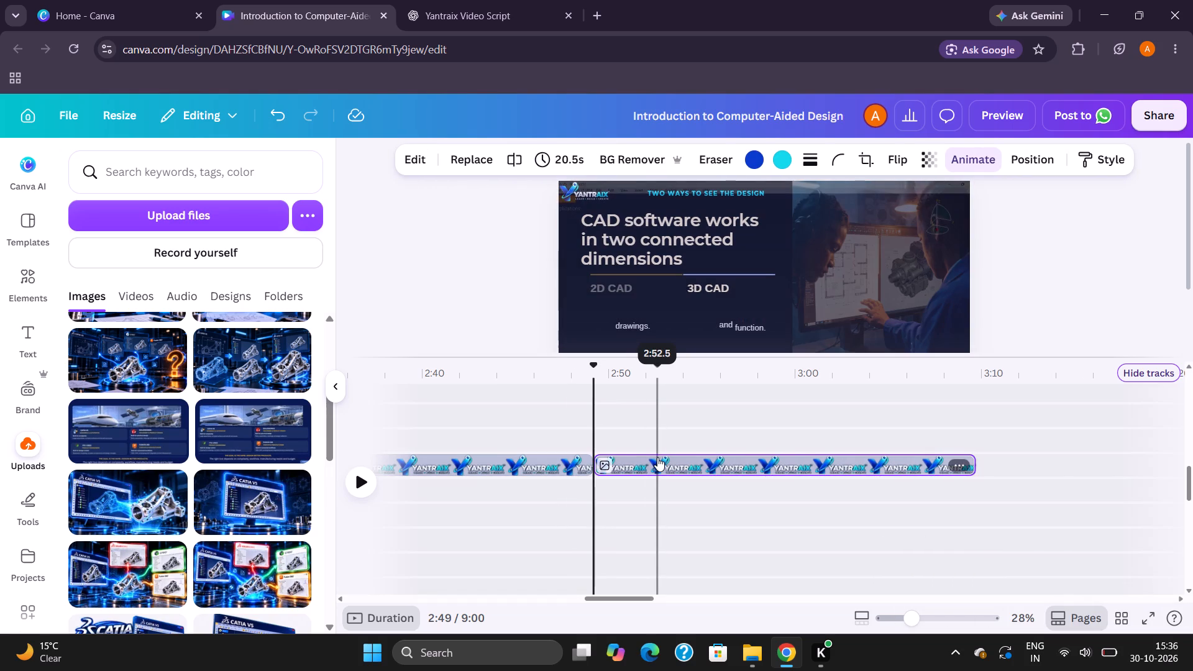
# Play the video from about 2:48 to 2:50 to check the logo's cut-off at the transition to the software recording.
pyautogui.click(580, 503)
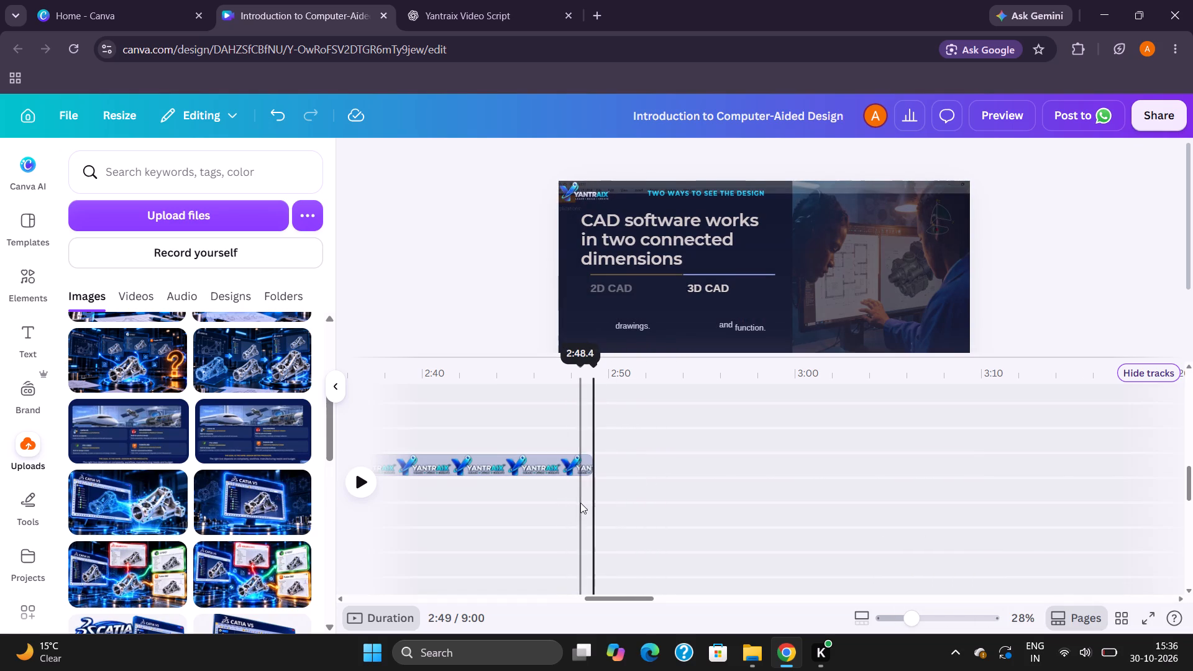
pyautogui.press('space')
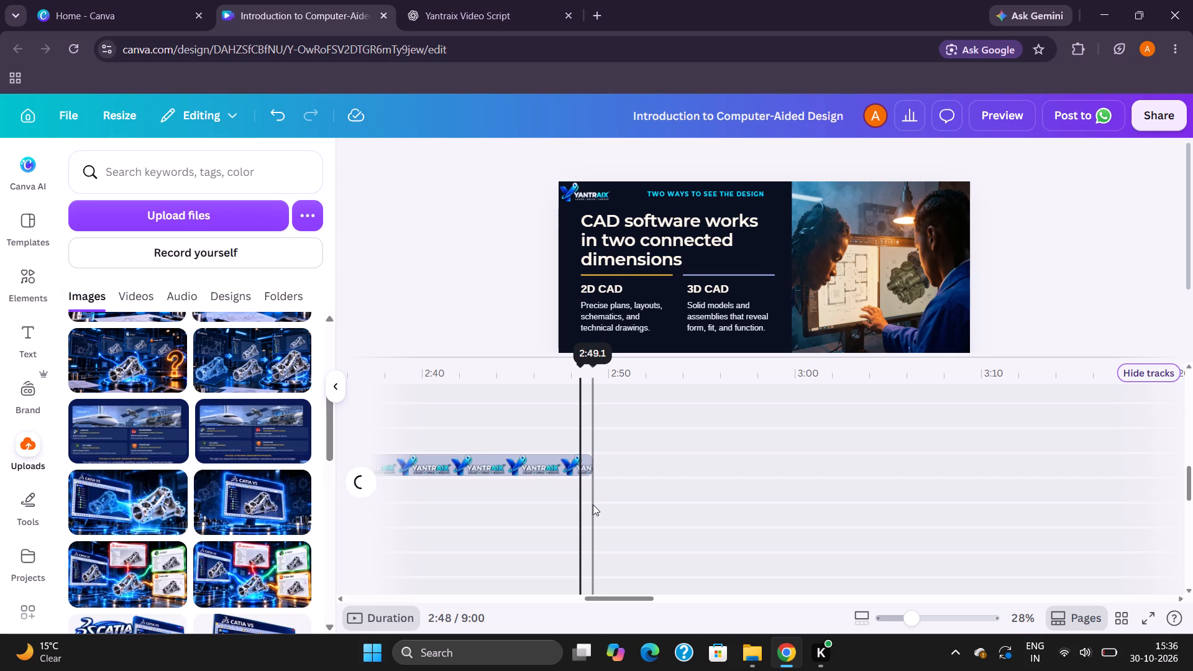
pyautogui.press('space')
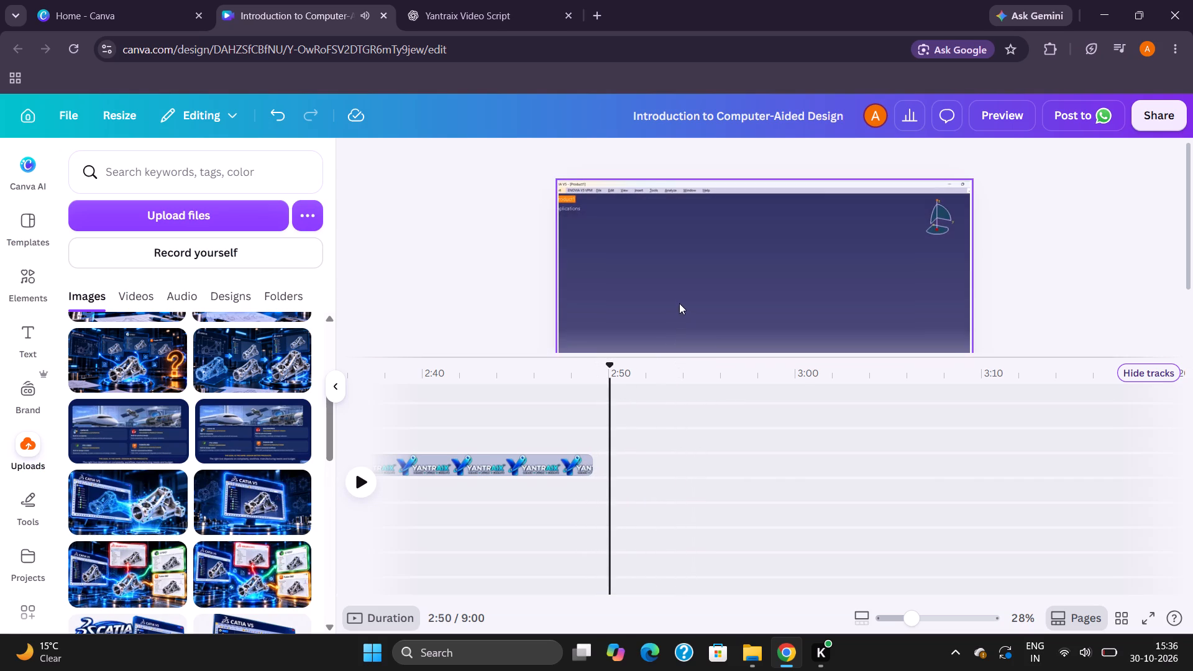
# Detach the software recording at 2:50 from the page background, shrink it slightly, and adjust its width and position against the page's right edge.
pyautogui.click(680, 303)
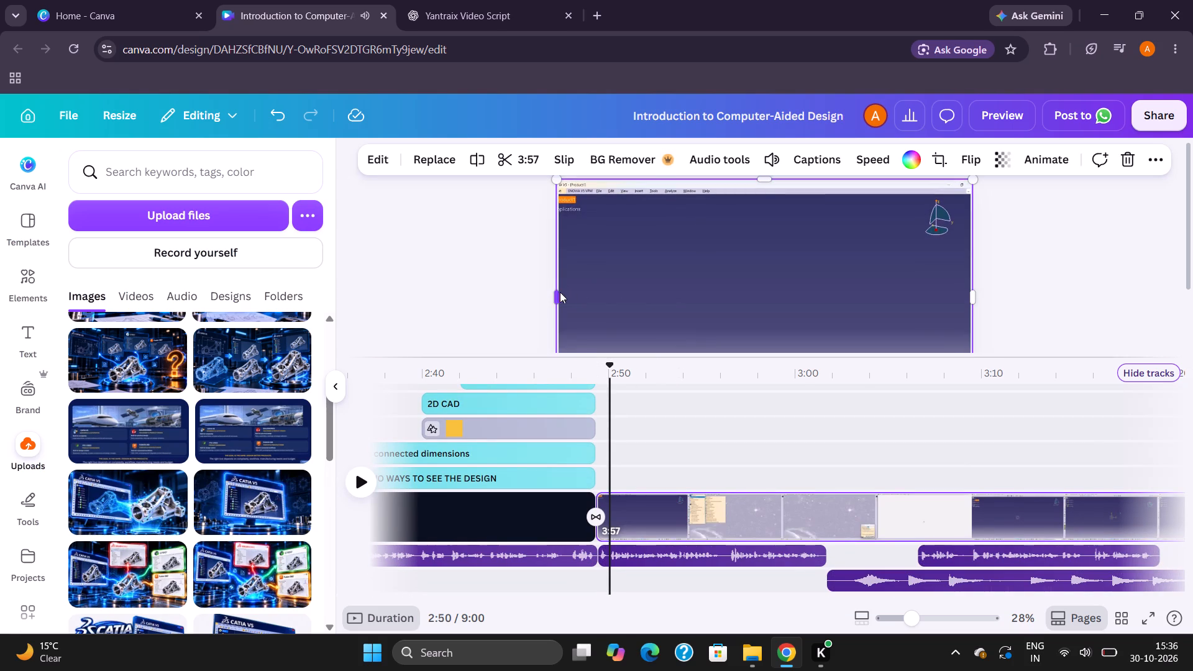
pyautogui.scroll(-1, 846, 272)
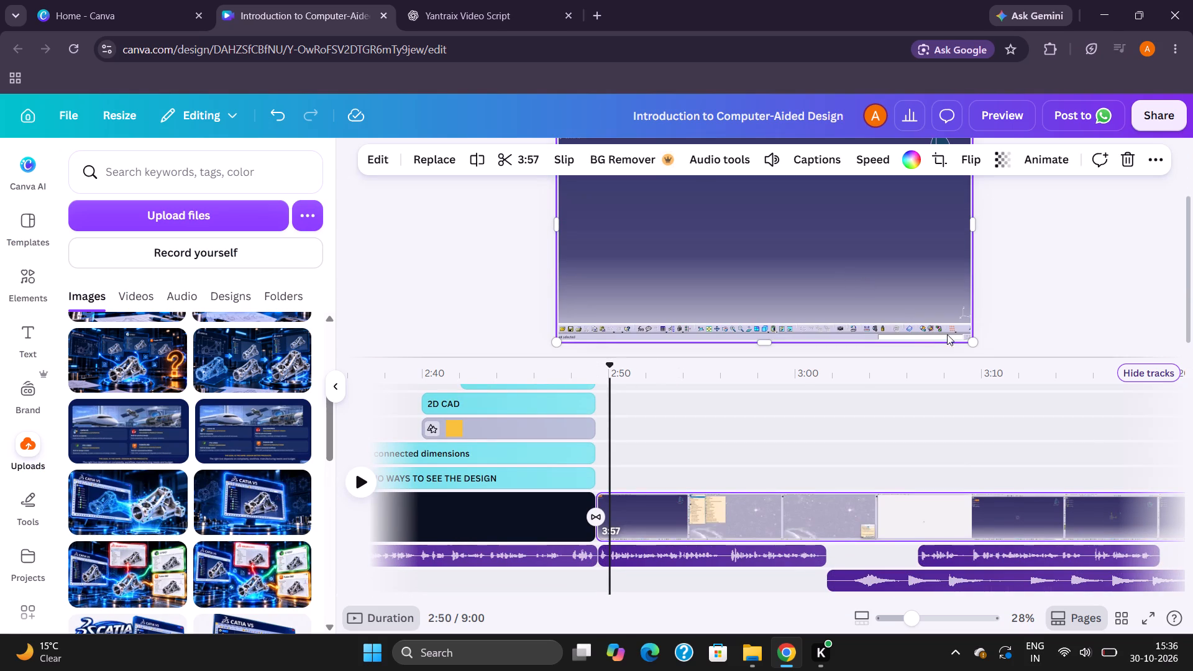
pyautogui.moveTo(973, 339); pyautogui.dragTo(966, 336)
pyautogui.moveTo(965, 226); pyautogui.dragTo(968, 226)
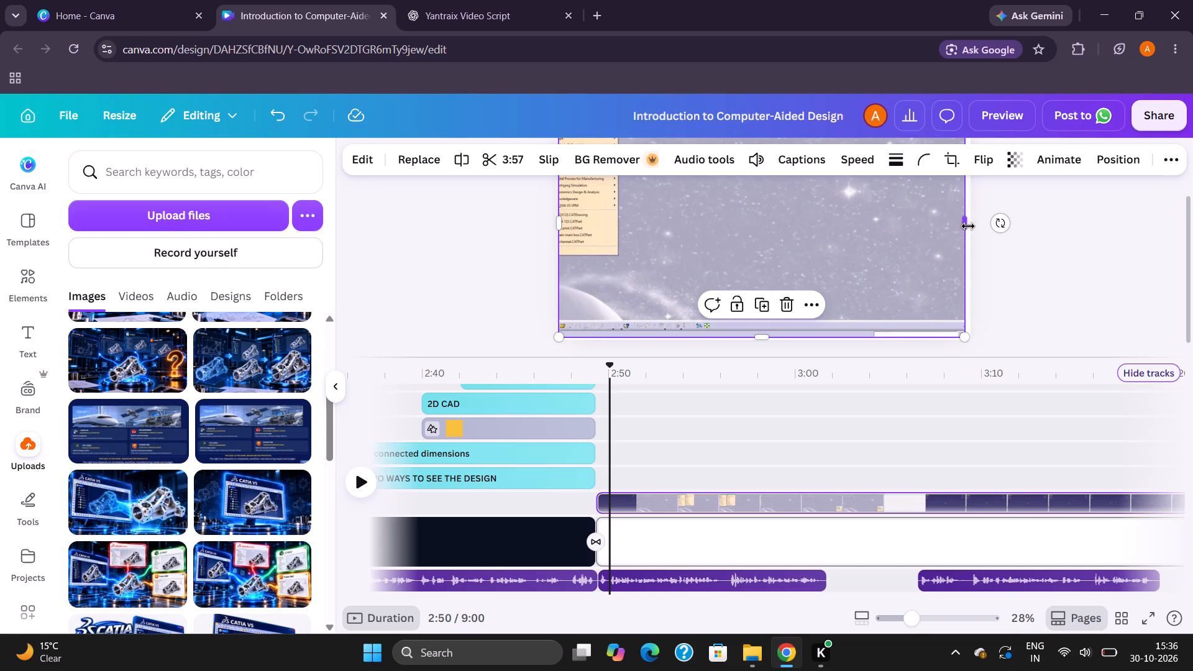
pyautogui.moveTo(968, 226); pyautogui.dragTo(976, 226)
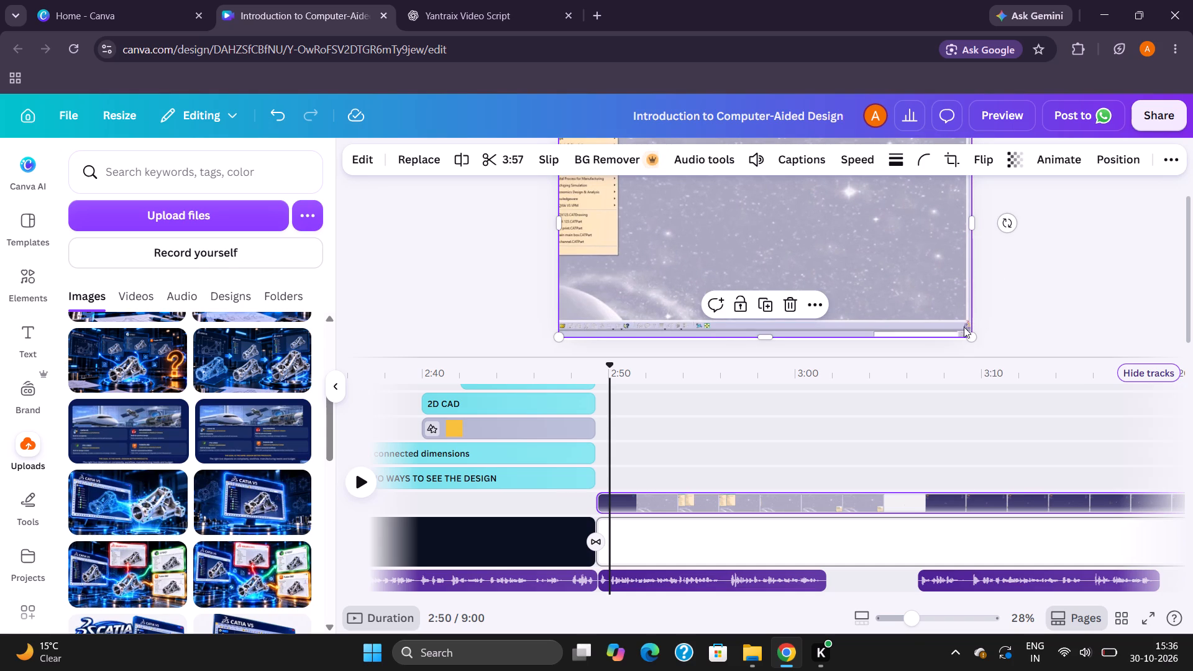
pyautogui.moveTo(969, 332); pyautogui.dragTo(959, 331)
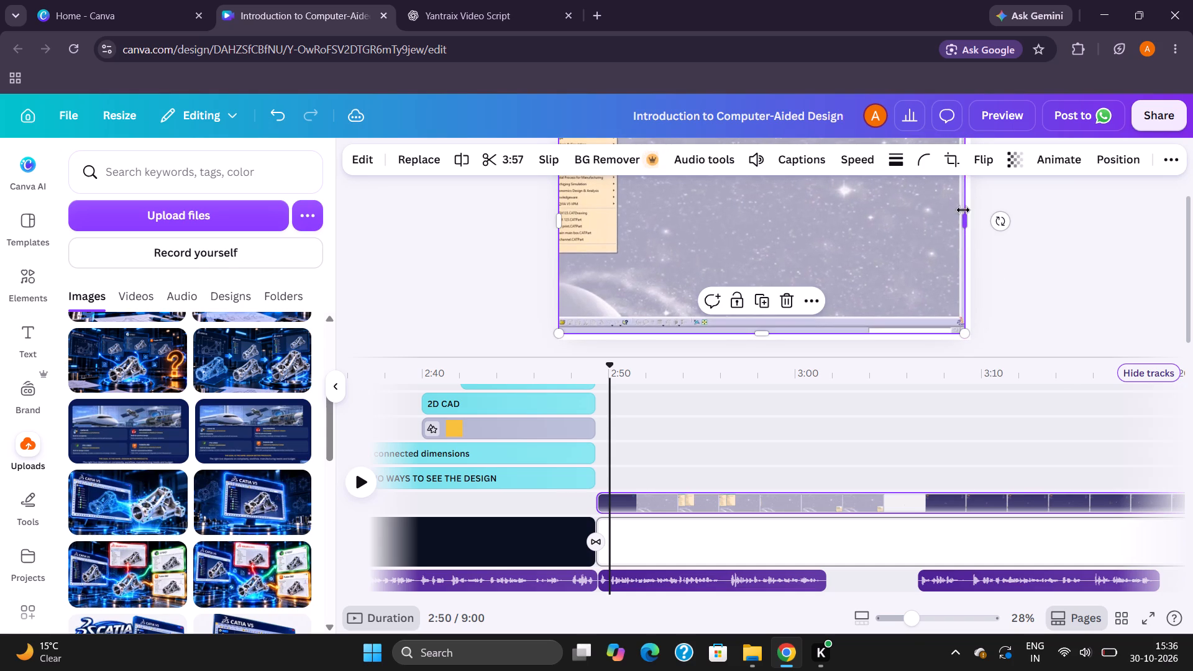
pyautogui.moveTo(967, 214); pyautogui.dragTo(982, 216)
pyautogui.moveTo(930, 244); pyautogui.dragTo(922, 241)
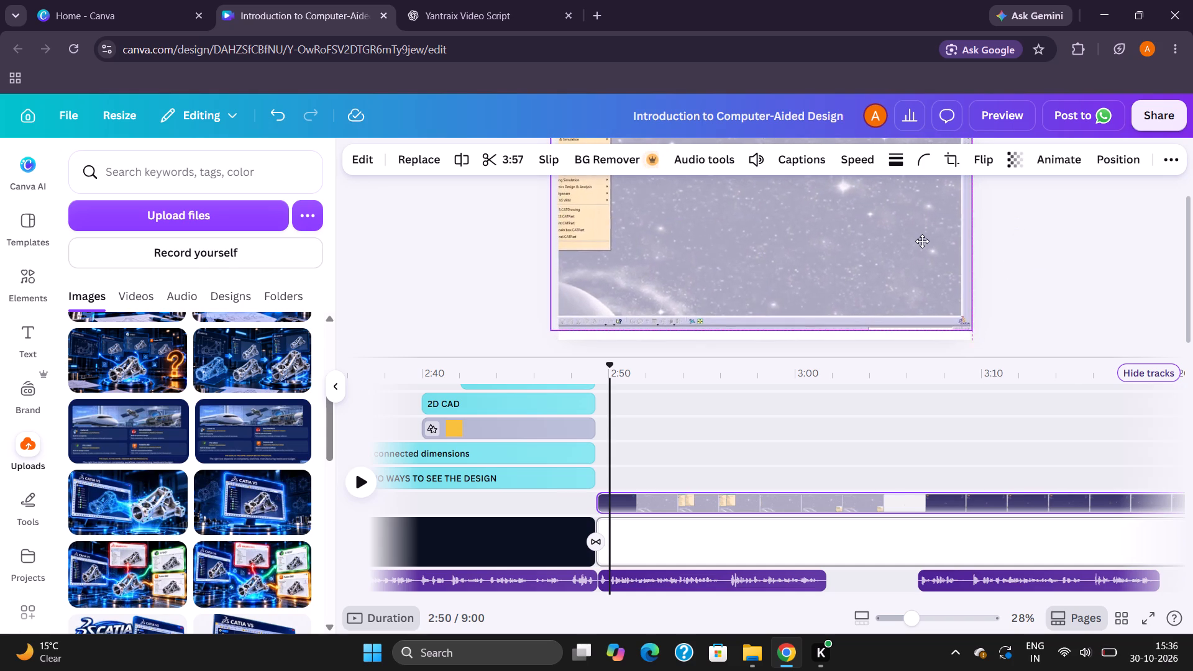
pyautogui.moveTo(922, 241); pyautogui.dragTo(912, 242)
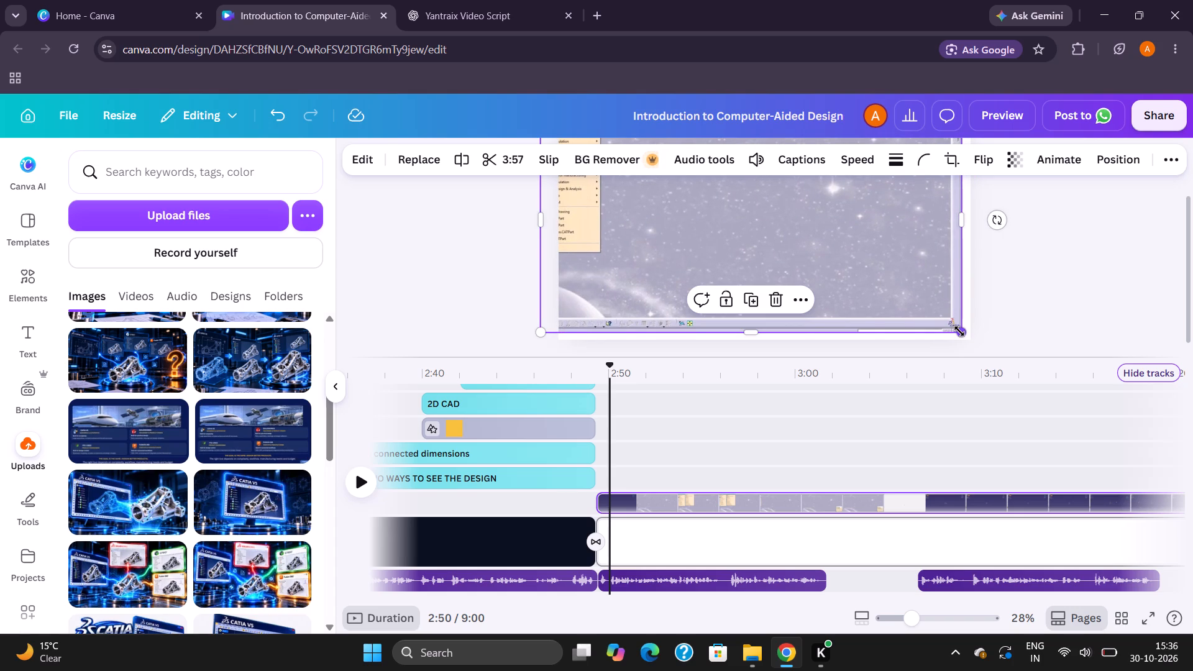
# Shrink the software recording further, adjust its side edges, and move it inward over the white page.
pyautogui.moveTo(959, 331); pyautogui.dragTo(947, 318)
pyautogui.moveTo(946, 218); pyautogui.dragTo(953, 219)
pyautogui.moveTo(880, 236); pyautogui.dragTo(902, 255)
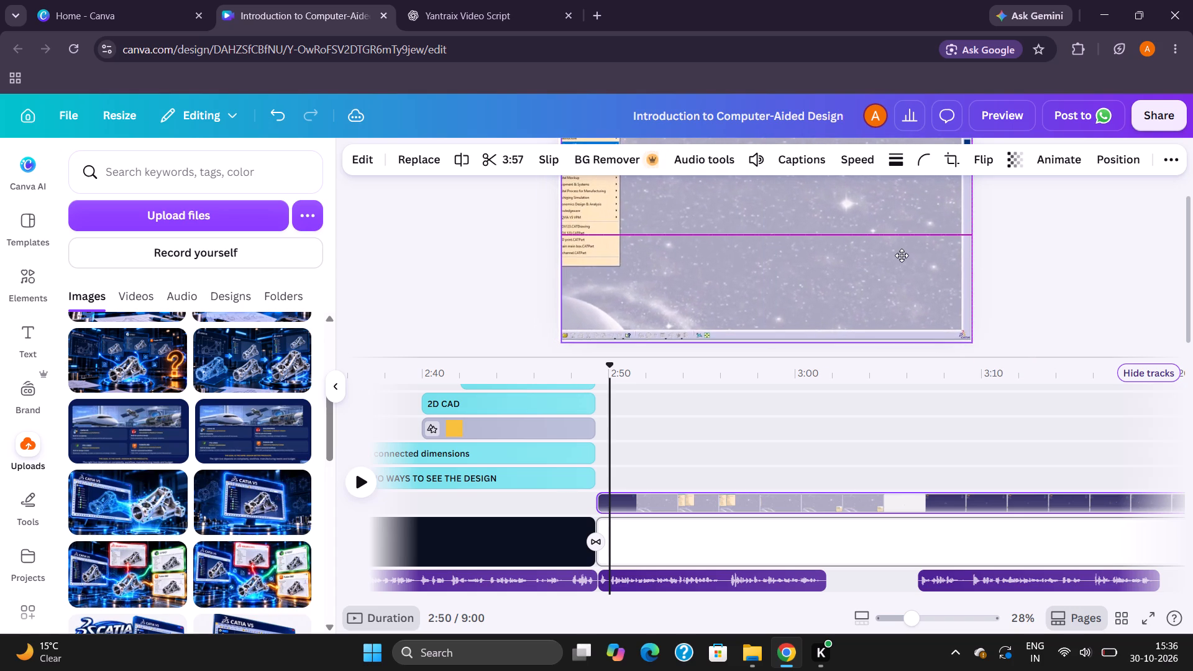
pyautogui.moveTo(902, 255); pyautogui.dragTo(903, 255)
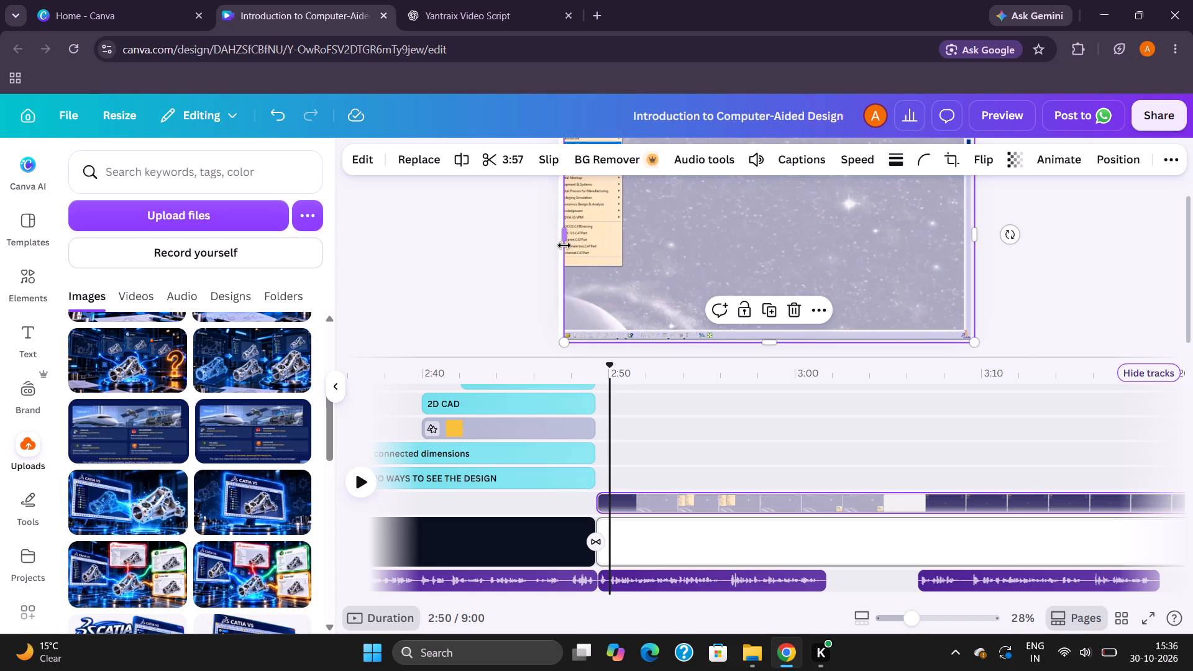
pyautogui.moveTo(566, 243); pyautogui.dragTo(547, 240)
pyautogui.moveTo(713, 259); pyautogui.dragTo(731, 229)
pyautogui.moveTo(563, 309); pyautogui.dragTo(633, 281)
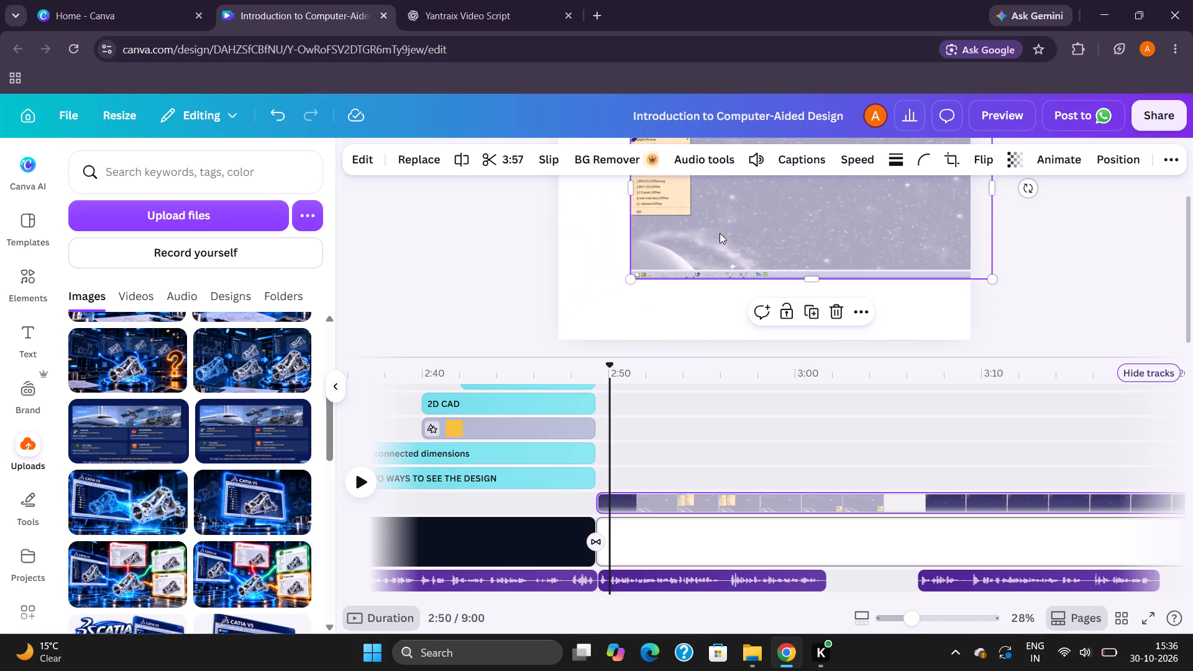
pyautogui.moveTo(720, 233); pyautogui.dragTo(684, 272)
# Enlarge the recording from its upper-left corner to about 1,818 × 916 and align it with the page's upper-left corner.
pyautogui.scroll(1, 784, 278)
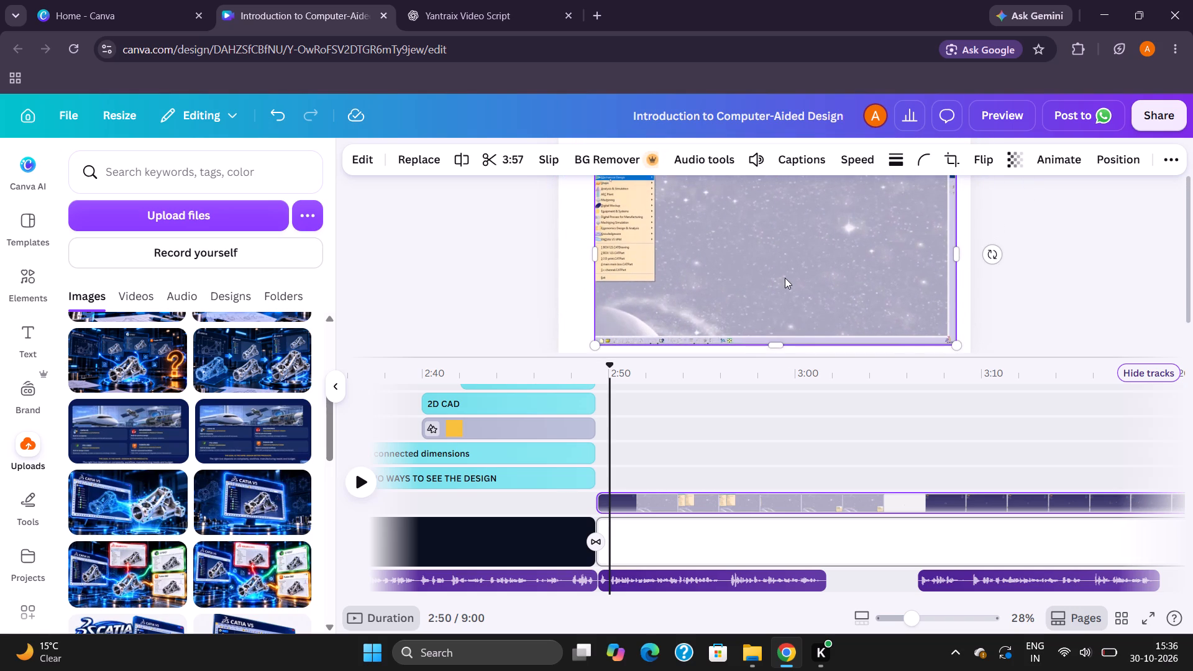
pyautogui.scroll(1, 785, 278)
pyautogui.moveTo(600, 203); pyautogui.dragTo(587, 199)
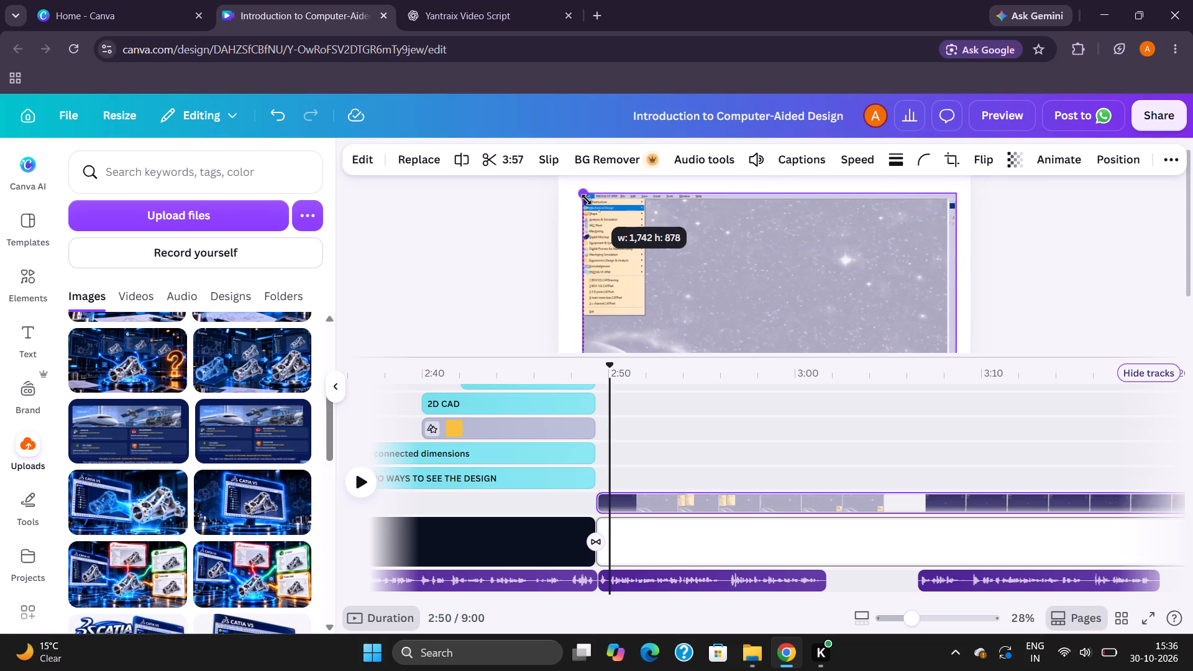
pyautogui.moveTo(587, 199); pyautogui.dragTo(570, 189)
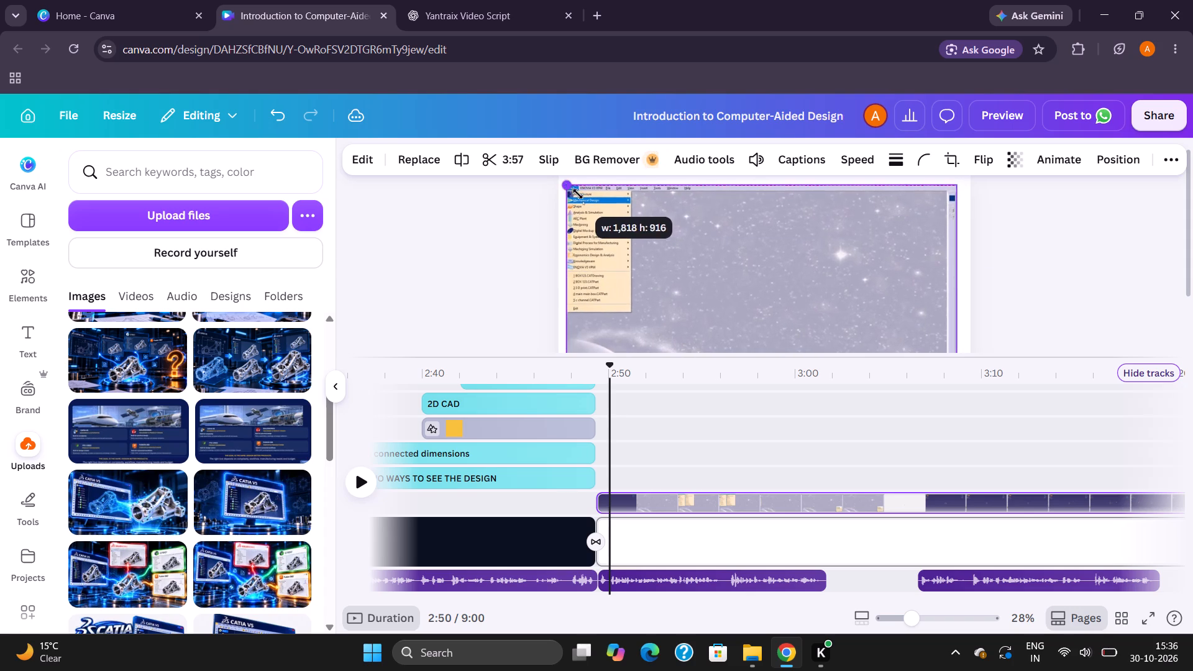
pyautogui.moveTo(674, 258); pyautogui.dragTo(667, 249)
# Enlarge the recording from its lower-right corner to about 1,892 wide and stretch its bottom edge down to nearly fill the page.
pyautogui.scroll(-1, 669, 249)
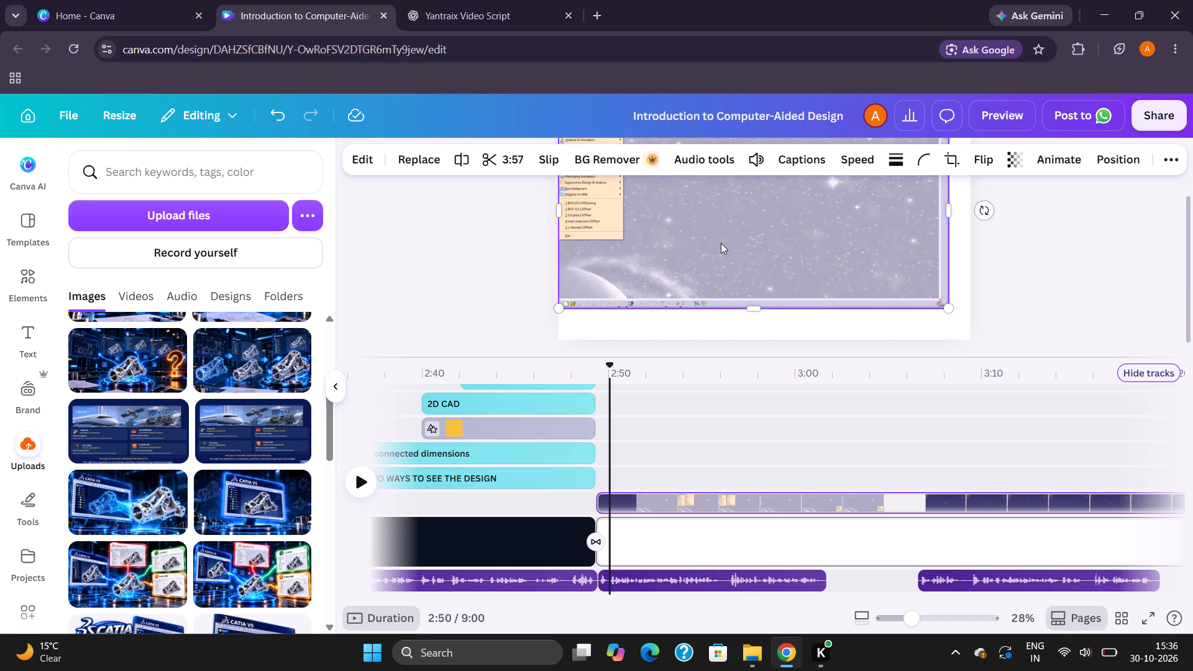
pyautogui.scroll(-1, 721, 243)
pyautogui.moveTo(946, 304); pyautogui.dragTo(953, 310)
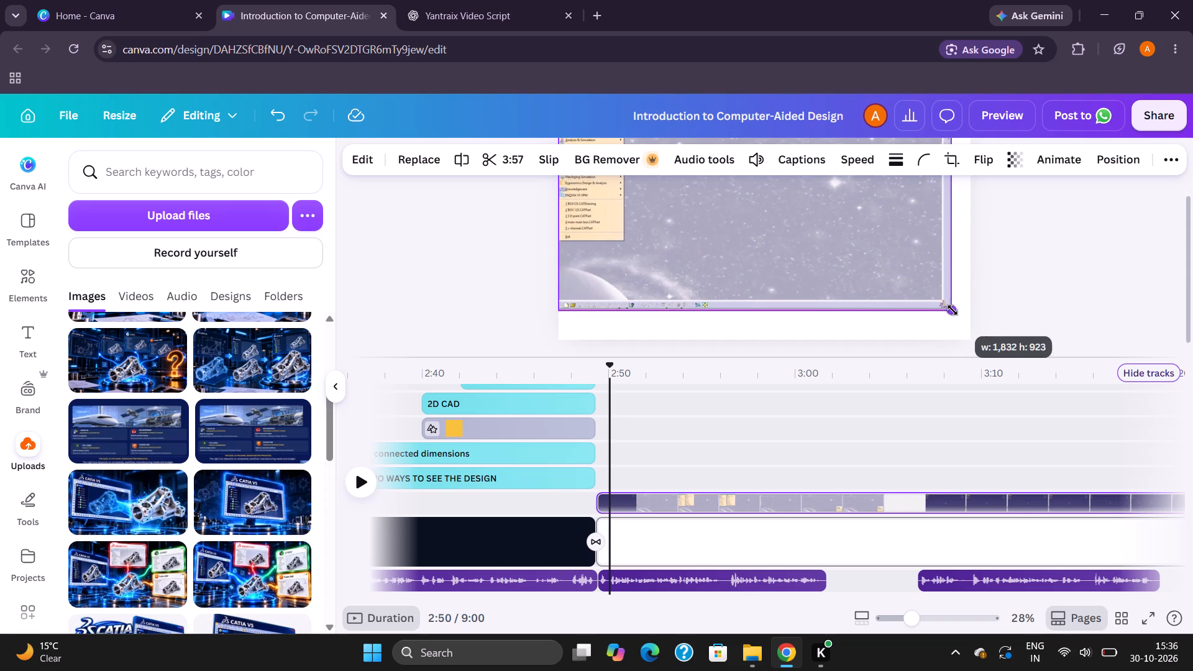
pyautogui.moveTo(953, 310); pyautogui.dragTo(956, 313)
pyautogui.moveTo(936, 297); pyautogui.dragTo(936, 303)
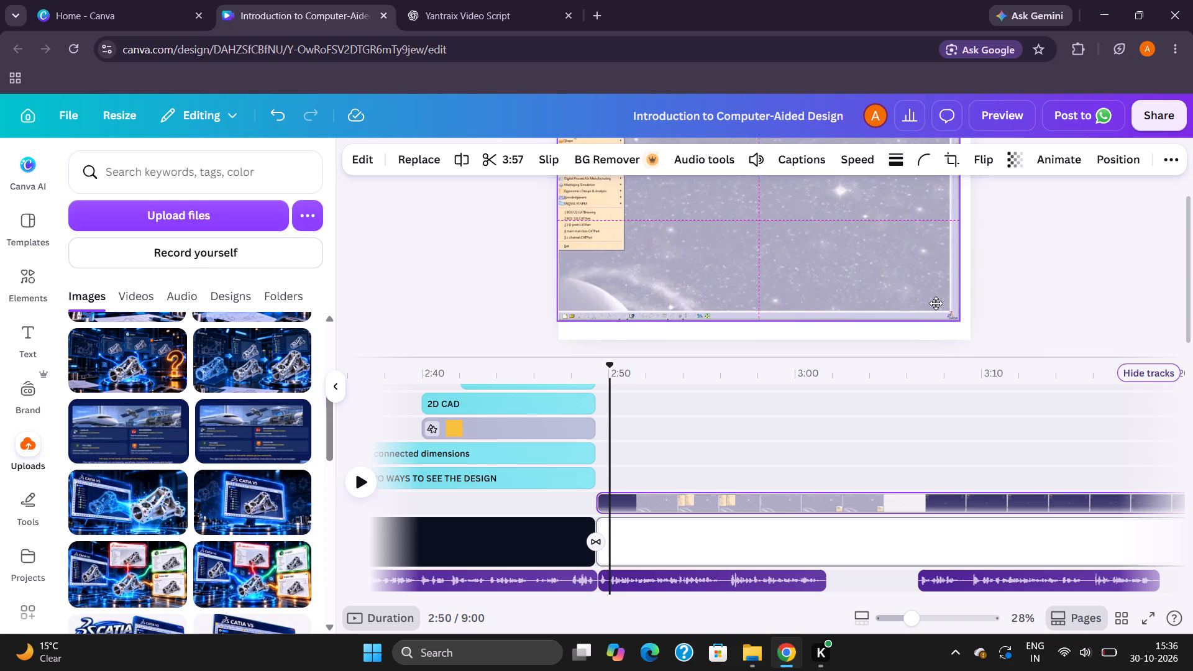
pyautogui.moveTo(936, 303); pyautogui.dragTo(938, 303)
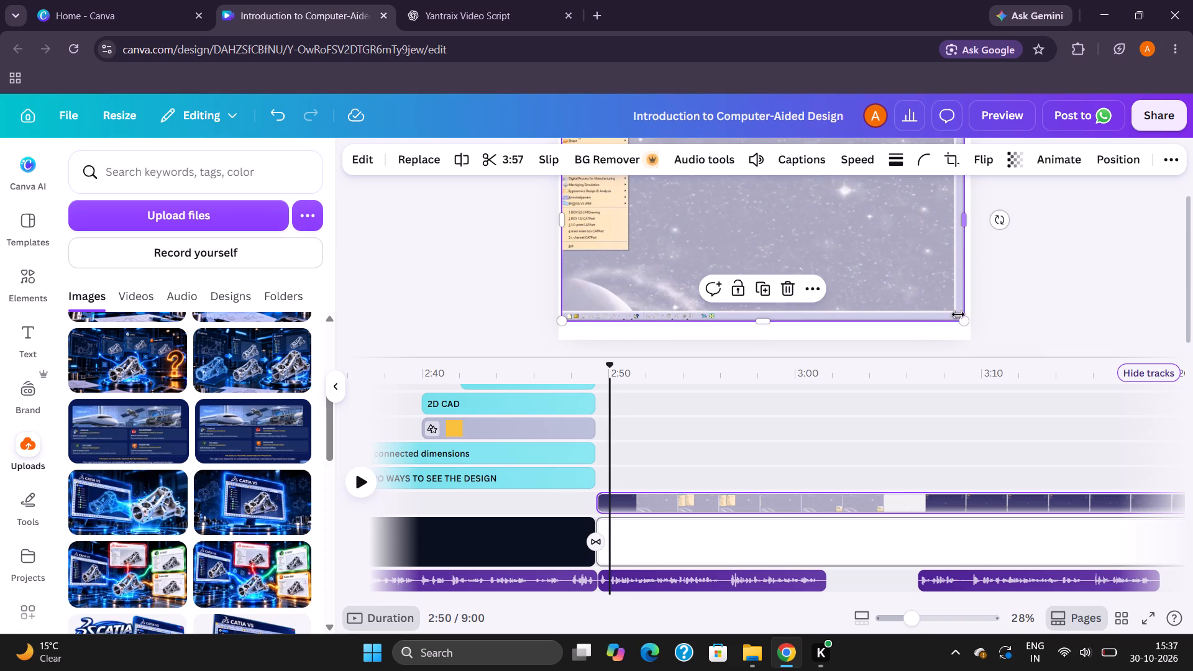
pyautogui.moveTo(959, 317); pyautogui.dragTo(961, 324)
pyautogui.moveTo(940, 313); pyautogui.dragTo(937, 315)
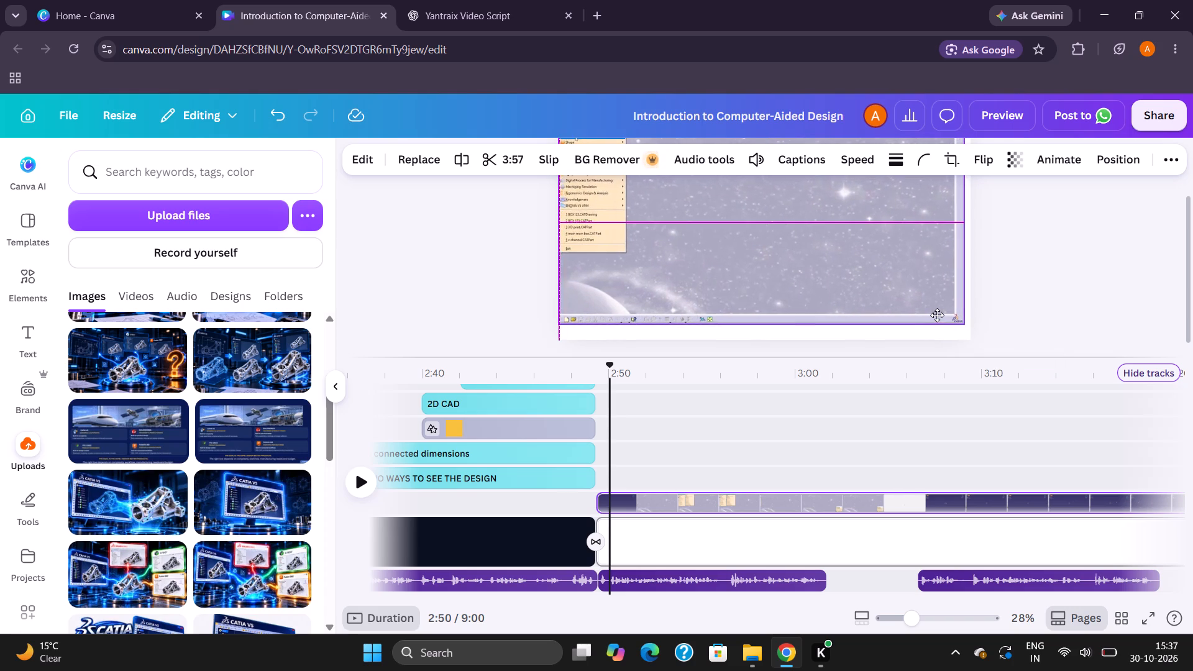
pyautogui.moveTo(937, 315); pyautogui.dragTo(940, 319)
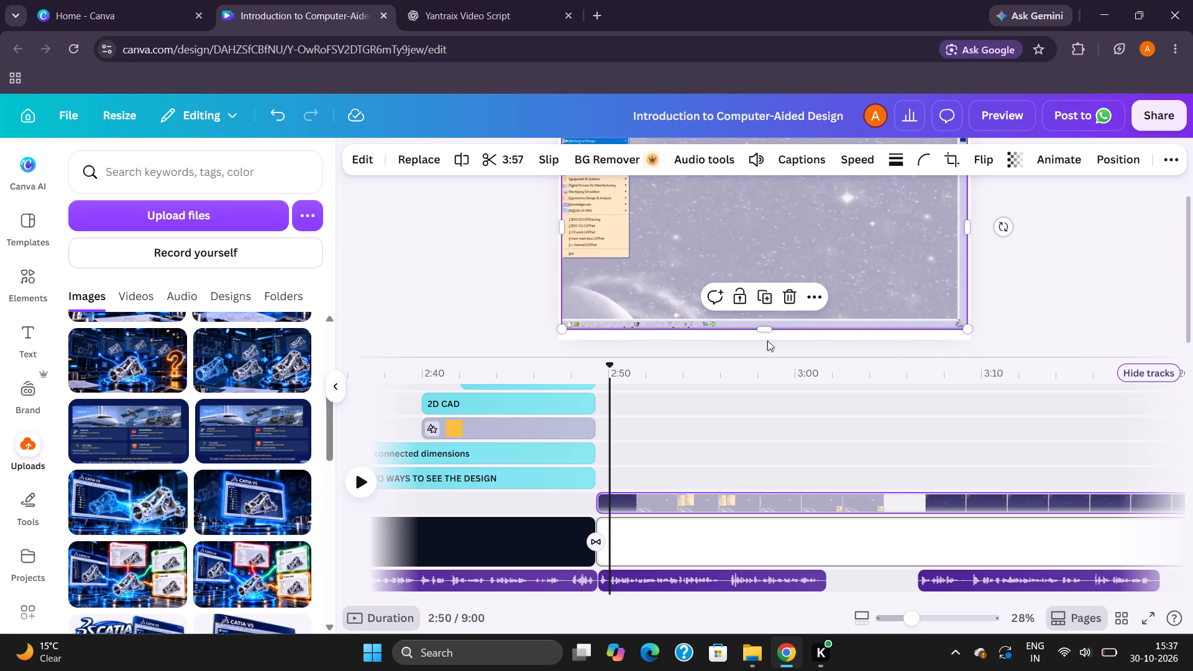
pyautogui.moveTo(764, 334); pyautogui.dragTo(770, 339)
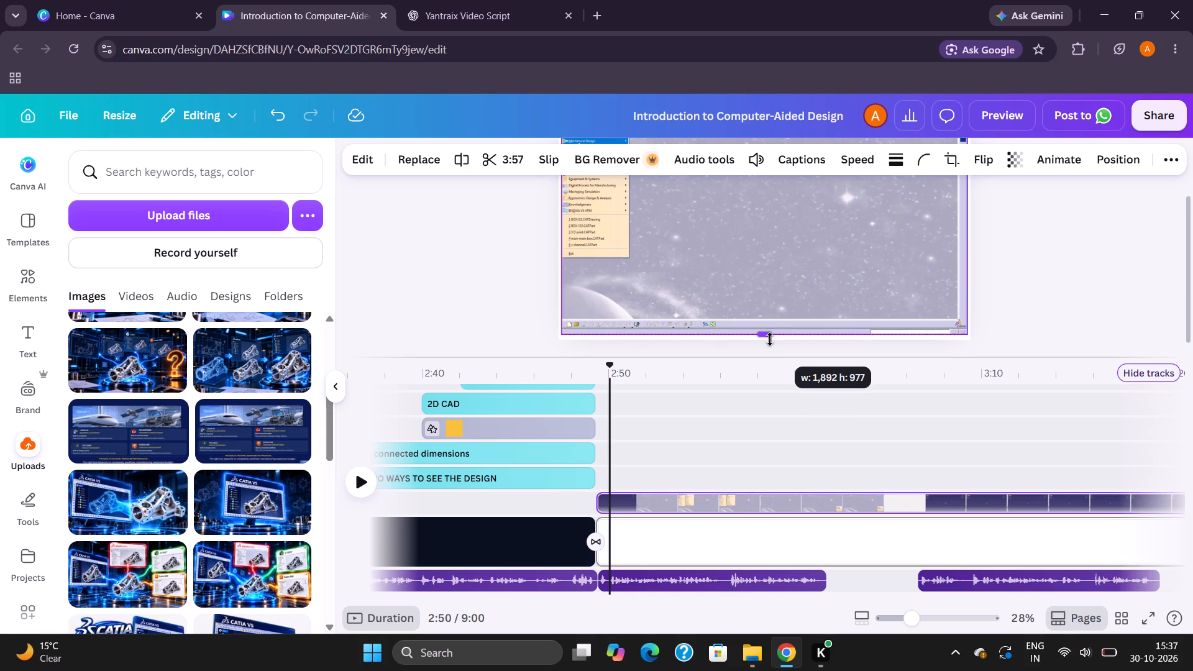
pyautogui.moveTo(770, 339); pyautogui.dragTo(772, 341)
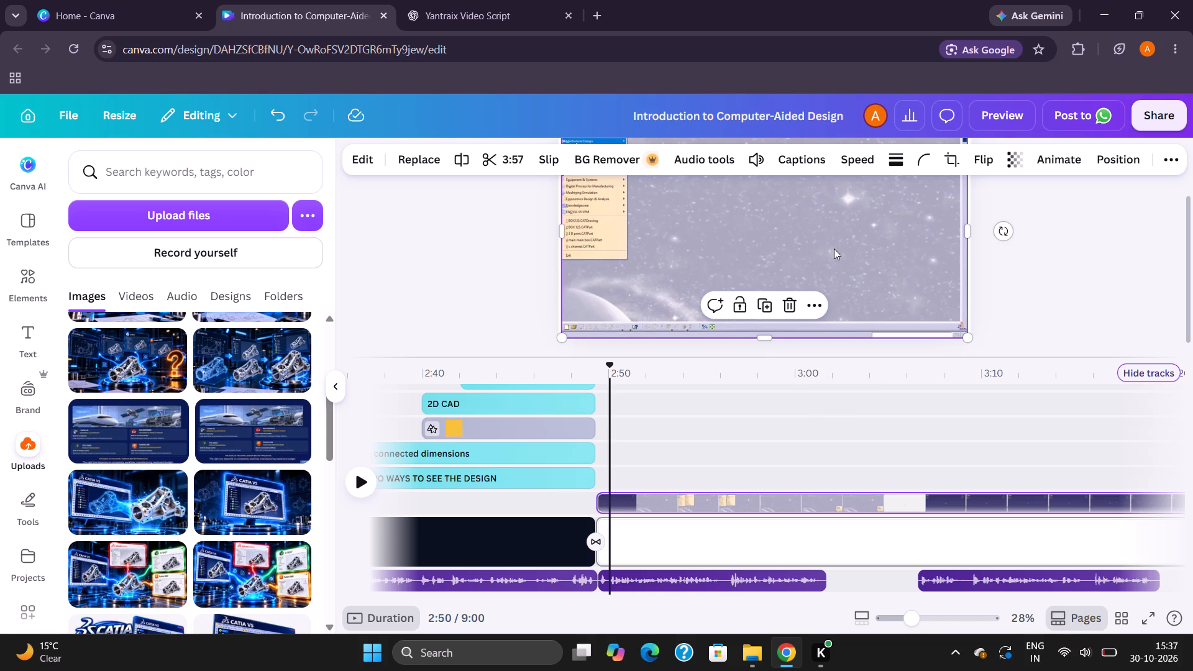
# Shift the recording up and down against the page's top and bottom edges, and settle it flush with the page's top.
pyautogui.scroll(2, 770, 249)
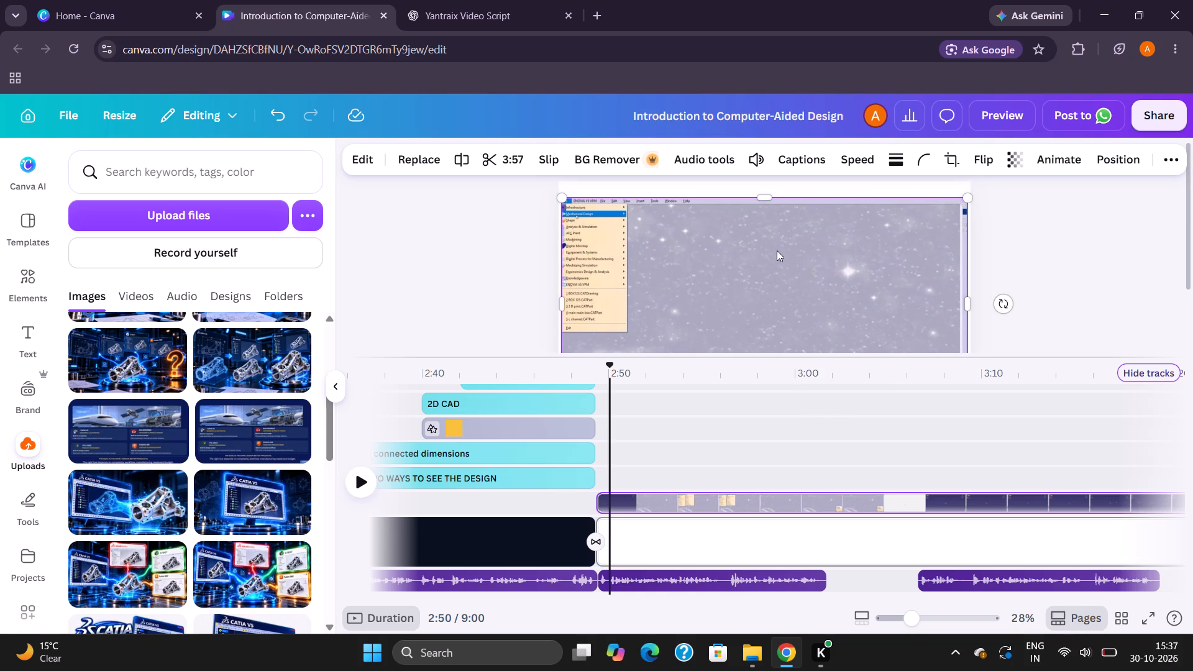
pyautogui.scroll(1, 777, 250)
pyautogui.moveTo(758, 247); pyautogui.dragTo(757, 246)
pyautogui.moveTo(757, 246); pyautogui.dragTo(757, 231)
pyautogui.click(964, 282)
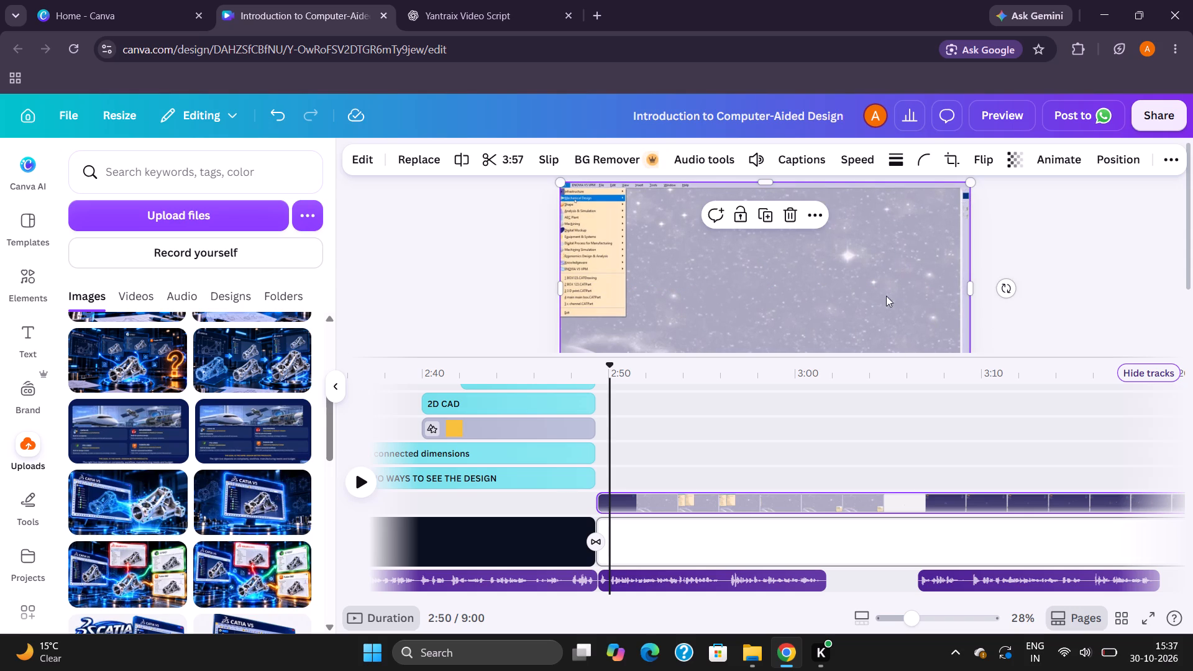
pyautogui.scroll(-1, 851, 289)
pyautogui.moveTo(770, 294); pyautogui.dragTo(771, 295)
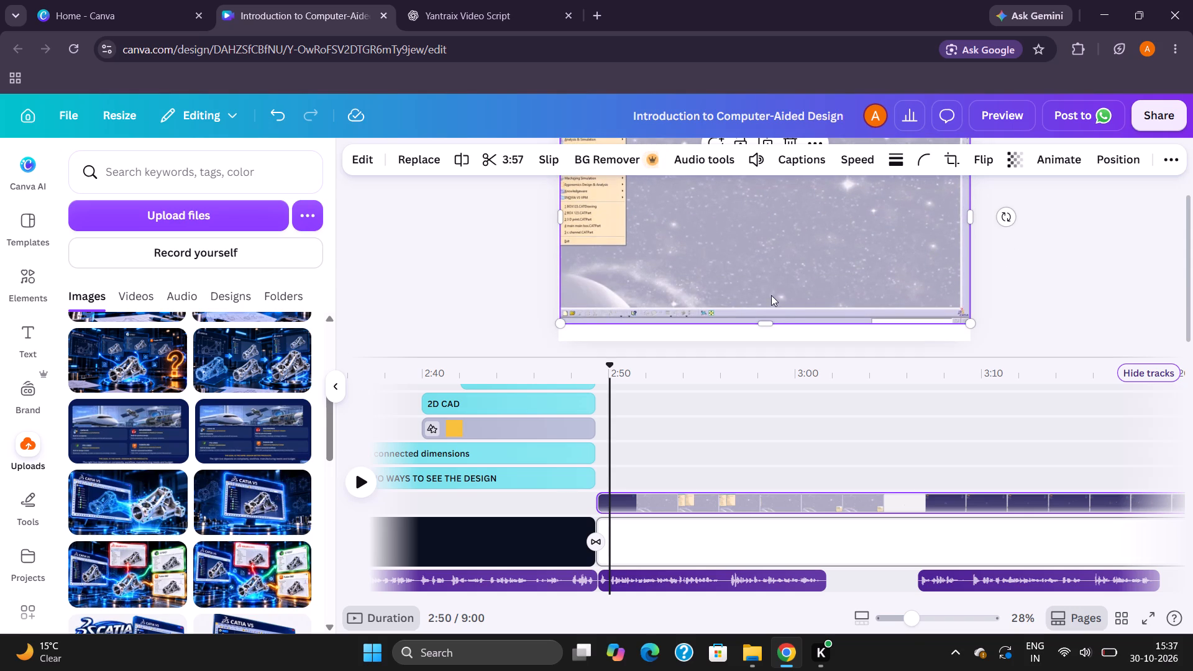
pyautogui.moveTo(771, 295); pyautogui.dragTo(770, 309)
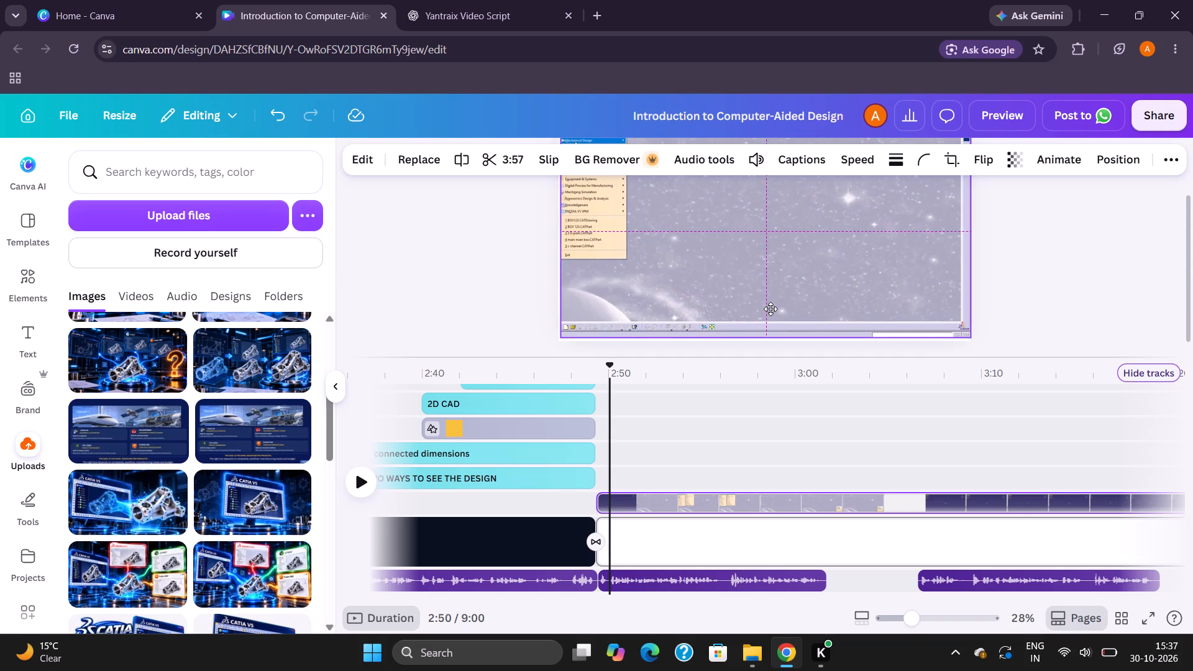
pyautogui.moveTo(770, 309); pyautogui.dragTo(770, 305)
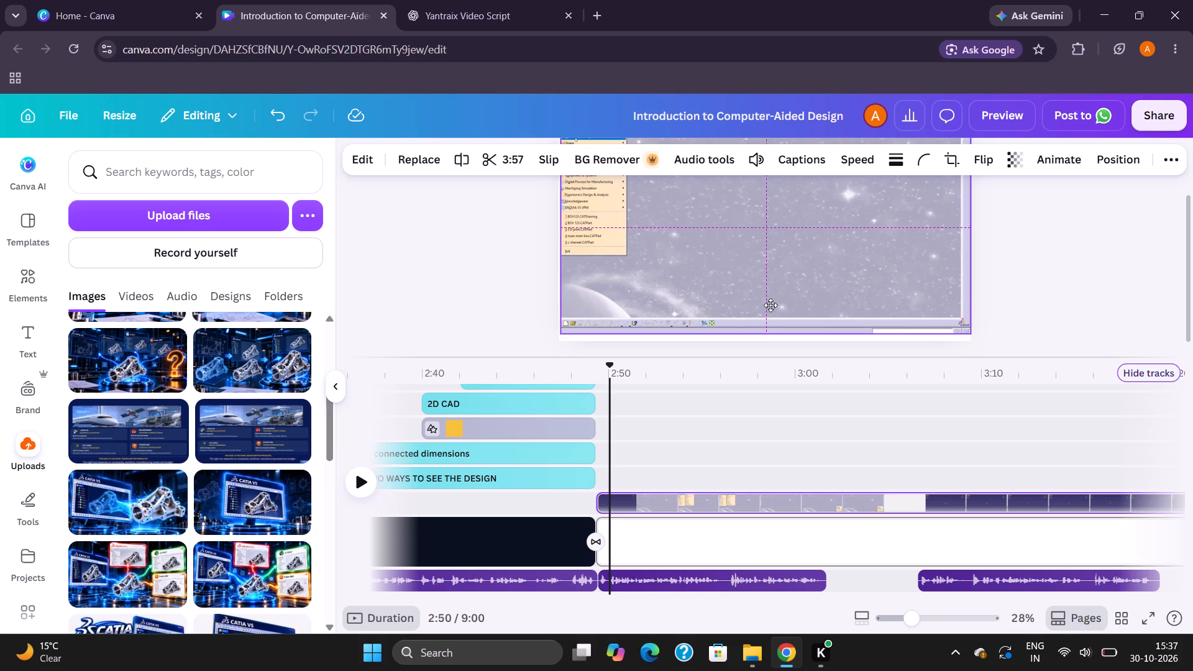
pyautogui.moveTo(770, 305); pyautogui.dragTo(771, 304)
pyautogui.scroll(1, 771, 298)
pyautogui.moveTo(772, 298); pyautogui.dragTo(772, 295)
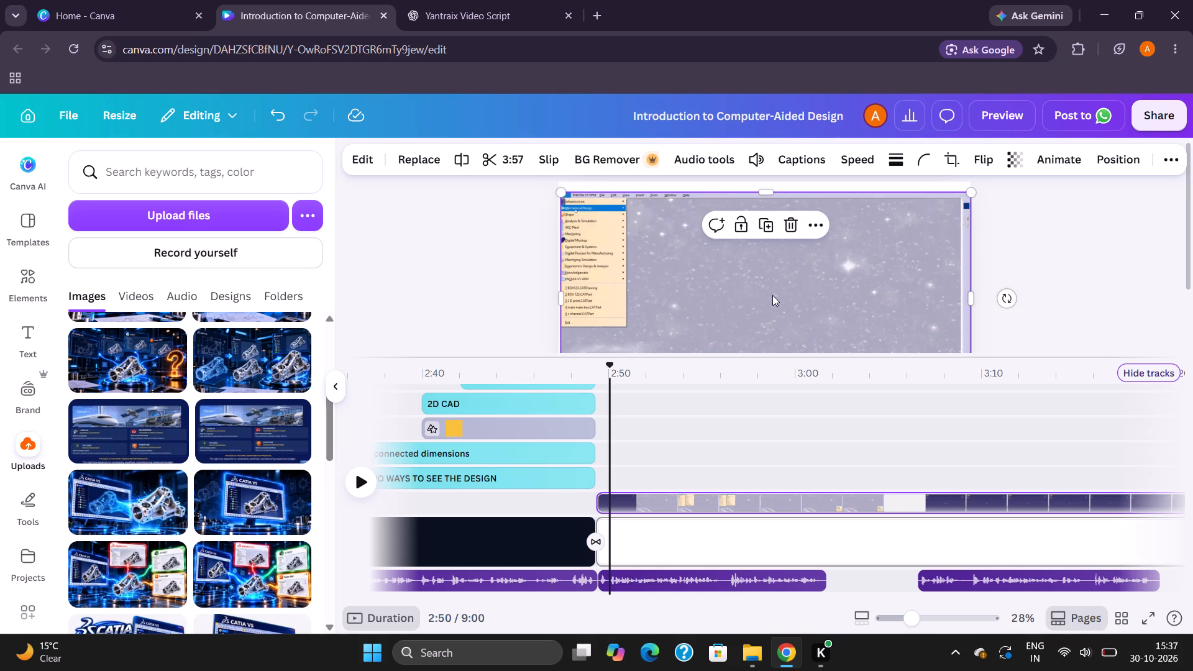
pyautogui.moveTo(772, 295); pyautogui.dragTo(769, 288)
pyautogui.scroll(-1, 769, 288)
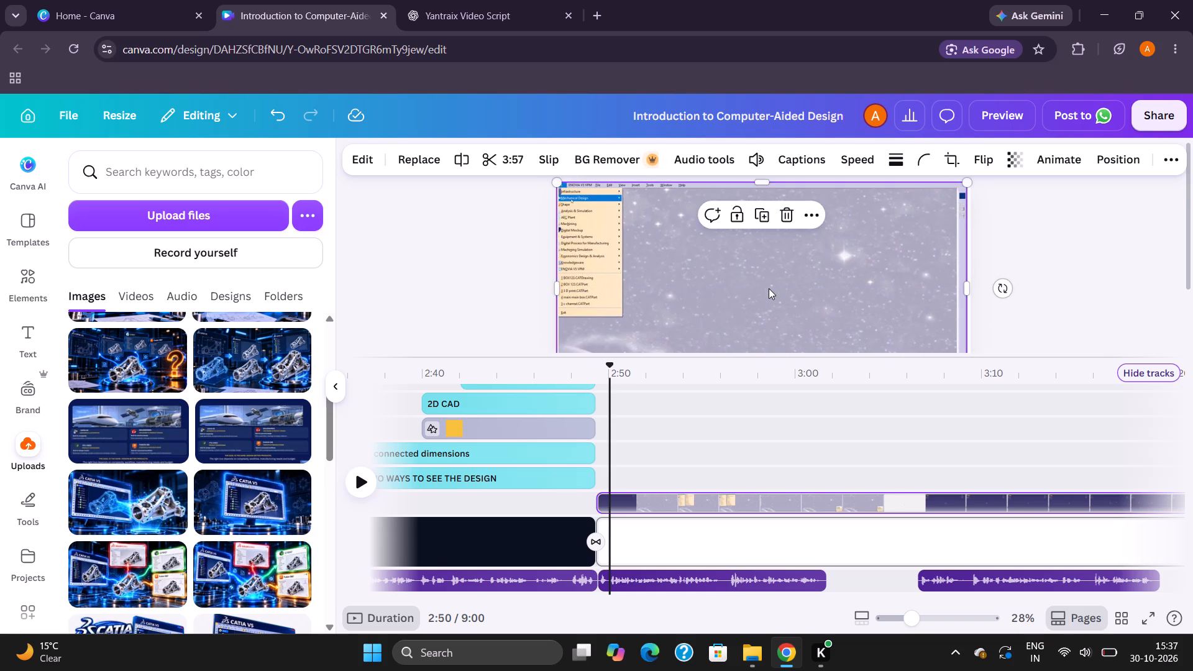
pyautogui.scroll(-1, 769, 288)
# Enlarge the recording from its lower-left corner and reposition it to span the page's width and reach its bottom edge.
pyautogui.moveTo(559, 324); pyautogui.dragTo(559, 328)
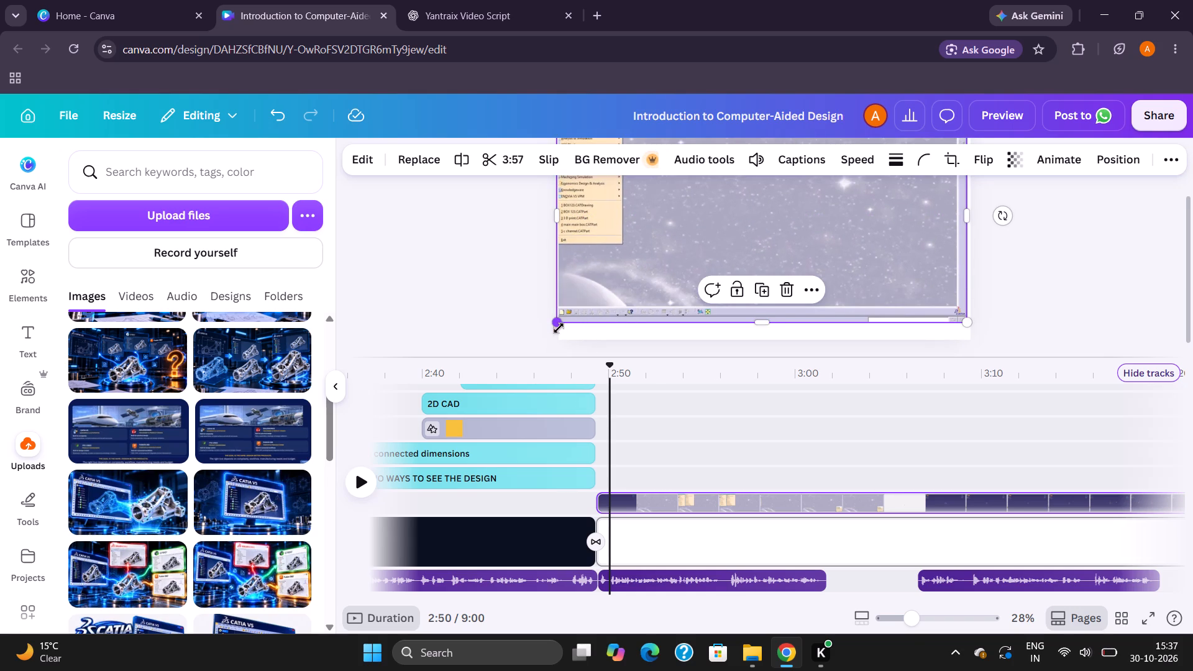
pyautogui.moveTo(559, 328); pyautogui.dragTo(560, 338)
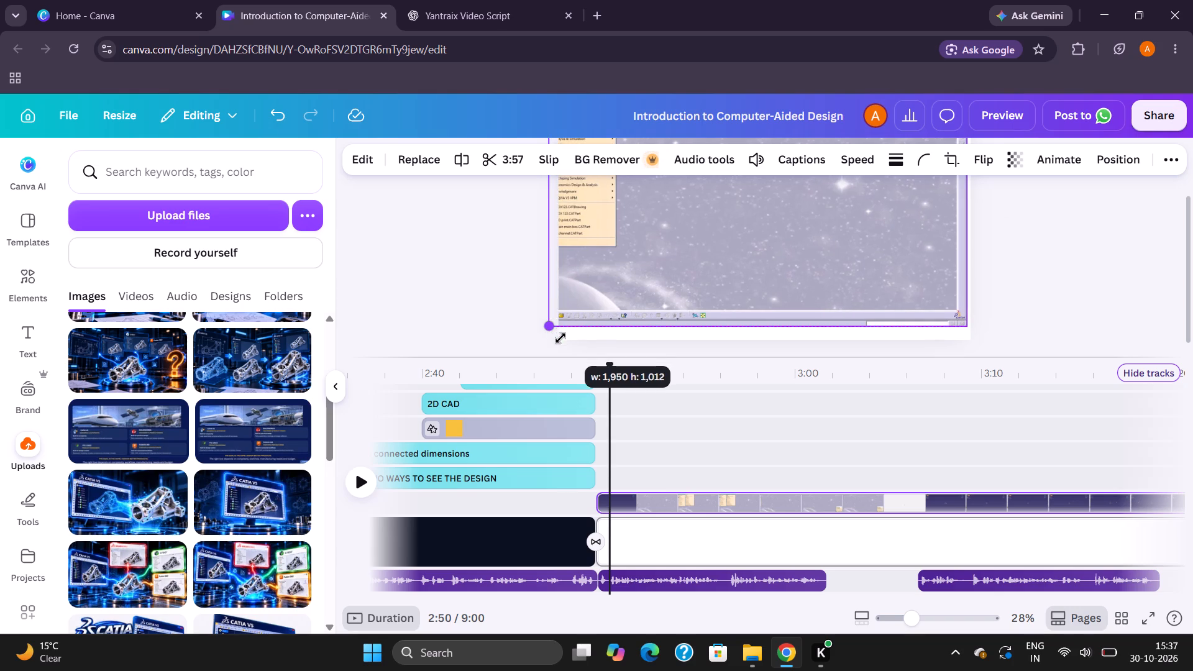
pyautogui.moveTo(560, 338); pyautogui.dragTo(561, 338)
pyautogui.moveTo(680, 267); pyautogui.dragTo(692, 268)
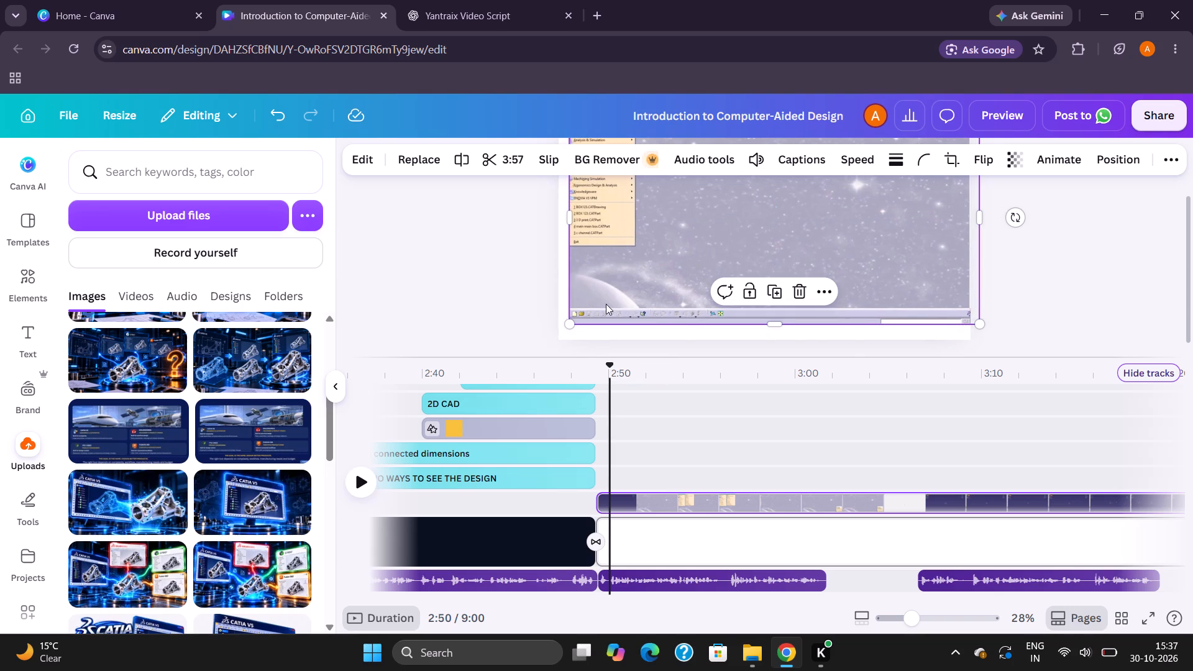
pyautogui.moveTo(569, 323); pyautogui.dragTo(555, 341)
pyautogui.moveTo(702, 291); pyautogui.dragTo(708, 303)
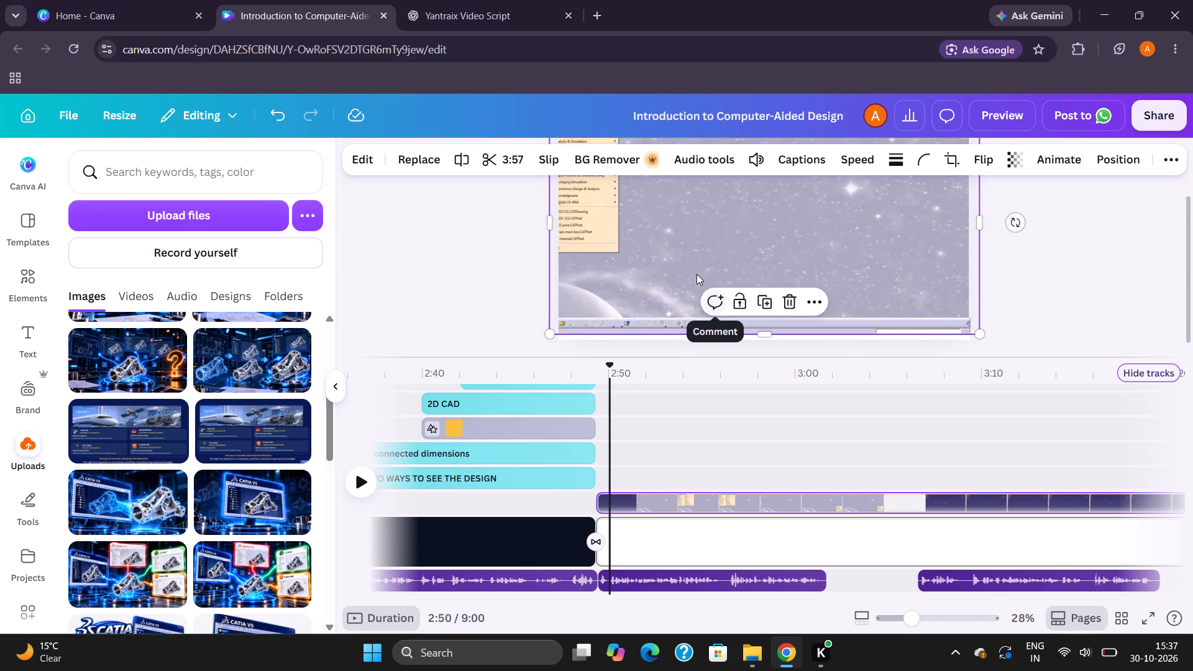
pyautogui.click(695, 263)
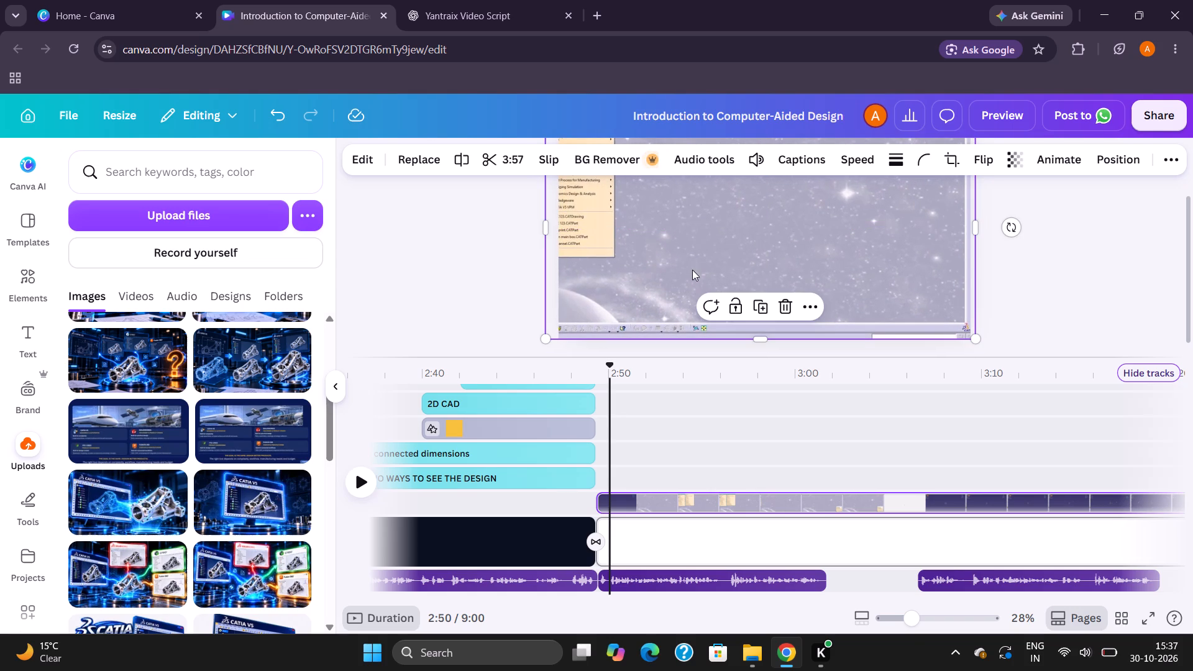
# Bring the recording's left edge in to the page's left edge and shrink it slightly from its lower-left corner.
pyautogui.moveTo(549, 234); pyautogui.dragTo(565, 235)
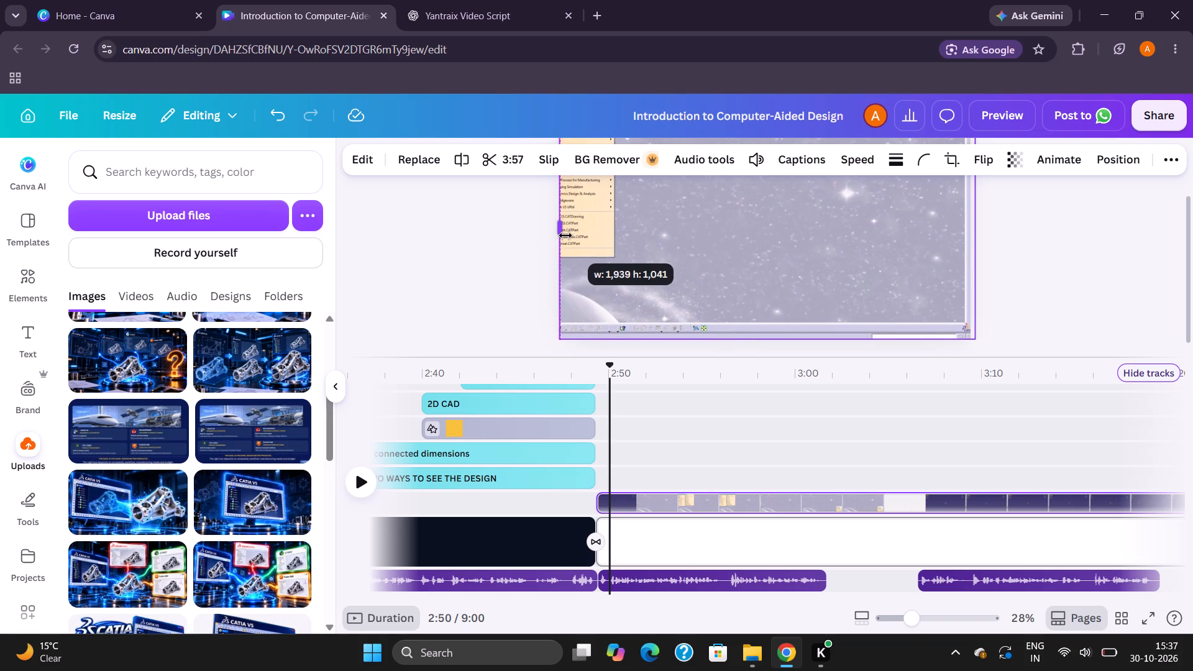
pyautogui.moveTo(565, 235); pyautogui.dragTo(566, 235)
pyautogui.moveTo(562, 334); pyautogui.dragTo(572, 326)
pyautogui.moveTo(574, 216); pyautogui.dragTo(572, 216)
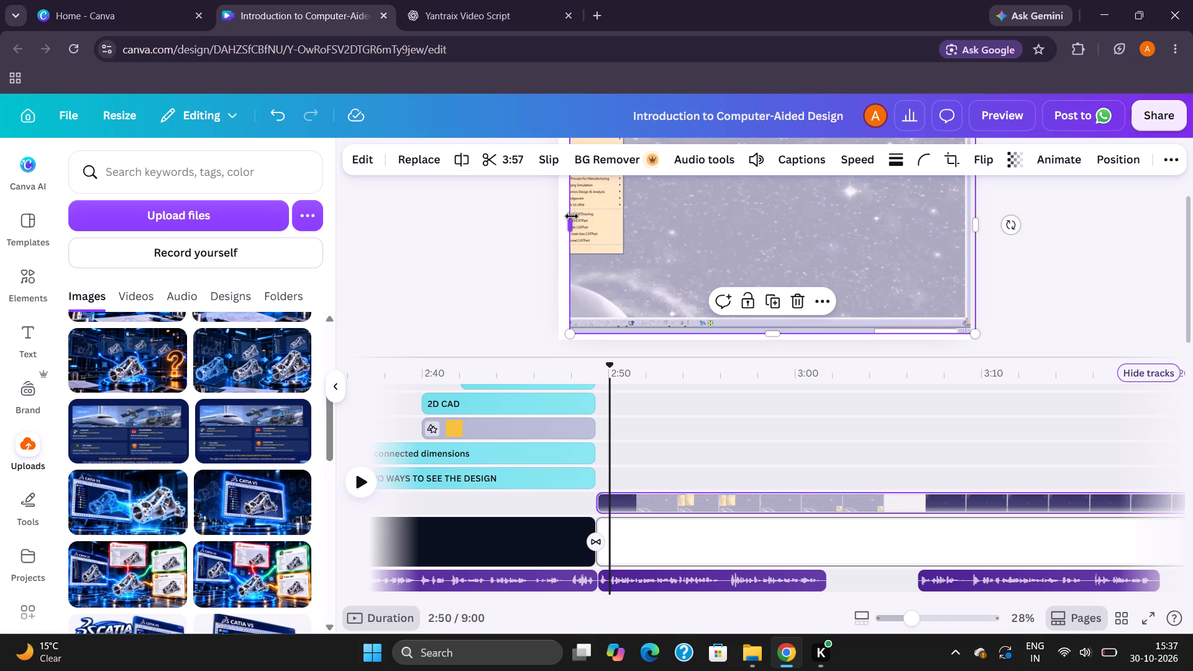
pyautogui.moveTo(572, 216); pyautogui.dragTo(566, 216)
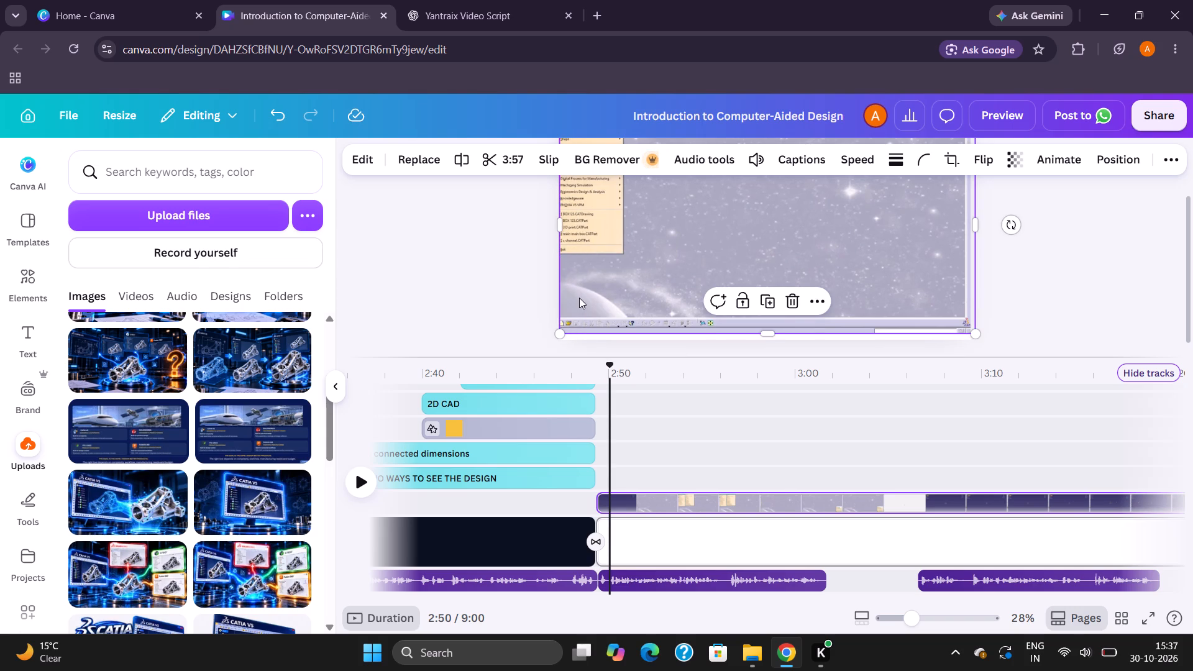
pyautogui.moveTo(581, 298); pyautogui.dragTo(585, 303)
# Extend the recording's top edge to the page's top and its left edge outward, to about 1,972 × 1,073.
pyautogui.scroll(1, 762, 273)
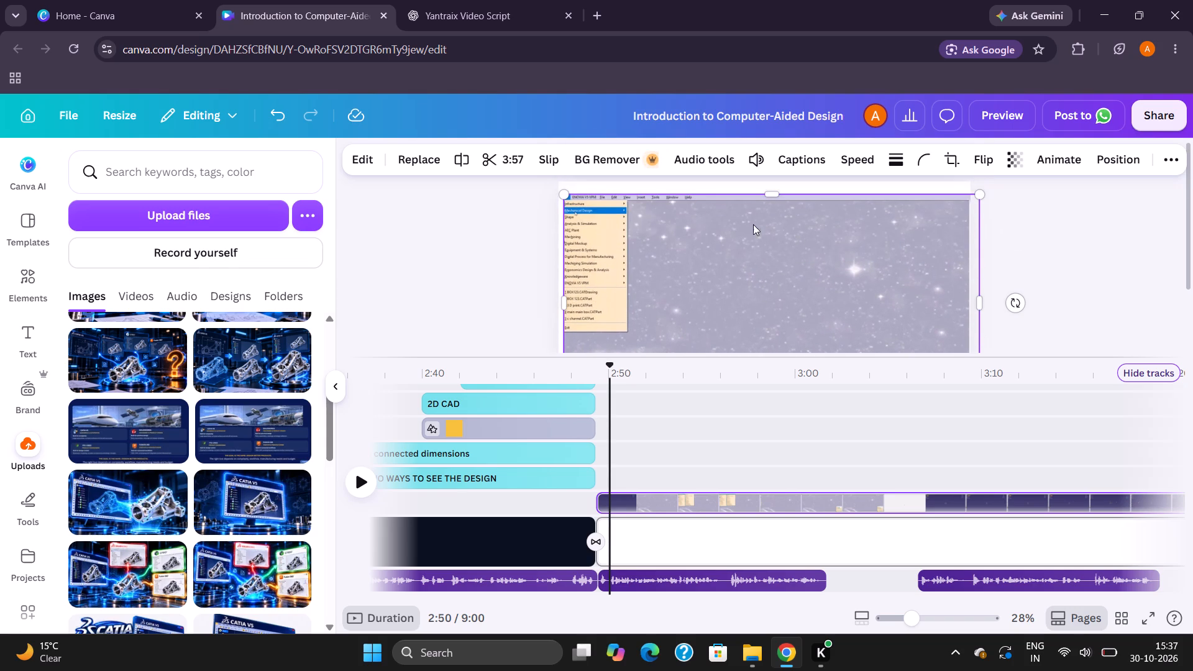
pyautogui.moveTo(773, 195); pyautogui.dragTo(772, 183)
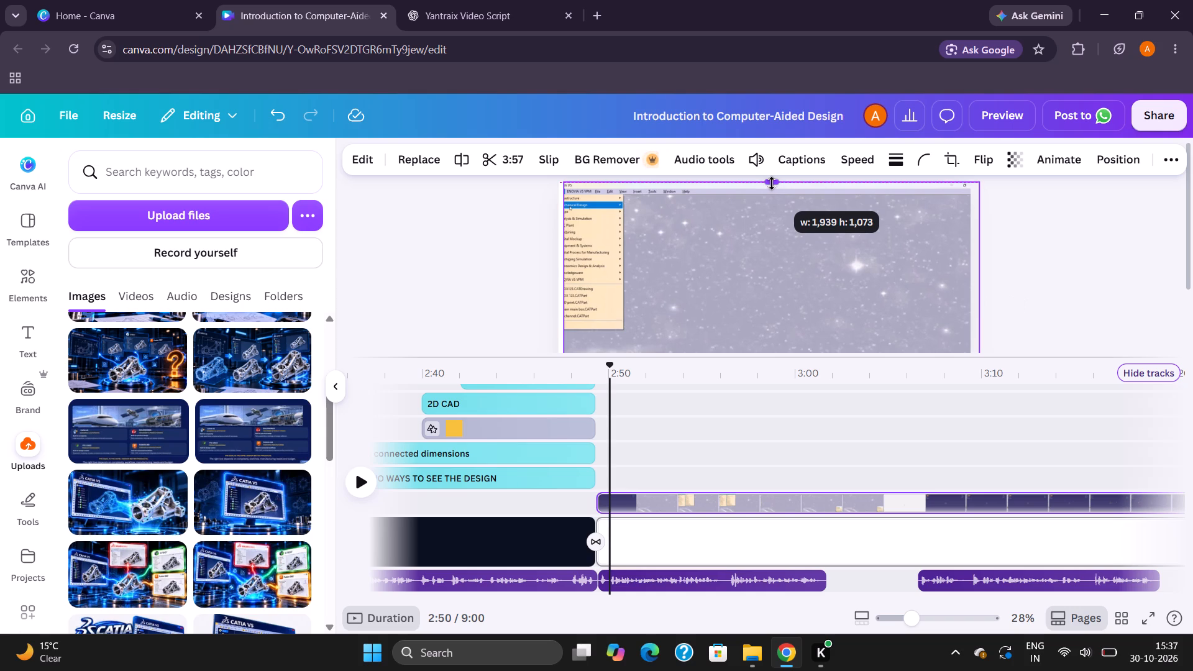
pyautogui.moveTo(772, 183); pyautogui.dragTo(774, 183)
pyautogui.moveTo(564, 292); pyautogui.dragTo(555, 290)
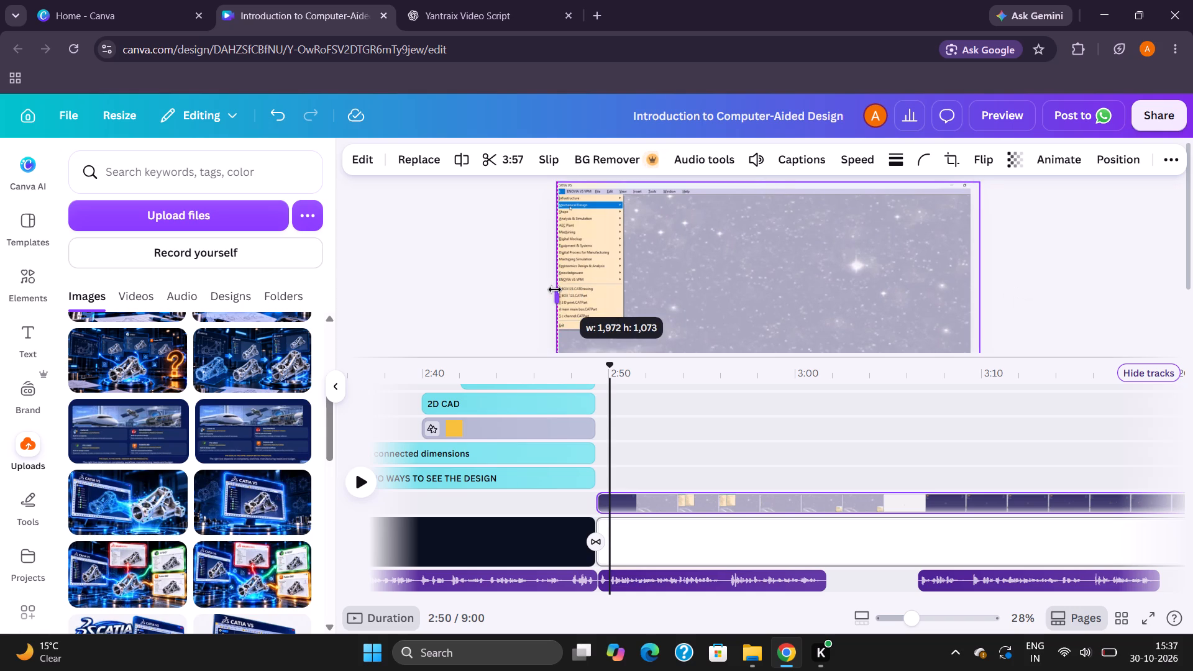
pyautogui.moveTo(555, 290); pyautogui.dragTo(553, 290)
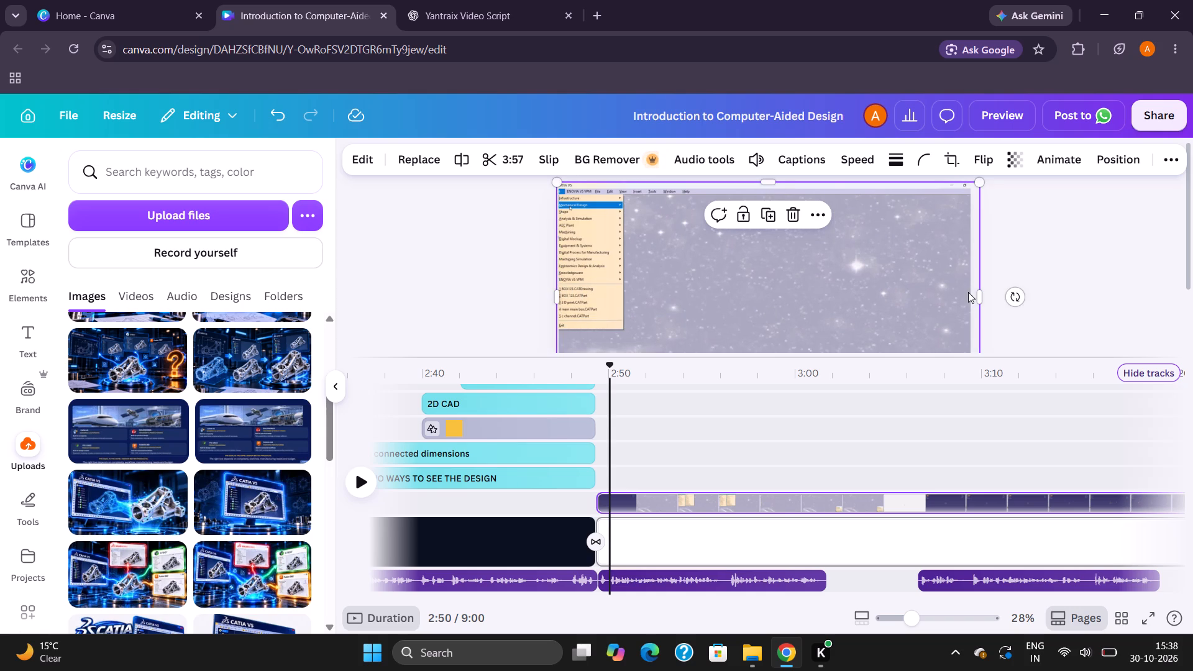
# Narrow the recording from its right edge and scale it from the lower-right corner to a height of about 1,050.
pyautogui.moveTo(979, 293); pyautogui.dragTo(954, 289)
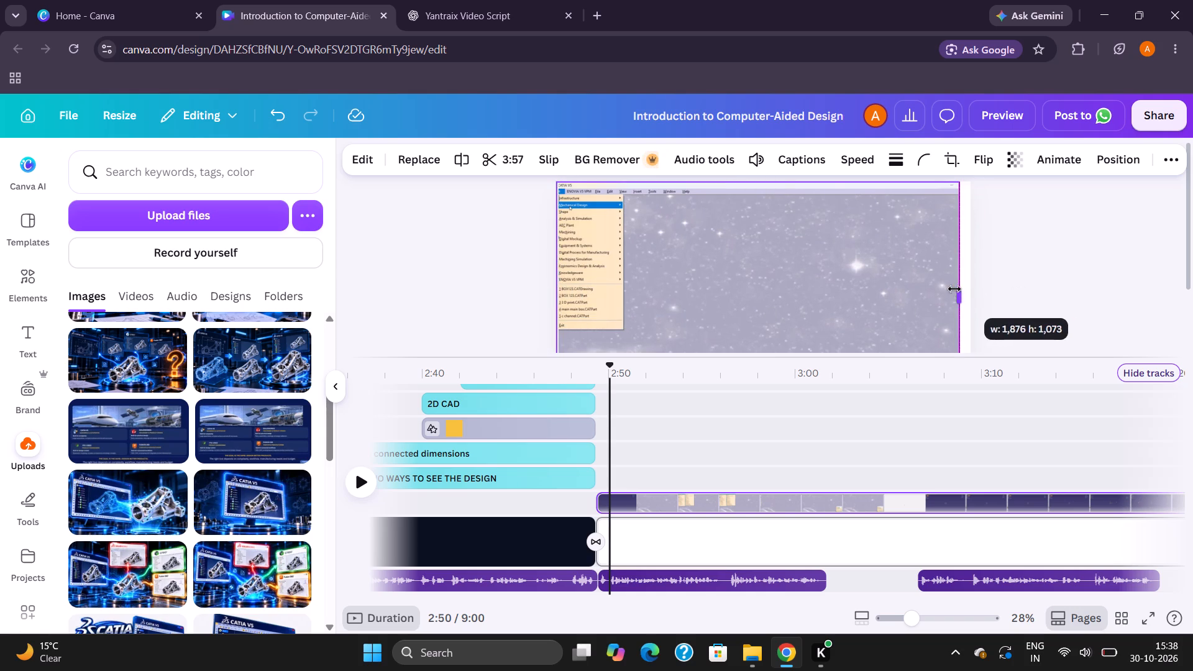
pyautogui.moveTo(954, 289); pyautogui.dragTo(935, 283)
pyautogui.scroll(-1, 858, 301)
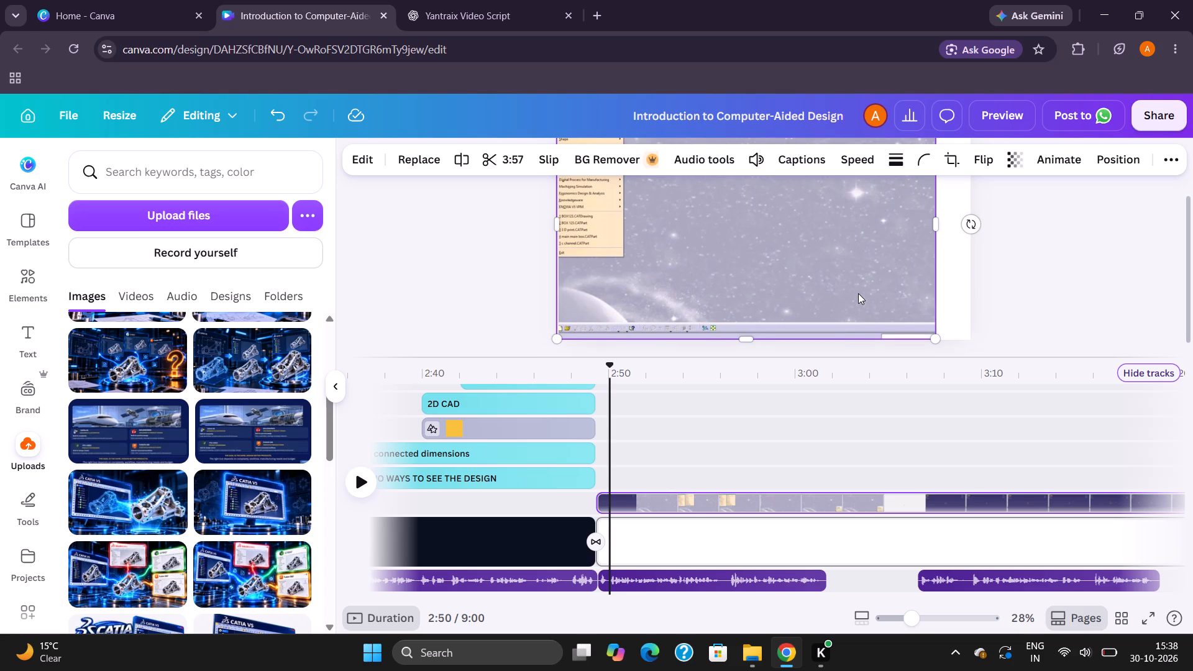
pyautogui.scroll(-1, 858, 293)
pyautogui.moveTo(933, 333); pyautogui.dragTo(931, 340)
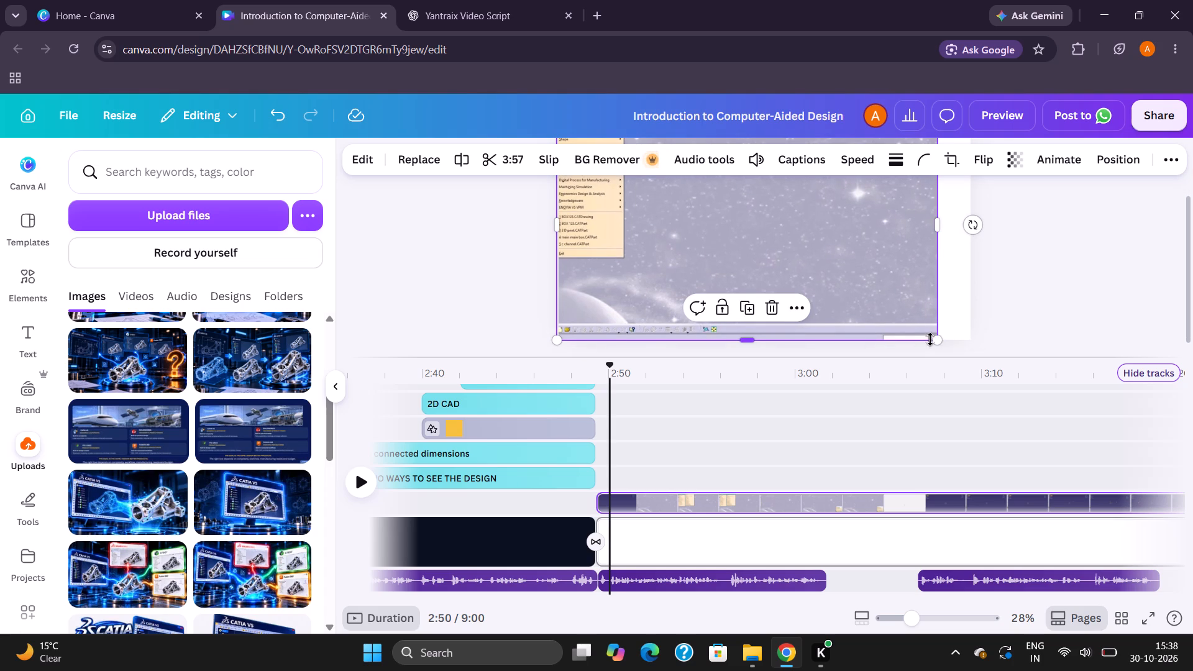
pyautogui.moveTo(930, 339); pyautogui.dragTo(921, 333)
# Widen the recording beyond the page's right edge and scale it down from its lower-right corner to fit inside the page.
pyautogui.moveTo(939, 221); pyautogui.dragTo(960, 224)
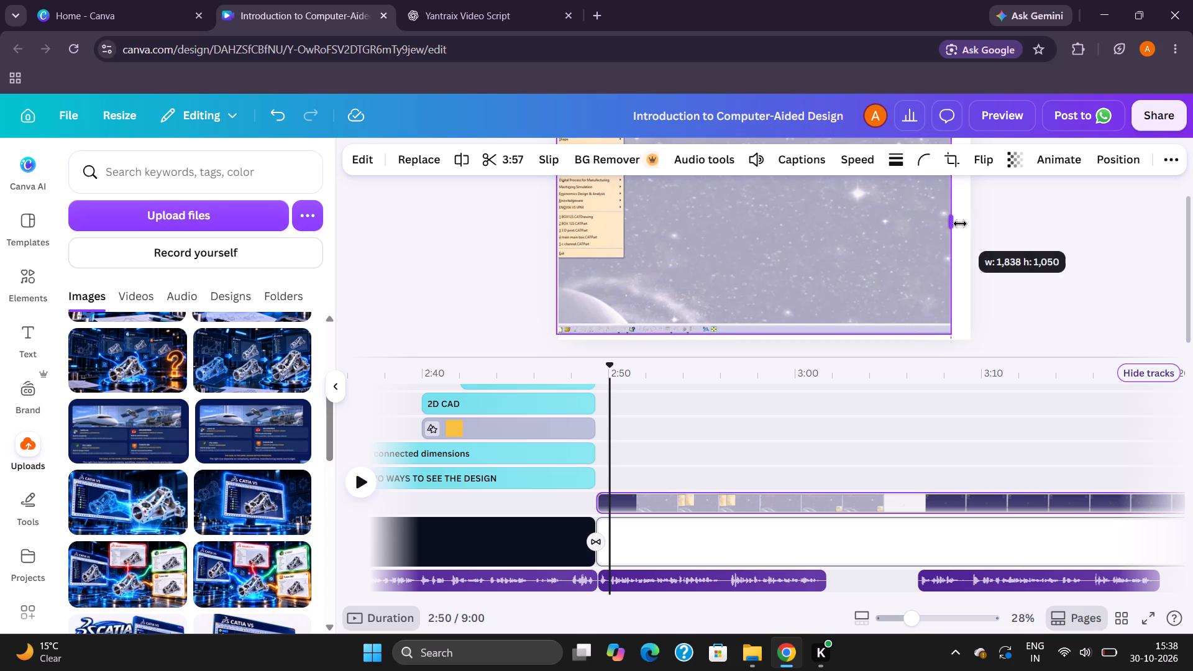
pyautogui.moveTo(960, 224); pyautogui.dragTo(997, 224)
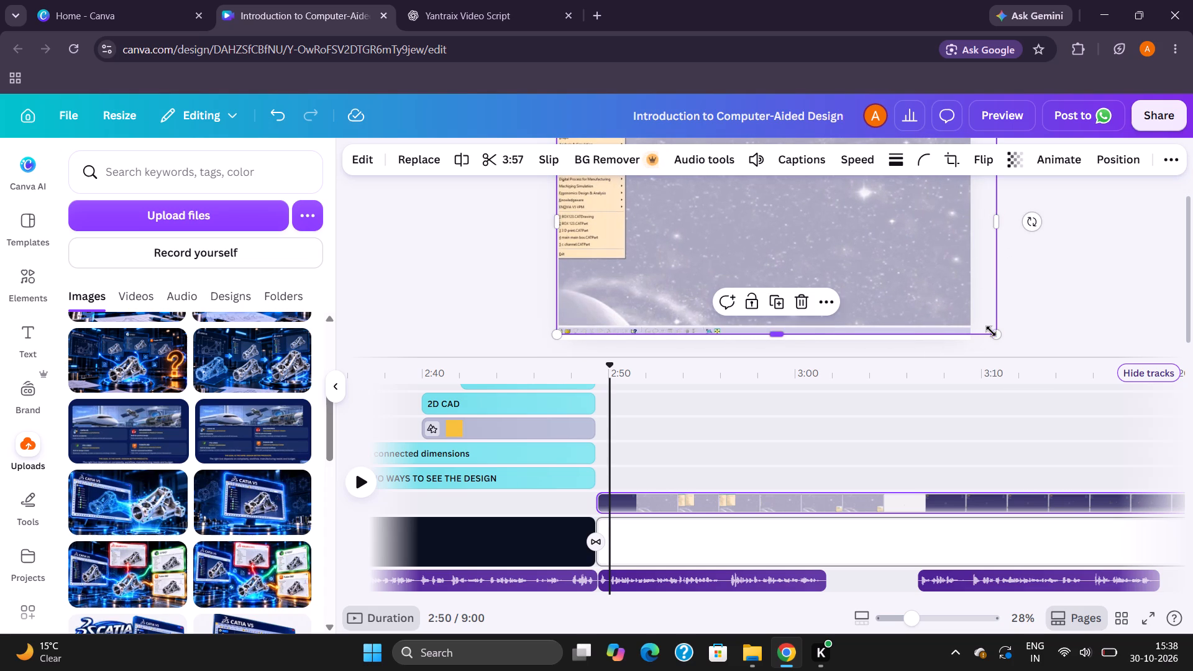
pyautogui.moveTo(991, 331); pyautogui.dragTo(924, 318)
pyautogui.moveTo(943, 214); pyautogui.dragTo(950, 214)
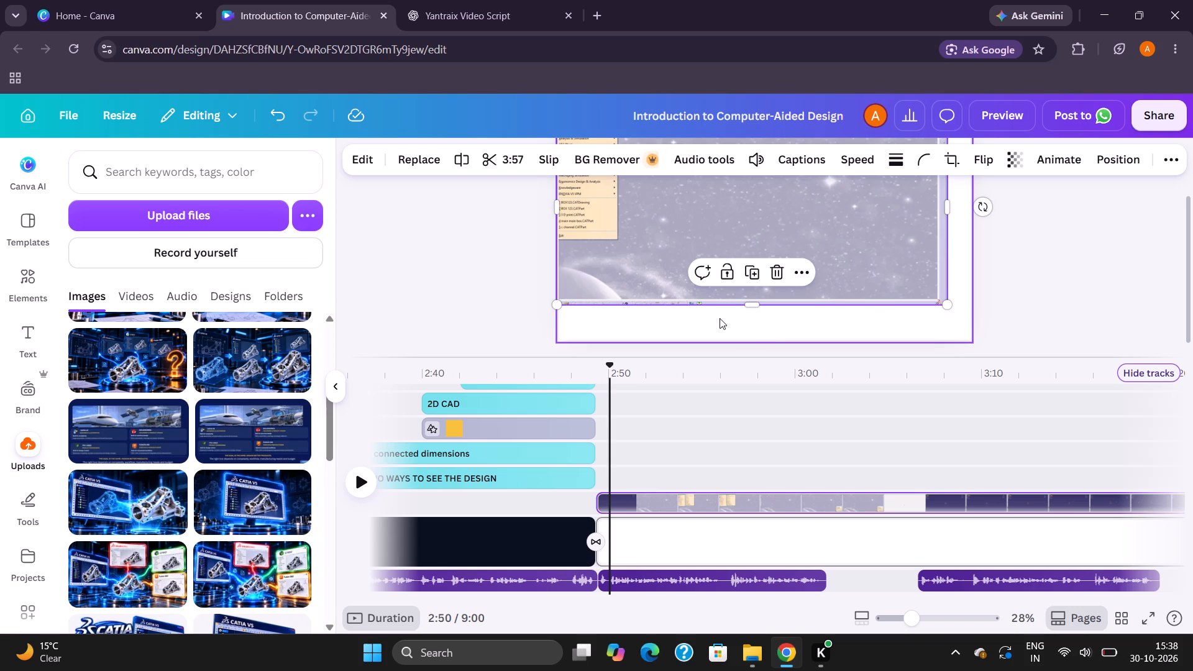
# Stretch the recording's bottom and right edges to nearly fill the page, and move it flush with the page's left edge.
pyautogui.moveTo(754, 306); pyautogui.dragTo(761, 324)
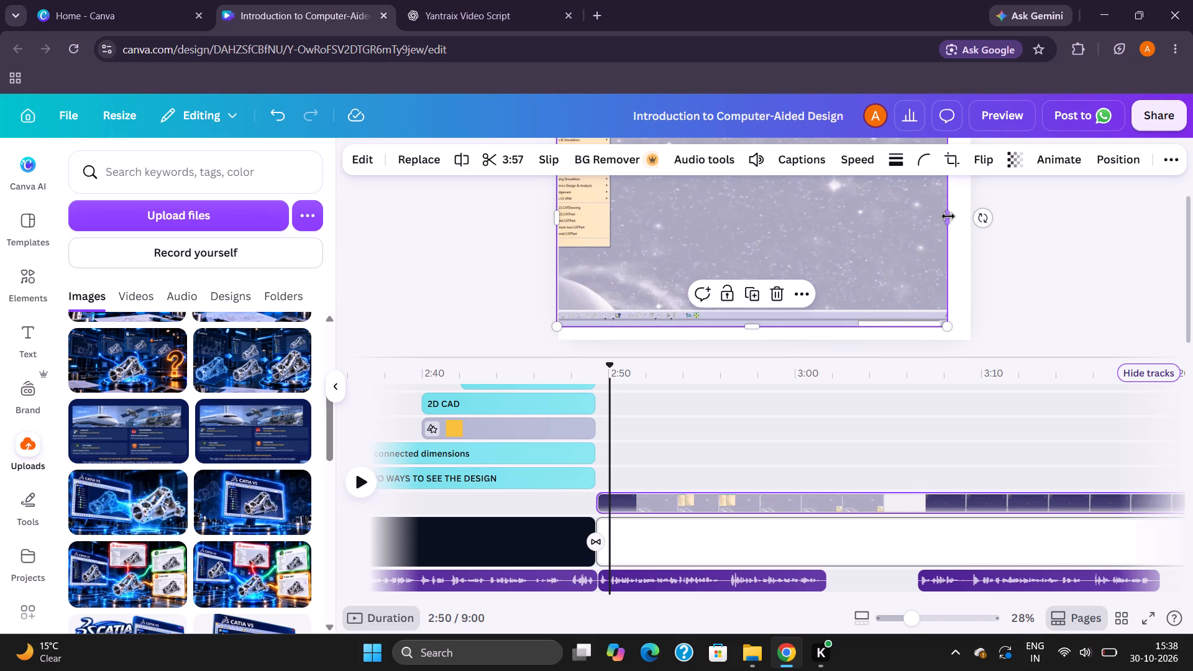
pyautogui.moveTo(949, 216); pyautogui.dragTo(963, 207)
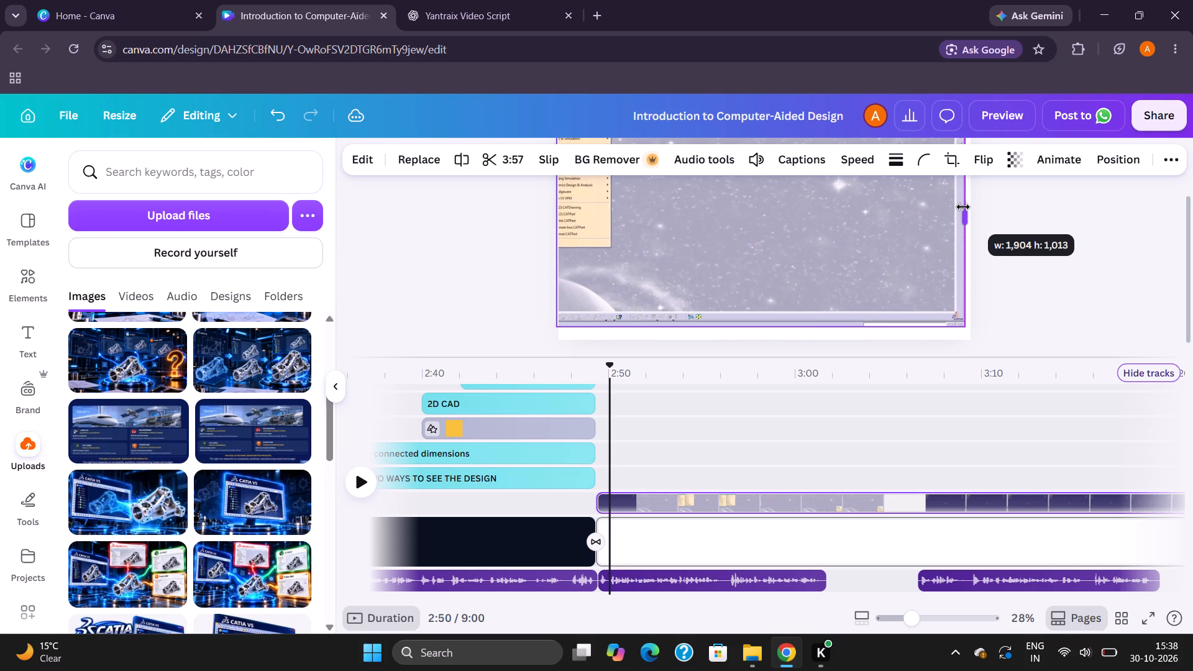
pyautogui.moveTo(963, 207); pyautogui.dragTo(962, 207)
pyautogui.moveTo(764, 323); pyautogui.dragTo(764, 328)
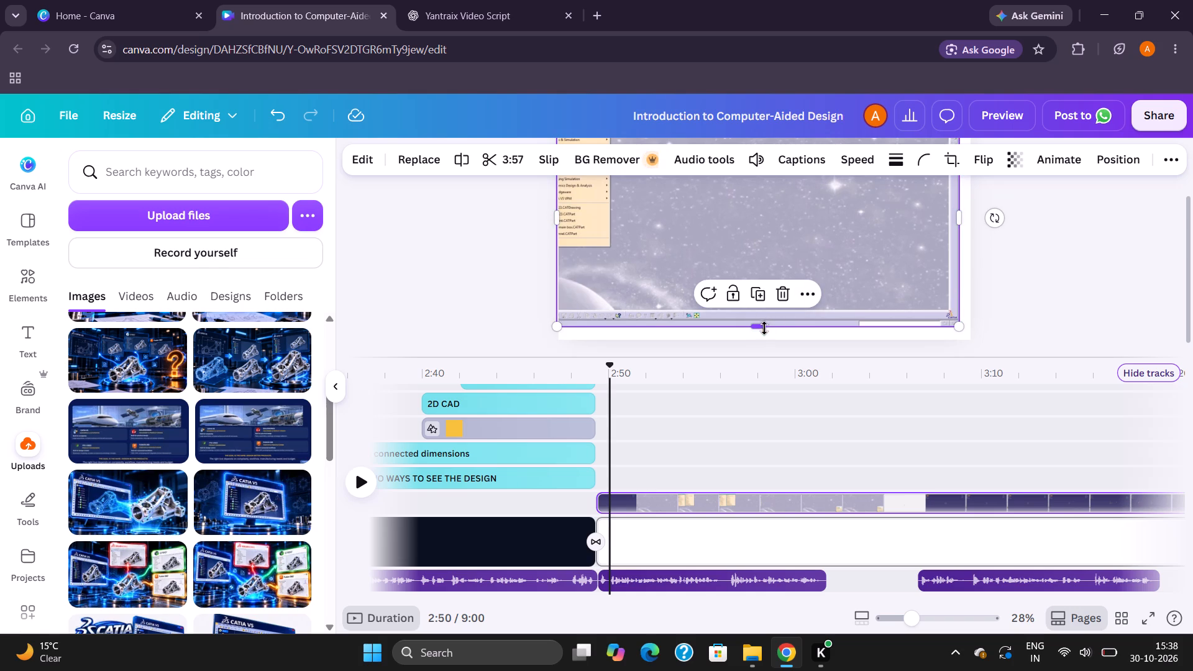
pyautogui.moveTo(764, 328); pyautogui.dragTo(764, 331)
pyautogui.moveTo(959, 216); pyautogui.dragTo(964, 216)
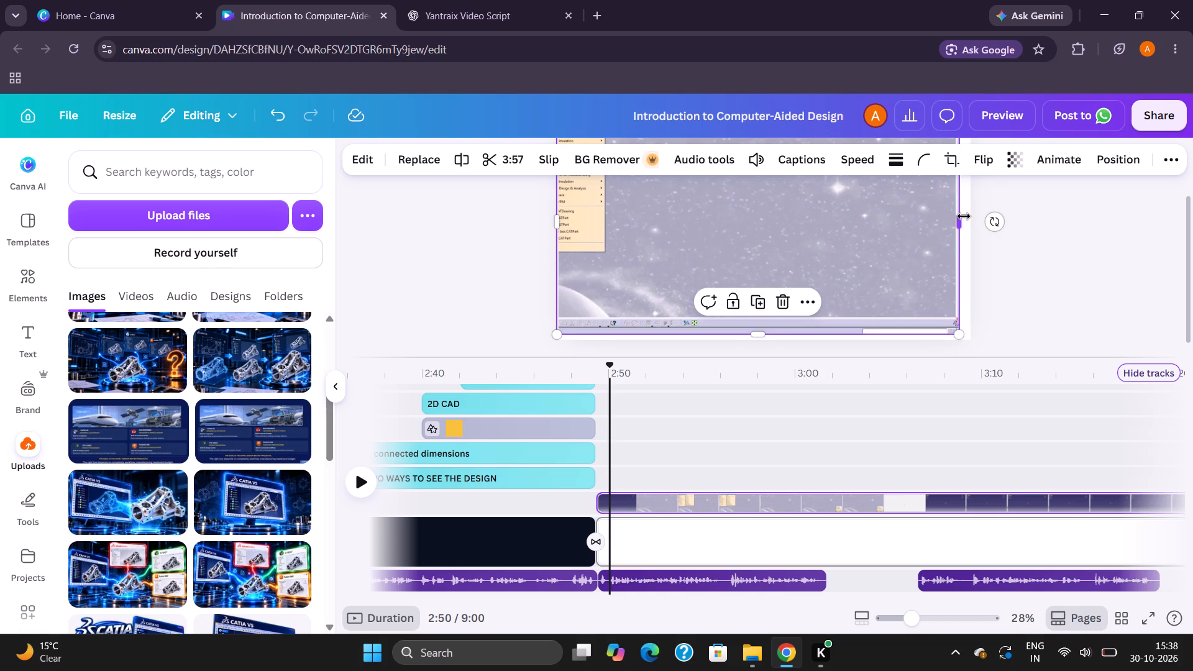
pyautogui.moveTo(964, 216); pyautogui.dragTo(973, 217)
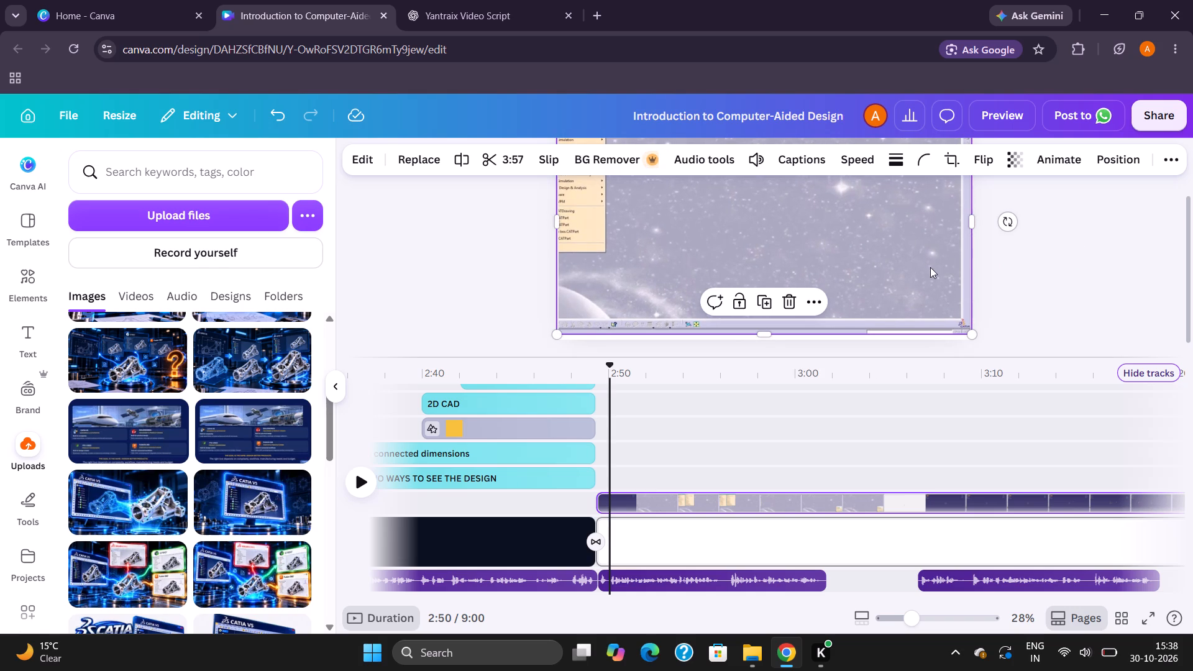
pyautogui.click(862, 293)
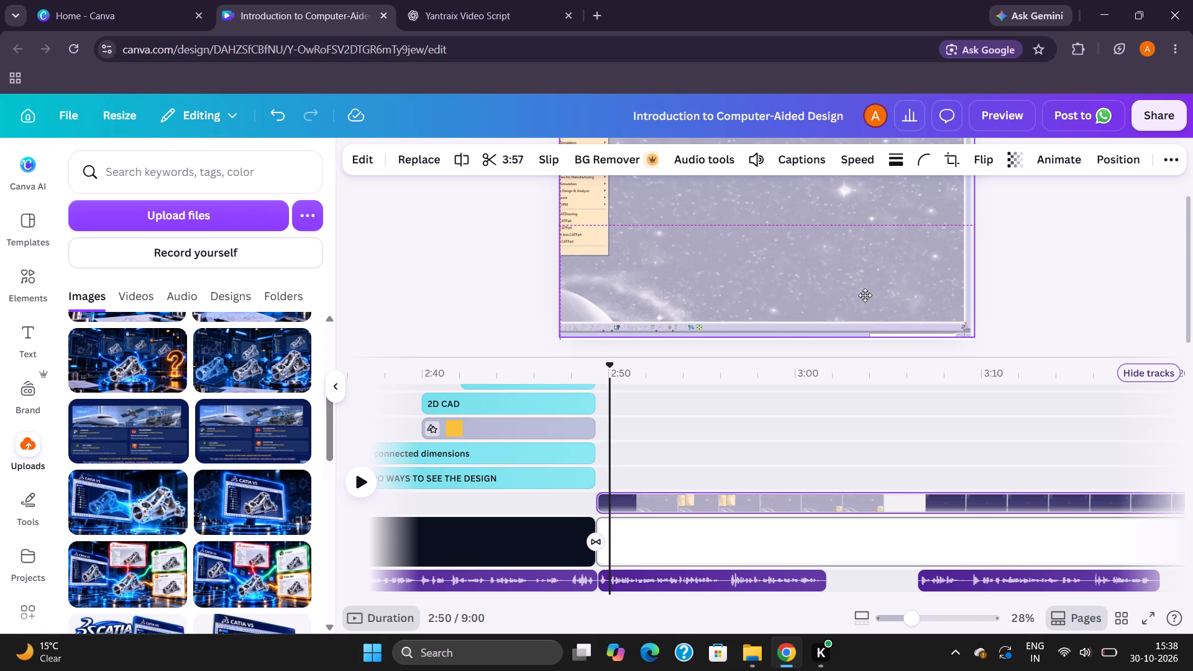
pyautogui.click(1046, 287)
# Play the video full screen and check the CAD recording's framing at points around the three-minute mark.
pyautogui.scroll(1, 815, 254)
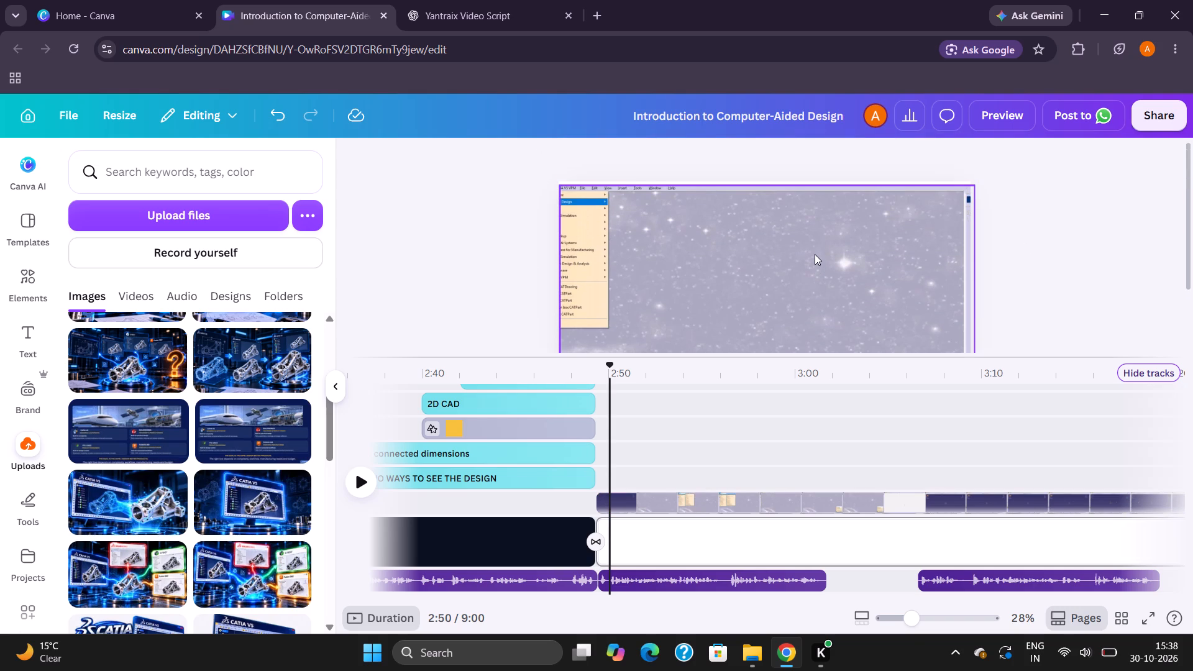
pyautogui.scroll(1, 815, 254)
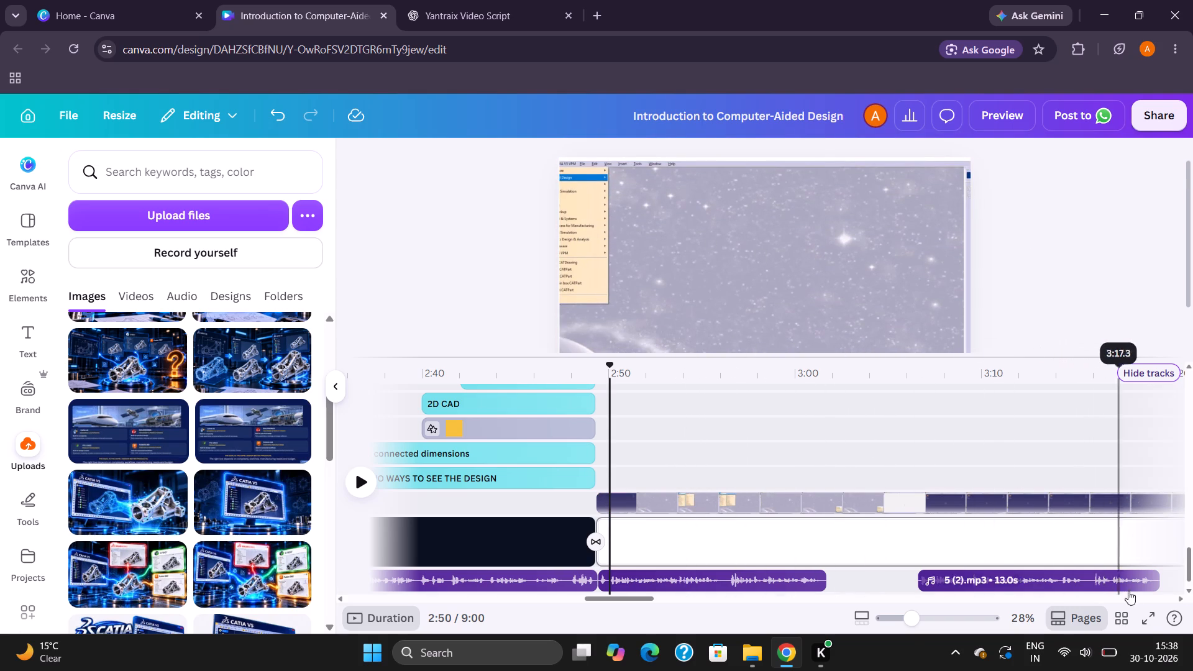
pyautogui.click(1150, 626)
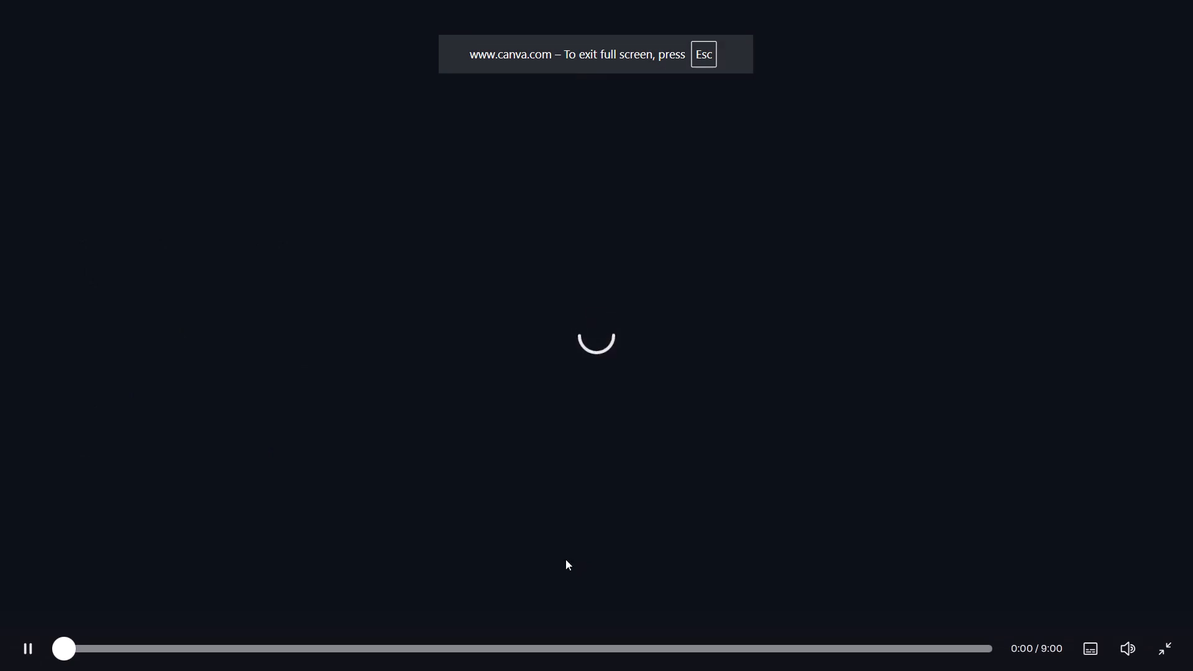
pyautogui.click(401, 654)
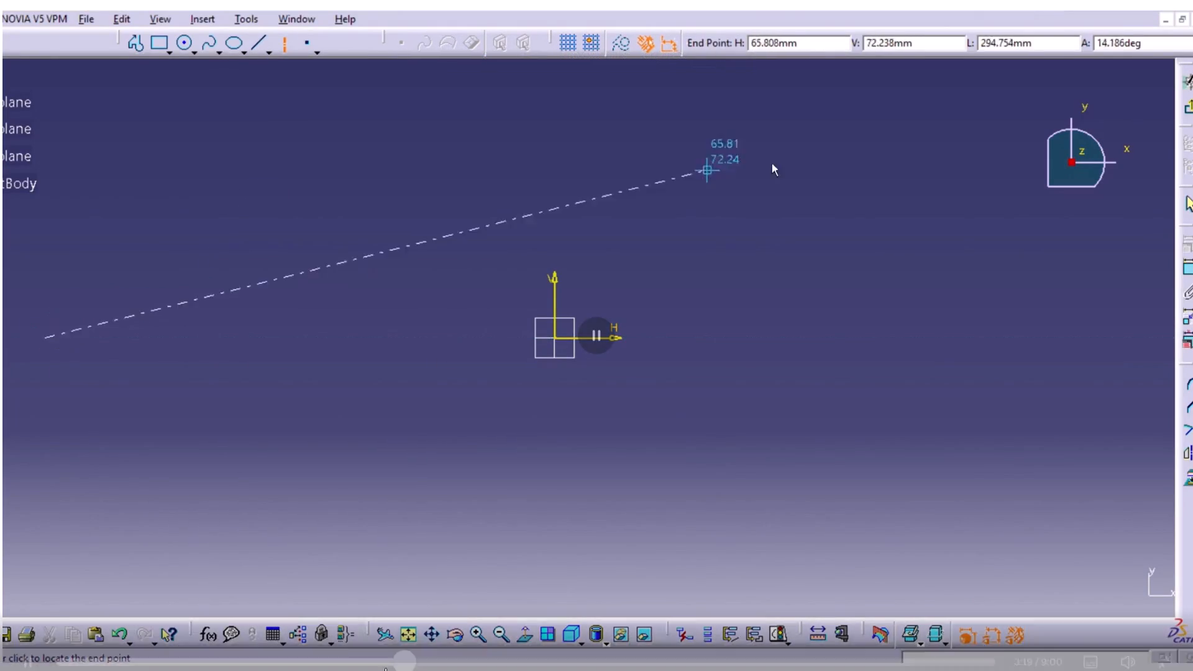
pyautogui.click(373, 650)
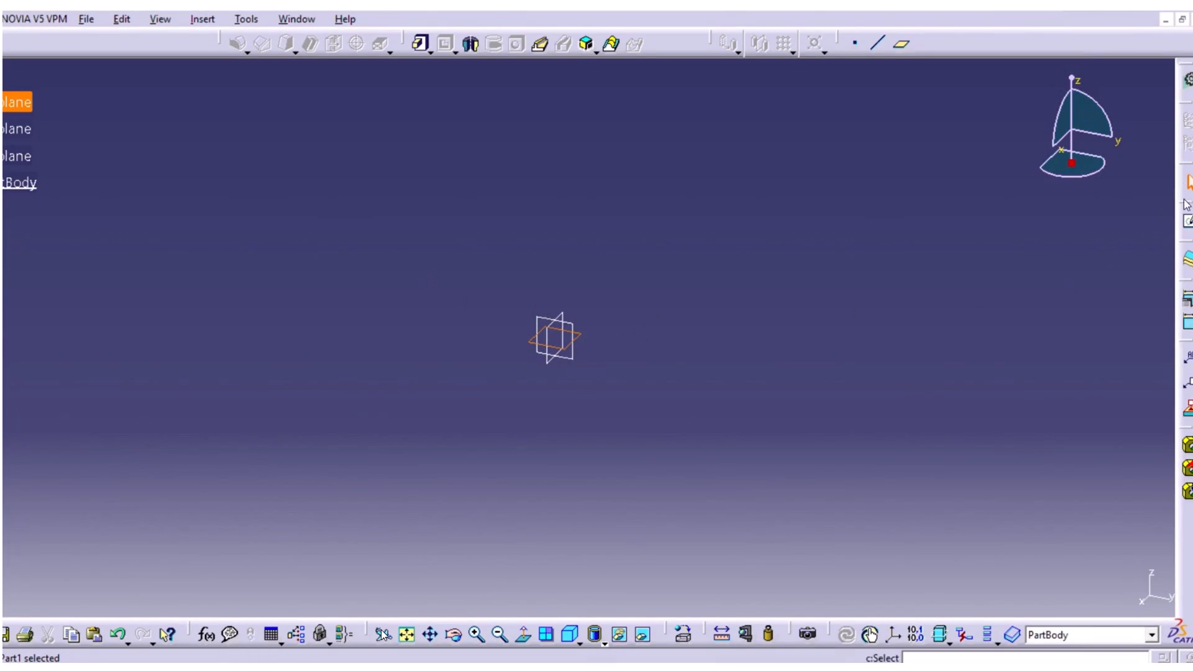
pyautogui.press('space')
pyautogui.press('Escape')
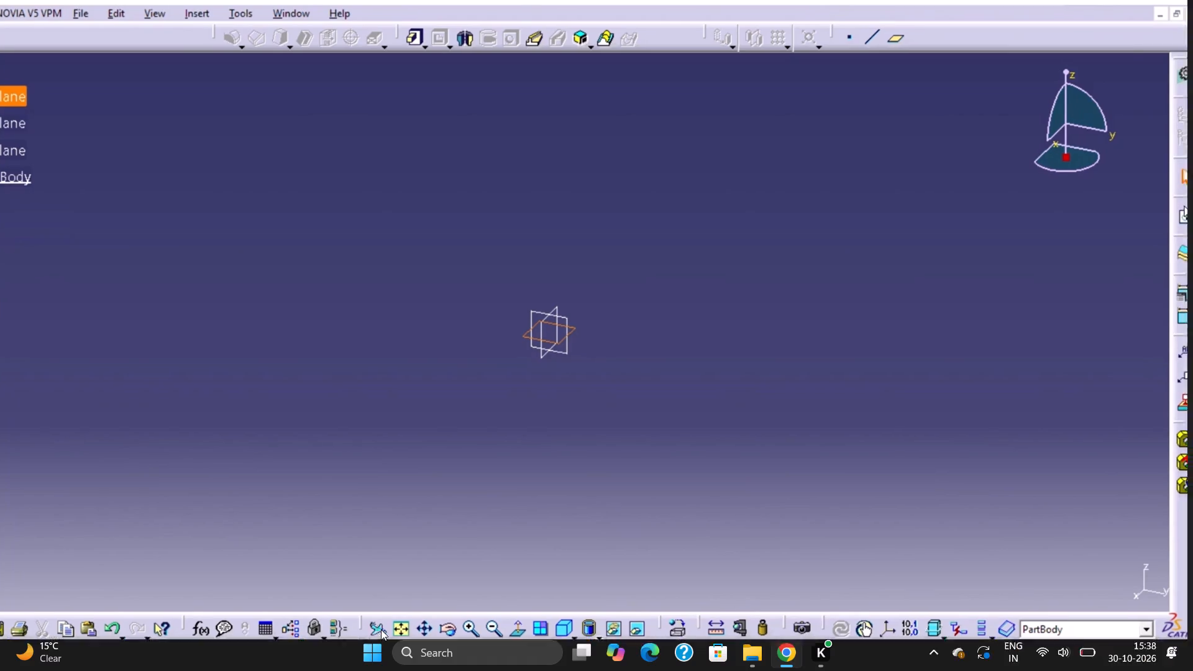
# Resize the recording from its upper-left corner and left edge to about 1,949 × 1,025, and align it with the page's right edge.
pyautogui.click(648, 272)
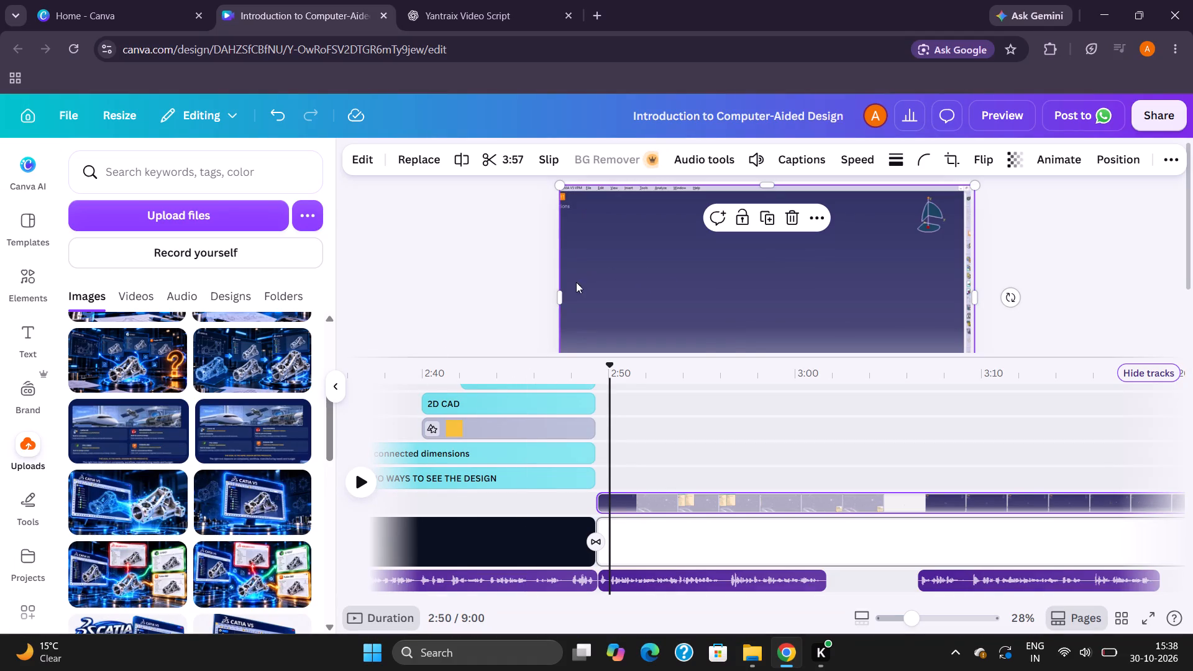
pyautogui.moveTo(564, 190); pyautogui.dragTo(571, 191)
pyautogui.moveTo(570, 292); pyautogui.dragTo(555, 286)
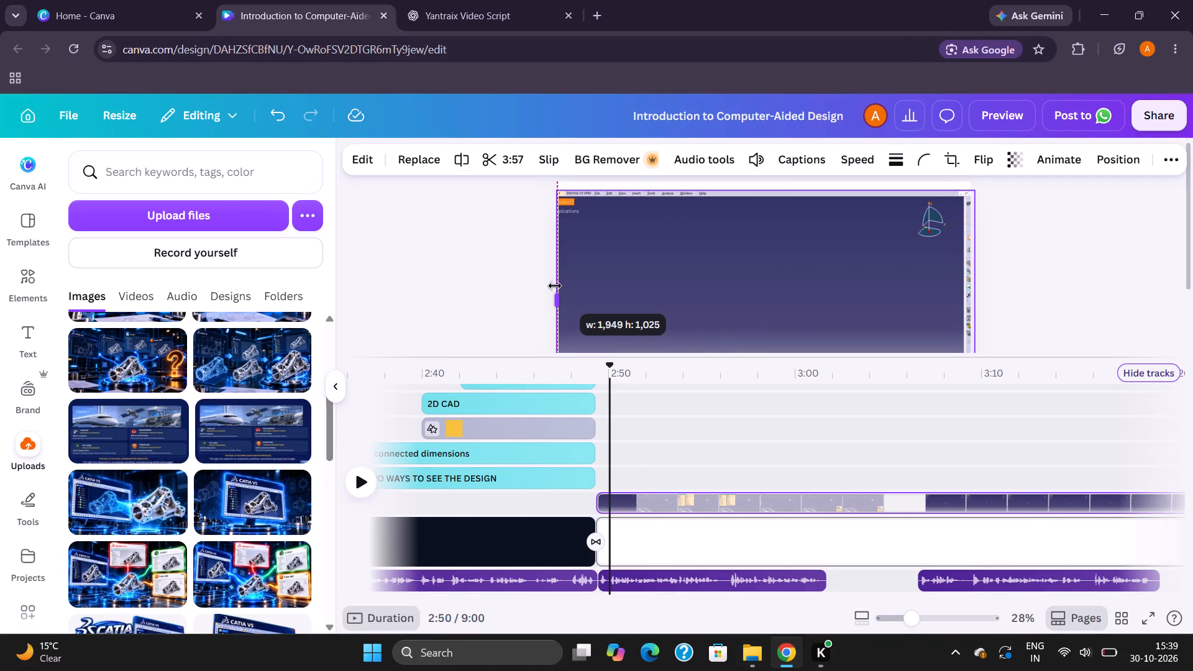
pyautogui.moveTo(555, 286); pyautogui.dragTo(551, 284)
pyautogui.click(660, 265)
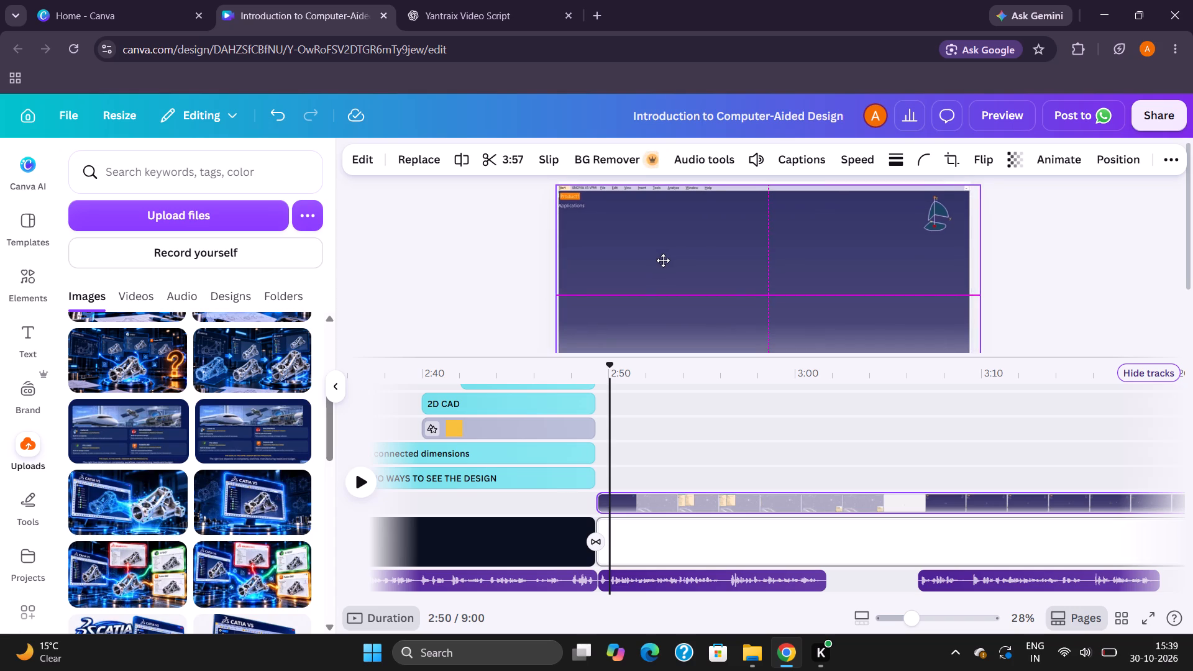
# Shrink the recording from its lower-right corner in two passes, realigning it with the page's right edge in between.
pyautogui.scroll(-1, 859, 294)
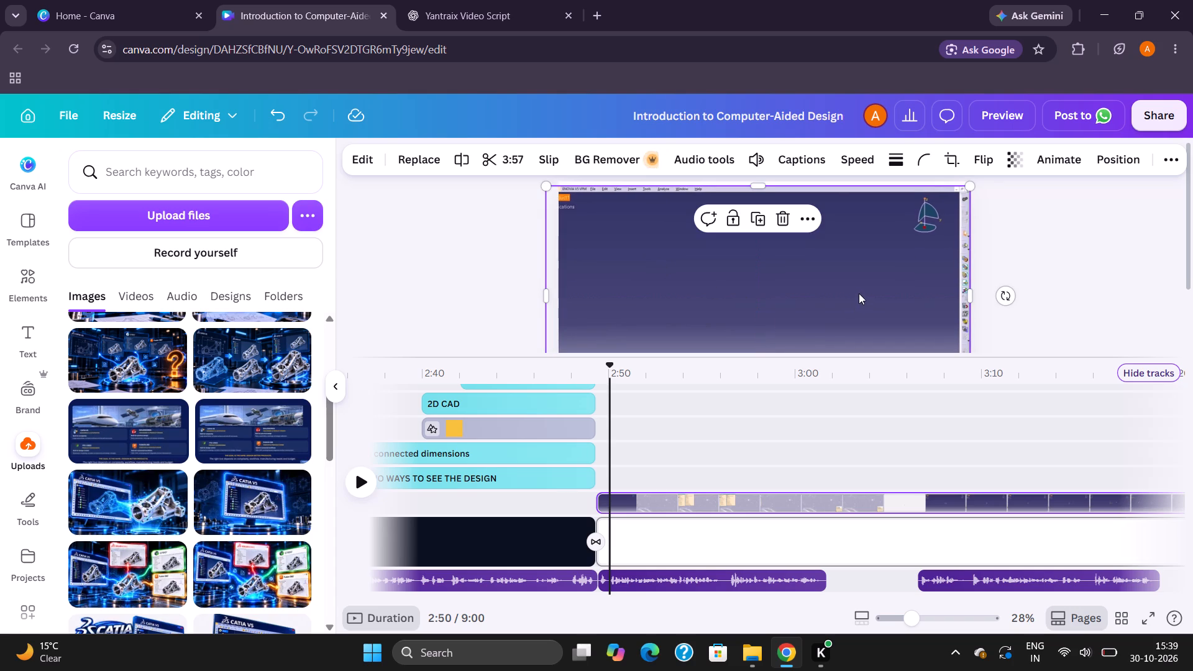
pyautogui.scroll(-1, 859, 293)
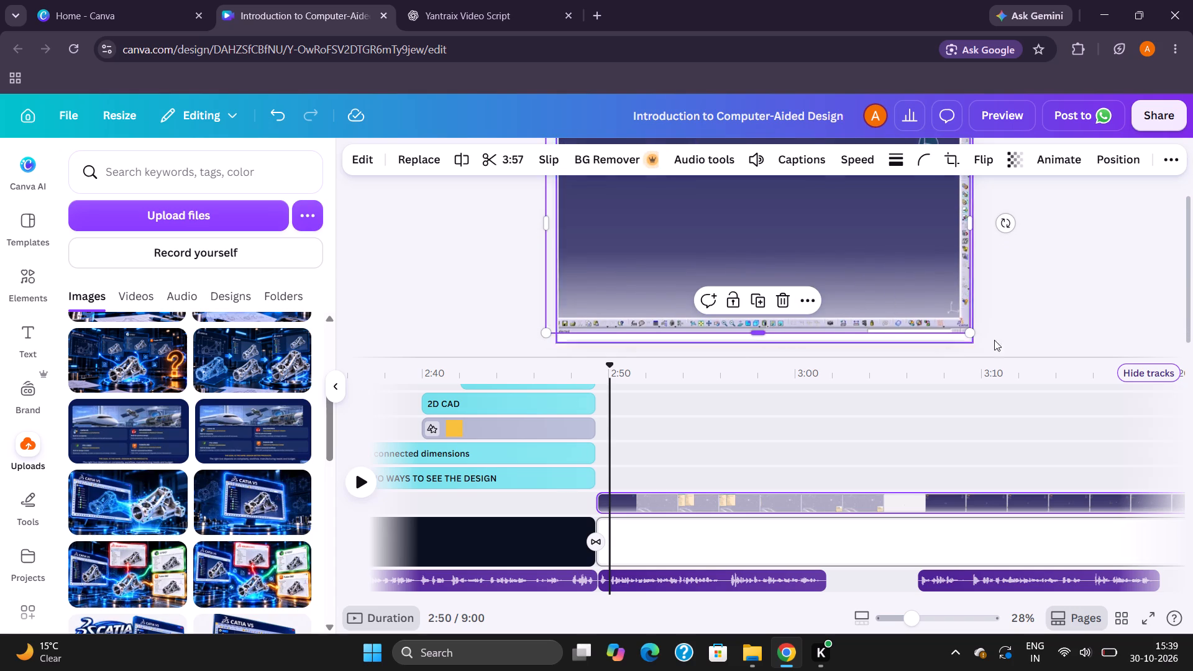
pyautogui.moveTo(968, 327); pyautogui.dragTo(960, 322)
pyautogui.moveTo(923, 275); pyautogui.dragTo(931, 277)
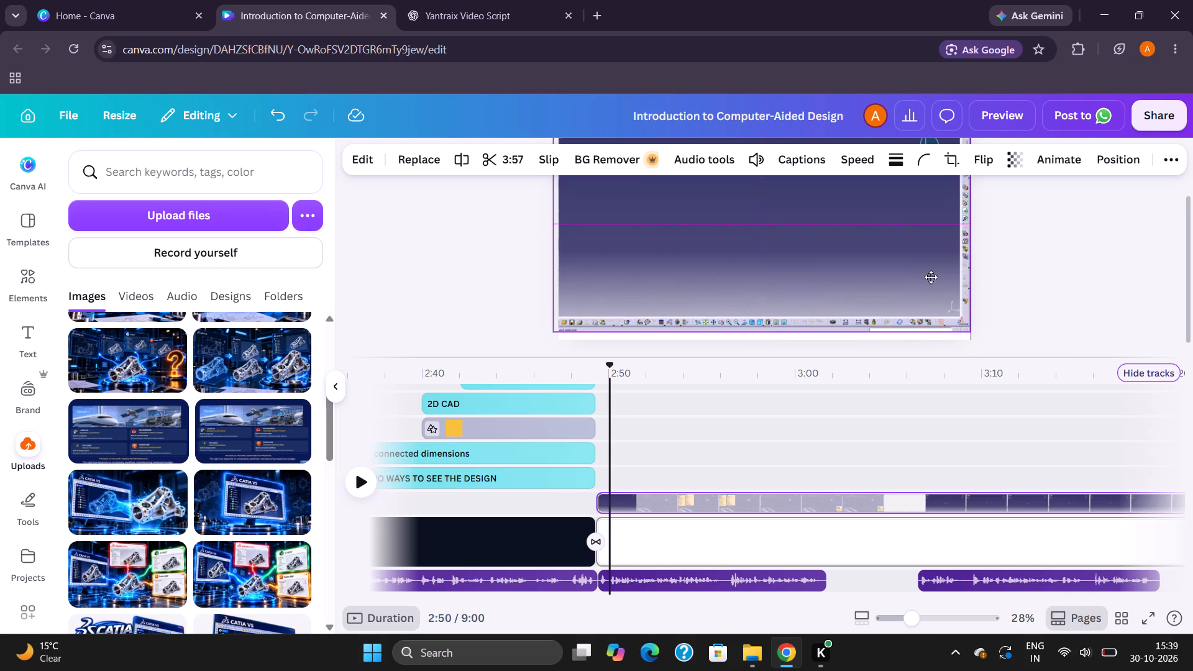
pyautogui.moveTo(931, 277); pyautogui.dragTo(932, 280)
pyautogui.moveTo(968, 329); pyautogui.dragTo(954, 321)
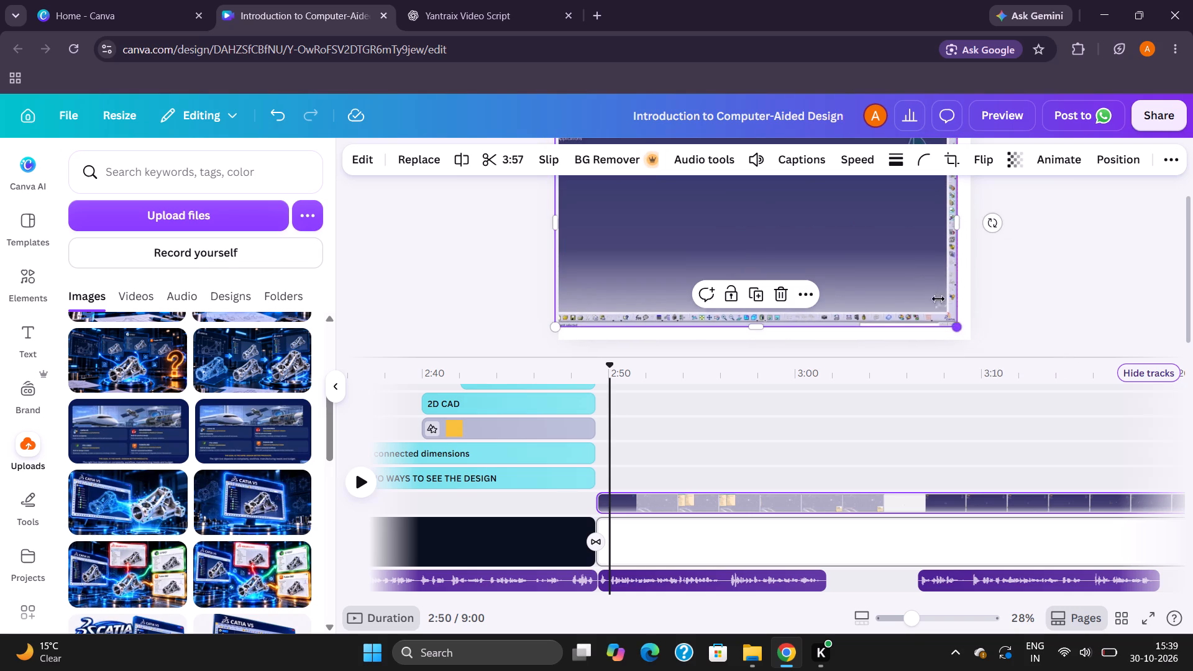
# Reposition the recording, extend its left edge to the page's left edge, and lower it toward the page's bottom.
pyautogui.scroll(1, 910, 263)
pyautogui.moveTo(870, 270); pyautogui.dragTo(879, 263)
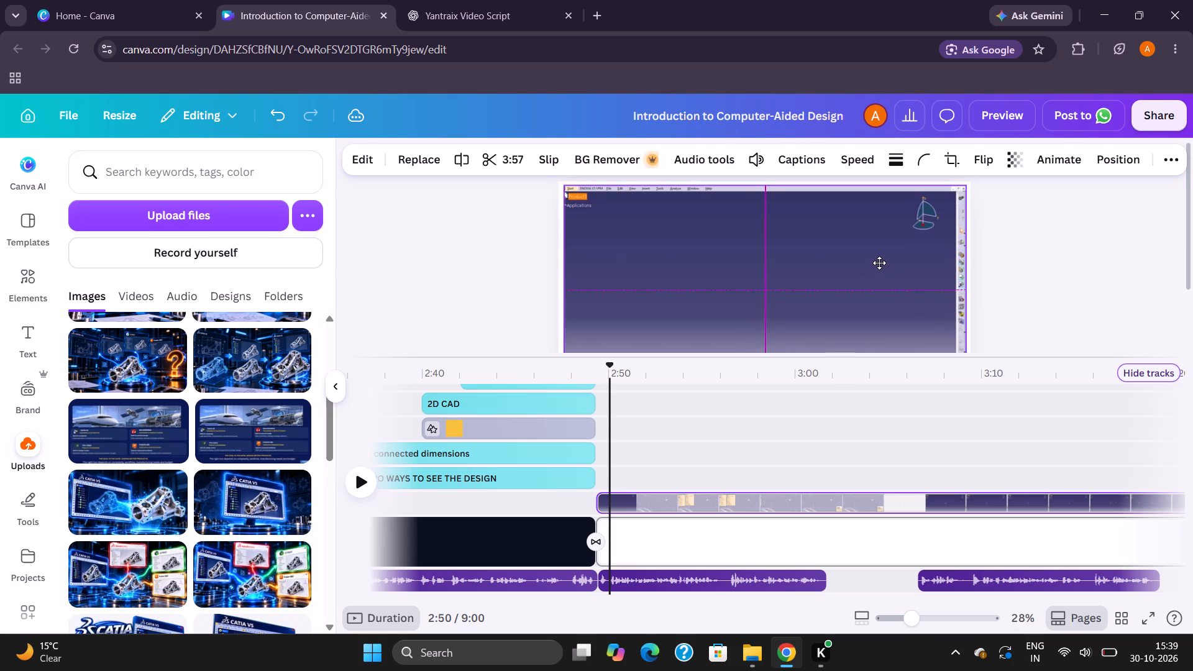
pyautogui.moveTo(879, 263); pyautogui.dragTo(882, 263)
pyautogui.moveTo(572, 270); pyautogui.dragTo(565, 268)
pyautogui.scroll(-1, 728, 275)
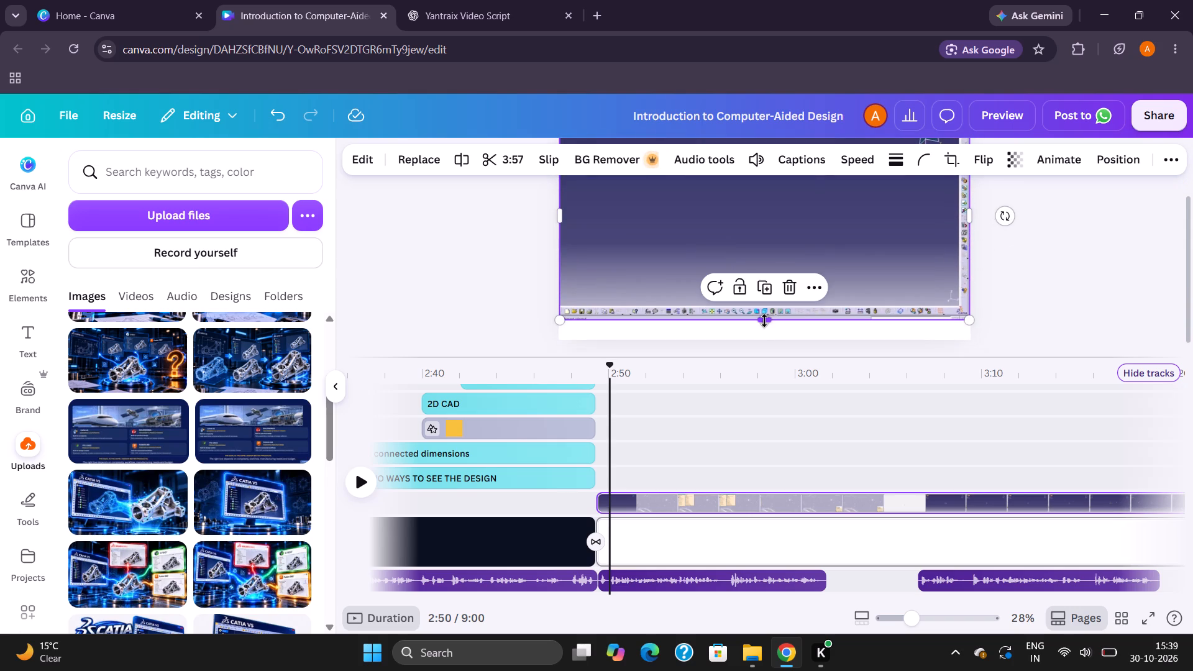
pyautogui.moveTo(857, 271); pyautogui.dragTo(858, 277)
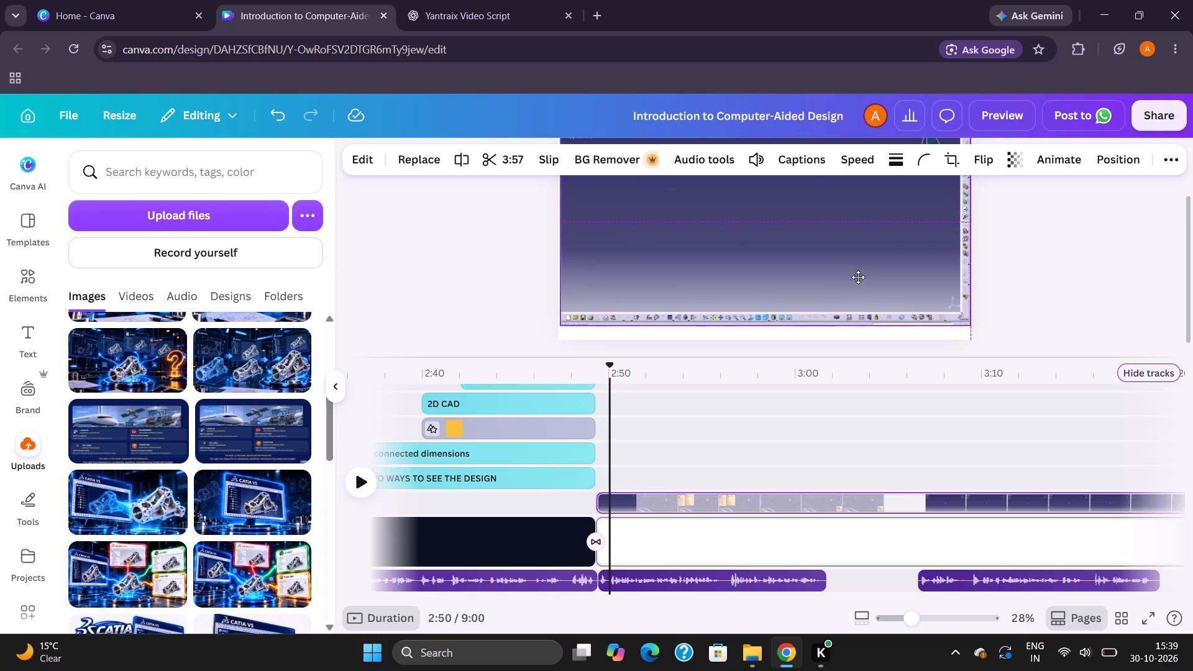
pyautogui.moveTo(858, 277); pyautogui.dragTo(857, 280)
pyautogui.click(1019, 279)
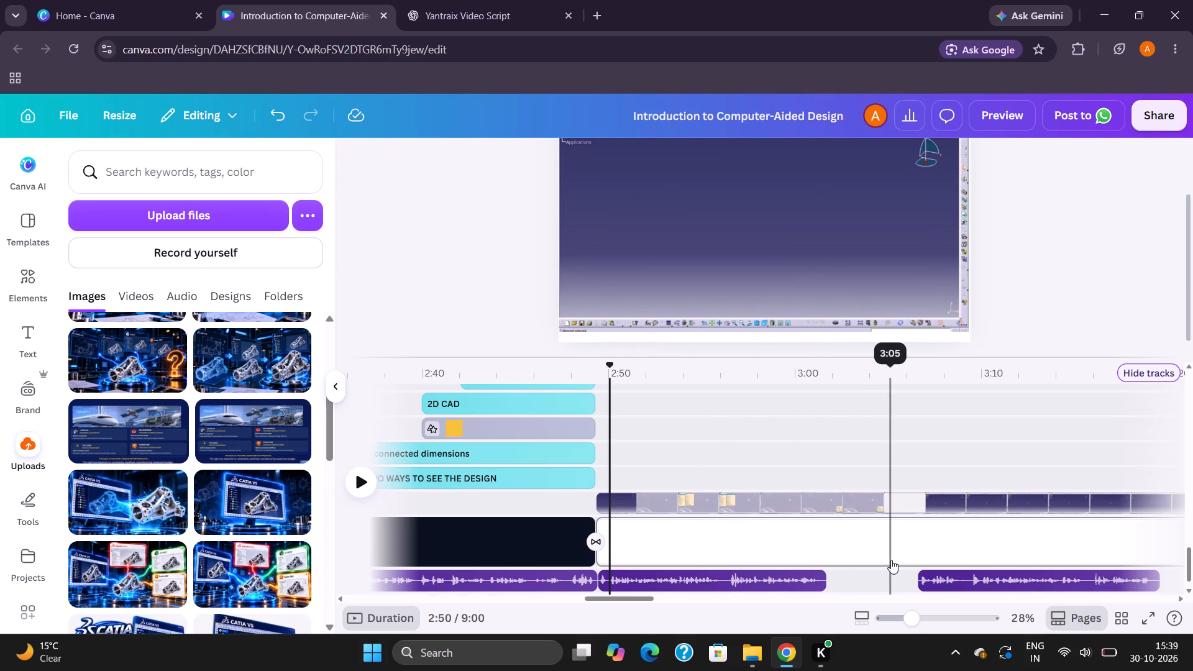
# Examine the recording and narration tracks on the timeline from 2:50 to about 4:00.
pyautogui.hscroll(-4, 892, 560)
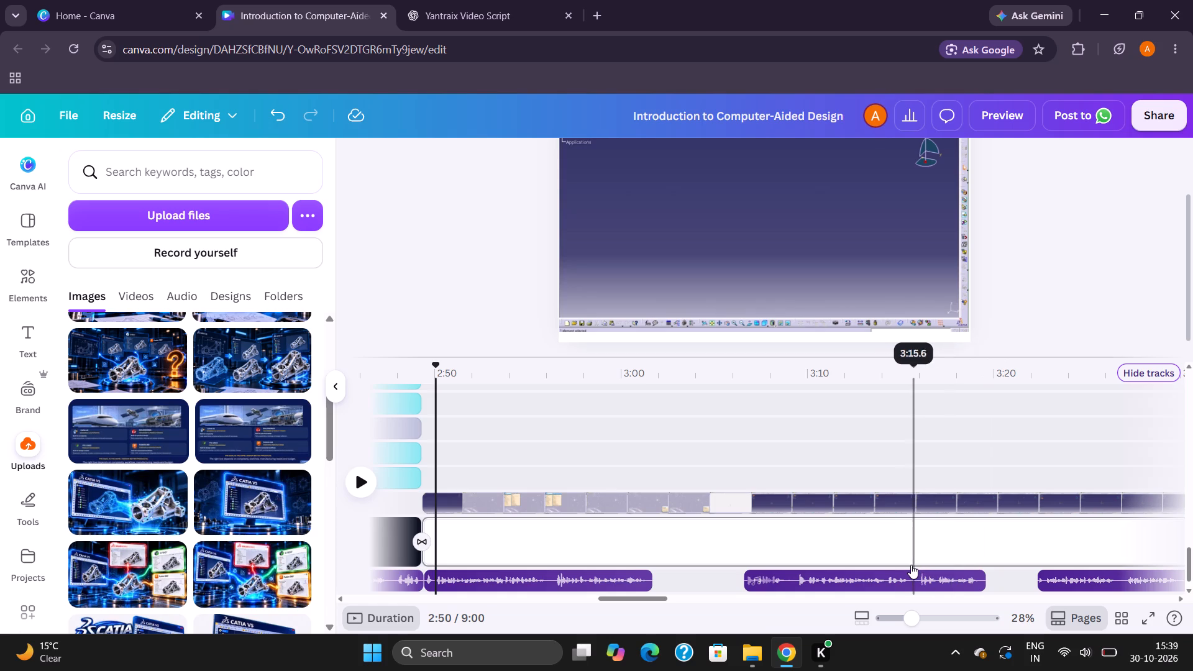
pyautogui.hscroll(-6, 910, 565)
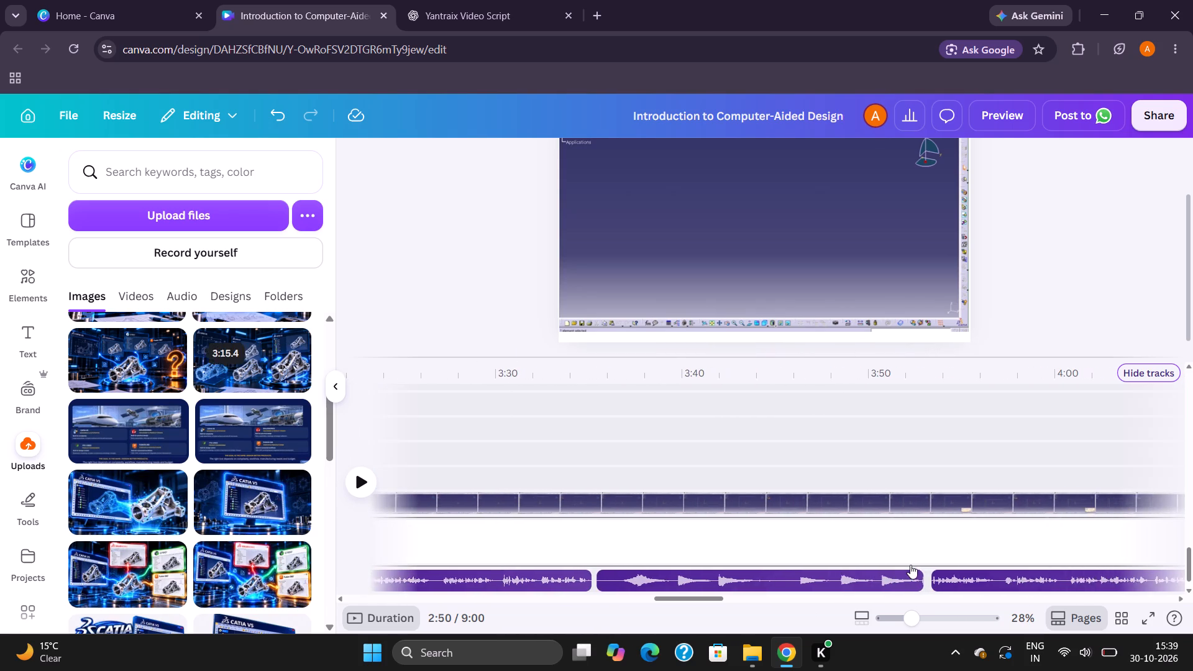
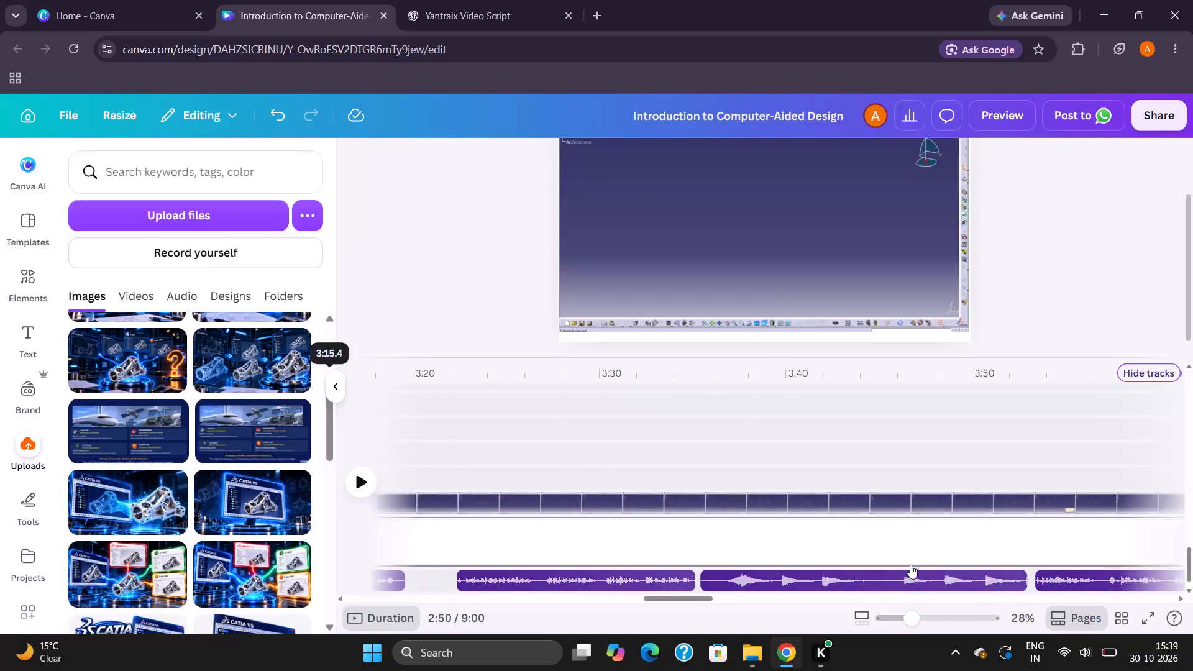
# Copy the 18.4-second 2D CAD and 3D CAD page and paste it with the recording page as the target.
pyautogui.hscroll(5, 910, 565)
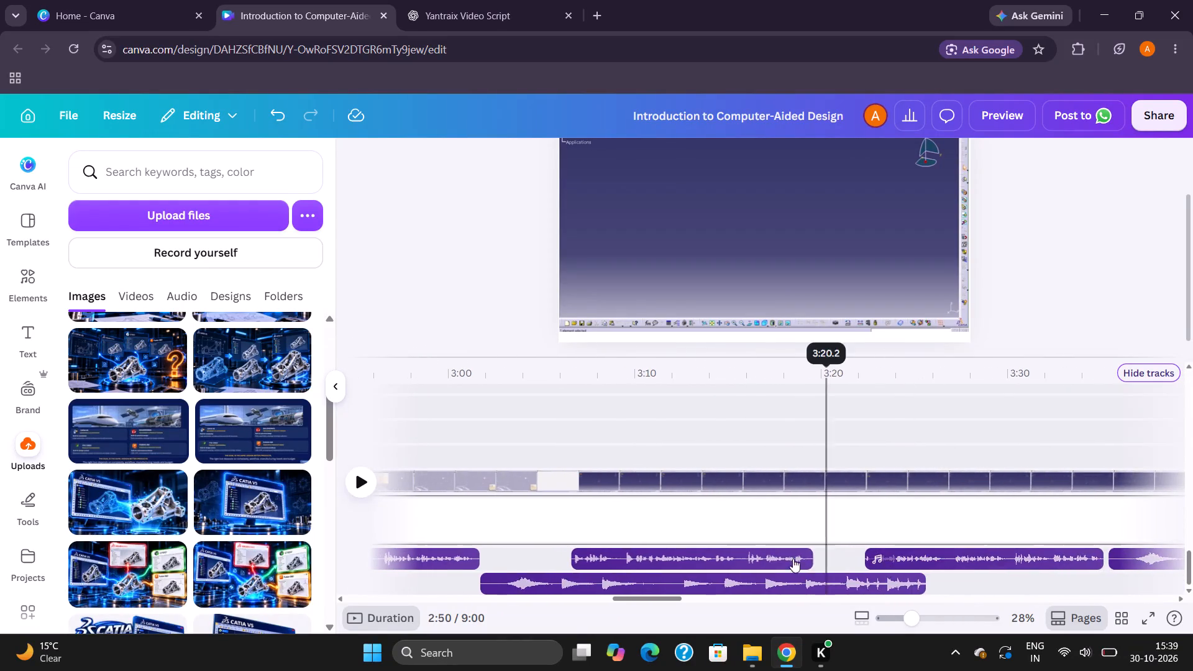
pyautogui.hscroll(3, 736, 552)
pyautogui.click(455, 544)
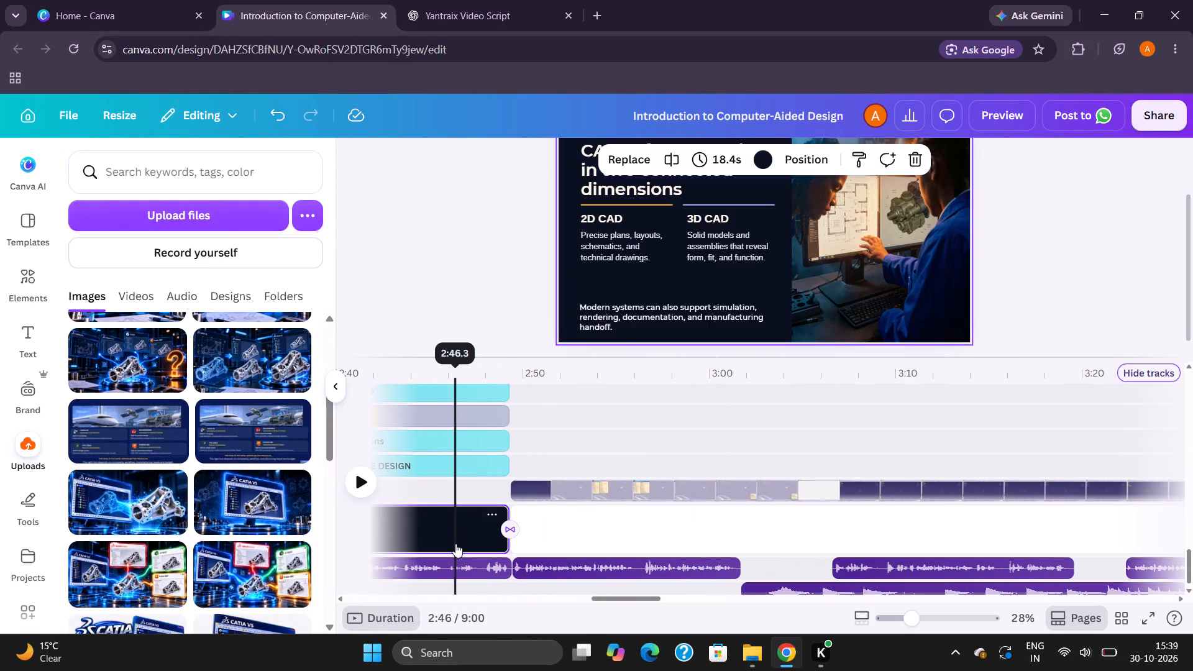
pyautogui.hotkey('ctrl', 'c')
pyautogui.click(569, 539)
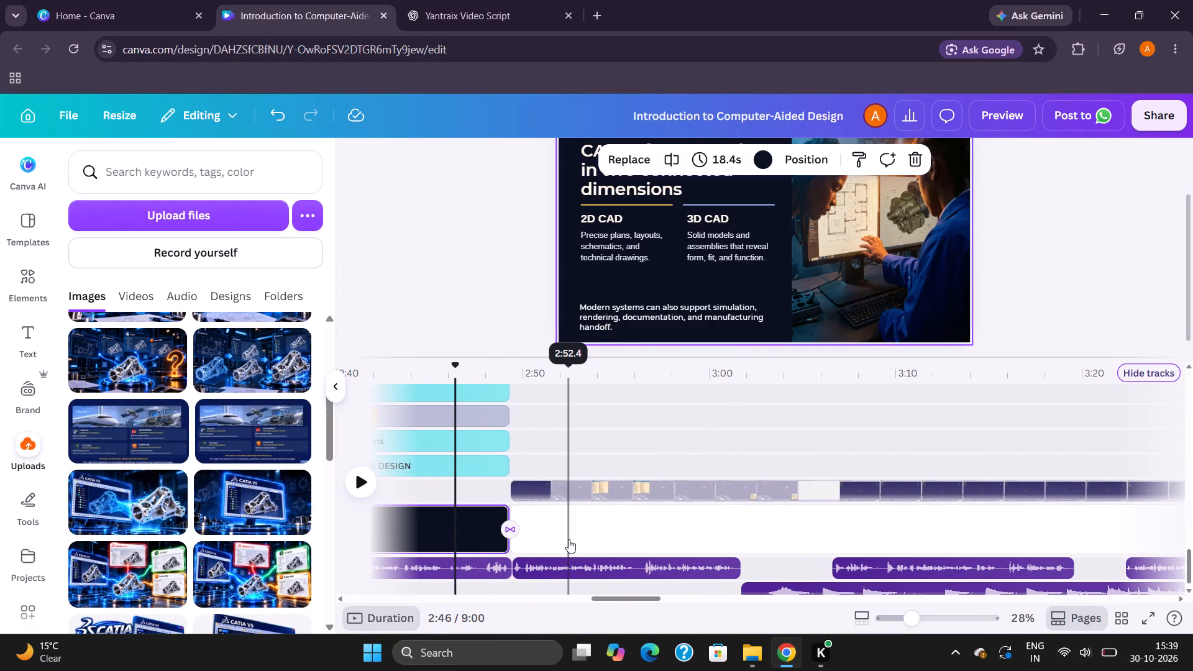
pyautogui.hotkey('ctrl', 'v')
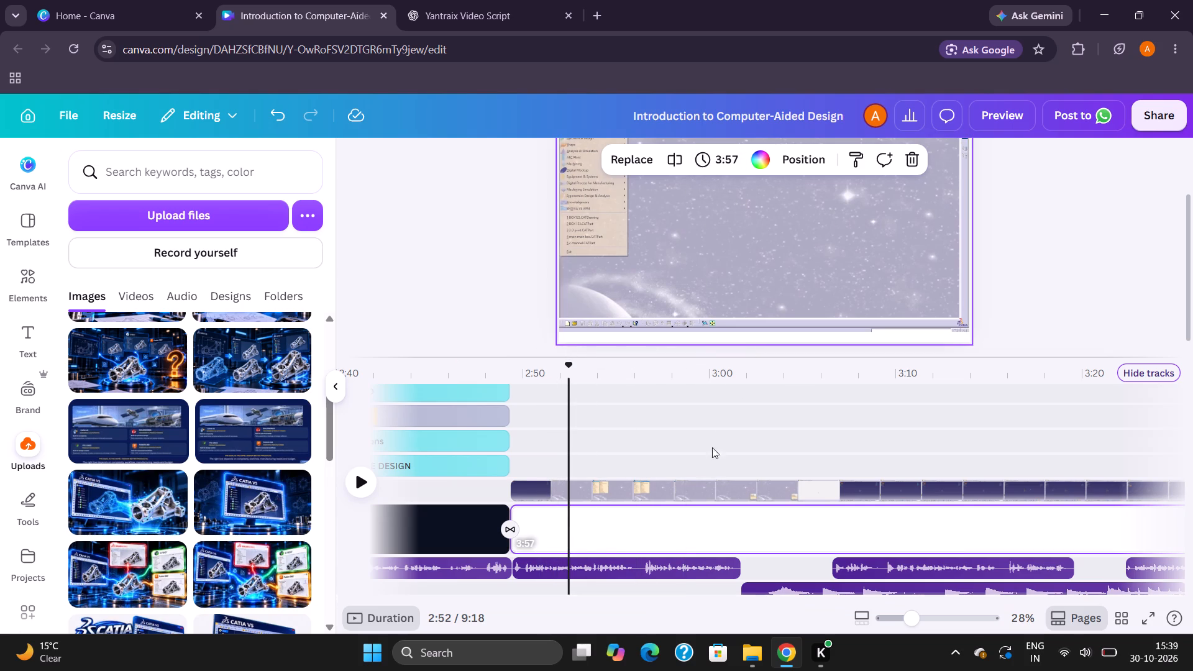
# Change the recording page's background from white to the near-black shade used on the preceding 2D and 3D CAD page.
pyautogui.click(598, 536)
pyautogui.click(656, 536)
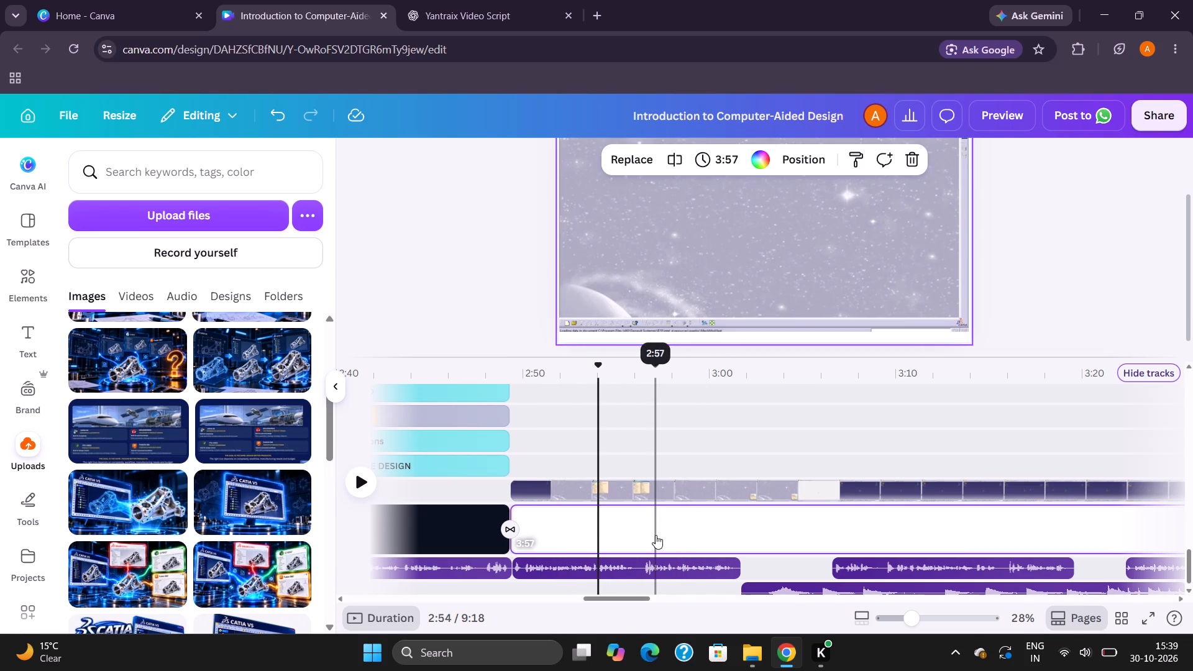
pyautogui.click(921, 342)
pyautogui.doubleClick(918, 341)
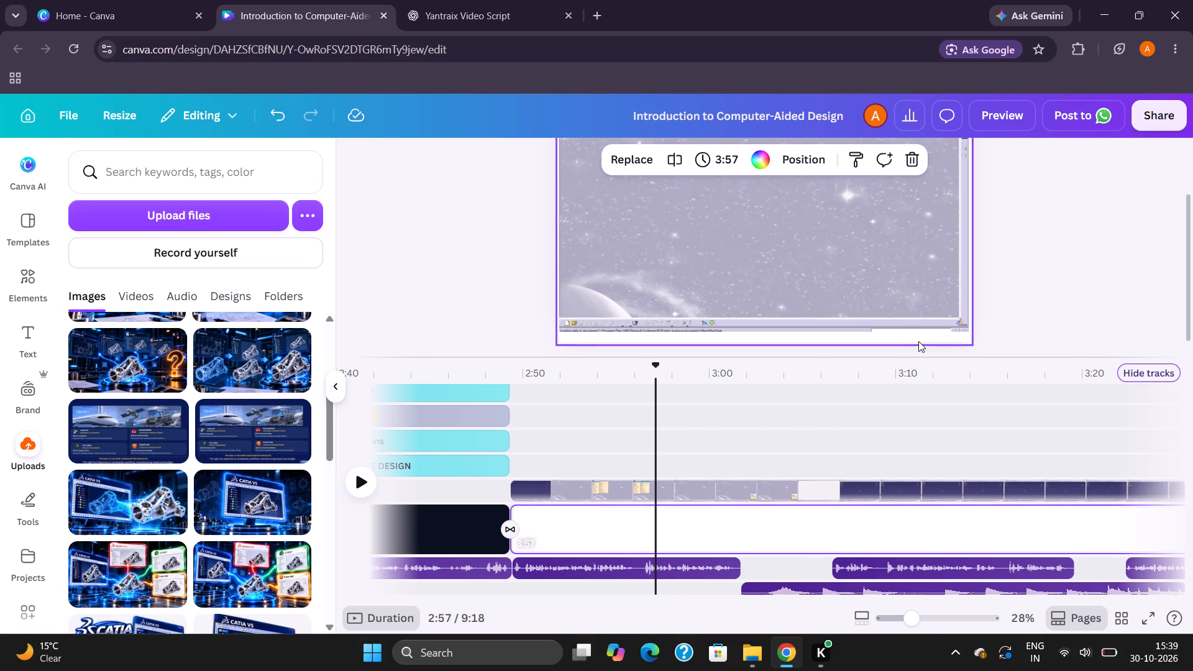
pyautogui.click(757, 163)
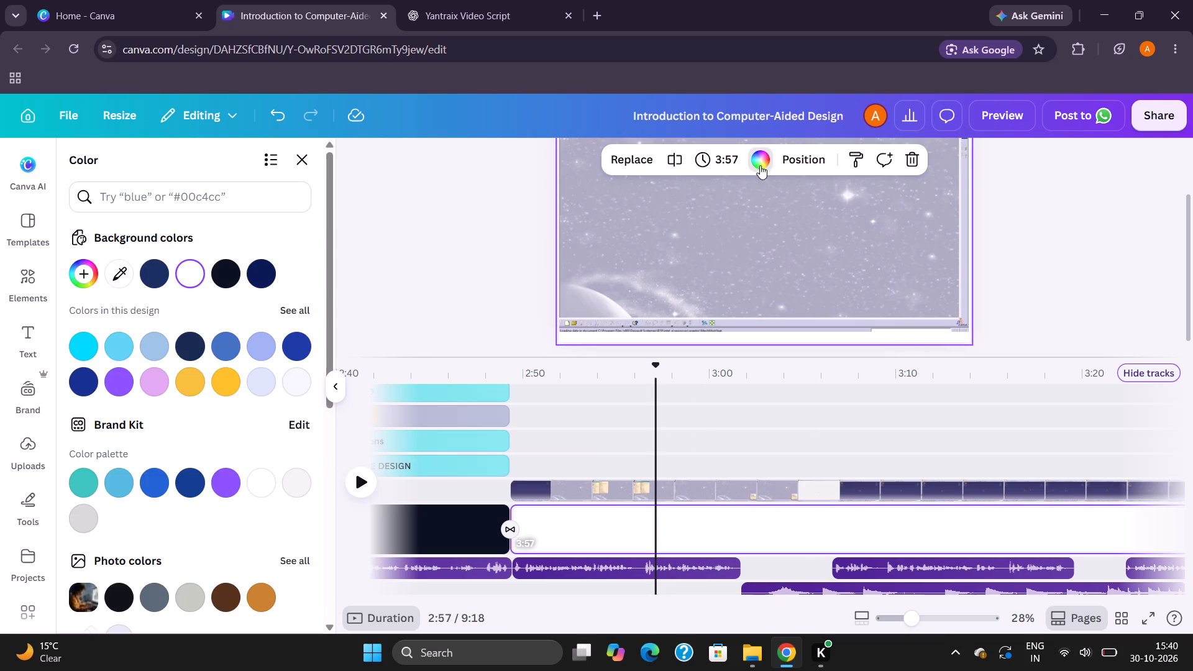
pyautogui.click(266, 355)
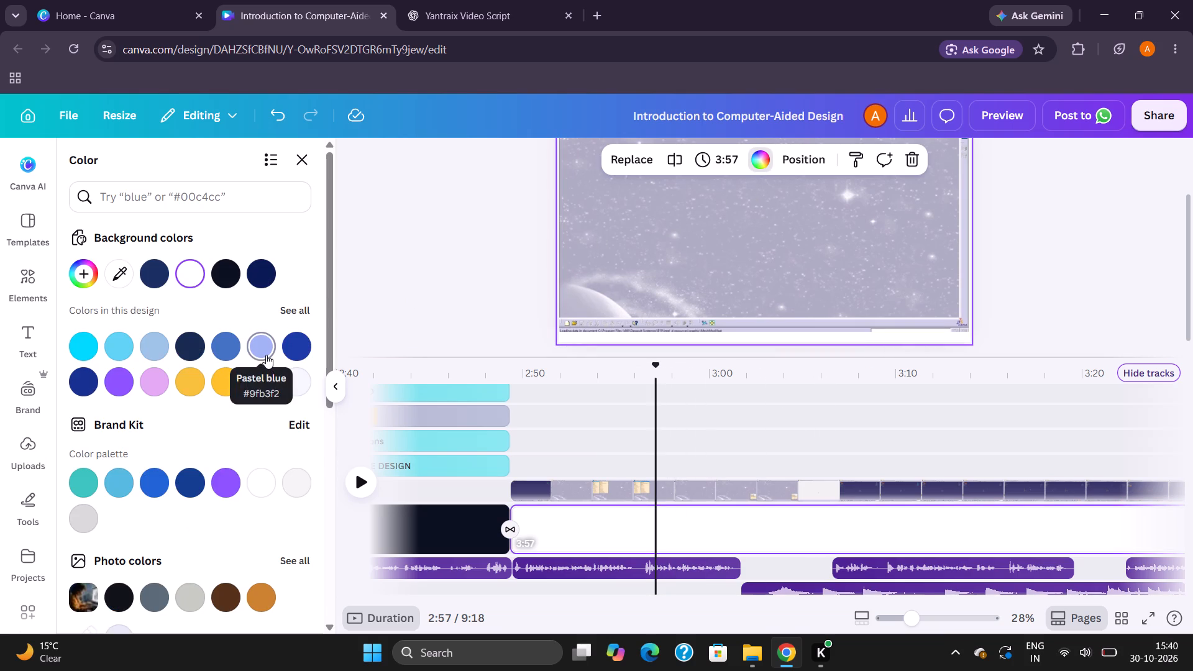
pyautogui.click(192, 344)
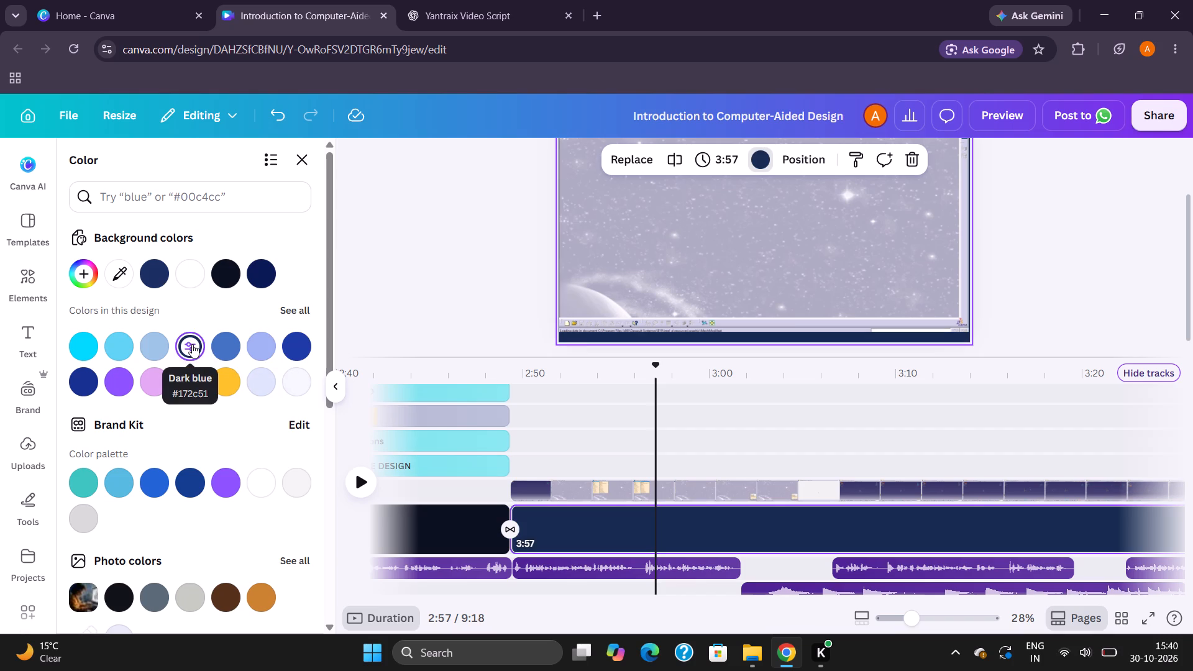
pyautogui.click(231, 274)
pyautogui.click(392, 267)
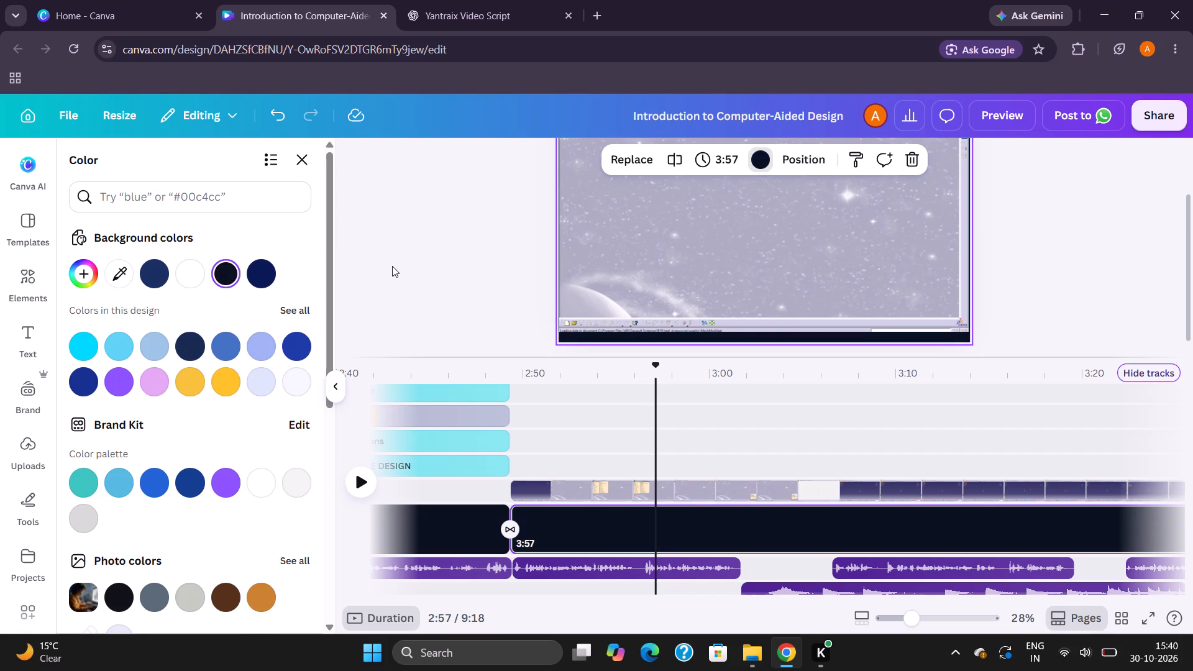
# Preview the video in full screen, checking how the recording looks against its page background during the sketching section.
pyautogui.click(1143, 617)
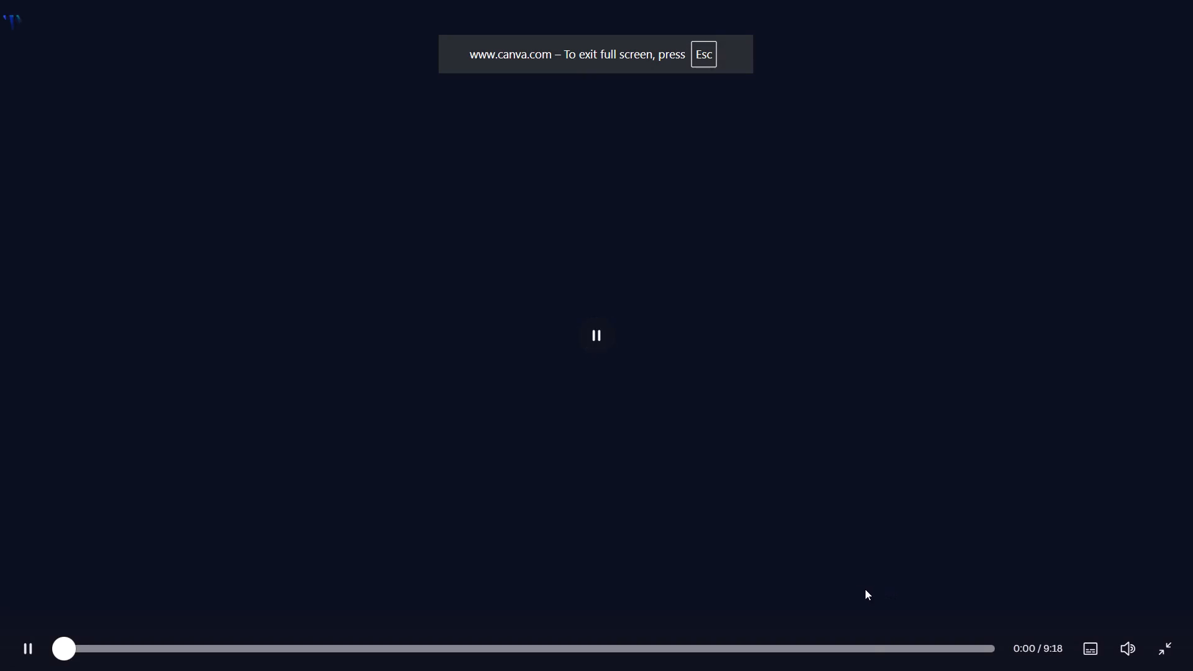
pyautogui.click(521, 655)
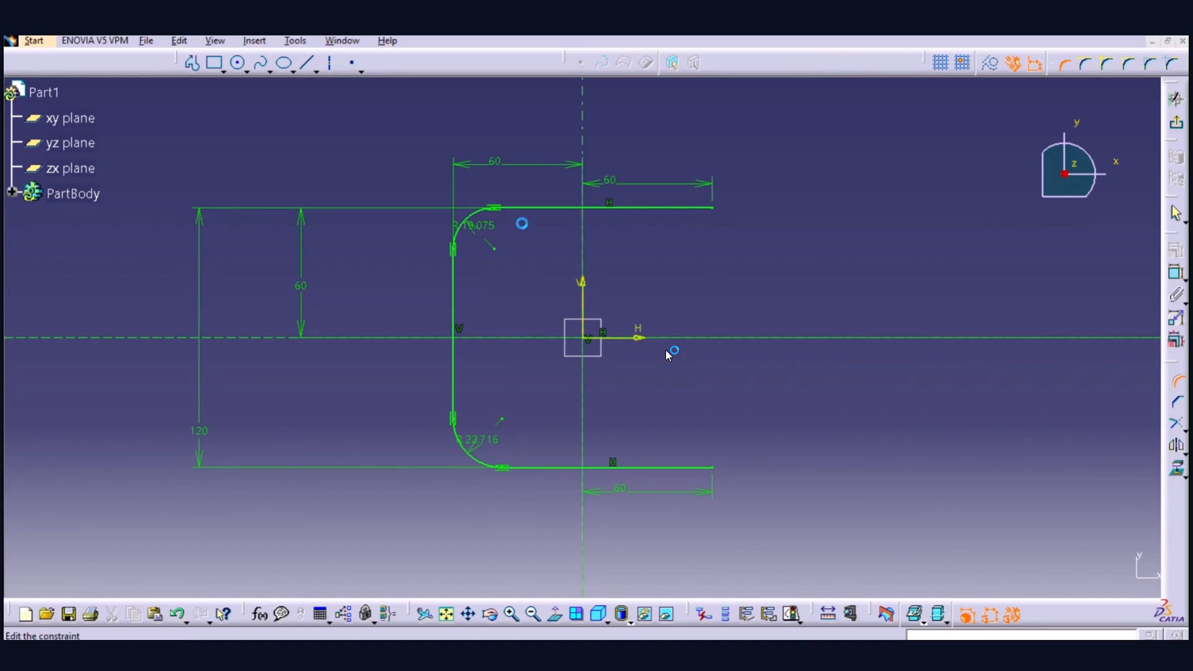
pyautogui.press('space')
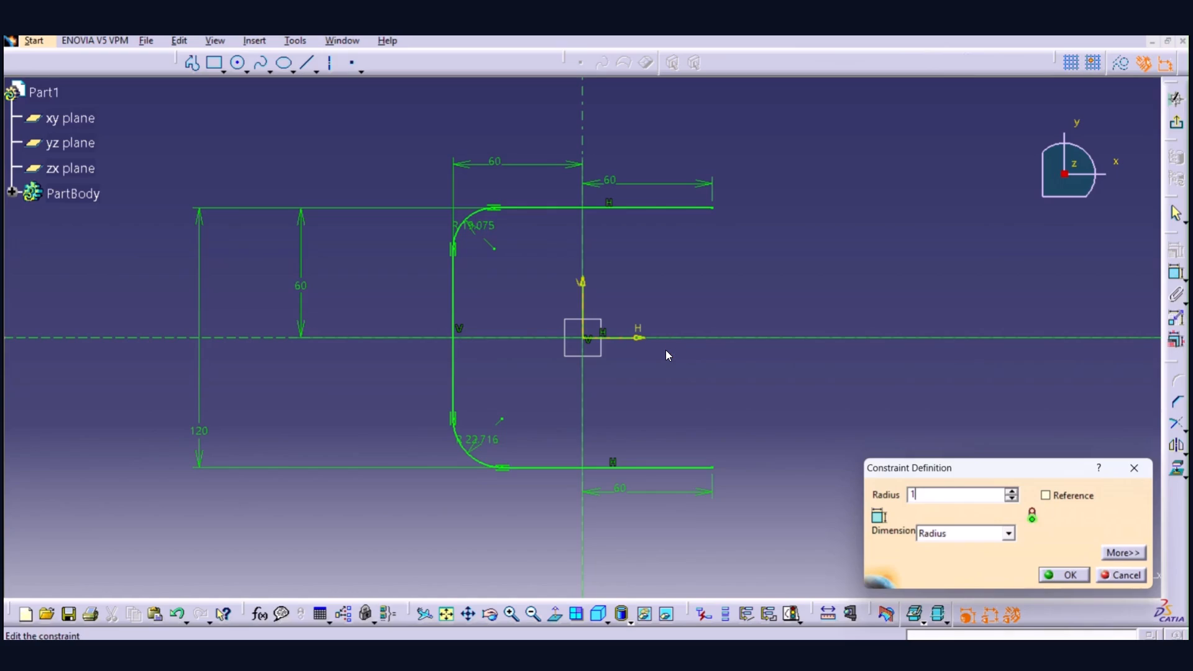
pyautogui.press('space')
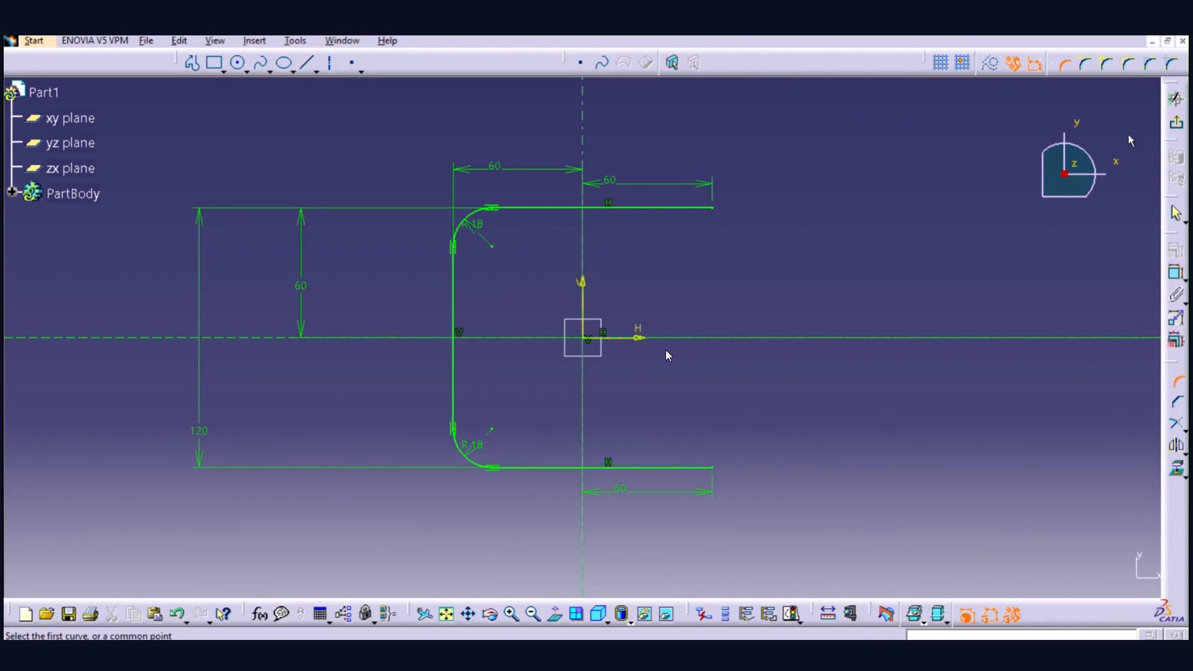